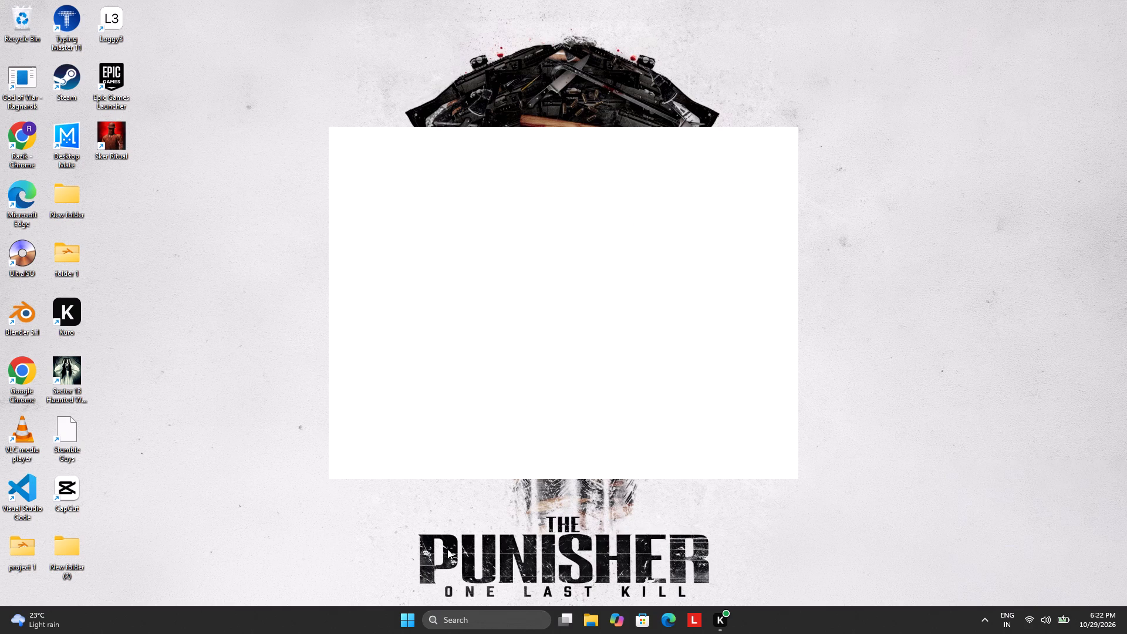
# Open Microsoft Edge, search for canva.com and open Canva through its Log In result.
pyautogui.click(677, 627)
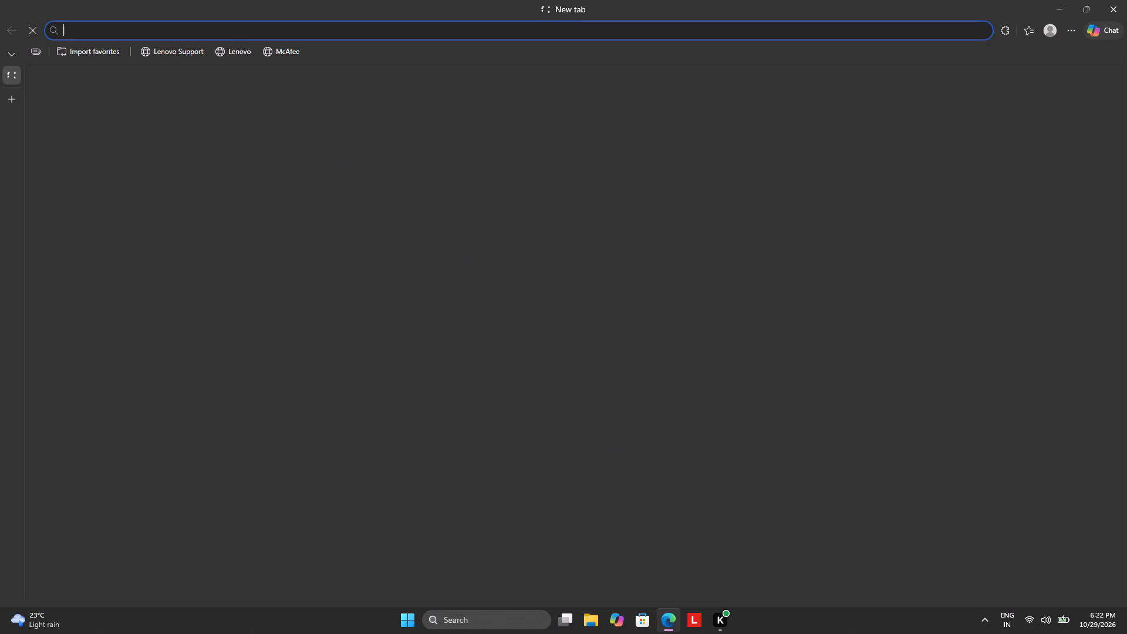
pyautogui.click(204, 28)
pyautogui.click(201, 60)
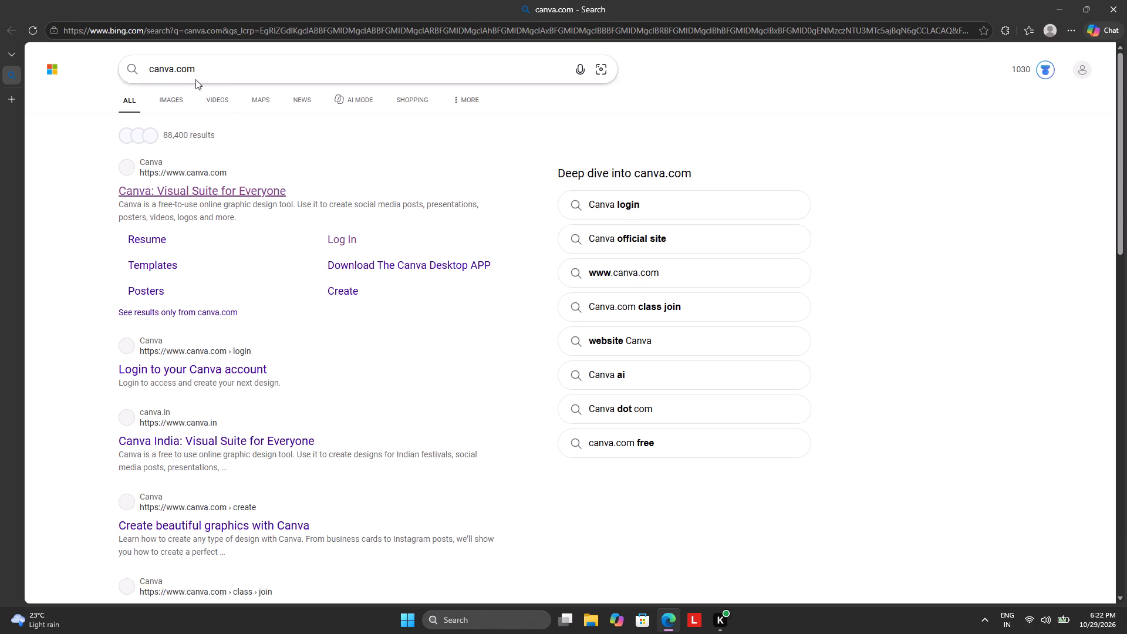
pyautogui.click(336, 241)
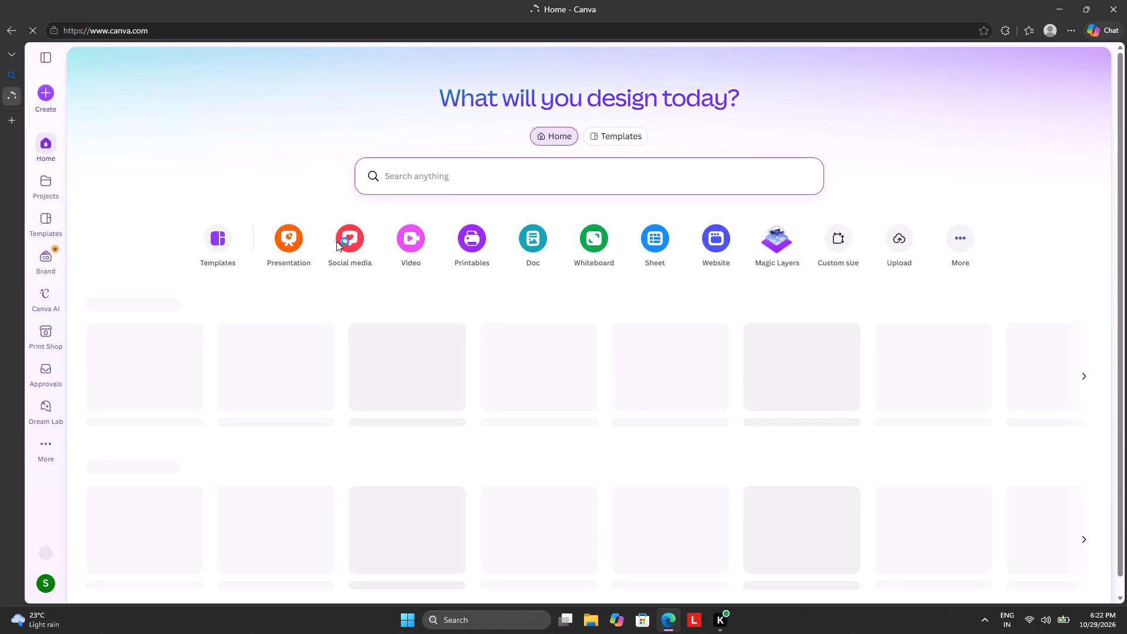
# Create a new custom-size design 2000 px wide and 2000 px high.
pyautogui.click(411, 243)
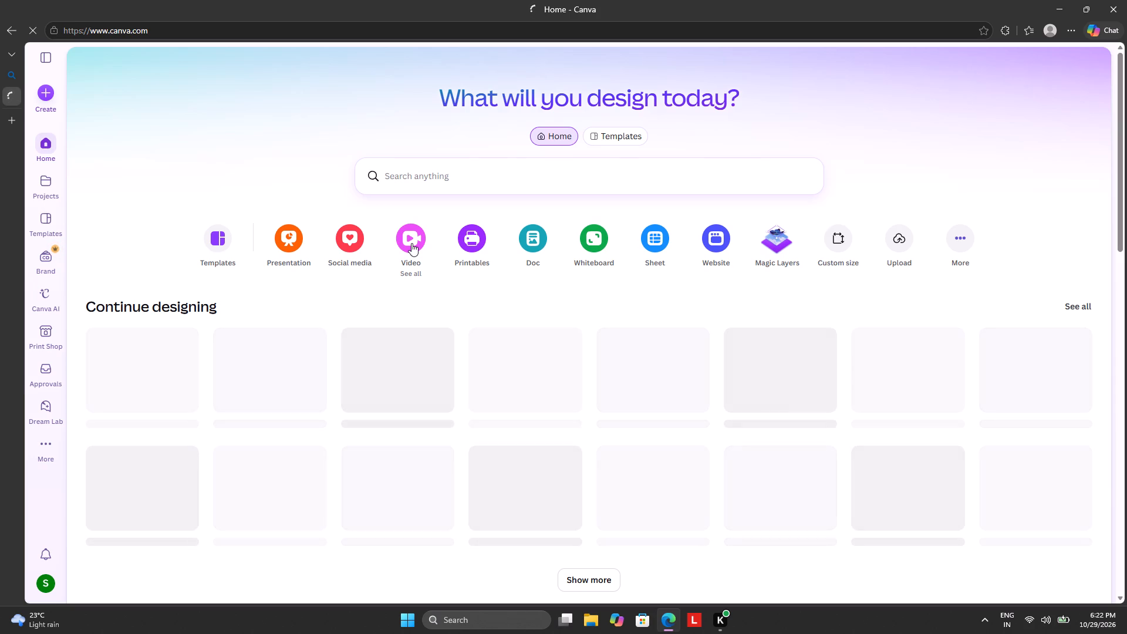
pyautogui.click(410, 235)
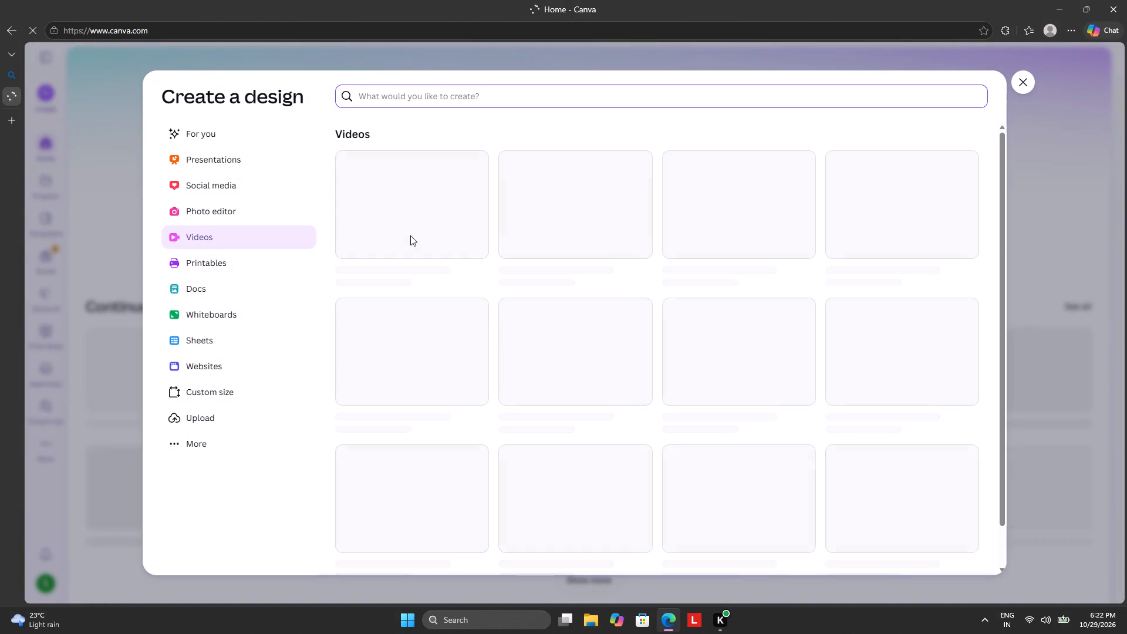
pyautogui.click(218, 400)
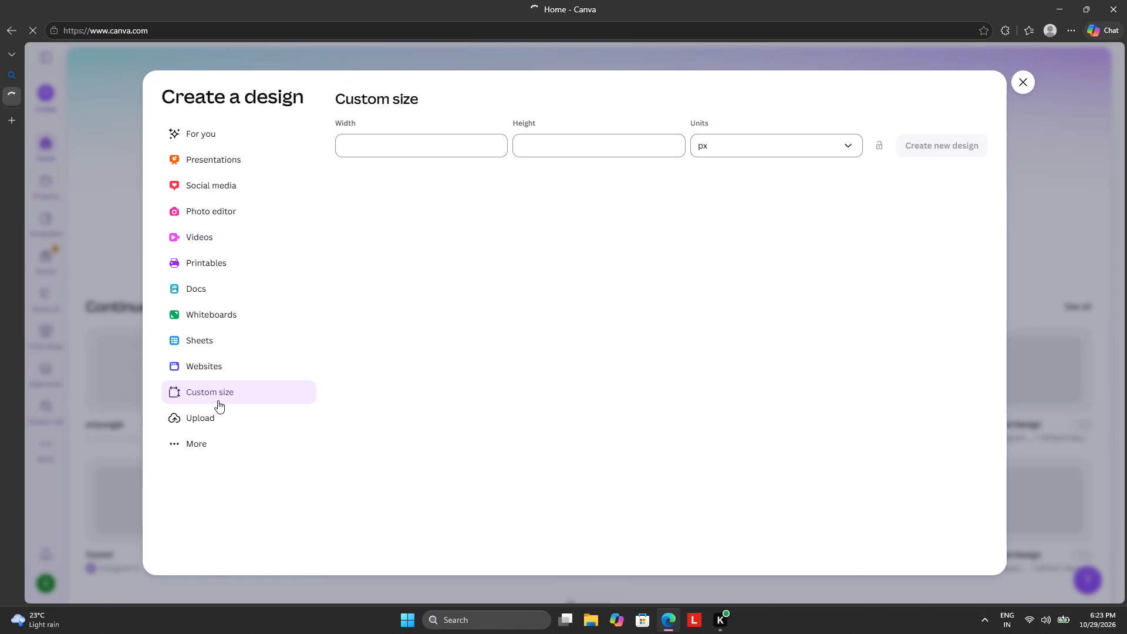
pyautogui.click(363, 144)
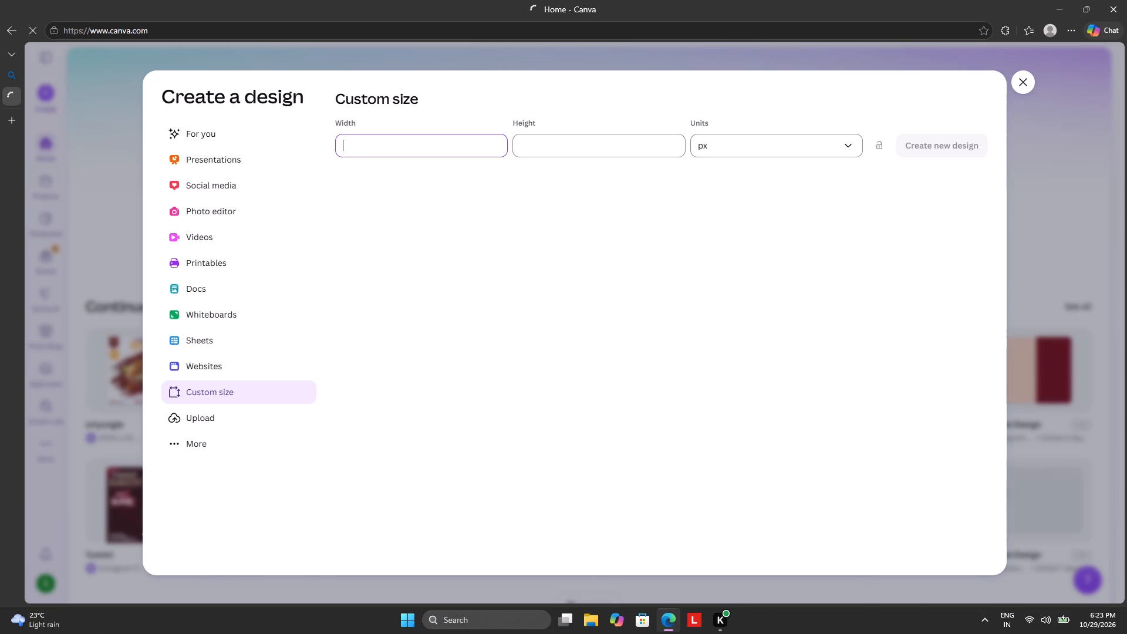
pyautogui.press('2')
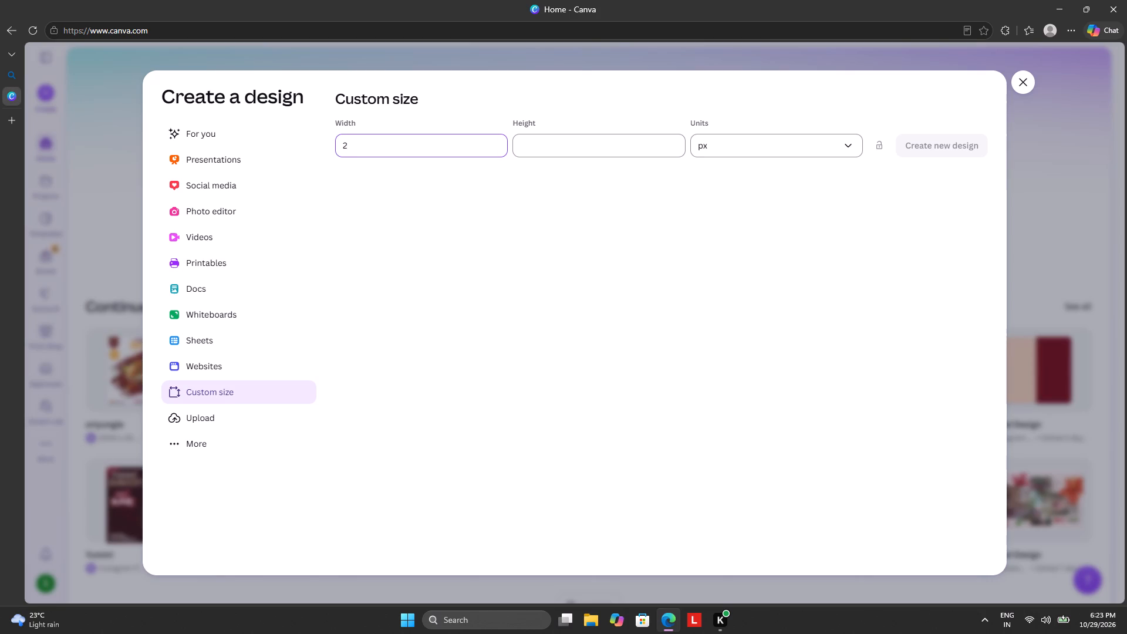
pyautogui.write('000')
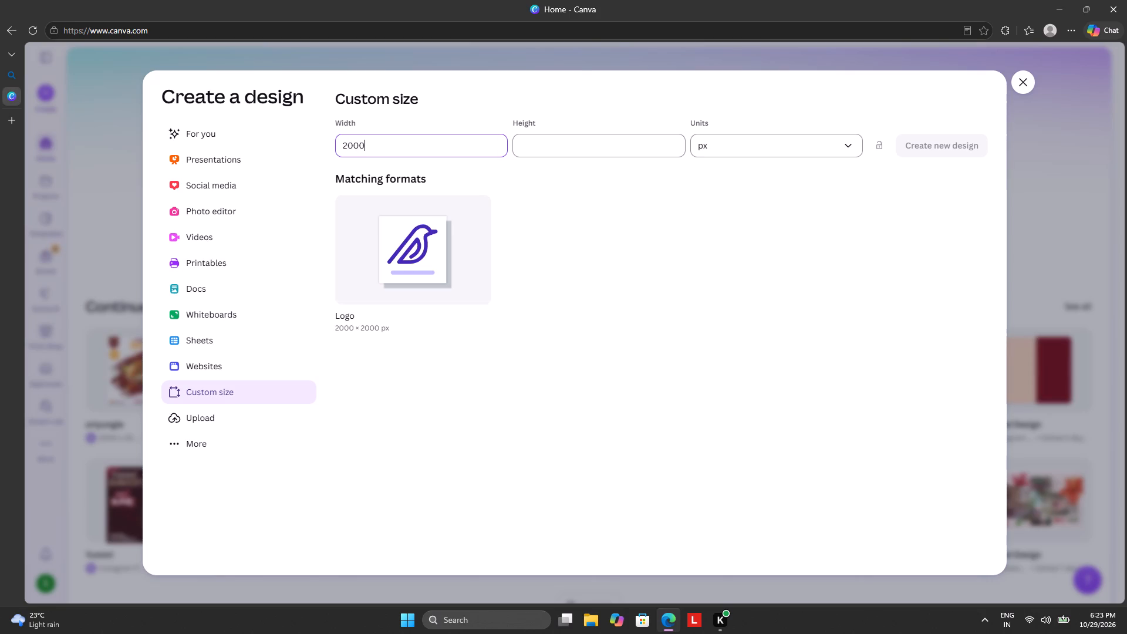
pyautogui.click(618, 145)
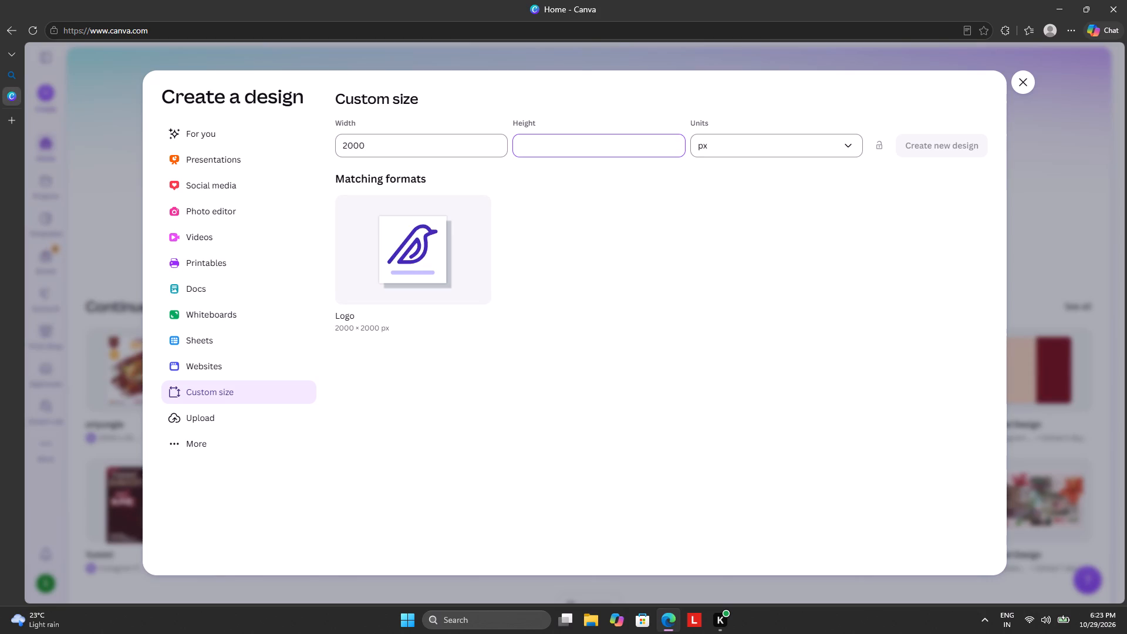
pyautogui.press('2')
pyautogui.write('000')
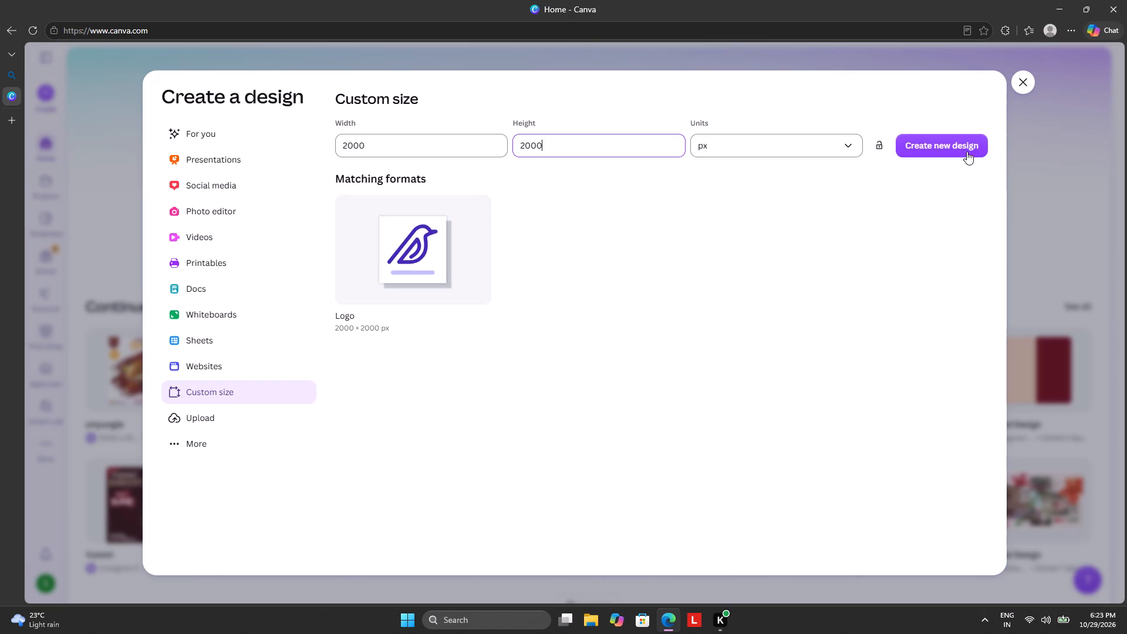
pyautogui.click(947, 143)
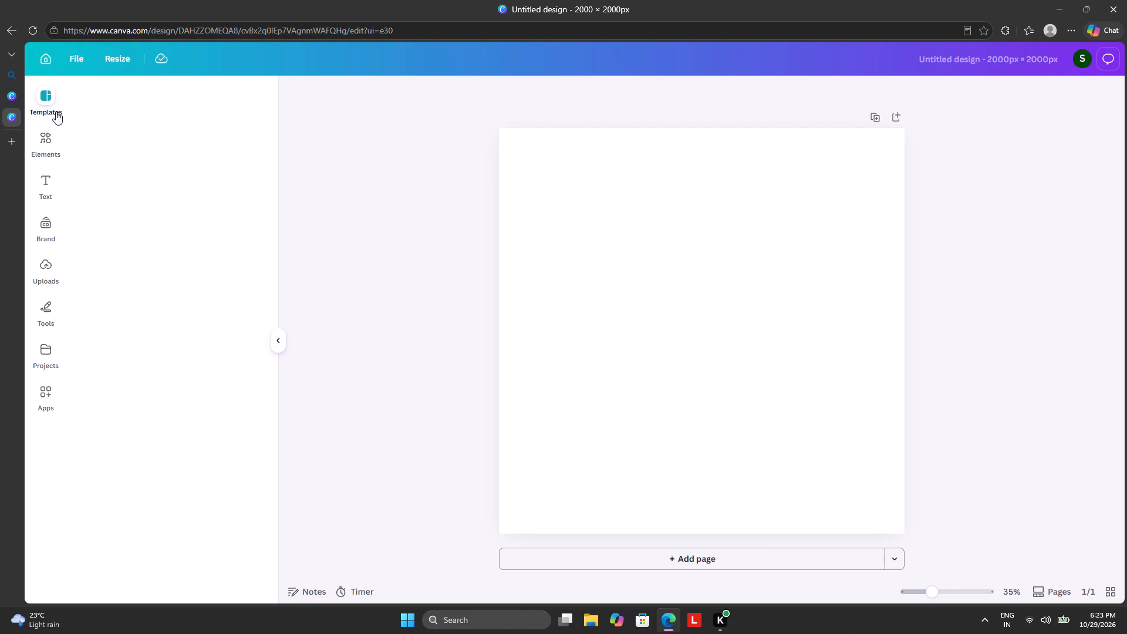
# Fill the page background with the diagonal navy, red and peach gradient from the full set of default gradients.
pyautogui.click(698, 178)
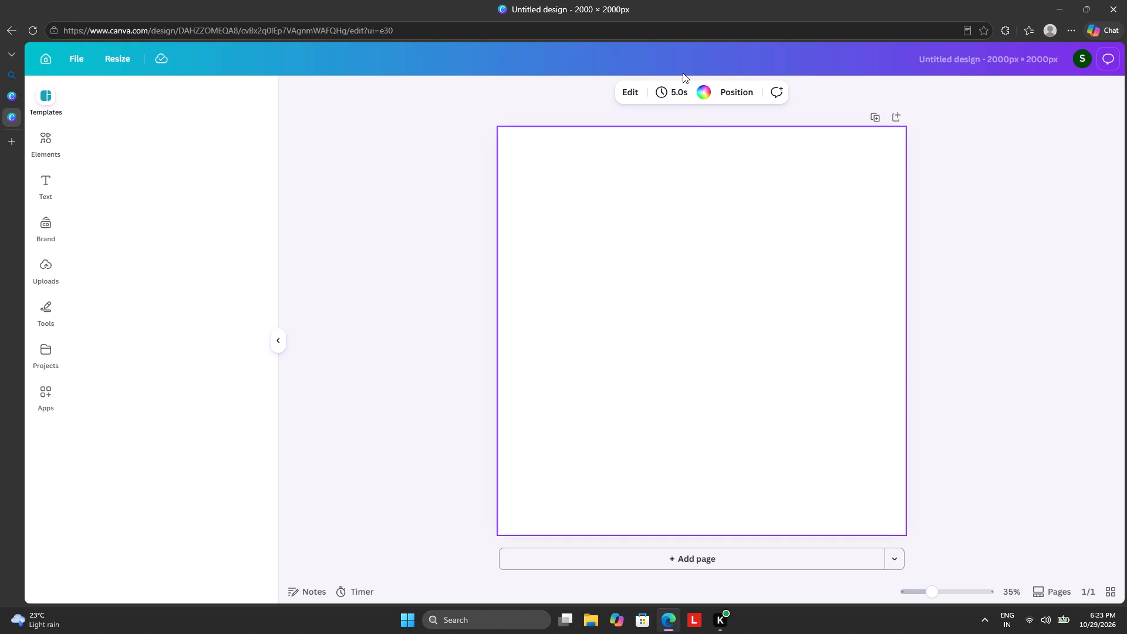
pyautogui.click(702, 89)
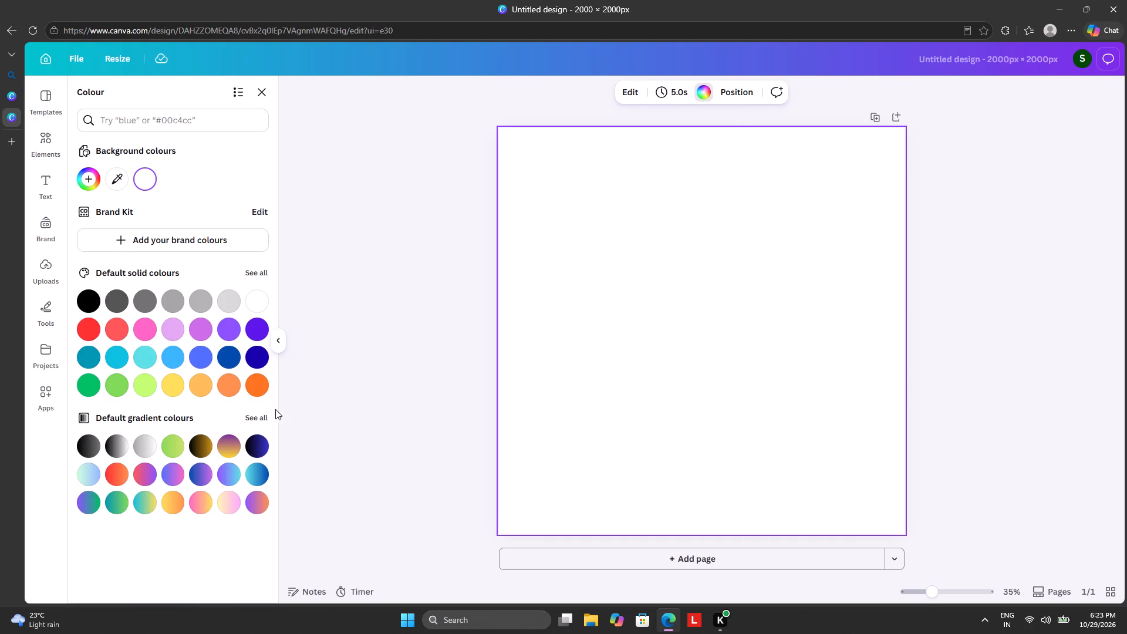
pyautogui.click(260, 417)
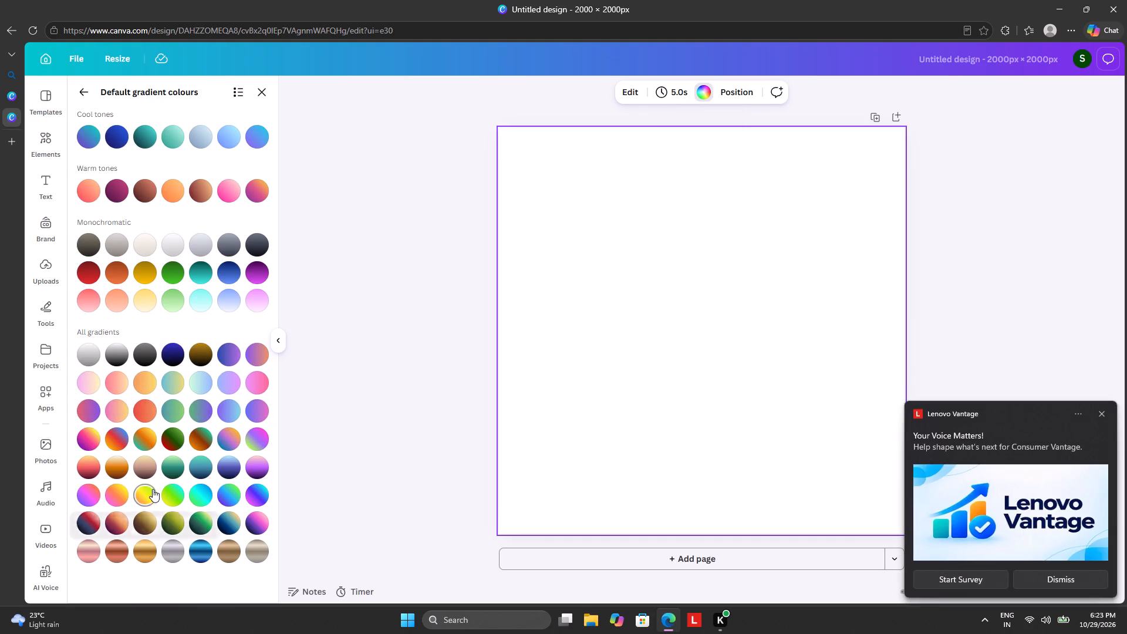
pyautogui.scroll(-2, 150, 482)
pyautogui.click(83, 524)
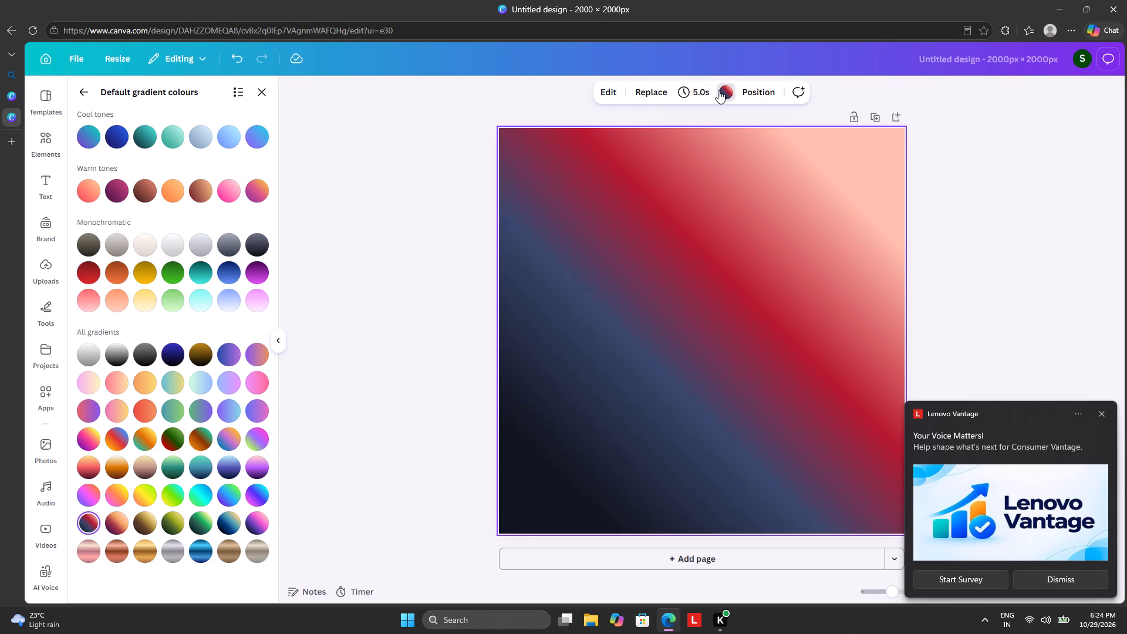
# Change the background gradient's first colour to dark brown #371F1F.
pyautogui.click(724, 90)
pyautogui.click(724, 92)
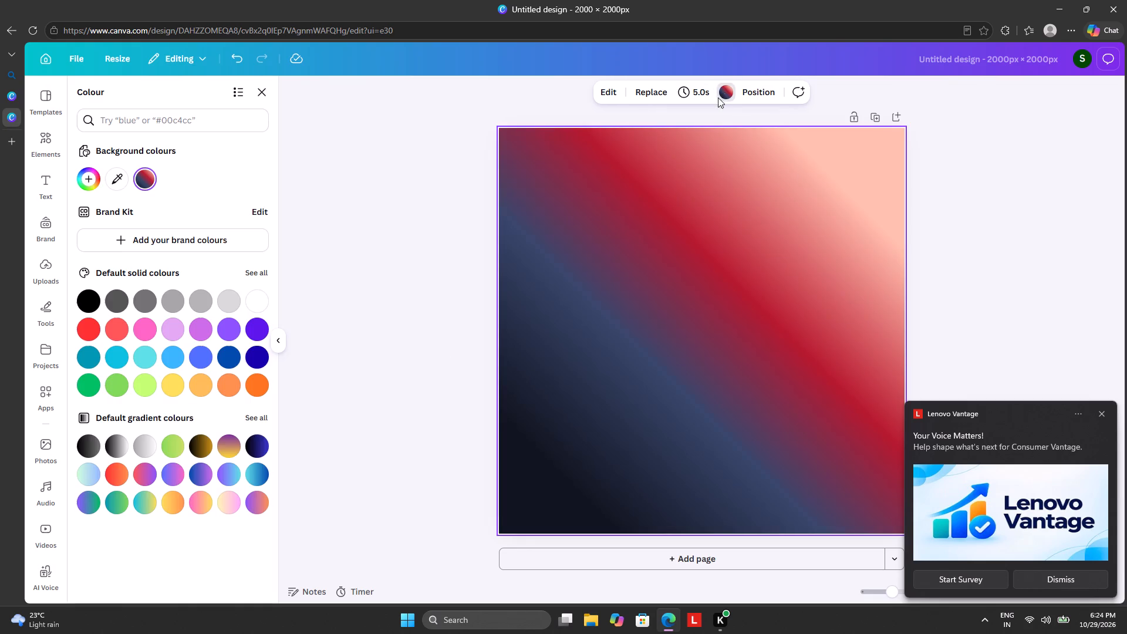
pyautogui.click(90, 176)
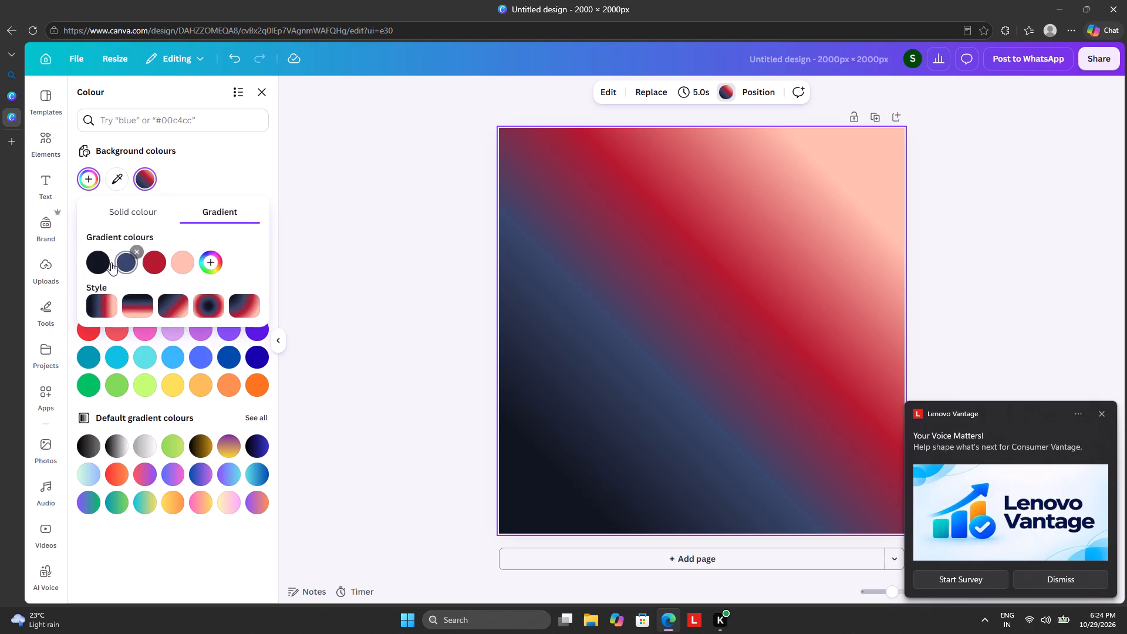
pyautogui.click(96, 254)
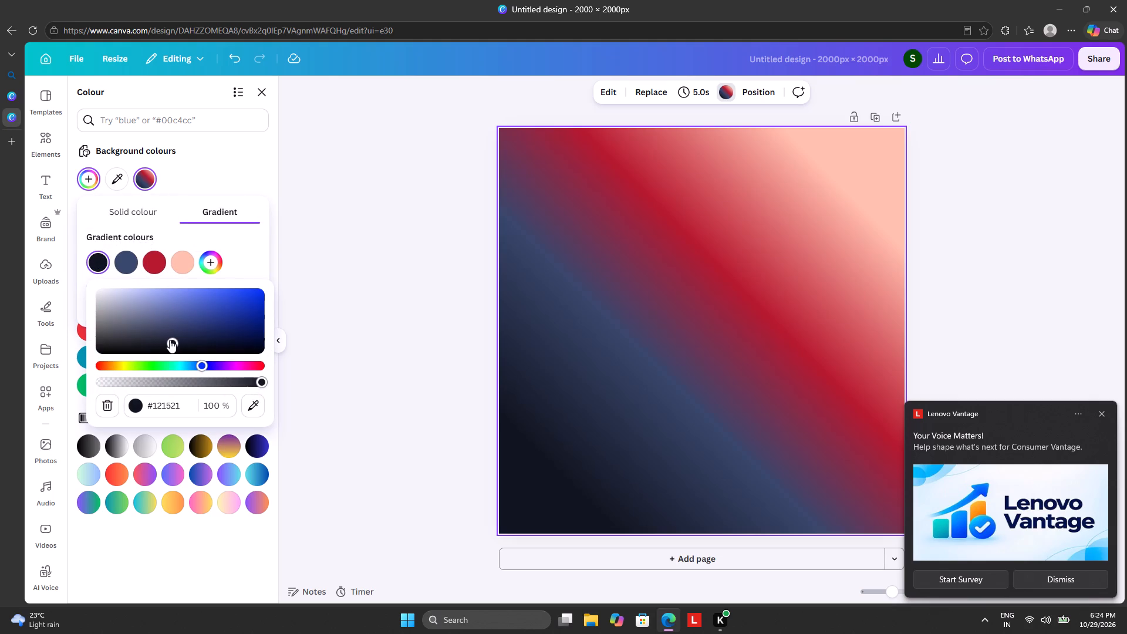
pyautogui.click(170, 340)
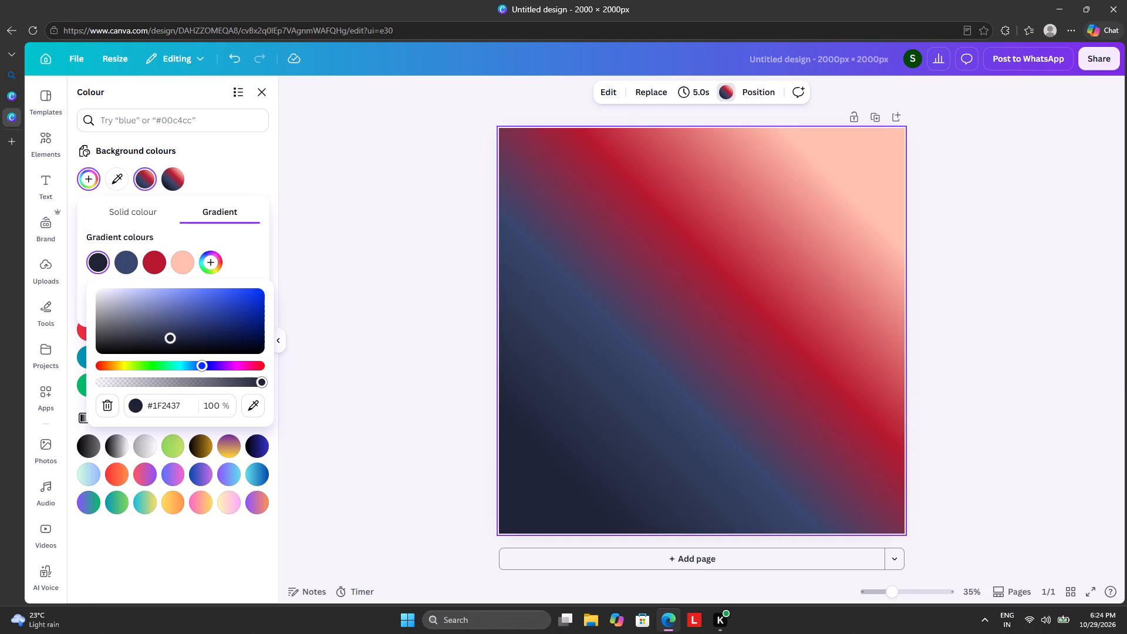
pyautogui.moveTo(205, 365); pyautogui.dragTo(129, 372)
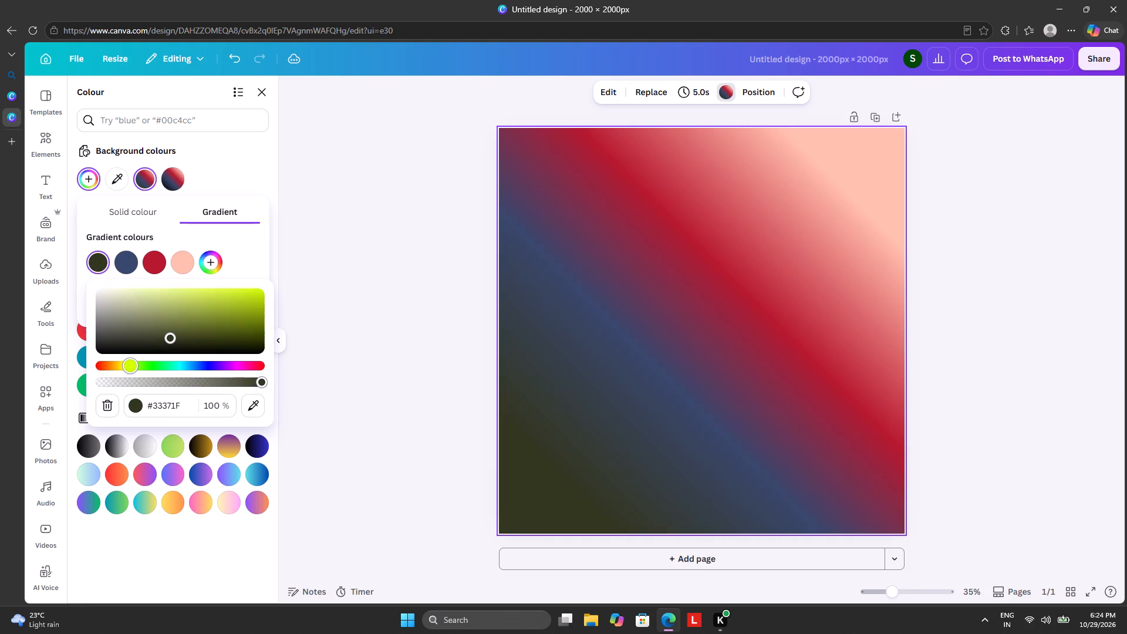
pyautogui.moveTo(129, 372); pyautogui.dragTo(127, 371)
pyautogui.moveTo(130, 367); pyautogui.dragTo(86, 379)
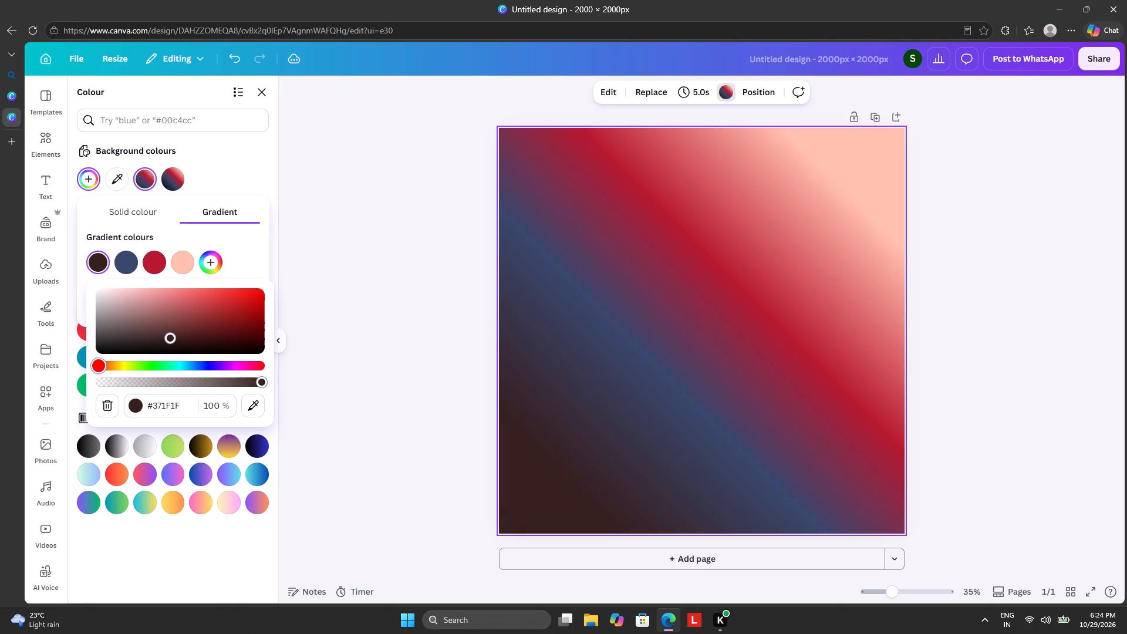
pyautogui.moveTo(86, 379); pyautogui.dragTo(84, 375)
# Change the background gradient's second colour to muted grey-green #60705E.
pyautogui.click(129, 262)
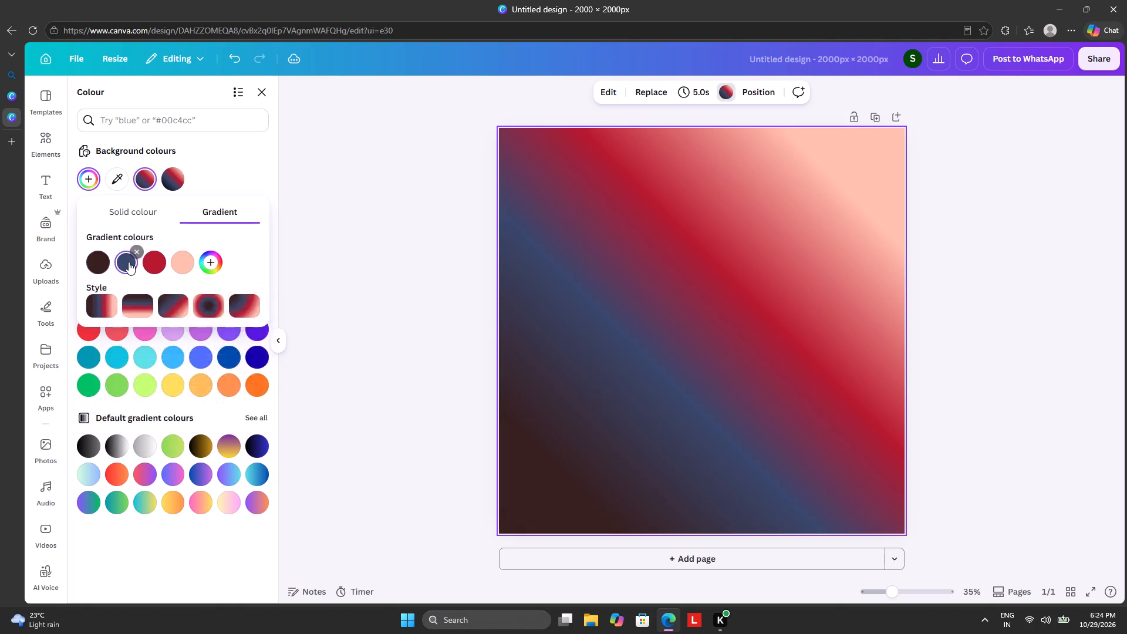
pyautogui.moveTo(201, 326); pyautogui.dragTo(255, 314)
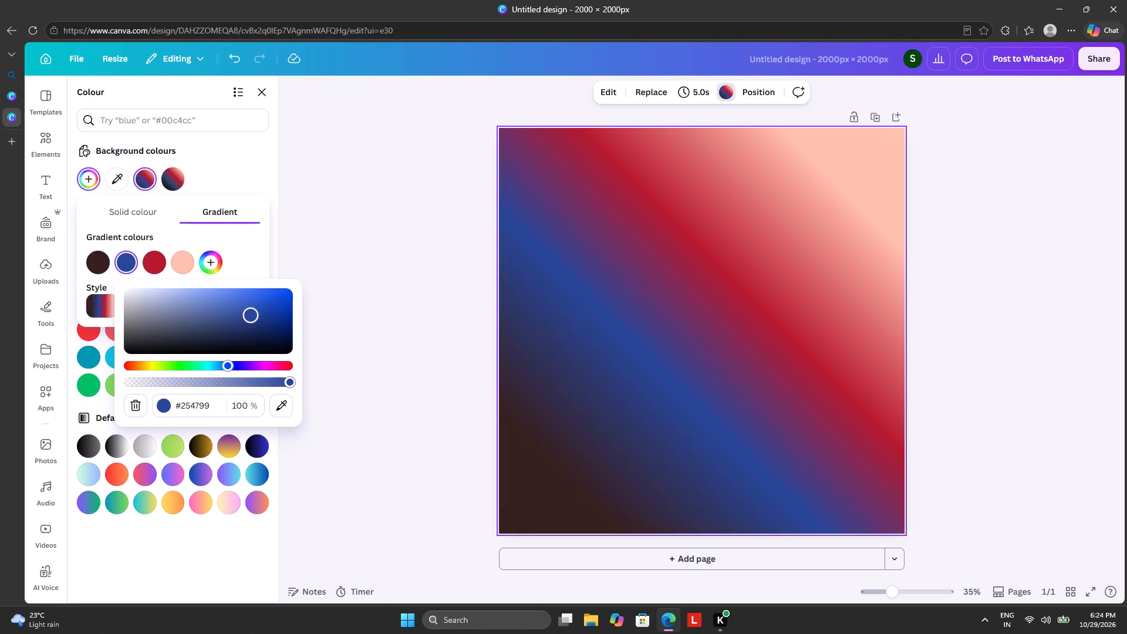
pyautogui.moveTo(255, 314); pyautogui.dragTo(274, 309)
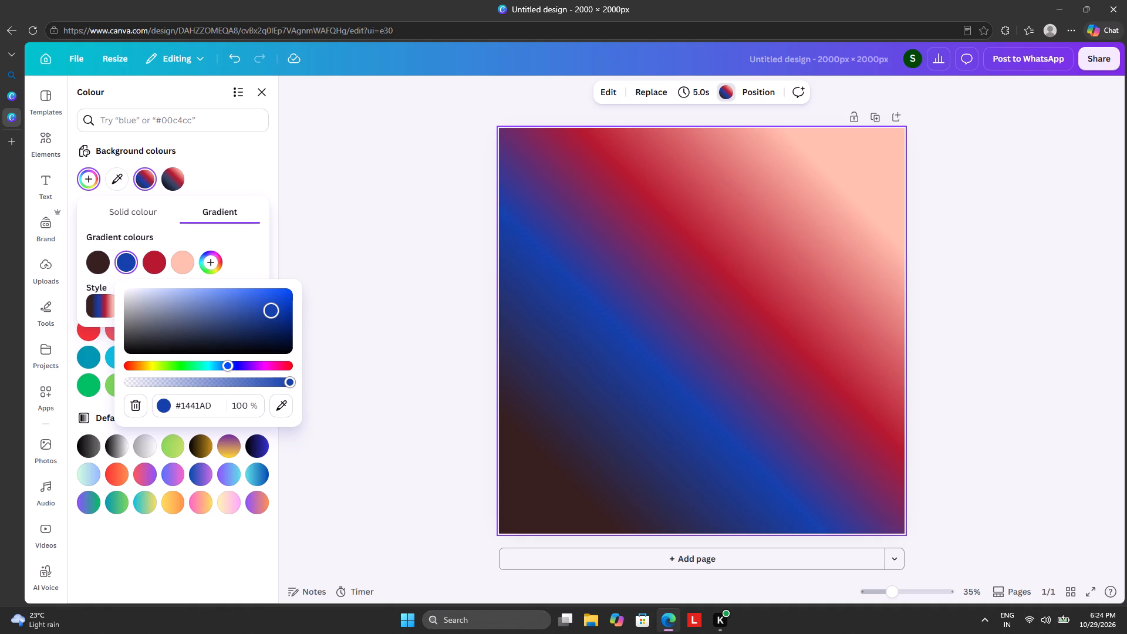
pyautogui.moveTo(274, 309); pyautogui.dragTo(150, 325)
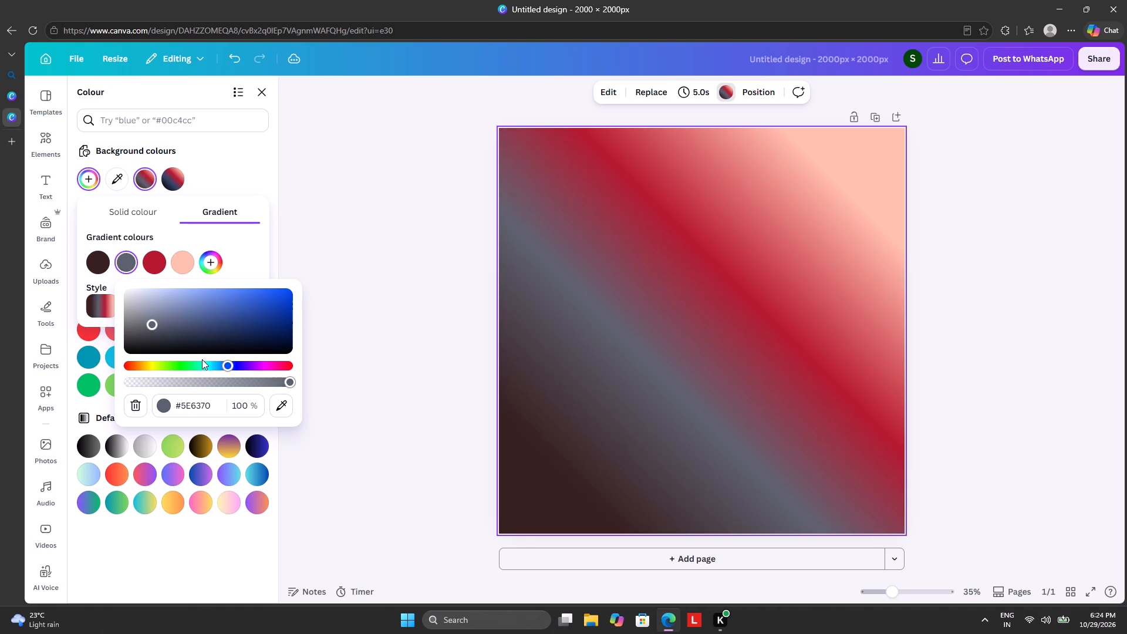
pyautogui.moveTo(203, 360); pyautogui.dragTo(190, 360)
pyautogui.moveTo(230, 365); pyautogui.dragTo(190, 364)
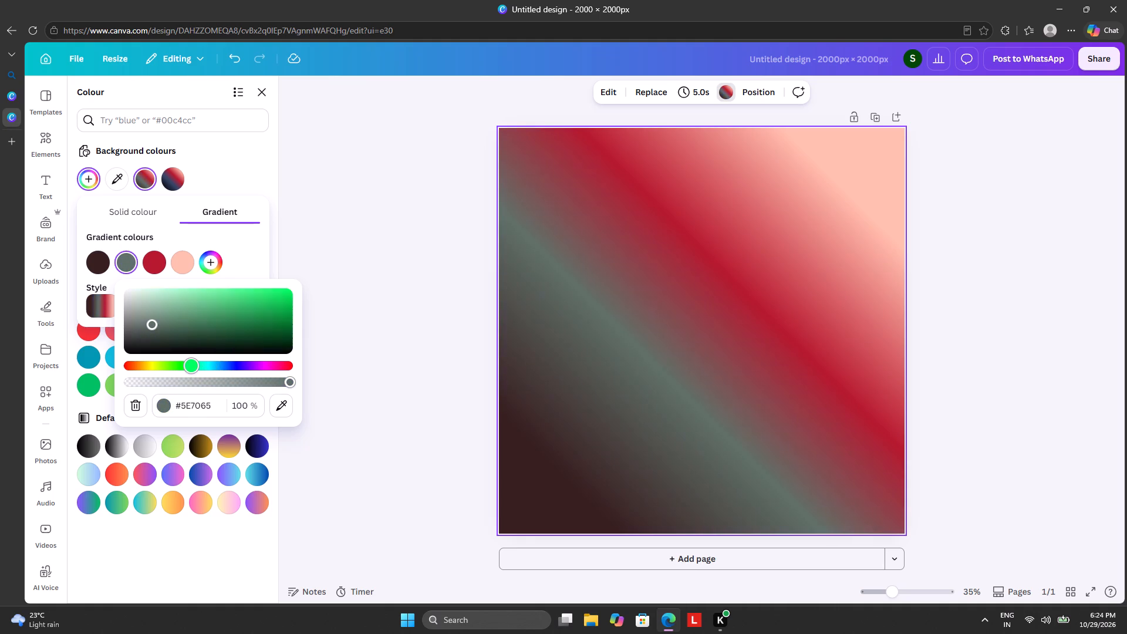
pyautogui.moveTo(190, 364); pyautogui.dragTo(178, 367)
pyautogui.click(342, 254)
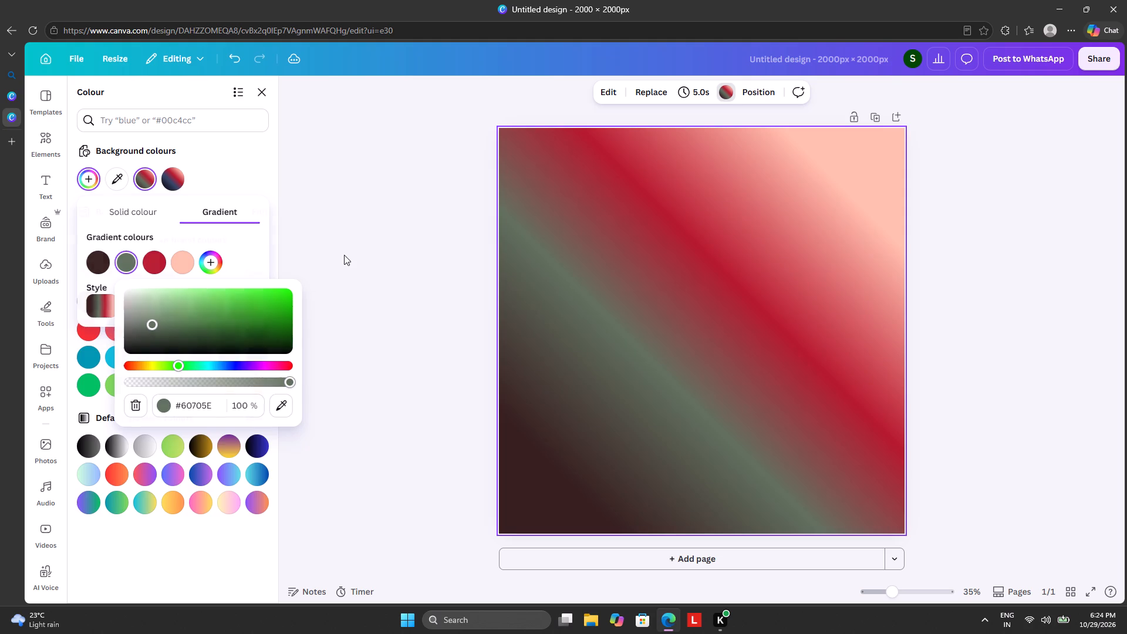
# Set the page background to solid black from the default solid colours.
pyautogui.moveTo(672, 267); pyautogui.dragTo(672, 256)
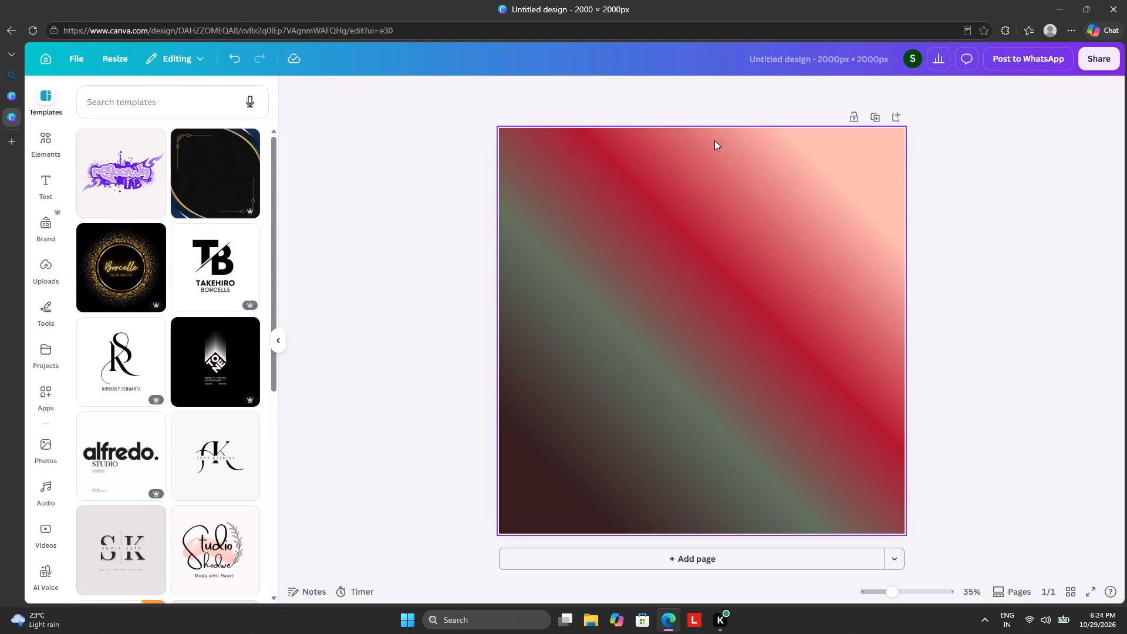
pyautogui.moveTo(653, 310); pyautogui.dragTo(656, 294)
pyautogui.moveTo(678, 281); pyautogui.dragTo(680, 266)
pyautogui.click(691, 231)
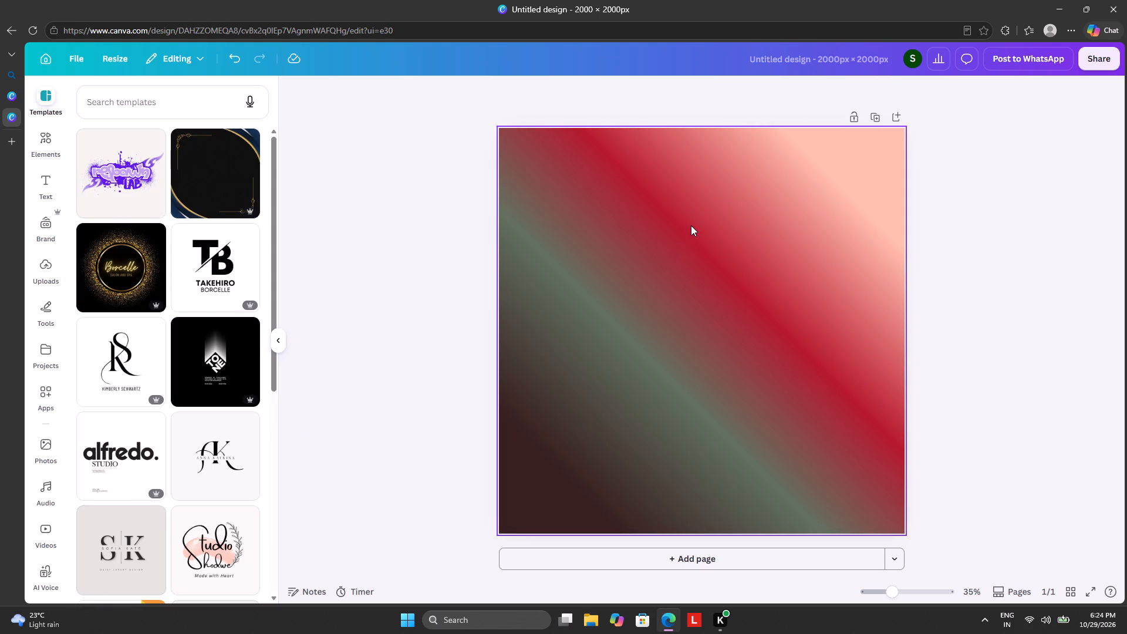
pyautogui.click(692, 228)
pyautogui.click(730, 83)
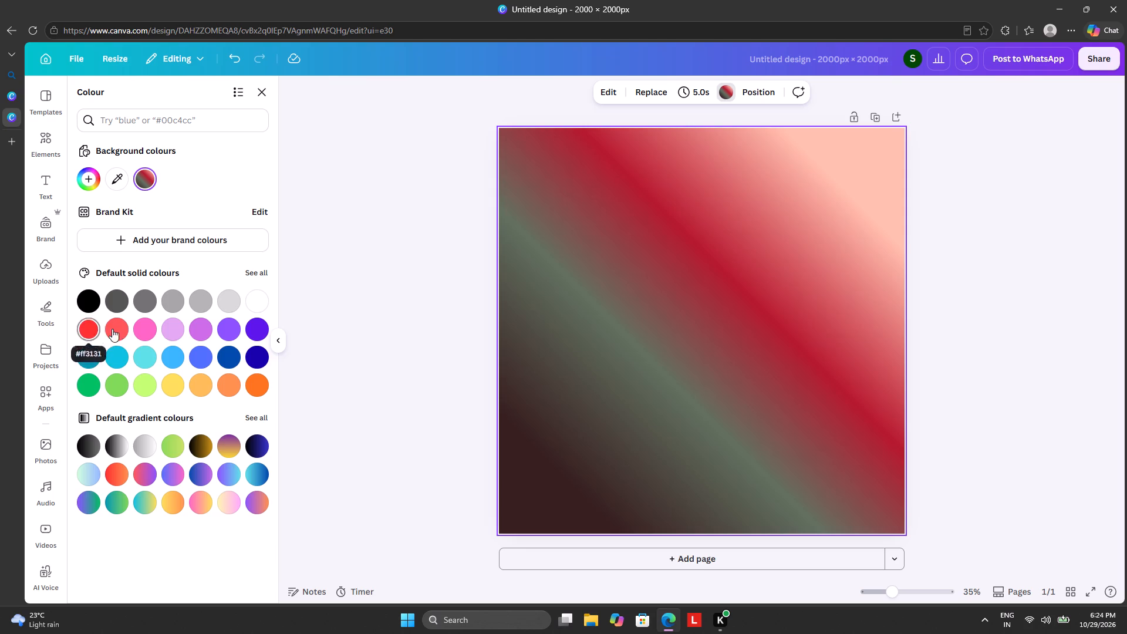
pyautogui.click(93, 300)
pyautogui.click(343, 241)
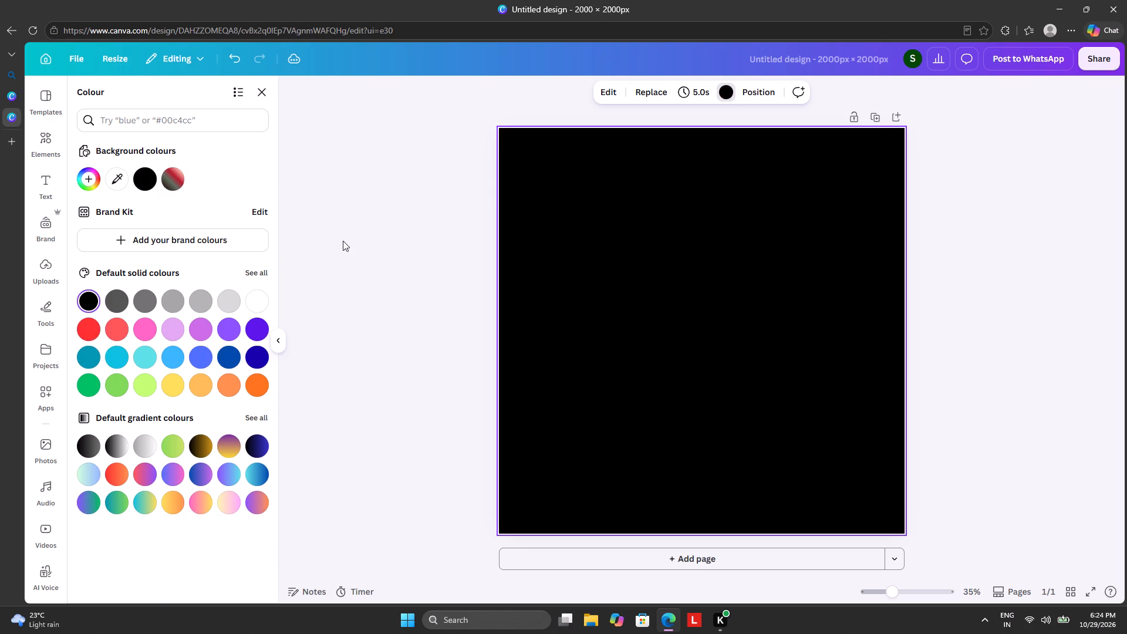
# Search the elements library for "pizza" and look through the full set of graphics results for a suitable pizza.
pyautogui.click(35, 144)
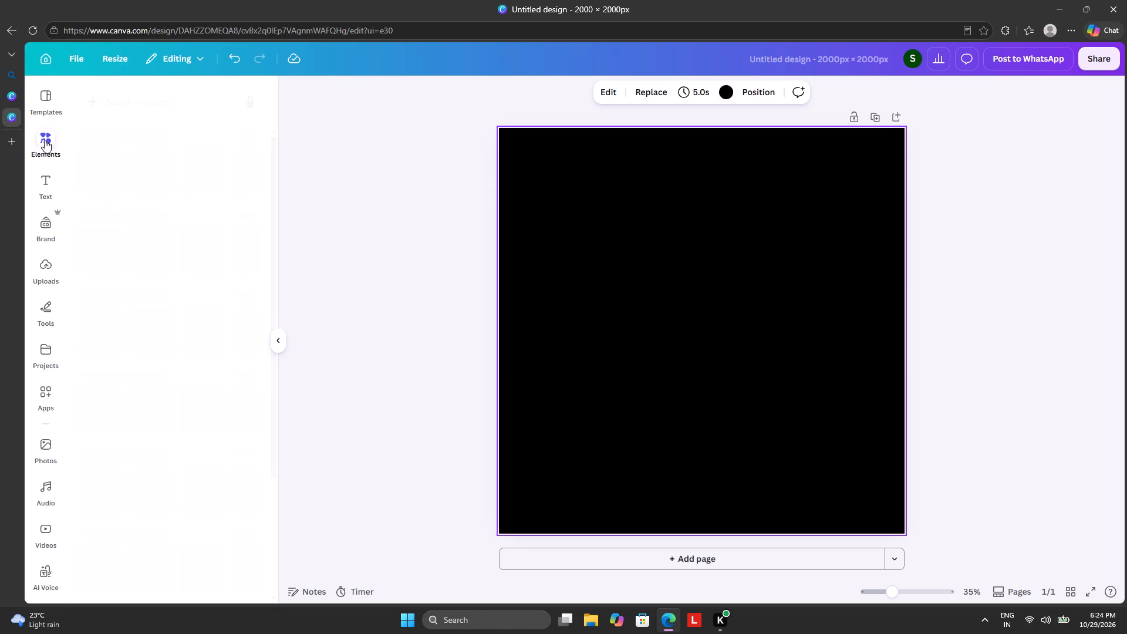
pyautogui.click(119, 106)
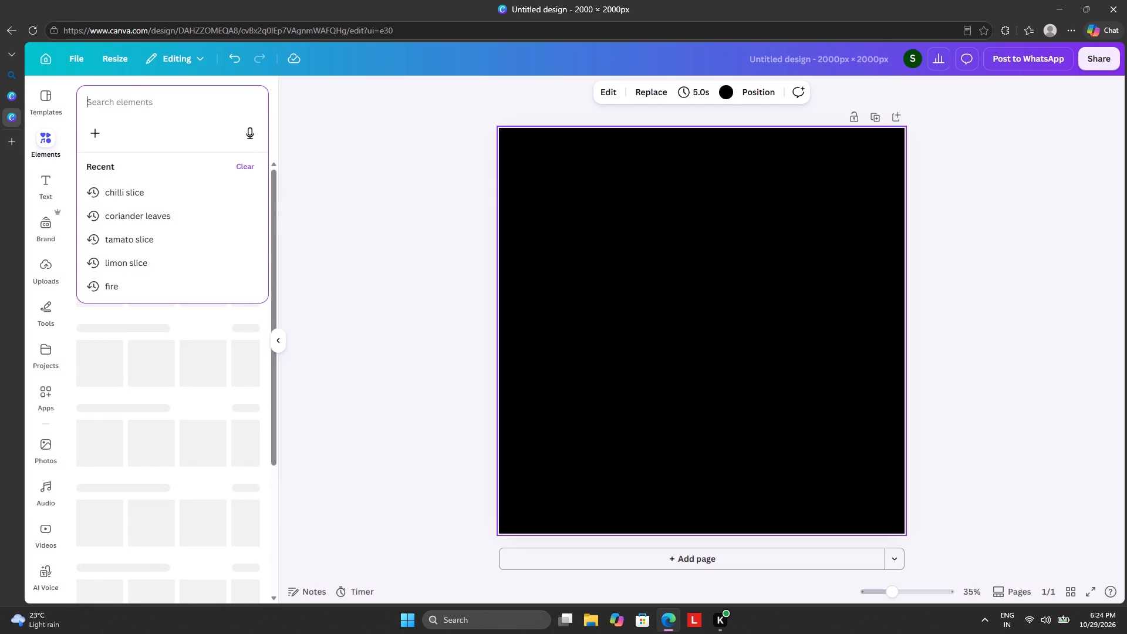
pyautogui.write('pi')
pyautogui.write('zz')
pyautogui.press('a')
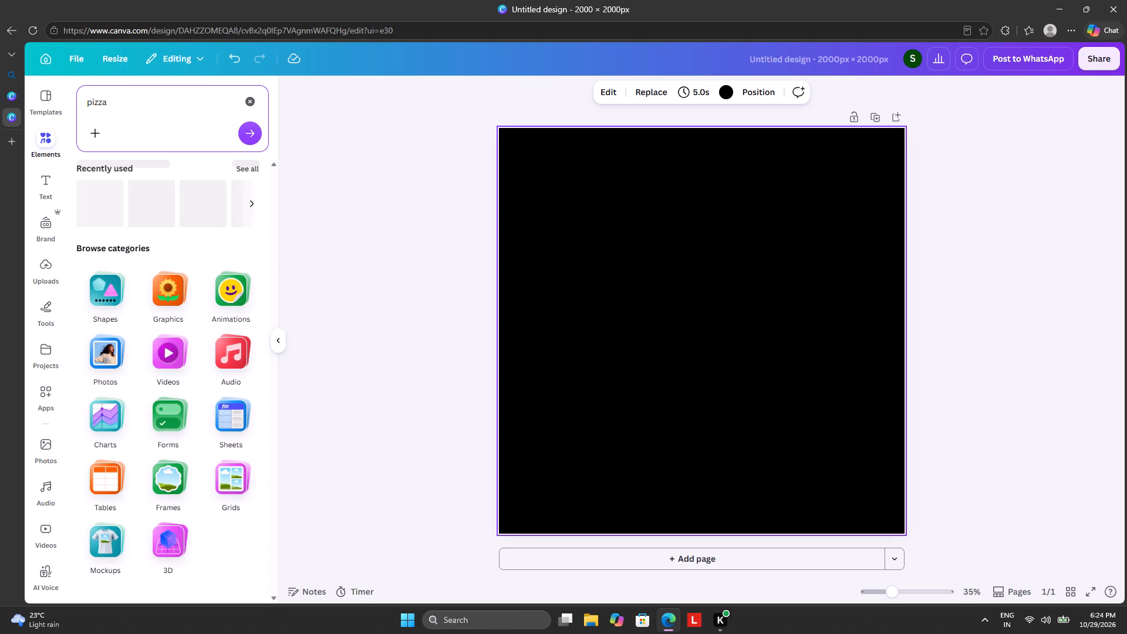
pyautogui.press('Return')
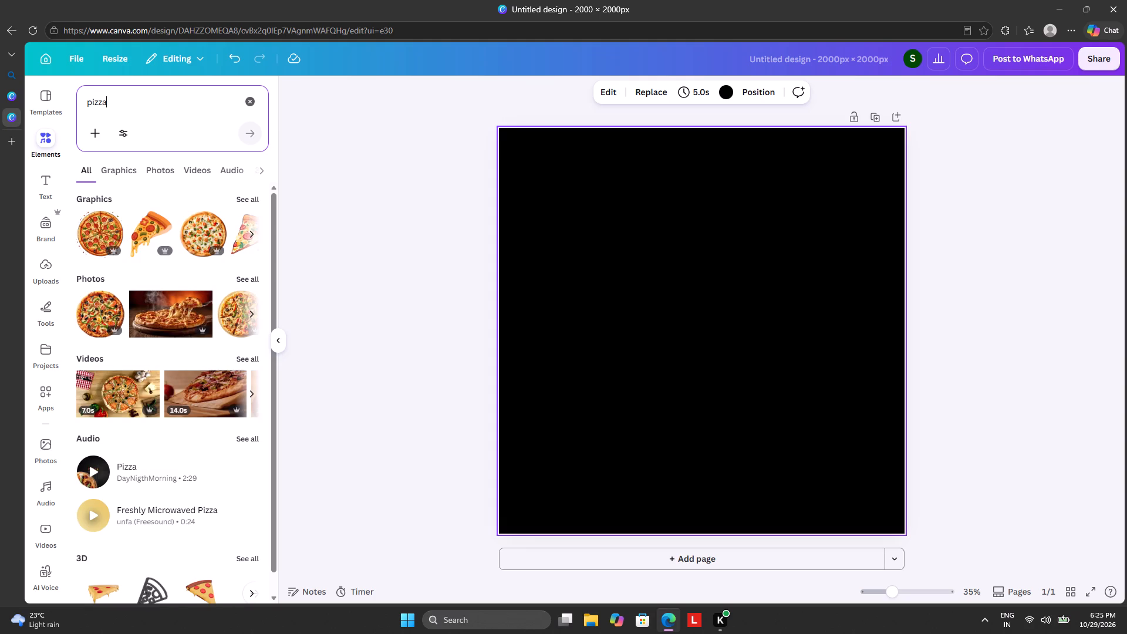
pyautogui.click(241, 199)
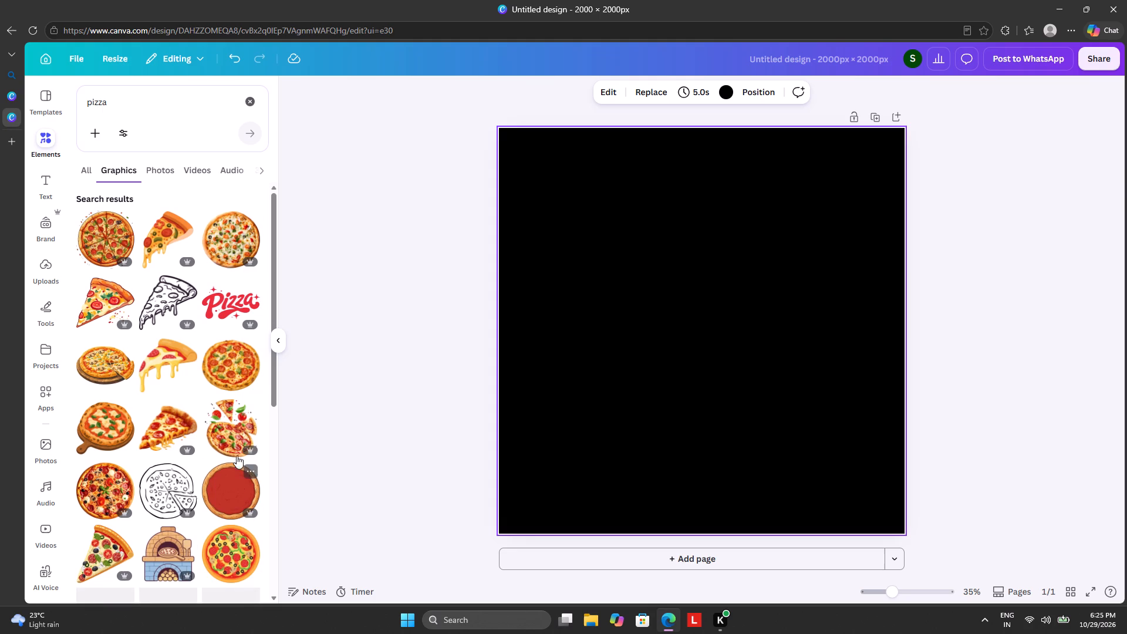
pyautogui.scroll(-4, 209, 466)
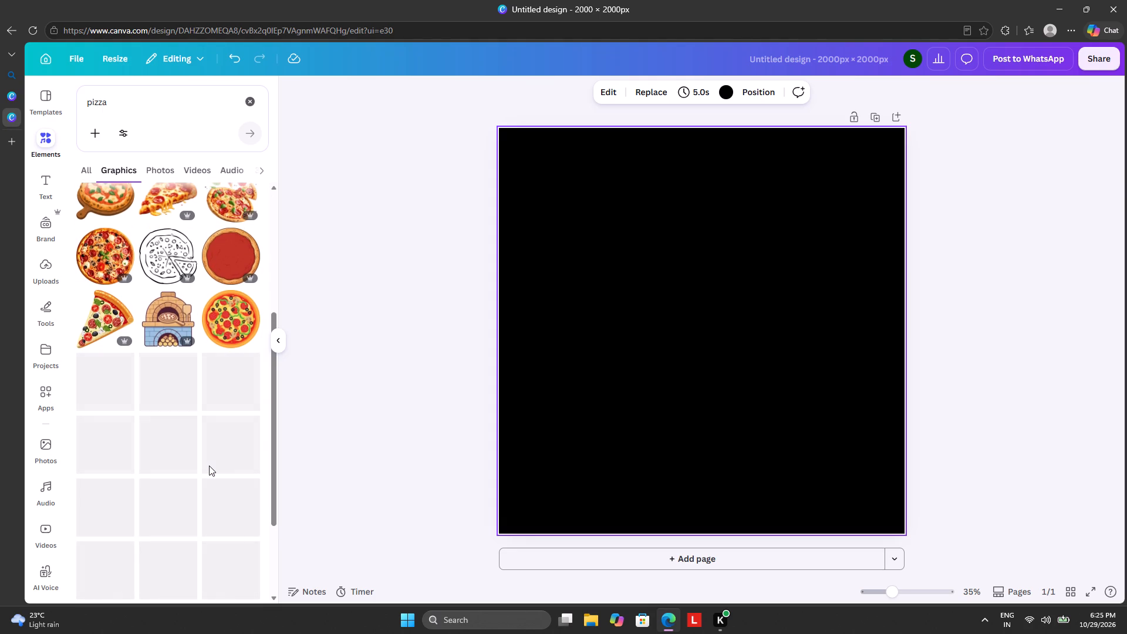
pyautogui.scroll(-2, 120, 368)
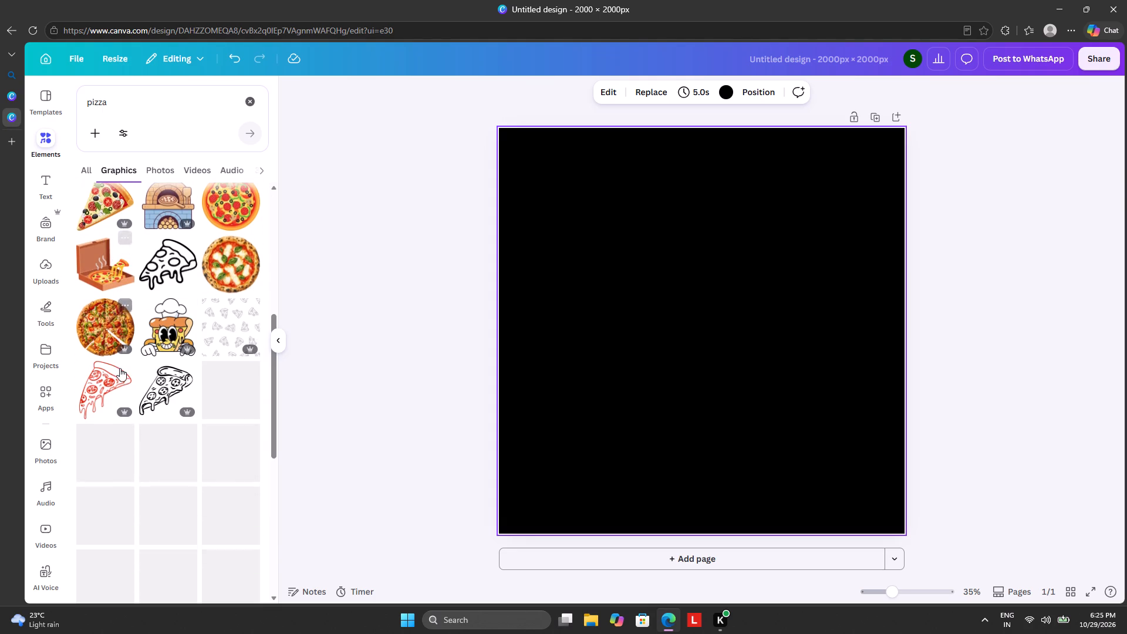
pyautogui.scroll(-3, 103, 375)
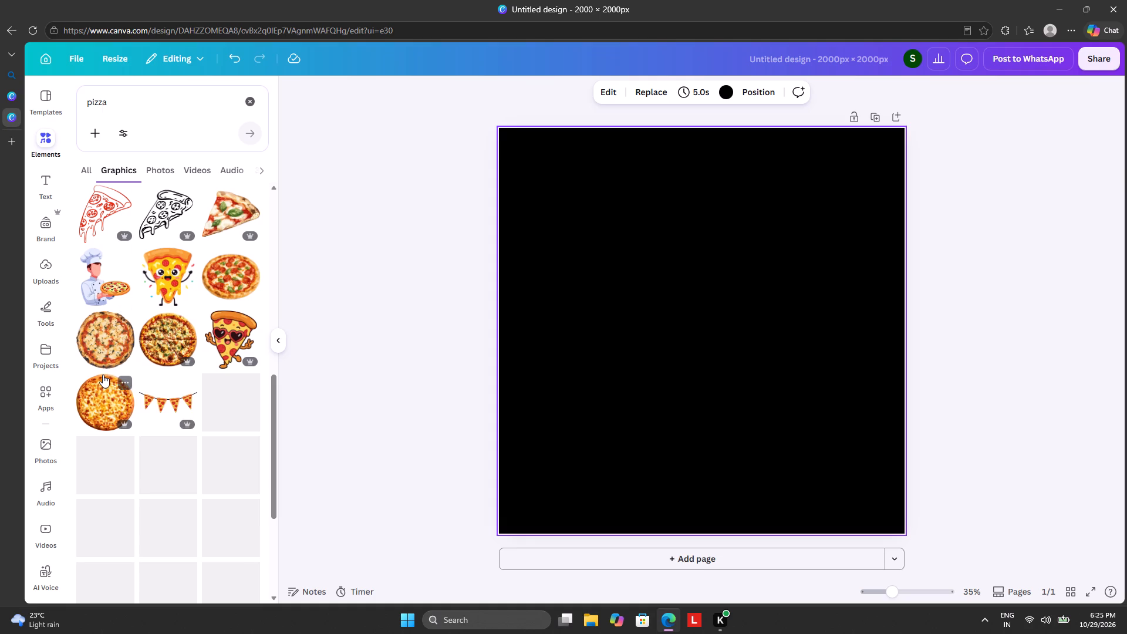
pyautogui.scroll(-2, 101, 379)
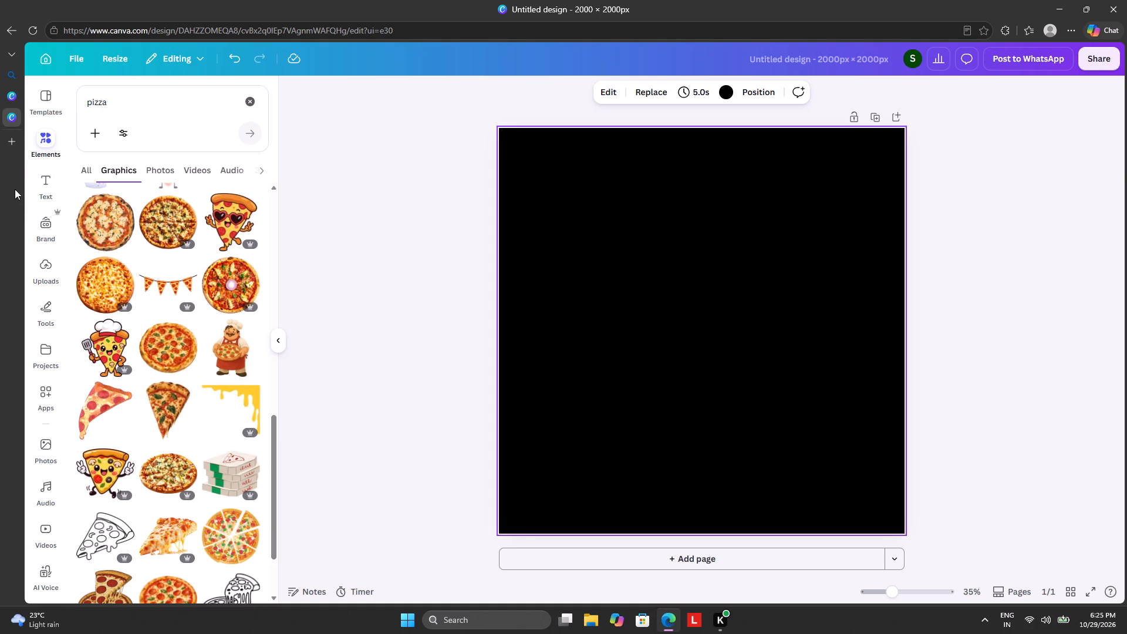
# Search the web for "pizza png" in a new browser tab and expand the image results.
pyautogui.click(36, 143)
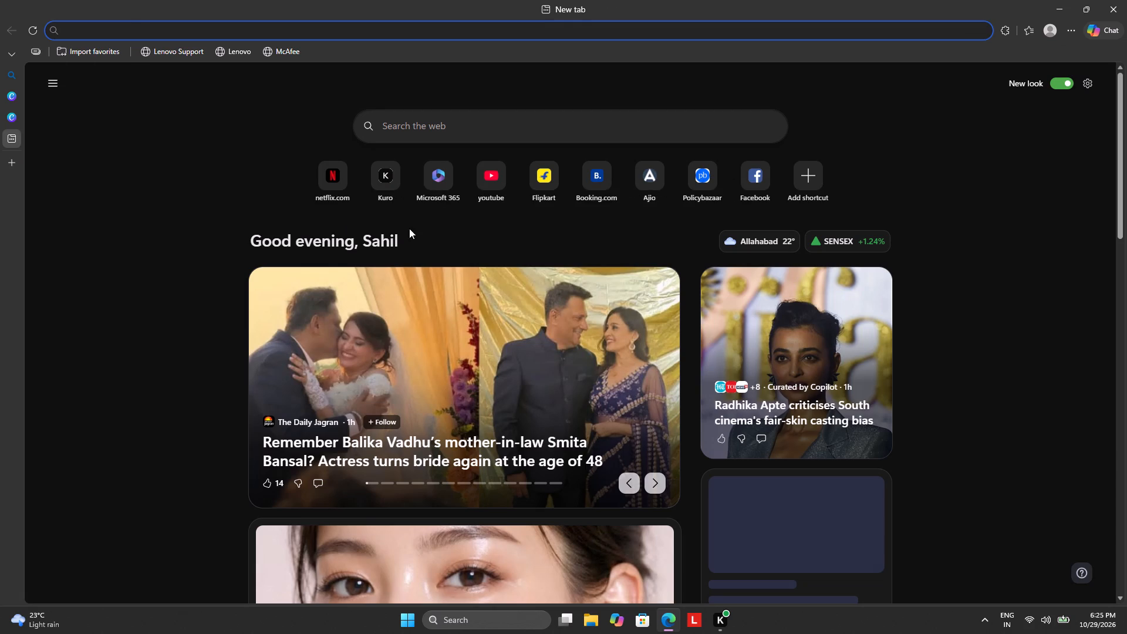
pyautogui.click(440, 139)
pyautogui.press('p')
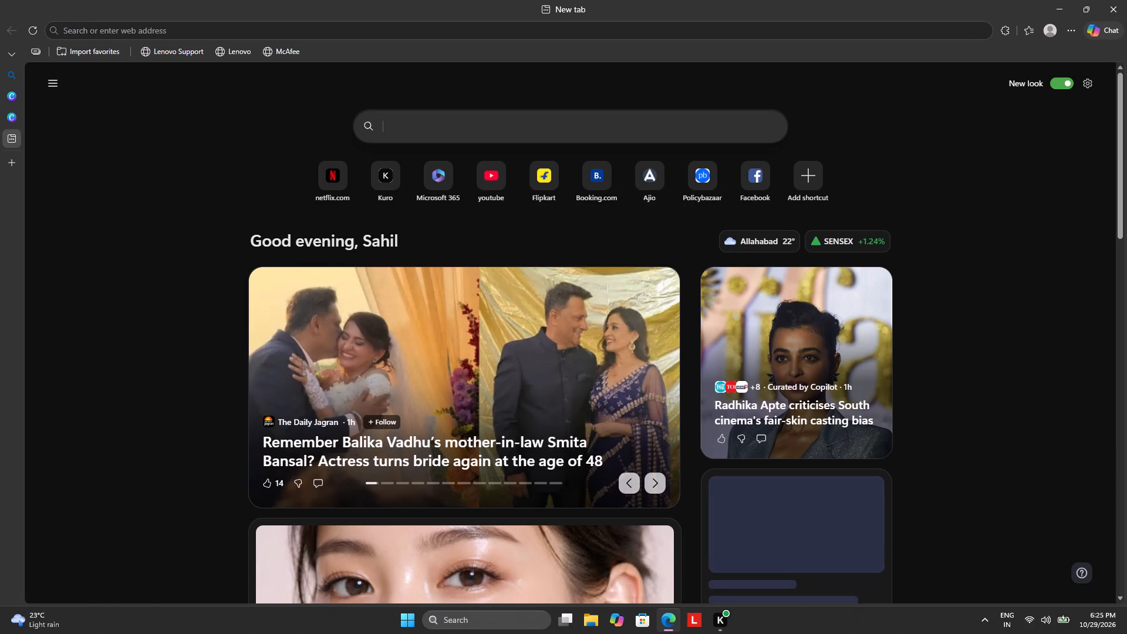
pyautogui.press('i')
pyautogui.write('zza')
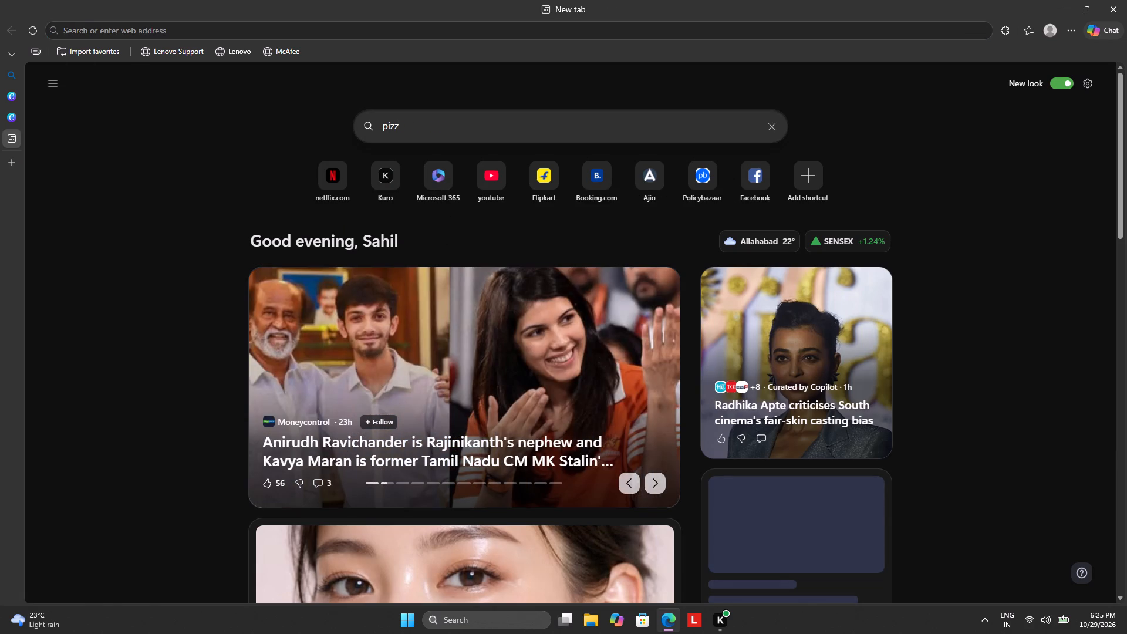
pyautogui.press('space')
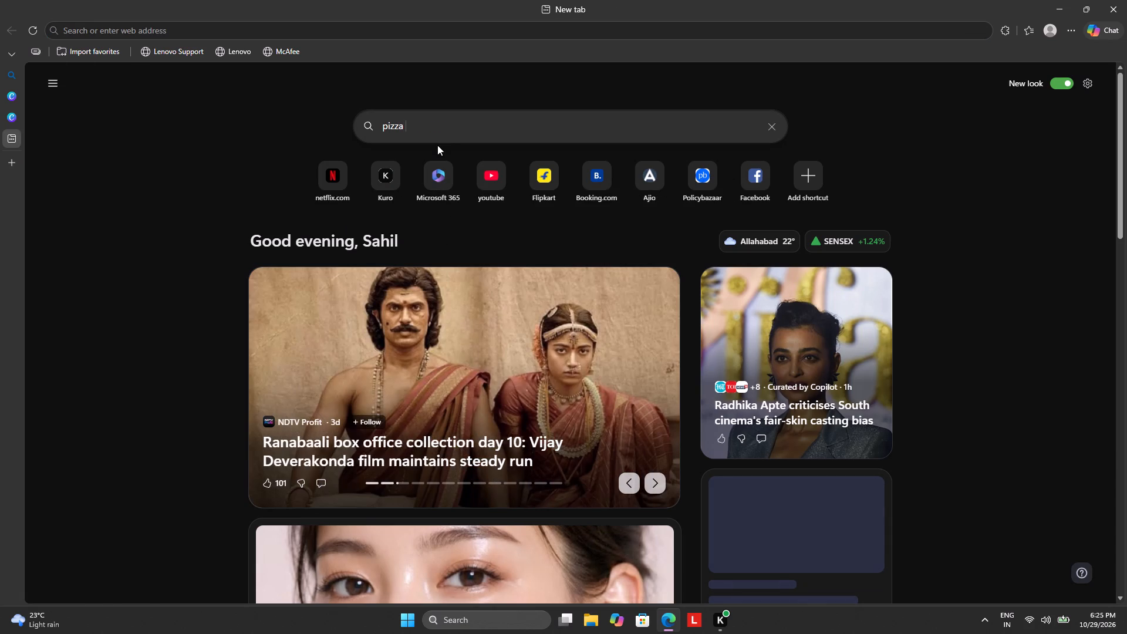
pyautogui.write('pn')
pyautogui.press('g')
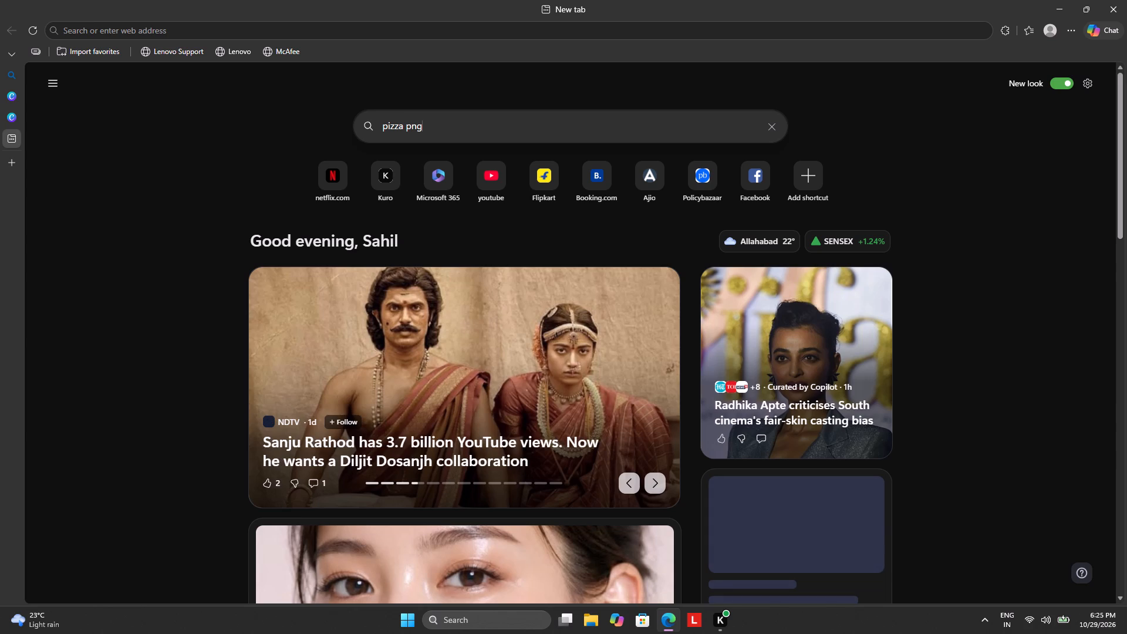
pyautogui.press('Return')
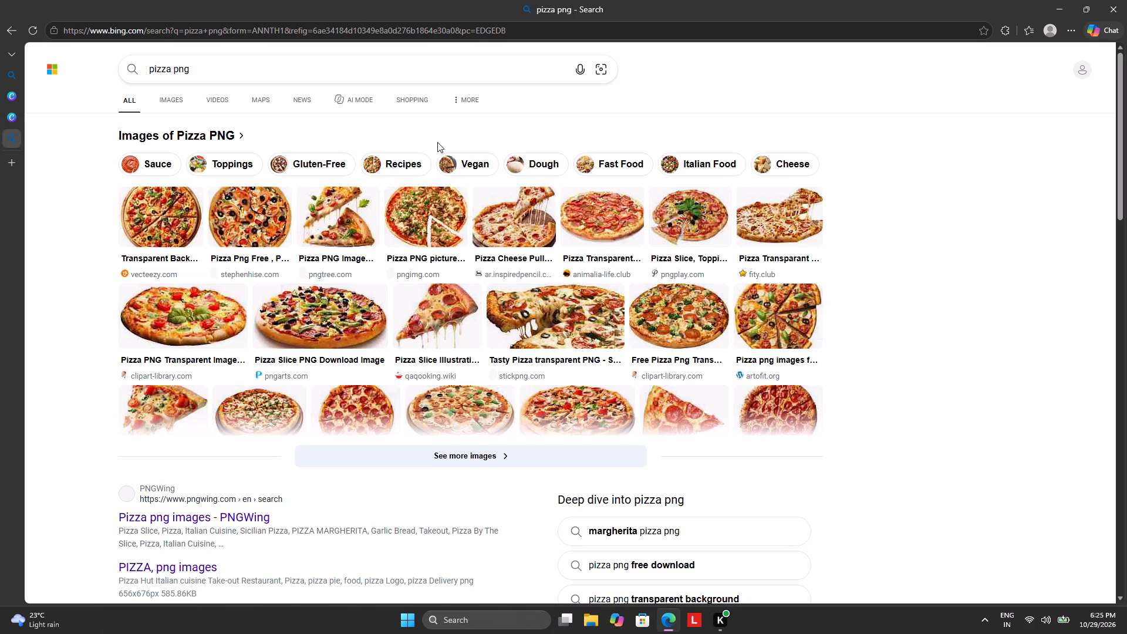
pyautogui.click(431, 457)
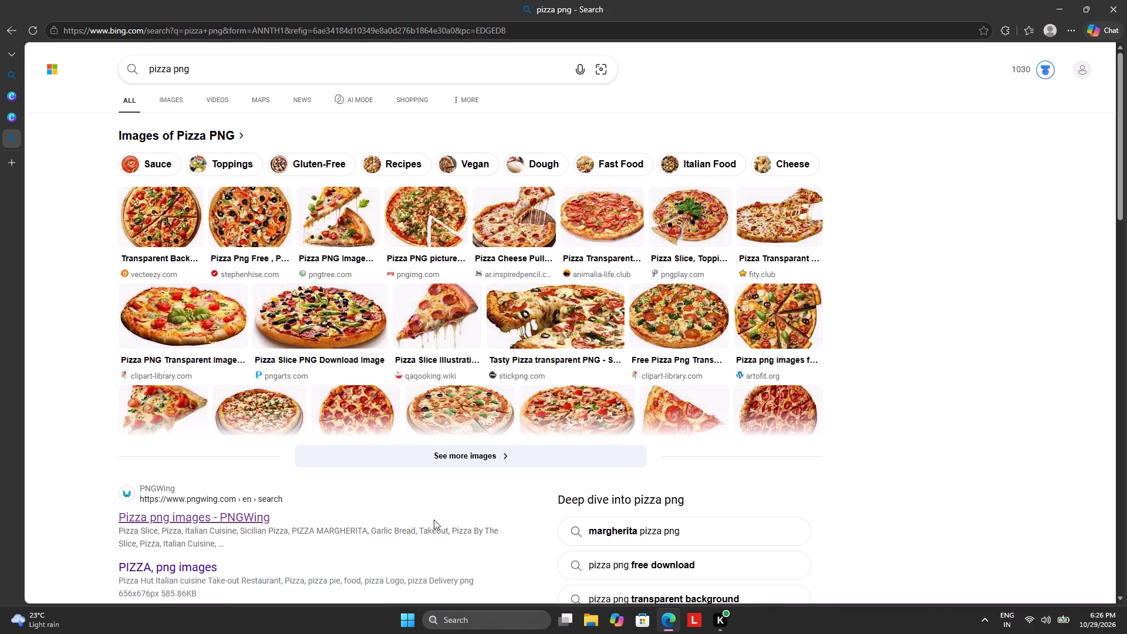
pyautogui.click(438, 448)
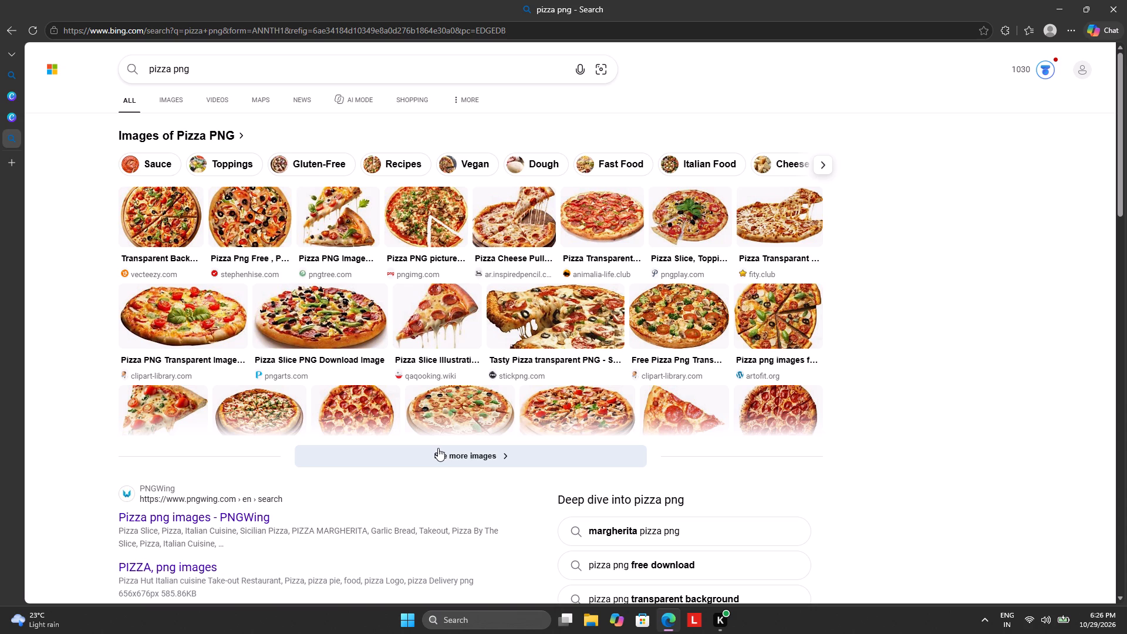
pyautogui.click(447, 455)
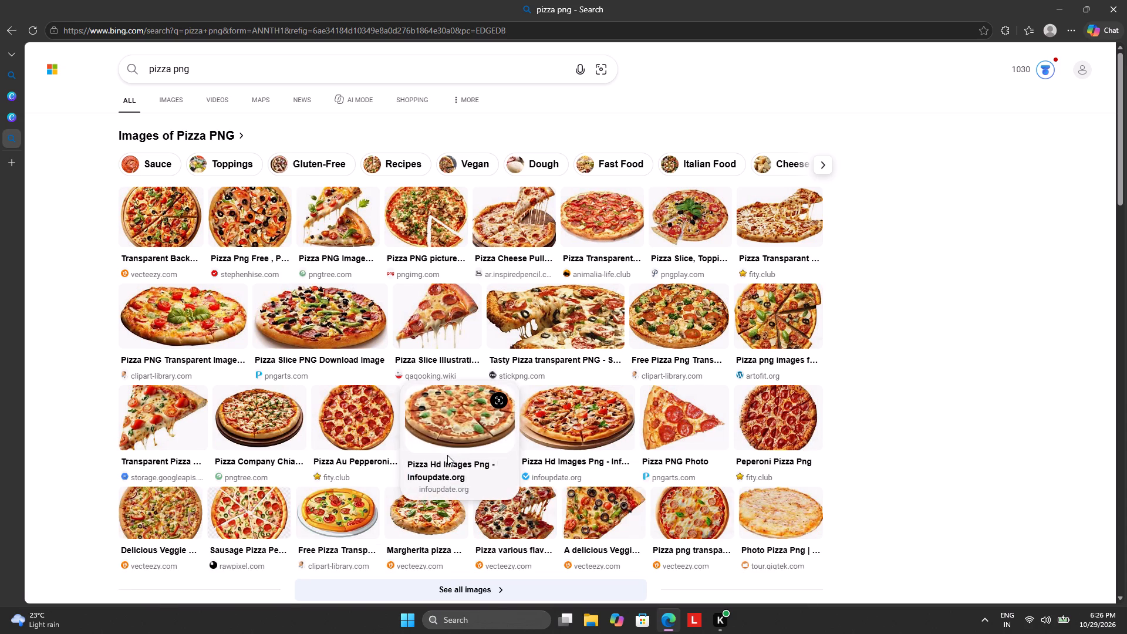
# Copy the vecteezy.com image "Pizza various flavors png transparent", showing a whole pizza with a cheesy slice being lifted.
pyautogui.scroll(-2, 603, 388)
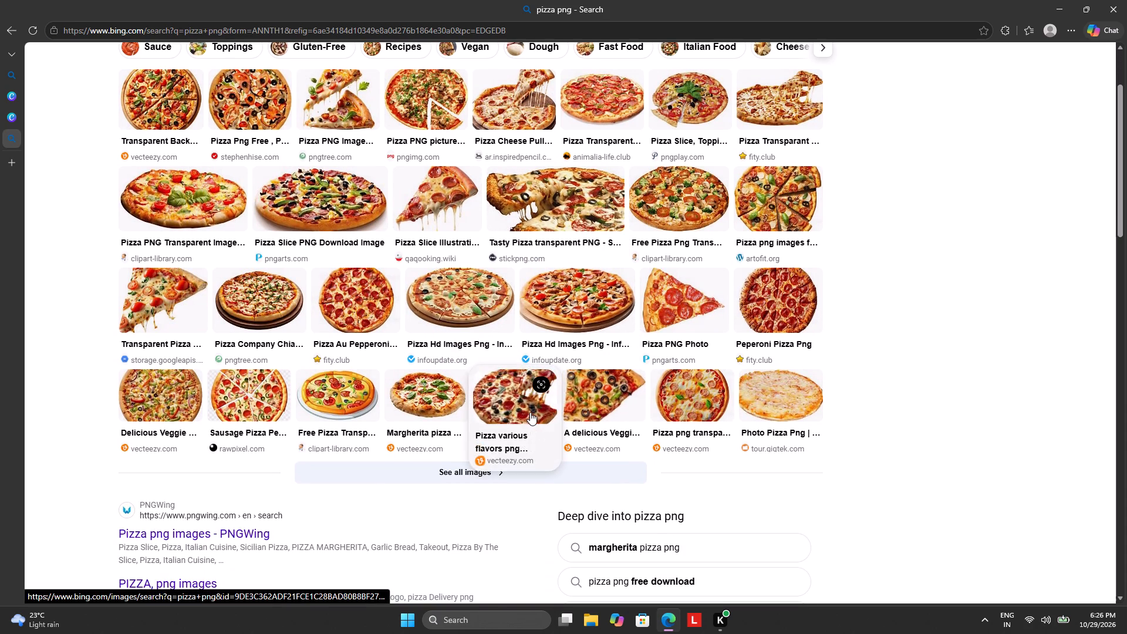
pyautogui.click(530, 412)
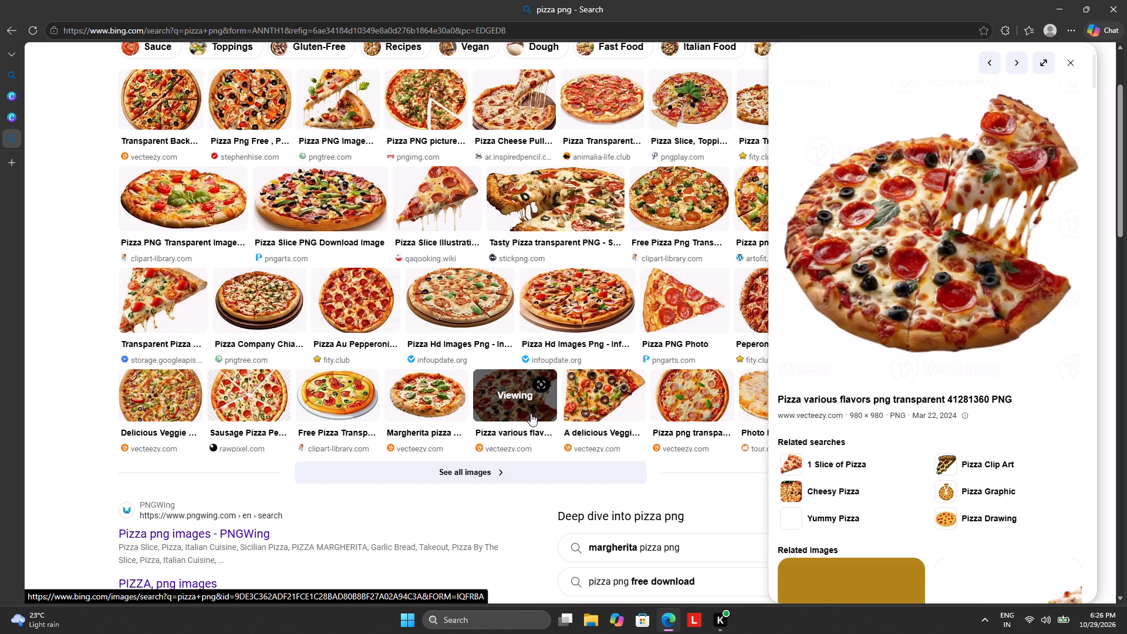
pyautogui.scroll(-5, 859, 239)
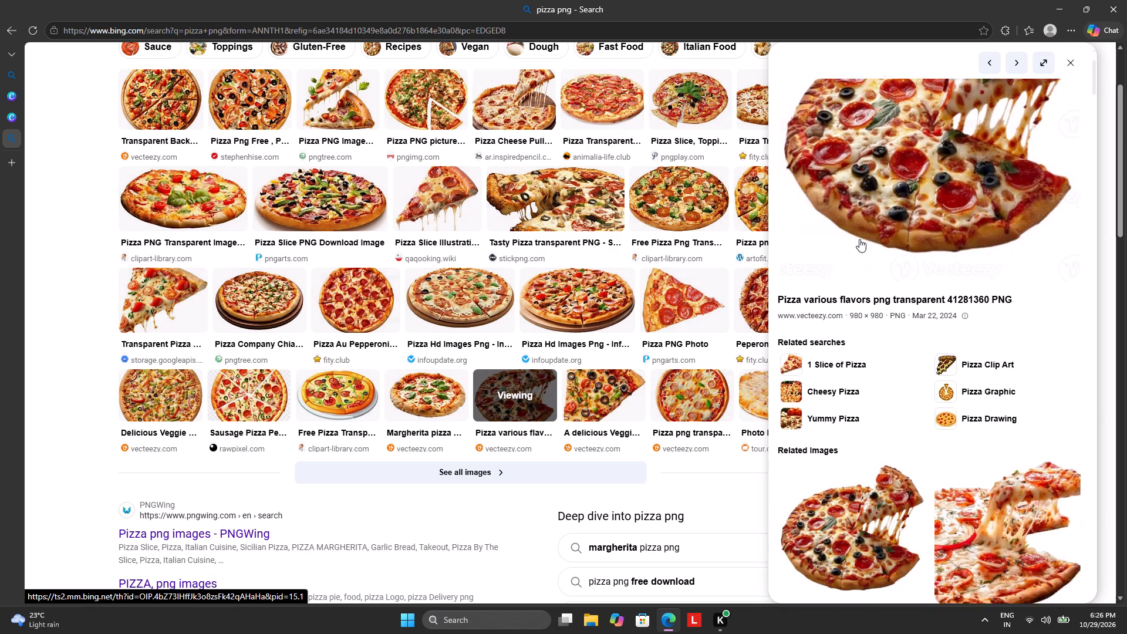
pyautogui.scroll(-3, 859, 239)
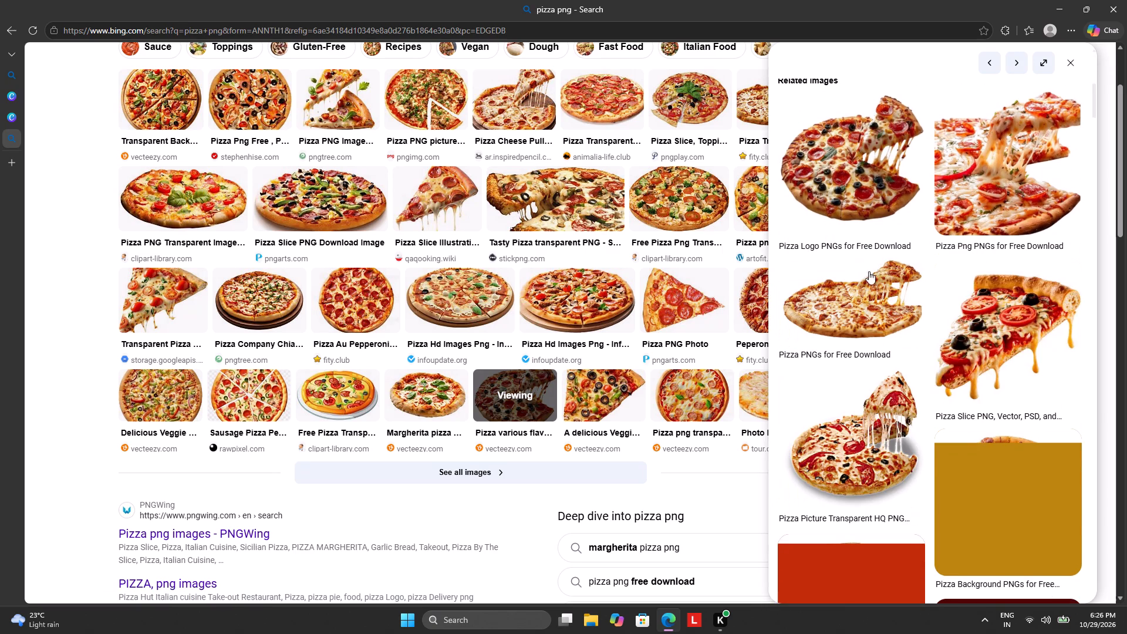
pyautogui.scroll(-4, 879, 379)
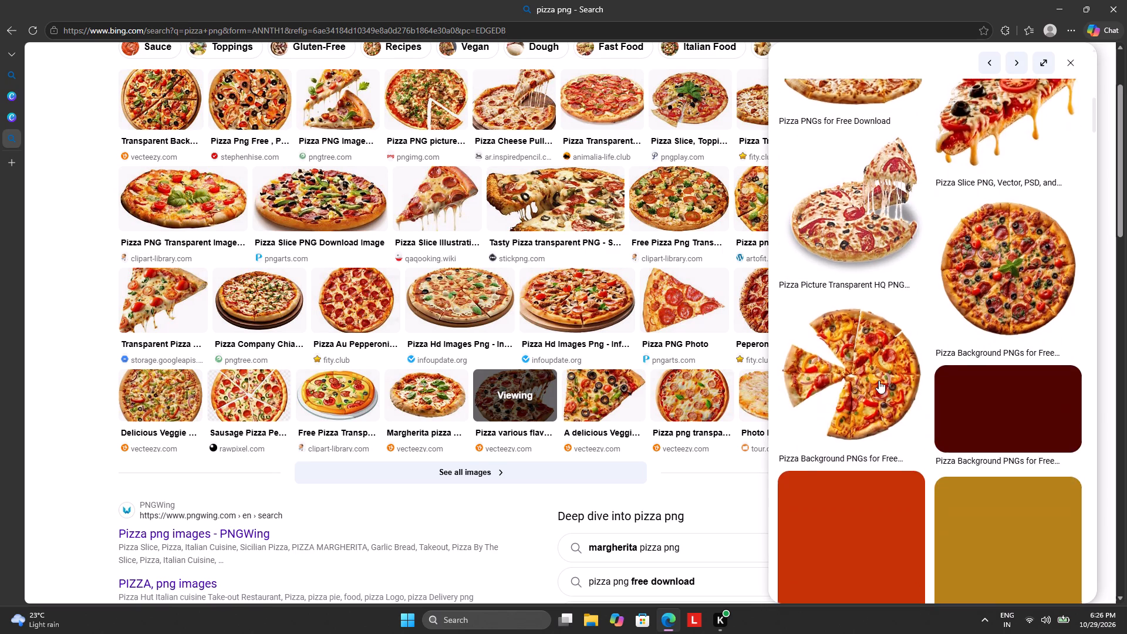
pyautogui.scroll(12, 879, 380)
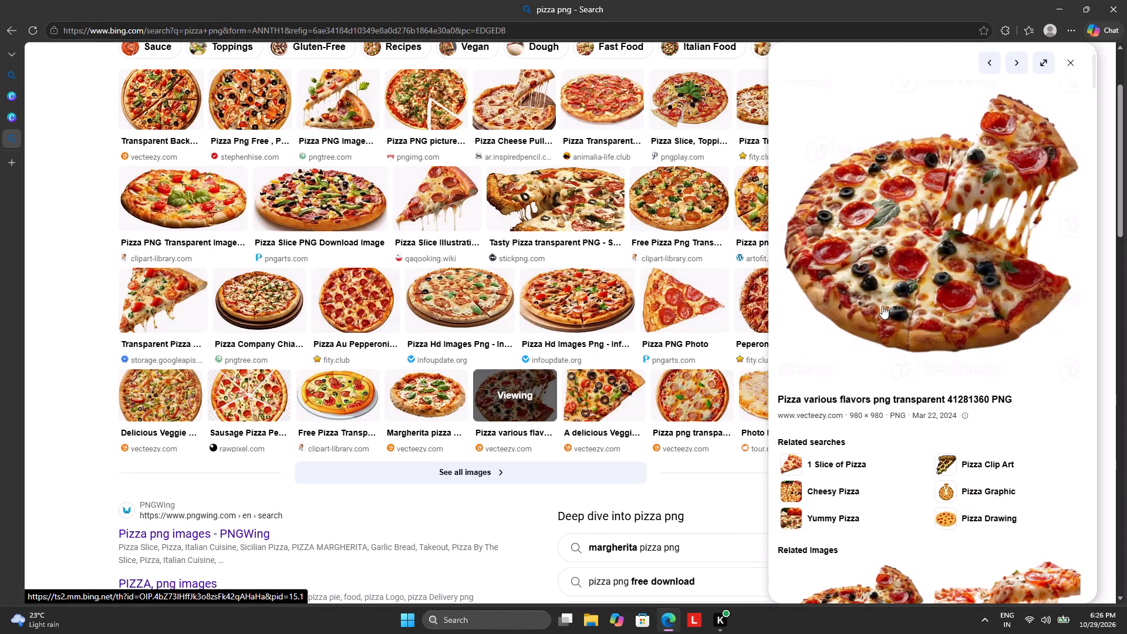
pyautogui.rightClick(880, 262)
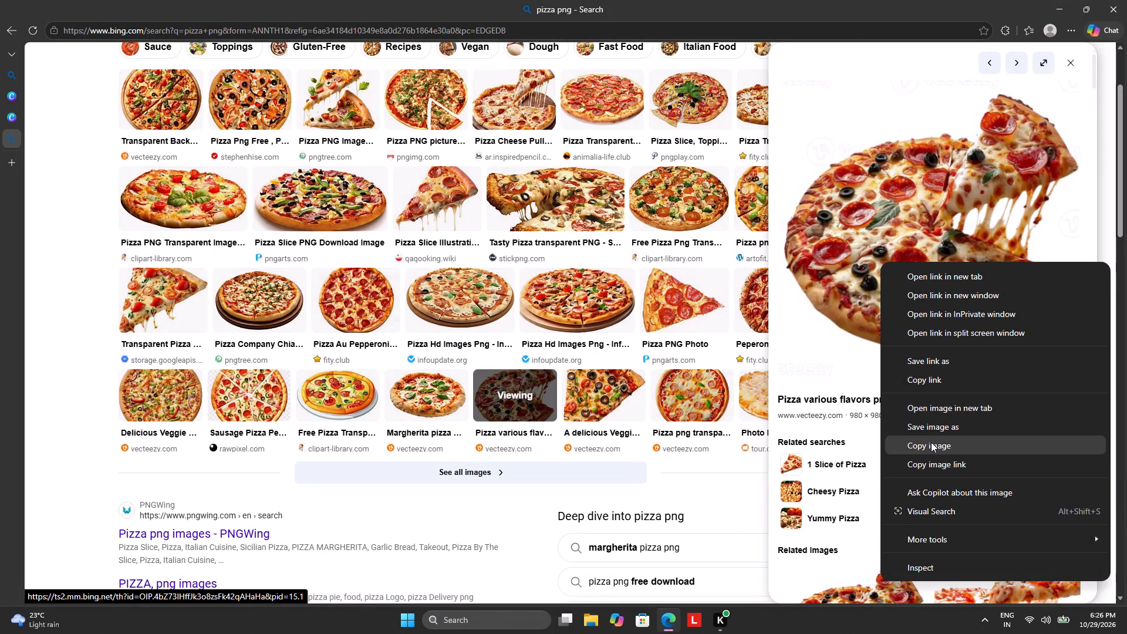
pyautogui.click(933, 446)
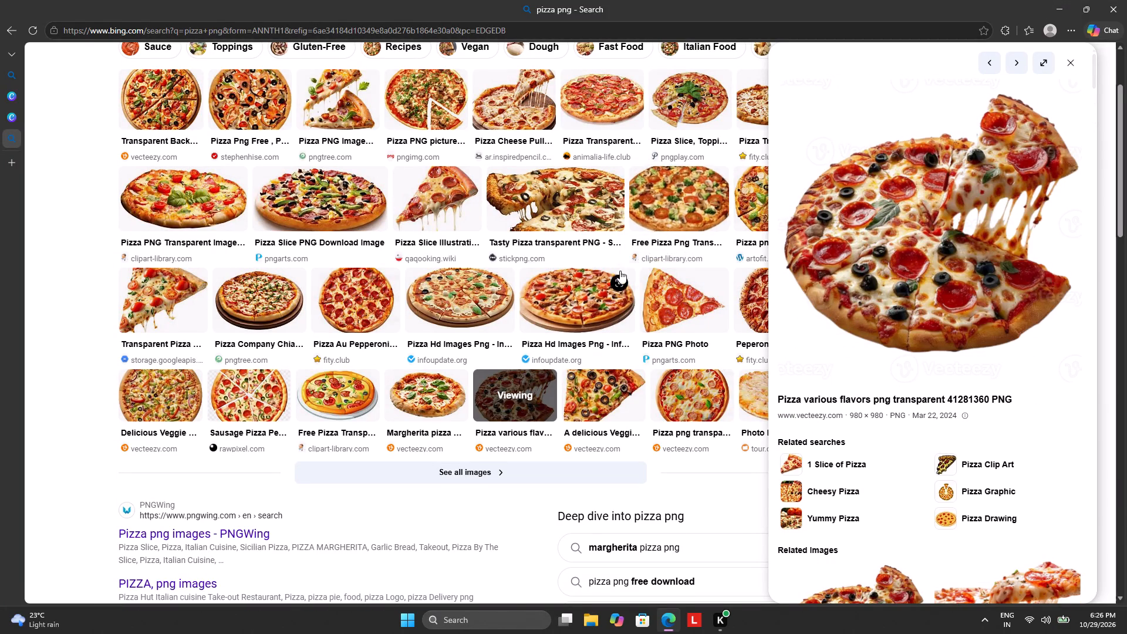
# Switch back to the Canva design and paste the copied pizza image onto the black page.
pyautogui.scroll(-1, 614, 272)
pyautogui.scroll(4, 614, 272)
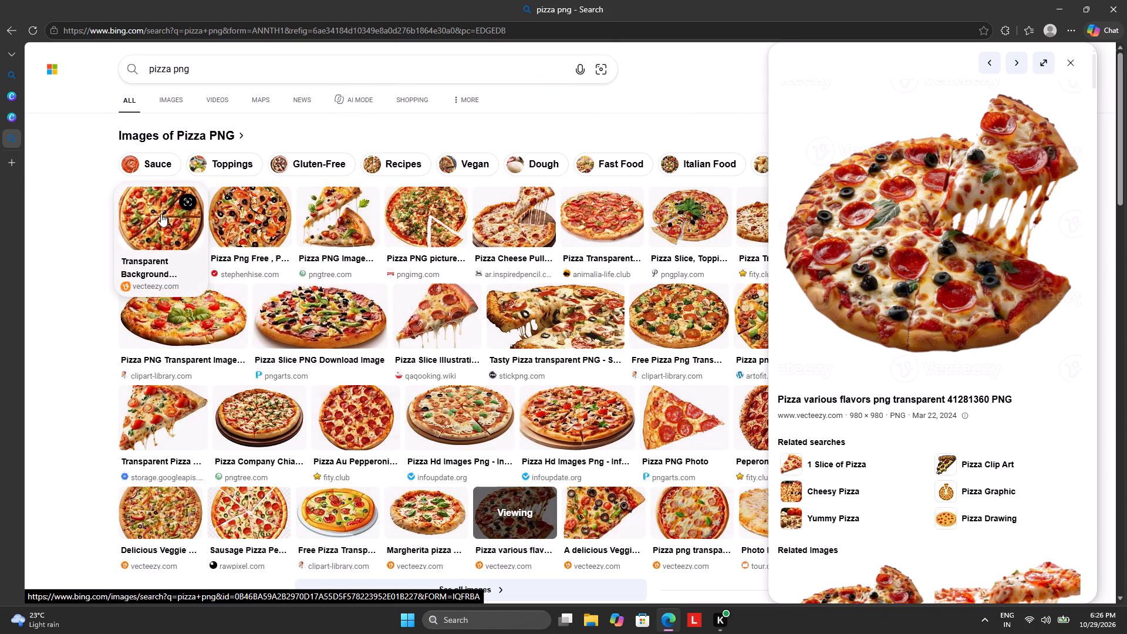
pyautogui.click(11, 121)
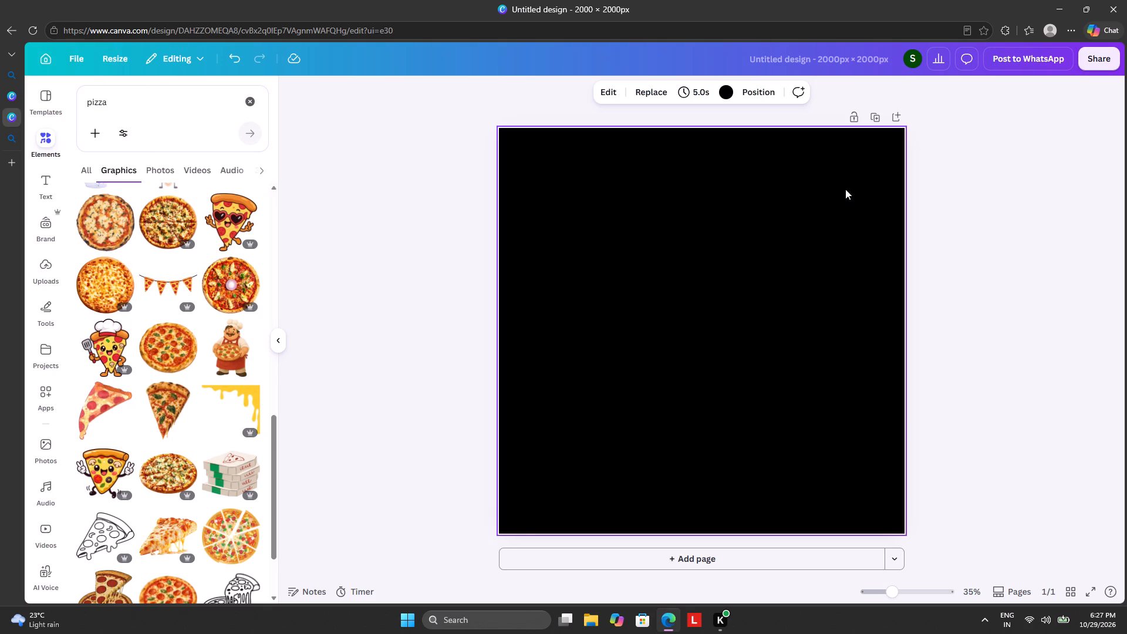
pyautogui.hotkey('ctrl', 'v')
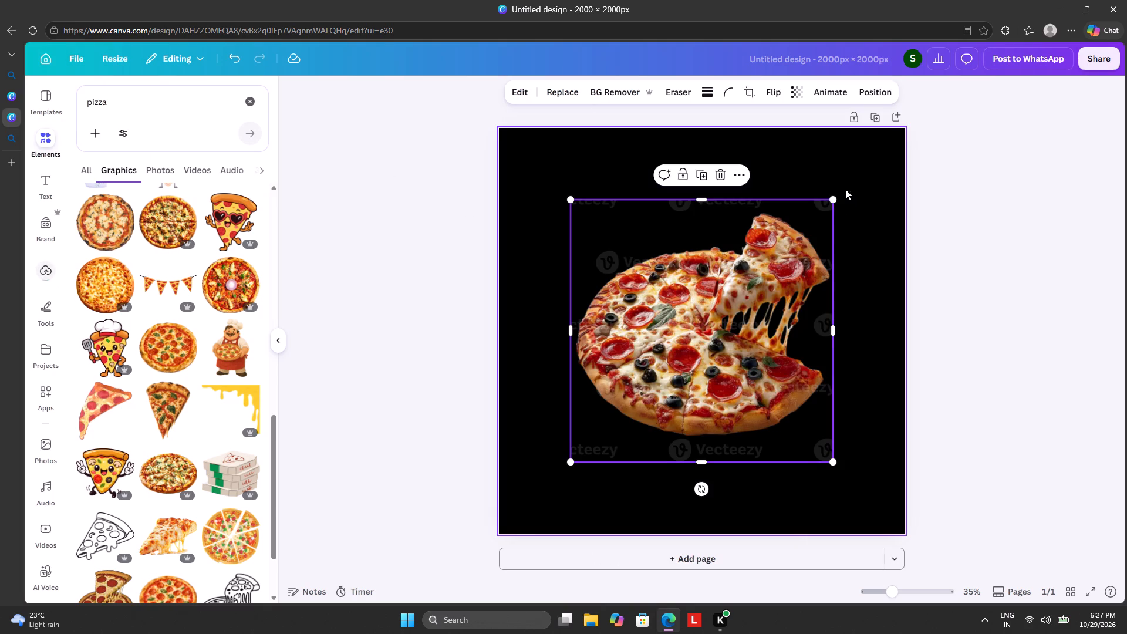
# Enlarge the pizza image slightly and place it horizontally centred, a little below the middle of the page.
pyautogui.moveTo(708, 316); pyautogui.dragTo(711, 349)
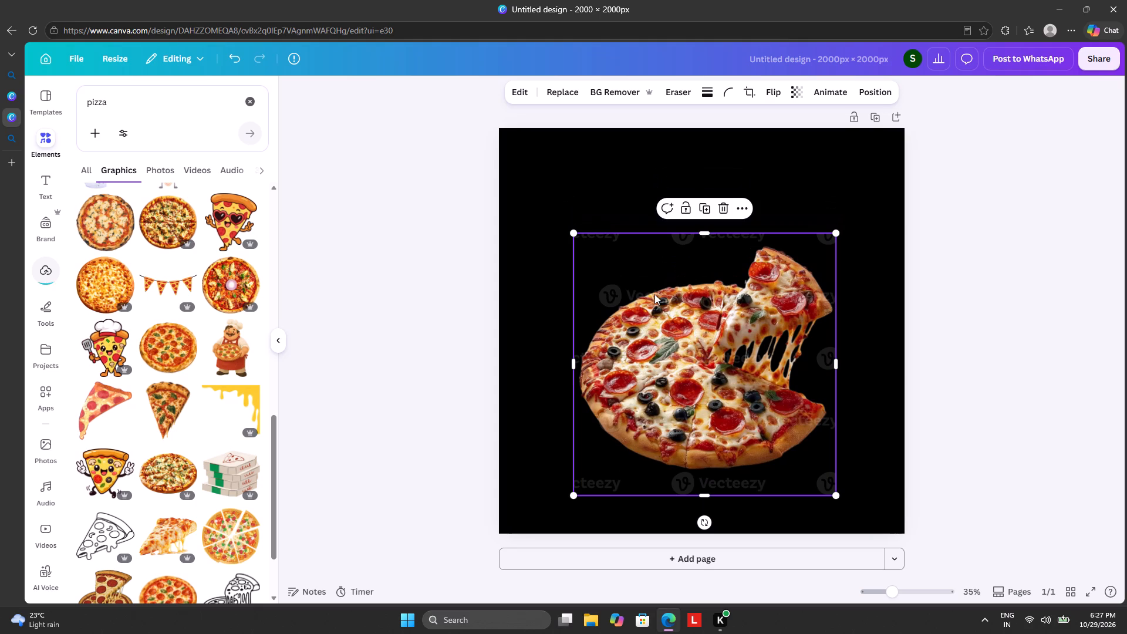
pyautogui.moveTo(568, 231); pyautogui.dragTo(589, 256)
pyautogui.moveTo(572, 234); pyautogui.dragTo(558, 228)
pyautogui.moveTo(689, 340); pyautogui.dragTo(671, 337)
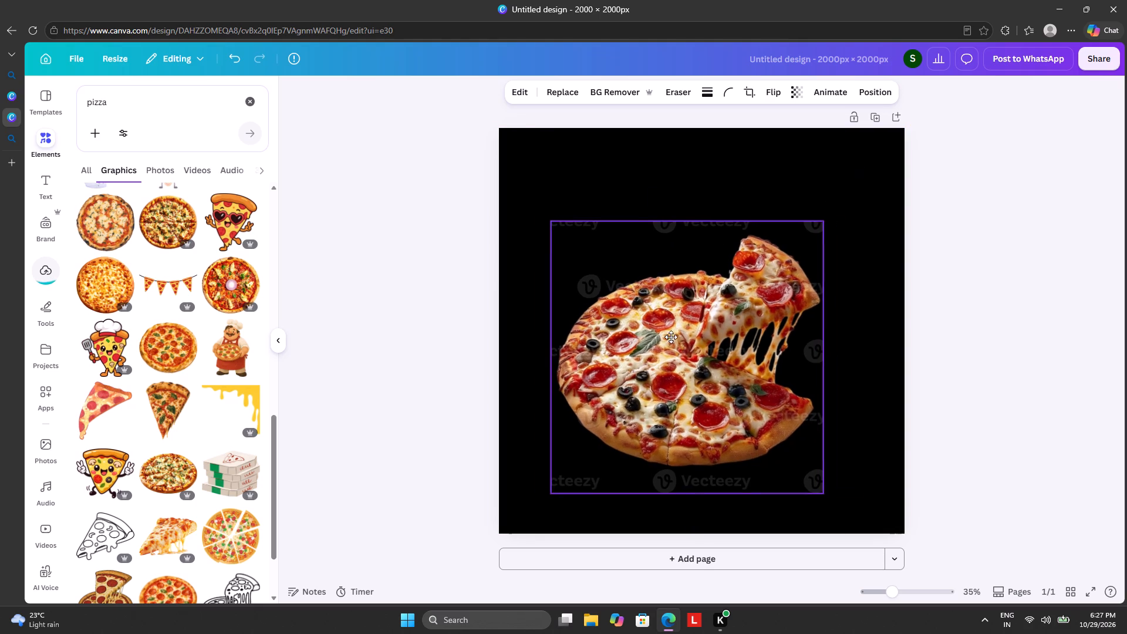
pyautogui.moveTo(671, 337); pyautogui.dragTo(693, 327)
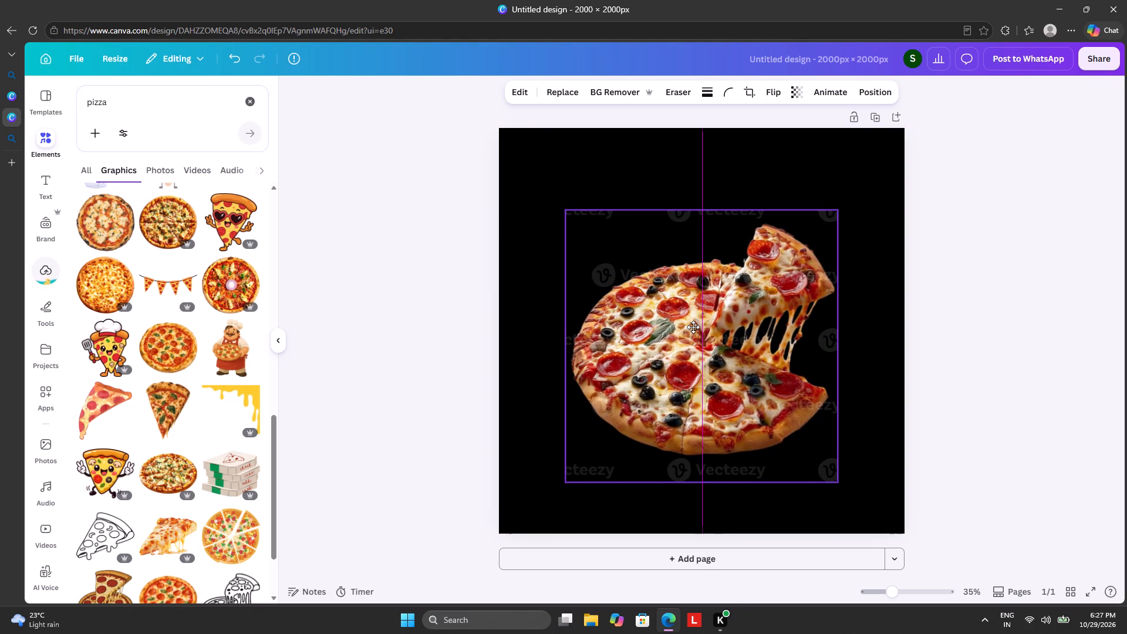
pyautogui.moveTo(693, 327); pyautogui.dragTo(693, 338)
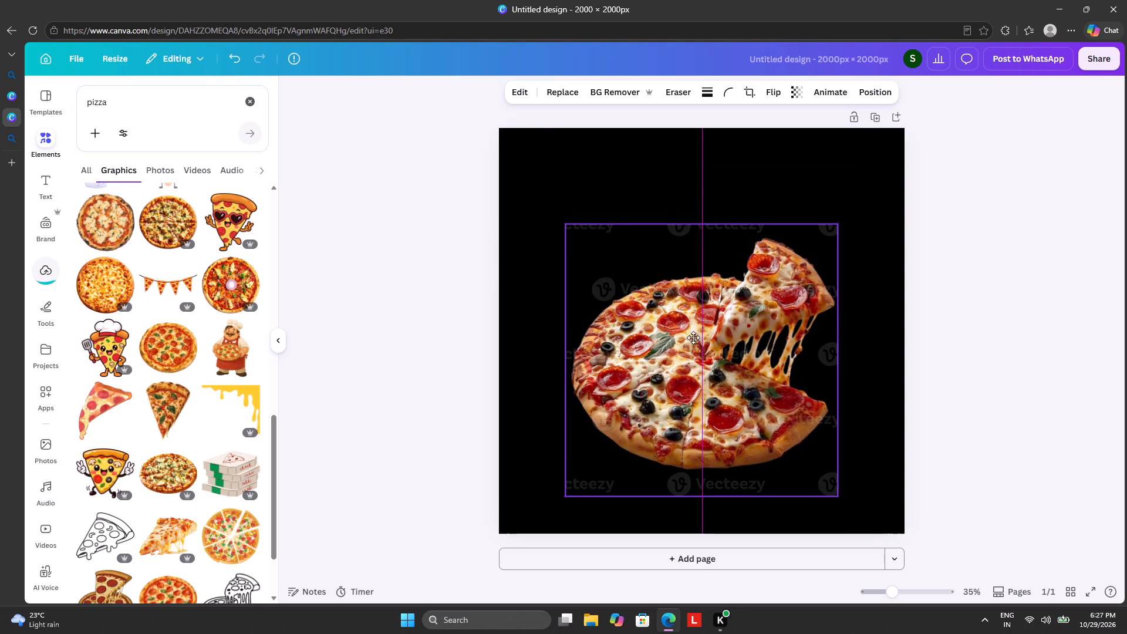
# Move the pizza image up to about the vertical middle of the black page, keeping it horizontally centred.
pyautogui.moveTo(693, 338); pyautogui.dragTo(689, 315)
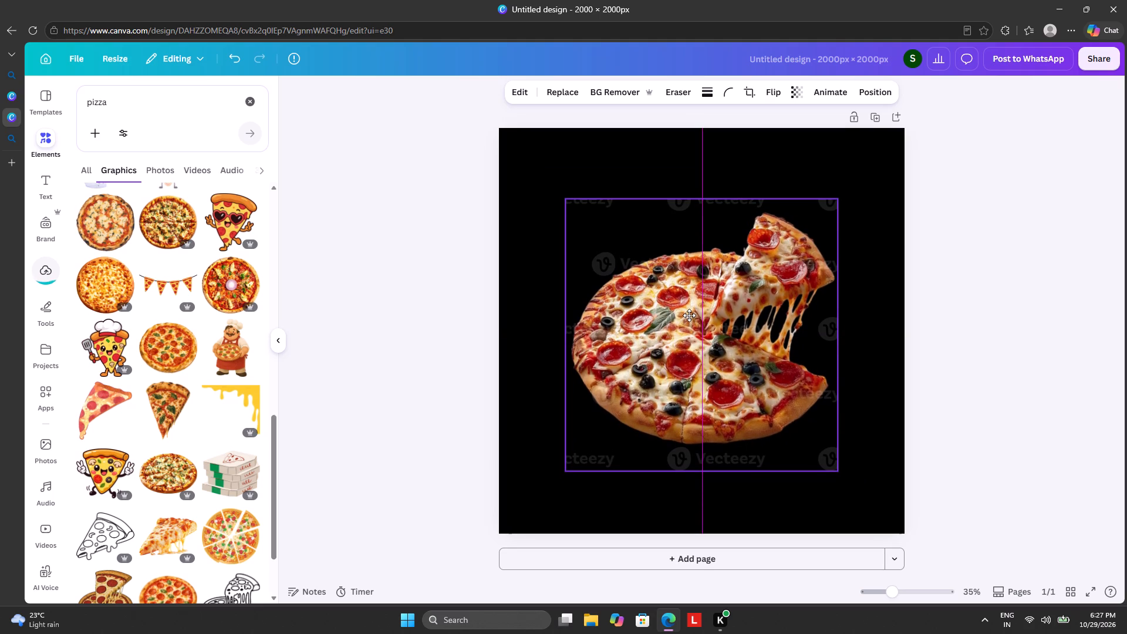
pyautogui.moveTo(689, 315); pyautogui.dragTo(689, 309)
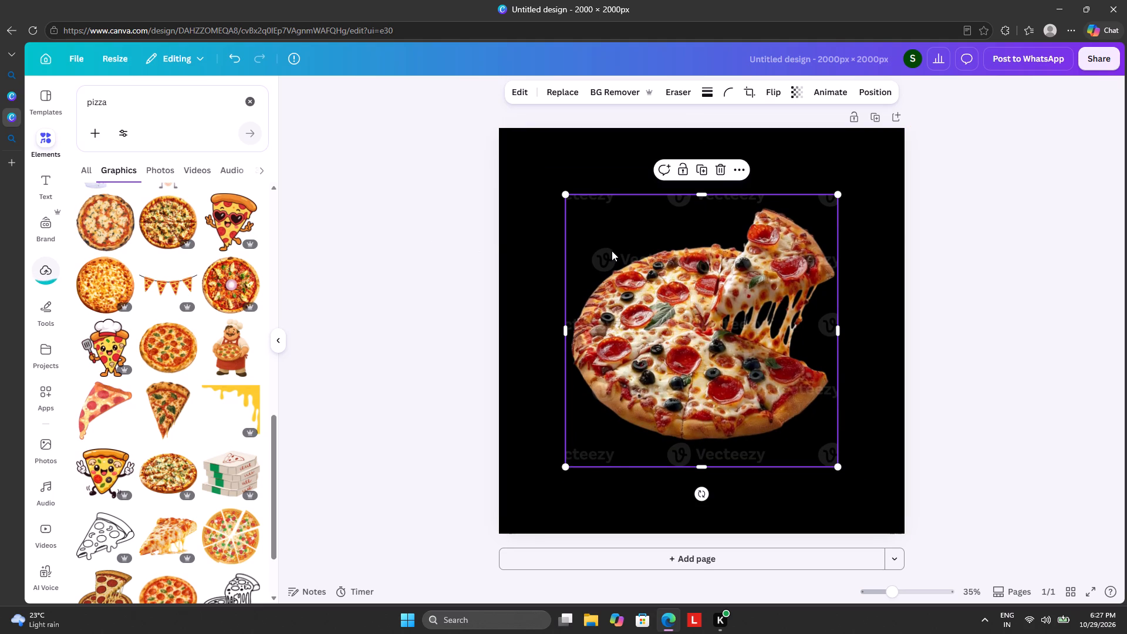
# Delete the watermarked vecteezy pizza image from the black page.
pyautogui.click(724, 173)
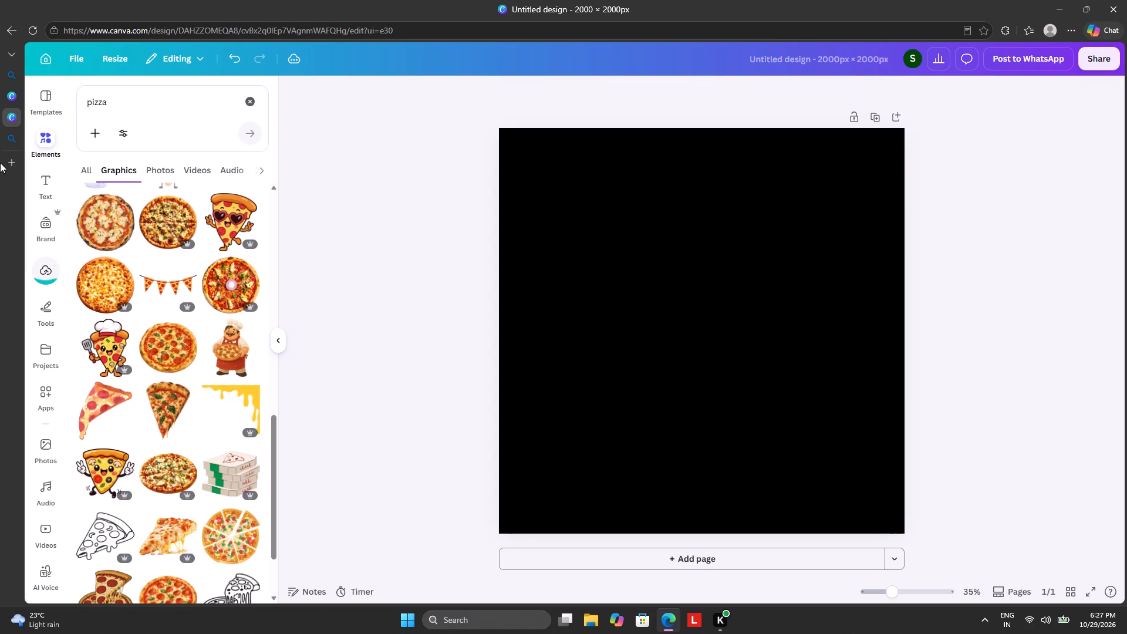
# Search the web for "pizza png" in a new browser tab and open the full set of image results.
pyautogui.click(7, 164)
pyautogui.click(540, 149)
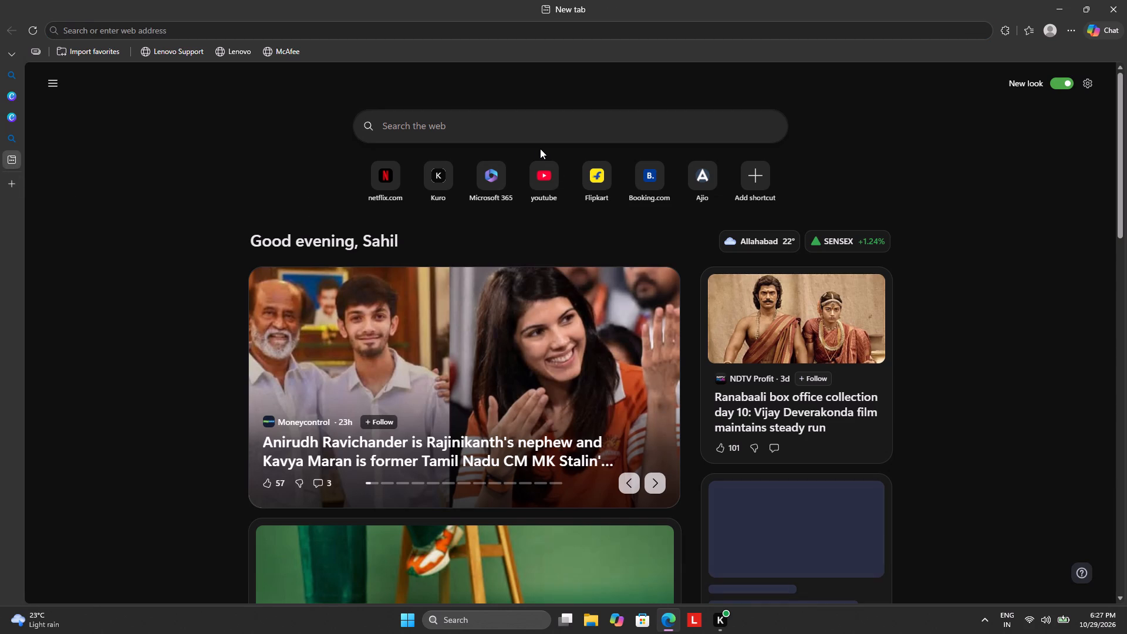
pyautogui.click(534, 136)
pyautogui.press('p')
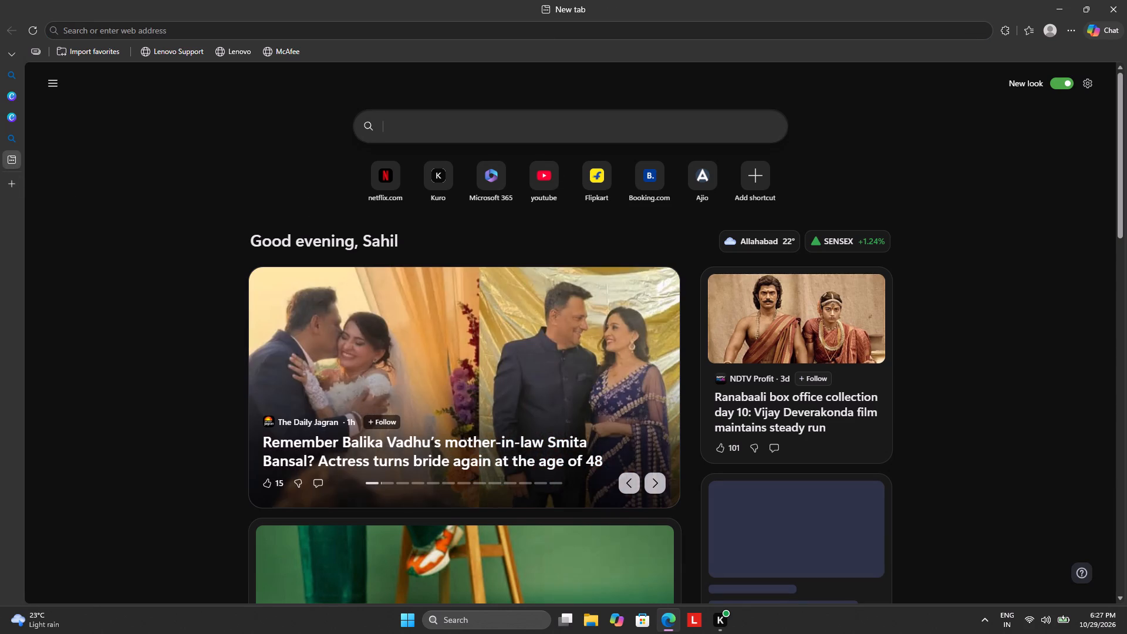
pyautogui.press('i')
pyautogui.write('zz')
pyautogui.write('a')
pyautogui.press('space')
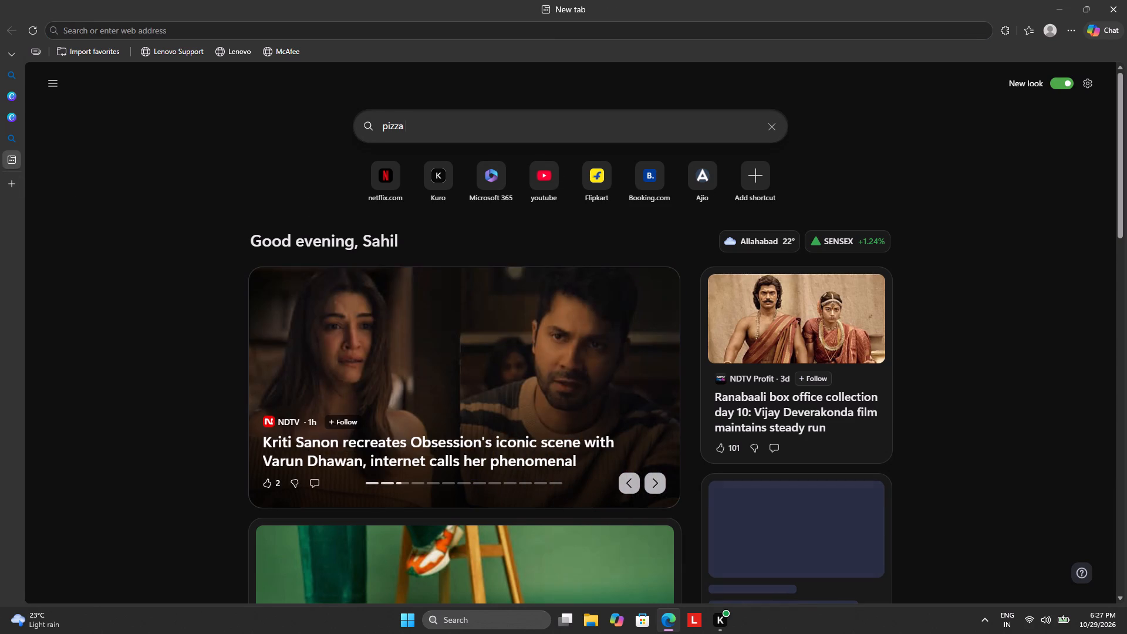
pyautogui.press('p')
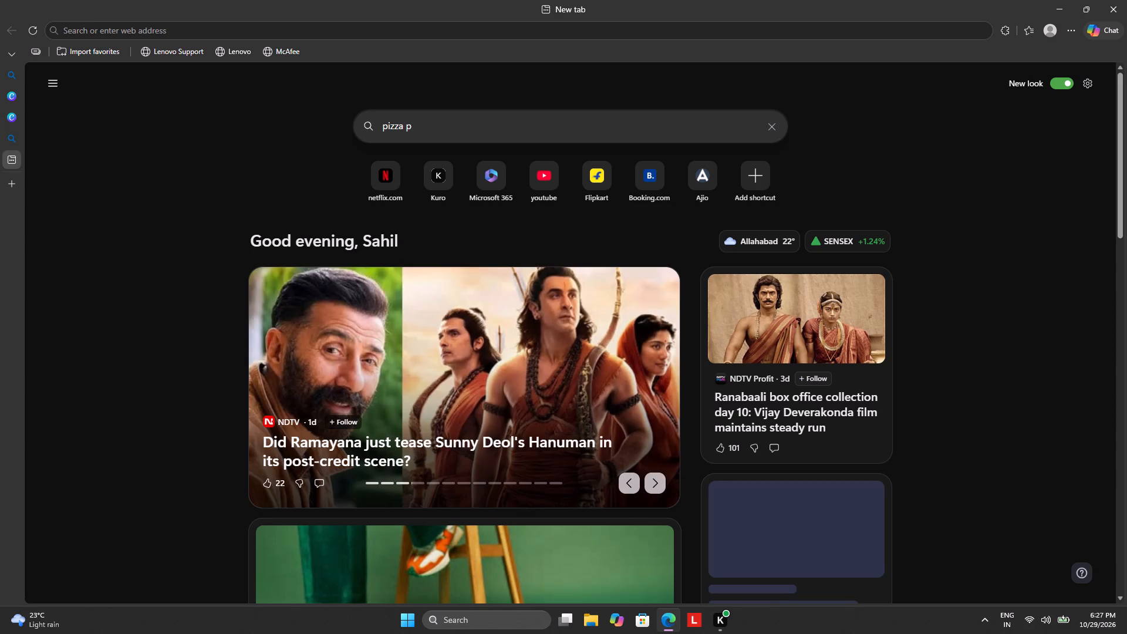
pyautogui.write('ng')
pyautogui.press('Return')
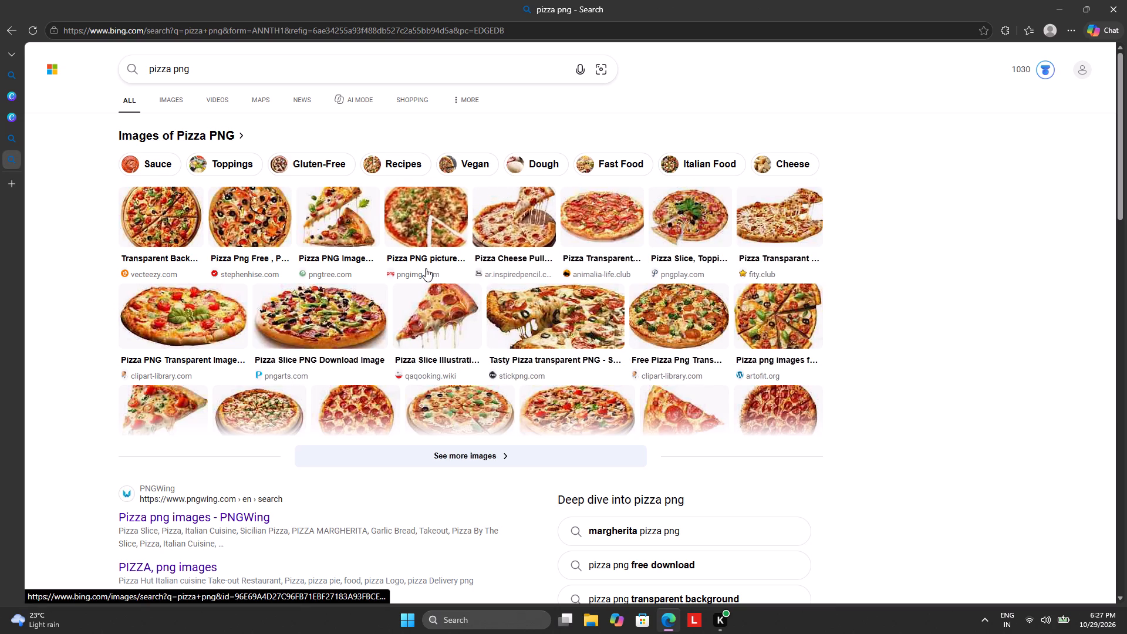
pyautogui.click(435, 461)
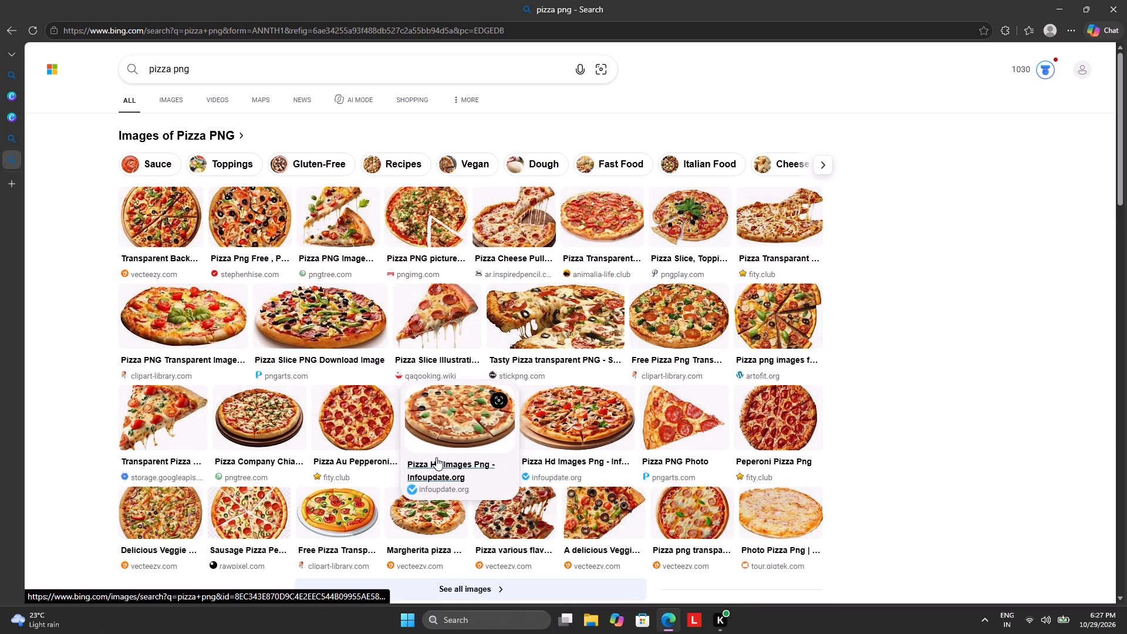
pyautogui.scroll(-4, 344, 247)
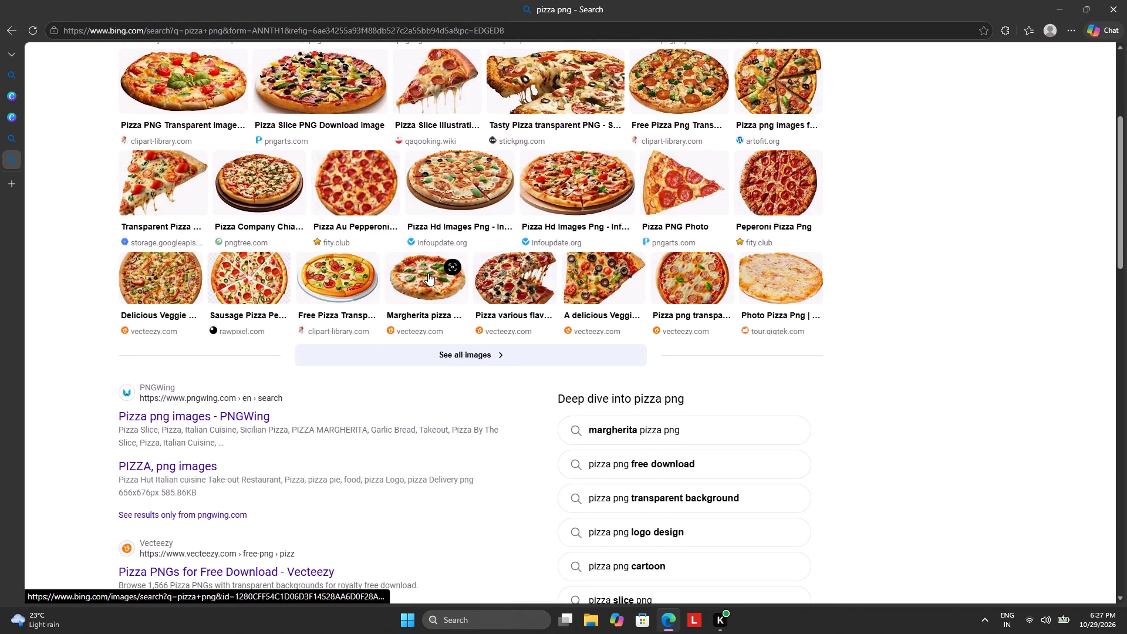
pyautogui.click(511, 358)
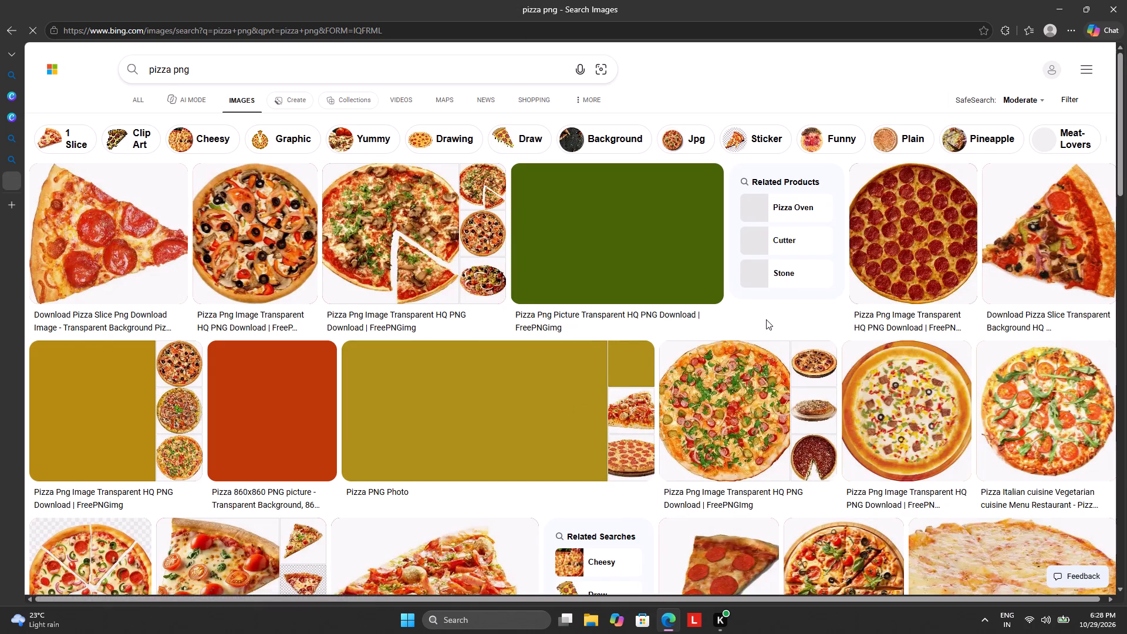
# Open the preview of the pngarts.com image "Pizza PNG Photo" from the image results.
pyautogui.scroll(-3, 766, 319)
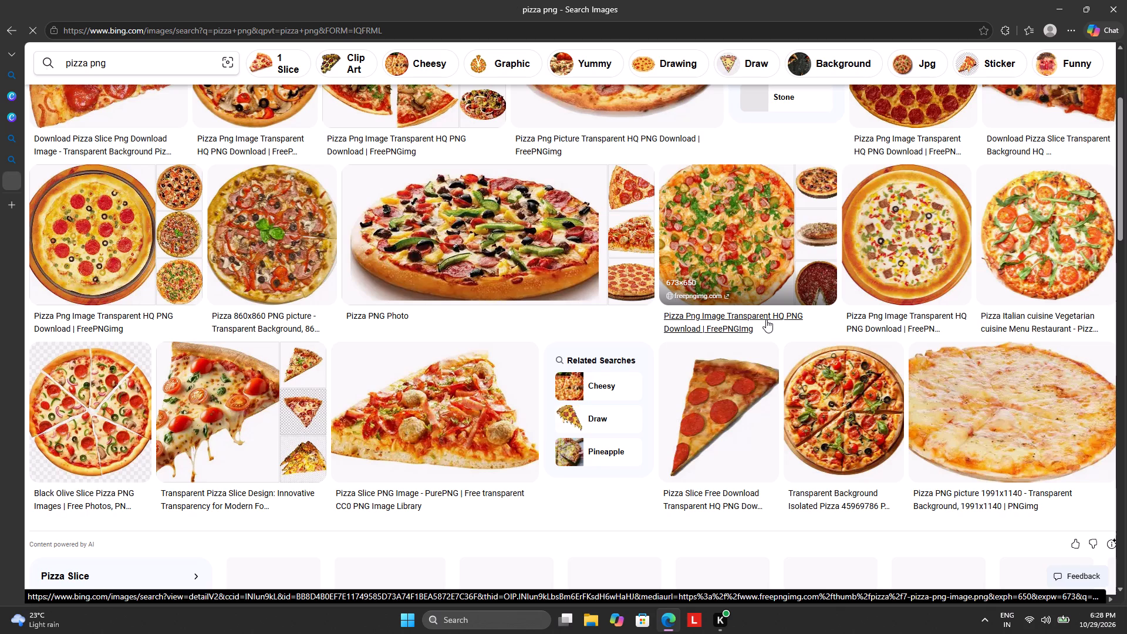
pyautogui.scroll(5, 766, 319)
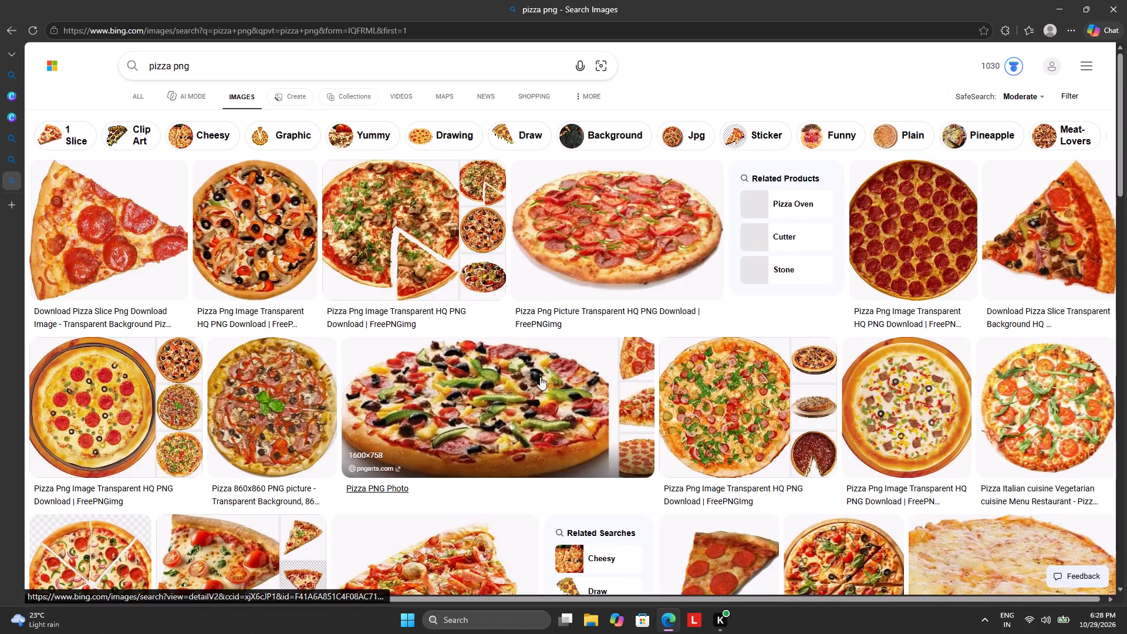
pyautogui.click(519, 391)
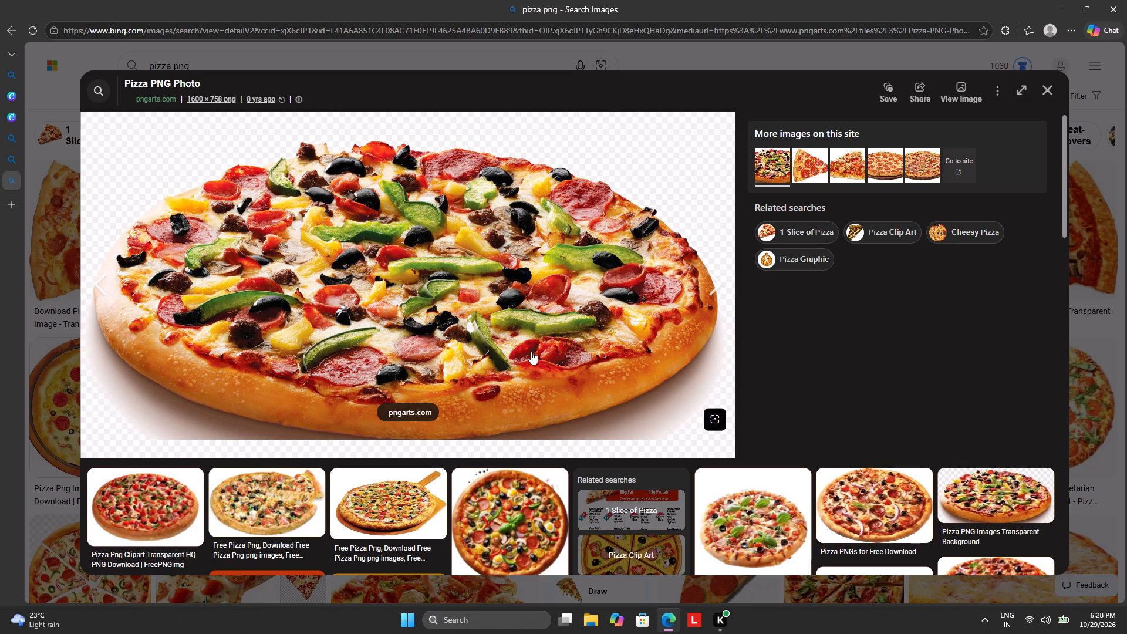
# Look through the related pizza images below the preview for a suitable replacement picture for the black page.
pyautogui.scroll(-2, 582, 340)
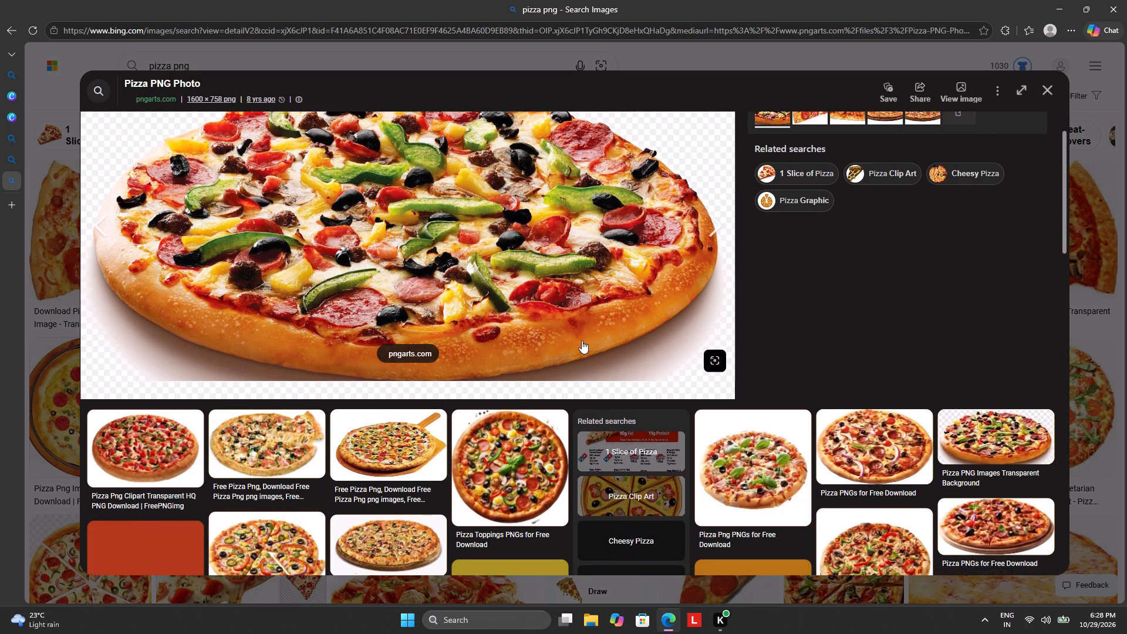
pyautogui.scroll(-1, 582, 340)
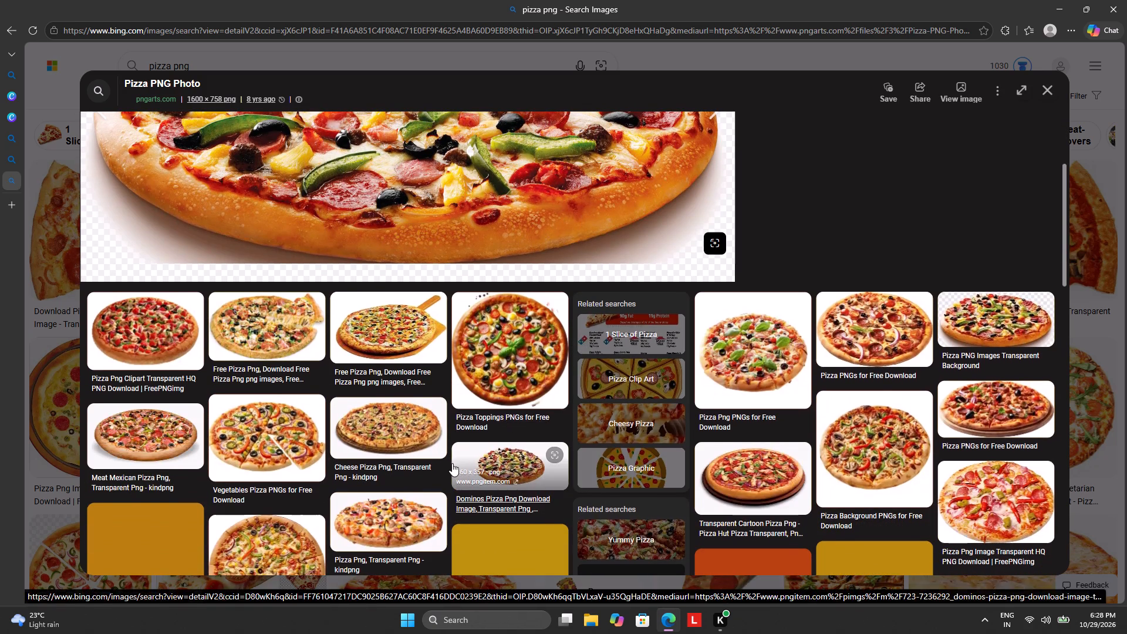
pyautogui.scroll(-3, 452, 463)
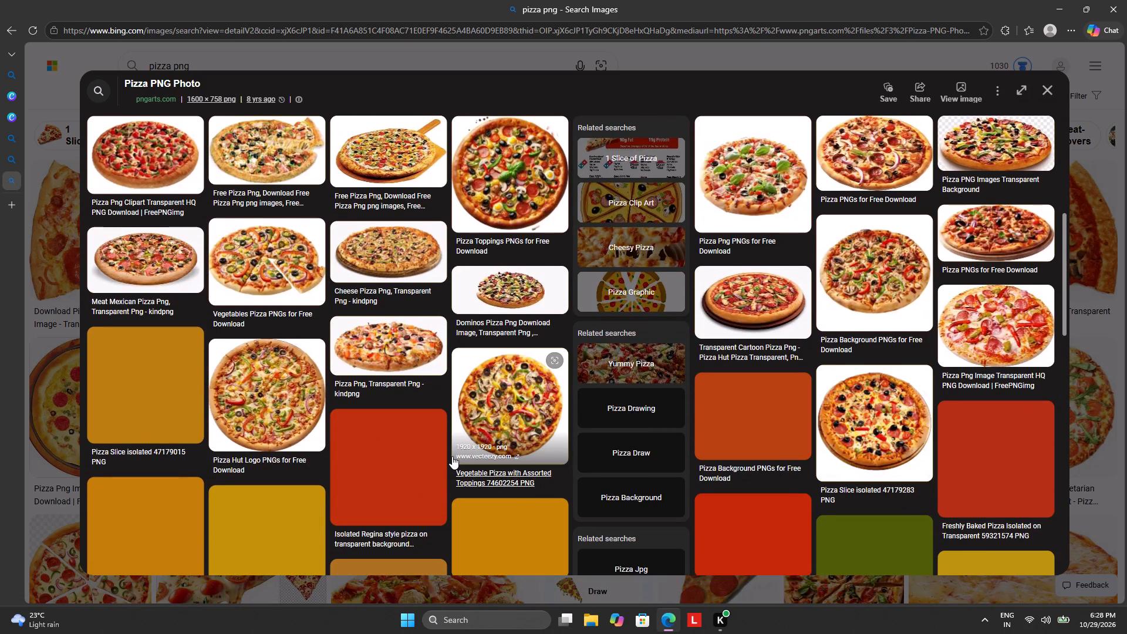
pyautogui.scroll(-4, 471, 434)
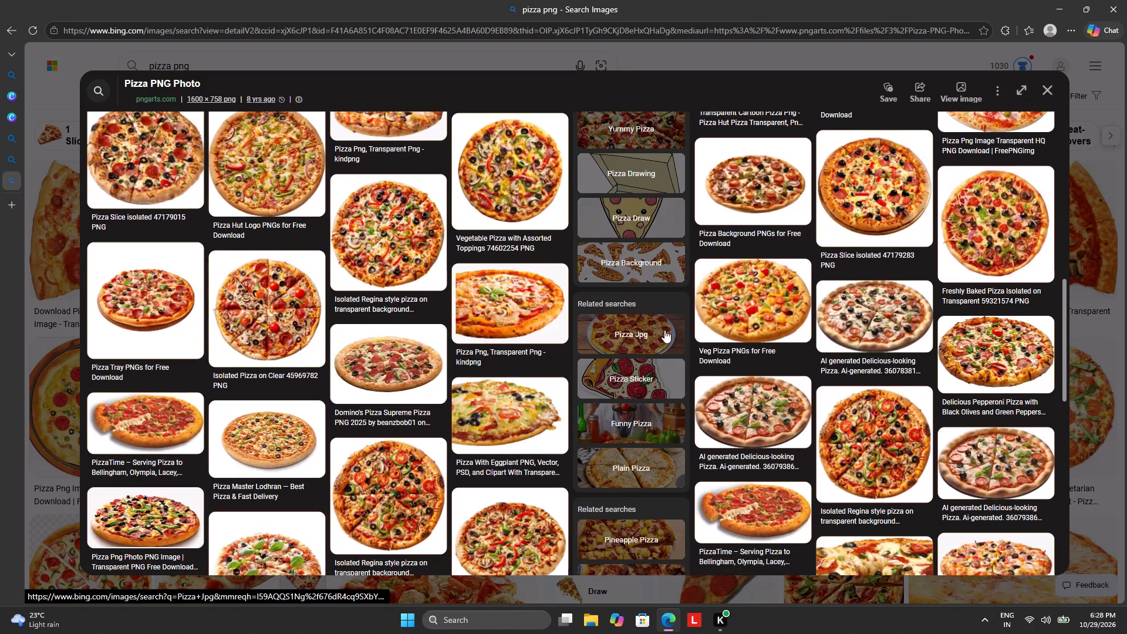
pyautogui.scroll(-2, 664, 330)
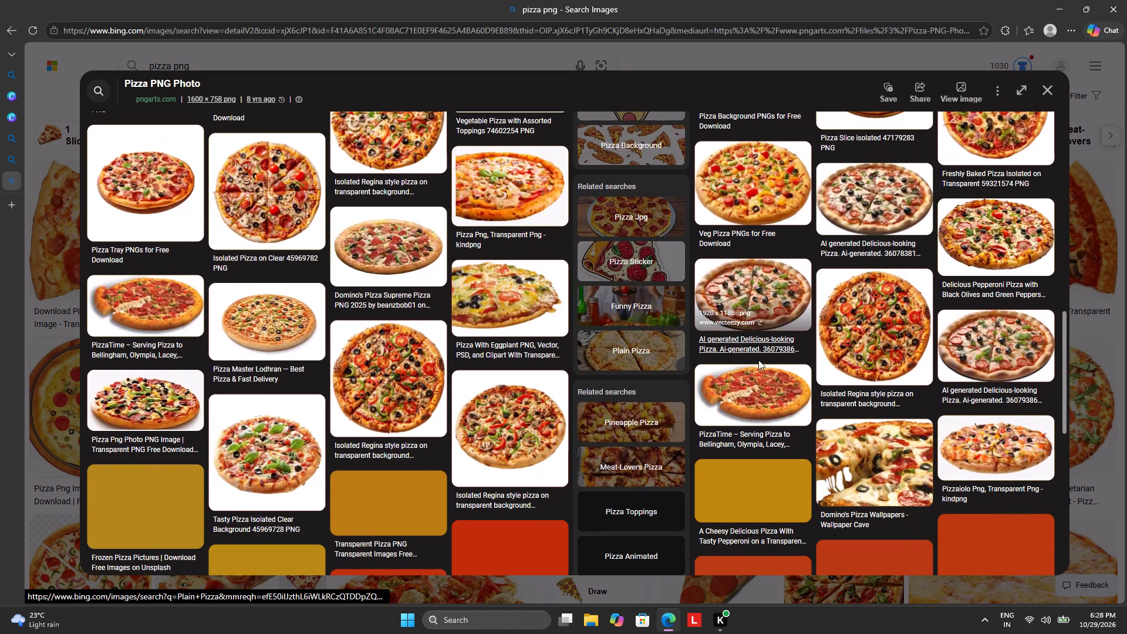
pyautogui.scroll(-2, 373, 440)
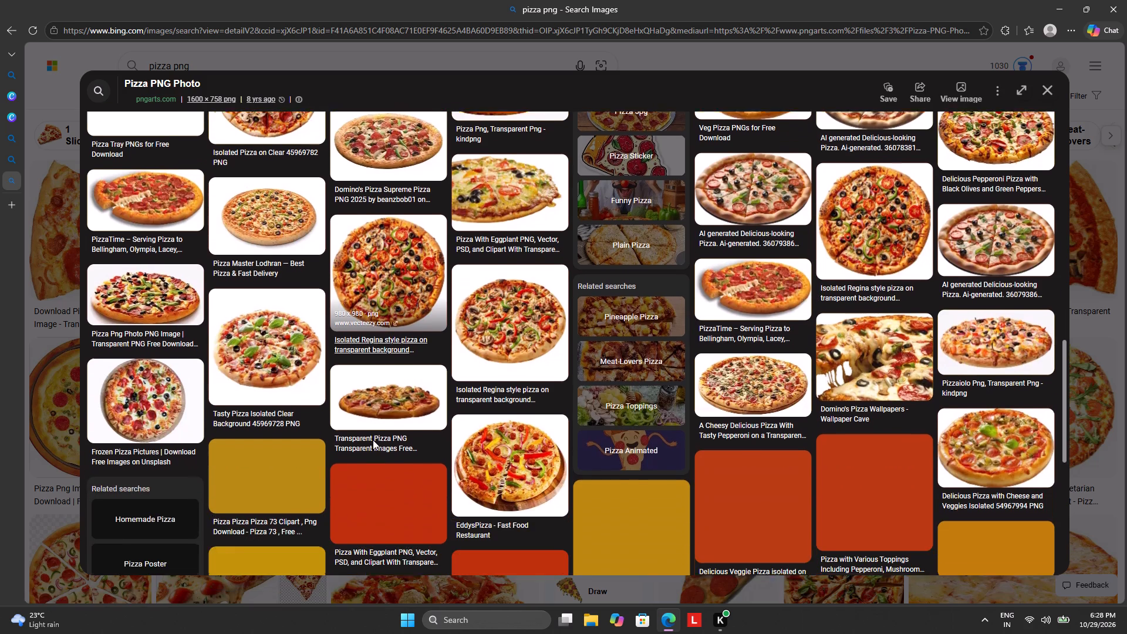
pyautogui.scroll(-1, 373, 440)
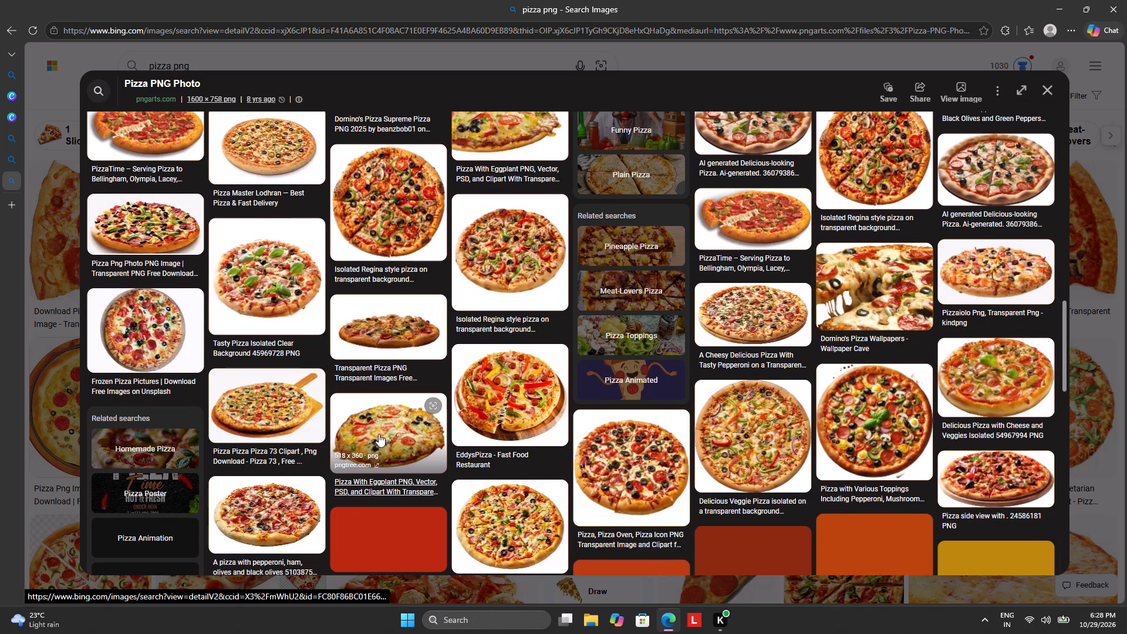
pyautogui.scroll(-3, 474, 429)
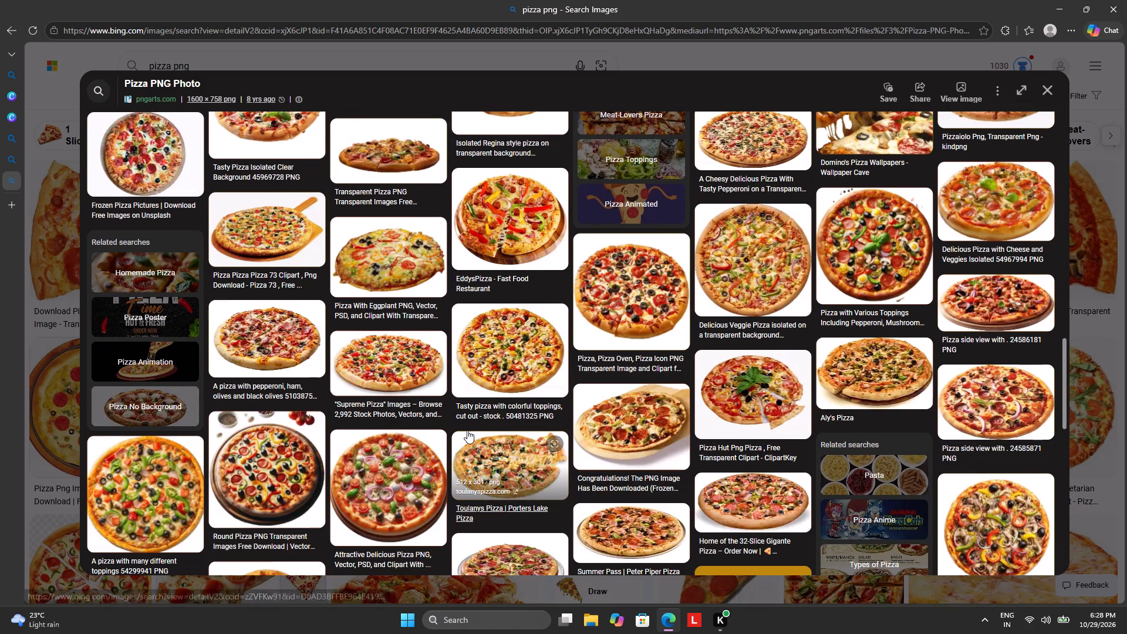
pyautogui.scroll(-3, 466, 430)
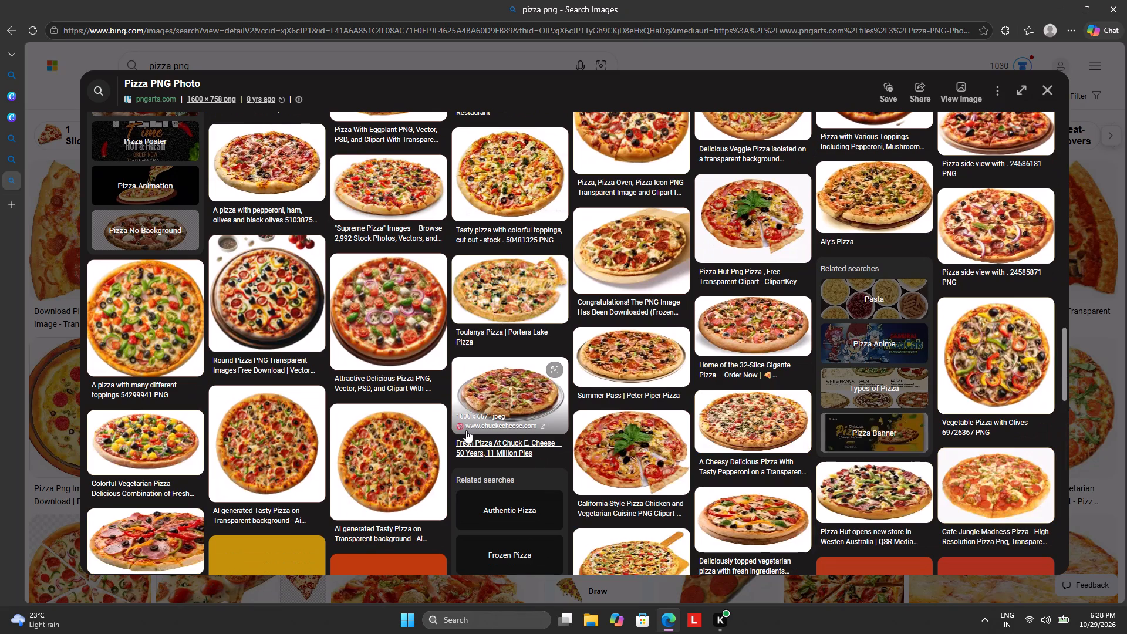
pyautogui.scroll(-3, 647, 462)
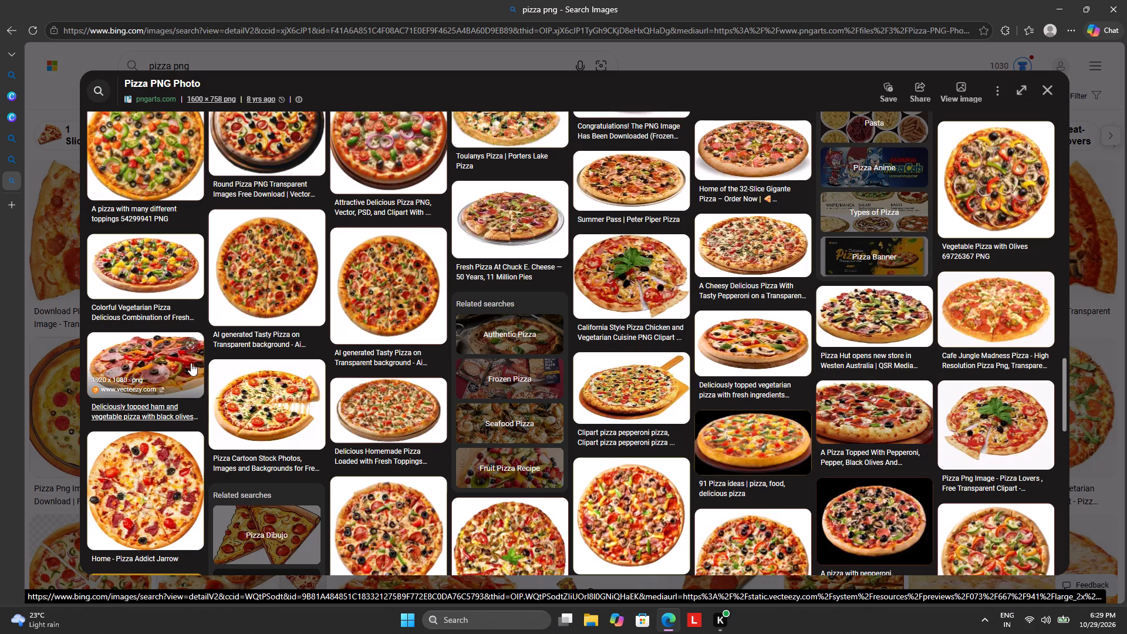
pyautogui.scroll(-3, 180, 366)
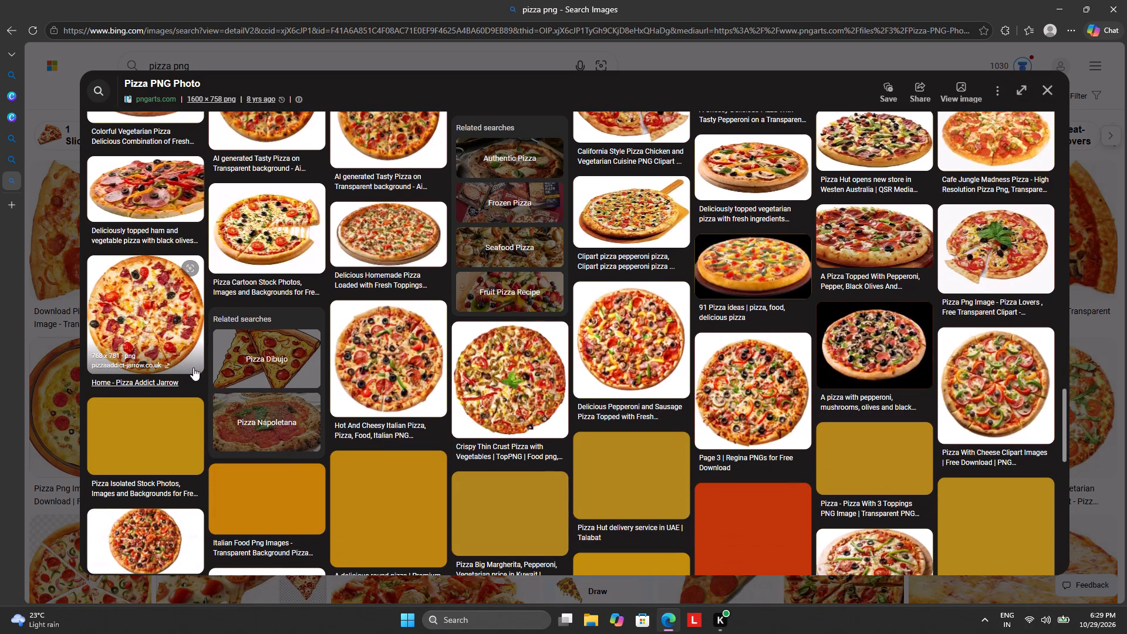
pyautogui.scroll(-4, 379, 396)
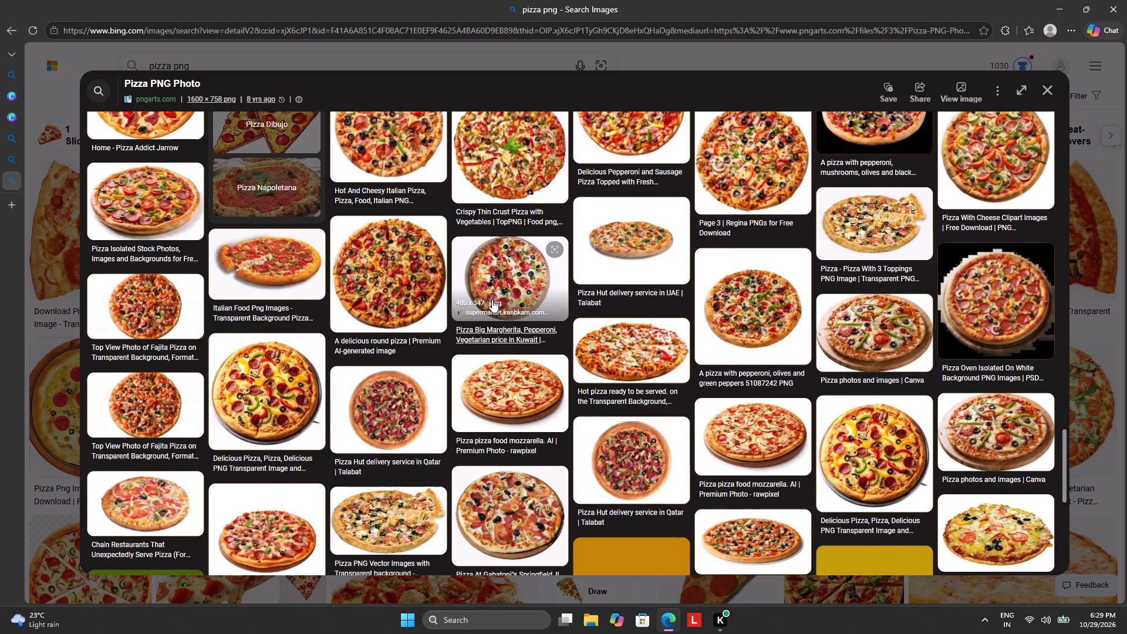
pyautogui.scroll(-4, 490, 307)
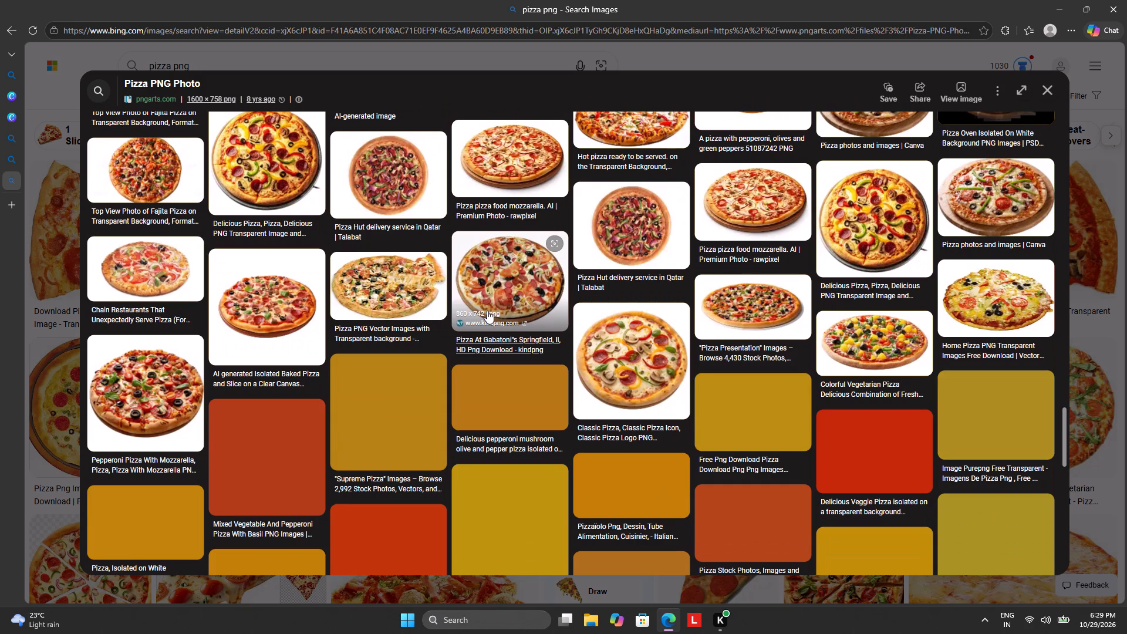
pyautogui.scroll(-4, 549, 403)
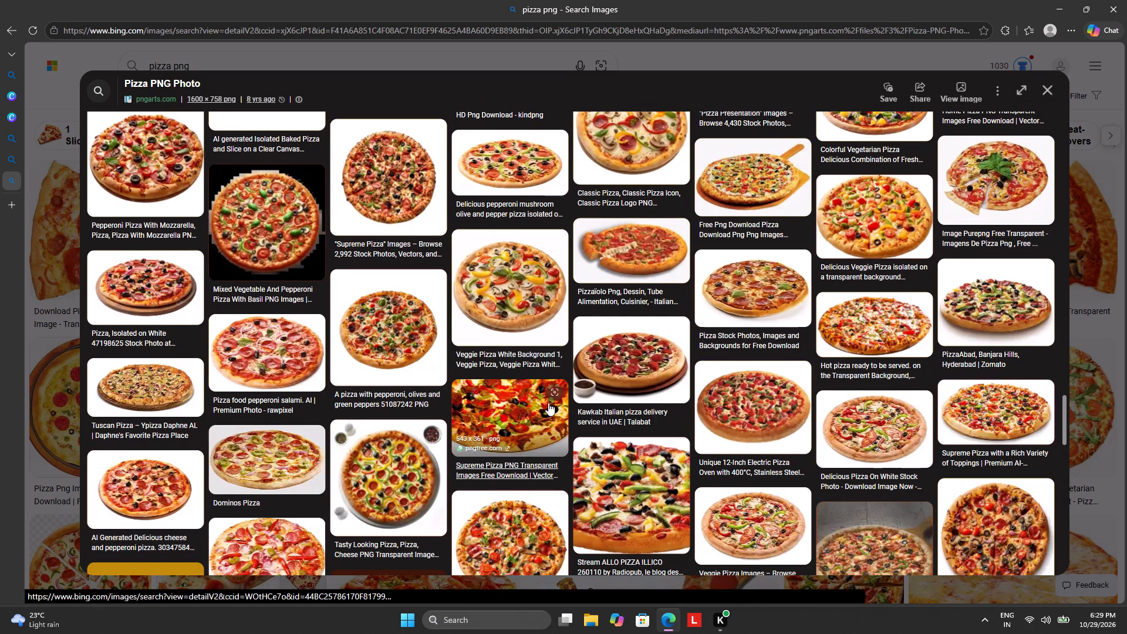
pyautogui.scroll(-4, 548, 403)
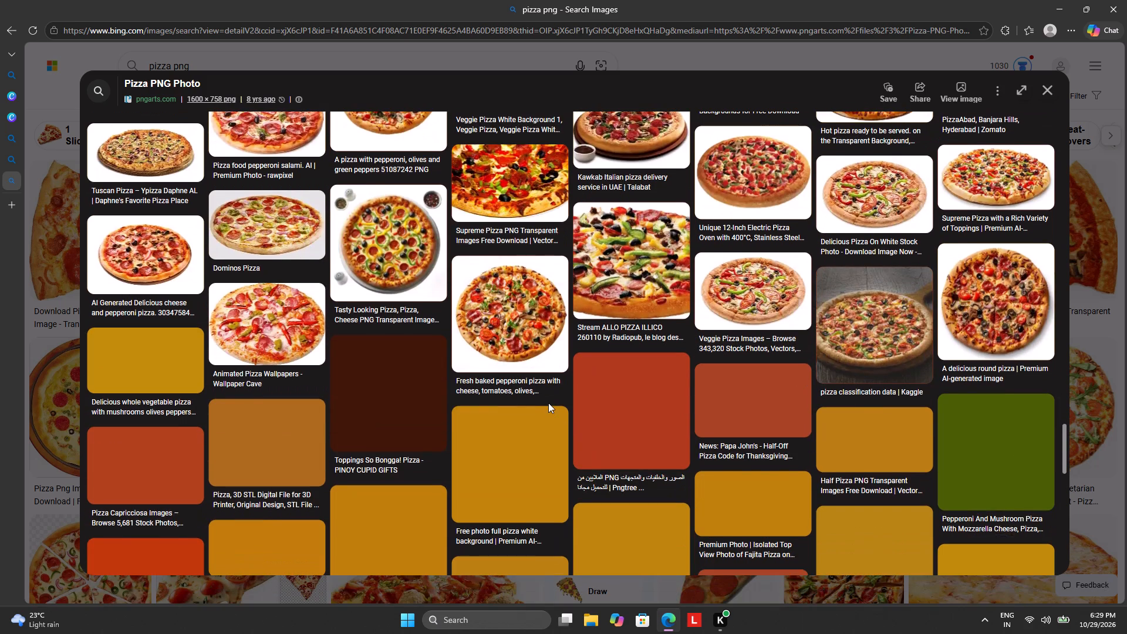
pyautogui.scroll(-4, 548, 396)
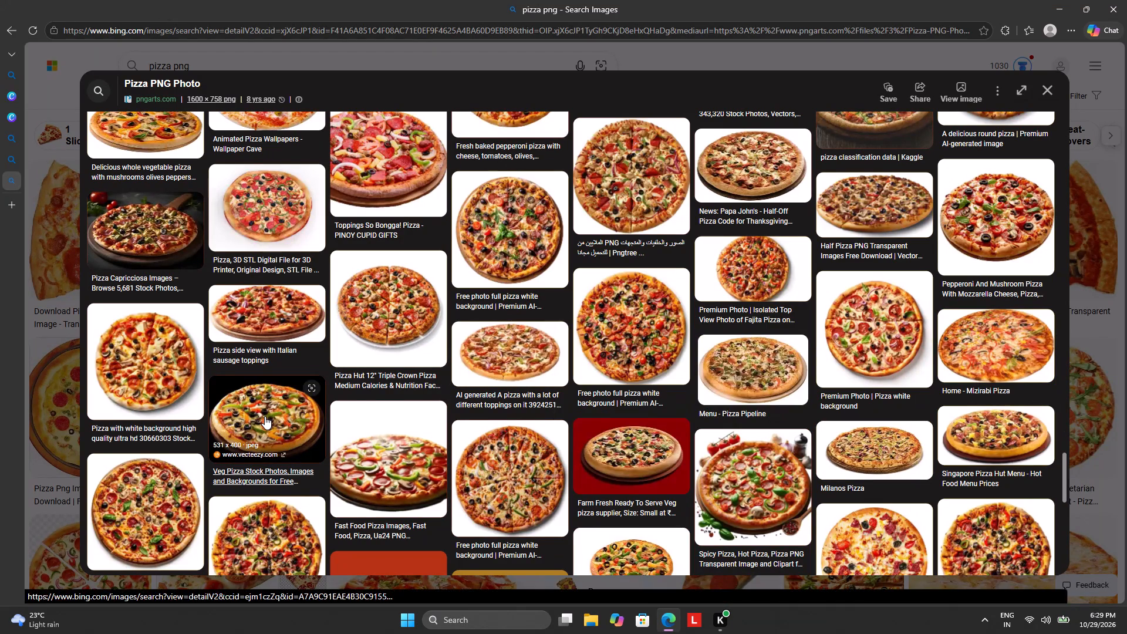
pyautogui.scroll(-4, 265, 416)
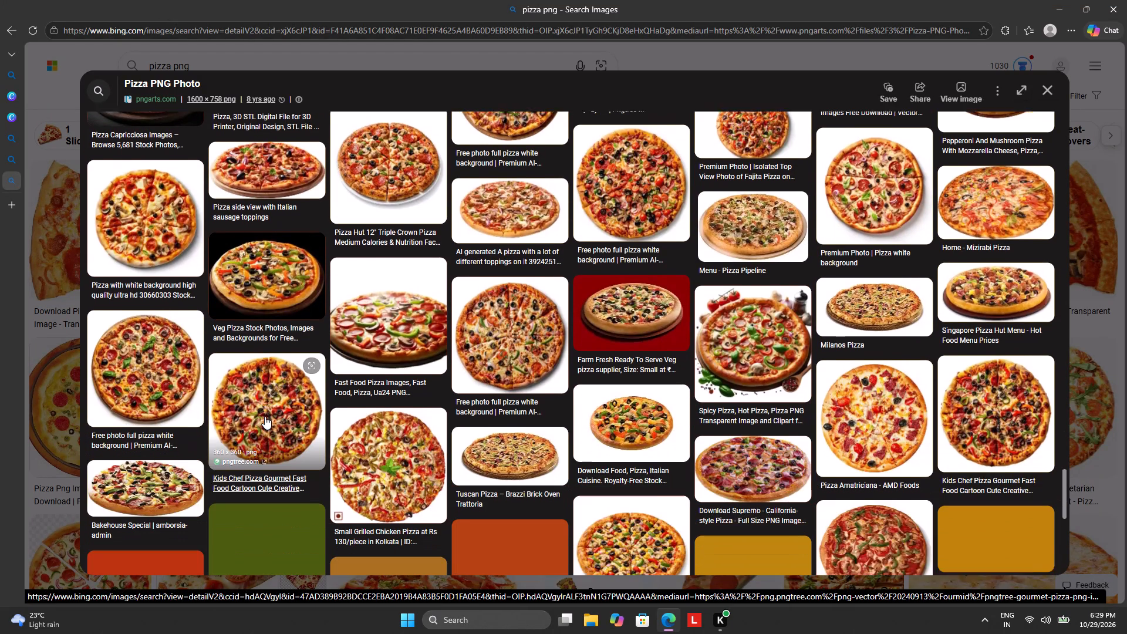
pyautogui.scroll(-2, 265, 416)
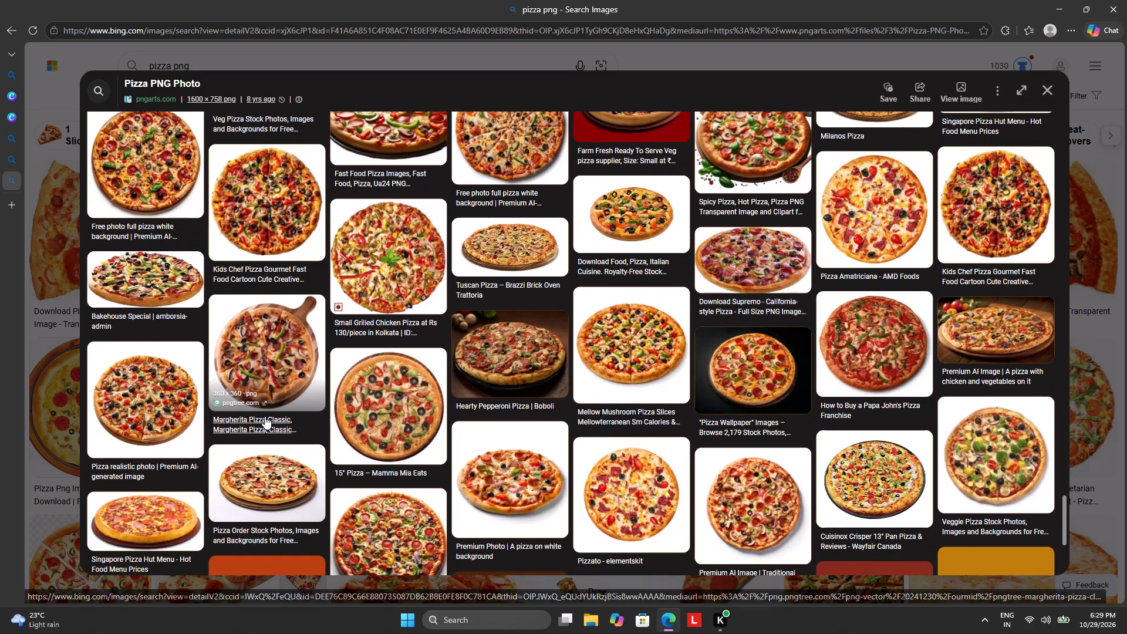
pyautogui.scroll(-2, 265, 416)
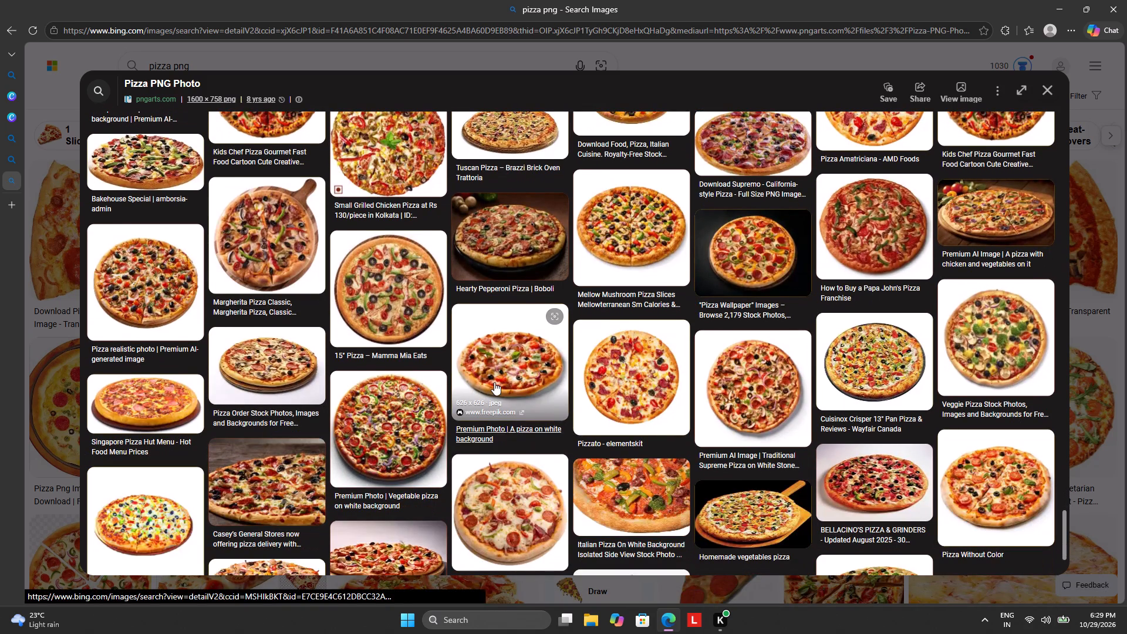
# Open the preview of the pinterest.com image "Homemade vegetables pizza", showing a pizza on a wooden peel against black.
pyautogui.click(734, 511)
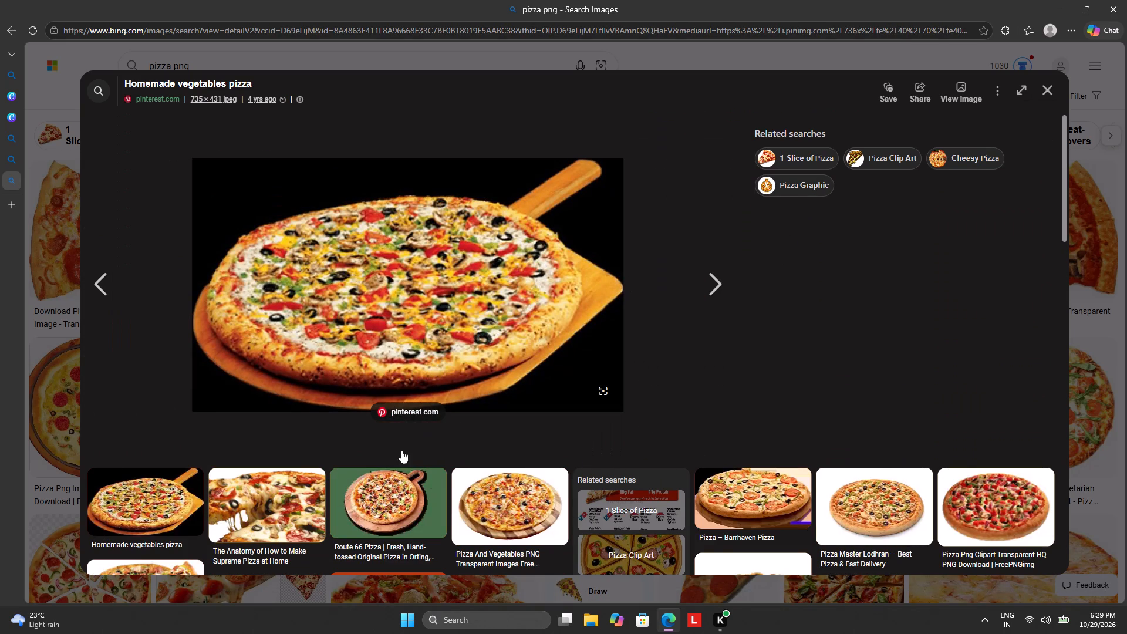
# Look through the related pizza images and open the preview of "Rocky Pizza | Quality Pizza in Millsboro Delaware" from rockypizzade.com.
pyautogui.scroll(-2, 384, 477)
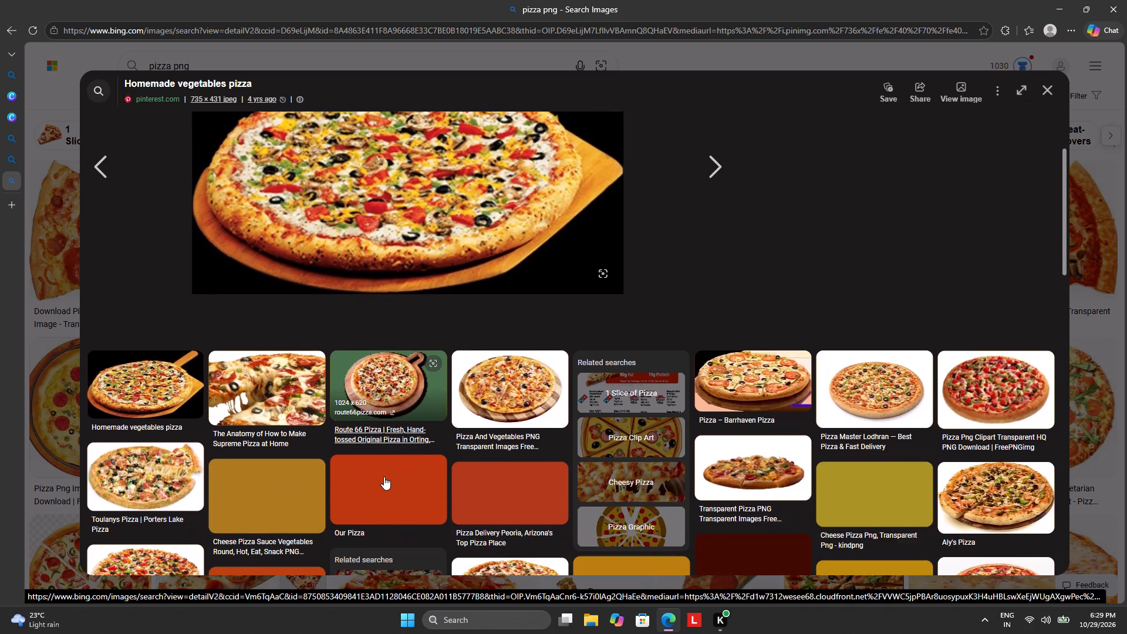
pyautogui.scroll(-4, 390, 473)
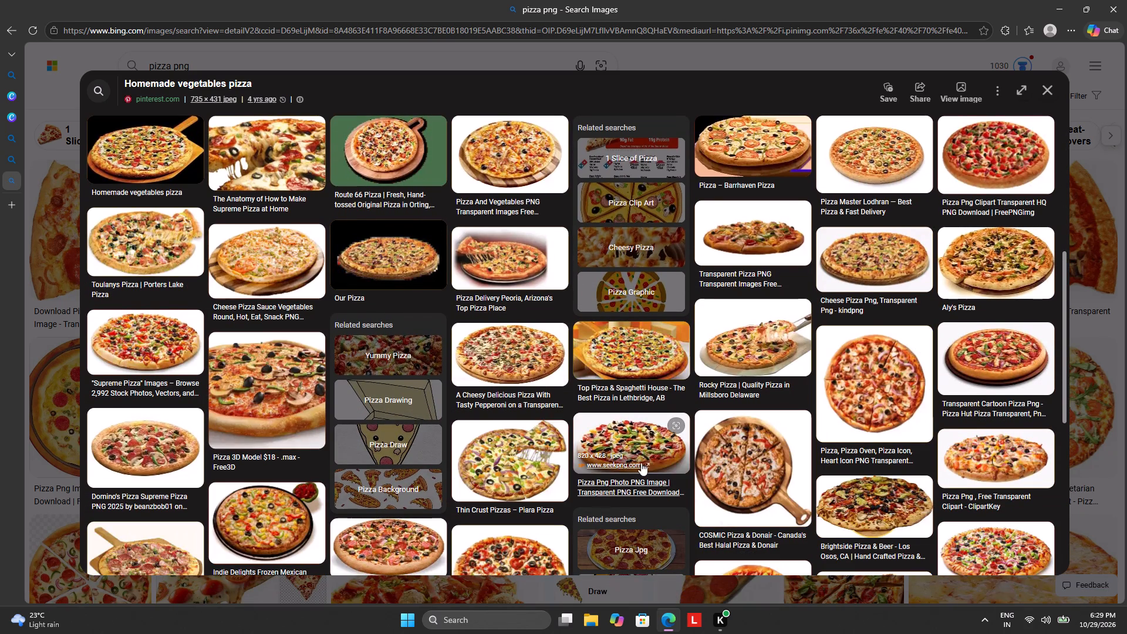
pyautogui.scroll(-2, 723, 484)
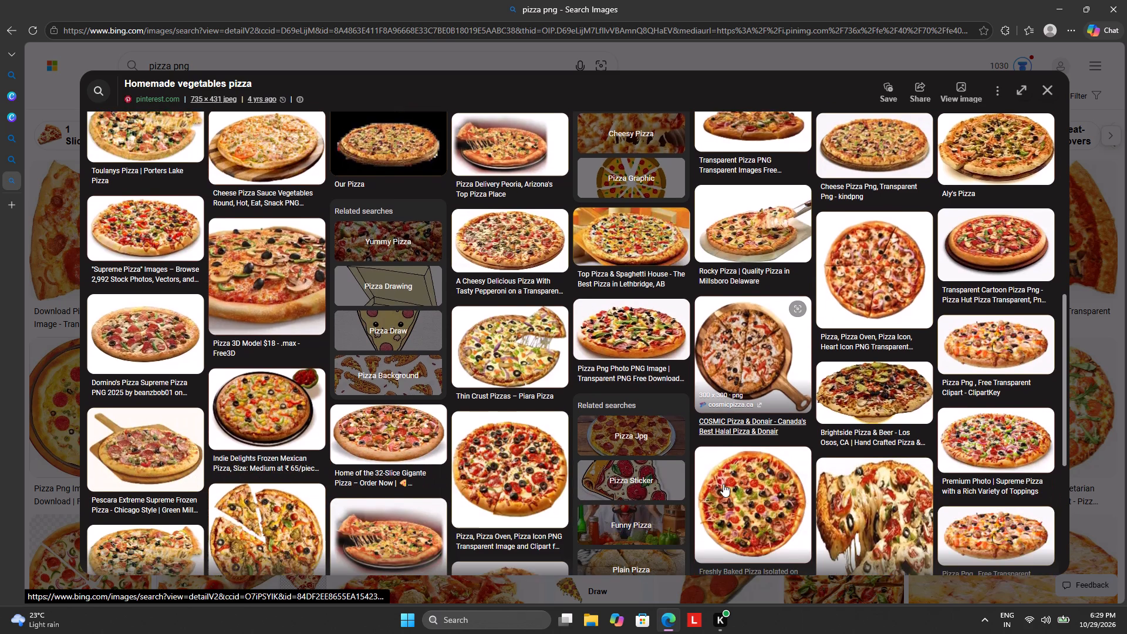
pyautogui.scroll(-3, 723, 484)
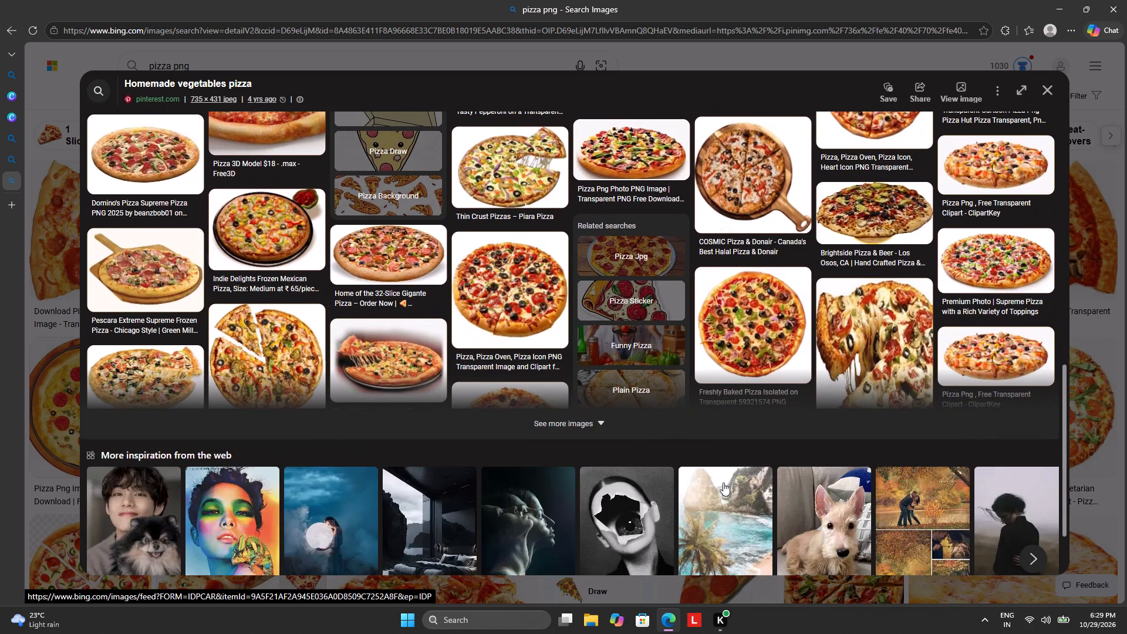
pyautogui.scroll(-4, 640, 457)
pyautogui.scroll(4, 637, 460)
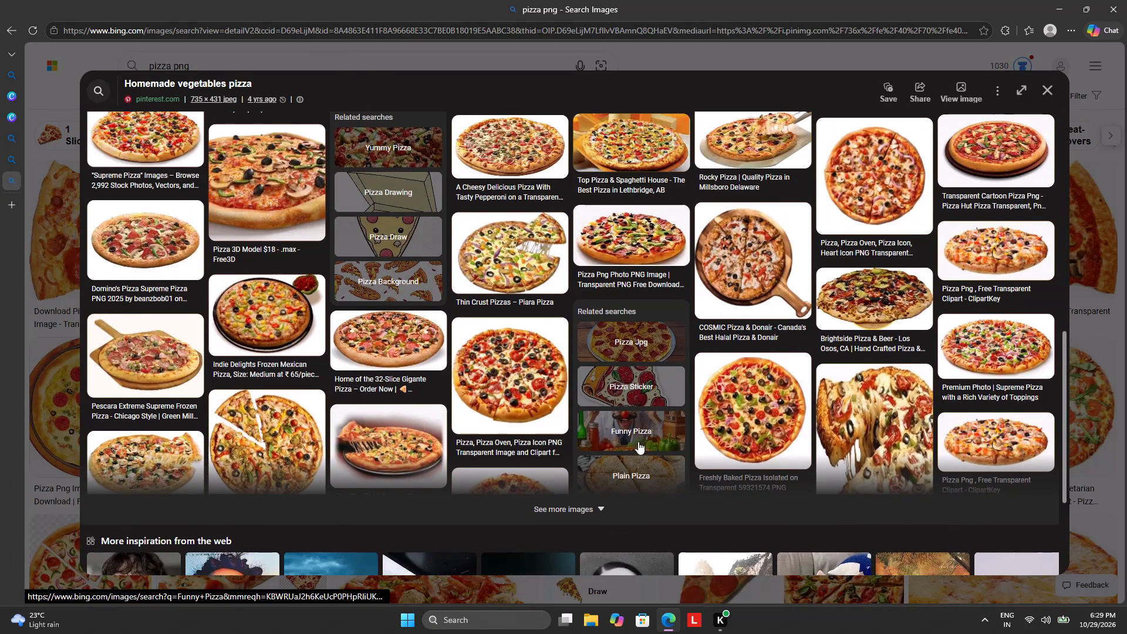
pyautogui.scroll(2, 638, 441)
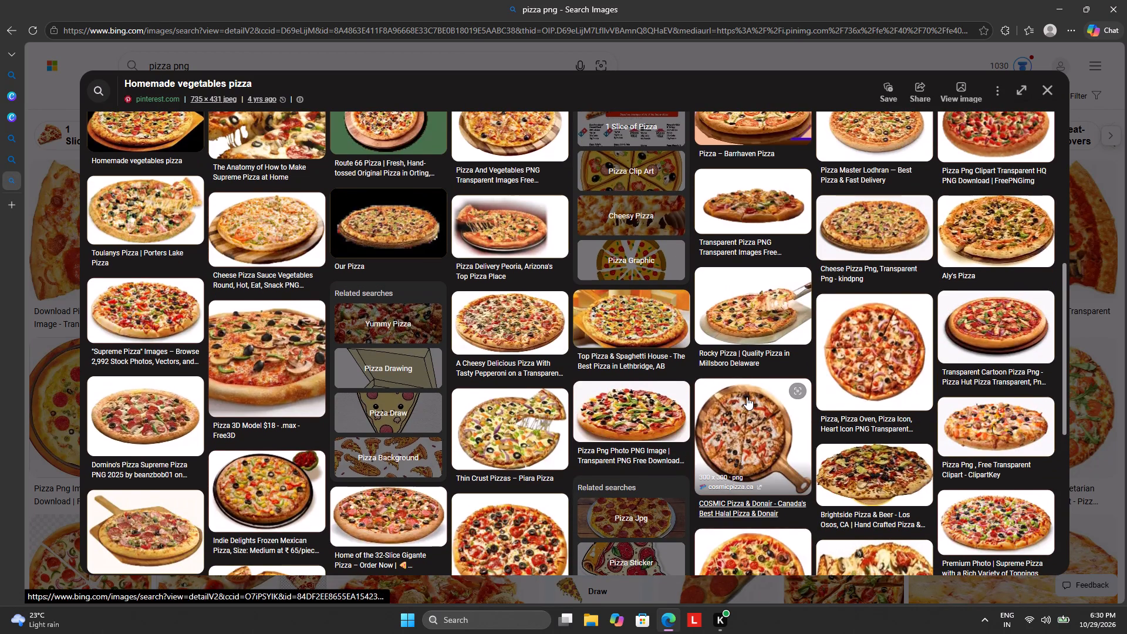
pyautogui.click(745, 296)
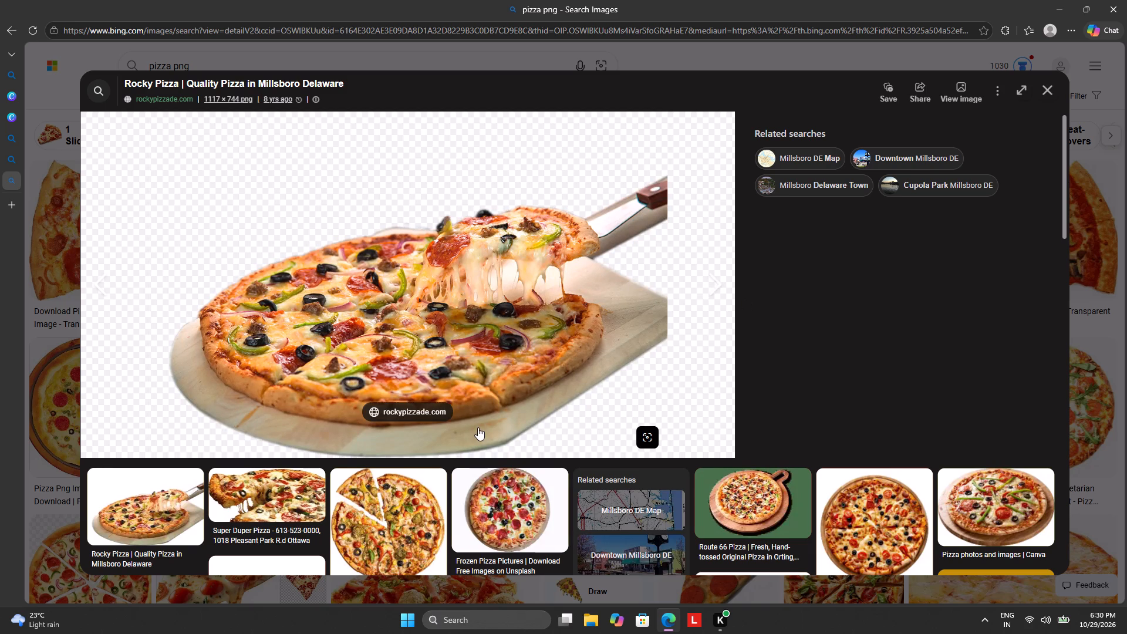
# View two further related previews, "Frozen Pizza Pictures" from unsplash.com and "Thin Crust Pizzas – Piara Pizza" from piarapizza.com.
pyautogui.scroll(-2, 478, 427)
pyautogui.click(508, 387)
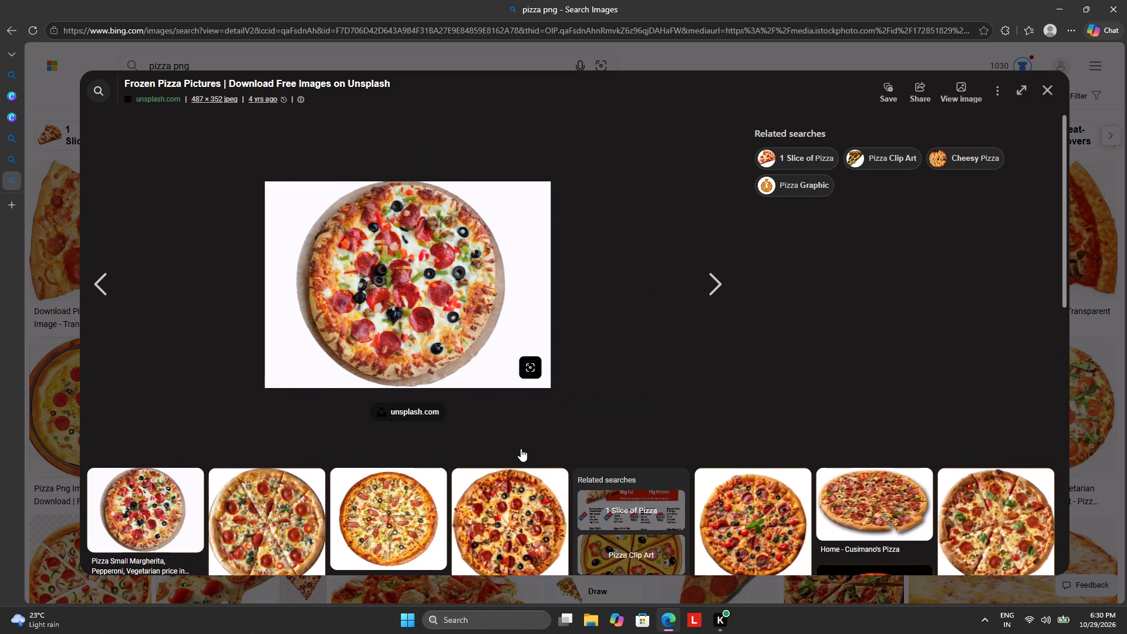
pyautogui.scroll(-4, 521, 448)
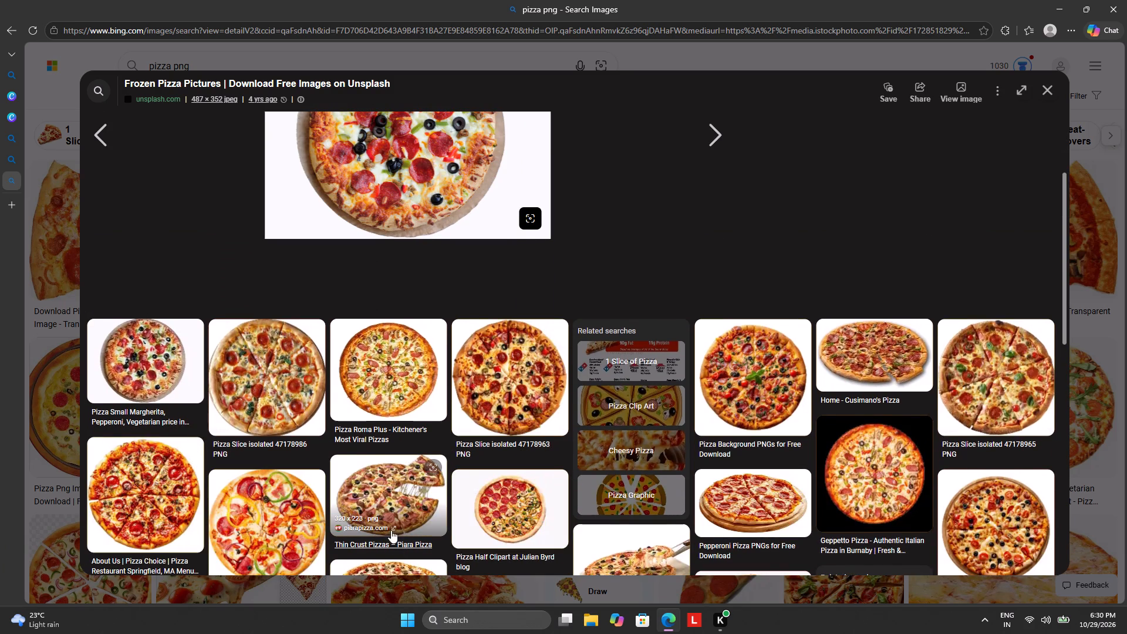
pyautogui.click(392, 489)
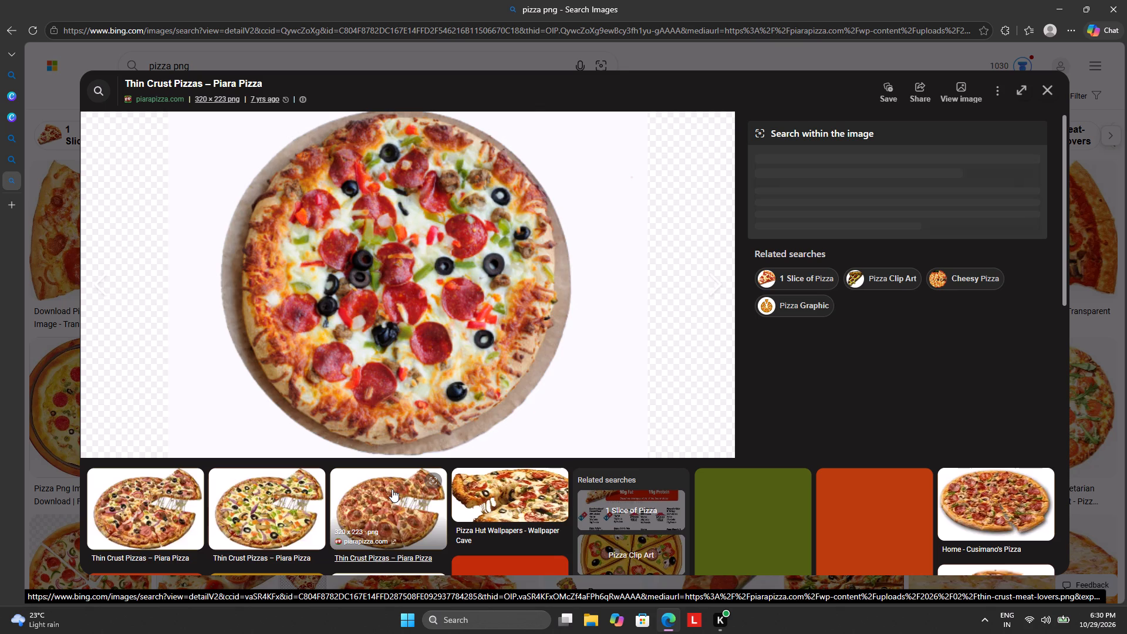
# Open the preview of the related vecteezy.com image "Pizza Logo PNGs for Free Download", showing a lifted slice with stretching cheese.
pyautogui.scroll(-3, 392, 489)
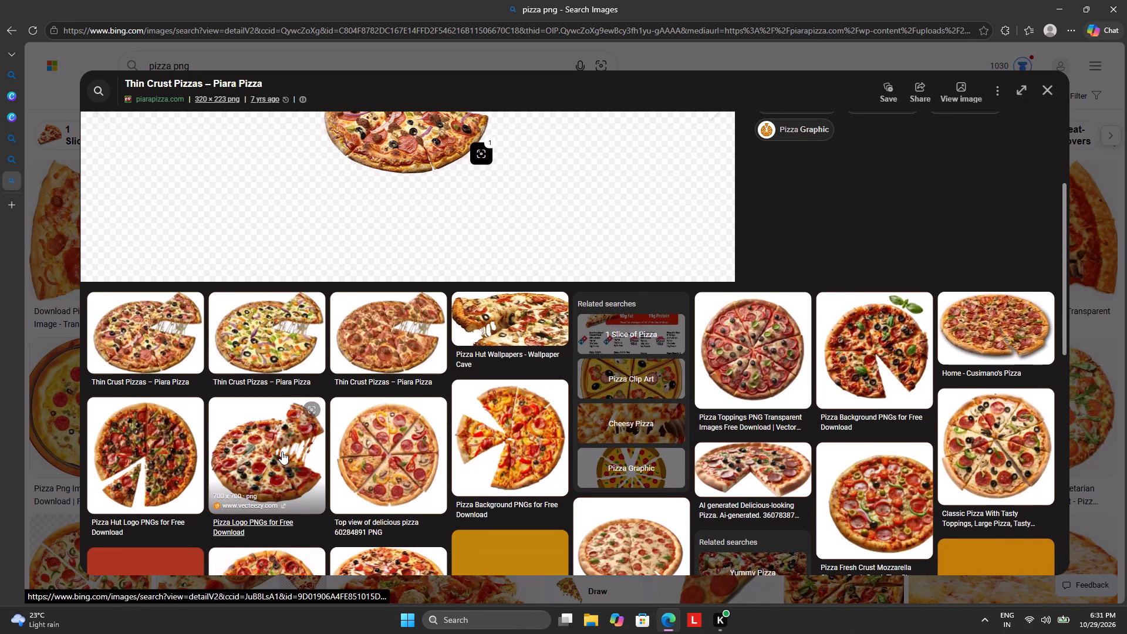
pyautogui.scroll(-2, 282, 451)
pyautogui.click(278, 338)
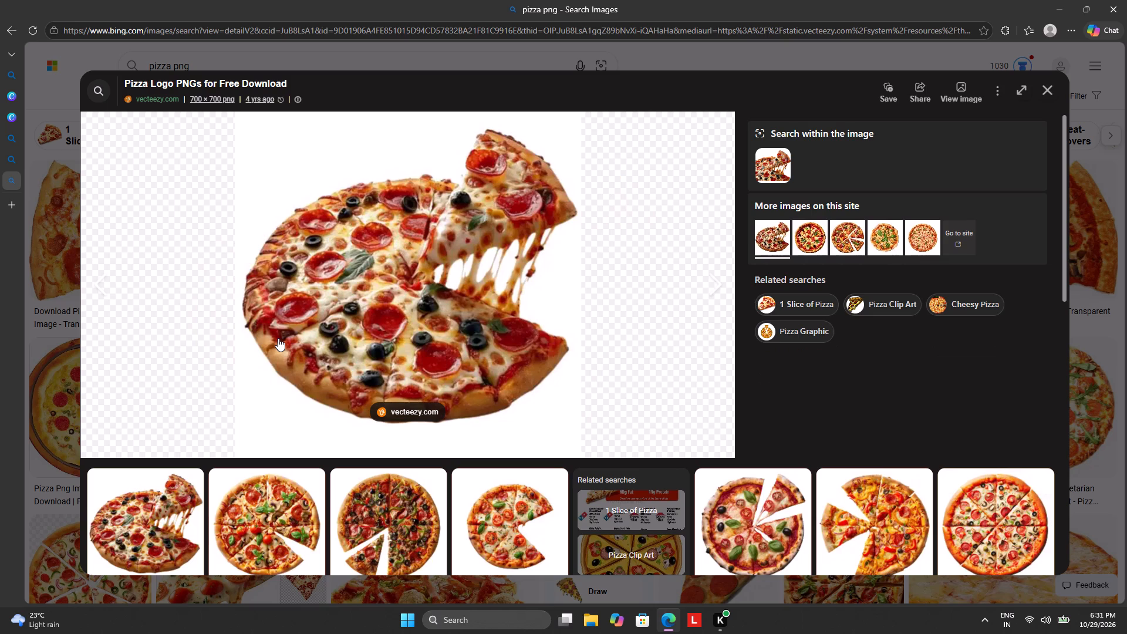
# Copy the vecteezy.com pizza image and paste it onto the black page of the 2000 × 2000 px Canva design.
pyautogui.rightClick(411, 318)
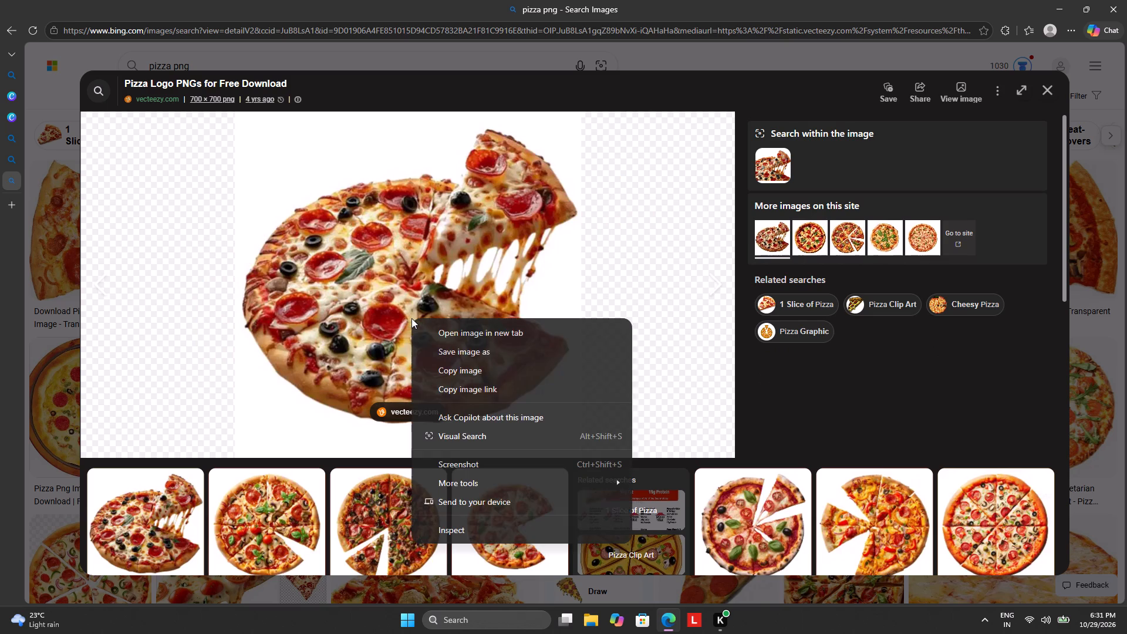
pyautogui.click(464, 373)
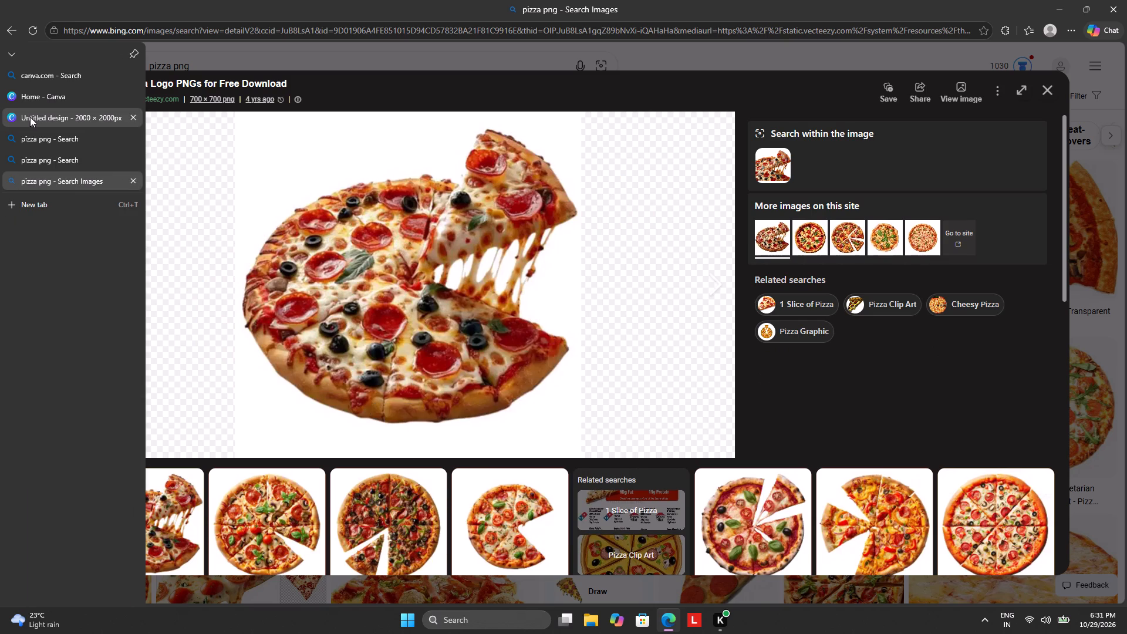
pyautogui.click(30, 117)
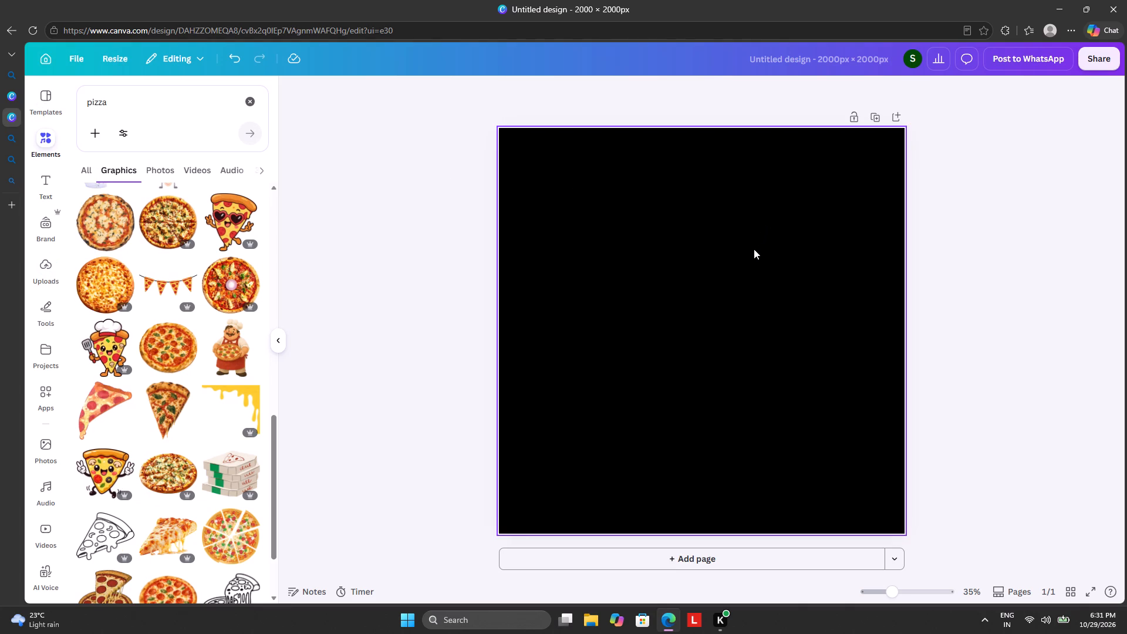
pyautogui.hotkey('ctrl', 'v')
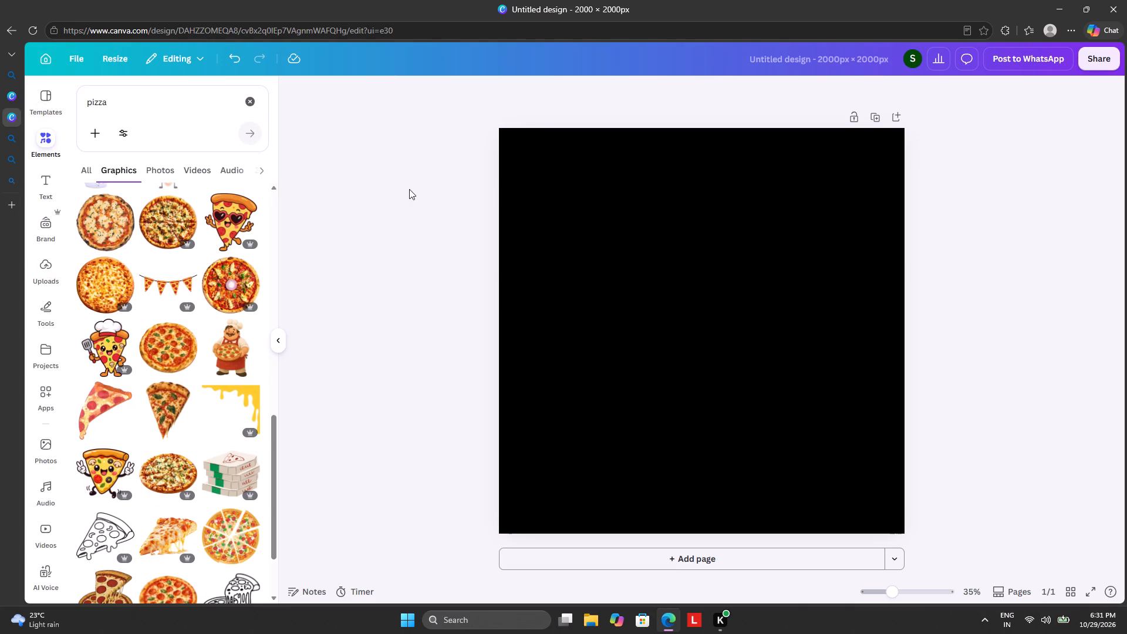
# Show the photo results for the "pizza" element search.
pyautogui.click(161, 175)
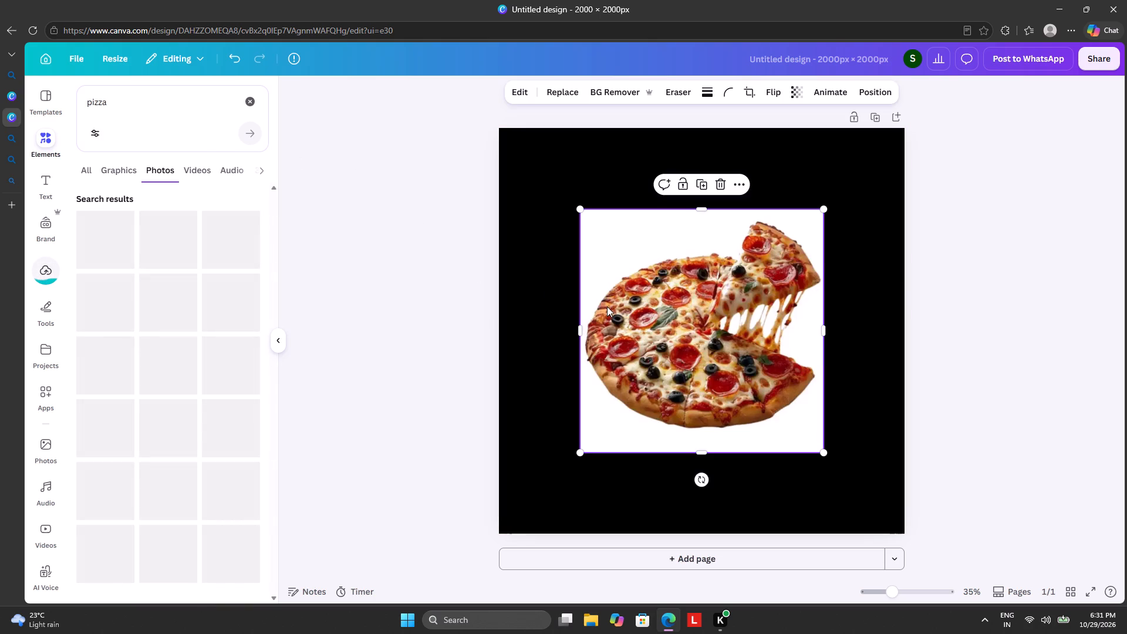
# Remove the white background from the pasted pizza image with BG Remover.
pyautogui.click(609, 92)
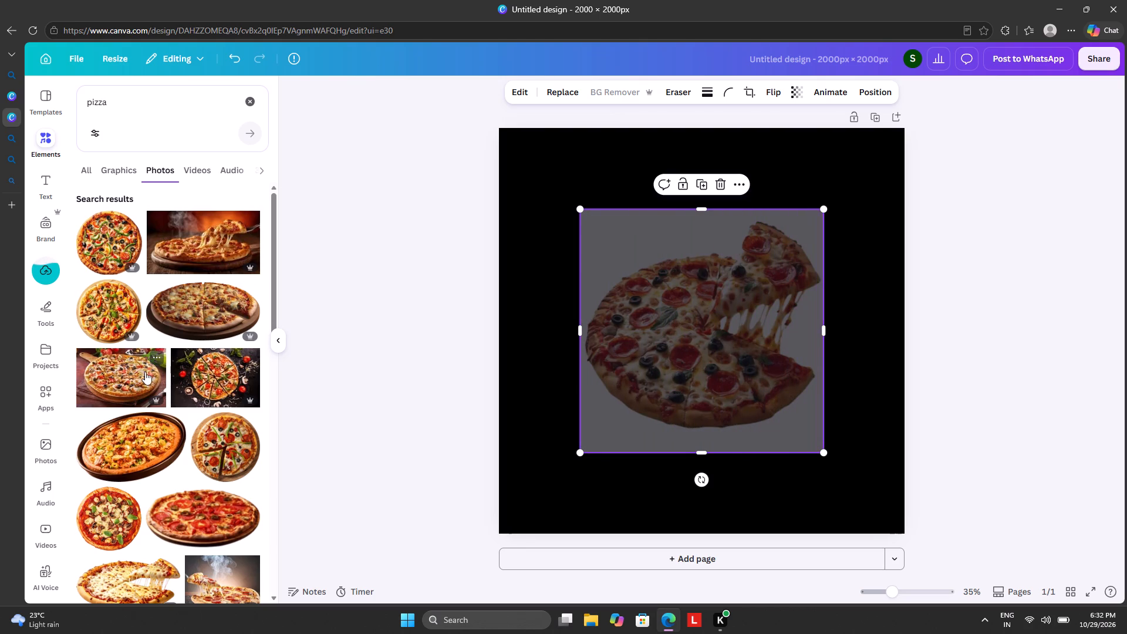
# Look through the pizza photo results for another picture suited to the black page.
pyautogui.scroll(-4, 158, 288)
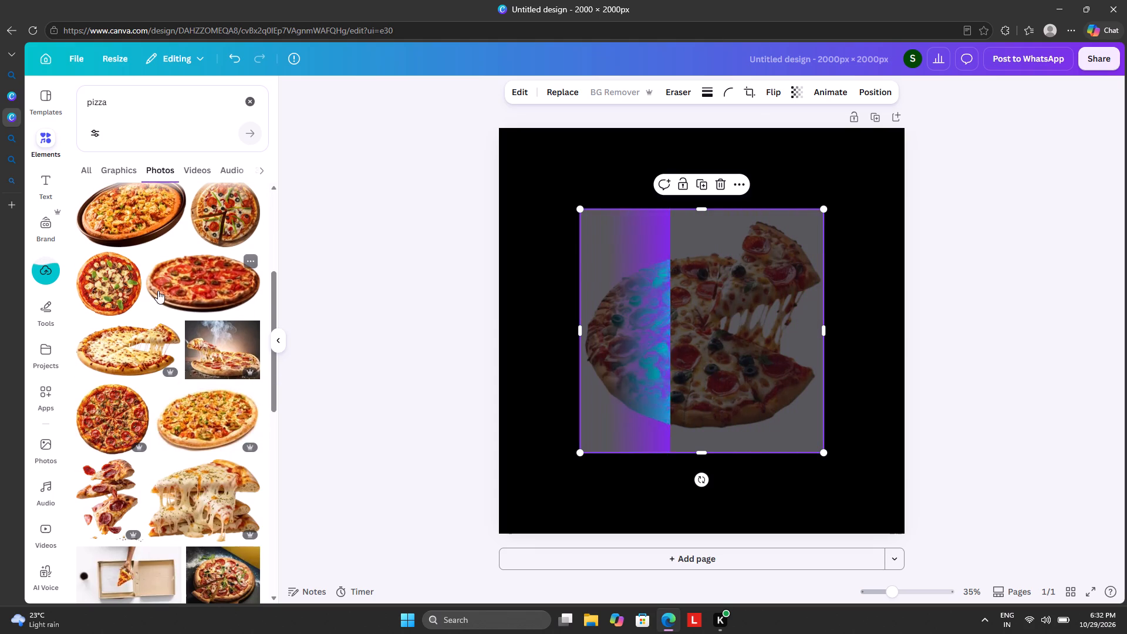
pyautogui.scroll(-2, 158, 291)
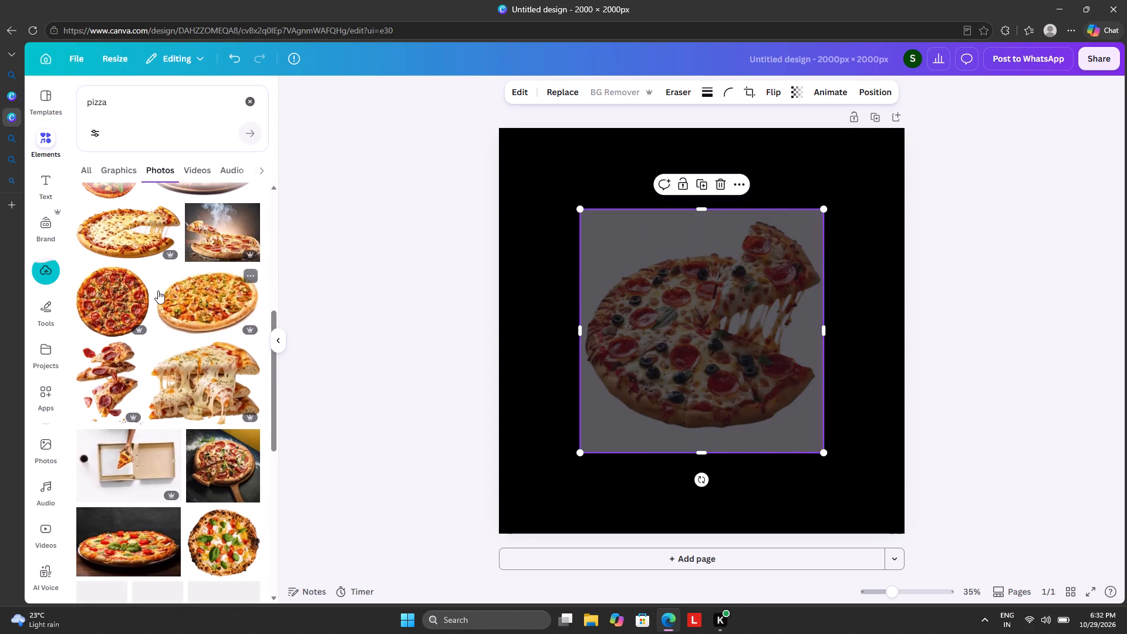
pyautogui.scroll(-3, 158, 291)
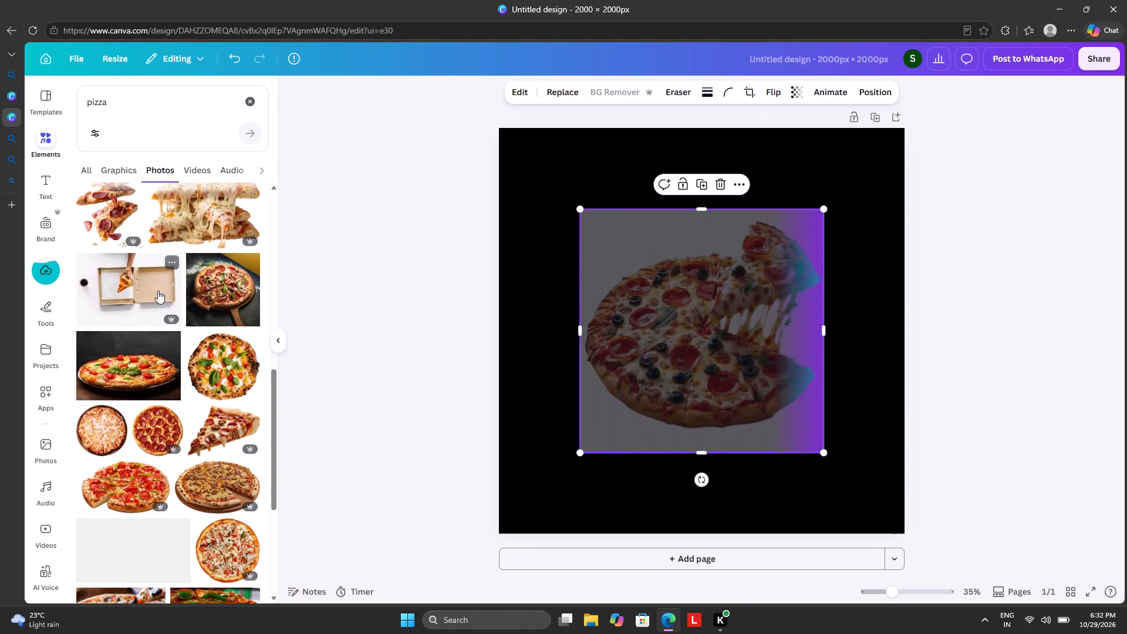
pyautogui.scroll(-2, 158, 291)
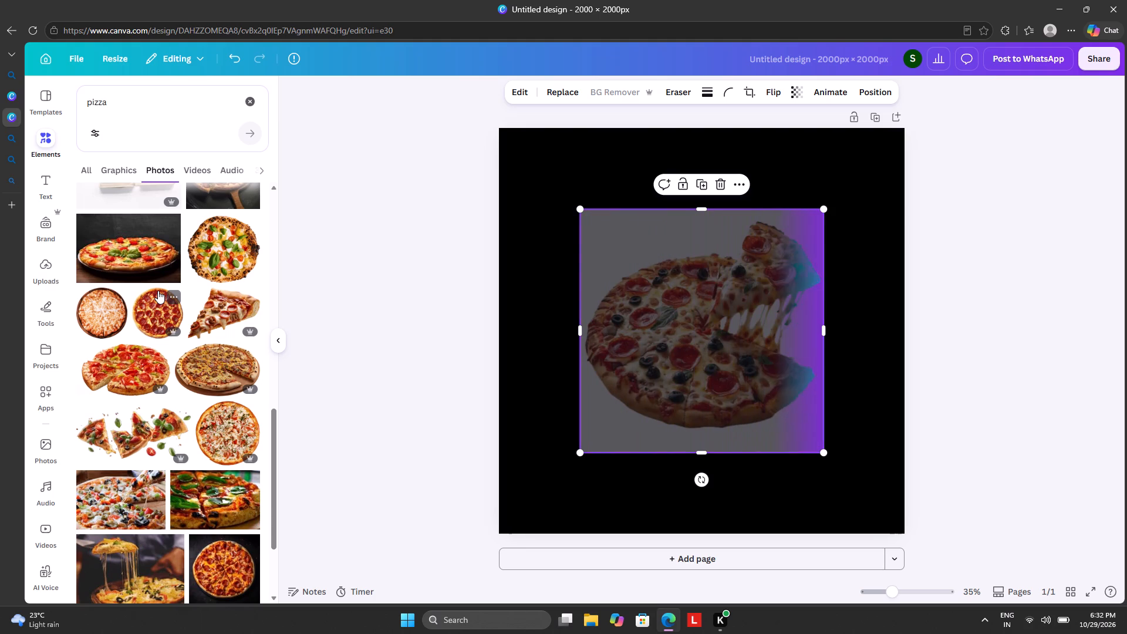
pyautogui.scroll(-3, 158, 291)
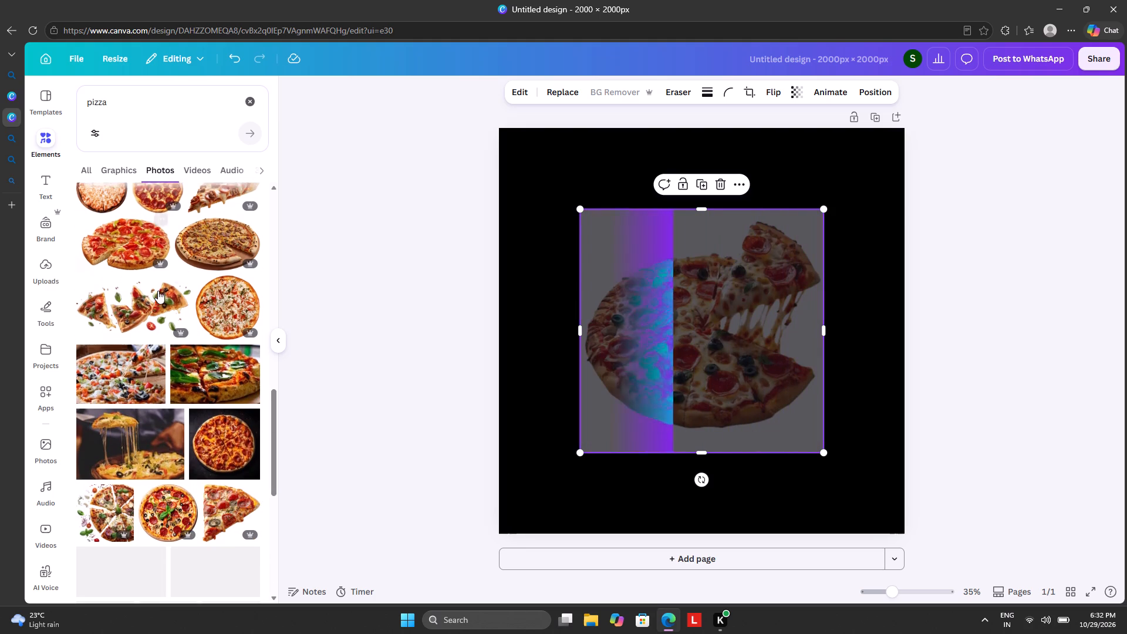
pyautogui.scroll(1, 158, 291)
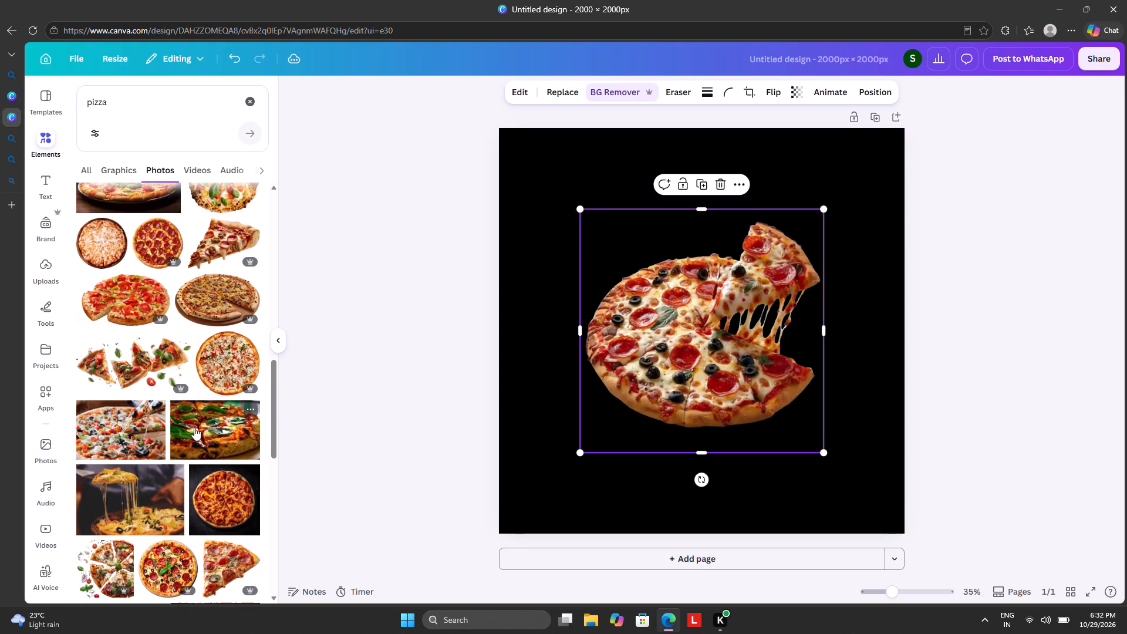
pyautogui.scroll(-5, 194, 425)
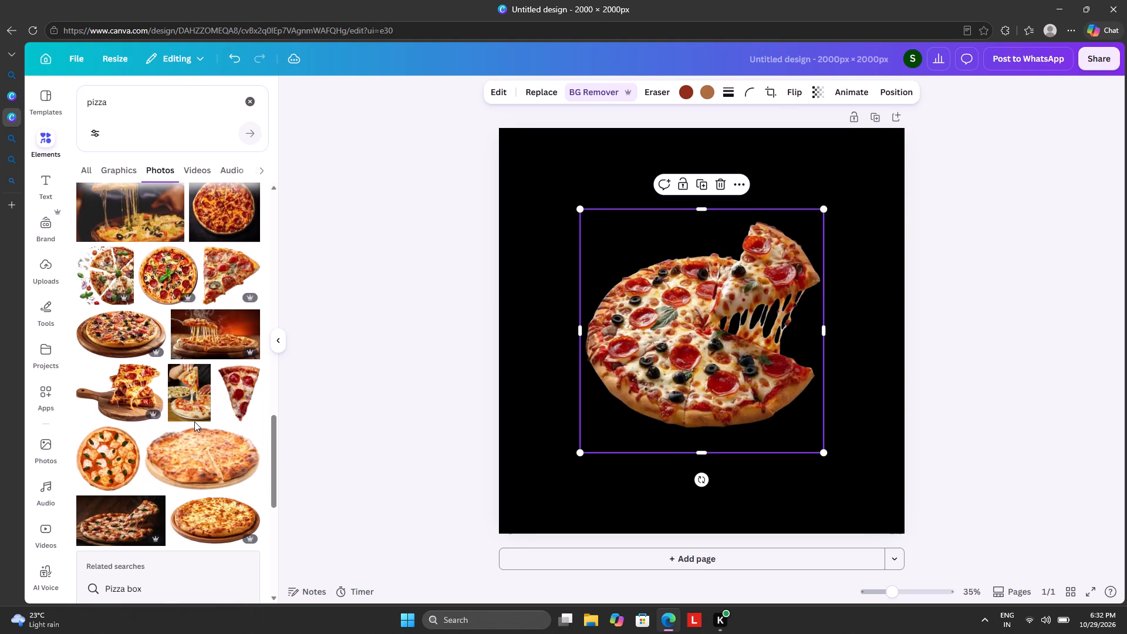
pyautogui.scroll(-2, 194, 420)
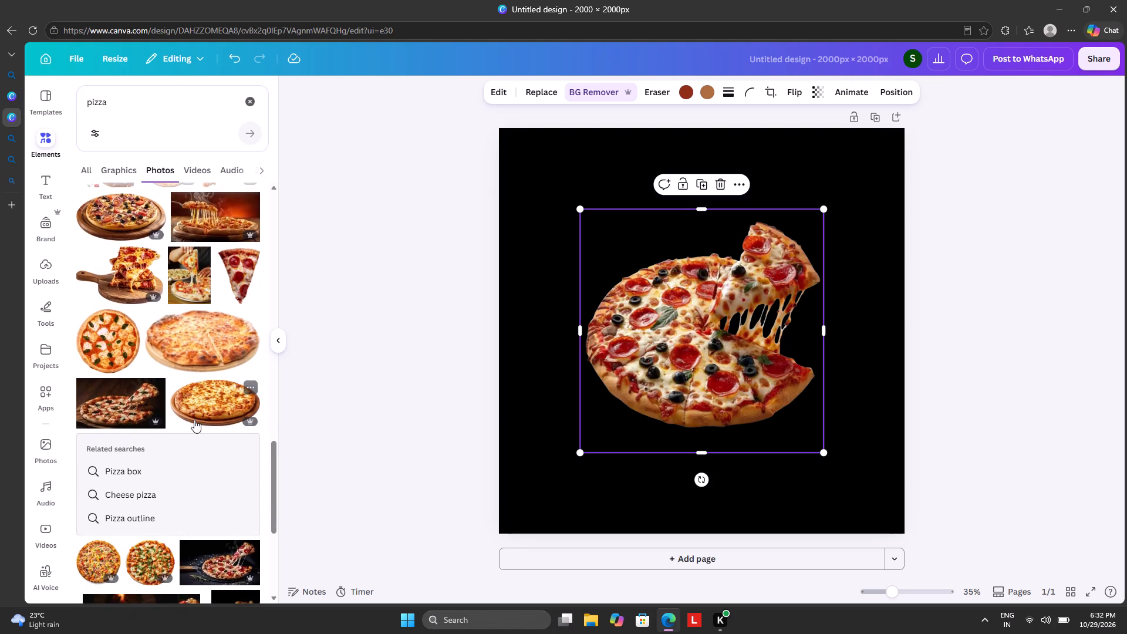
pyautogui.scroll(-5, 194, 420)
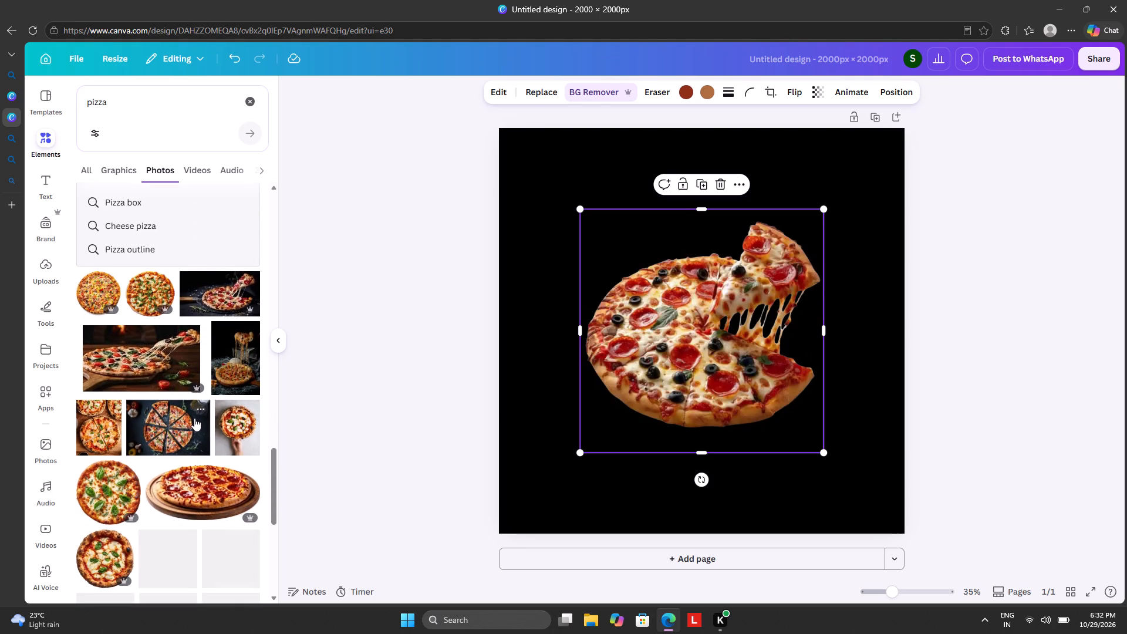
pyautogui.scroll(-3, 194, 418)
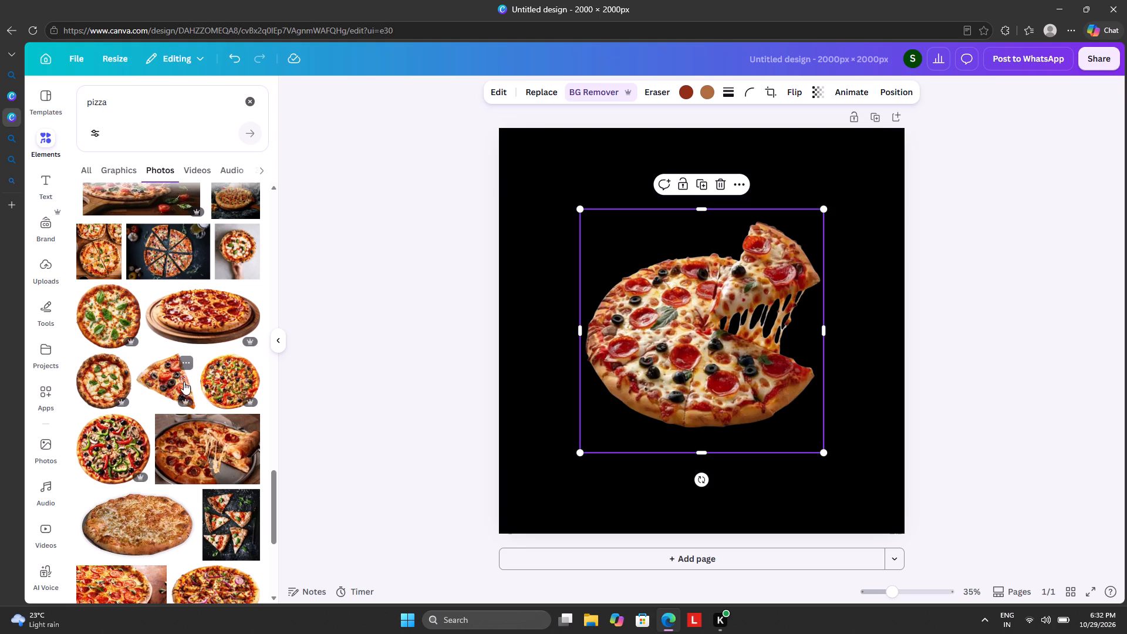
pyautogui.scroll(-3, 201, 421)
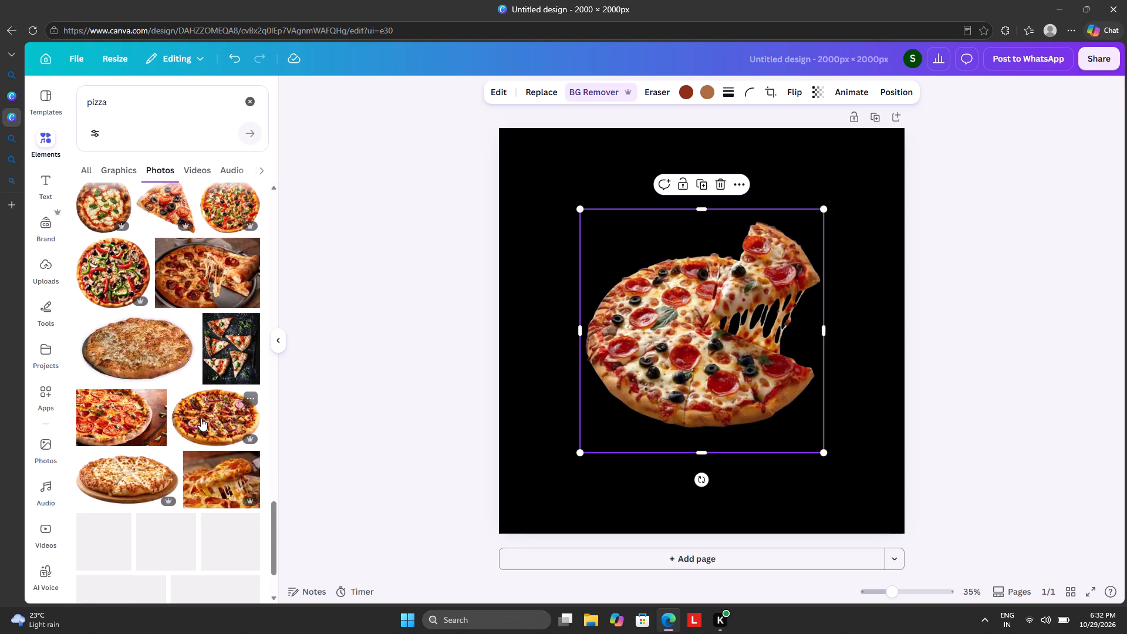
pyautogui.scroll(-1, 201, 418)
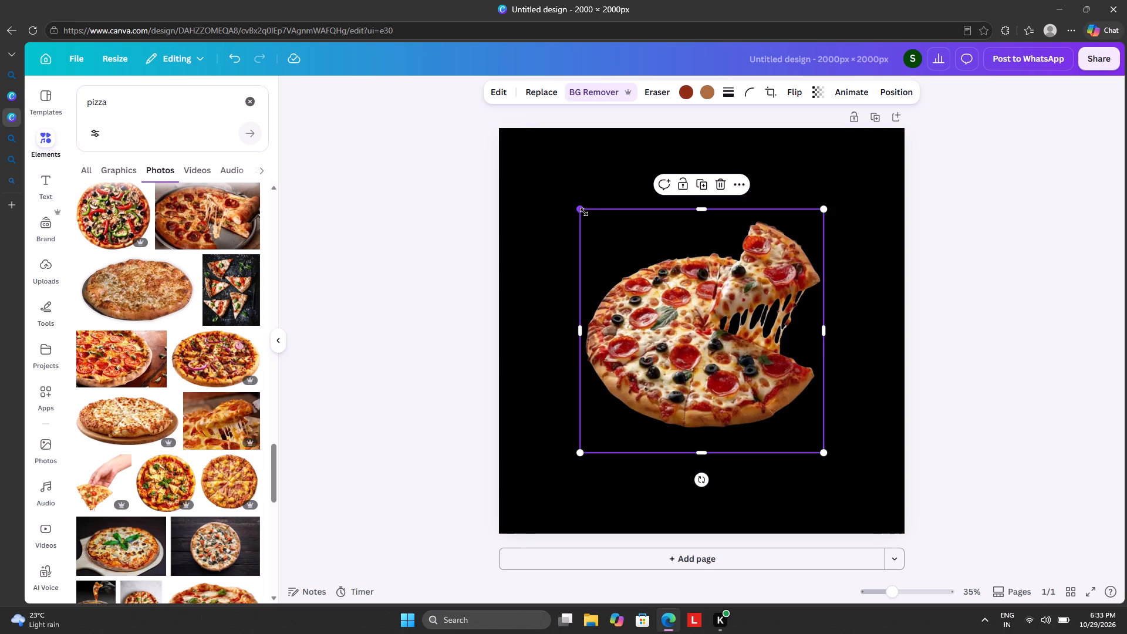
# Shrink the cut-out pizza image and place it near the centre of the black page, slightly below the middle.
pyautogui.moveTo(584, 213); pyautogui.dragTo(620, 280)
pyautogui.moveTo(670, 336); pyautogui.dragTo(640, 334)
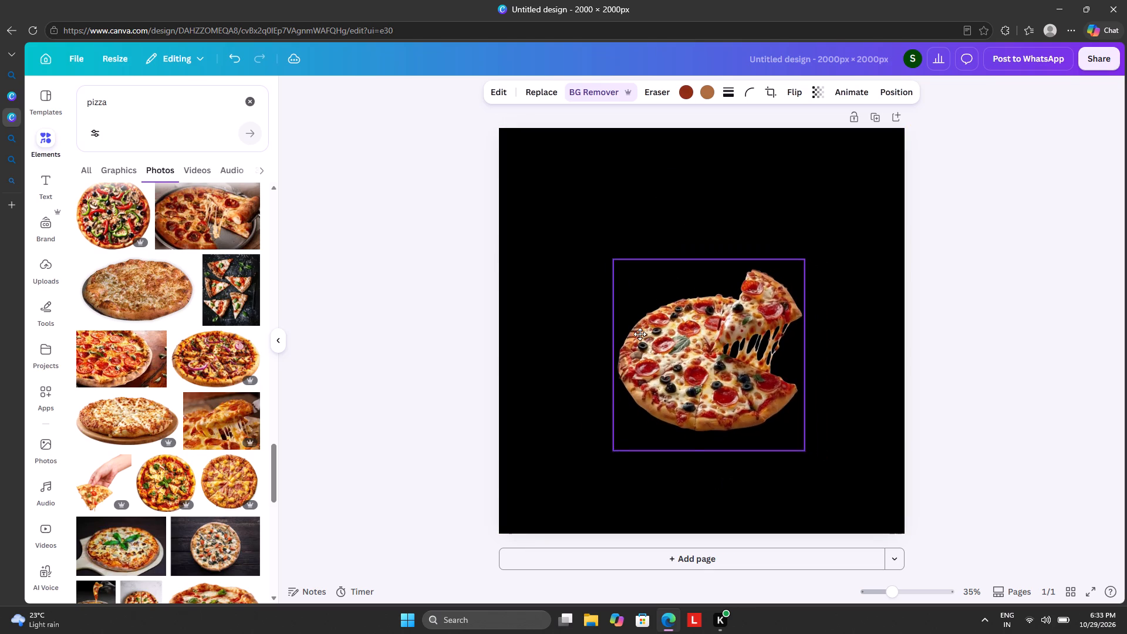
pyautogui.moveTo(640, 334); pyautogui.dragTo(639, 332)
# Add the photo of a basil-topped pizza on a wooden peel against a dark background to the page.
pyautogui.scroll(-6, 213, 385)
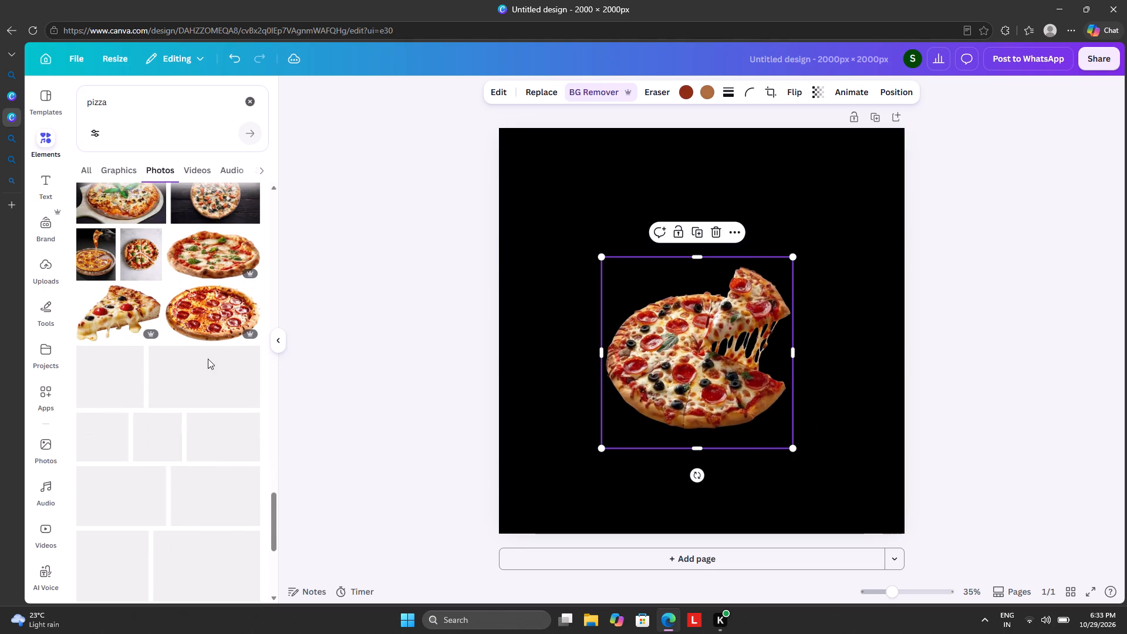
pyautogui.scroll(1, 207, 347)
pyautogui.click(116, 240)
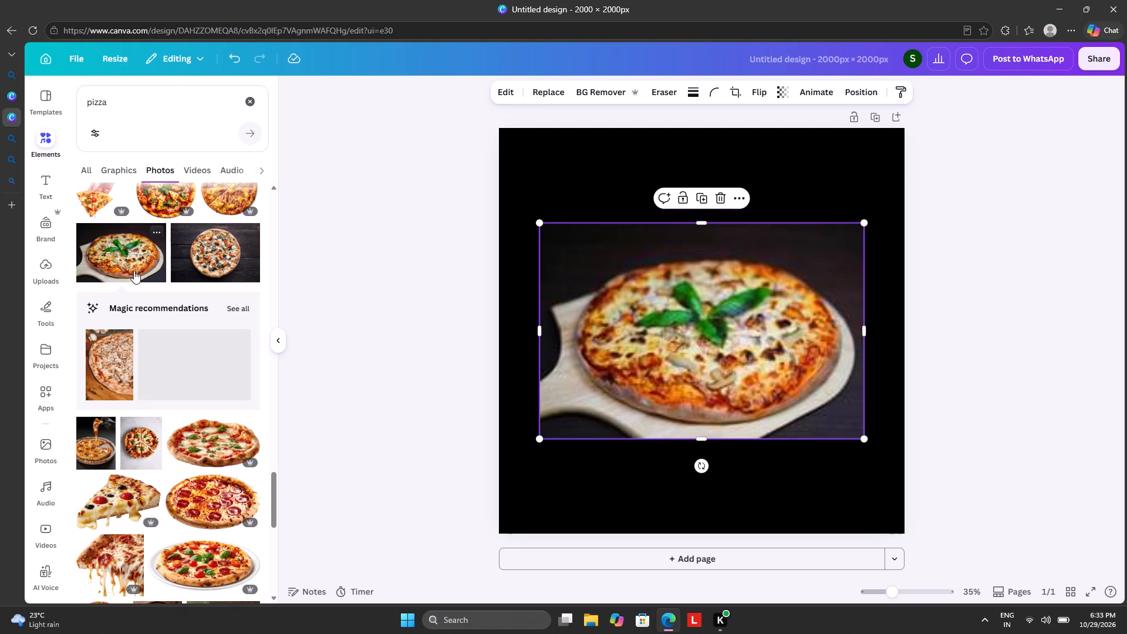
# Delete the basil-topped pizza photo with the dark background from the page, keeping the cut-out pepperoni pizza.
pyautogui.scroll(-3, 141, 339)
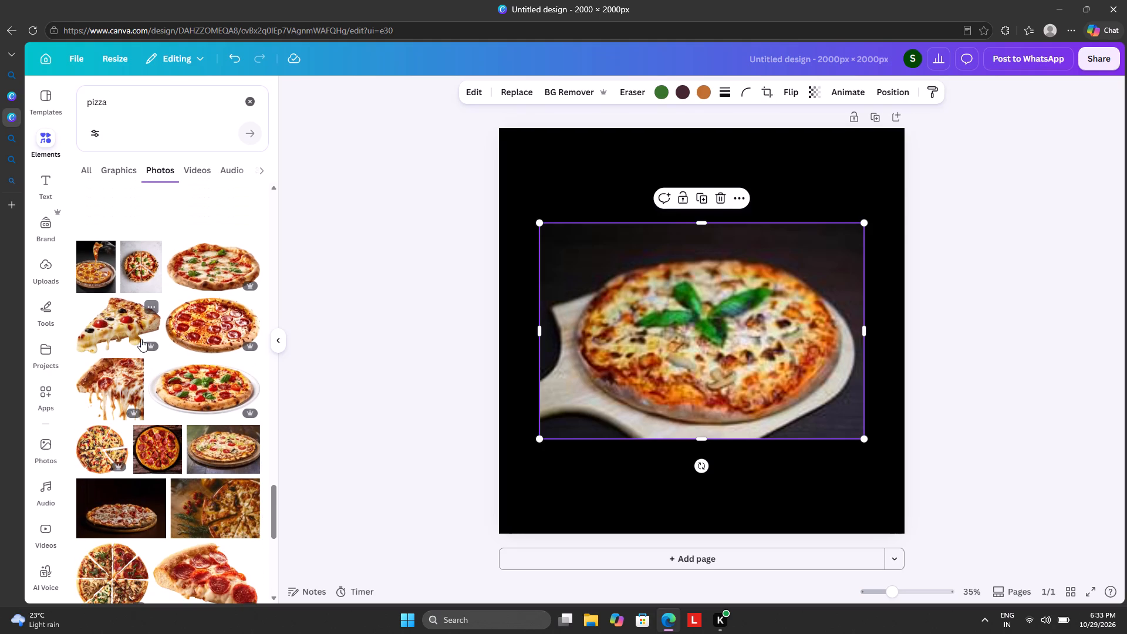
pyautogui.scroll(-2, 141, 339)
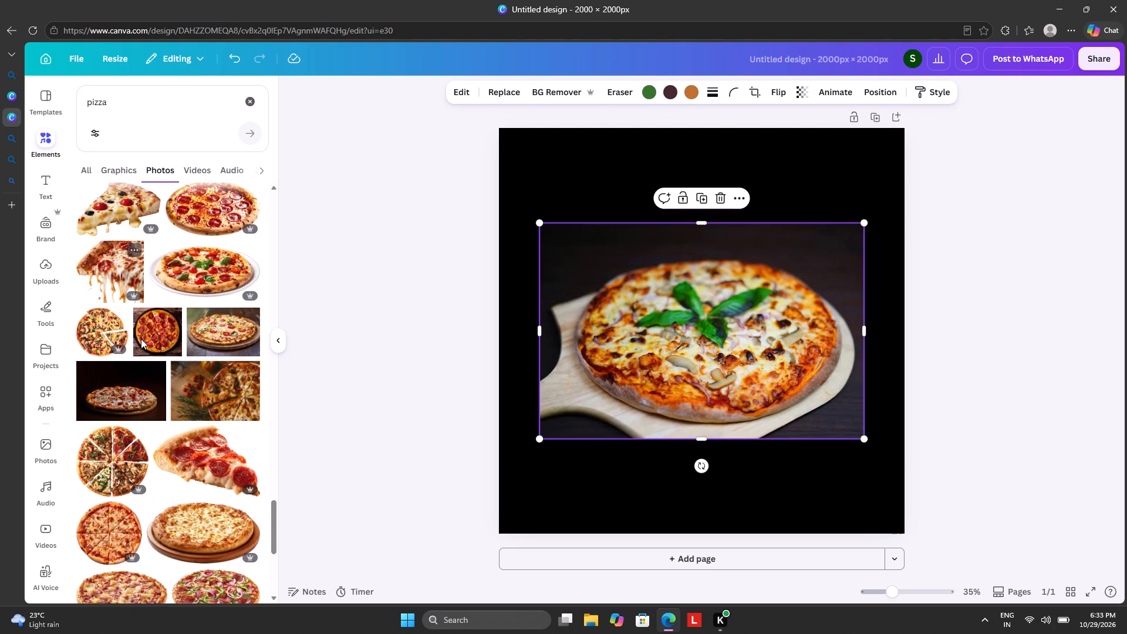
pyautogui.scroll(-6, 141, 339)
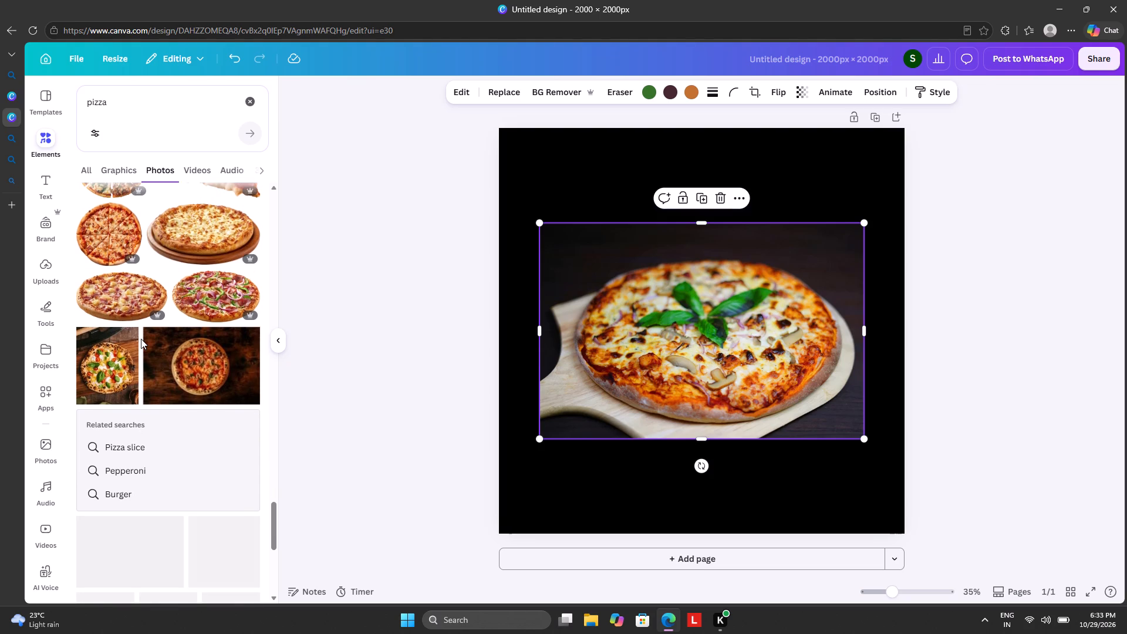
pyautogui.scroll(-4, 141, 339)
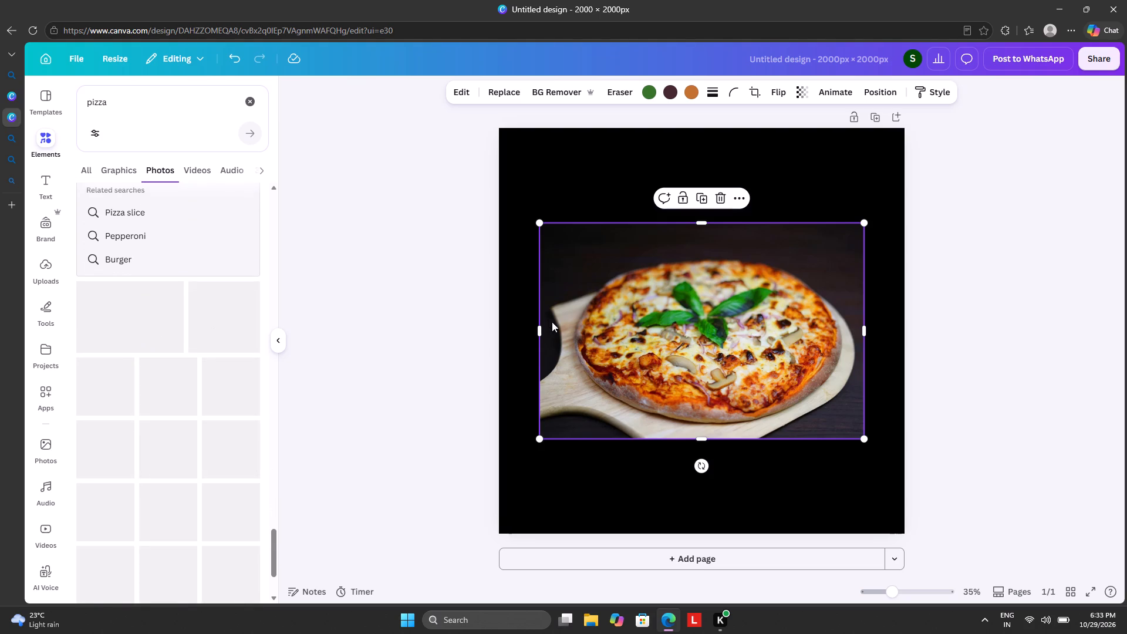
pyautogui.moveTo(562, 322); pyautogui.dragTo(754, 320)
pyautogui.click(915, 203)
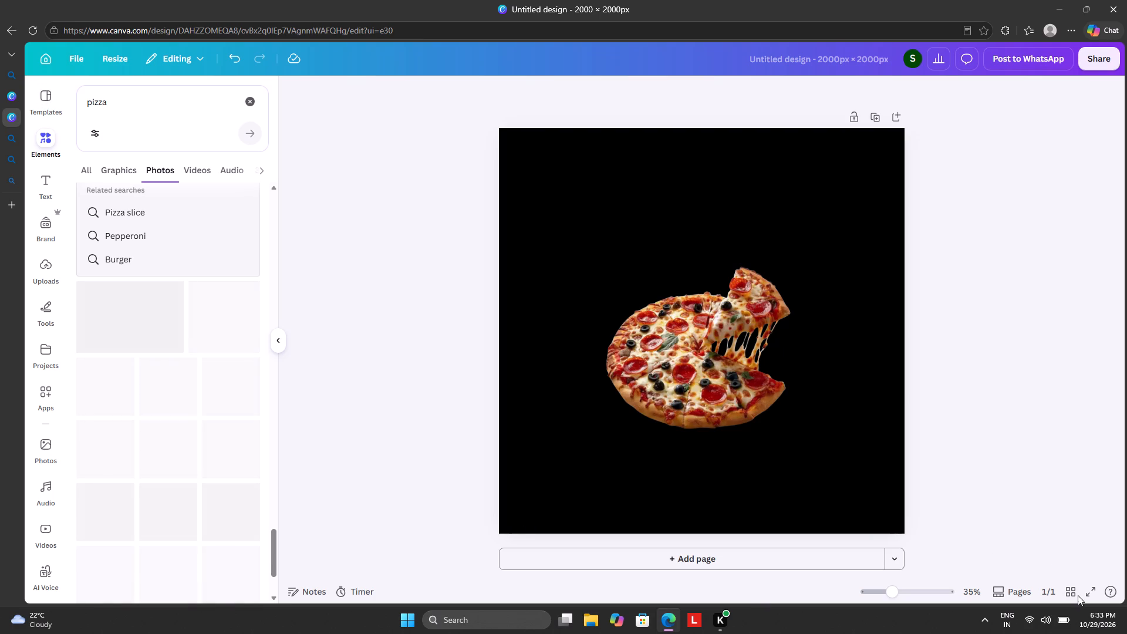
# Lower the computer's display brightness to a low level in the system quick settings.
pyautogui.click(1061, 623)
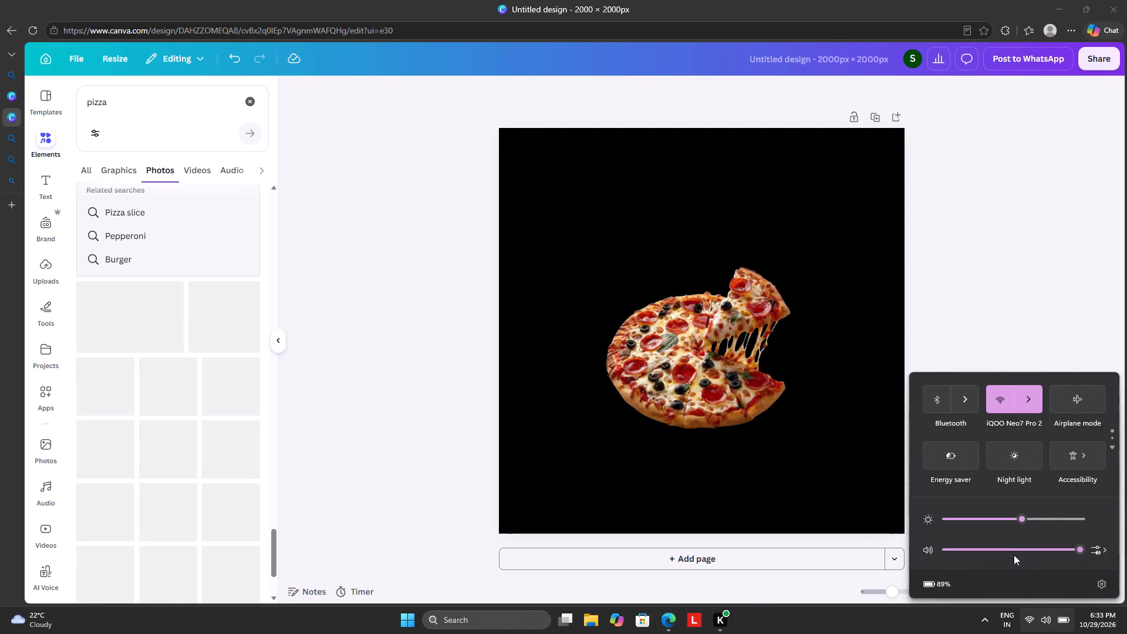
pyautogui.moveTo(991, 518); pyautogui.dragTo(961, 521)
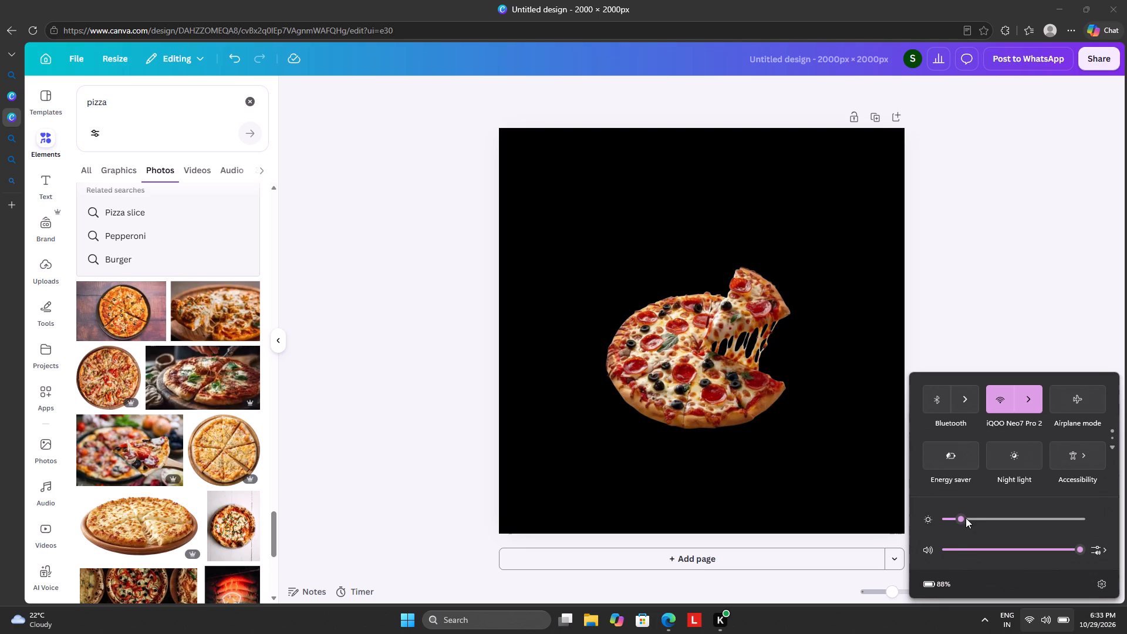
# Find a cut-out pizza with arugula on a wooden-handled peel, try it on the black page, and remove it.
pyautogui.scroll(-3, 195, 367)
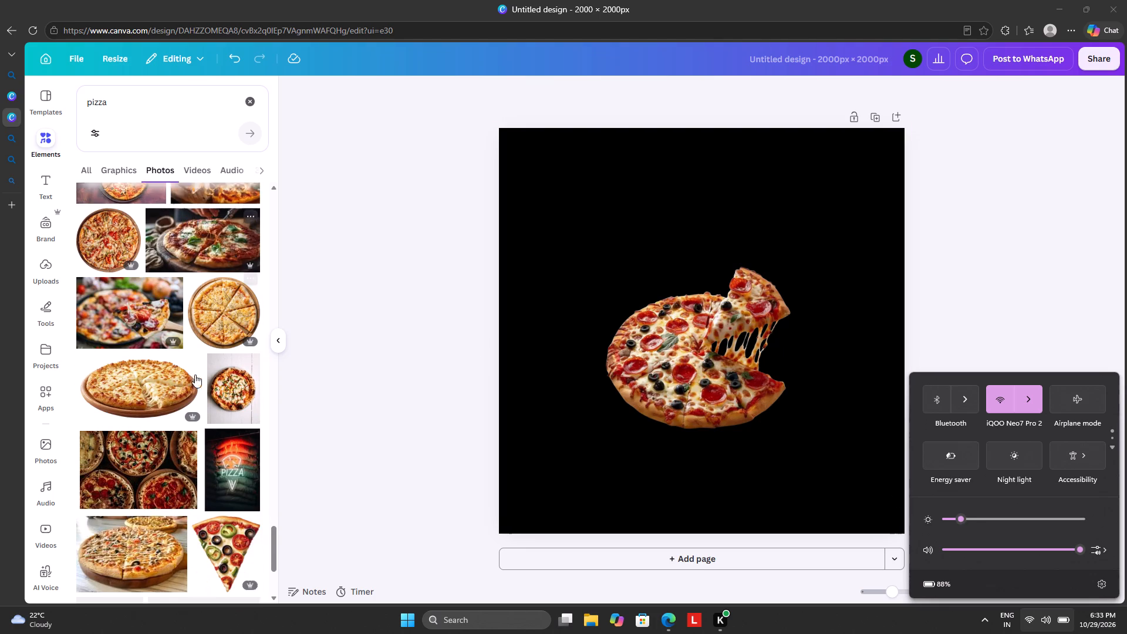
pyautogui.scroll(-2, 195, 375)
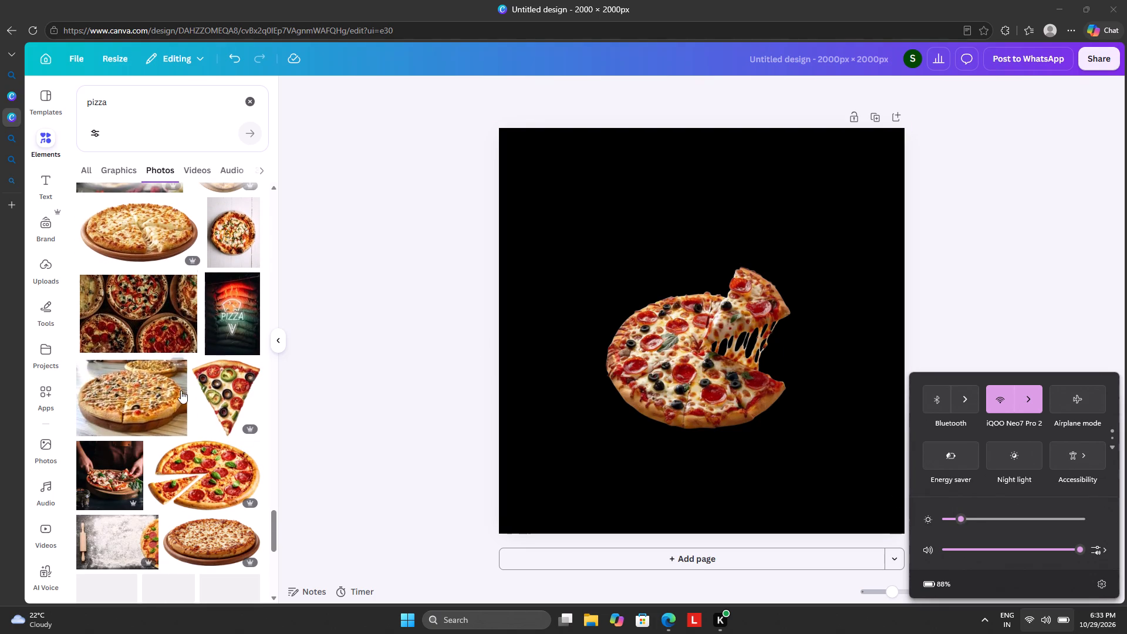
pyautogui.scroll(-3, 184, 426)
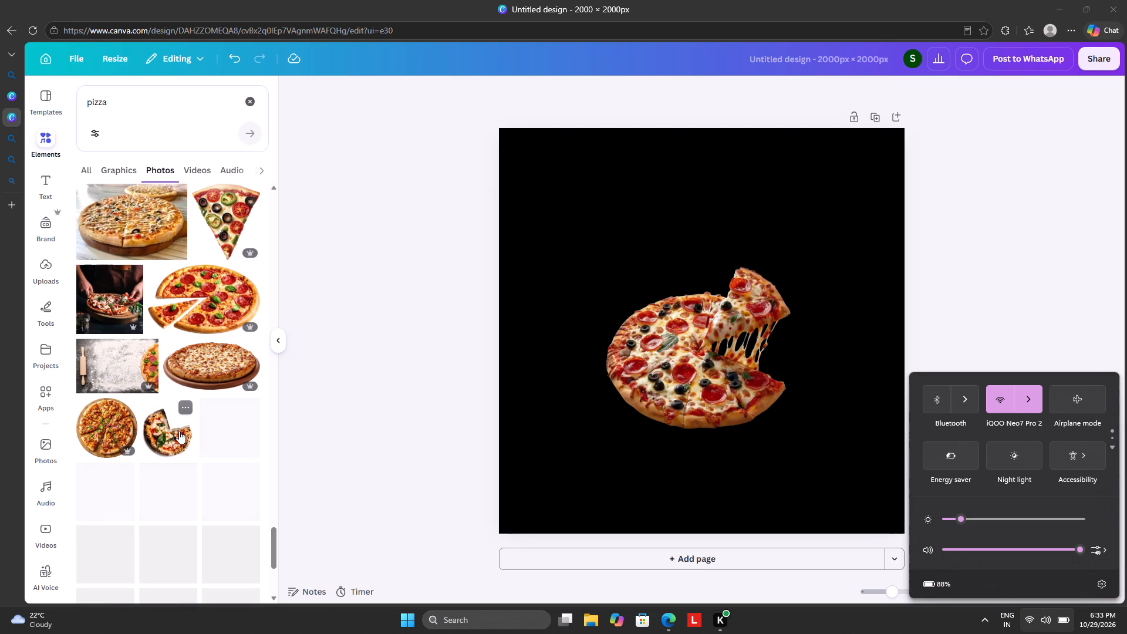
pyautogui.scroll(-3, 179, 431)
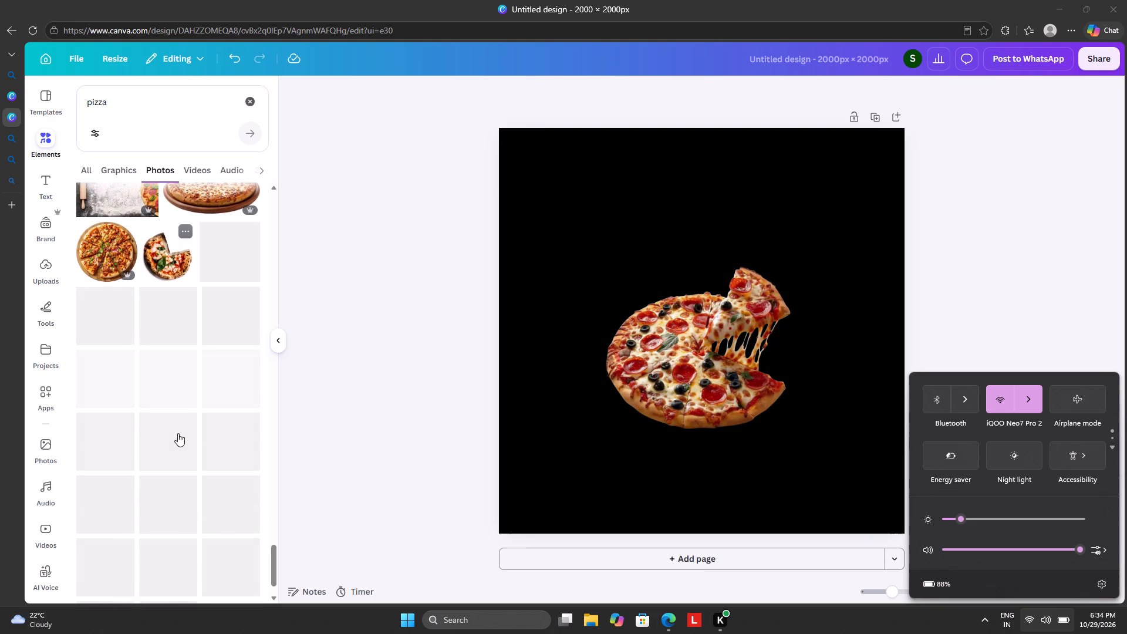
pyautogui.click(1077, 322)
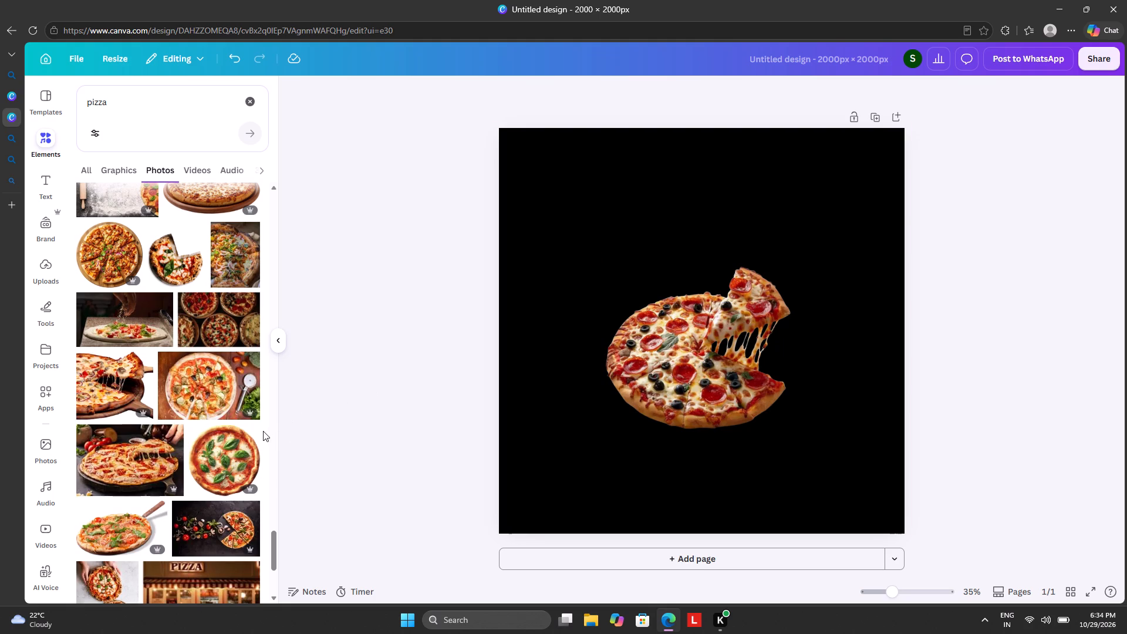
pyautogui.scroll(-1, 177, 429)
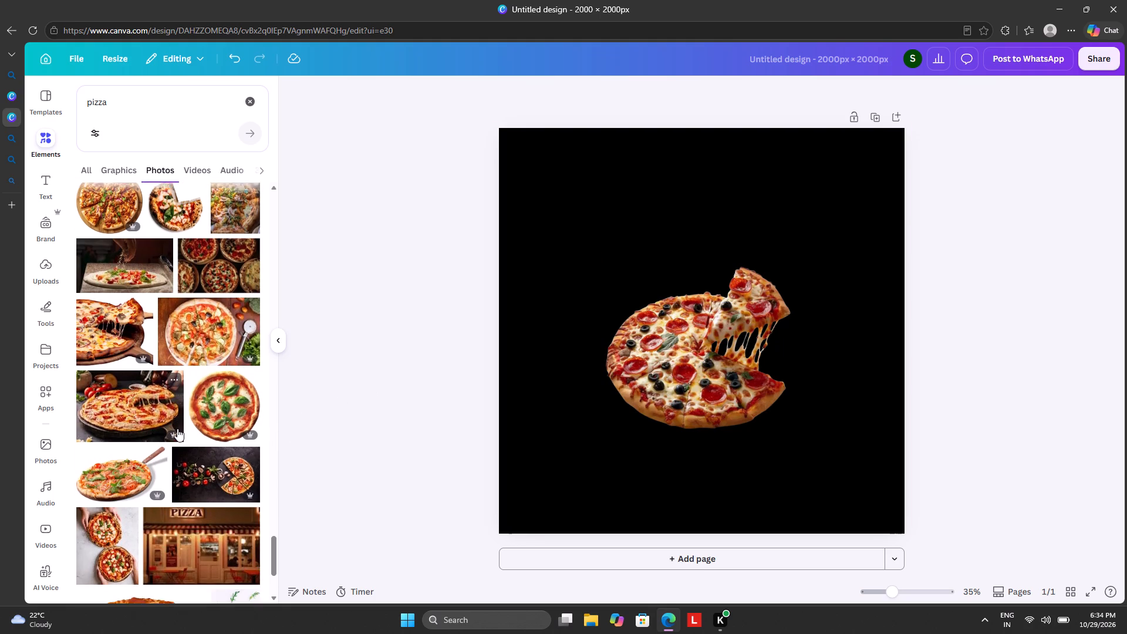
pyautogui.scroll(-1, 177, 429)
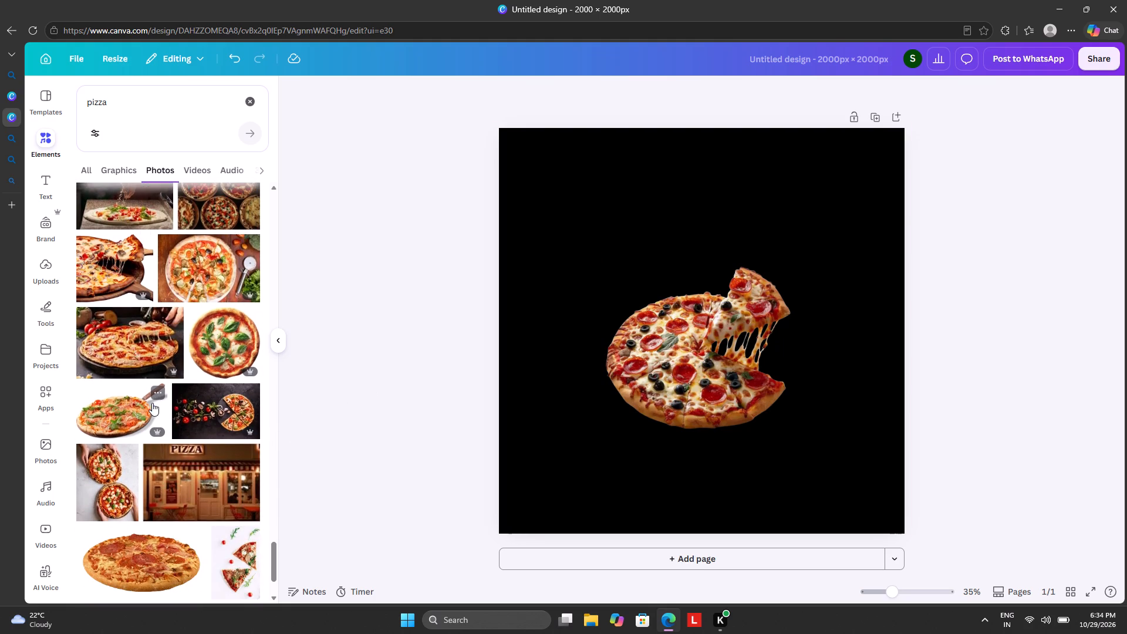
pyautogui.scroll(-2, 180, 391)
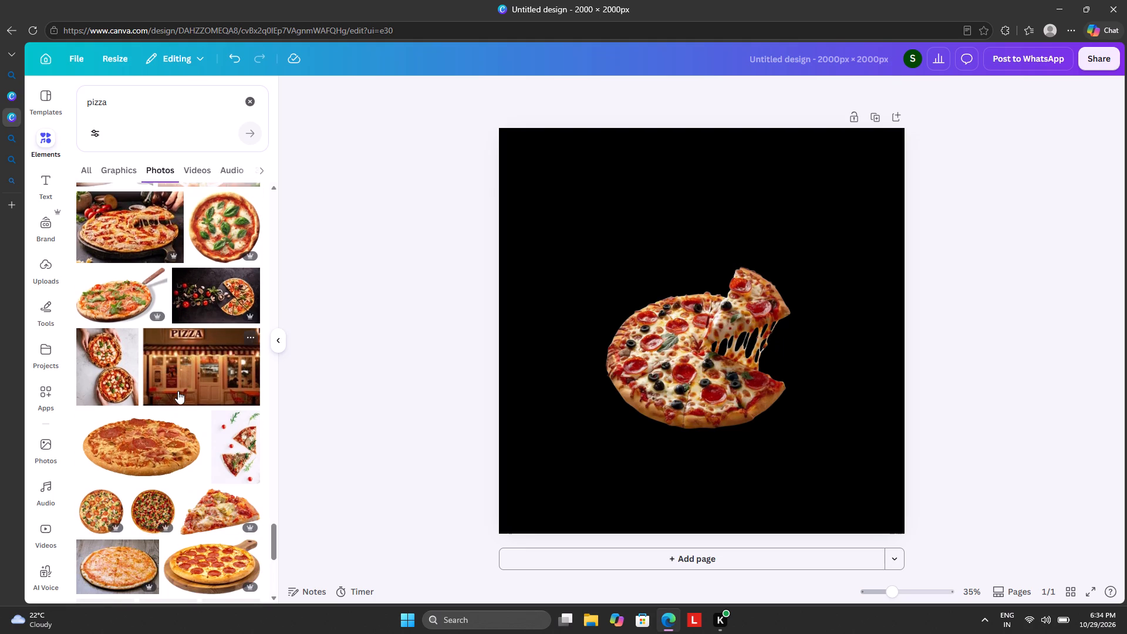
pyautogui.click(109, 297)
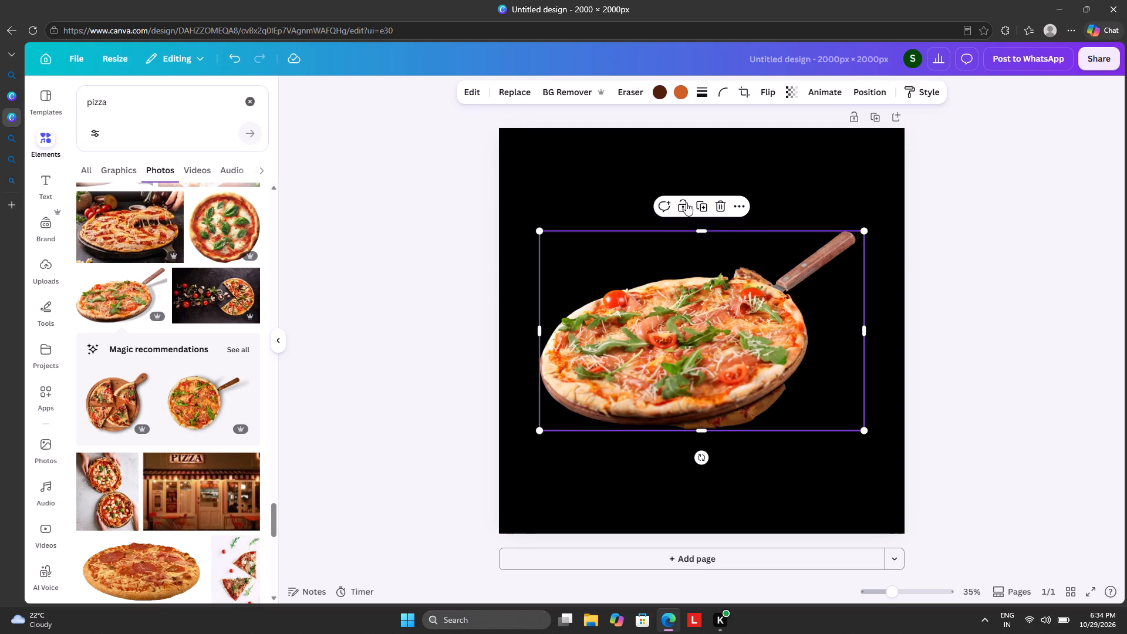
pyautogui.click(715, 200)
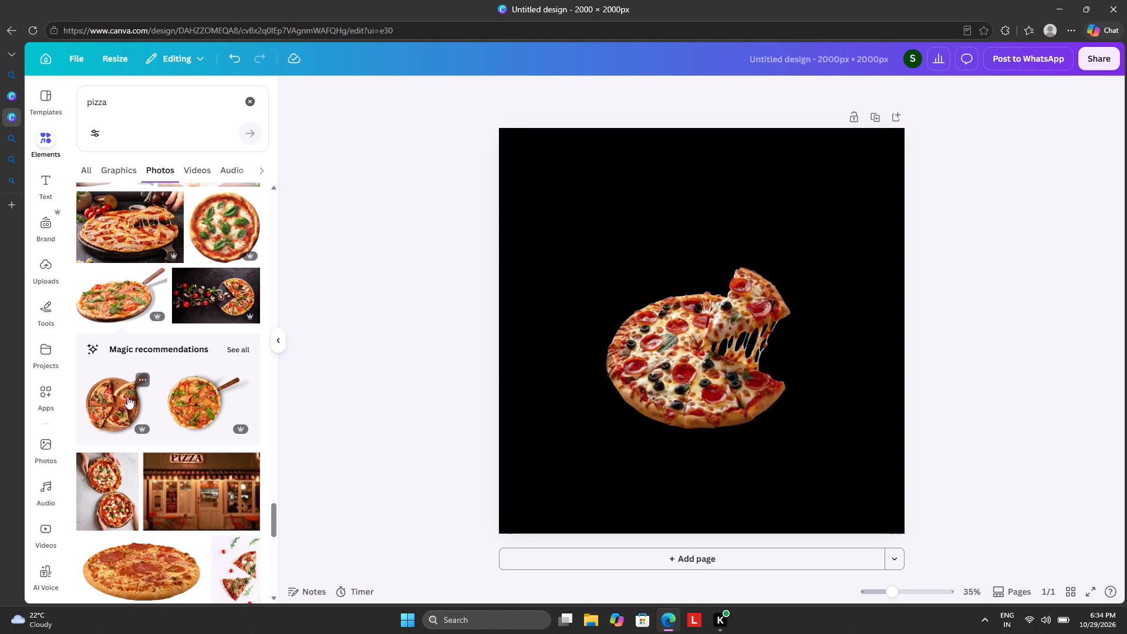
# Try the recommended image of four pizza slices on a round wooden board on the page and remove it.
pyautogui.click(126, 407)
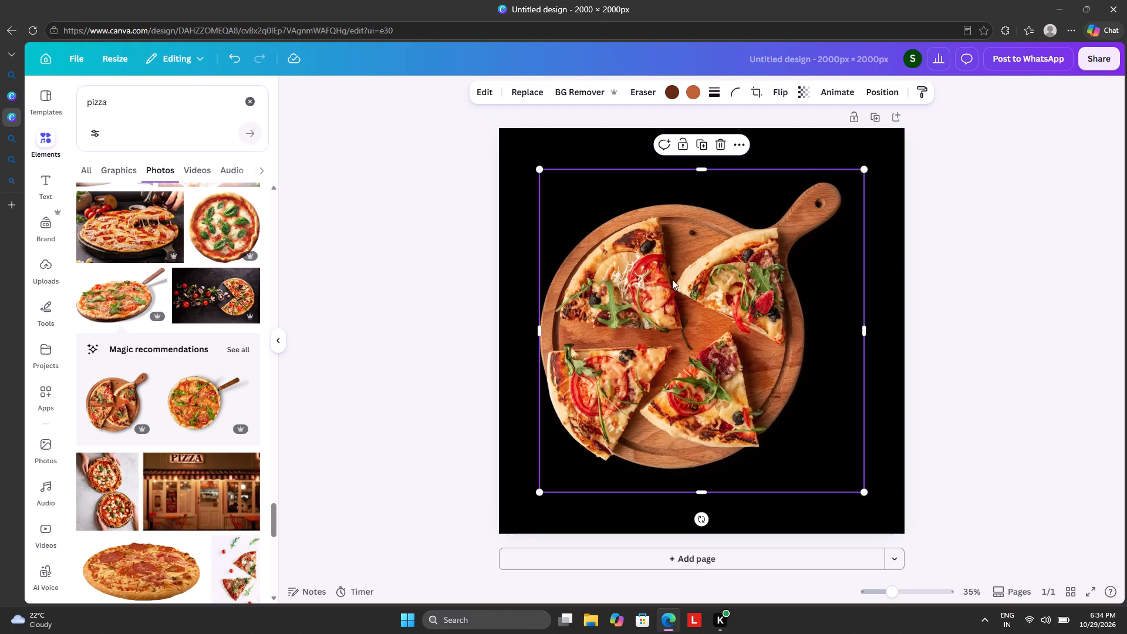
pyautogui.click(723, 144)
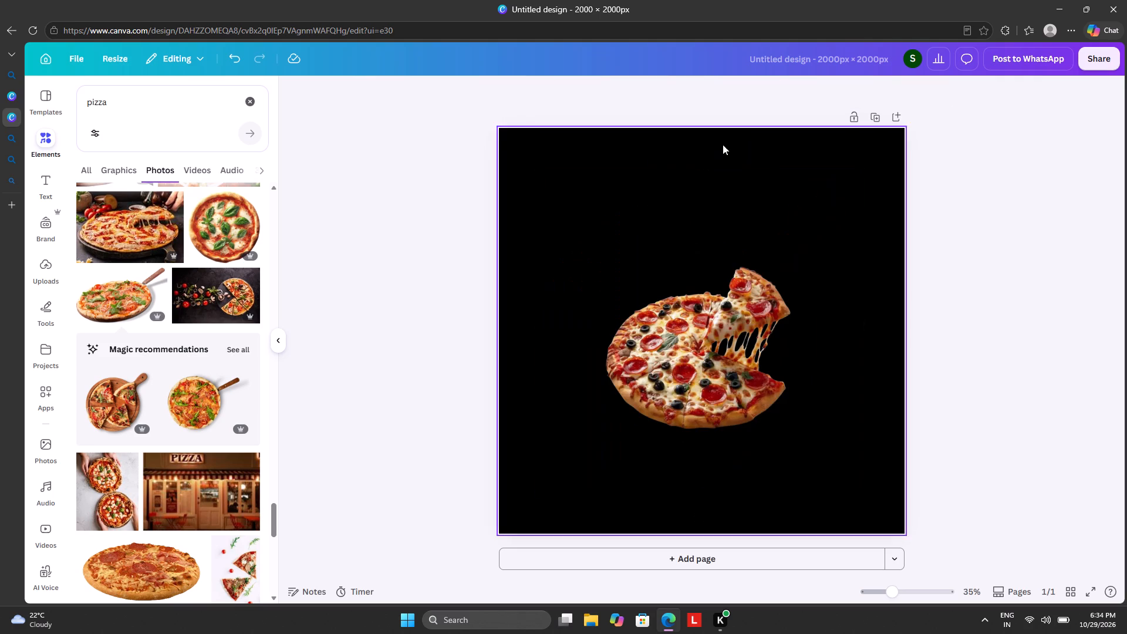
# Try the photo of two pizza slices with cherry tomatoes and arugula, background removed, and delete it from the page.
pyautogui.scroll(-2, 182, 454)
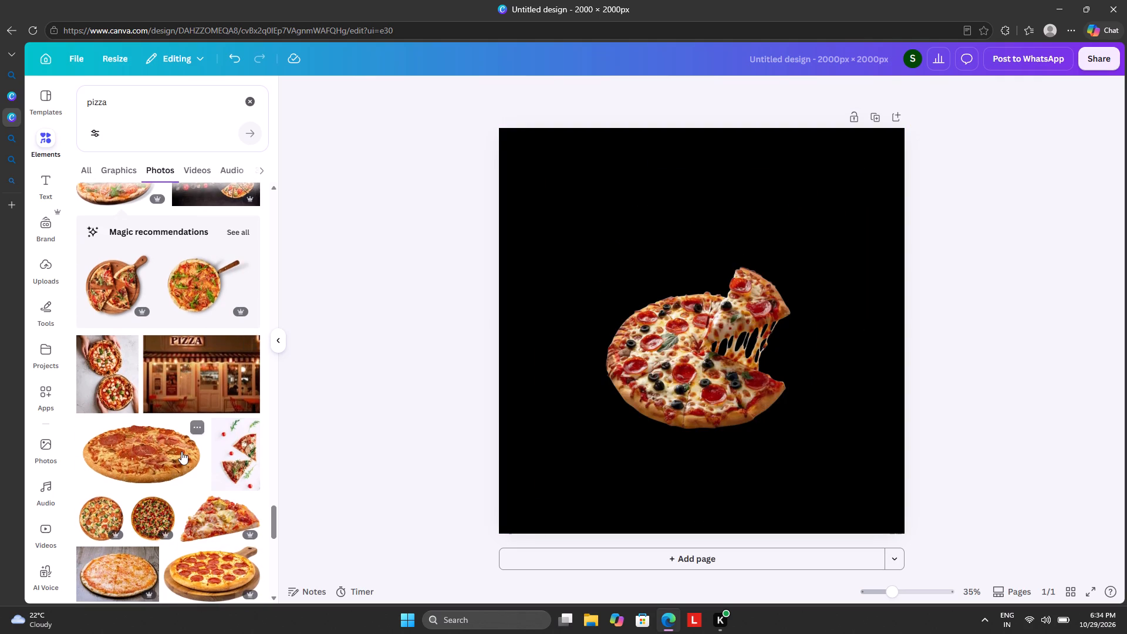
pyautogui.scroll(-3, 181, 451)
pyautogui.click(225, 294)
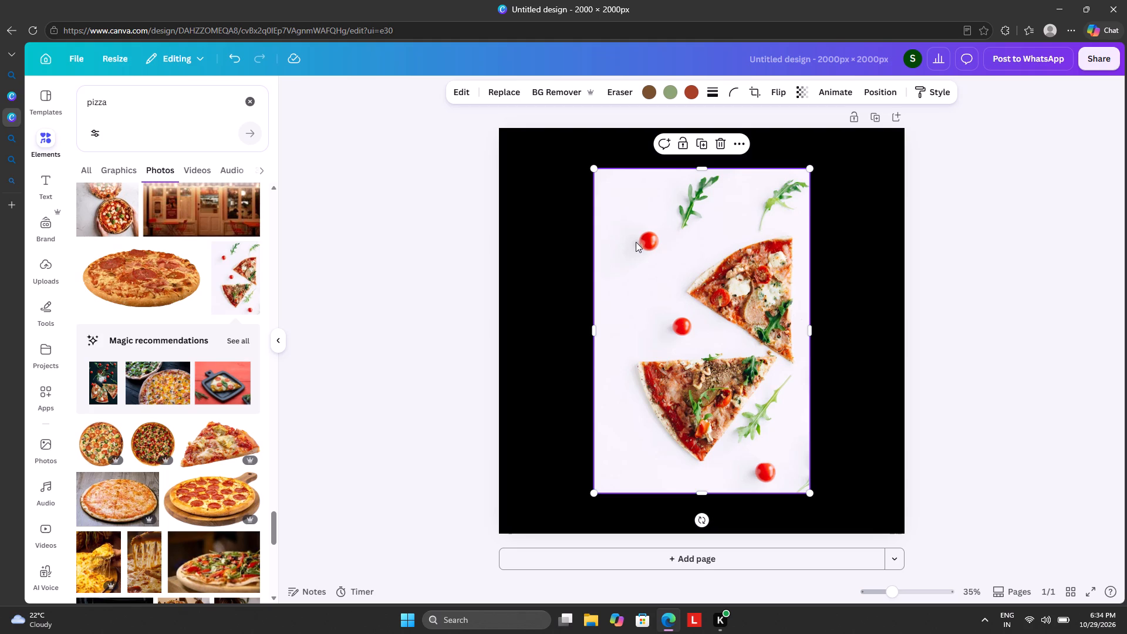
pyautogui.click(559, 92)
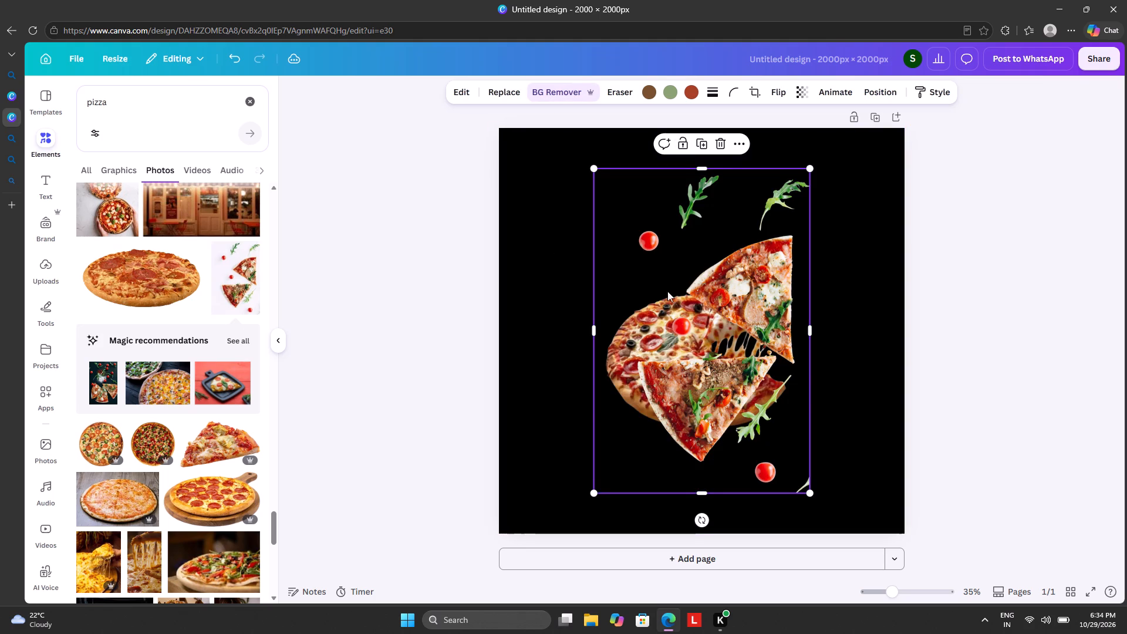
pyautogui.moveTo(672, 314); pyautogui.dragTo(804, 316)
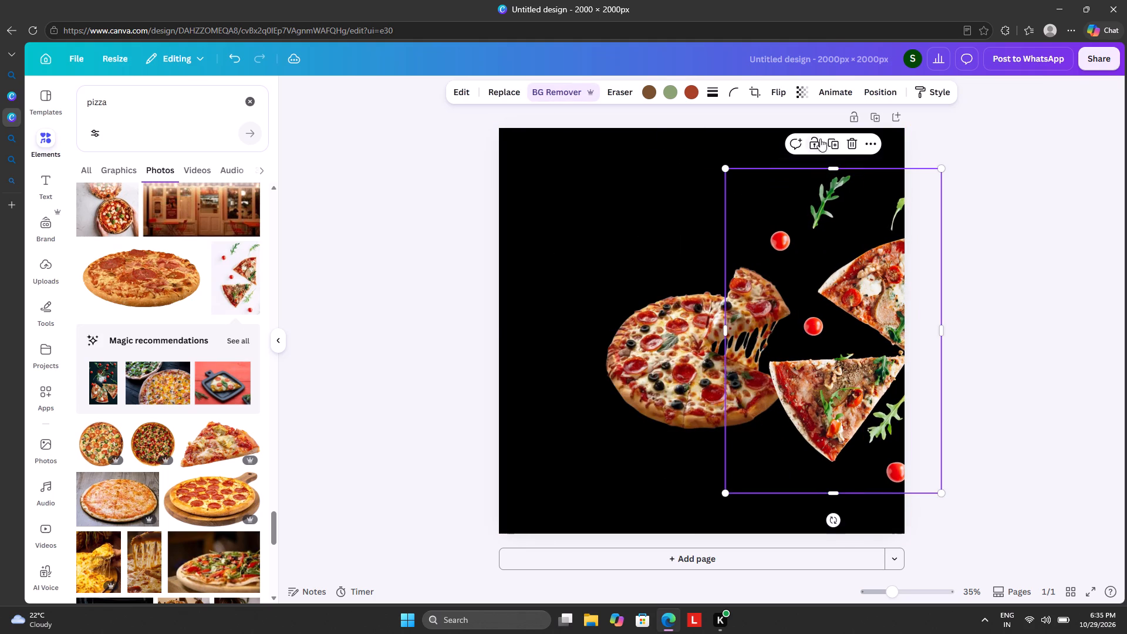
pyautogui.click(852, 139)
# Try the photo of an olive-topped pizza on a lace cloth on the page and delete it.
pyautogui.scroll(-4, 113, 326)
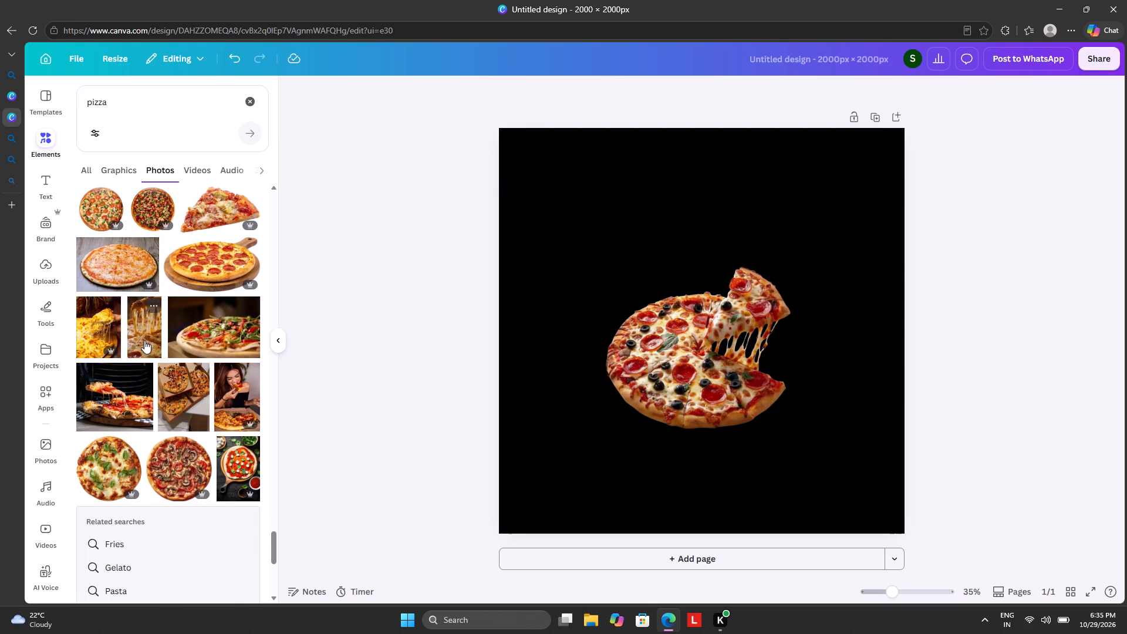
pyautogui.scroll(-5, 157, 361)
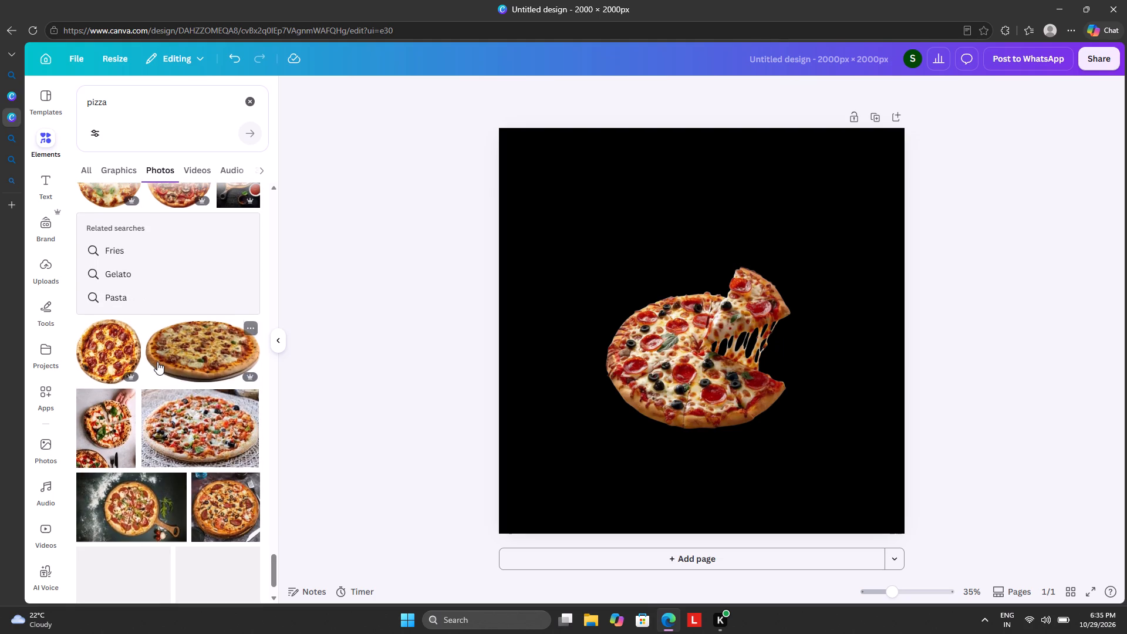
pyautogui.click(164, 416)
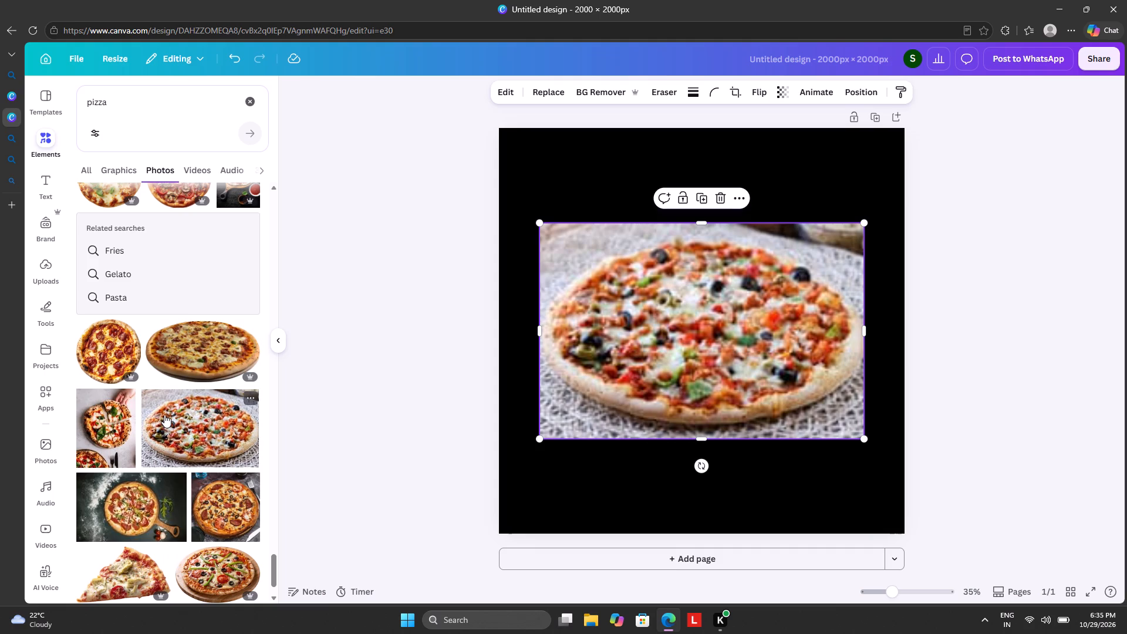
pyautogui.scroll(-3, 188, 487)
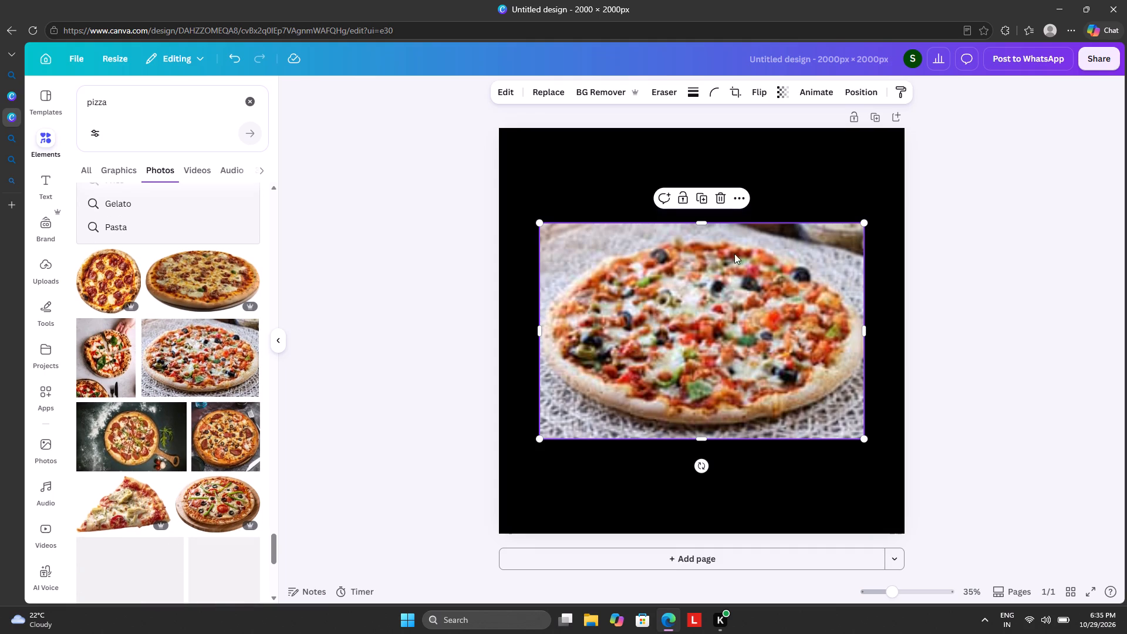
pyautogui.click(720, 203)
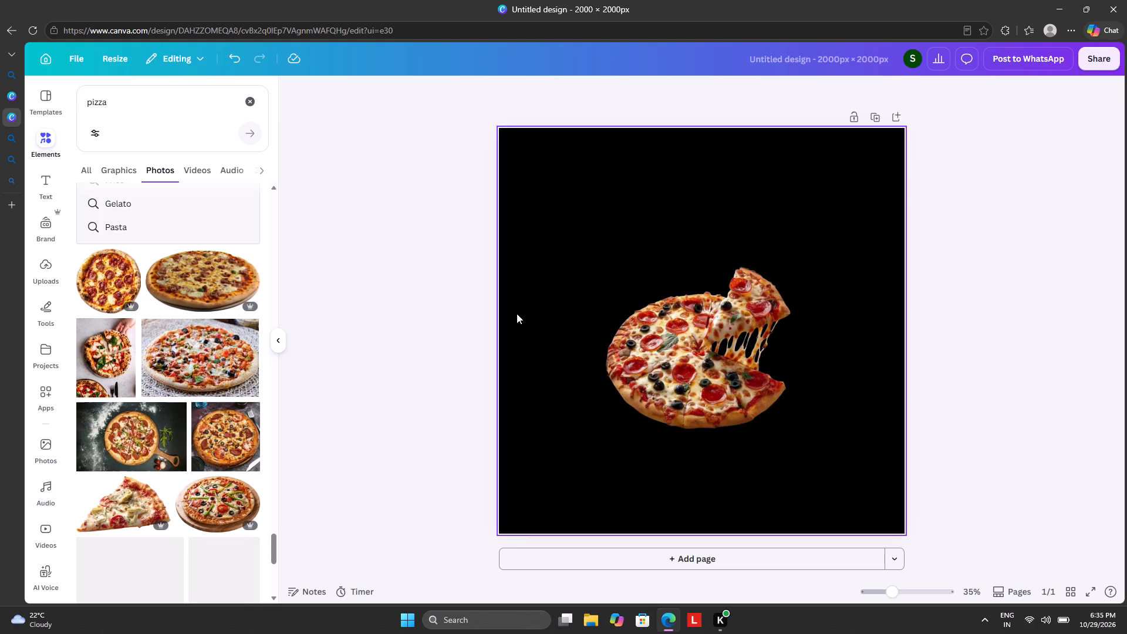
# Enlarge the cut-out pepperoni pizza image to just under two-thirds of the page width and move it near the page centre.
pyautogui.scroll(-5, 184, 429)
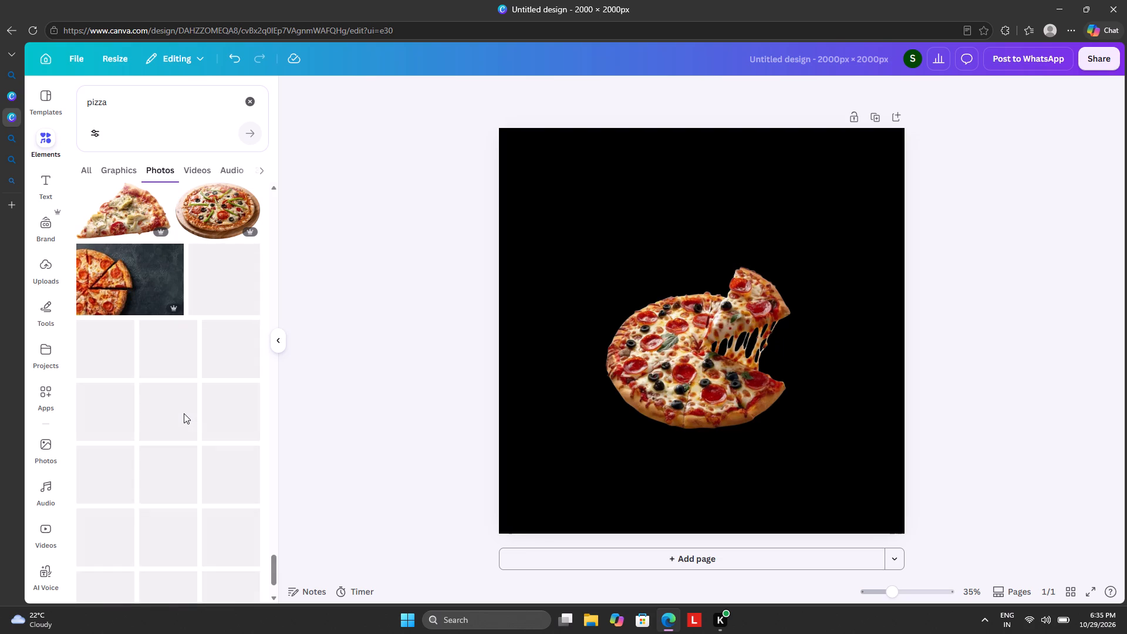
pyautogui.click(646, 336)
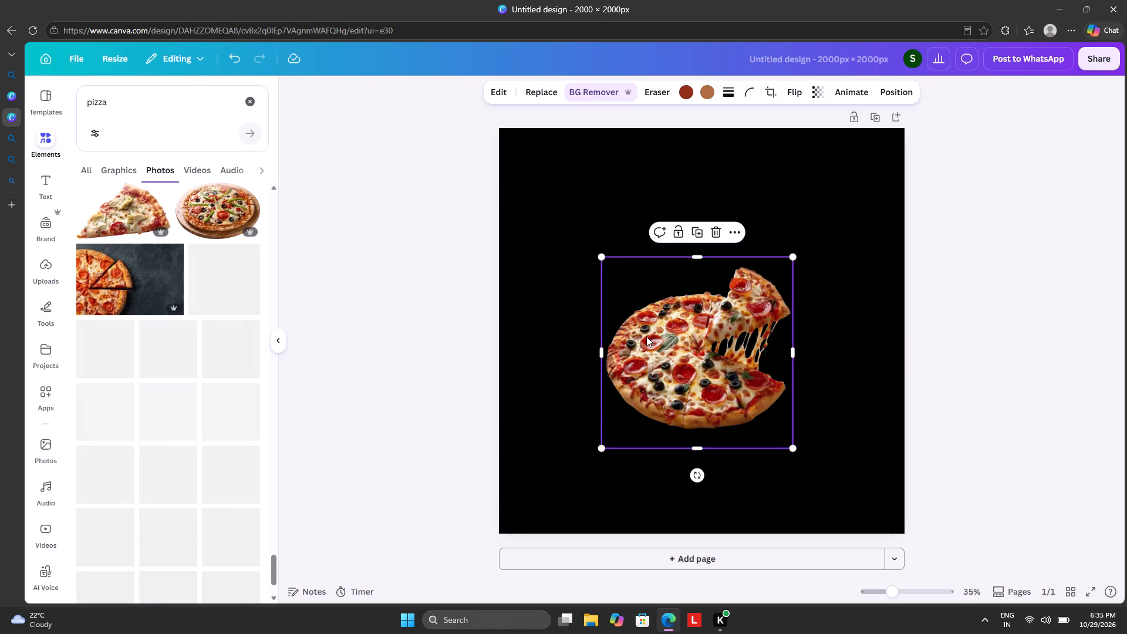
pyautogui.moveTo(602, 447); pyautogui.dragTo(539, 491)
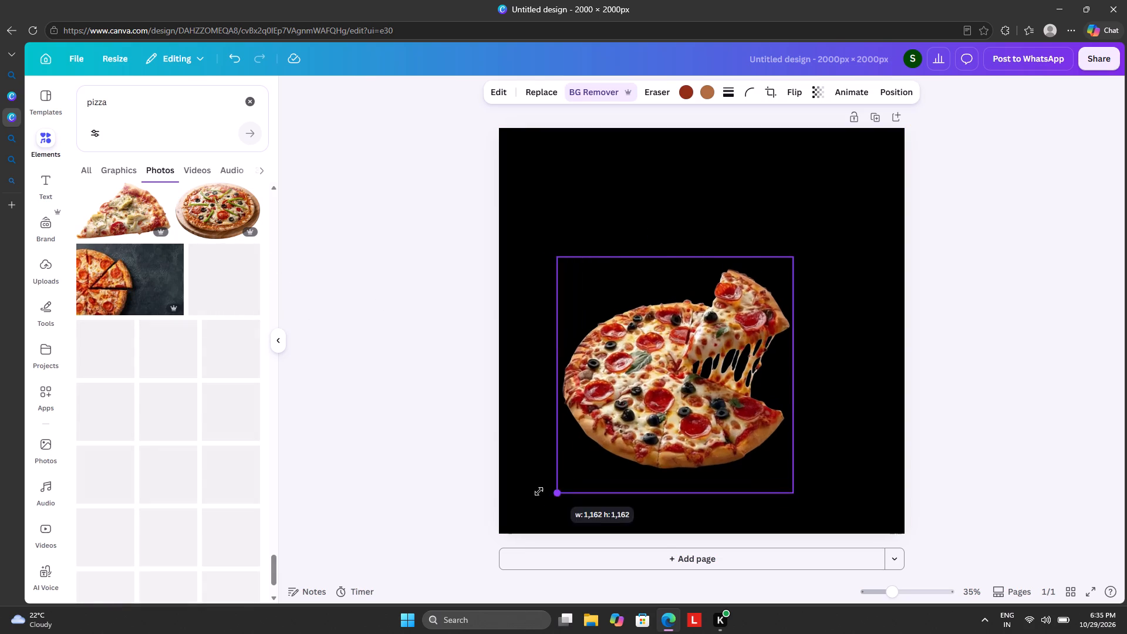
pyautogui.moveTo(539, 491); pyautogui.dragTo(520, 495)
pyautogui.moveTo(627, 399); pyautogui.dragTo(666, 359)
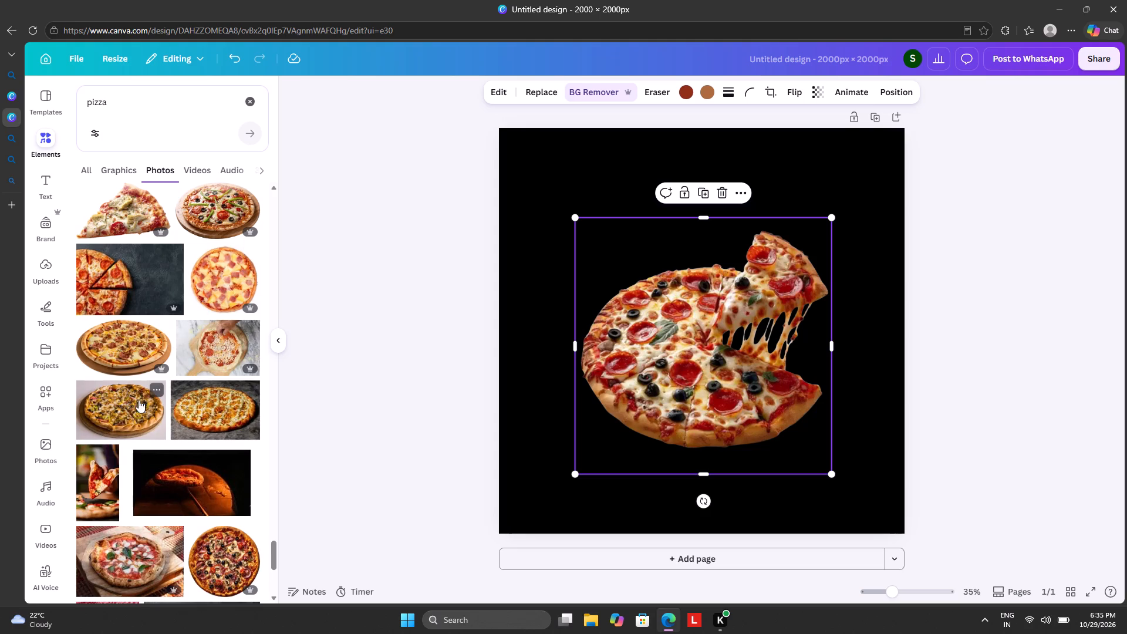
# Look through further pizza photos in the Canva photo results for an alternative image.
pyautogui.scroll(-2, 119, 400)
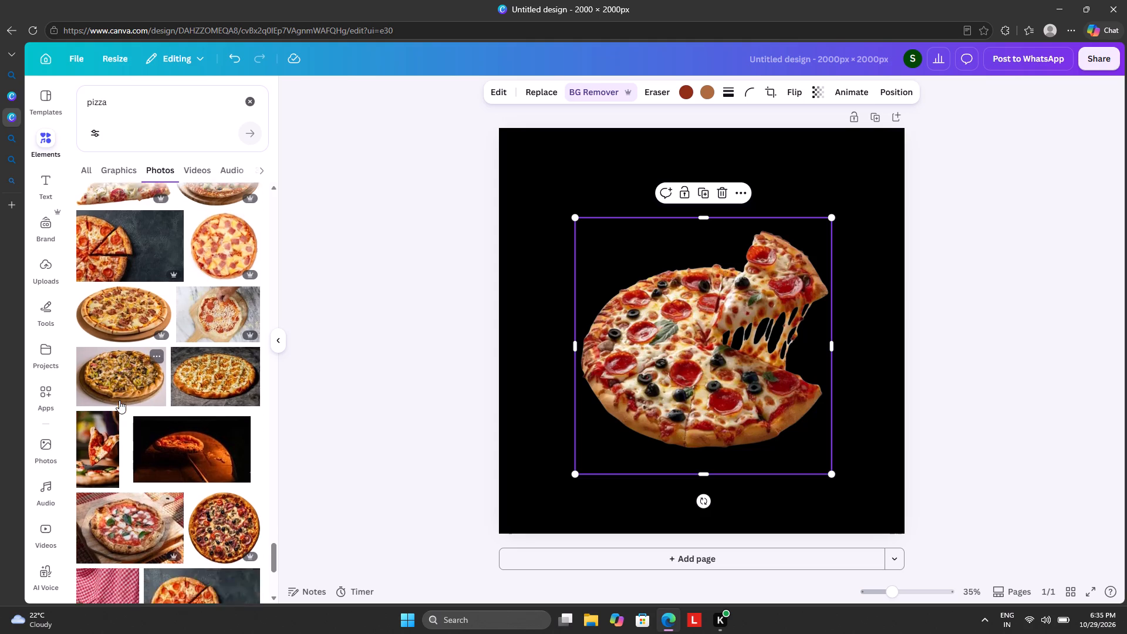
pyautogui.scroll(-2, 119, 400)
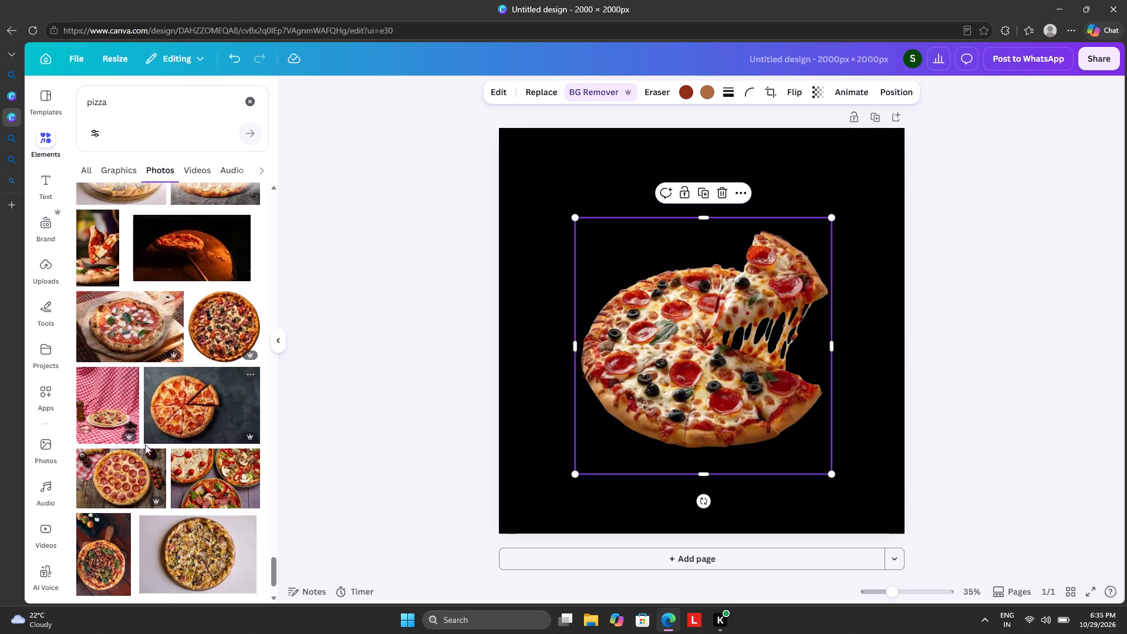
pyautogui.scroll(-6, 145, 453)
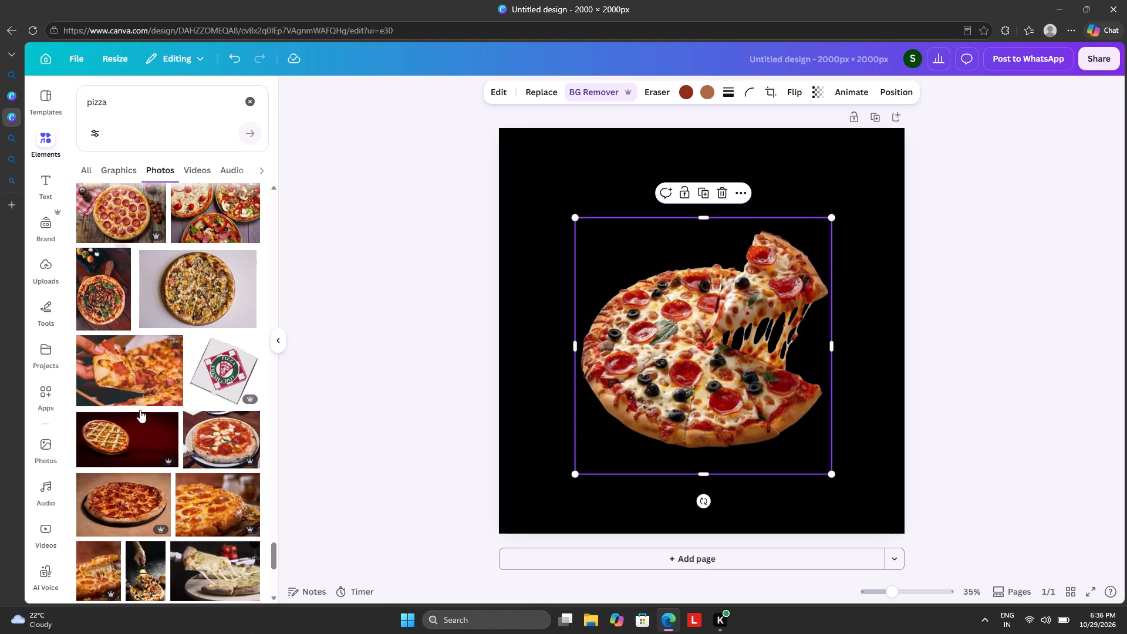
pyautogui.scroll(-4, 164, 408)
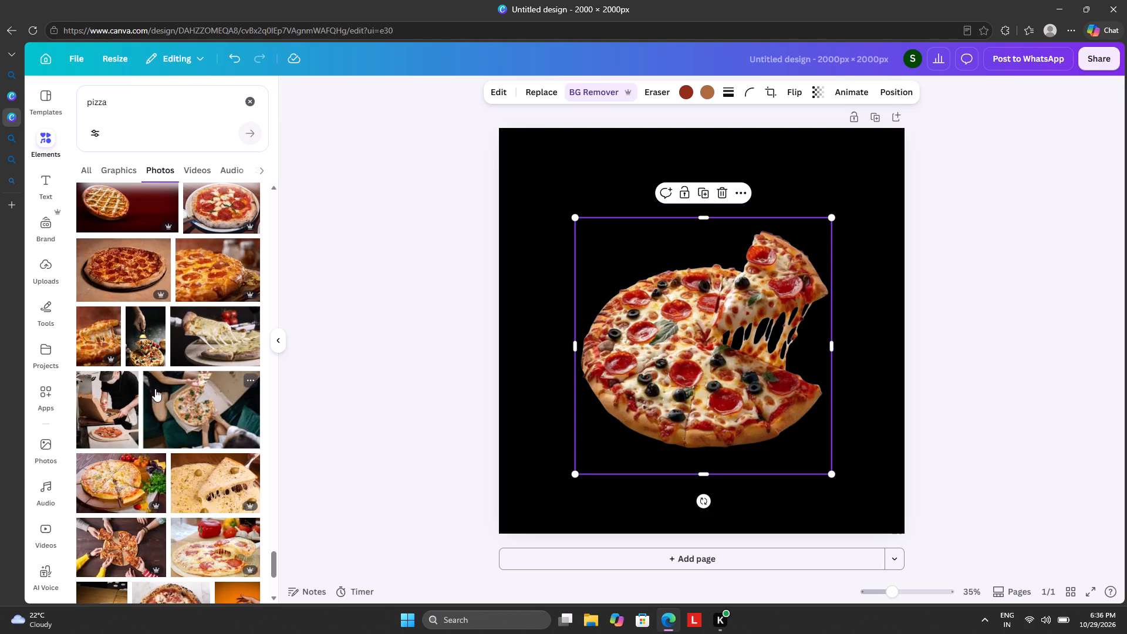
pyautogui.scroll(-4, 155, 389)
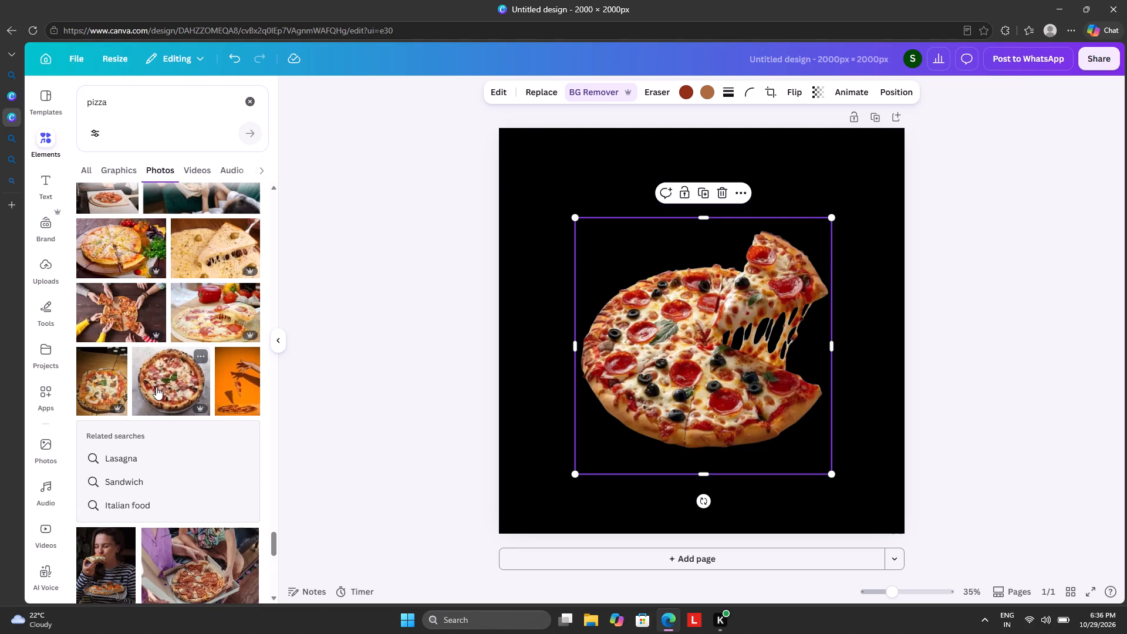
pyautogui.scroll(-4, 156, 387)
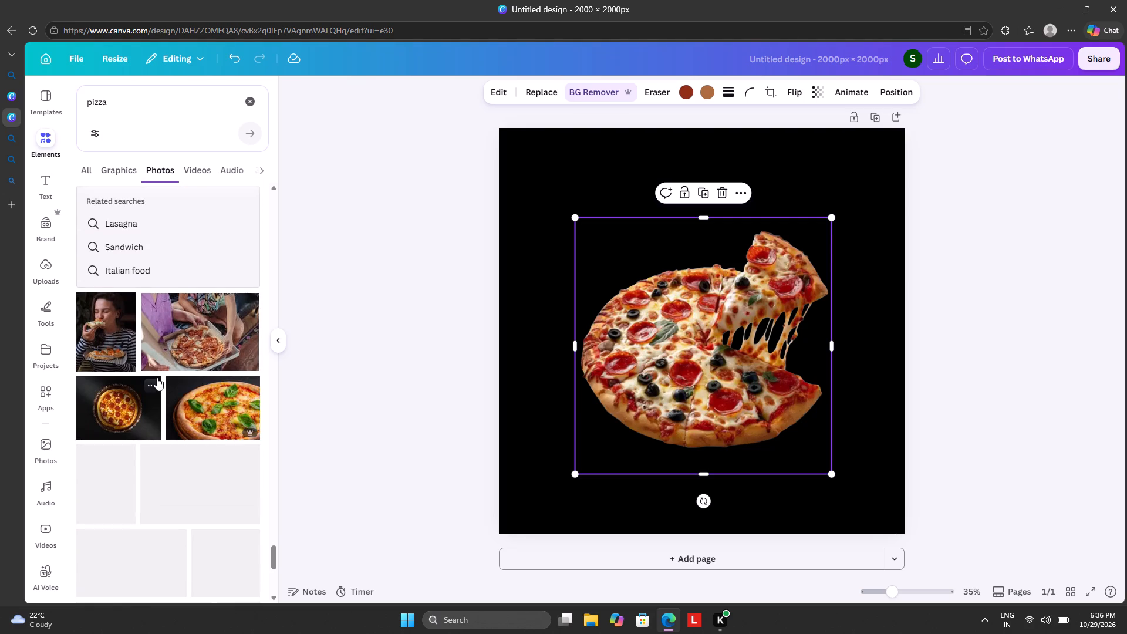
pyautogui.scroll(-2, 159, 386)
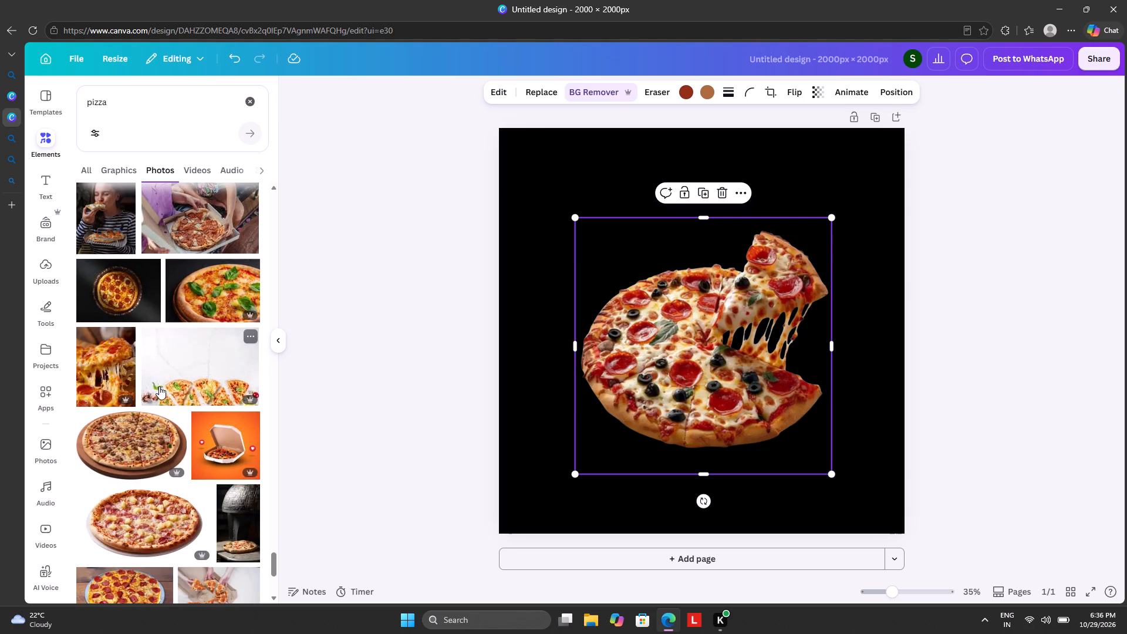
pyautogui.scroll(-2, 159, 386)
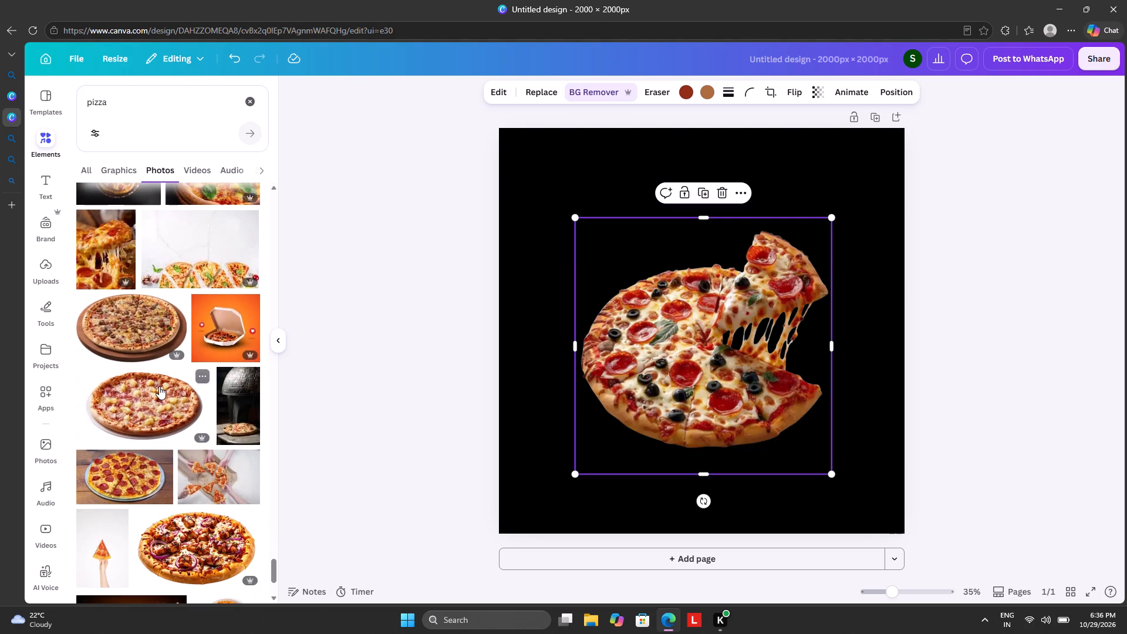
pyautogui.scroll(-3, 159, 386)
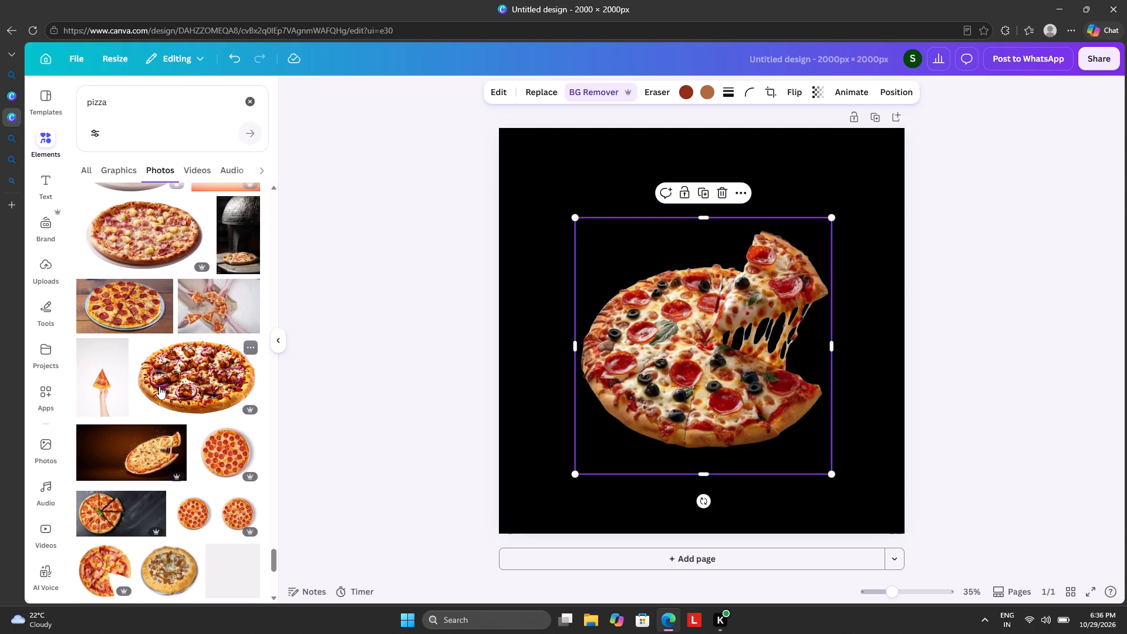
pyautogui.scroll(-4, 159, 386)
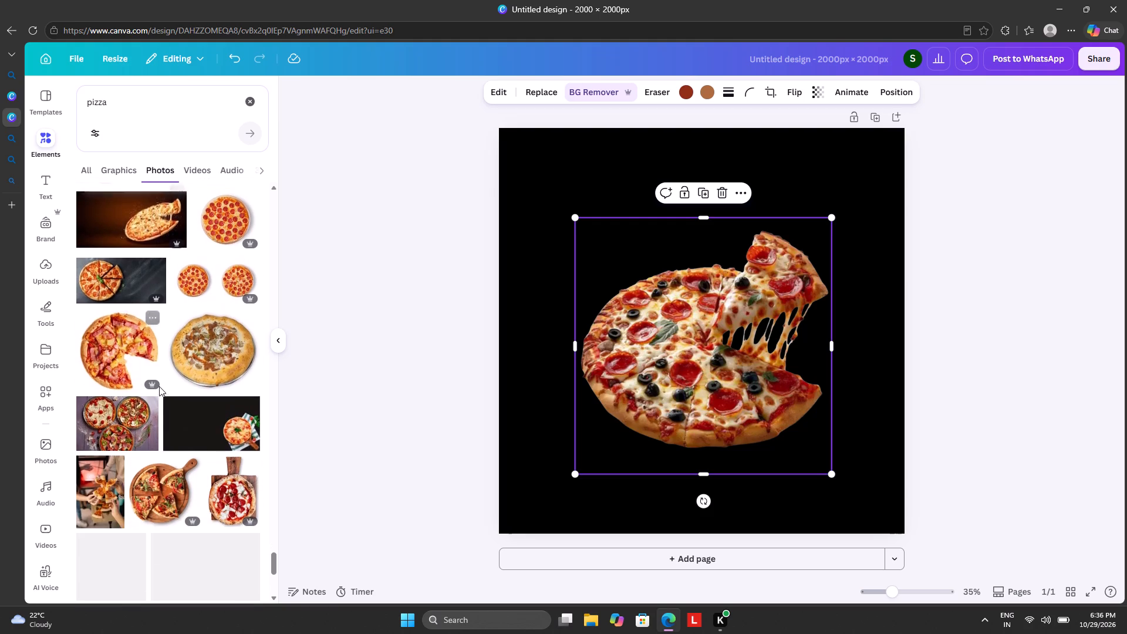
pyautogui.scroll(-3, 159, 386)
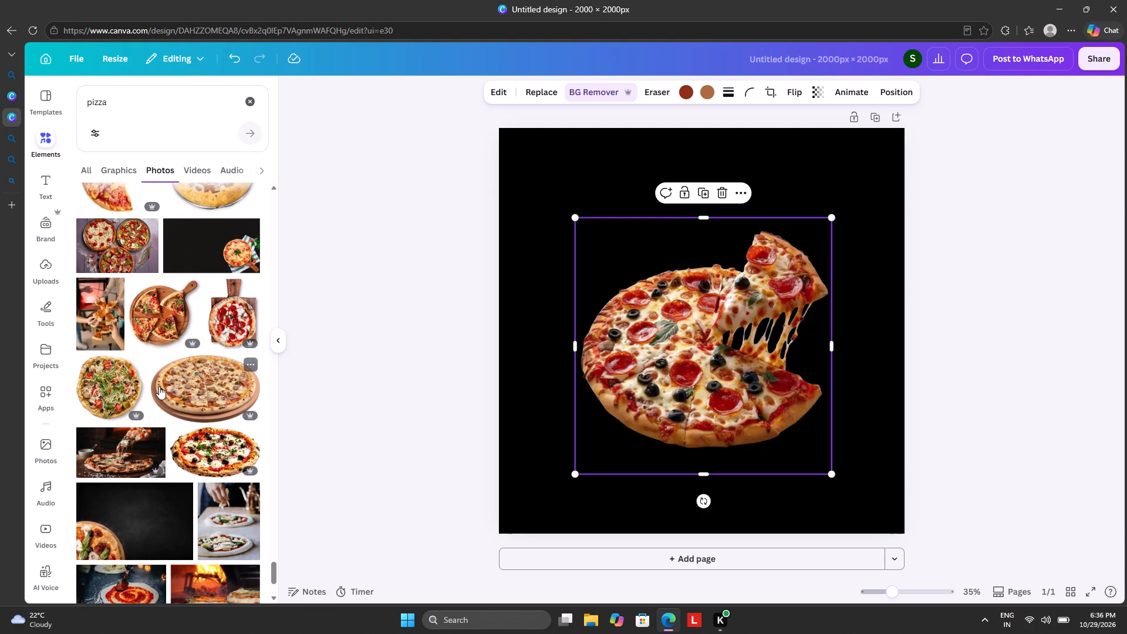
pyautogui.scroll(-3, 159, 386)
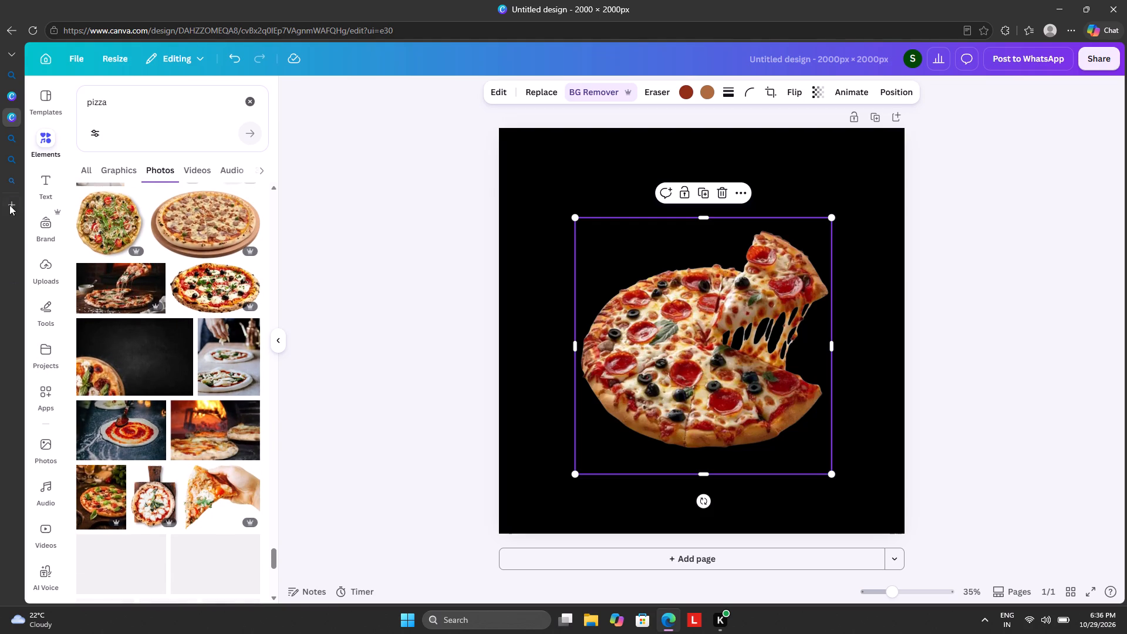
# Search the web in a new browser tab for "pizza palate png orignal".
pyautogui.click(29, 202)
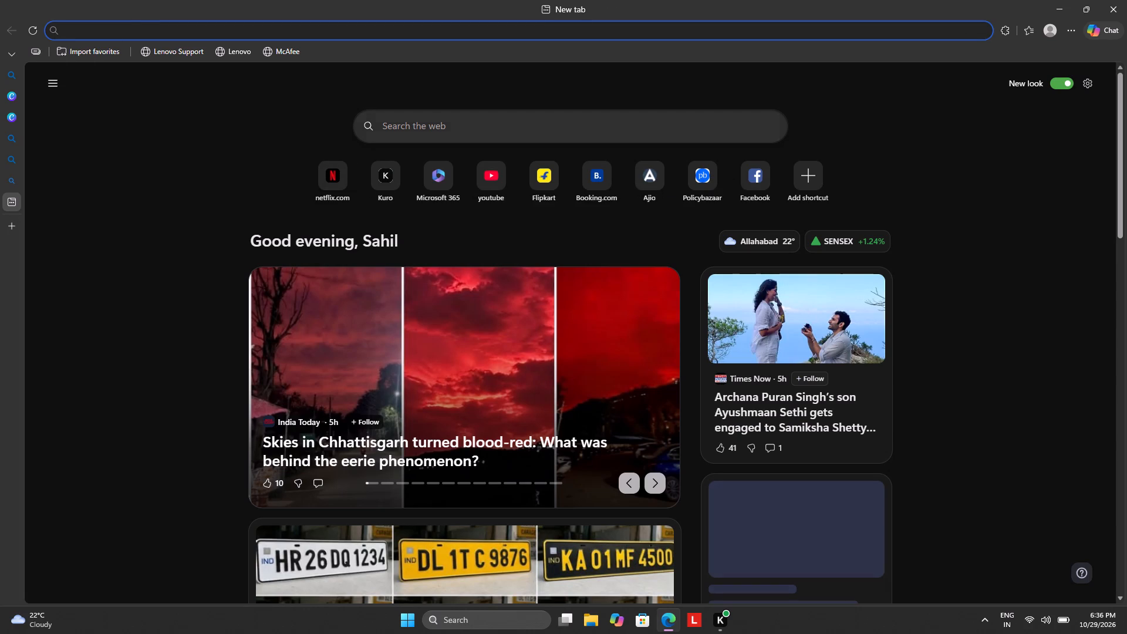
pyautogui.click(474, 135)
pyautogui.press('space')
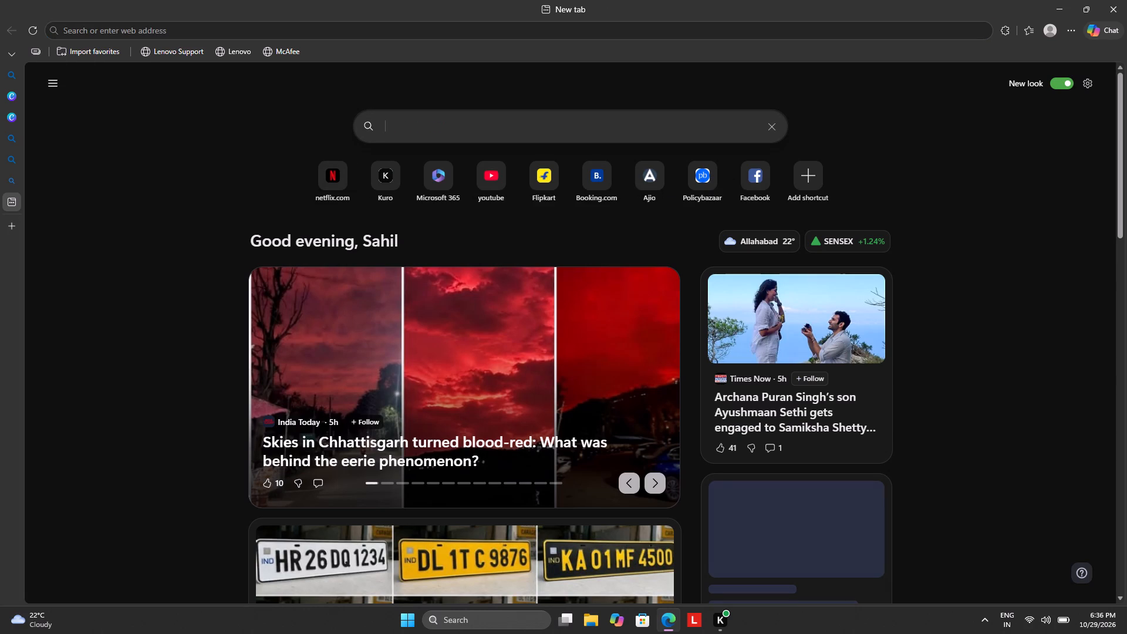
pyautogui.write('pi')
pyautogui.write('zza')
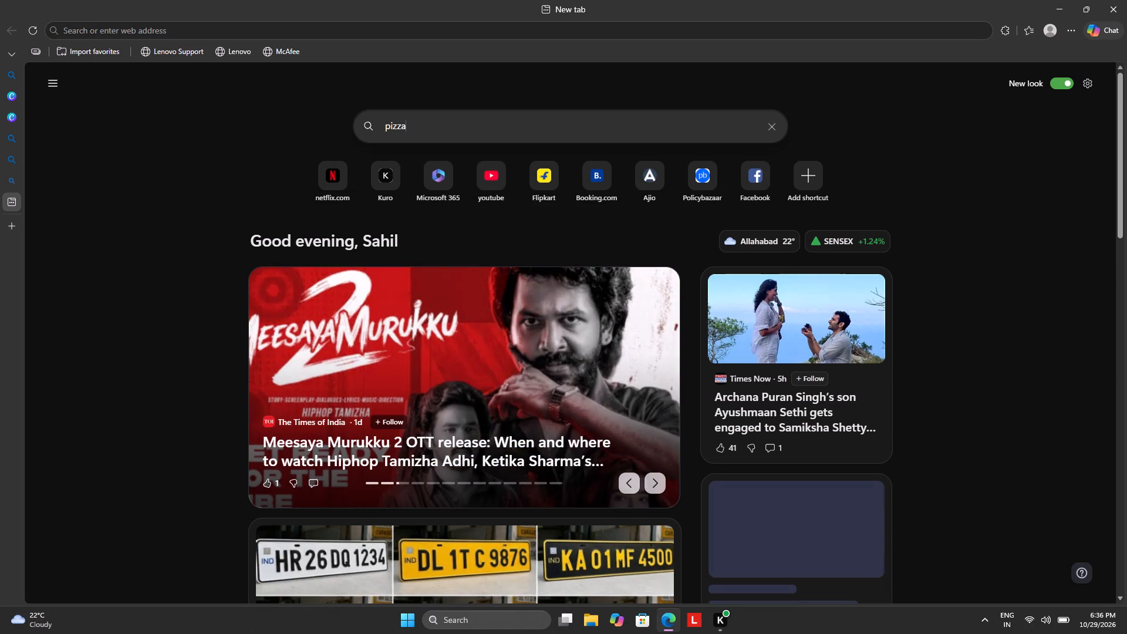
pyautogui.press('space')
pyautogui.press('p')
pyautogui.write('alate')
pyautogui.press('space')
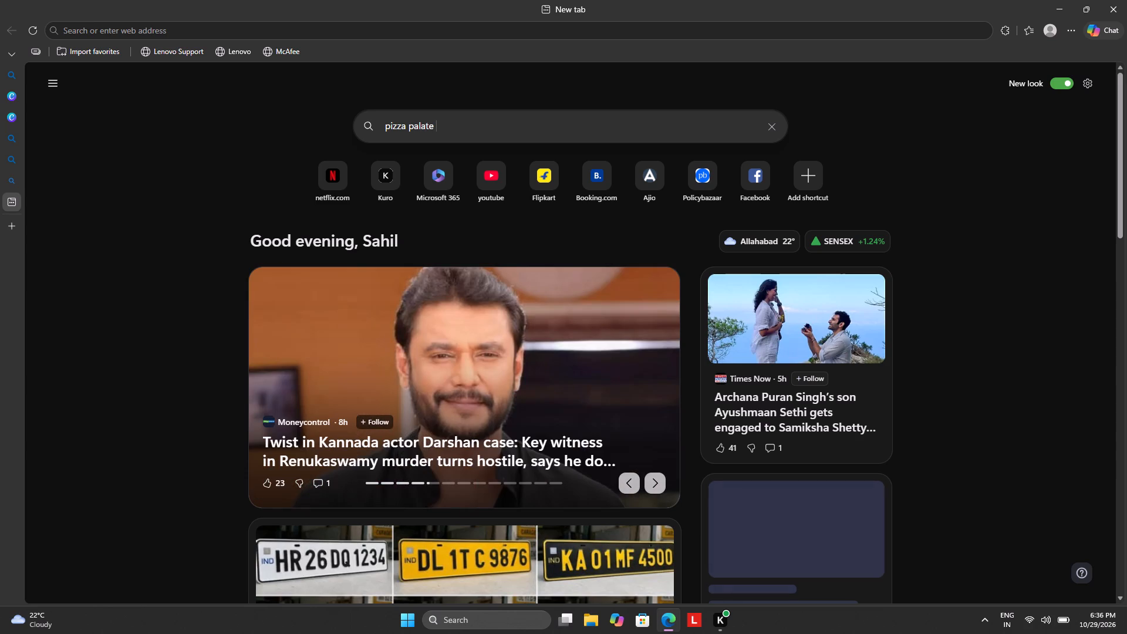
pyautogui.press('p')
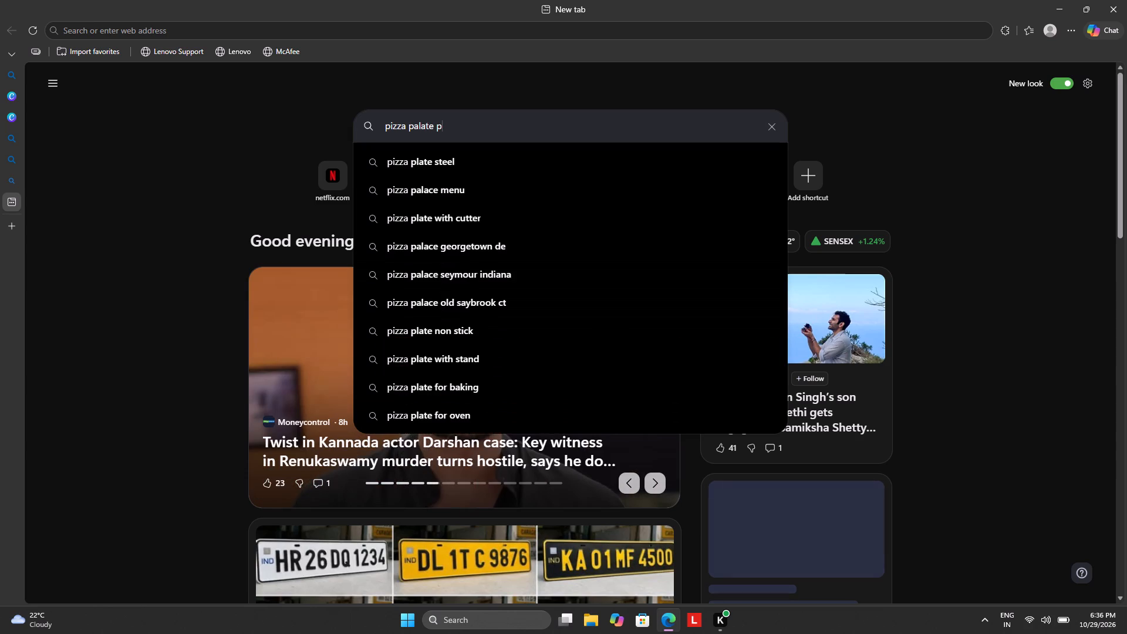
pyautogui.write('ng')
pyautogui.press('space')
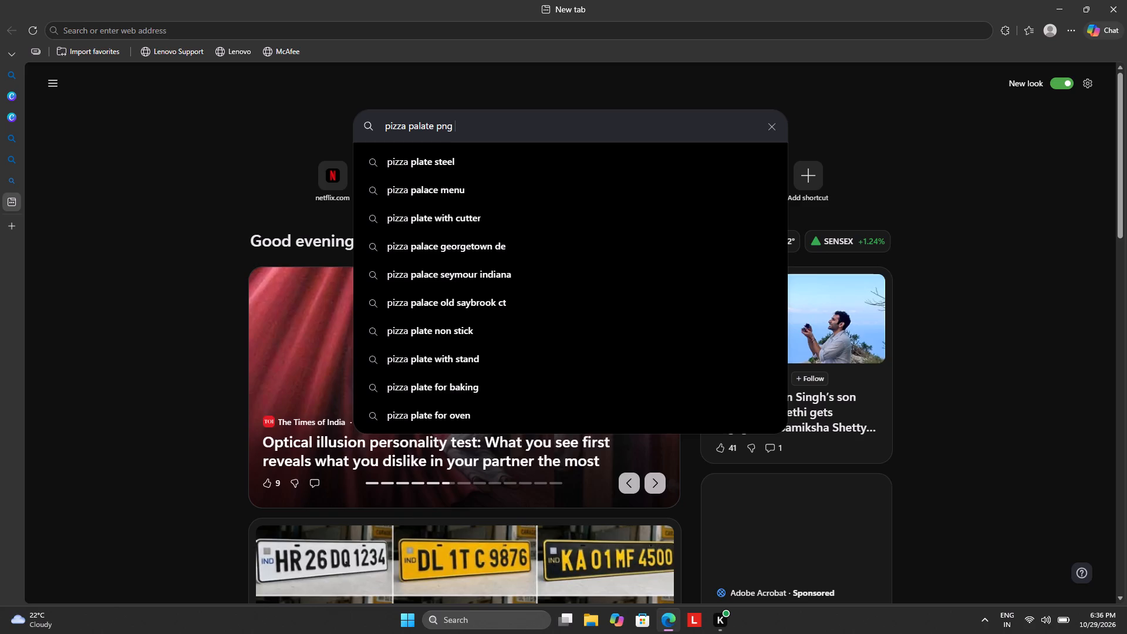
pyautogui.write('ori')
pyautogui.write('gnal')
pyautogui.press('Return')
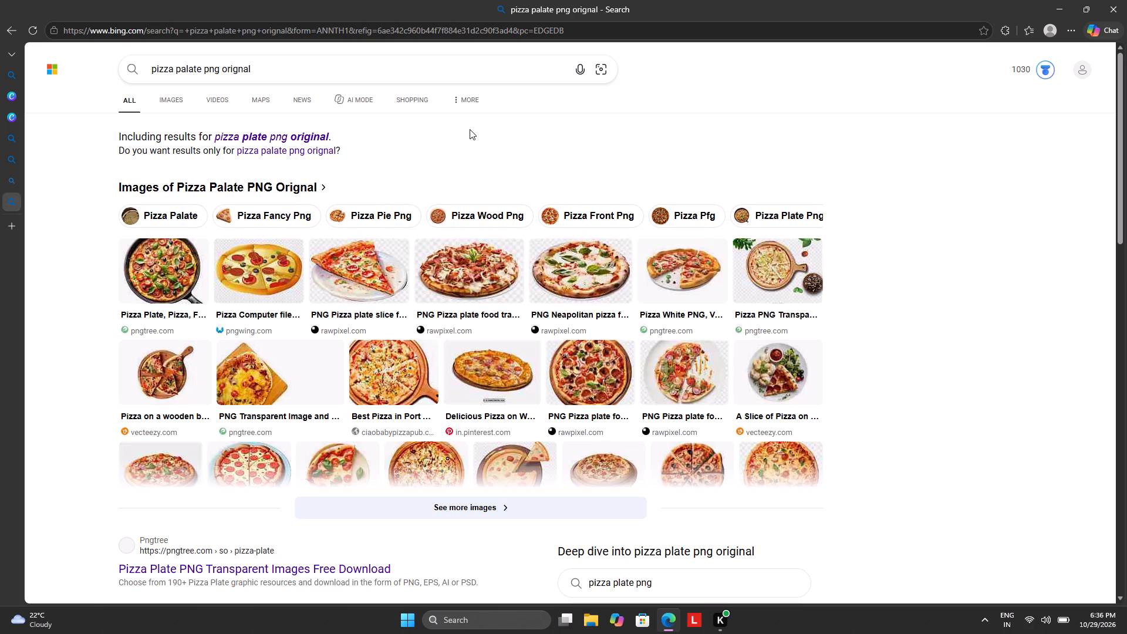
# From the tomato-and-basil pan pizza result, open the related Vecteezy image of a pizza on a handled wooden board and copy it.
pyautogui.click(143, 280)
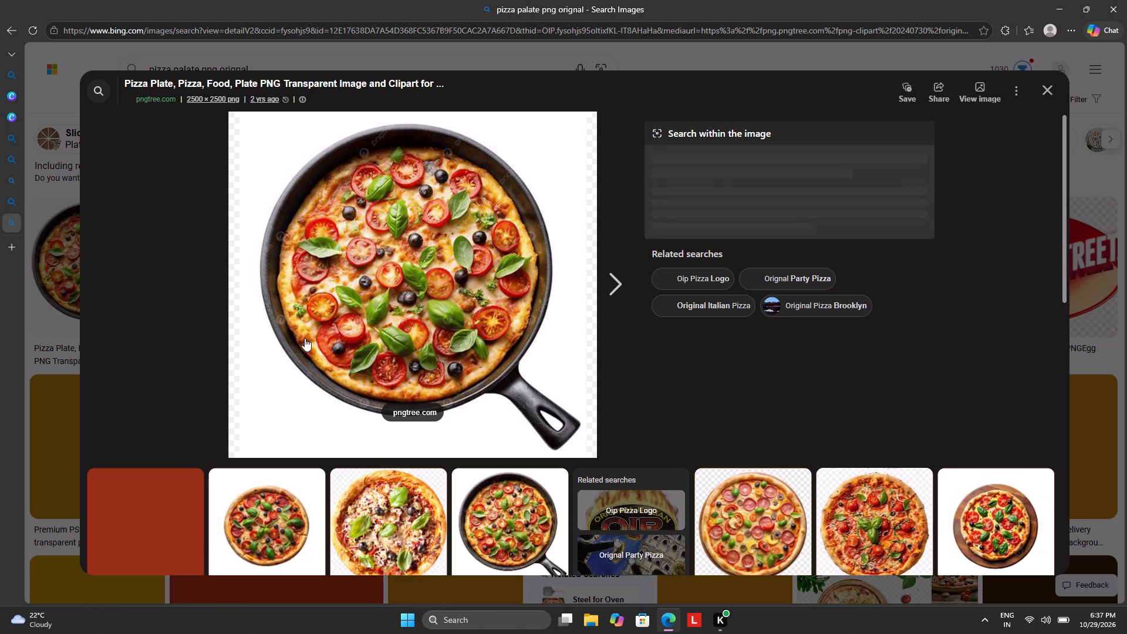
pyautogui.scroll(-2, 404, 331)
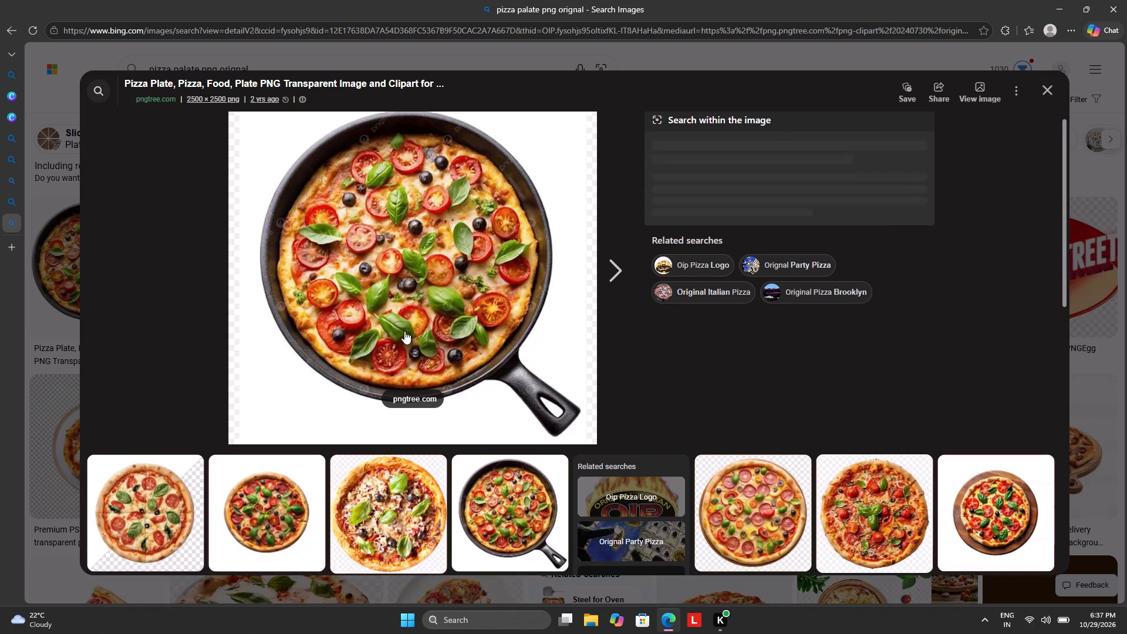
pyautogui.scroll(-2, 404, 331)
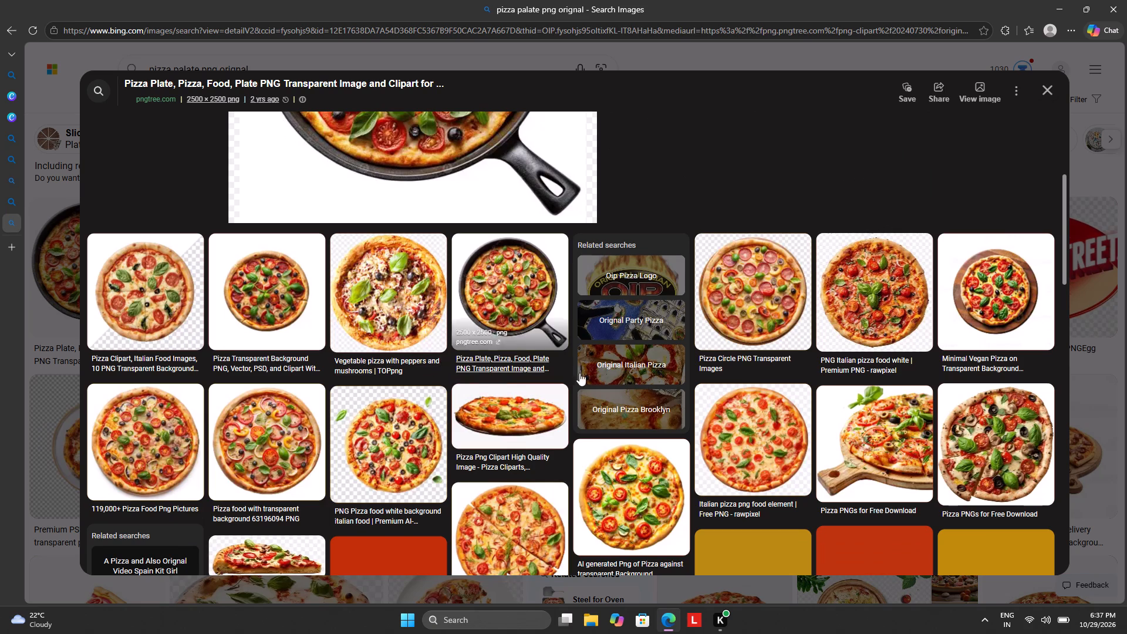
pyautogui.click(900, 434)
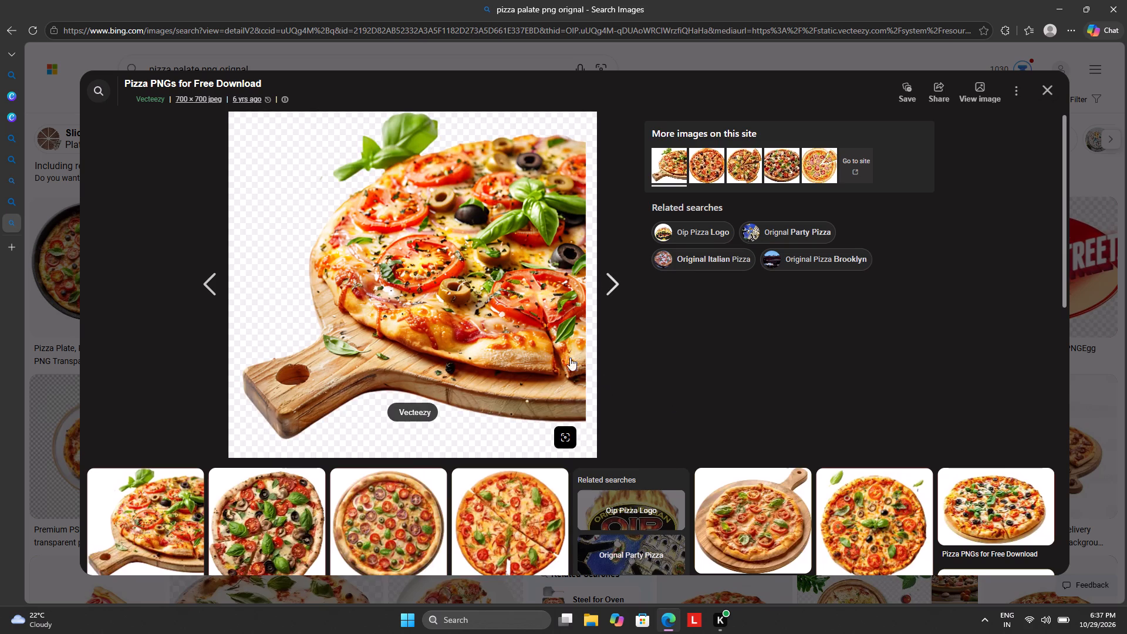
pyautogui.rightClick(493, 334)
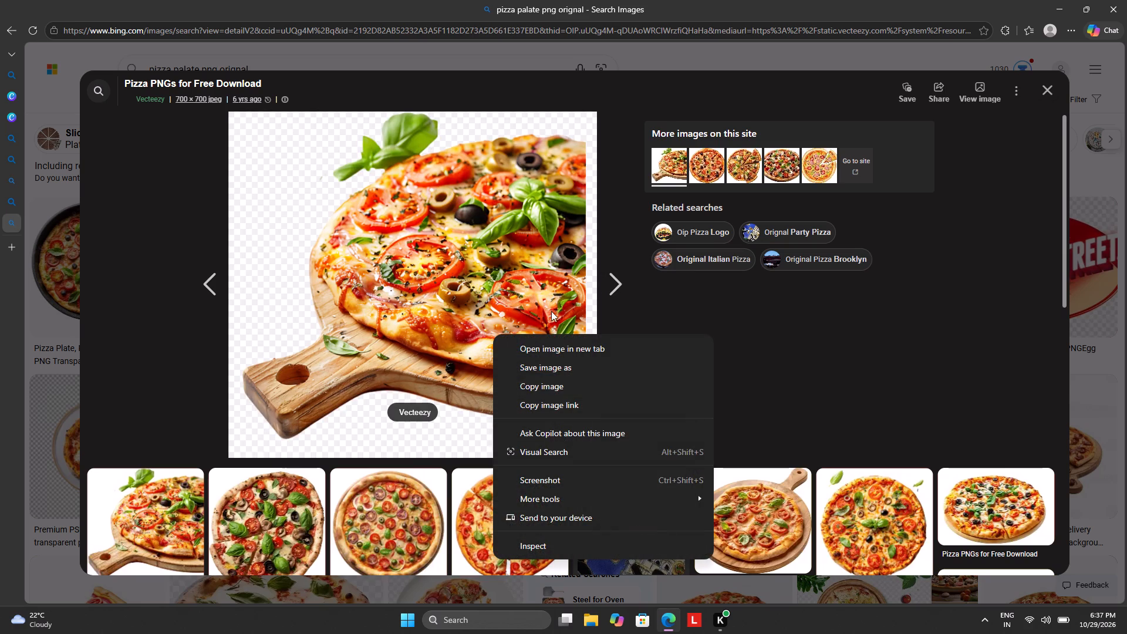
pyautogui.click(545, 387)
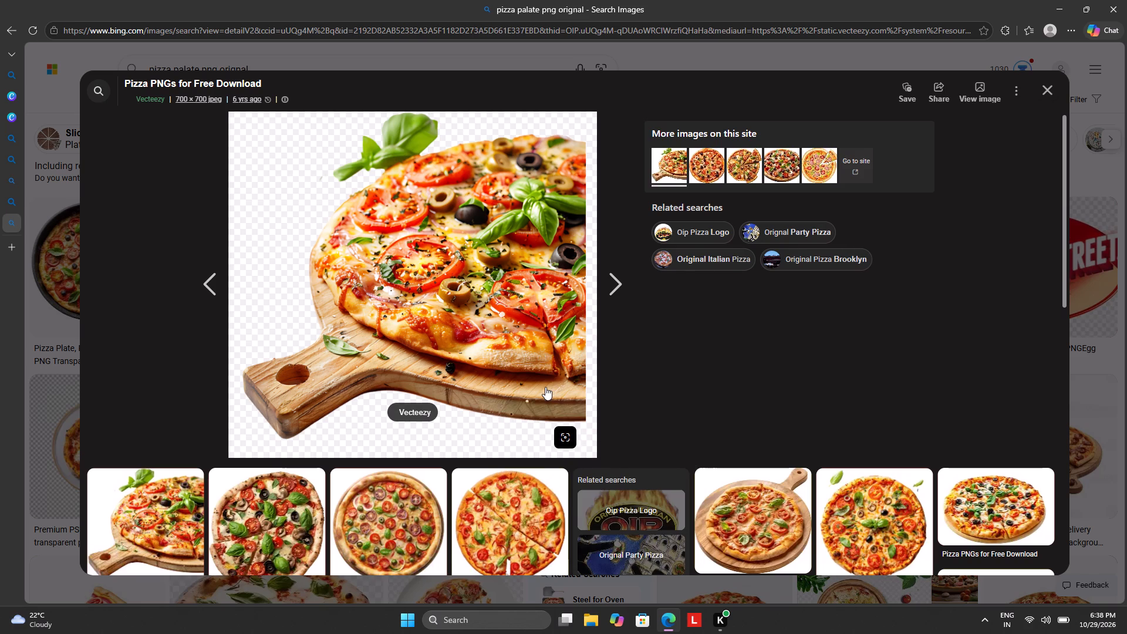
# Look through the images related to the handled-board pizza for another pizza picture, expanding the list of similar results.
pyautogui.scroll(-4, 553, 373)
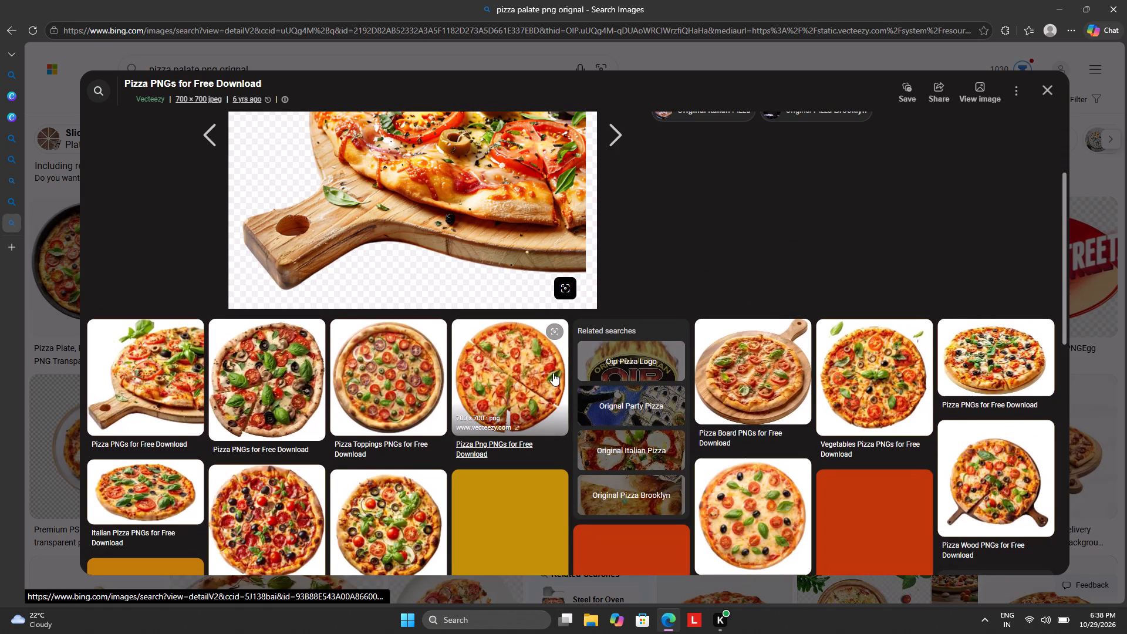
pyautogui.scroll(-4, 439, 374)
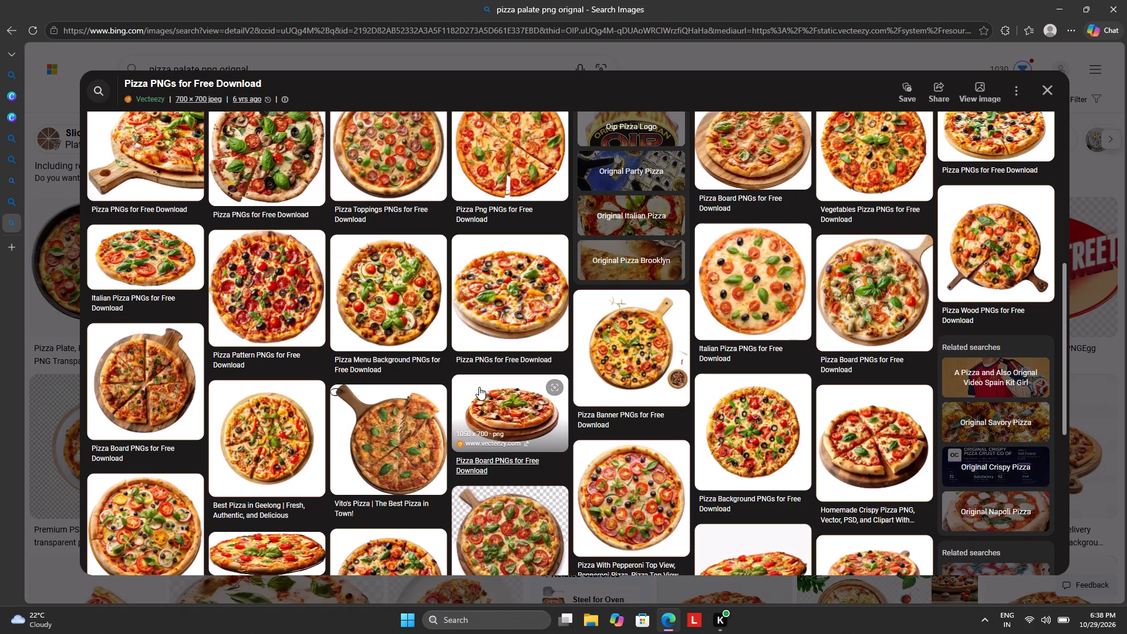
pyautogui.scroll(-4, 370, 410)
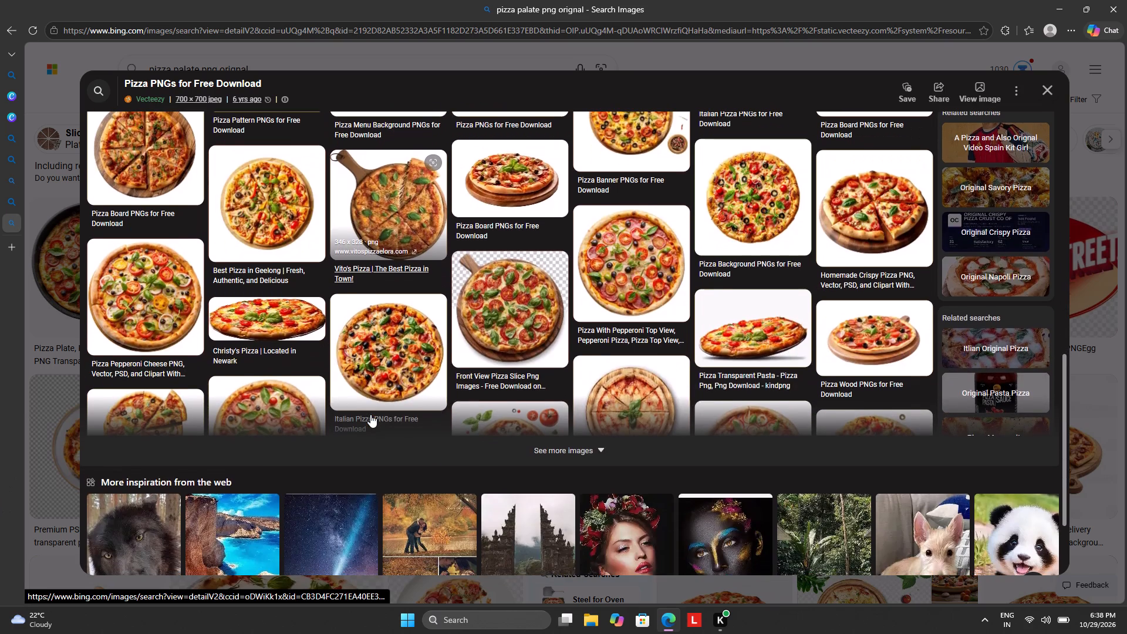
pyautogui.click(603, 446)
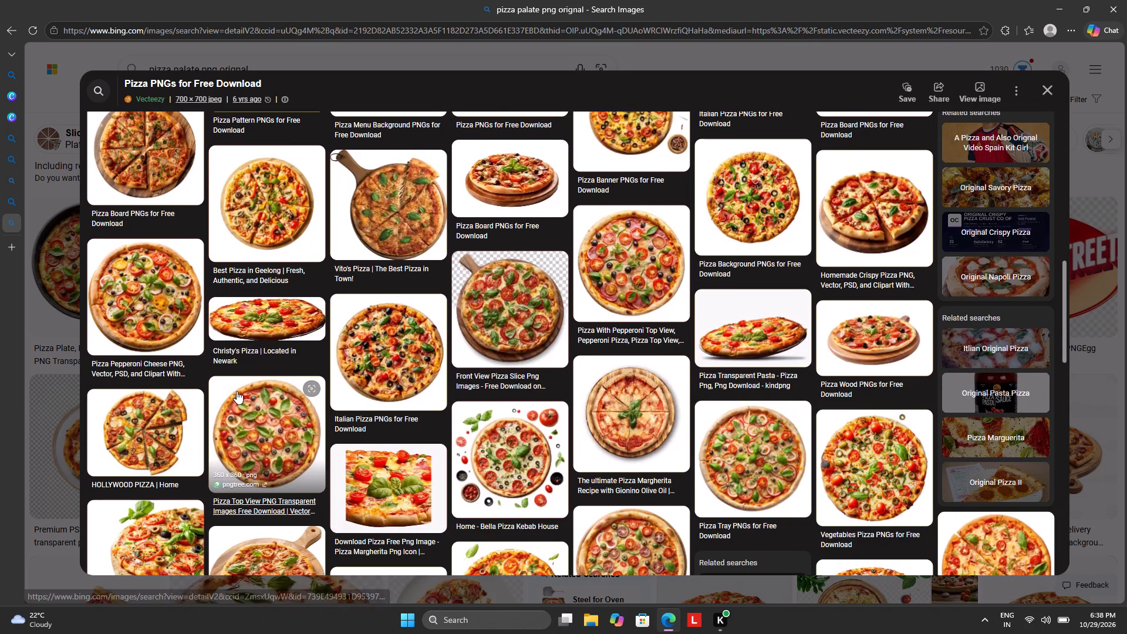
pyautogui.scroll(-5, 399, 352)
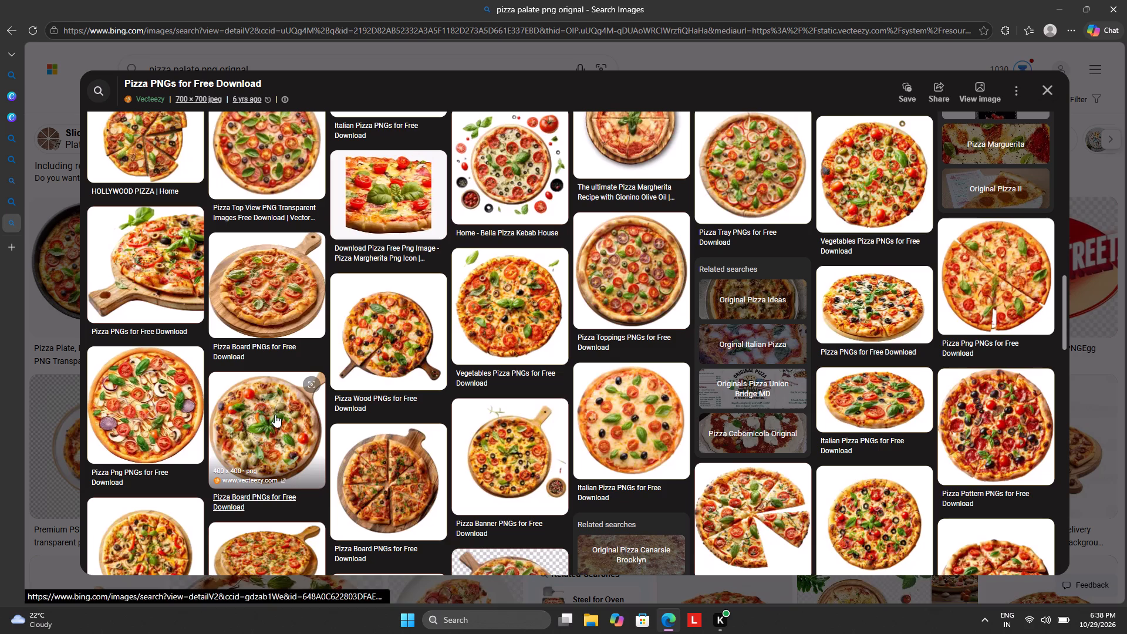
pyautogui.scroll(-3, 597, 309)
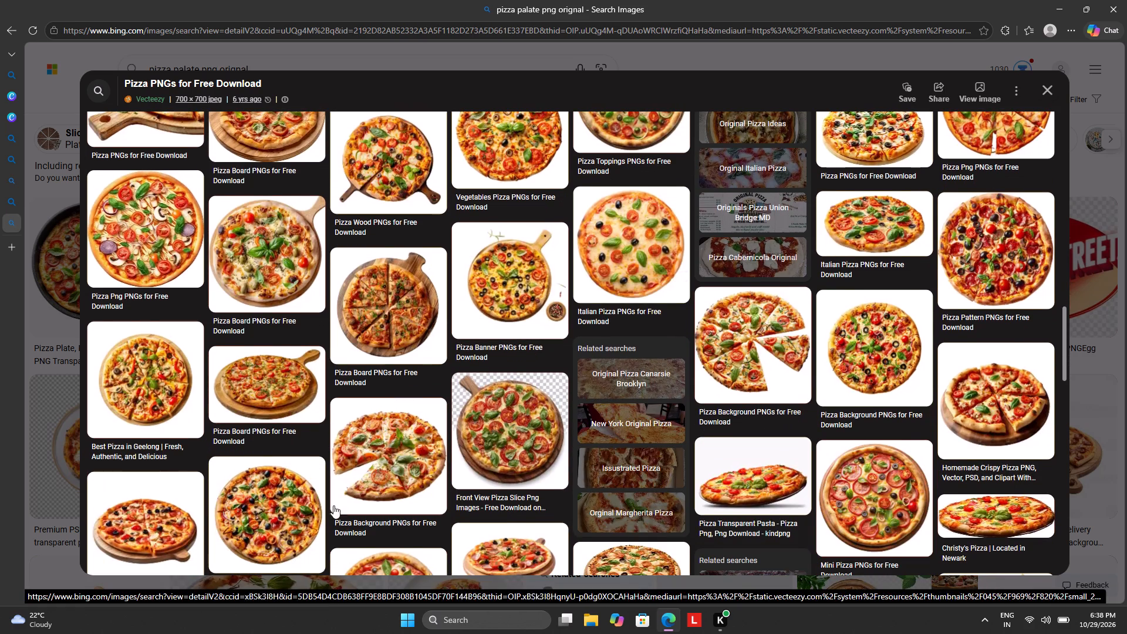
pyautogui.scroll(-3, 340, 501)
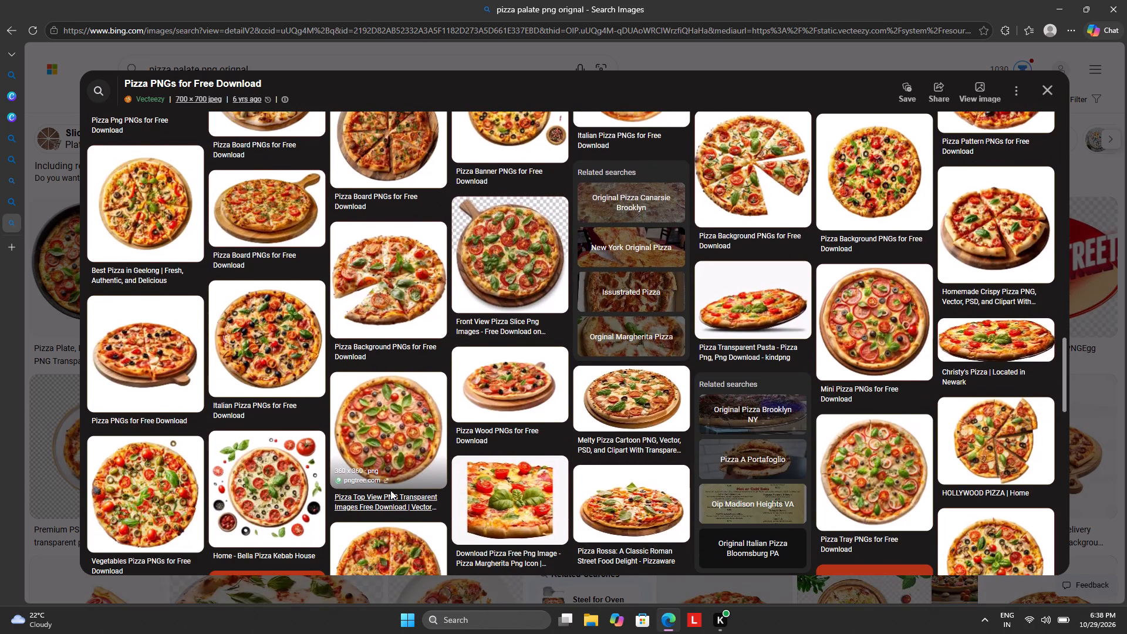
pyautogui.scroll(-3, 535, 467)
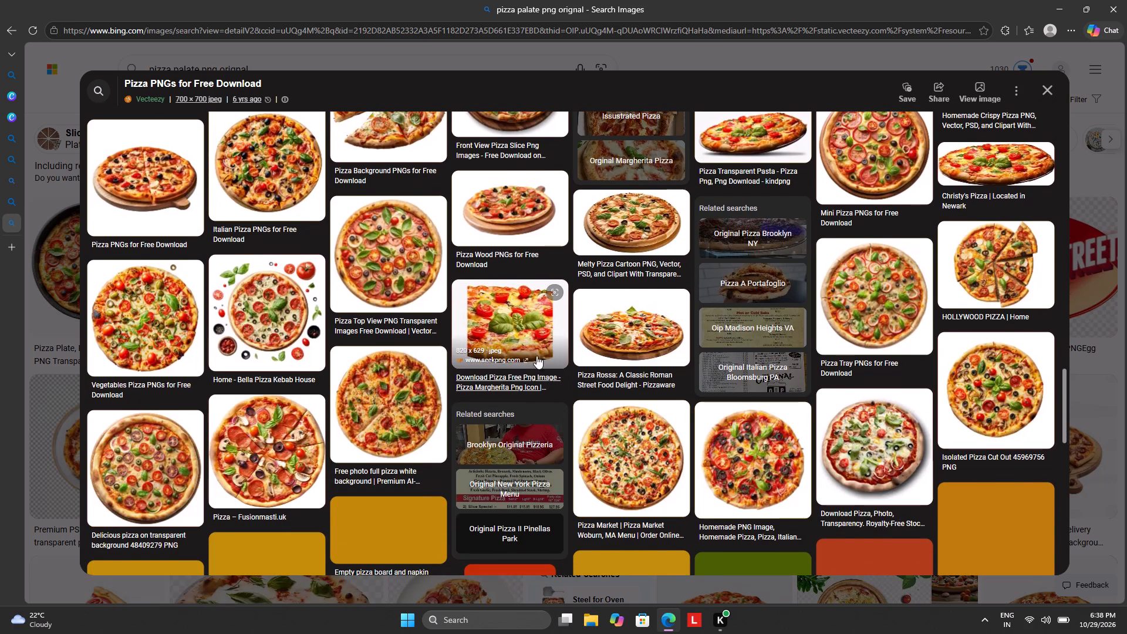
pyautogui.scroll(-4, 534, 348)
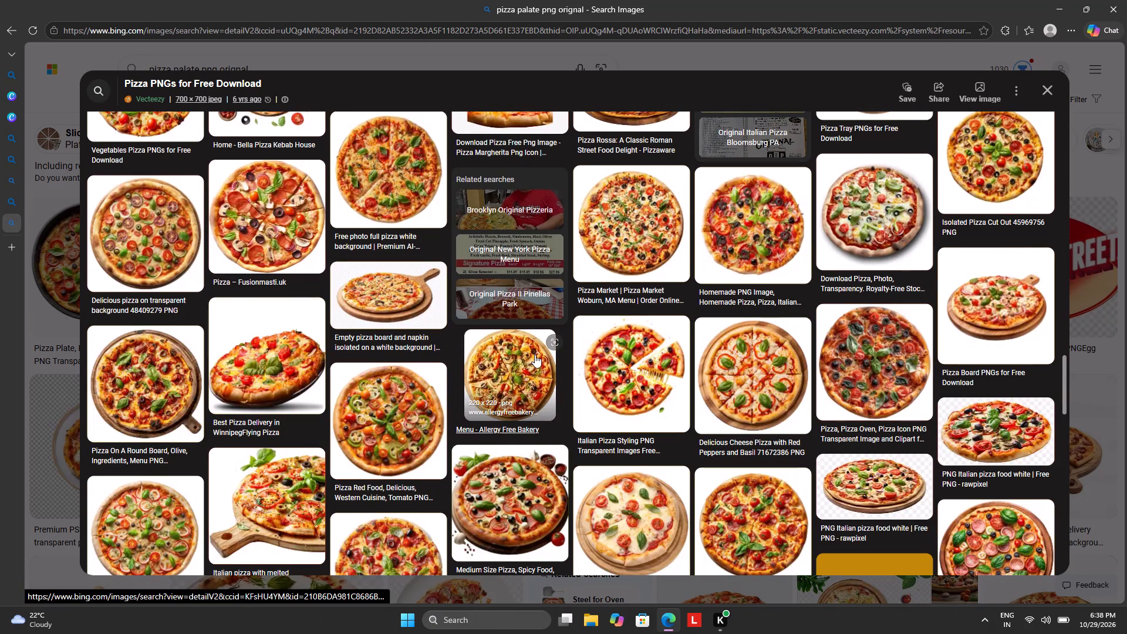
pyautogui.scroll(-5, 534, 371)
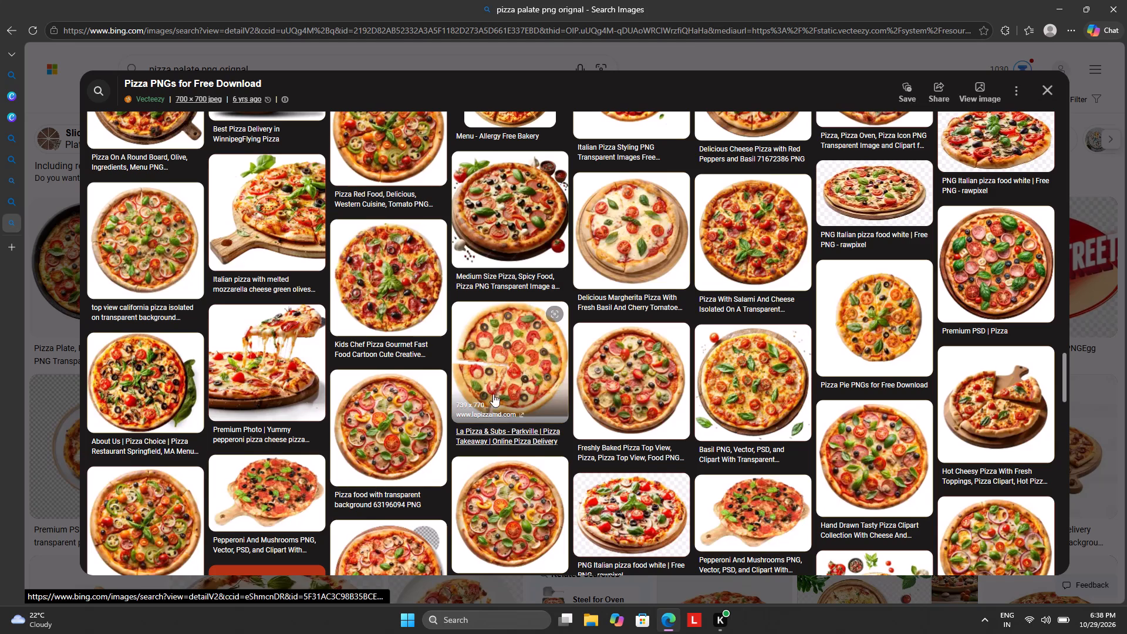
# Open the Freepik "Yummy pepperoni pizza" photo with a lifted cheesy slice and look through its expanded related images.
pyautogui.click(258, 371)
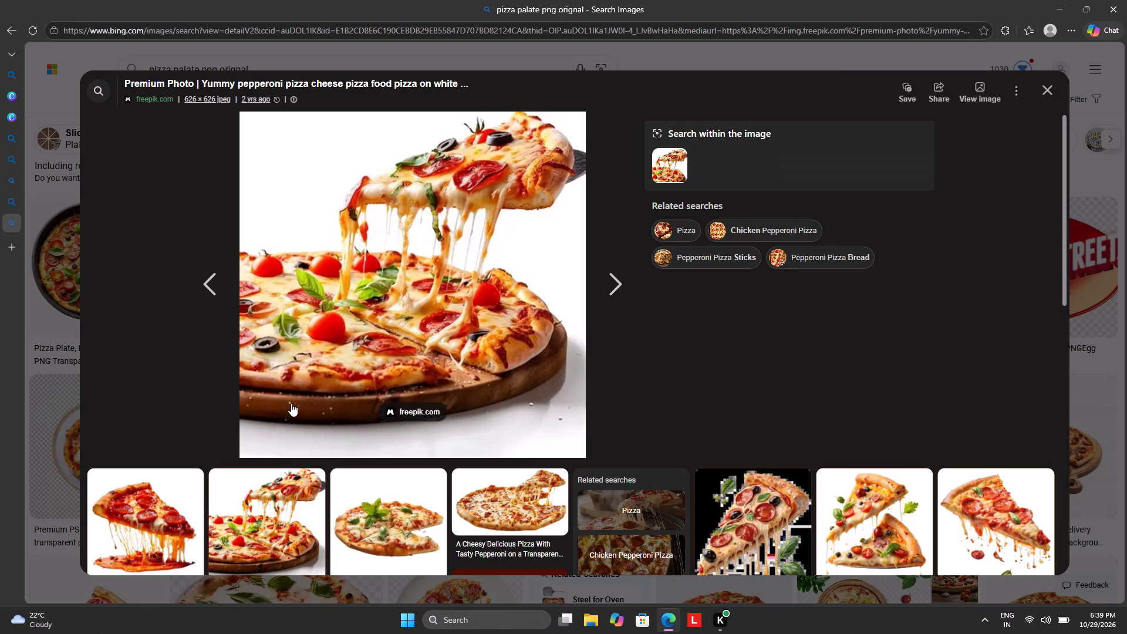
pyautogui.scroll(-4, 332, 364)
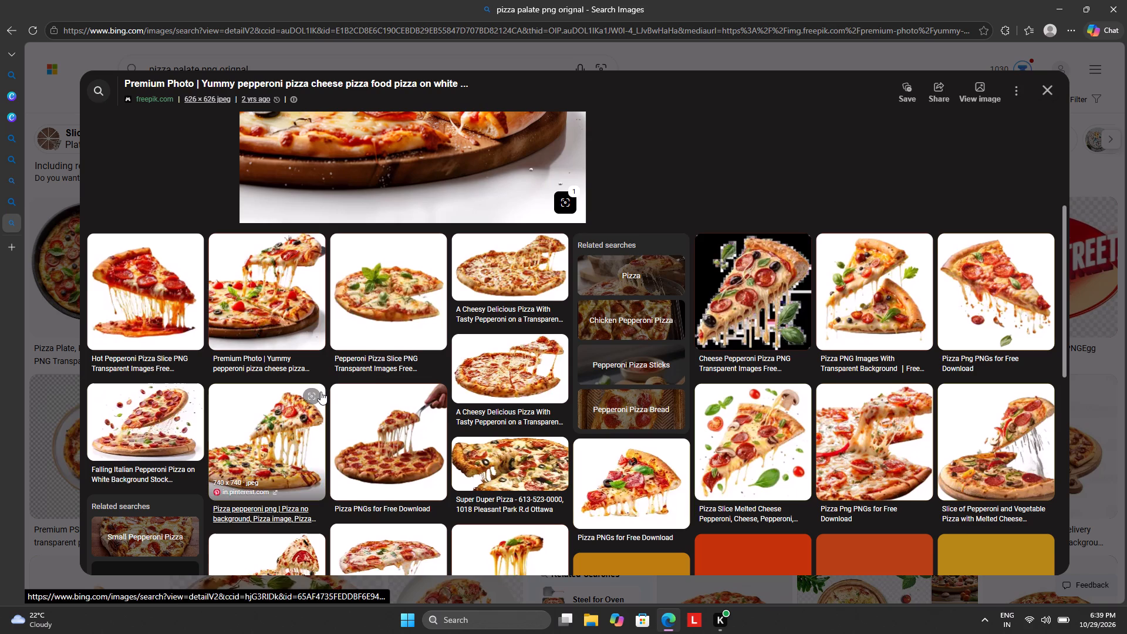
pyautogui.scroll(-3, 332, 389)
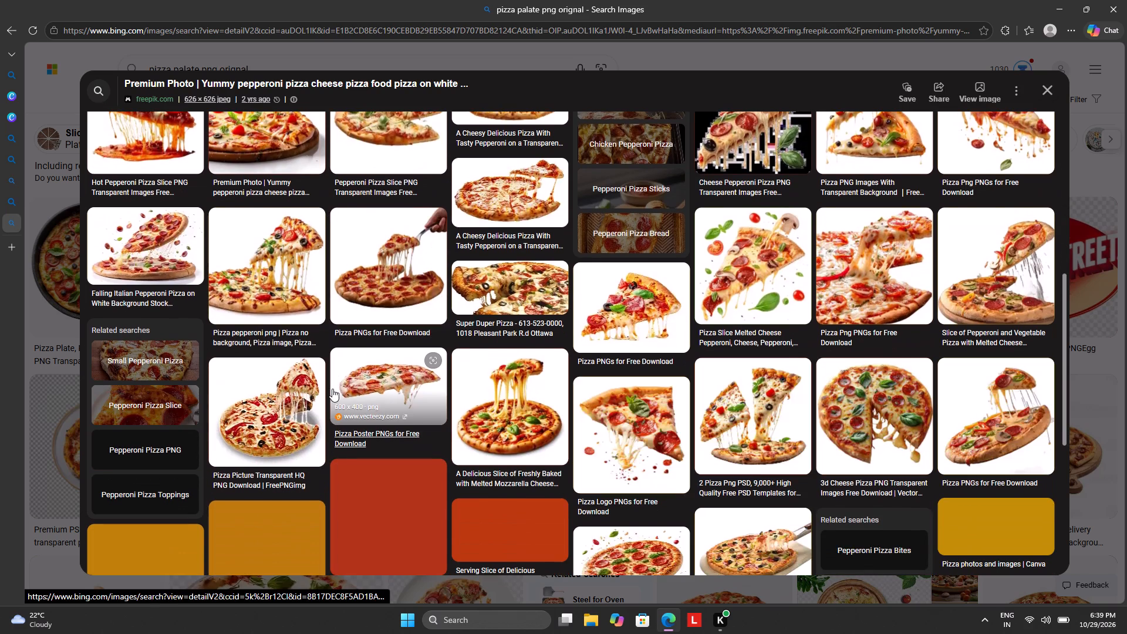
pyautogui.scroll(8, 334, 388)
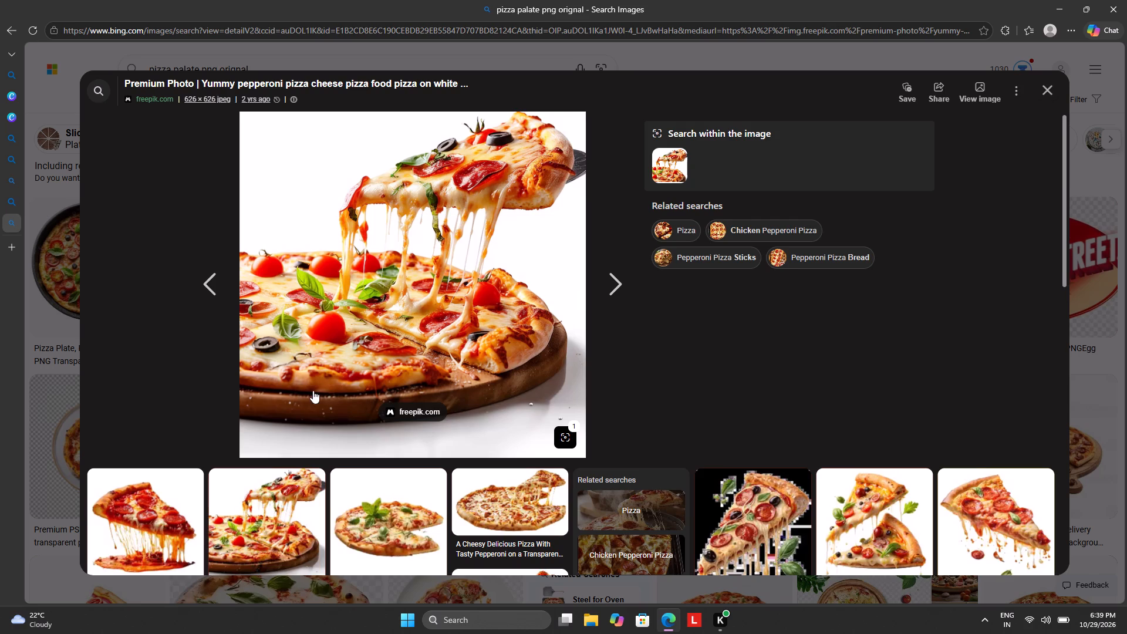
pyautogui.scroll(-12, 311, 395)
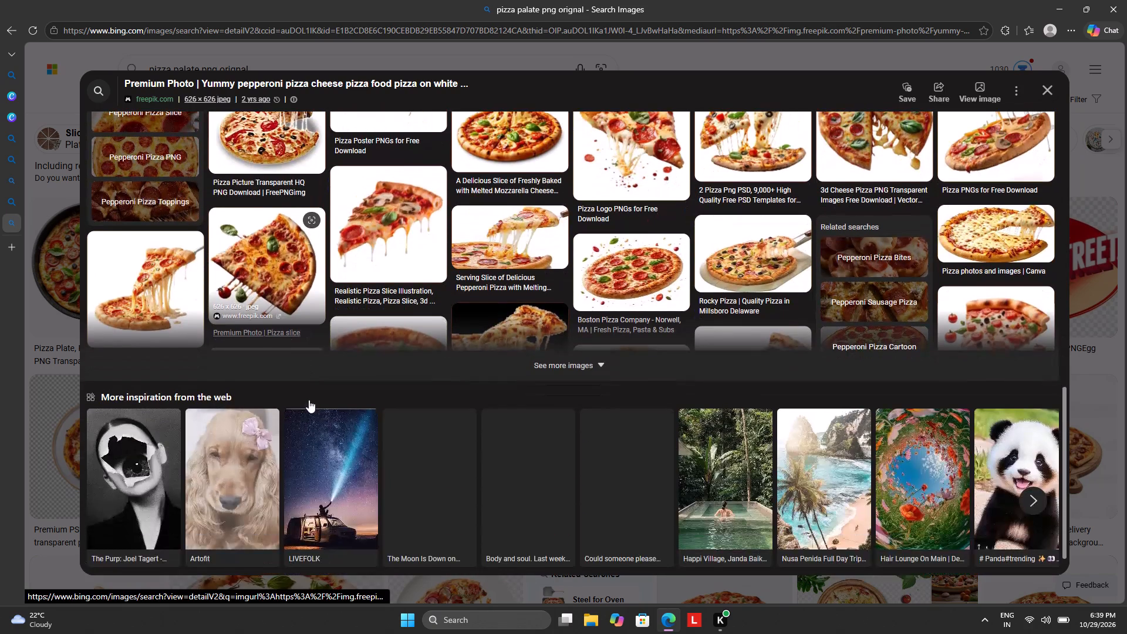
pyautogui.click(497, 358)
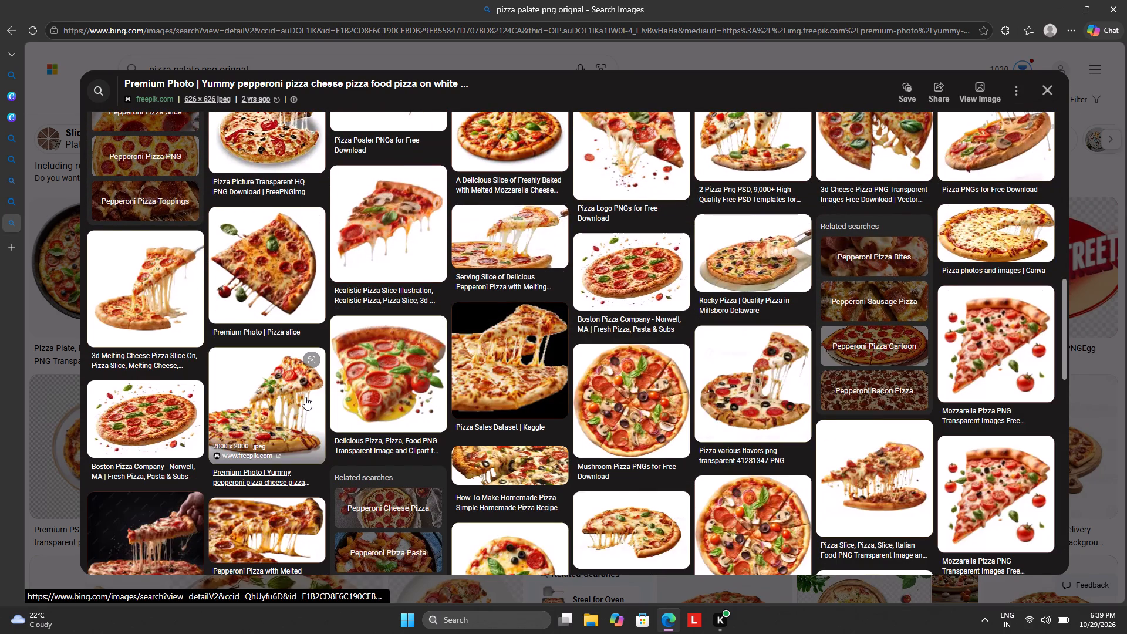
pyautogui.scroll(-2, 306, 397)
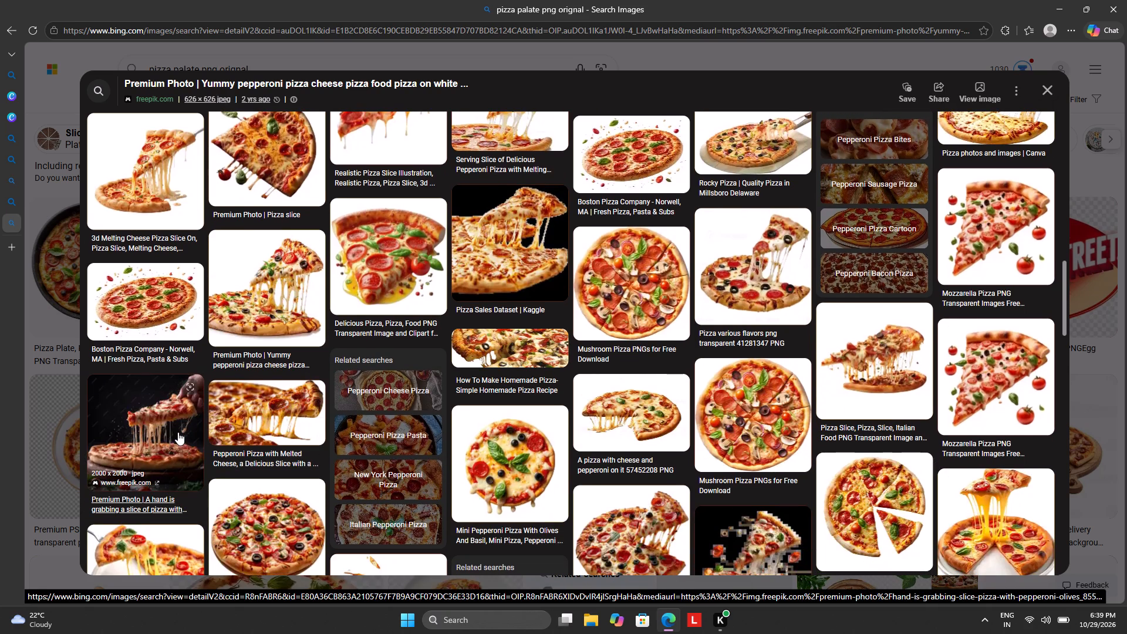
# Examine the dark-background photo of a hand grabbing a slice, its related images and "Cheese Pizza Gourmet Sensation", and close the image viewer.
pyautogui.click(173, 428)
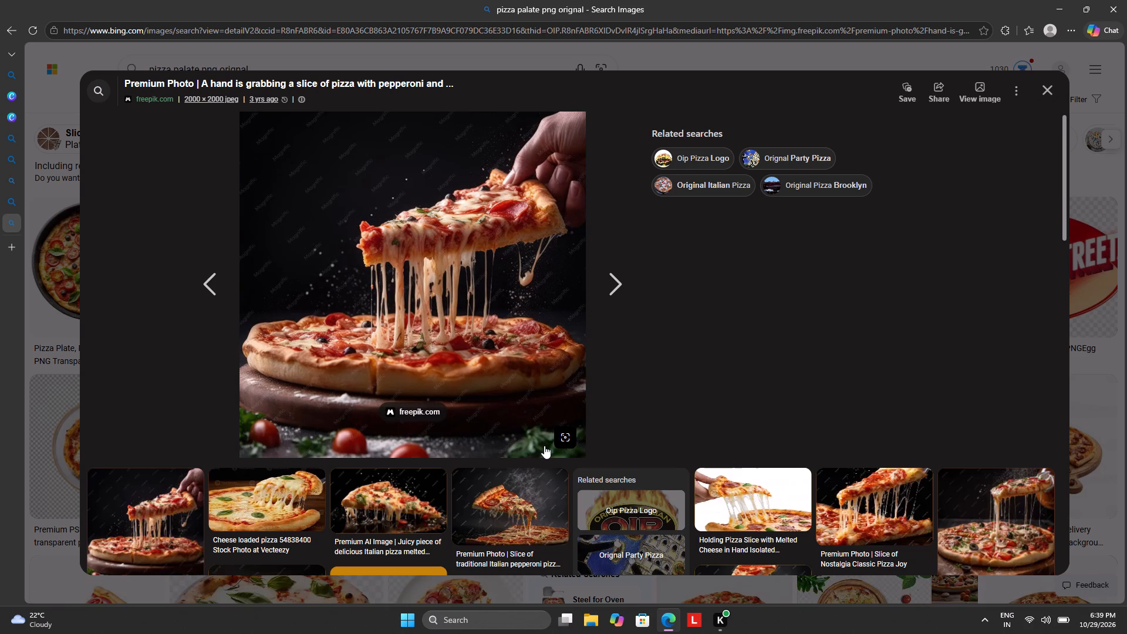
pyautogui.scroll(-3, 403, 459)
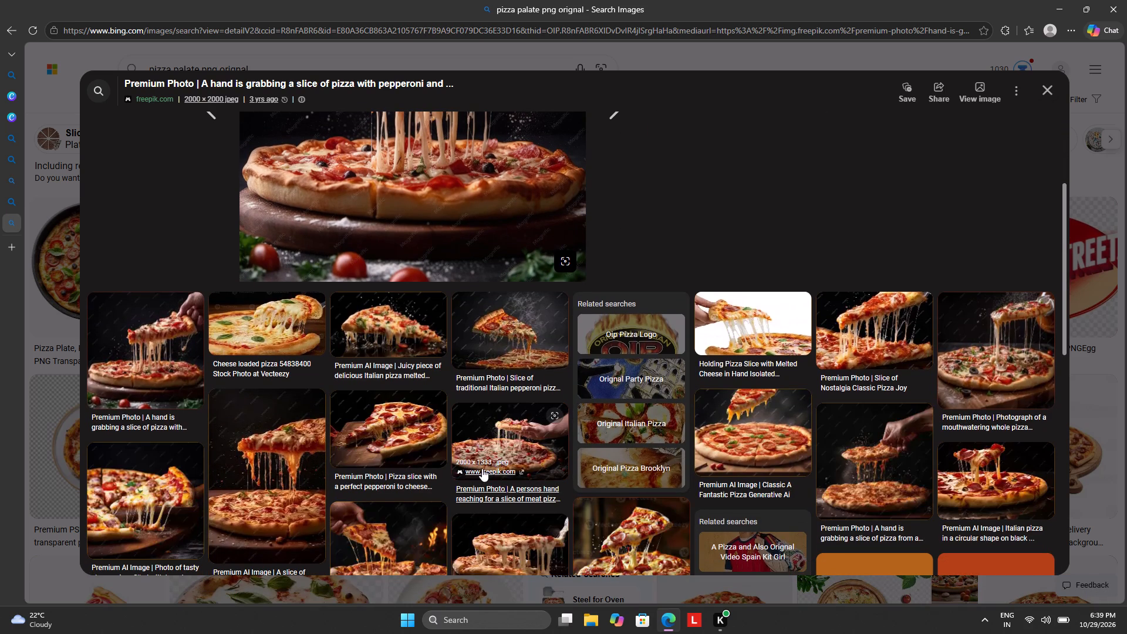
pyautogui.scroll(-2, 592, 442)
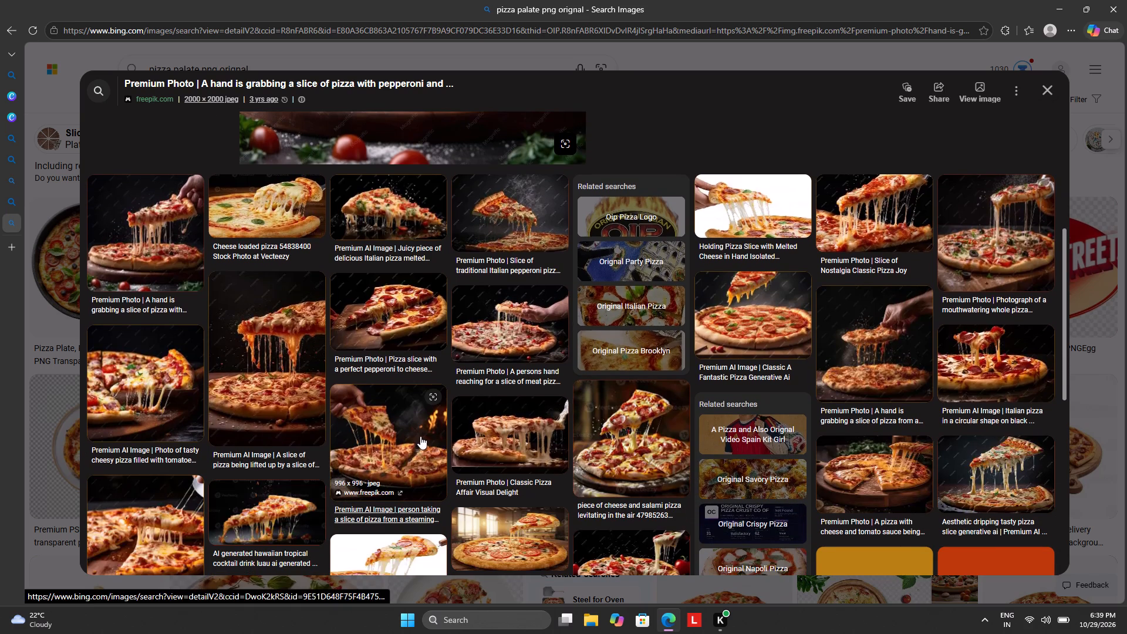
pyautogui.scroll(-3, 421, 436)
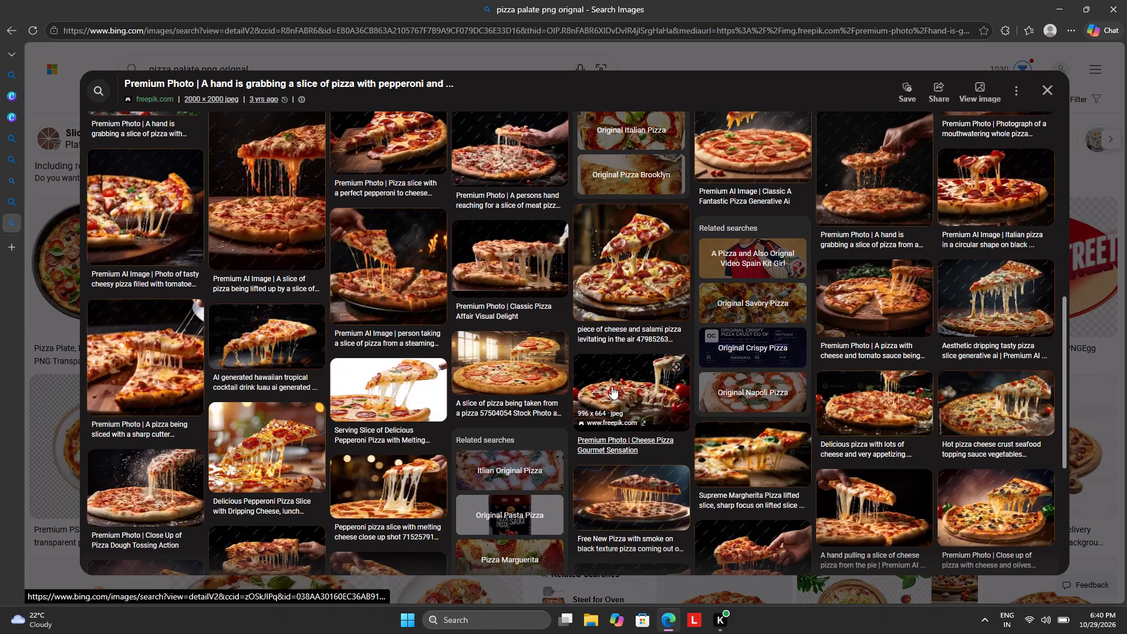
pyautogui.scroll(-1, 612, 387)
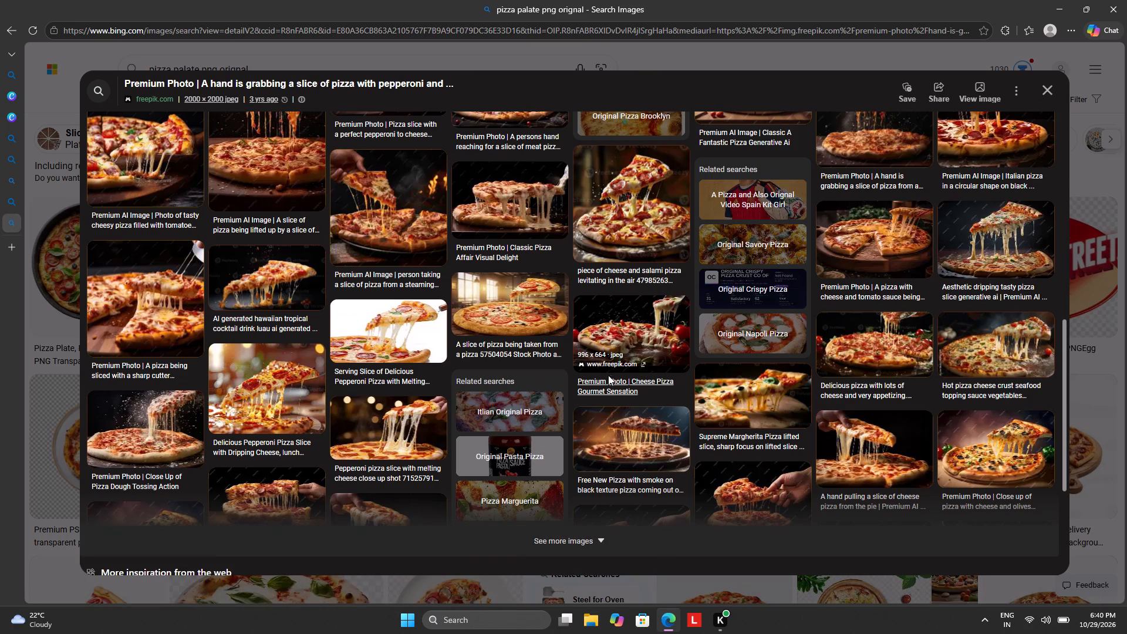
pyautogui.click(619, 329)
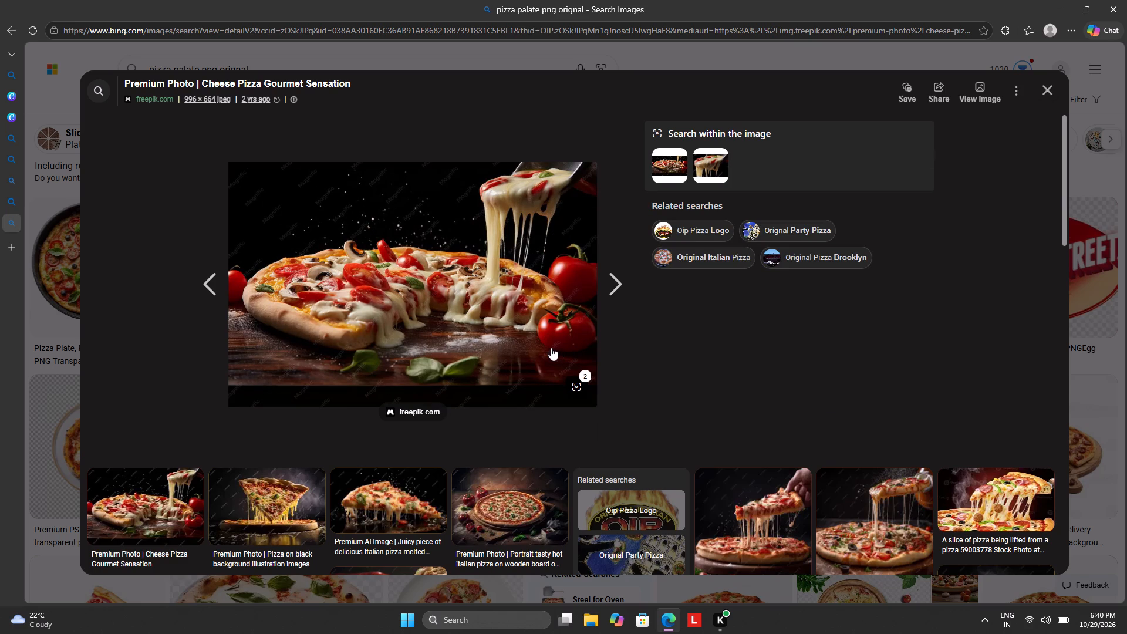
pyautogui.click(1058, 95)
pyautogui.click(1046, 96)
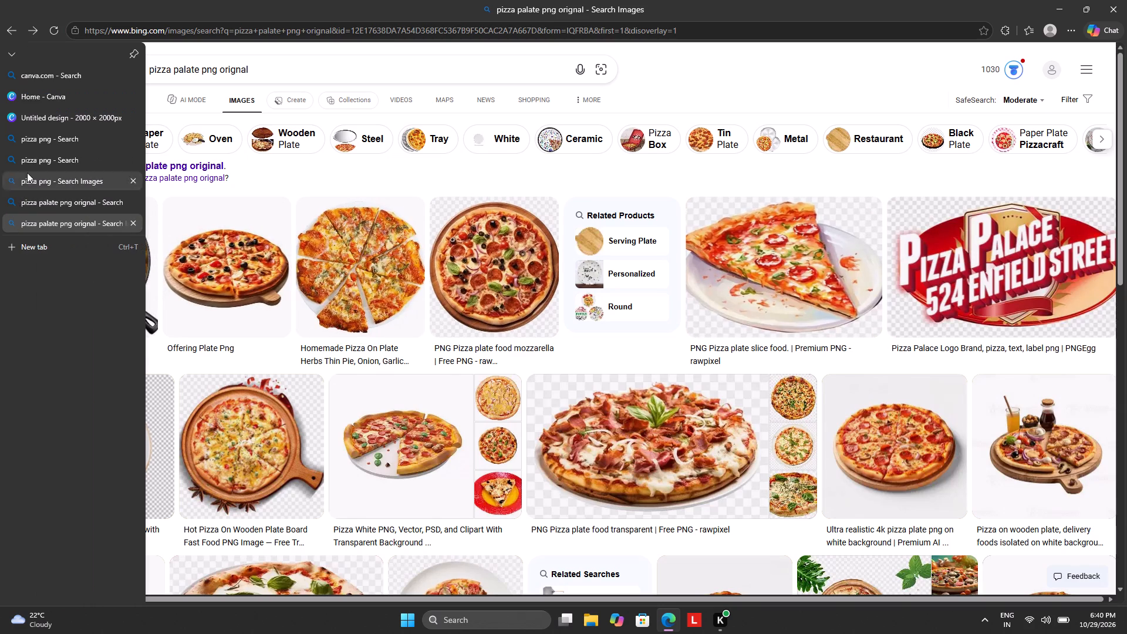
# Switch to the 2000 × 2000 px Canva design, paste the copied handled-board pizza and move it toward the page's right side.
pyautogui.click(49, 124)
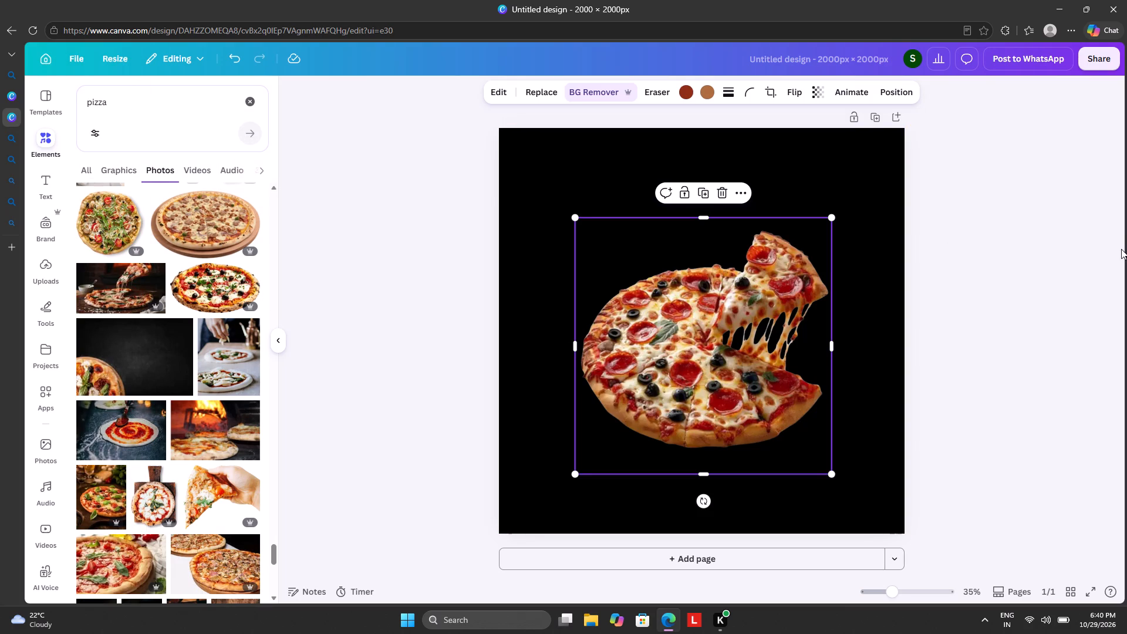
pyautogui.hotkey('ctrl', 'v')
pyautogui.moveTo(701, 335); pyautogui.dragTo(737, 326)
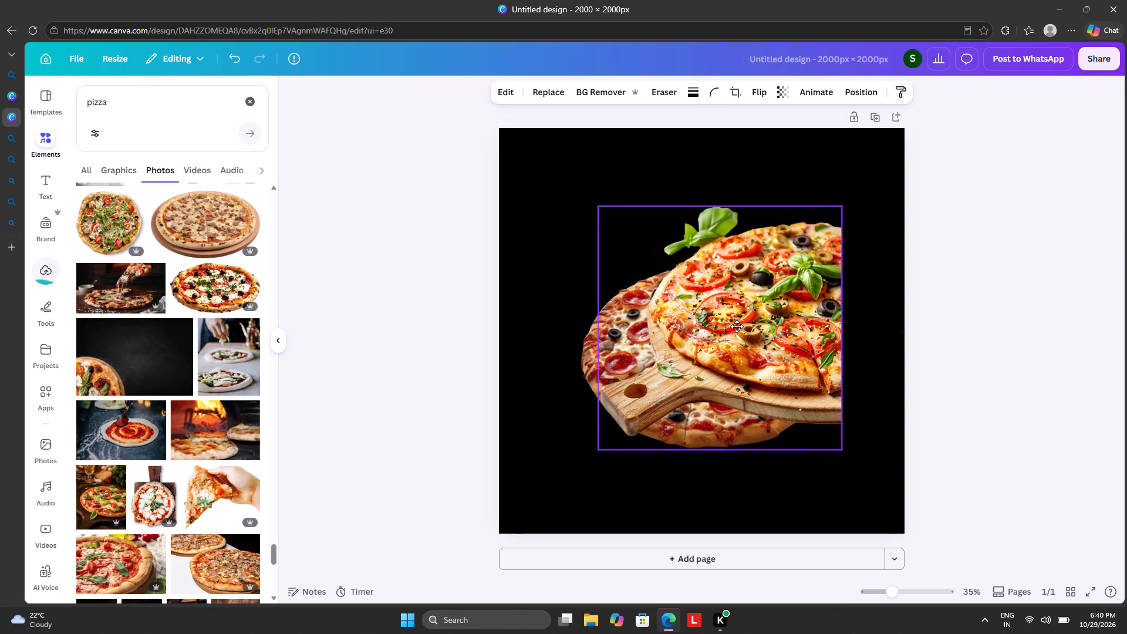
pyautogui.moveTo(737, 326); pyautogui.dragTo(797, 342)
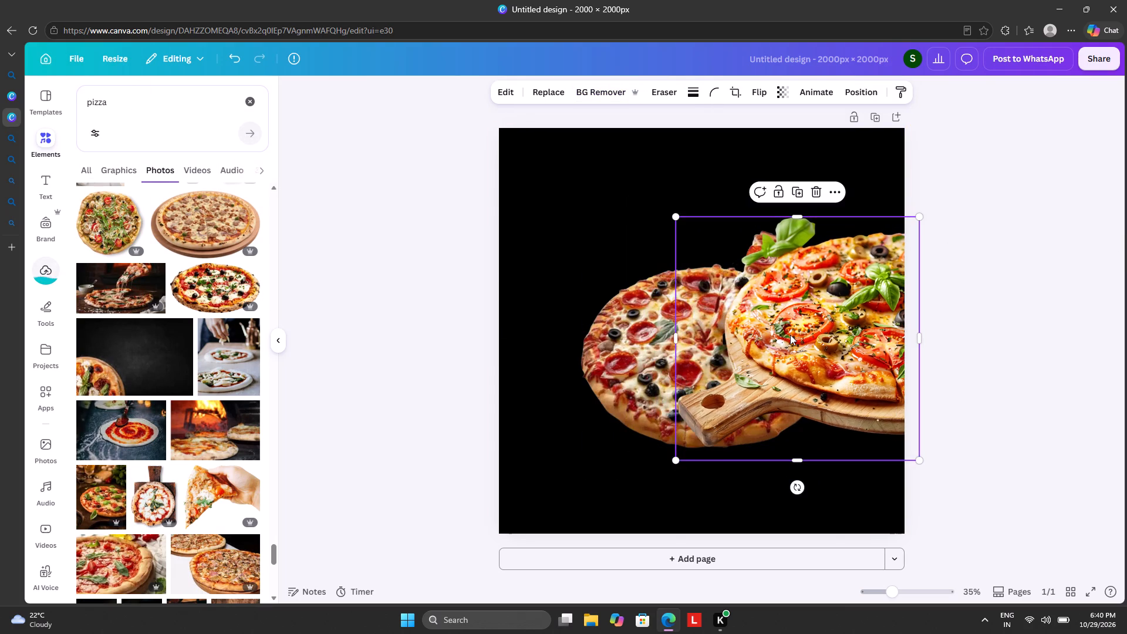
# Move the cut-out pepperoni pizza to the page's upper-left corner, partly beyond the left edge.
pyautogui.moveTo(633, 345); pyautogui.dragTo(475, 249)
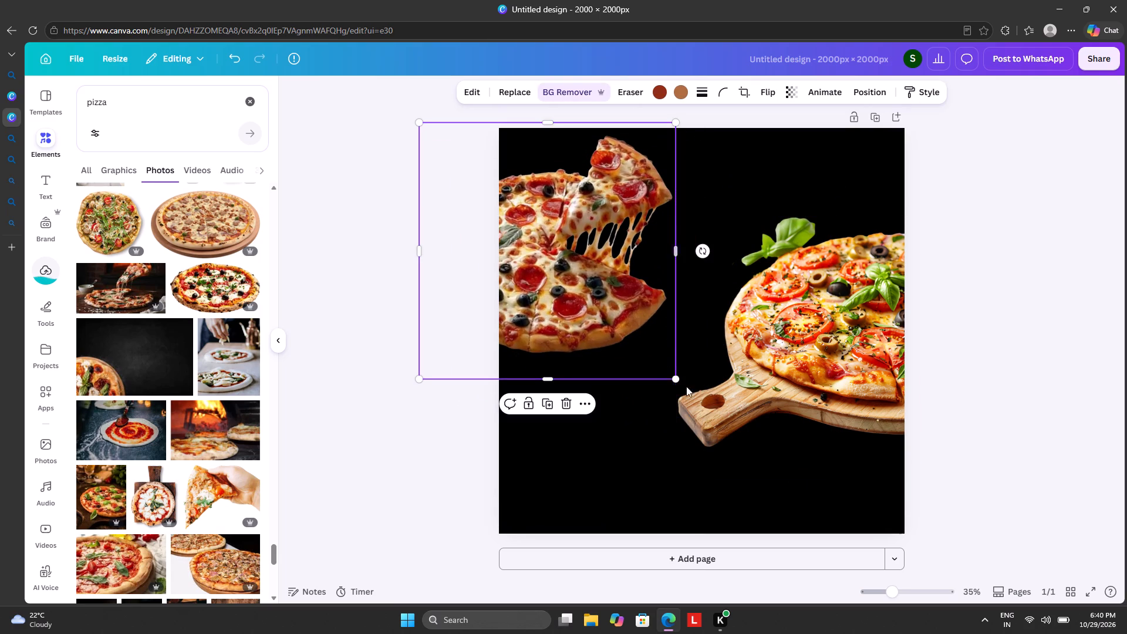
# Enlarge the handled-board pizza to about four-fifths of the page width and place it lower right, flush with the page's right edge.
pyautogui.click(754, 370)
pyautogui.moveTo(674, 456); pyautogui.dragTo(602, 517)
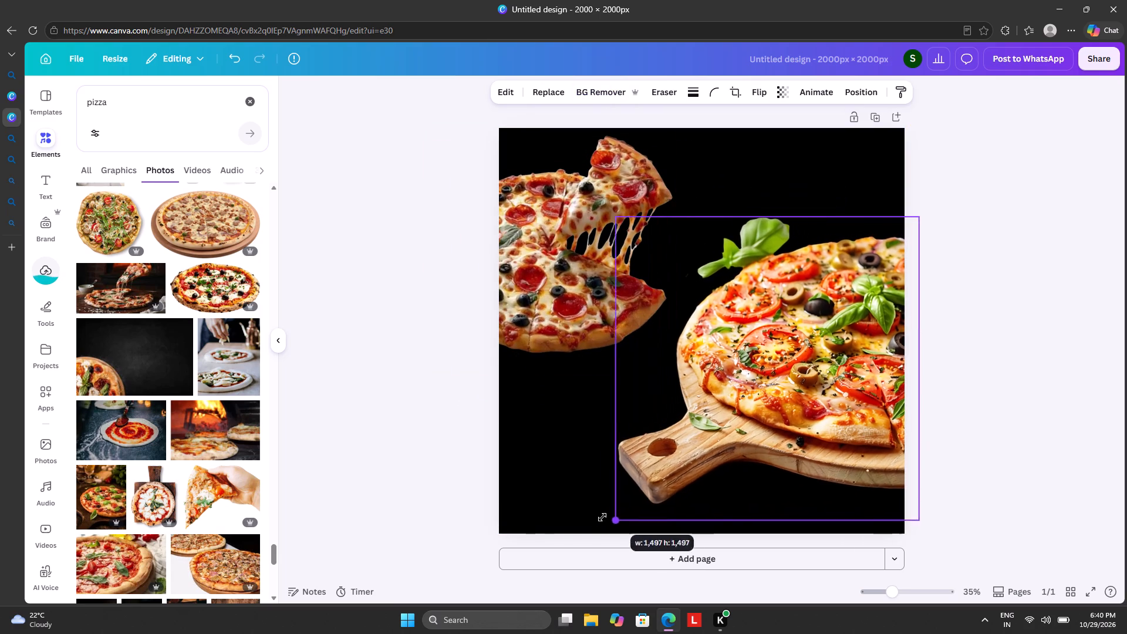
pyautogui.moveTo(602, 517); pyautogui.dragTo(568, 527)
pyautogui.moveTo(815, 377); pyautogui.dragTo(795, 426)
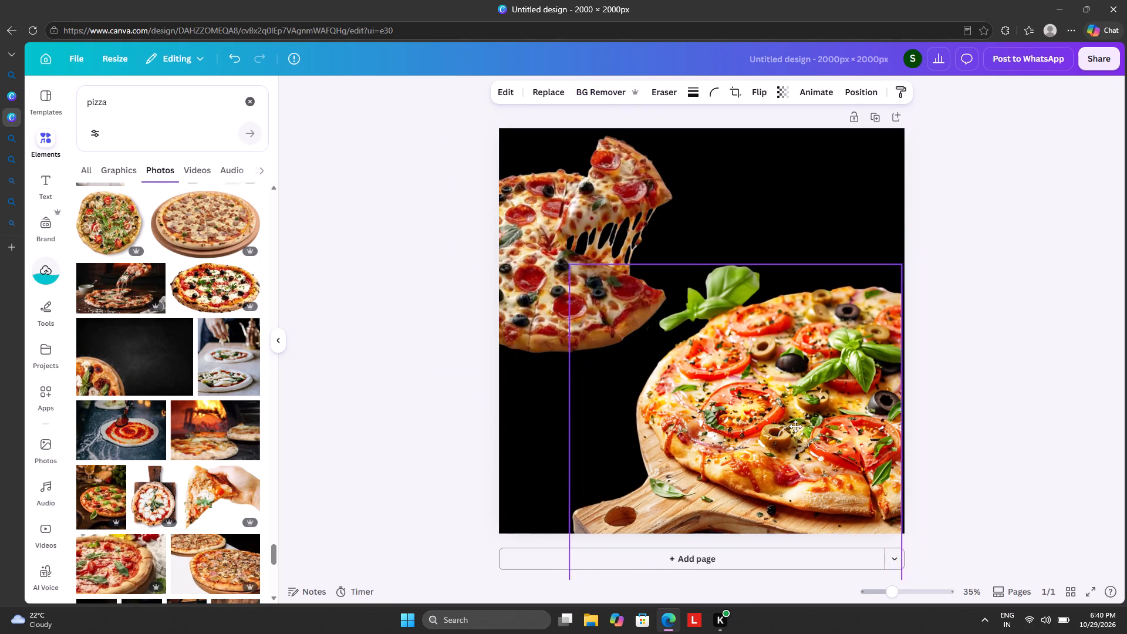
pyautogui.moveTo(795, 426); pyautogui.dragTo(805, 419)
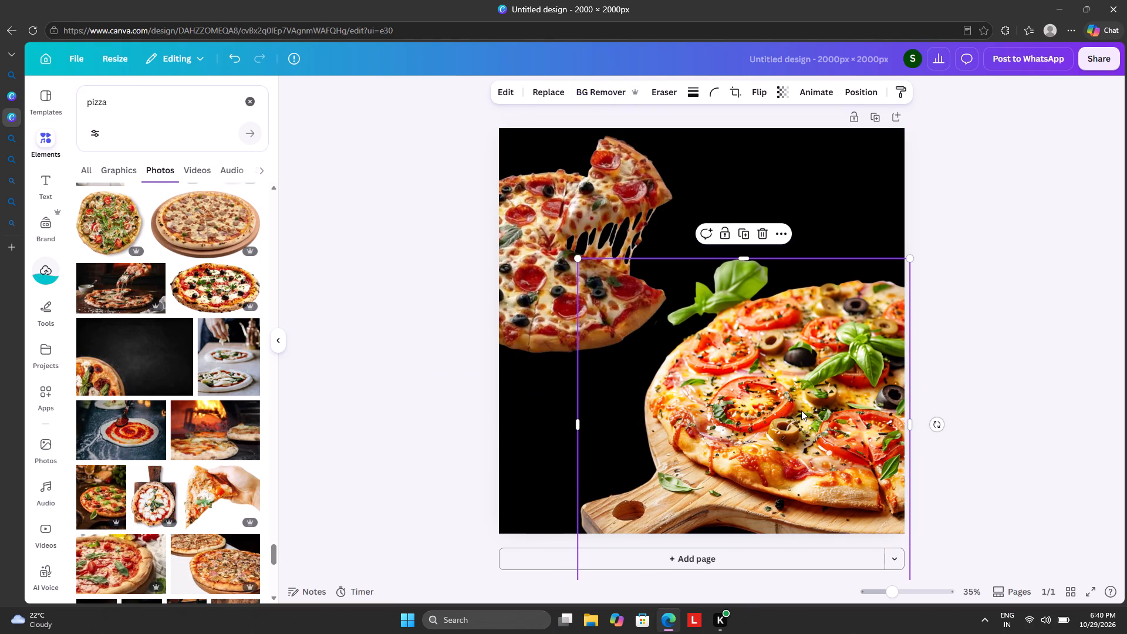
pyautogui.moveTo(800, 410); pyautogui.dragTo(789, 394)
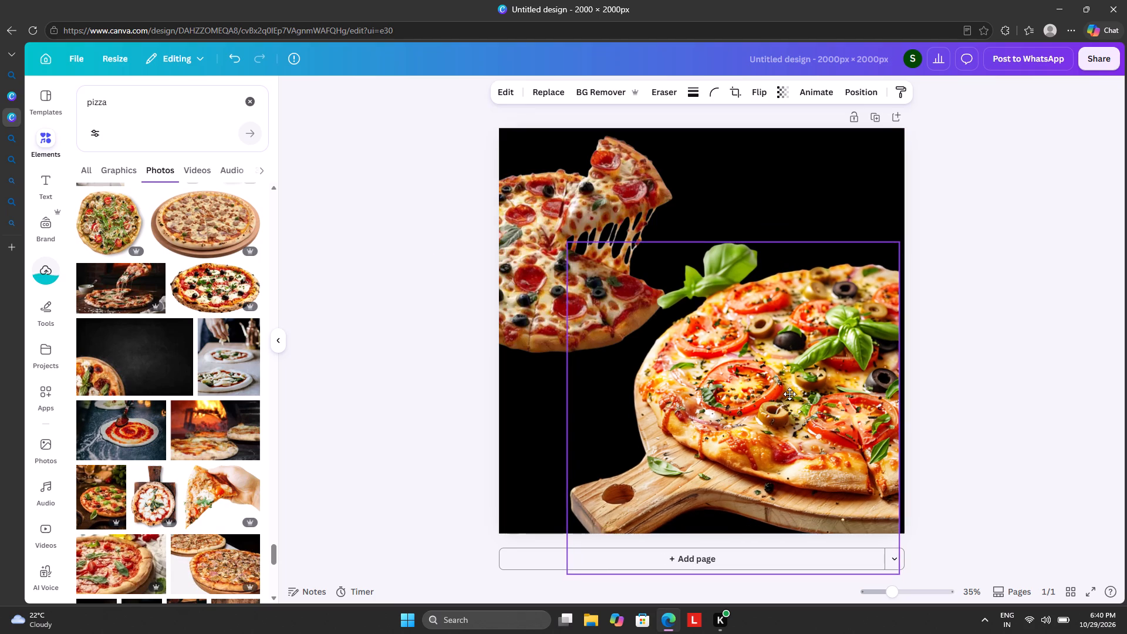
pyautogui.moveTo(789, 394); pyautogui.dragTo(802, 394)
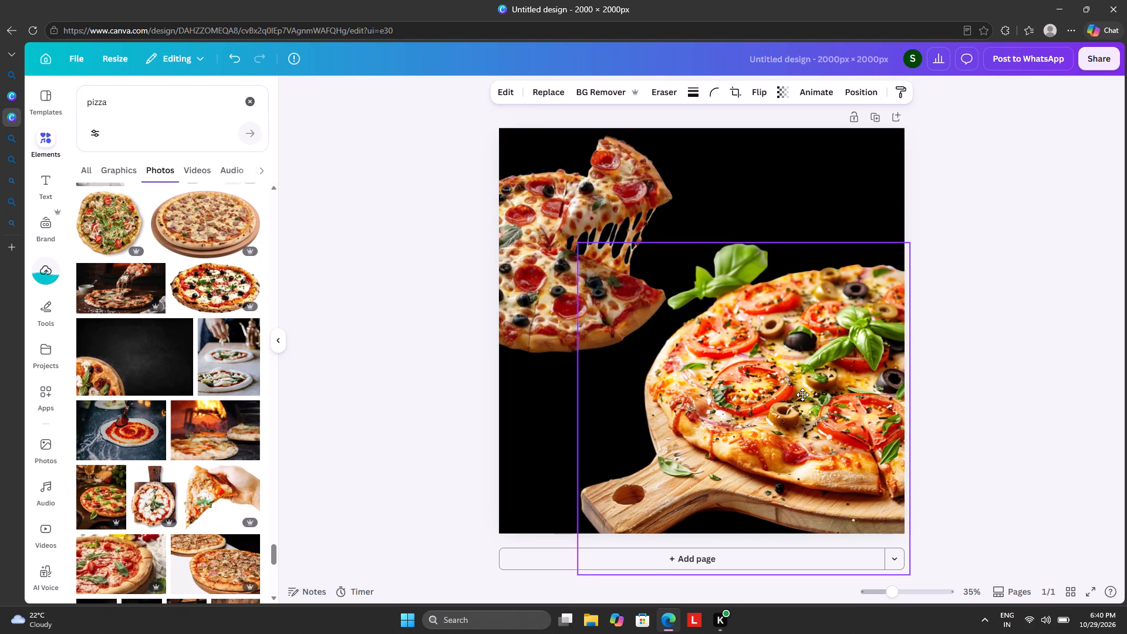
pyautogui.moveTo(802, 394); pyautogui.dragTo(798, 393)
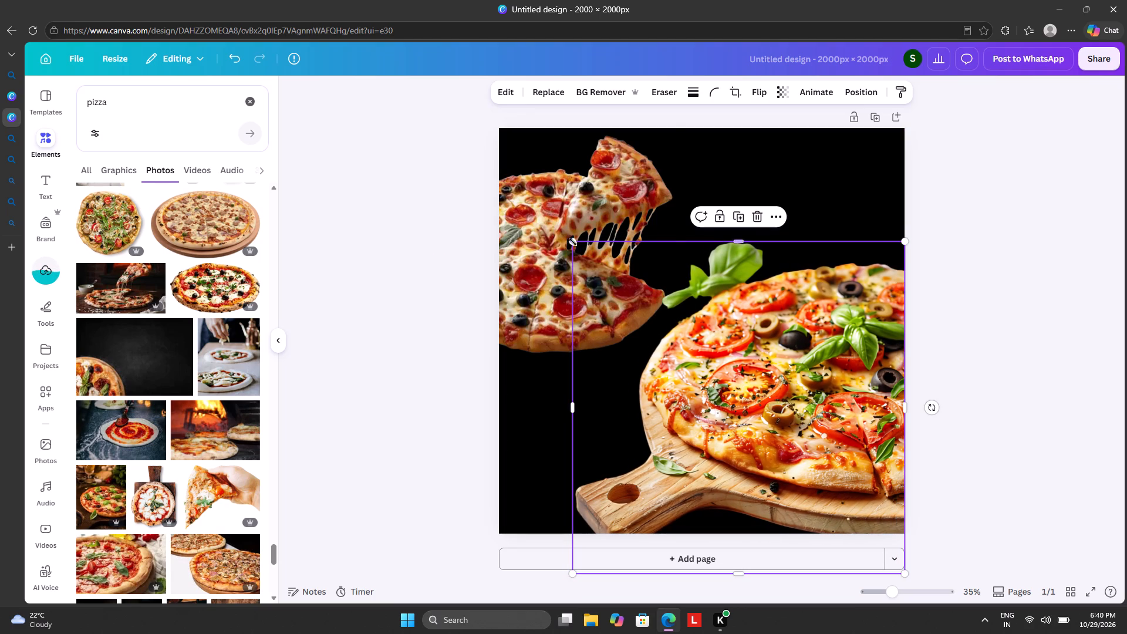
# Try the cut-out pepperoni pizza behind the upper part of the handled-board pizza, and delete it from the page.
pyautogui.click(564, 228)
pyautogui.moveTo(564, 228); pyautogui.dragTo(727, 251)
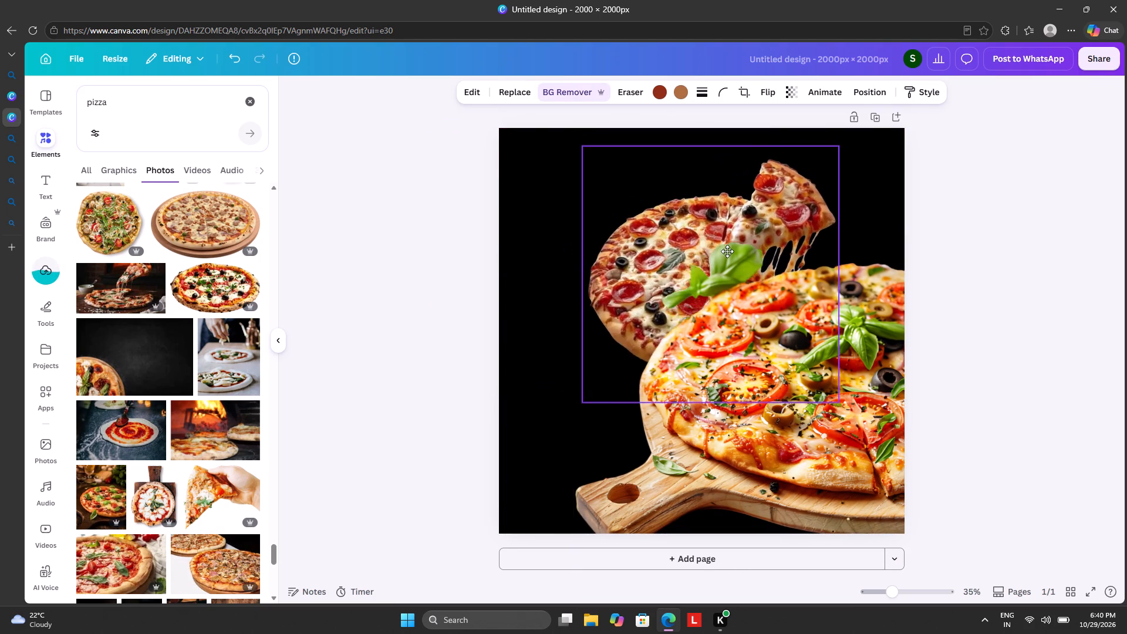
pyautogui.moveTo(727, 251); pyautogui.dragTo(829, 278)
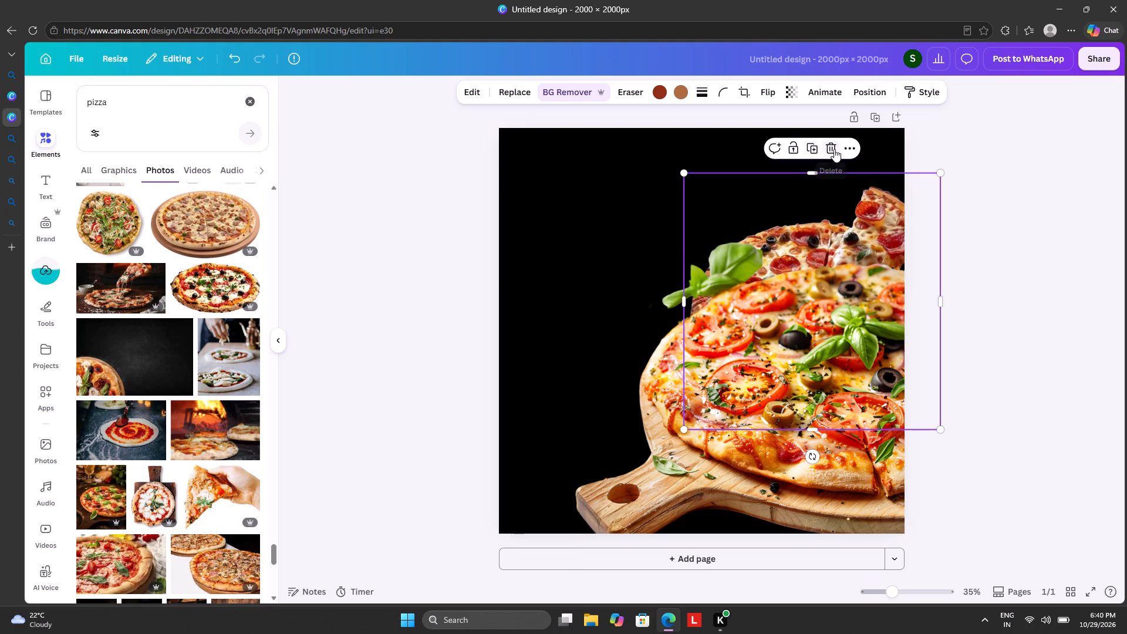
pyautogui.click(830, 150)
# Search the photo elements for "pizza slice".
pyautogui.scroll(3, 177, 353)
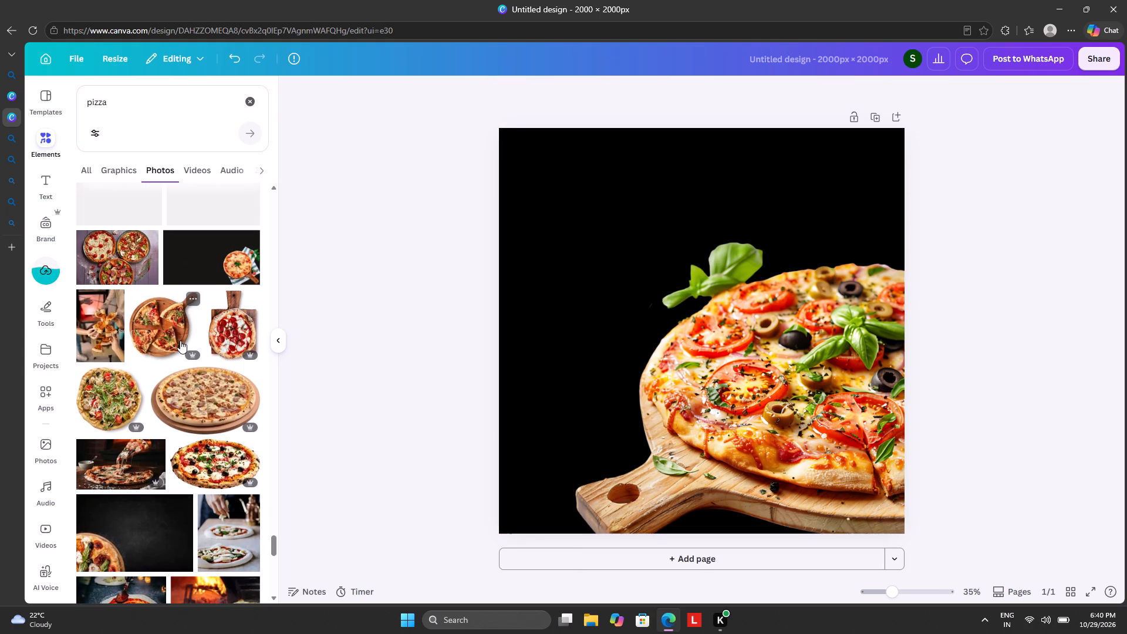
pyautogui.click(112, 103)
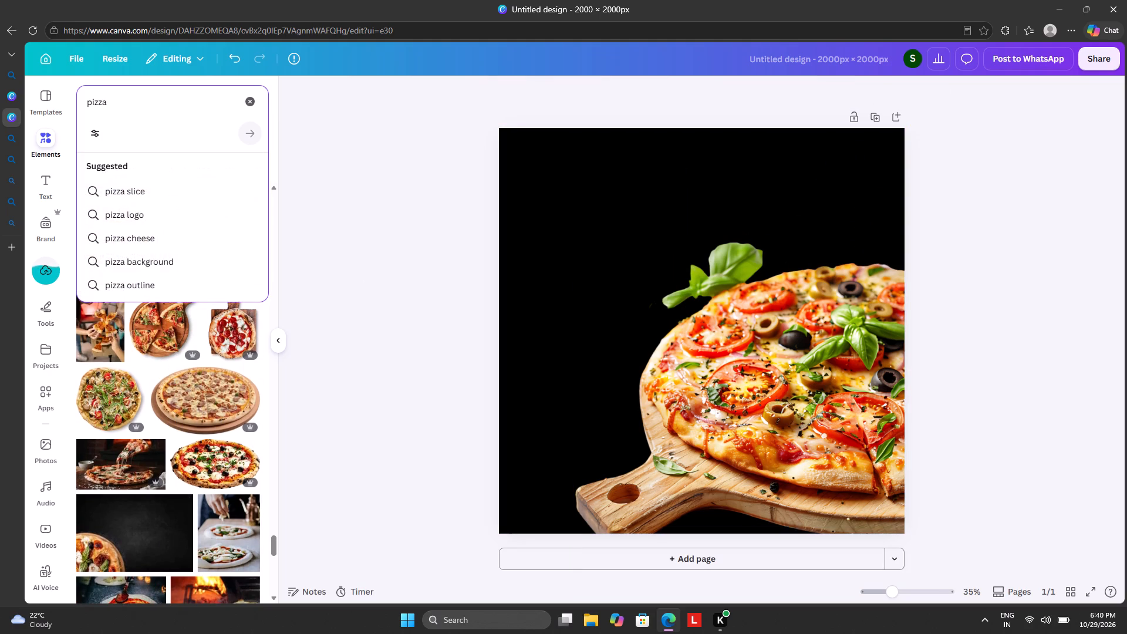
pyautogui.press('space')
pyautogui.write('sli')
pyautogui.write('ce')
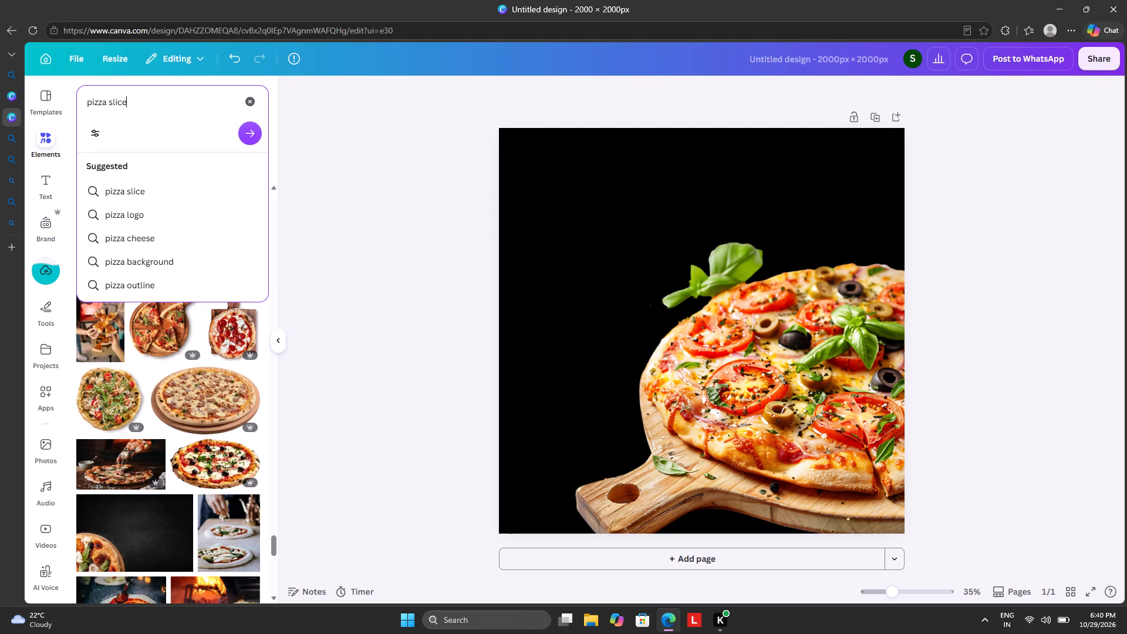
pyautogui.press('Return')
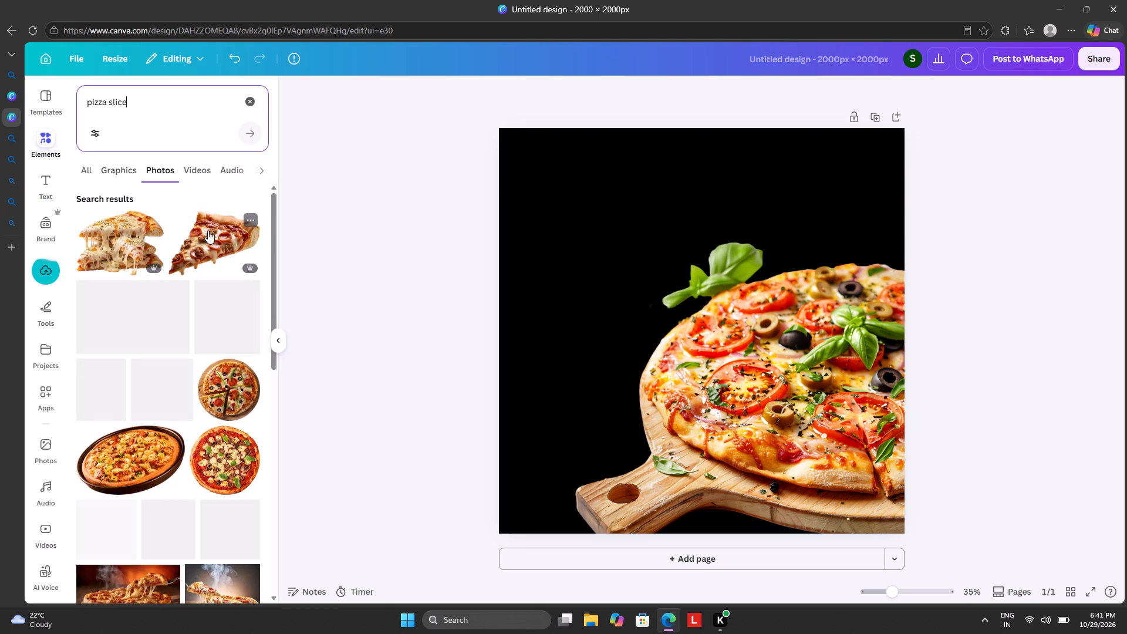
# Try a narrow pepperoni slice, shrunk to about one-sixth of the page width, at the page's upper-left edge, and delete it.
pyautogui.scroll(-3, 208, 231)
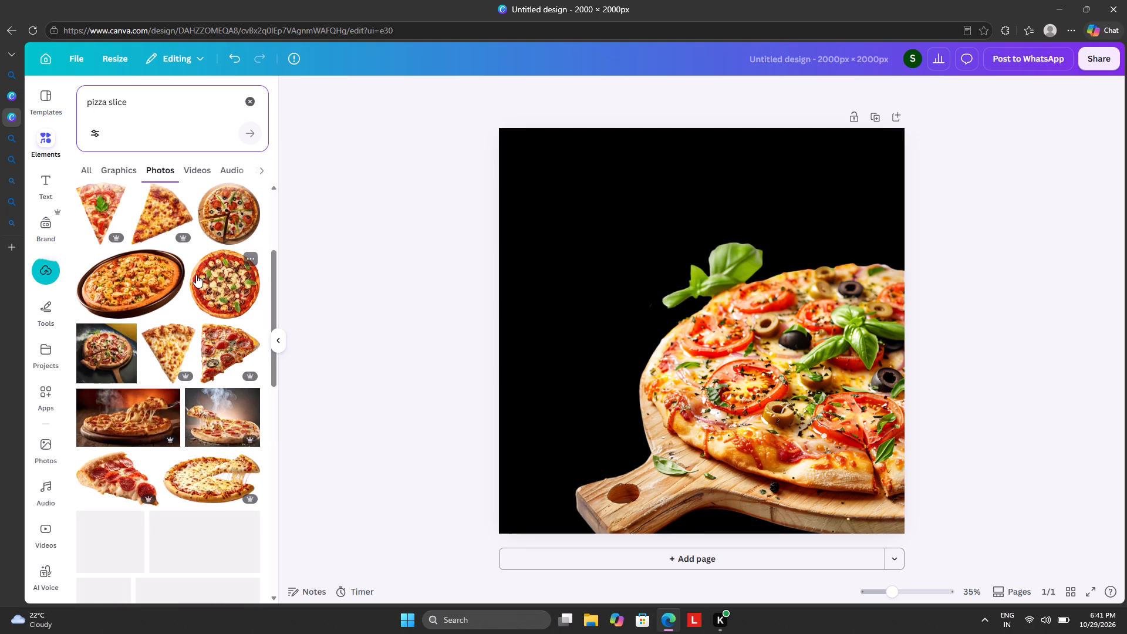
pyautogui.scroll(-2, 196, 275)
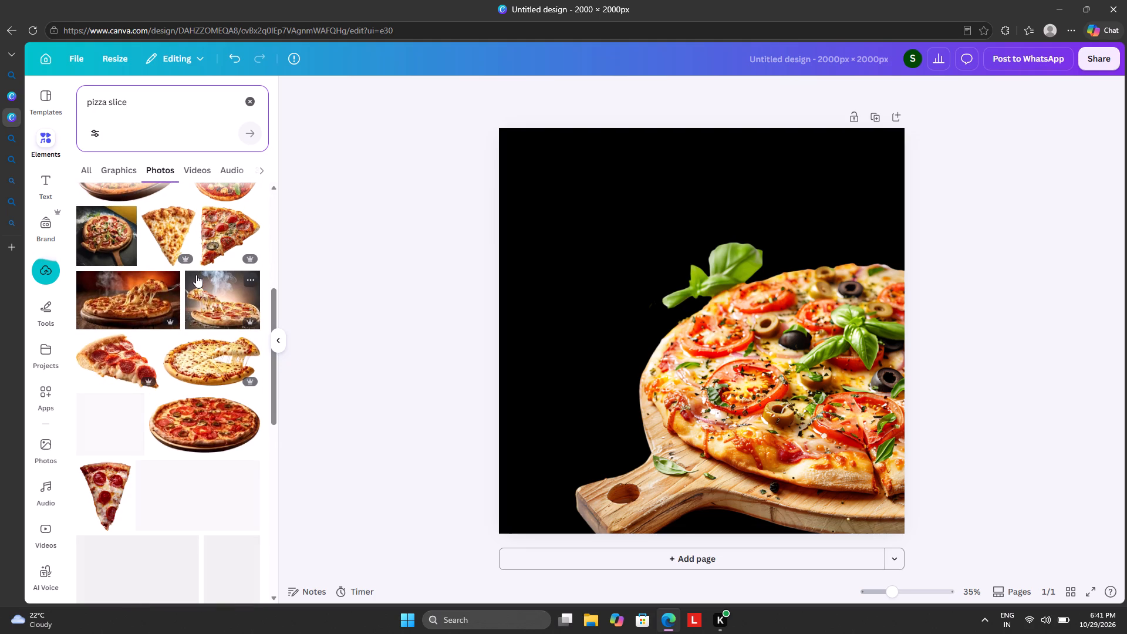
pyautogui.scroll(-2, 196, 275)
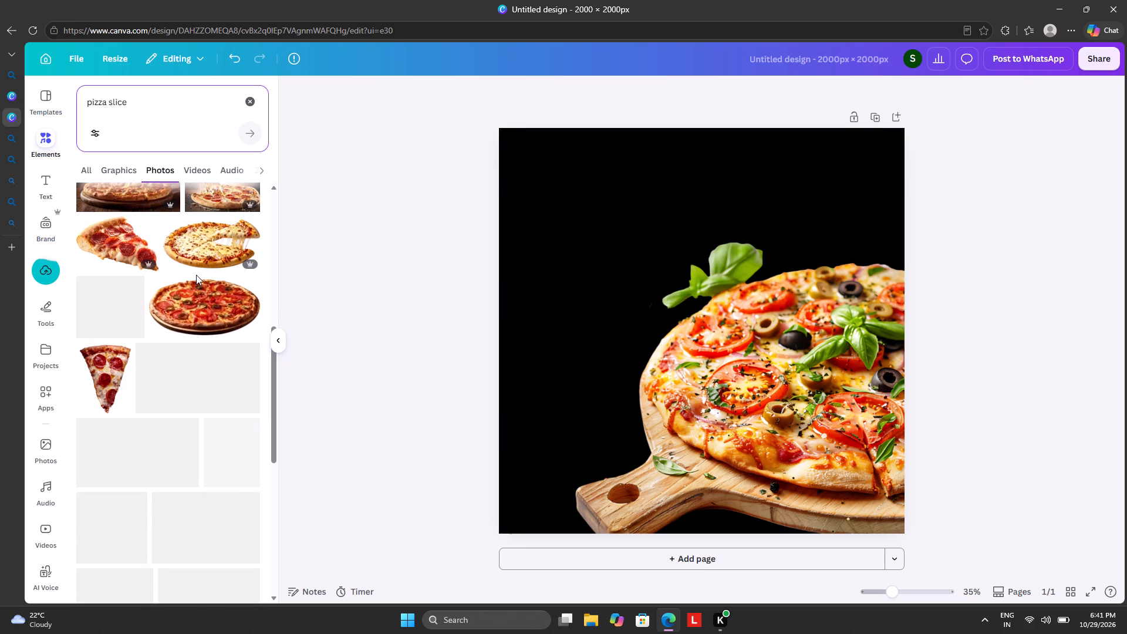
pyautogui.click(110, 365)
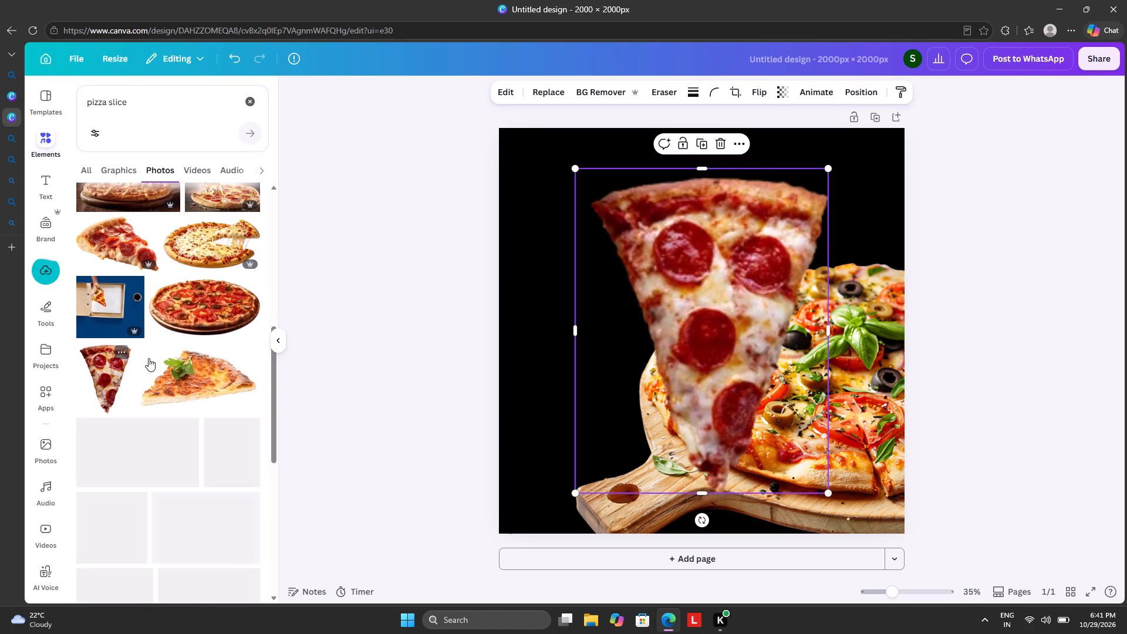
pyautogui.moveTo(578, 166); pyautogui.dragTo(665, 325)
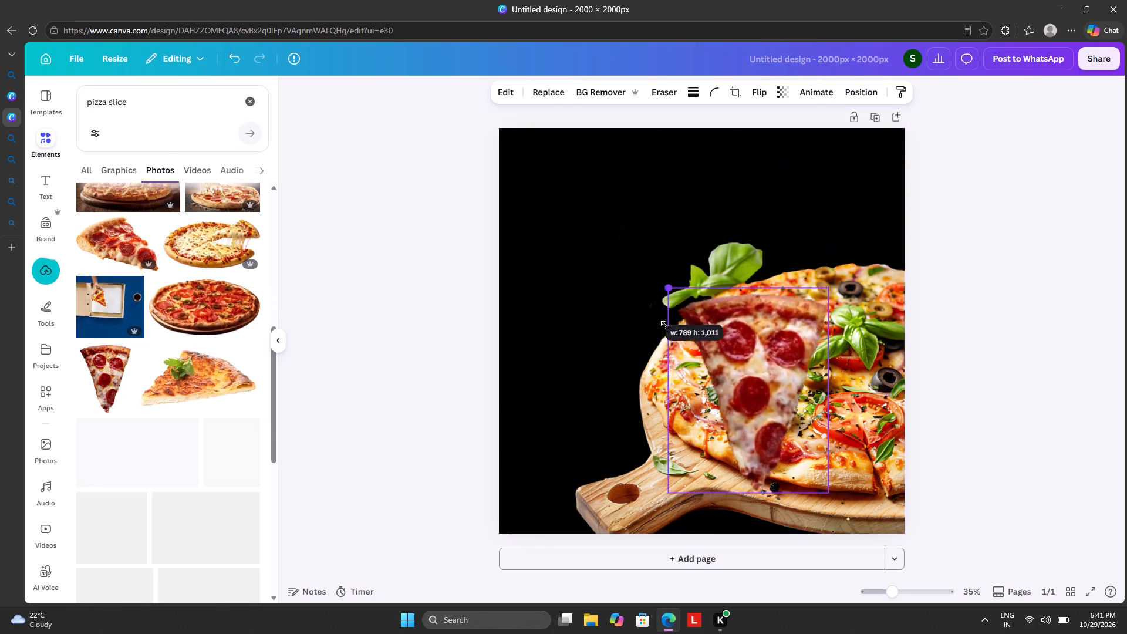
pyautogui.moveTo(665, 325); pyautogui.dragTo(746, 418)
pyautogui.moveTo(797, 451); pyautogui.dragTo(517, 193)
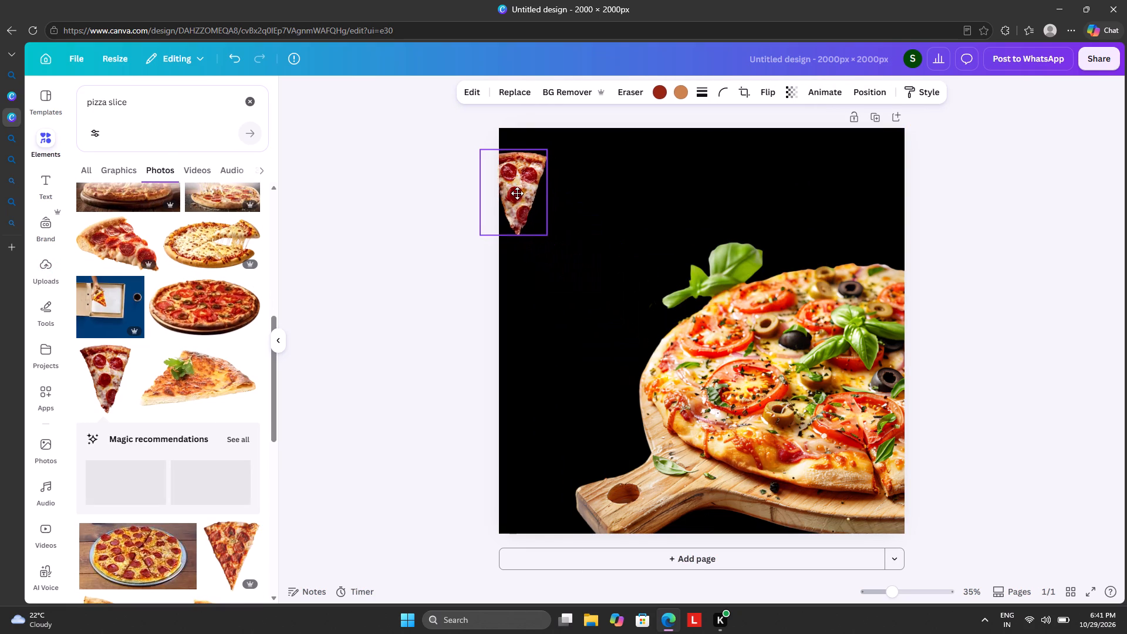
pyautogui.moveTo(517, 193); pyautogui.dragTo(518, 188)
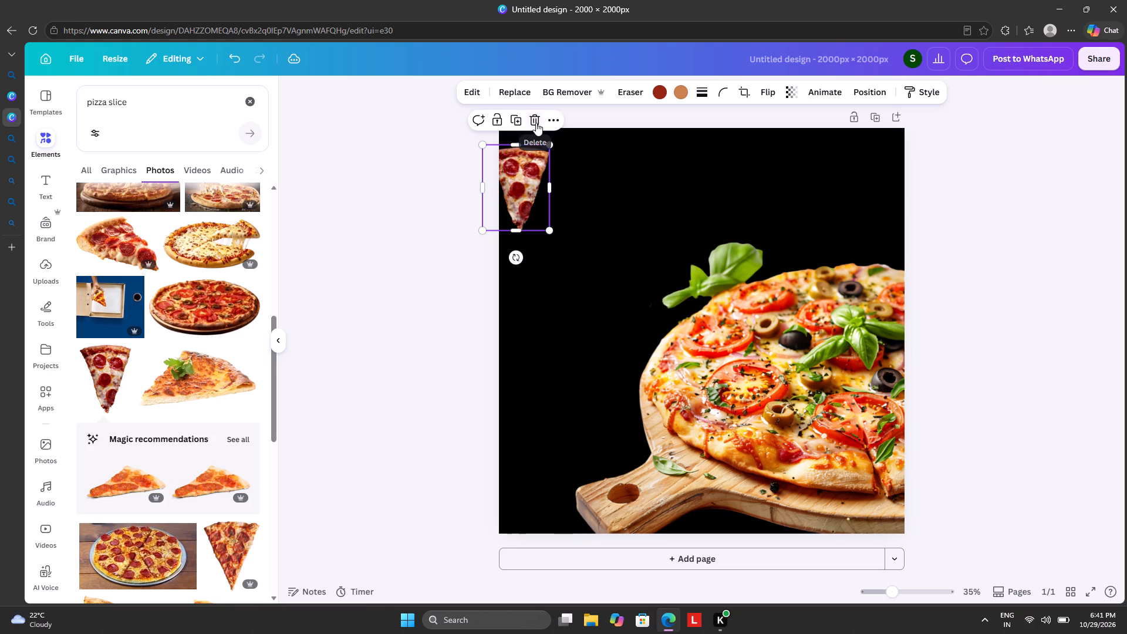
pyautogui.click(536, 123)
# Examine the further pizza slice photos for one that suits the design.
pyautogui.scroll(-5, 227, 373)
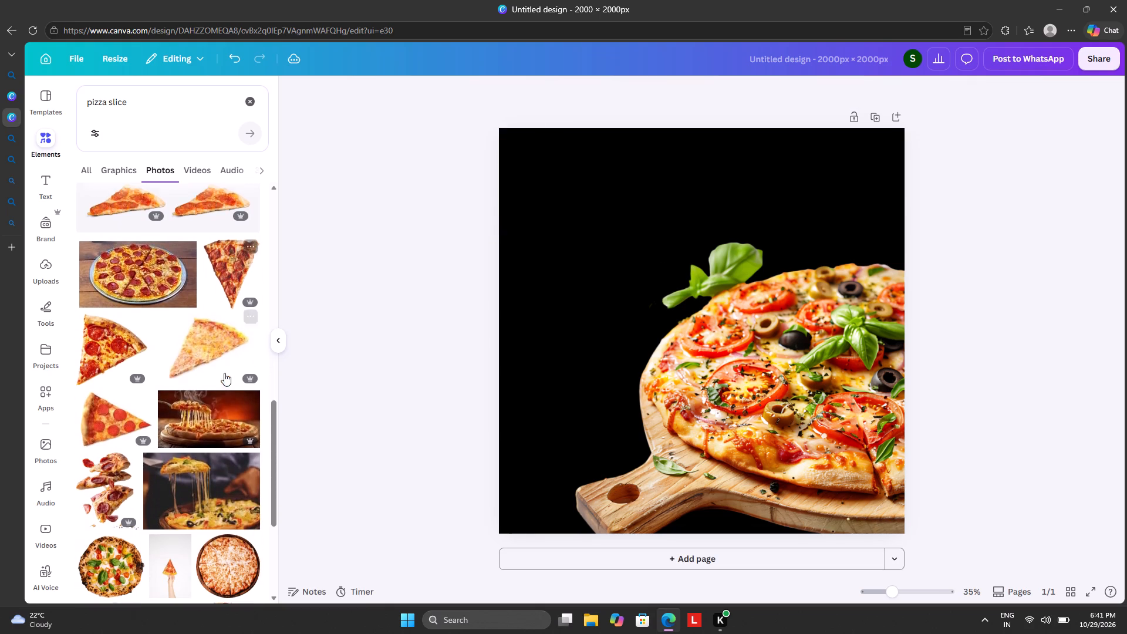
pyautogui.scroll(-3, 221, 373)
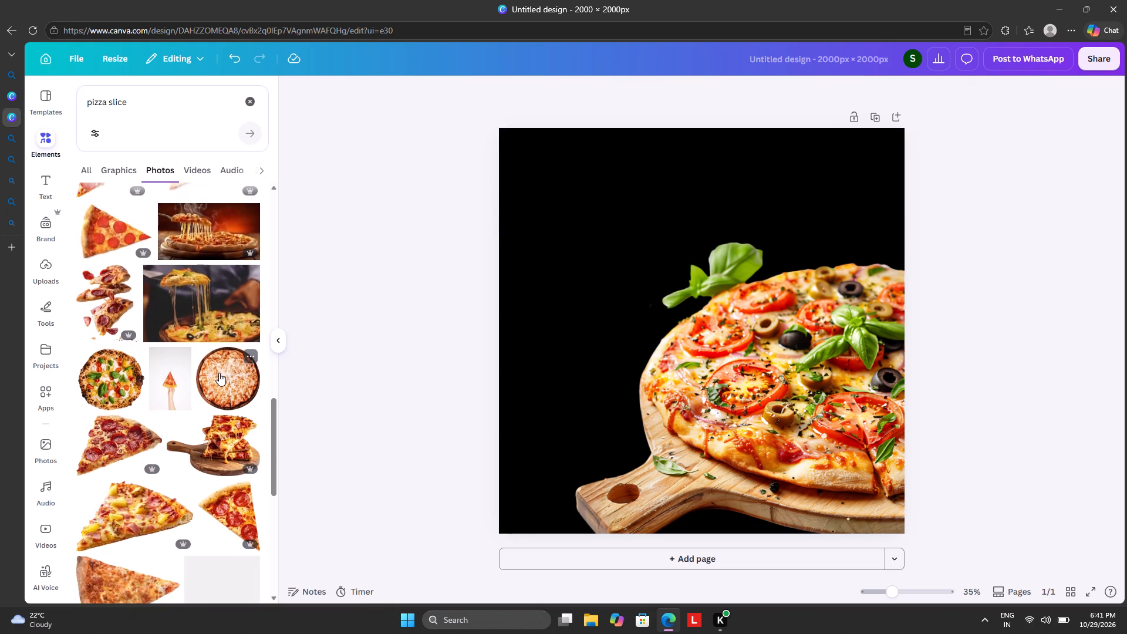
pyautogui.scroll(-1, 219, 373)
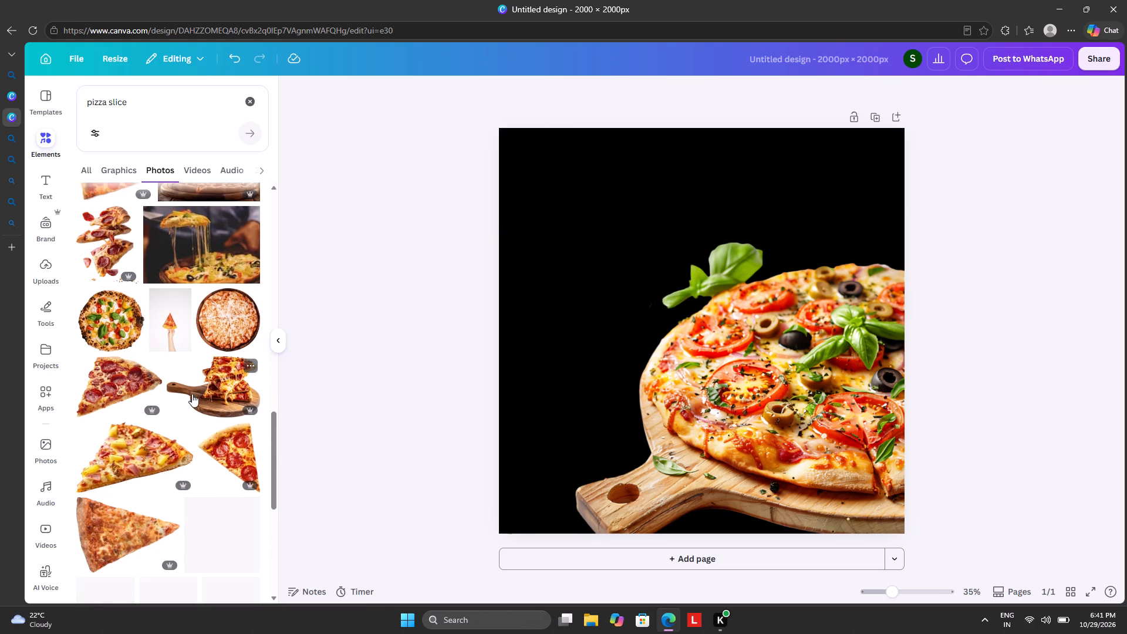
pyautogui.scroll(-4, 146, 369)
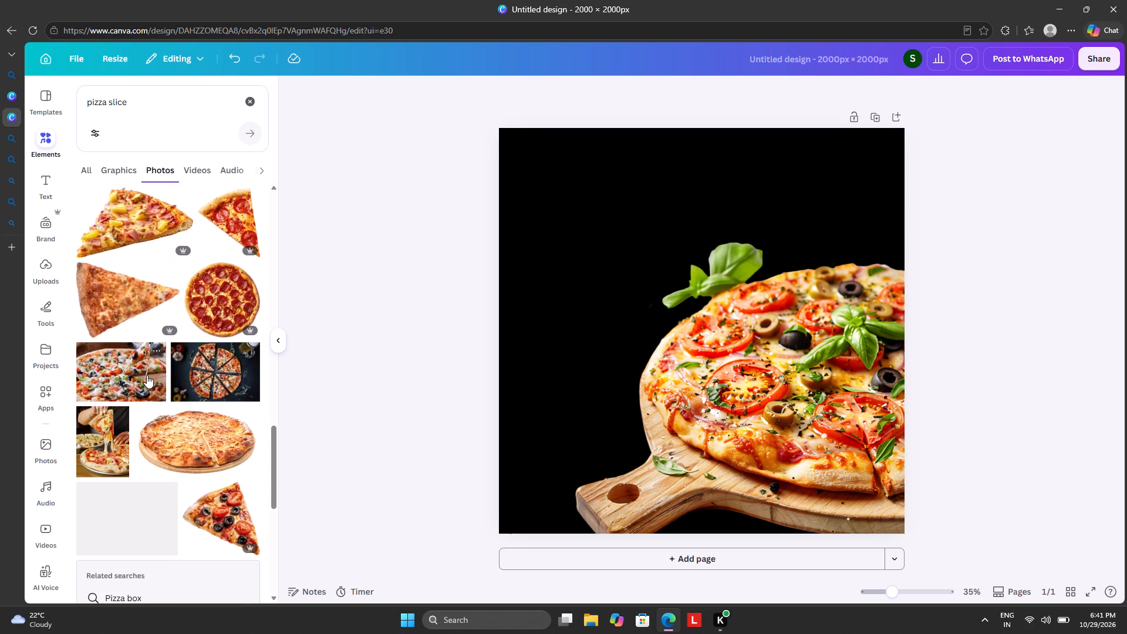
pyautogui.scroll(-3, 147, 375)
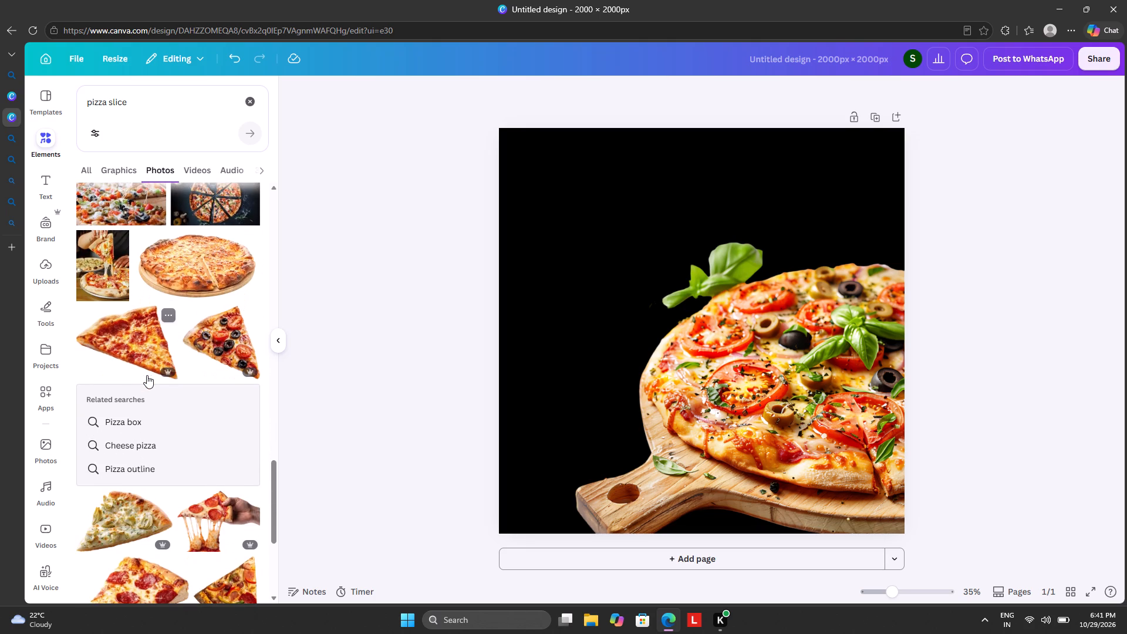
pyautogui.scroll(-7, 151, 350)
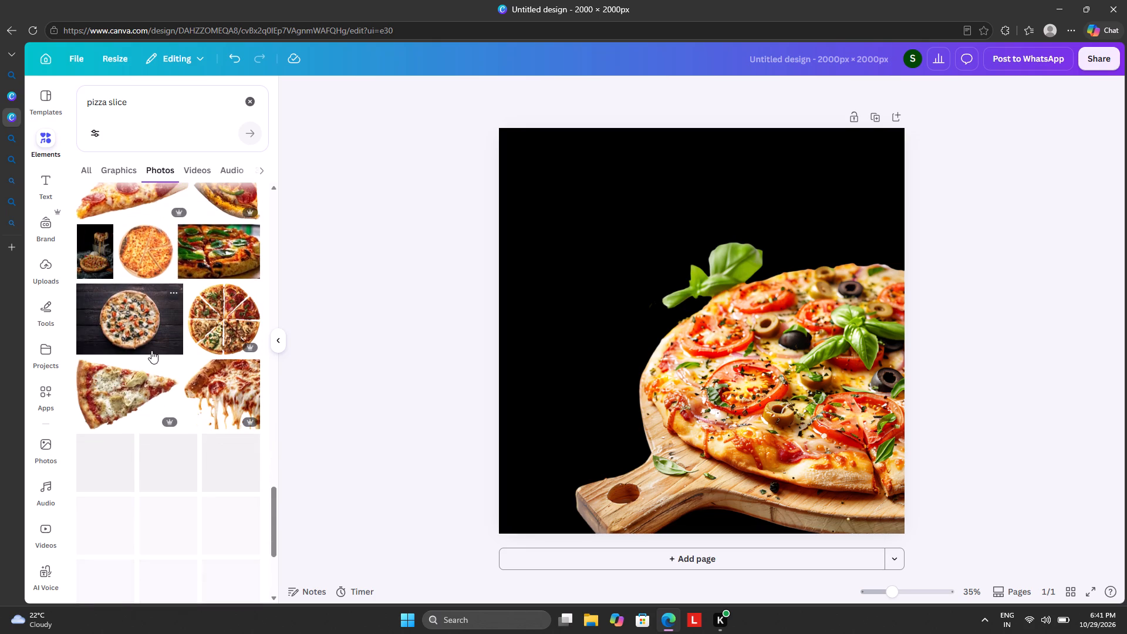
# Search the graphics for "fire", add the wispy swirling orange flame and place it over the handled-board pizza.
pyautogui.click(248, 101)
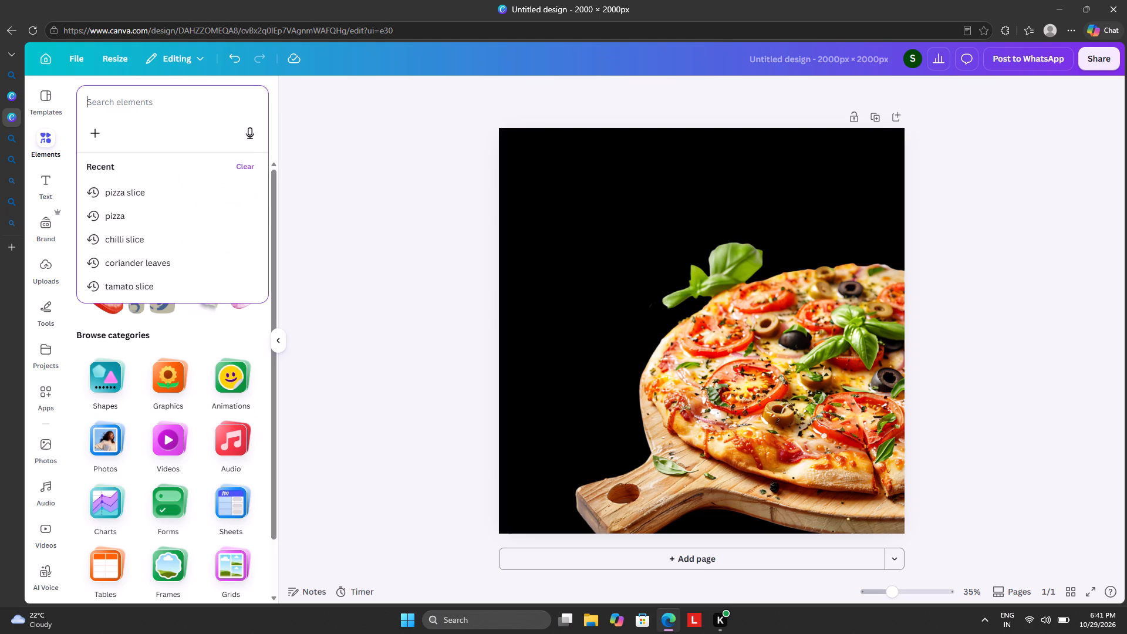
pyautogui.write('fire')
pyautogui.press('Return')
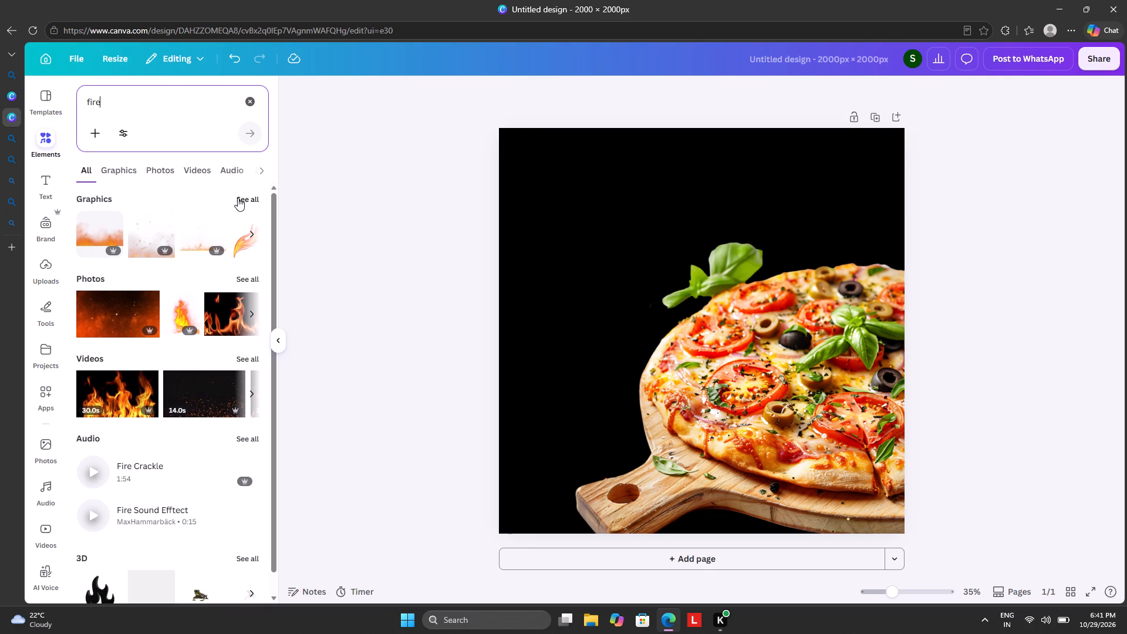
pyautogui.click(242, 197)
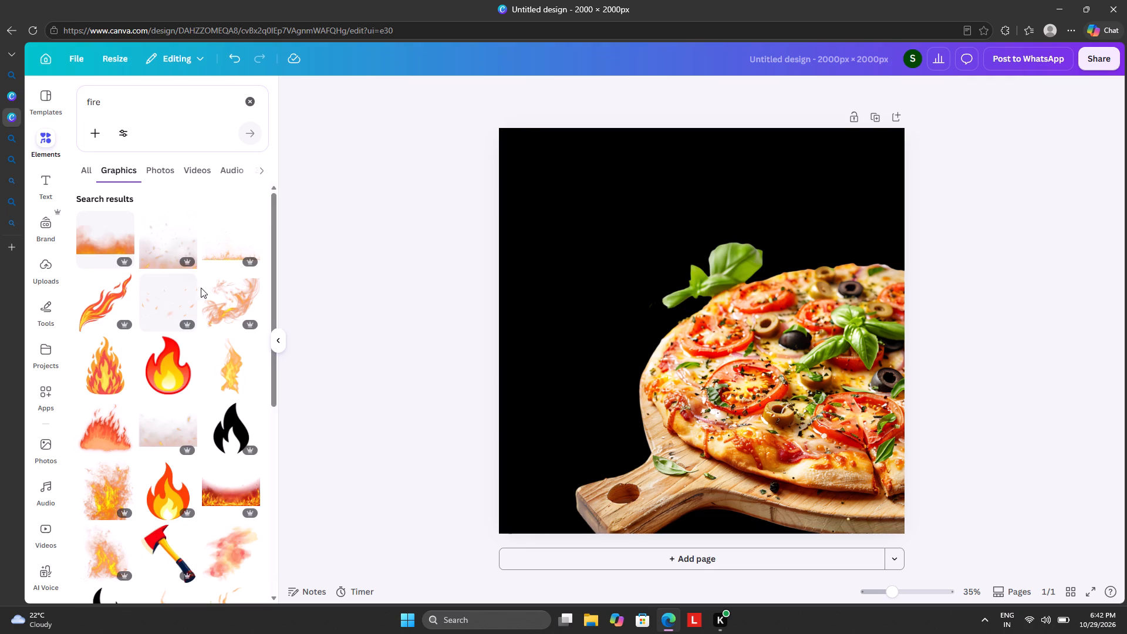
pyautogui.click(217, 298)
pyautogui.moveTo(597, 328); pyautogui.dragTo(645, 376)
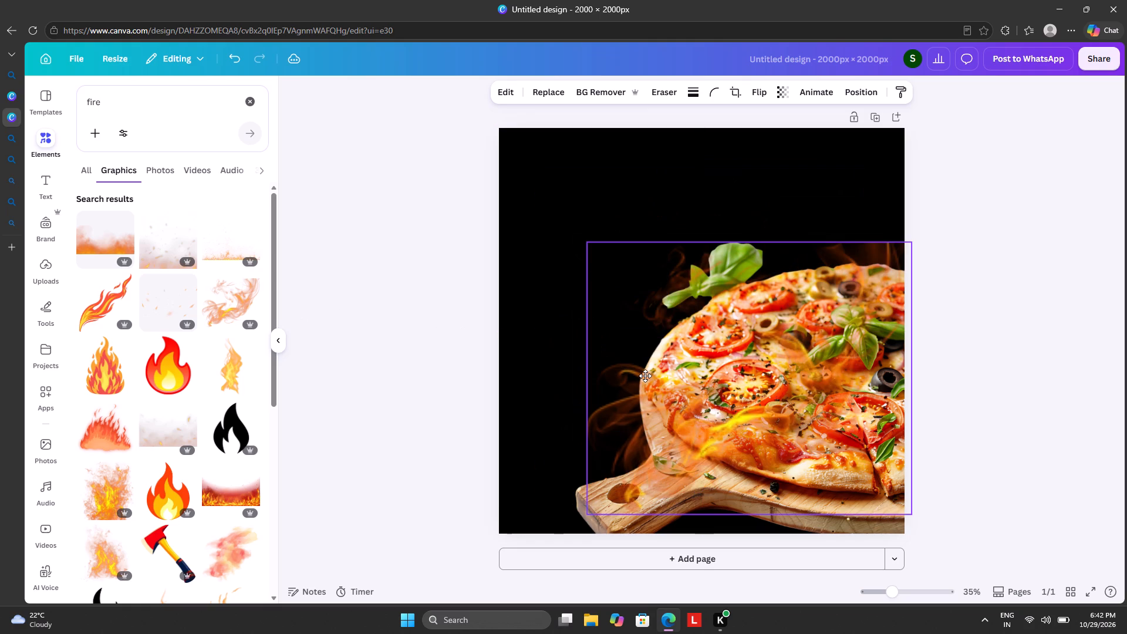
pyautogui.moveTo(645, 376); pyautogui.dragTo(631, 356)
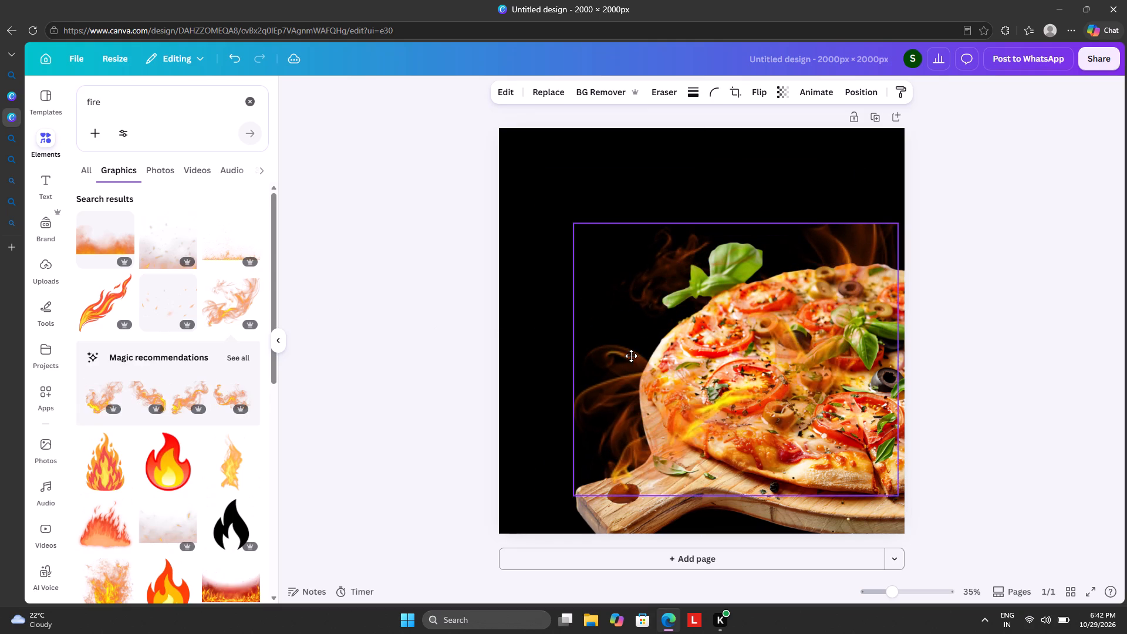
pyautogui.moveTo(631, 356); pyautogui.dragTo(625, 339)
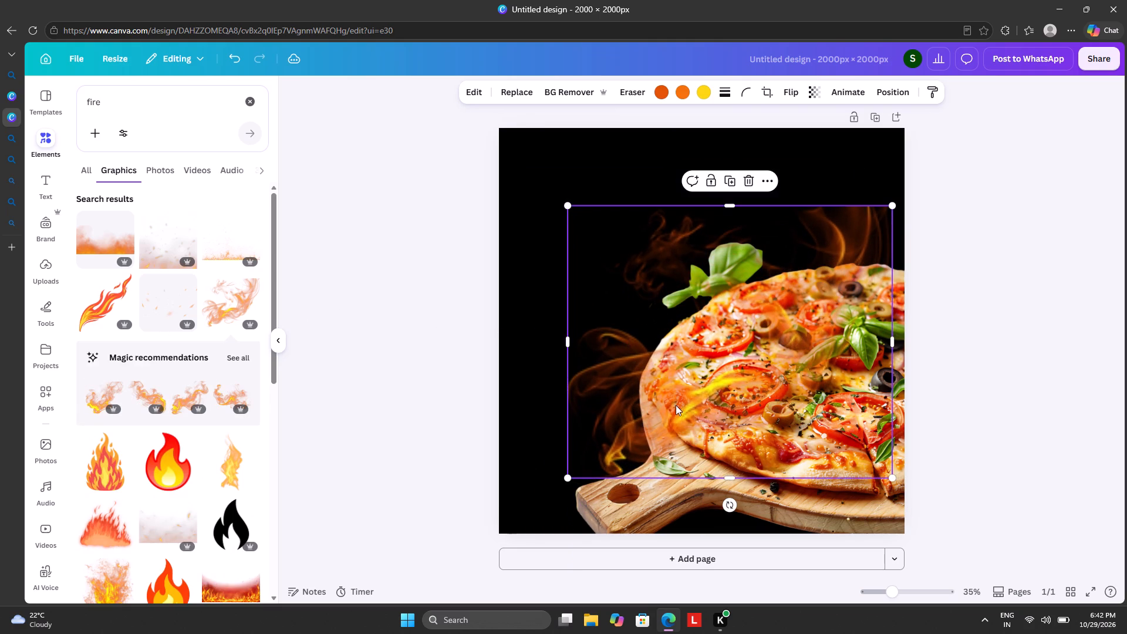
# Rotate the flame graphic to -175.6° and send it one layer backward, behind the handled-board pizza.
pyautogui.moveTo(734, 508); pyautogui.dragTo(954, 183)
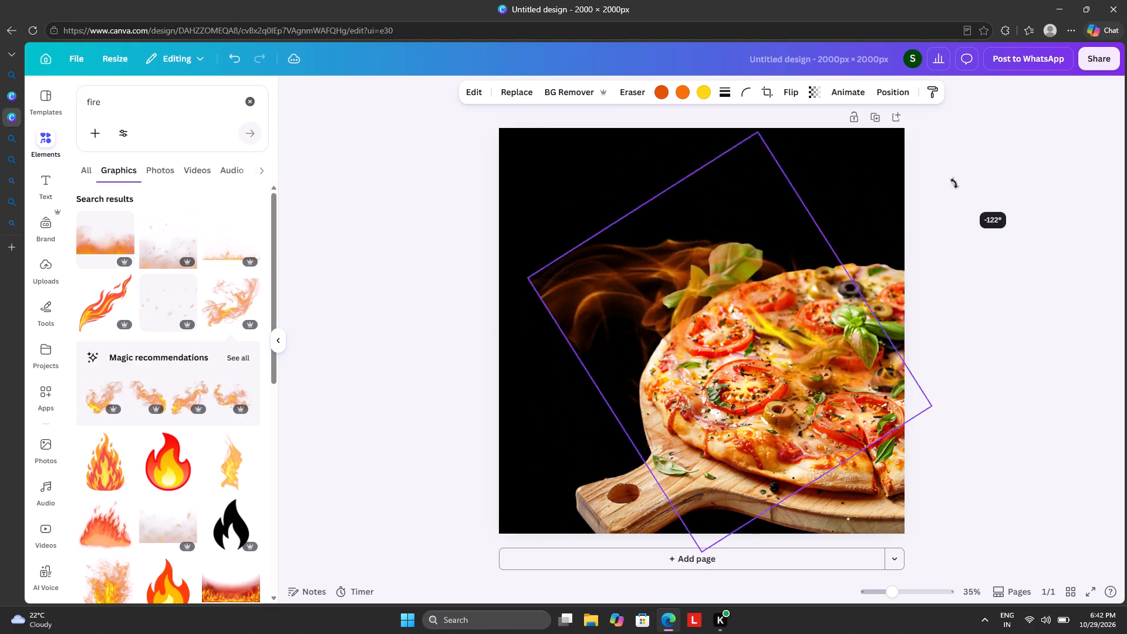
pyautogui.moveTo(954, 183); pyautogui.dragTo(741, 145)
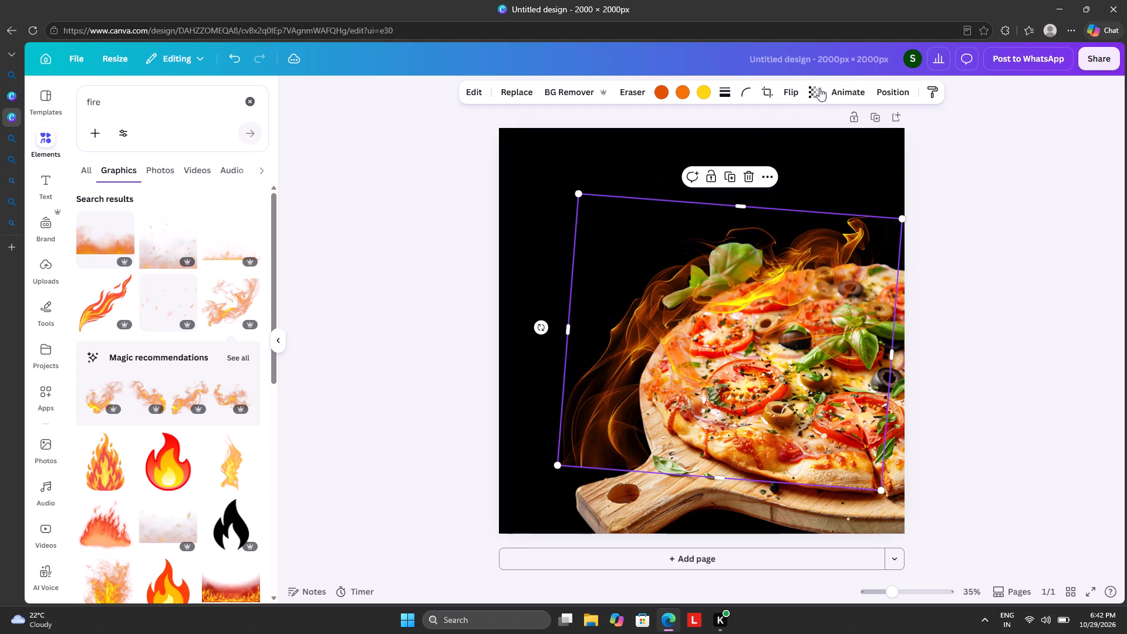
pyautogui.click(895, 93)
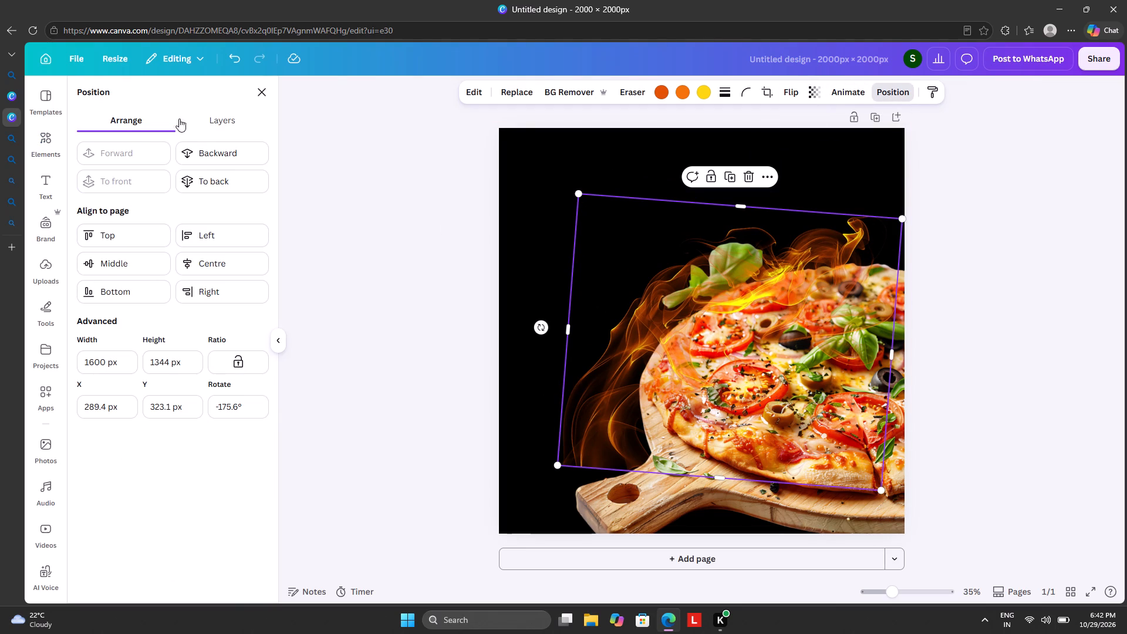
pyautogui.click(216, 157)
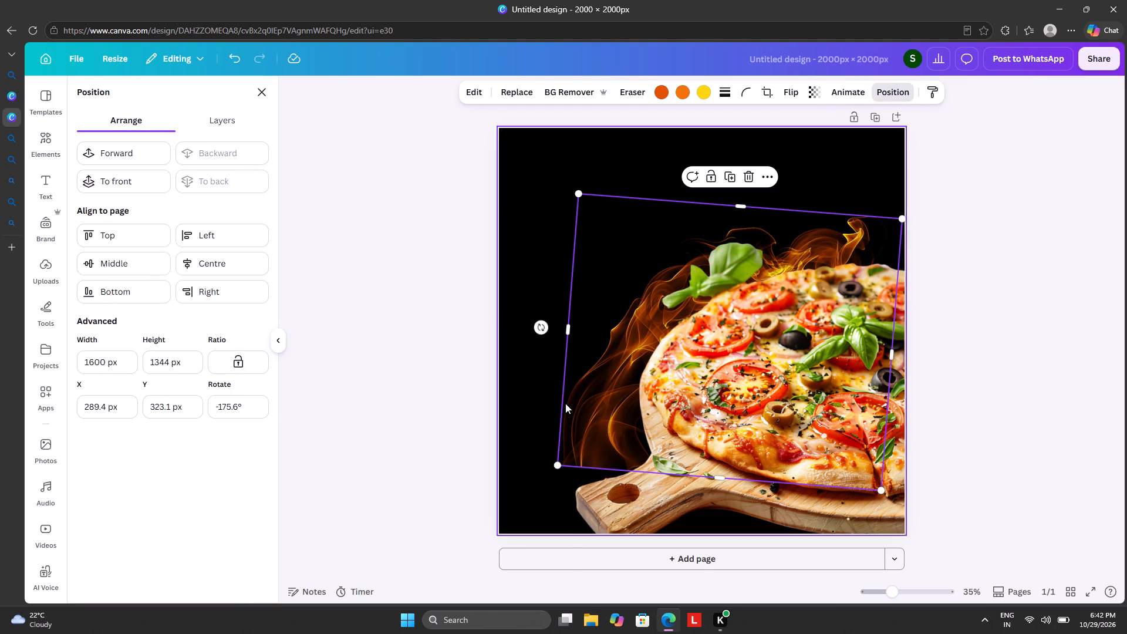
# Enlarge the flame graphic to about 1993 × 1674 px and position it behind the pizza at about X 357, Y 283 px.
pyautogui.moveTo(604, 417); pyautogui.dragTo(633, 420)
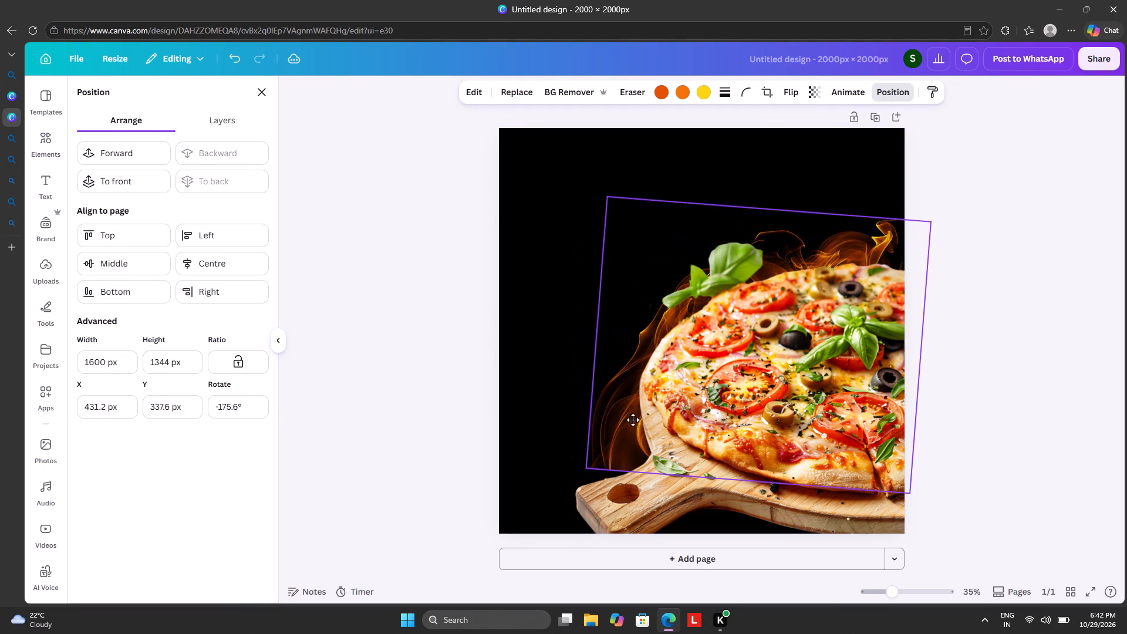
pyautogui.moveTo(633, 420); pyautogui.dragTo(632, 416)
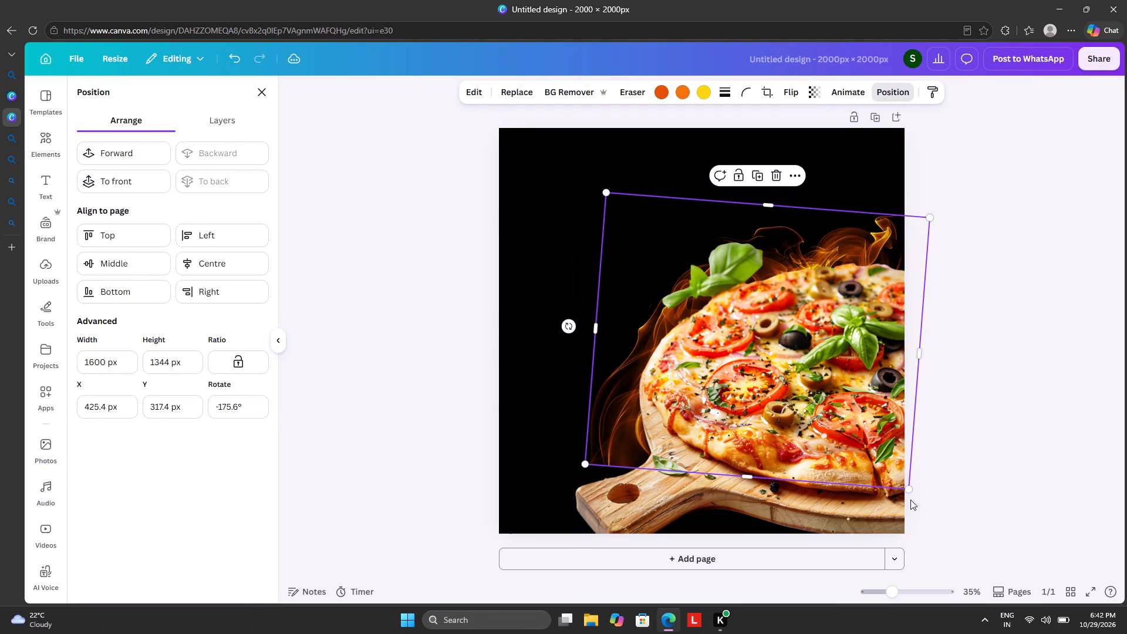
pyautogui.moveTo(904, 490); pyautogui.dragTo(975, 521)
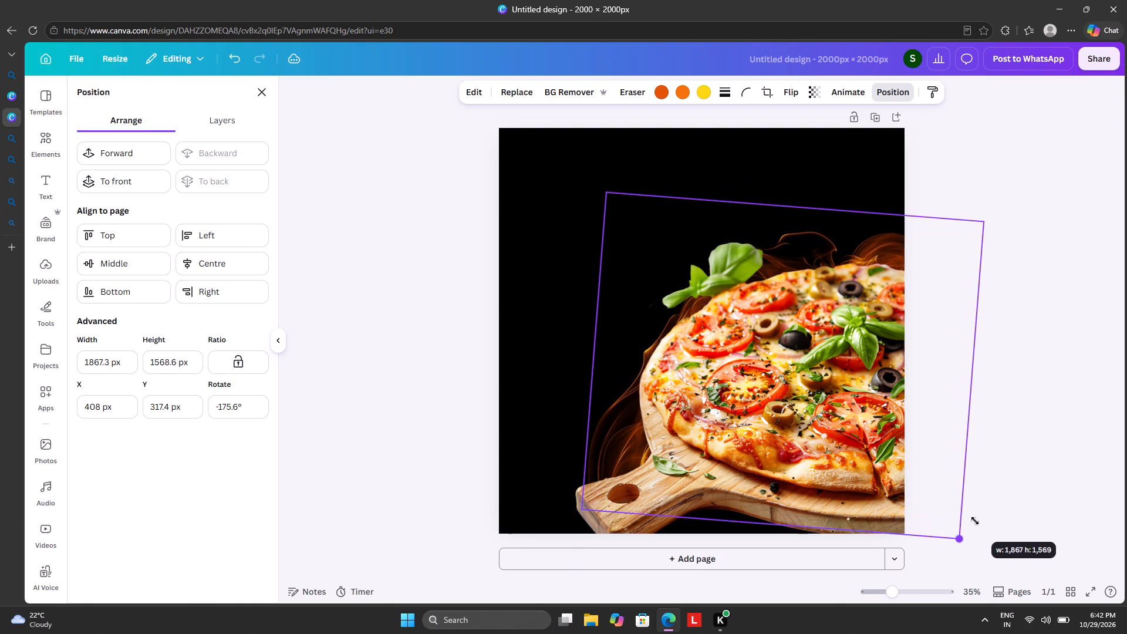
pyautogui.moveTo(975, 521); pyautogui.dragTo(1032, 507)
pyautogui.moveTo(937, 430); pyautogui.dragTo(940, 464)
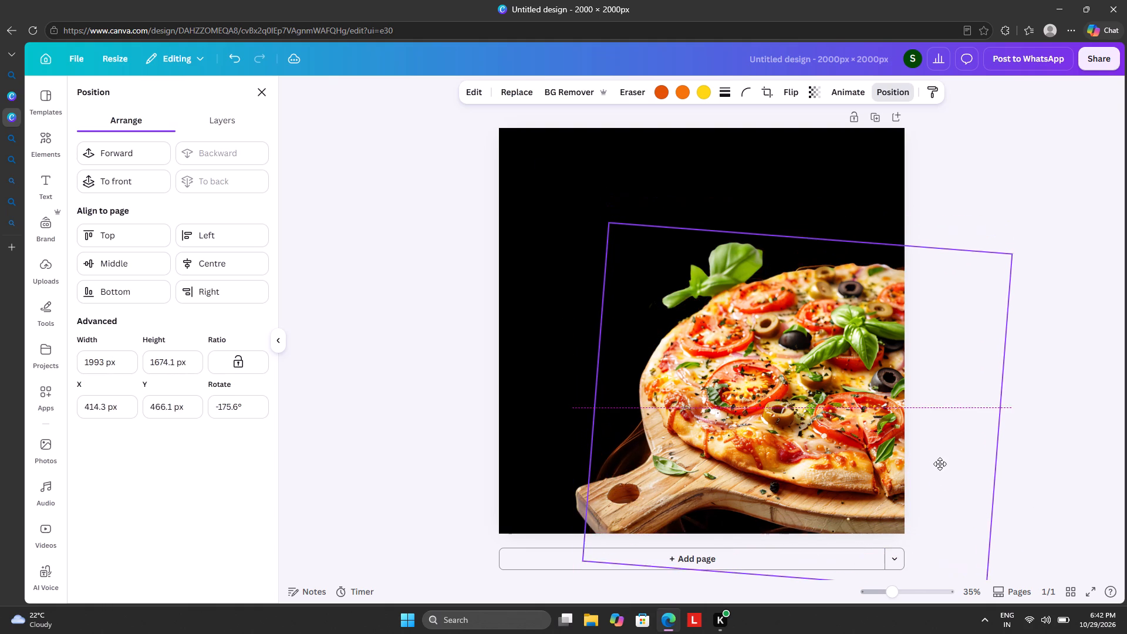
pyautogui.moveTo(940, 464); pyautogui.dragTo(919, 413)
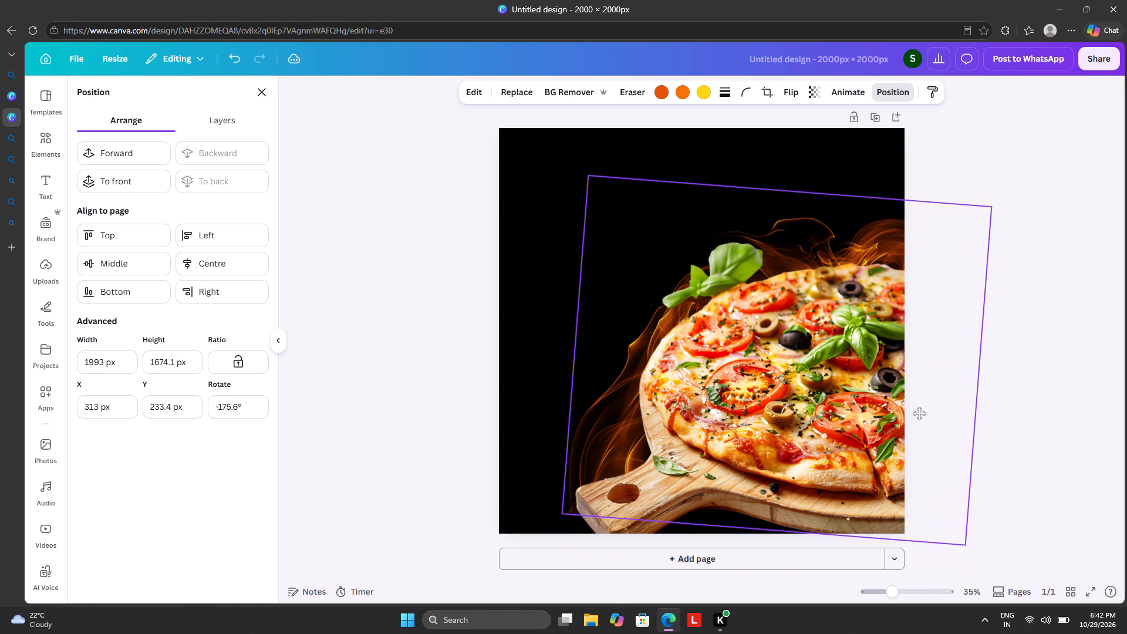
pyautogui.moveTo(919, 413); pyautogui.dragTo(971, 518)
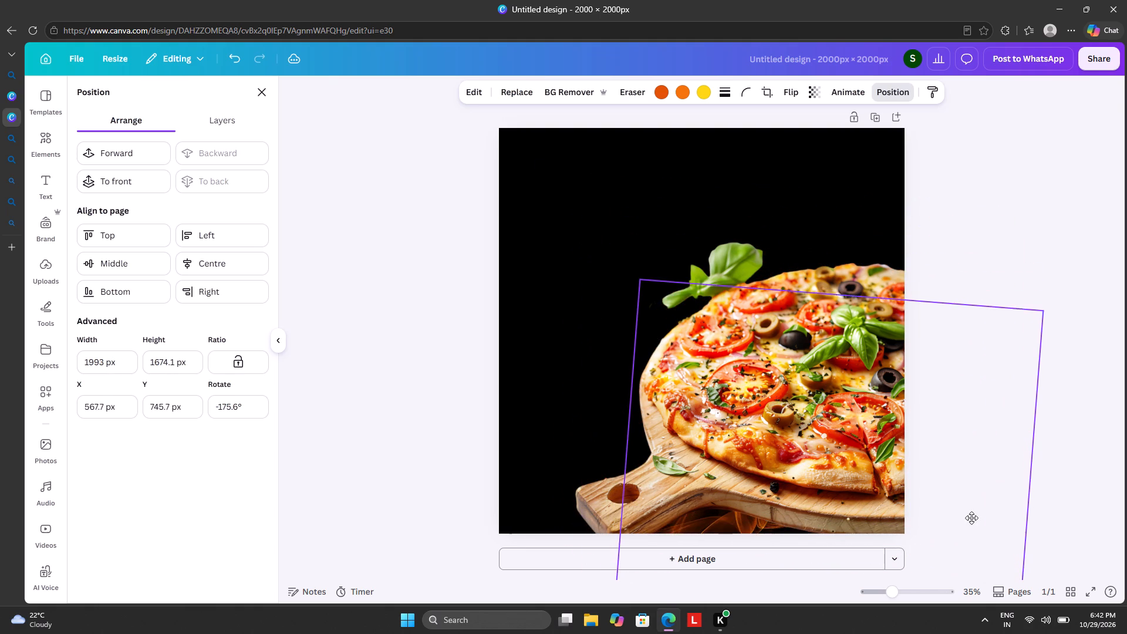
pyautogui.moveTo(971, 518); pyautogui.dragTo(922, 412)
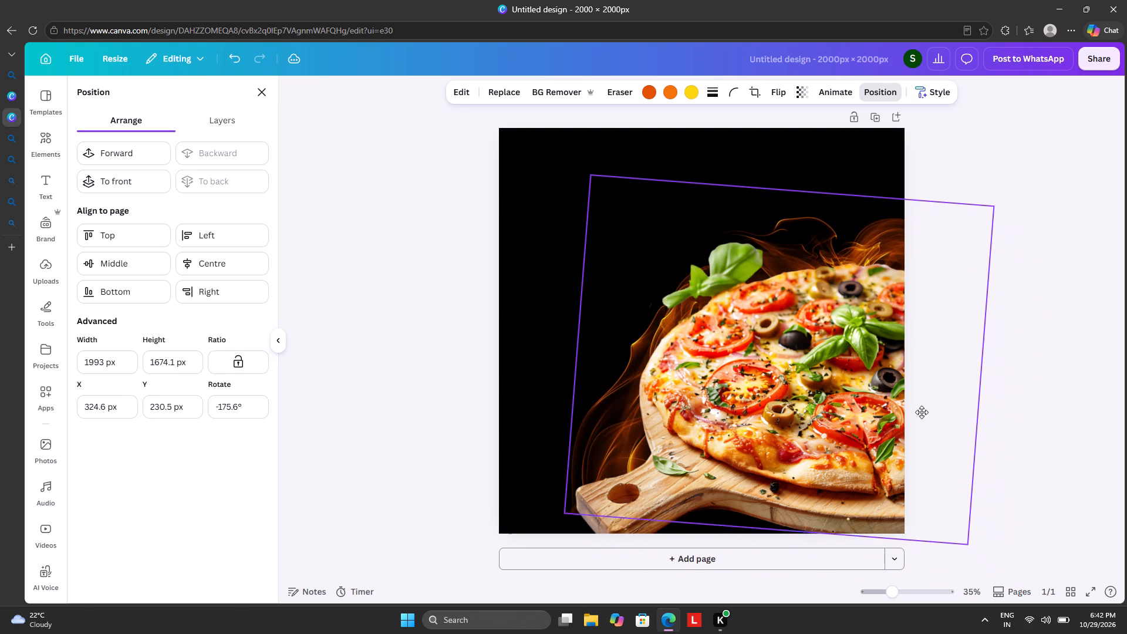
pyautogui.moveTo(922, 412); pyautogui.dragTo(928, 423)
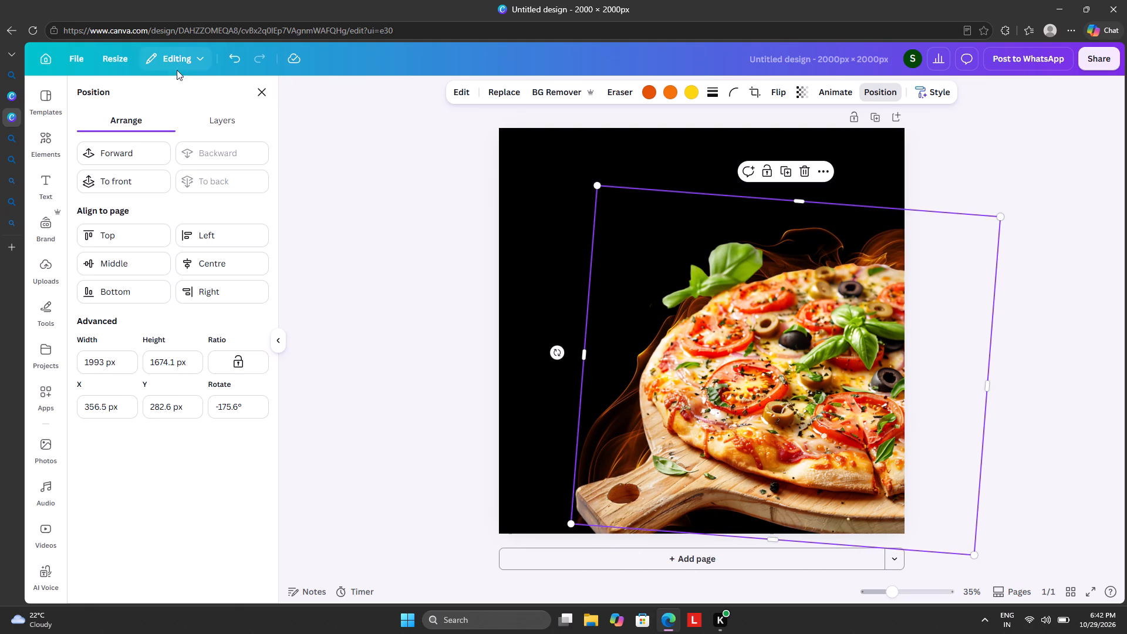
# Search the elements for "glow".
pyautogui.click(255, 87)
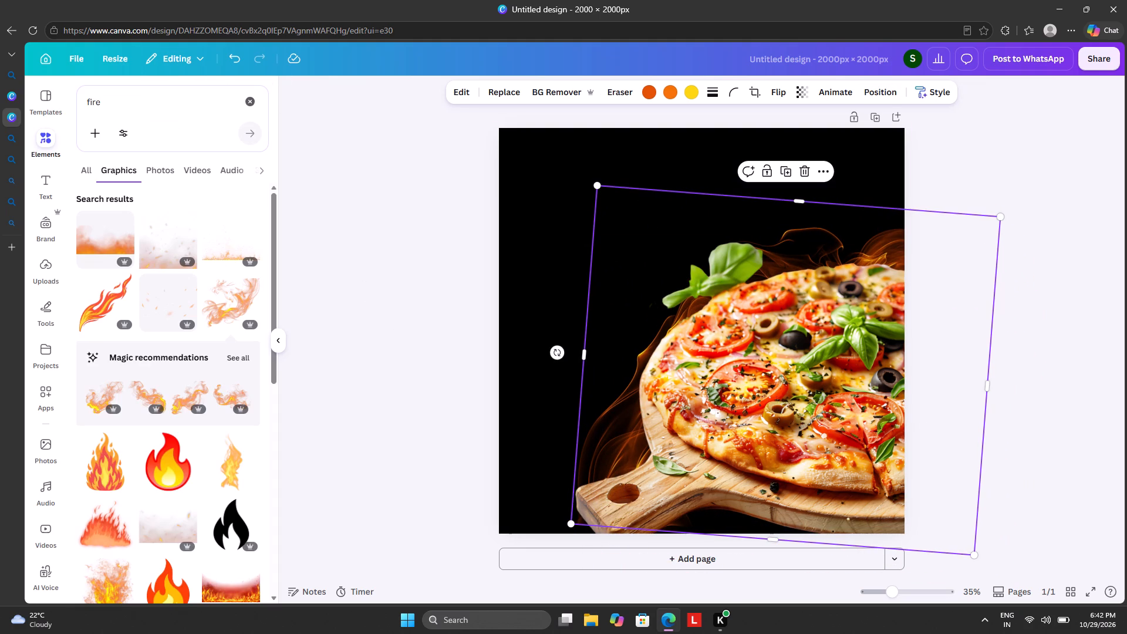
pyautogui.click(248, 100)
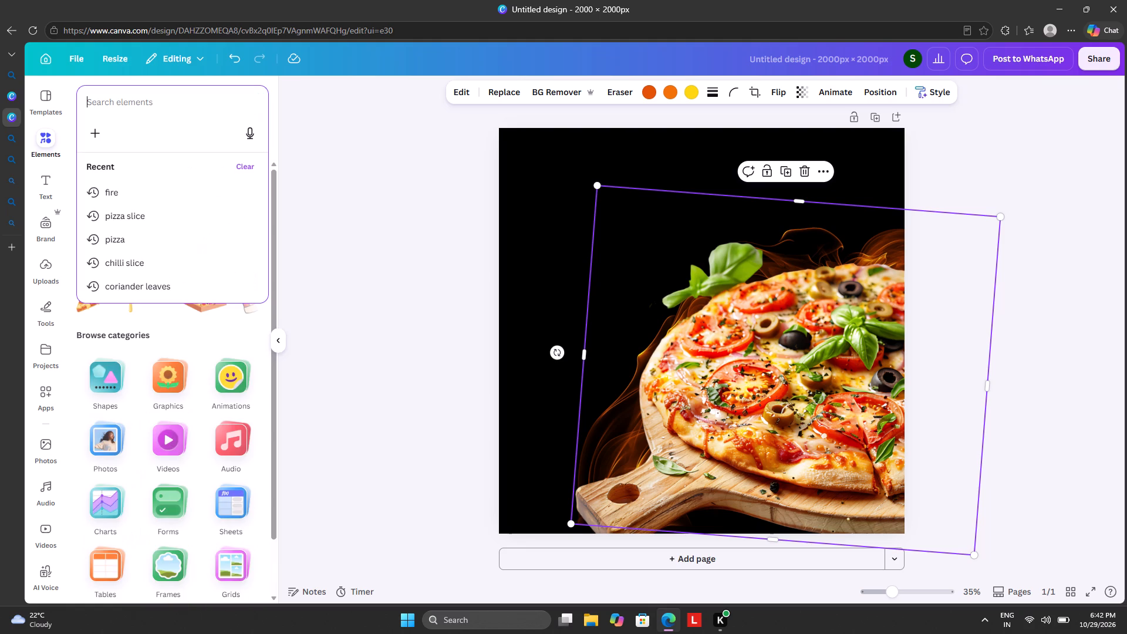
pyautogui.press('g')
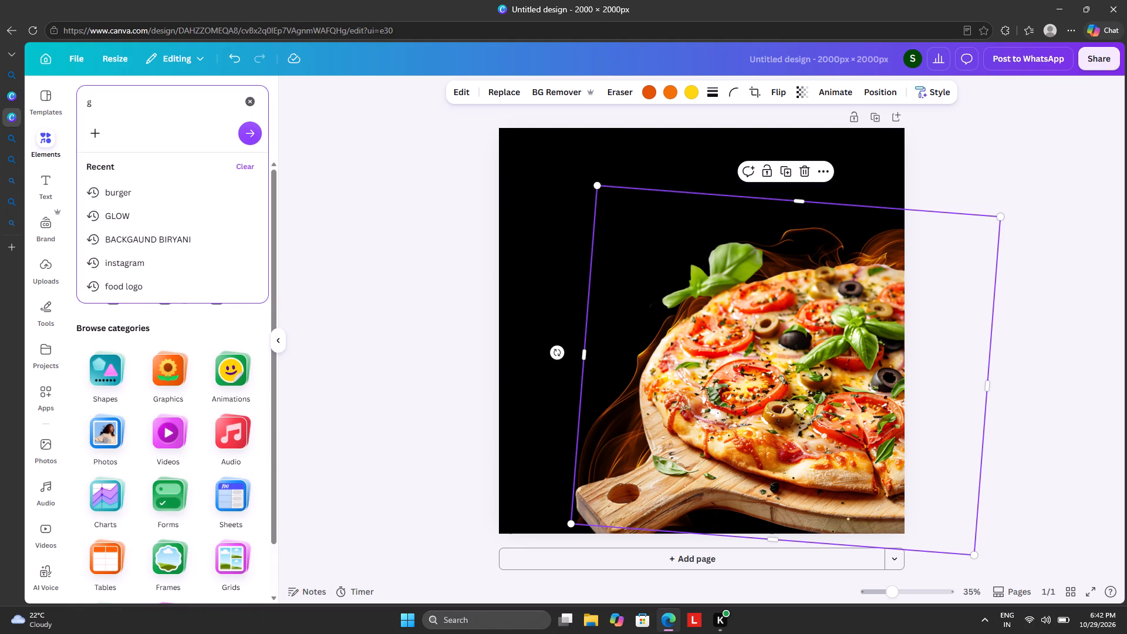
pyautogui.press('l')
pyautogui.press('o')
pyautogui.press('w')
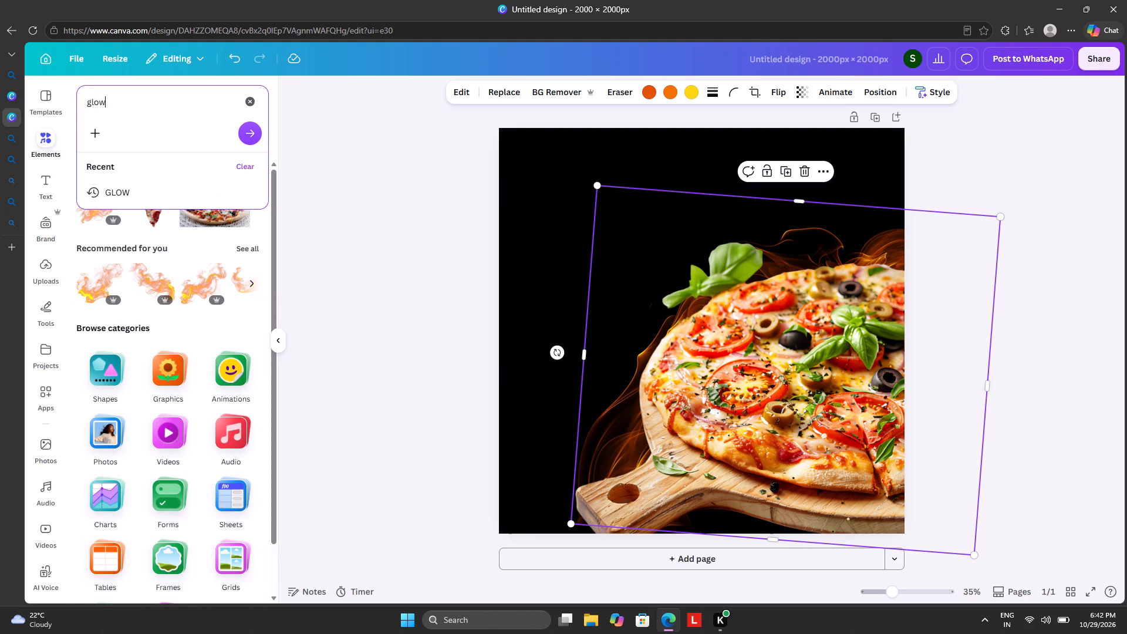
pyautogui.press('Return')
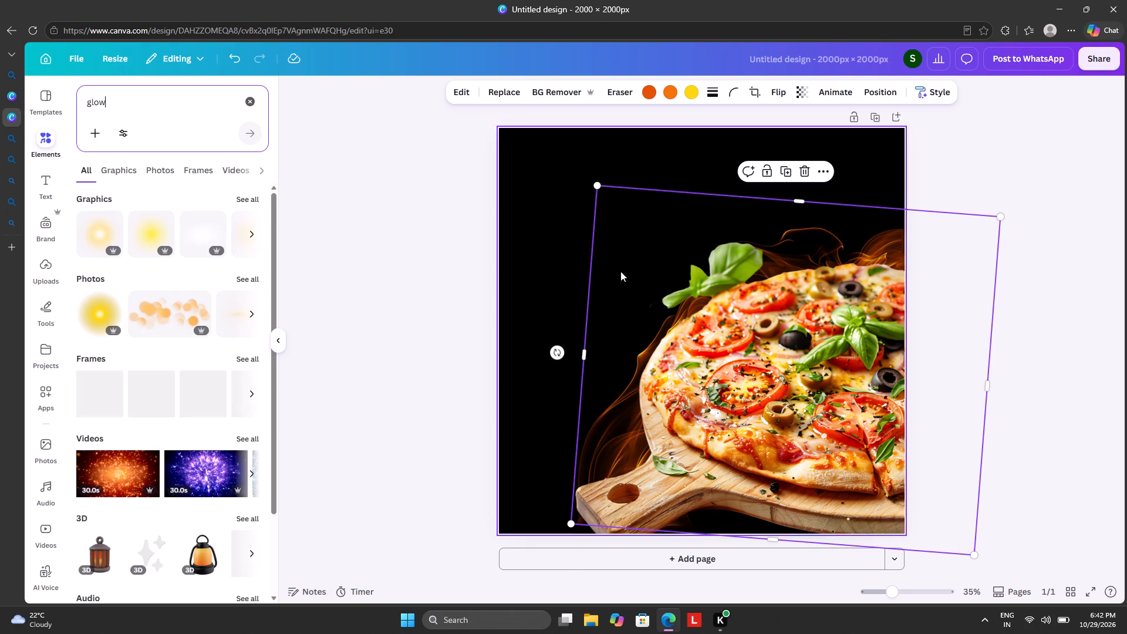
# Shrink the handled-board pizza to about two-thirds of the page width and place it flush with the page's right edge, slightly above the bottom.
pyautogui.moveTo(729, 356); pyautogui.dragTo(727, 350)
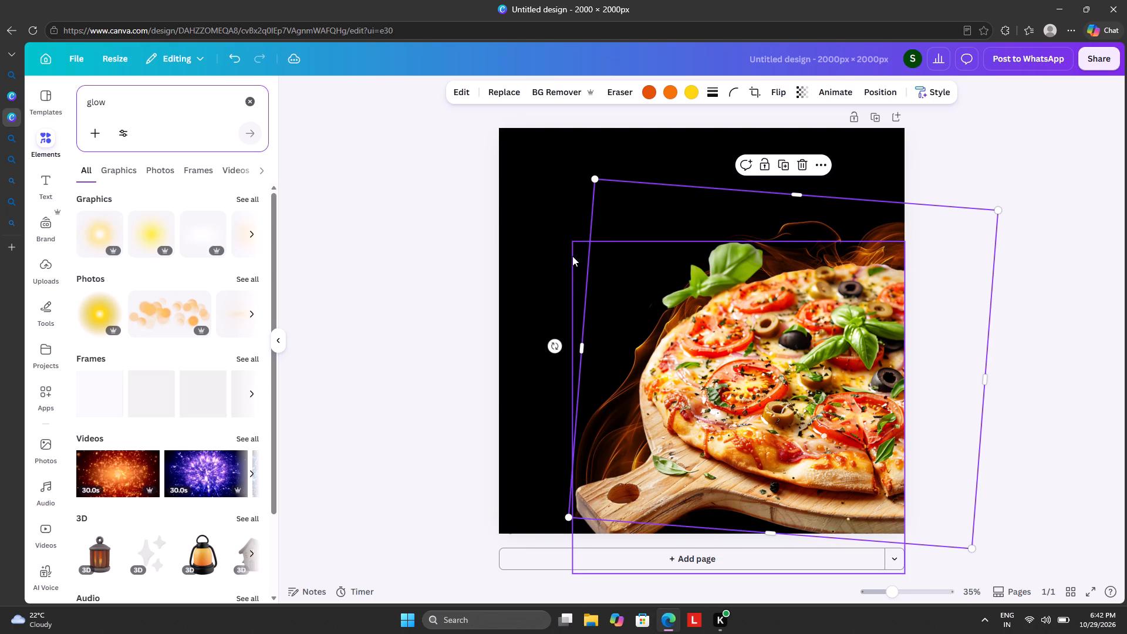
pyautogui.moveTo(575, 246); pyautogui.dragTo(585, 206)
pyautogui.moveTo(583, 200); pyautogui.dragTo(584, 204)
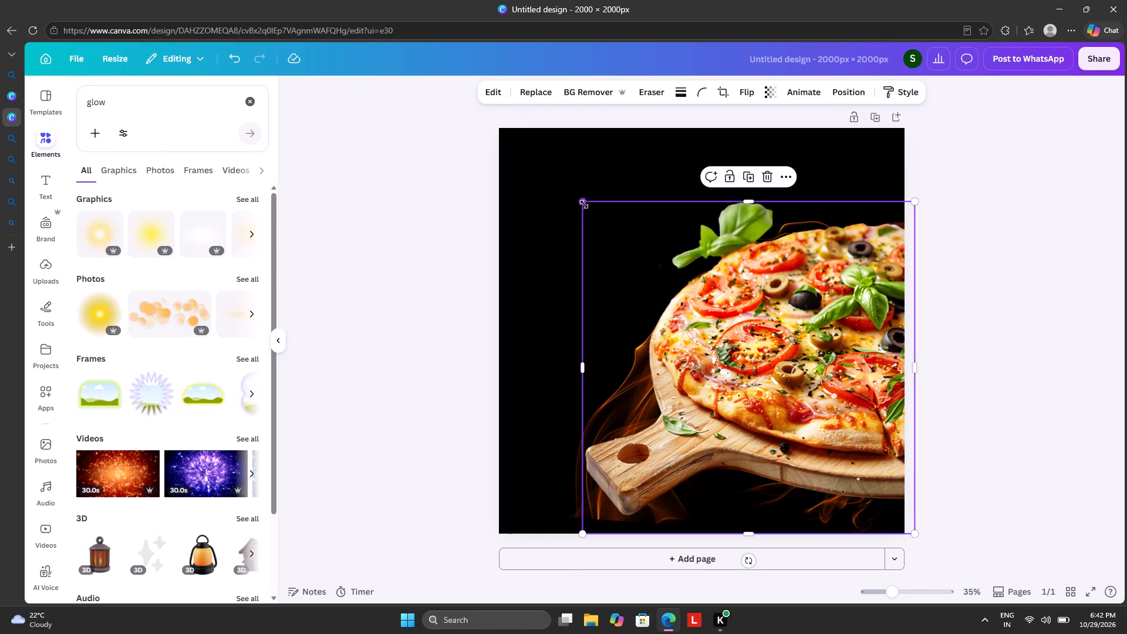
pyautogui.moveTo(584, 204); pyautogui.dragTo(643, 268)
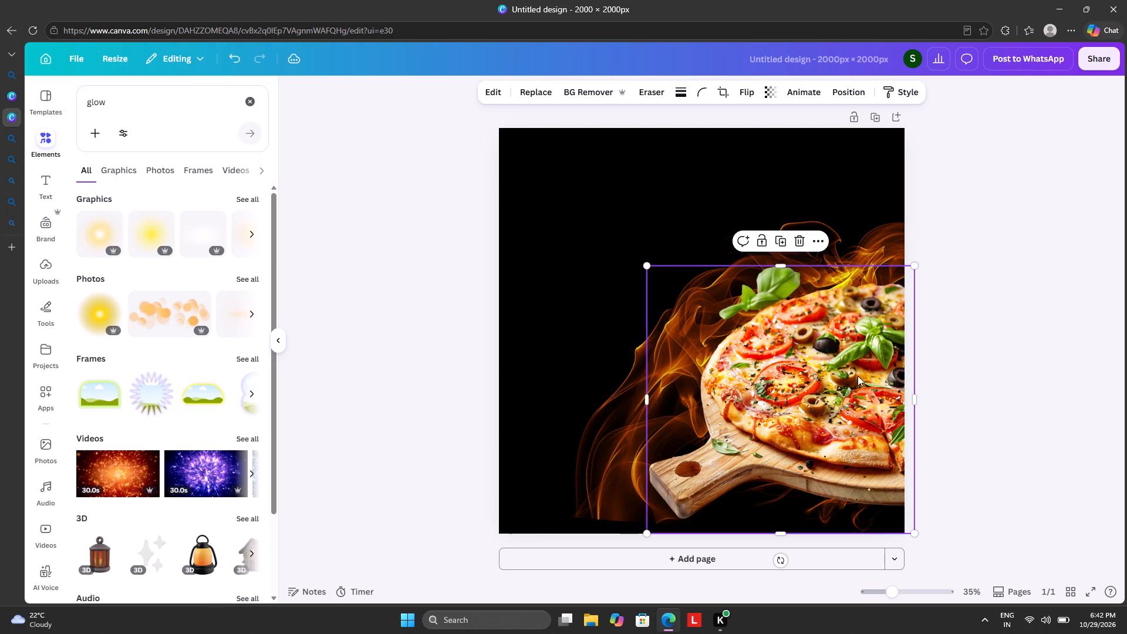
pyautogui.moveTo(858, 377); pyautogui.dragTo(848, 389)
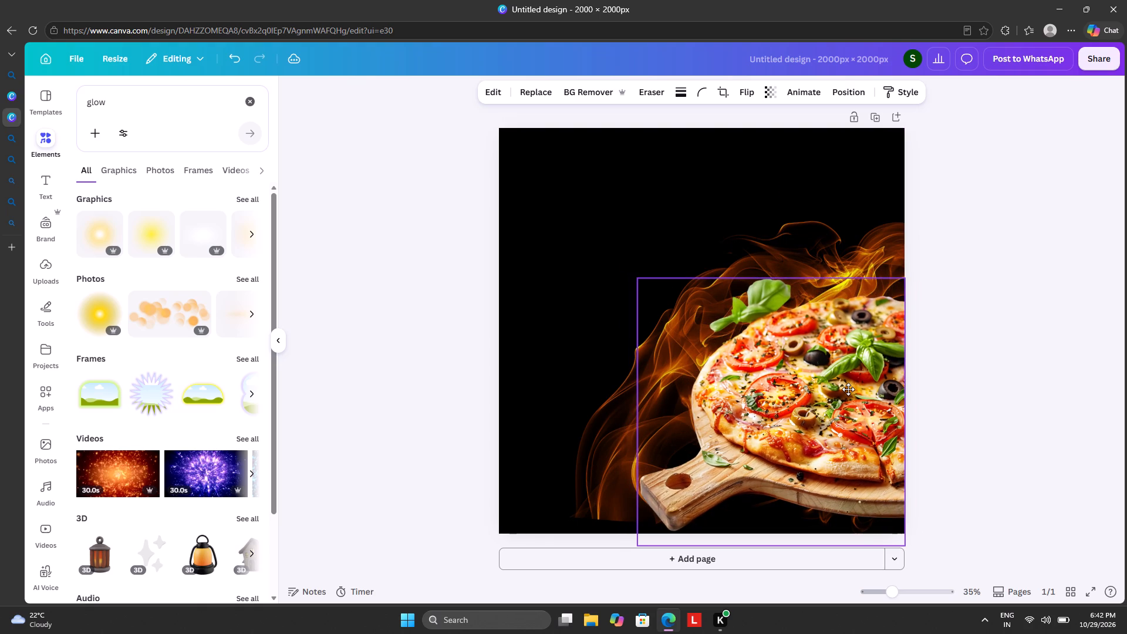
pyautogui.moveTo(848, 389); pyautogui.dragTo(842, 350)
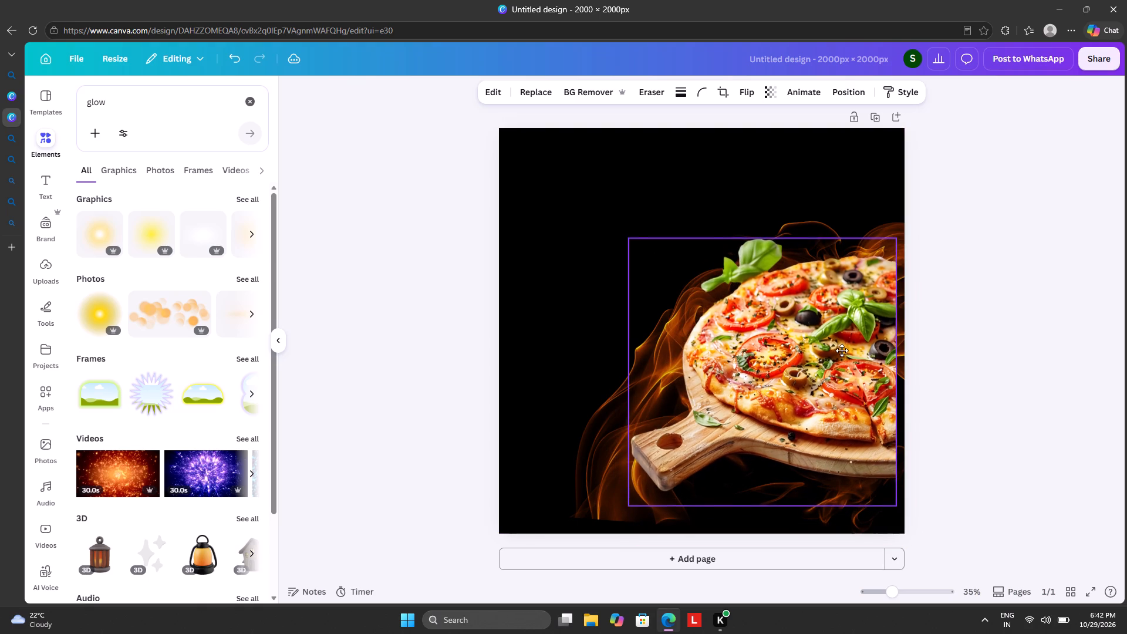
pyautogui.moveTo(842, 350); pyautogui.dragTo(847, 353)
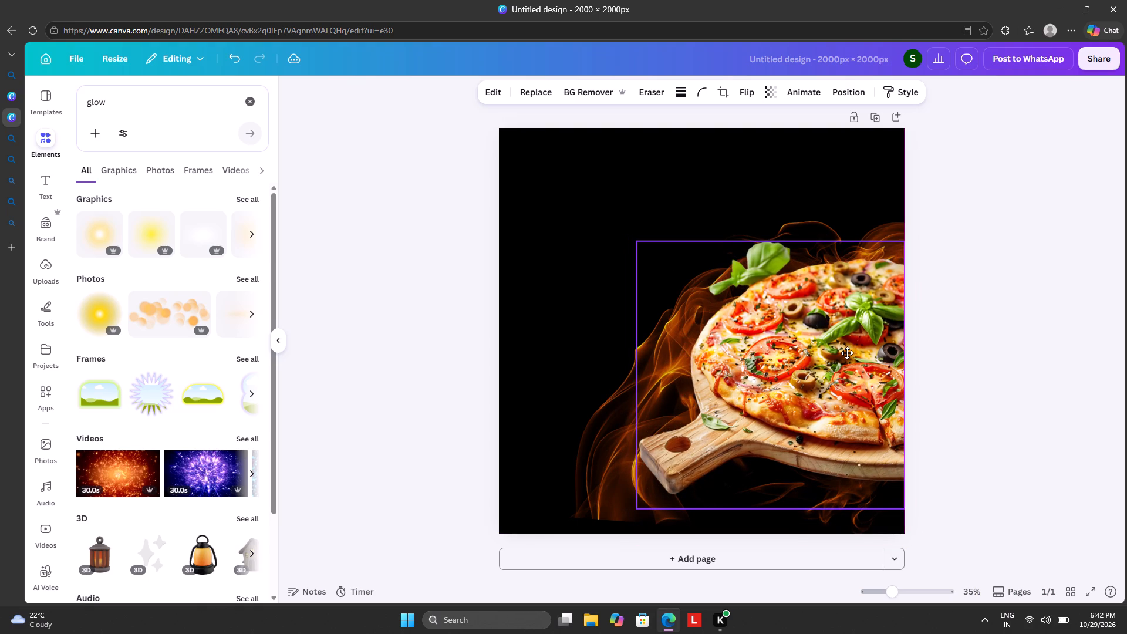
pyautogui.moveTo(847, 353); pyautogui.dragTo(851, 367)
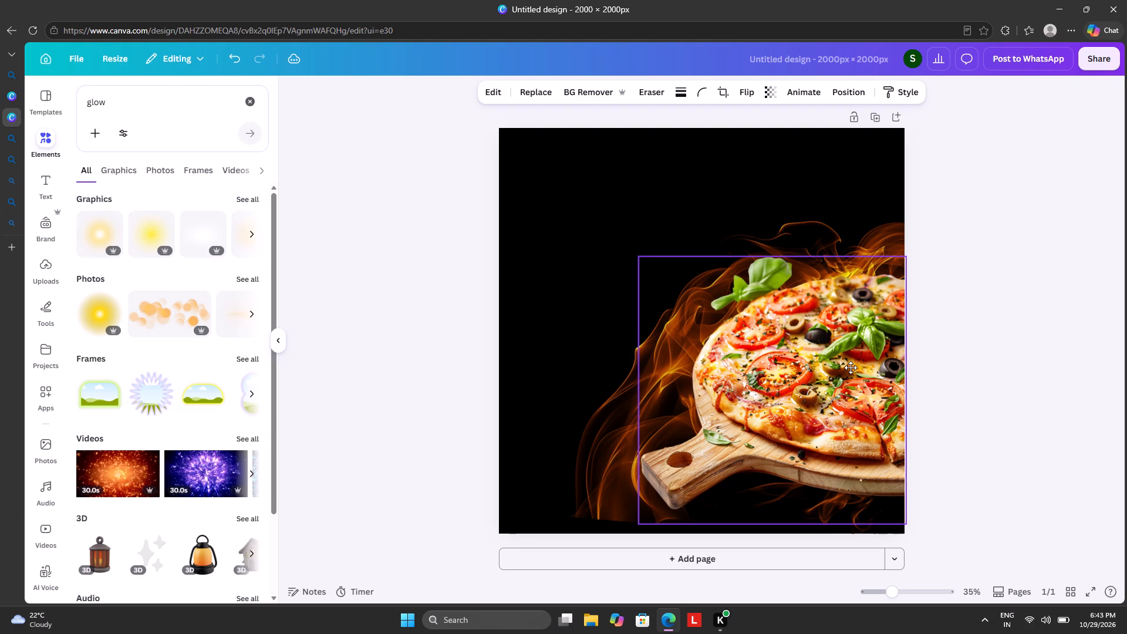
pyautogui.moveTo(851, 367); pyautogui.dragTo(845, 365)
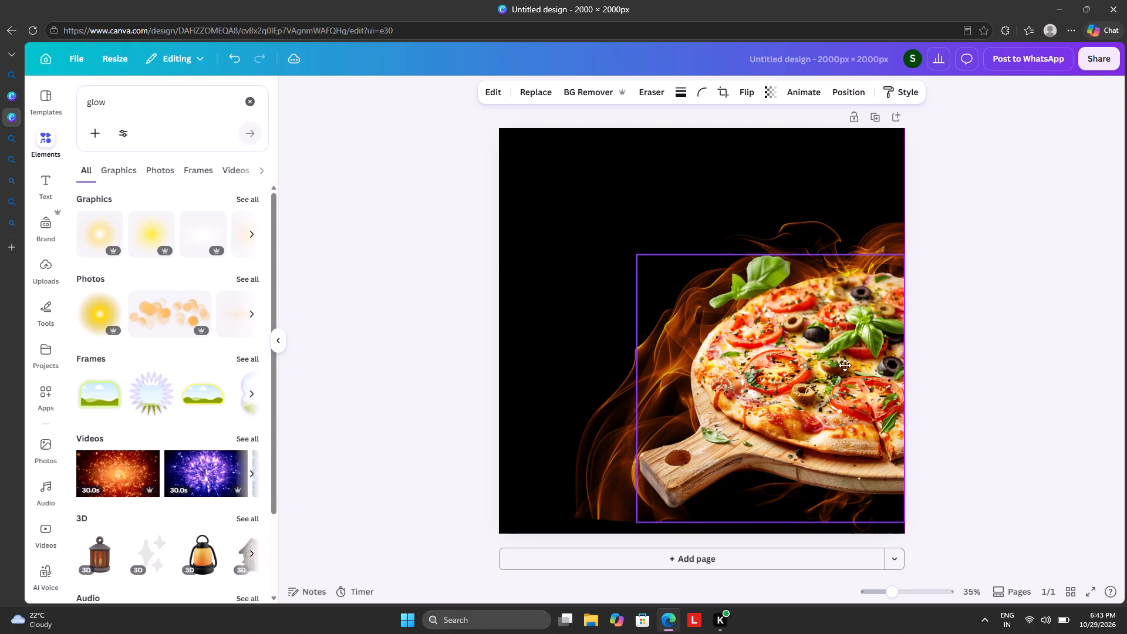
pyautogui.moveTo(845, 365); pyautogui.dragTo(847, 365)
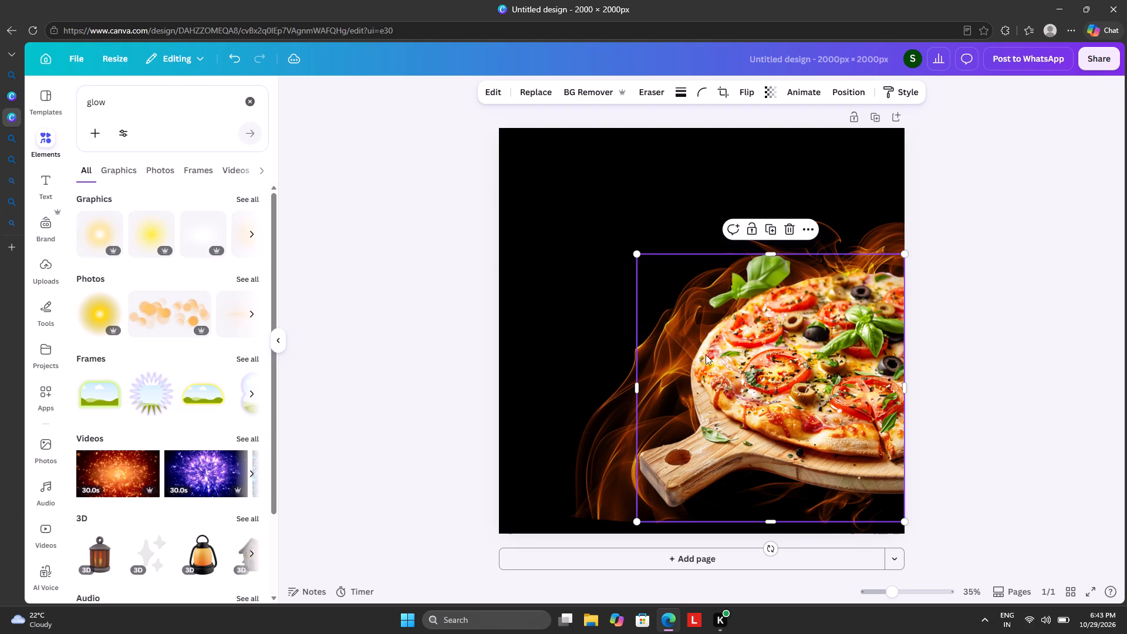
# Shift the flame graphic right and slightly up so its wisps curl around the smaller pizza's upper and left sides.
pyautogui.moveTo(608, 356); pyautogui.dragTo(643, 369)
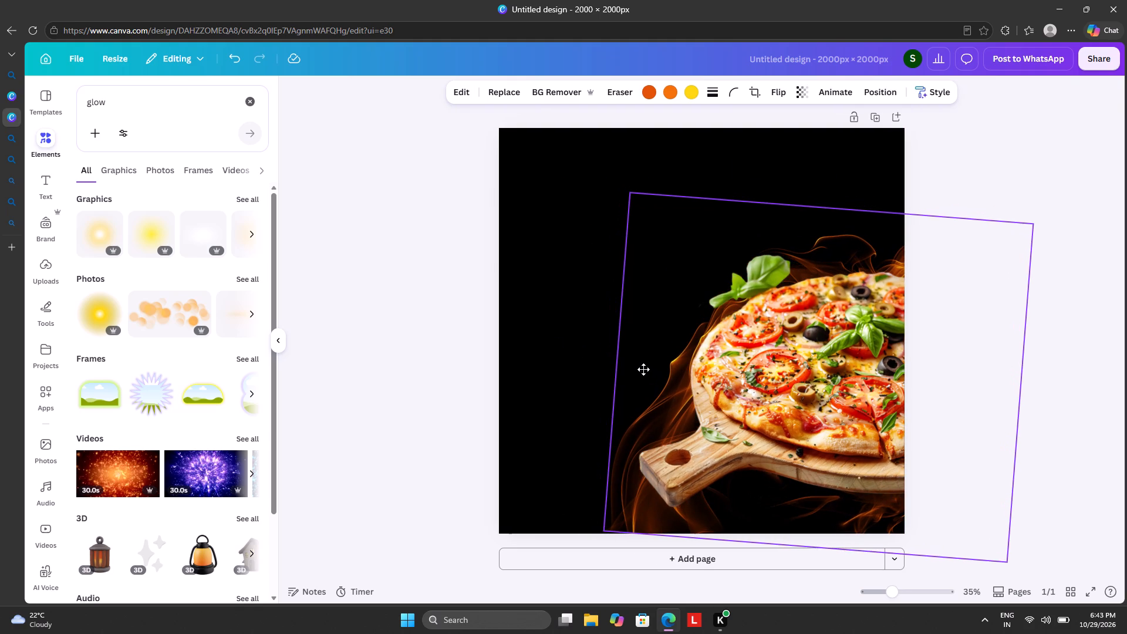
pyautogui.moveTo(643, 369); pyautogui.dragTo(636, 349)
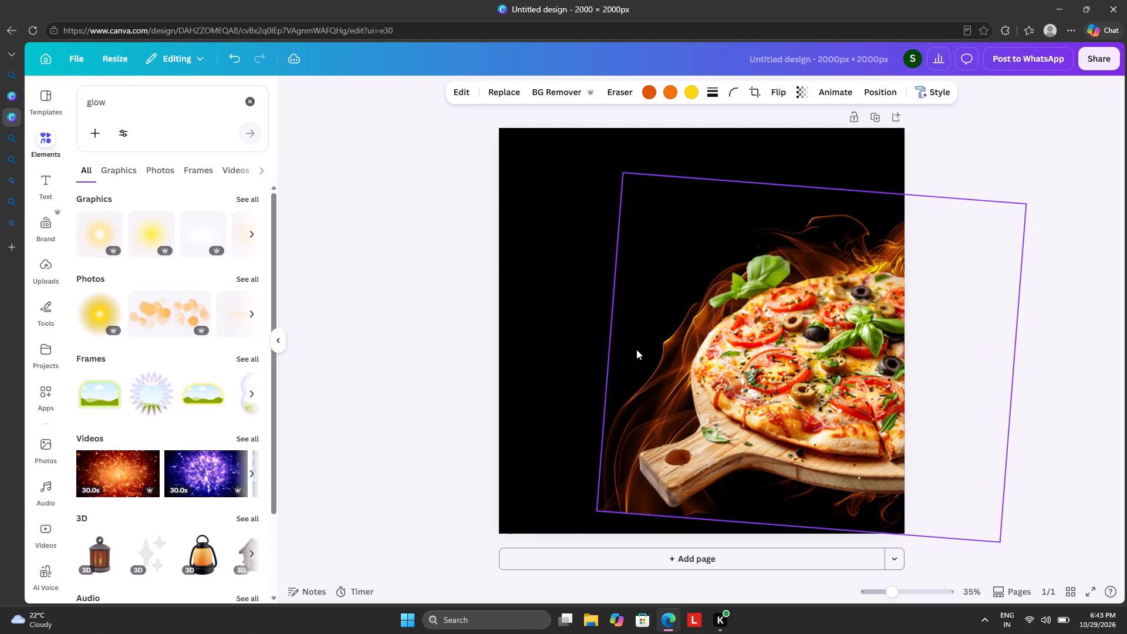
# Add the yellow glow graphic with a white centre, enlarge it beyond the page width and centre it over the page's upper-left area.
pyautogui.click(94, 227)
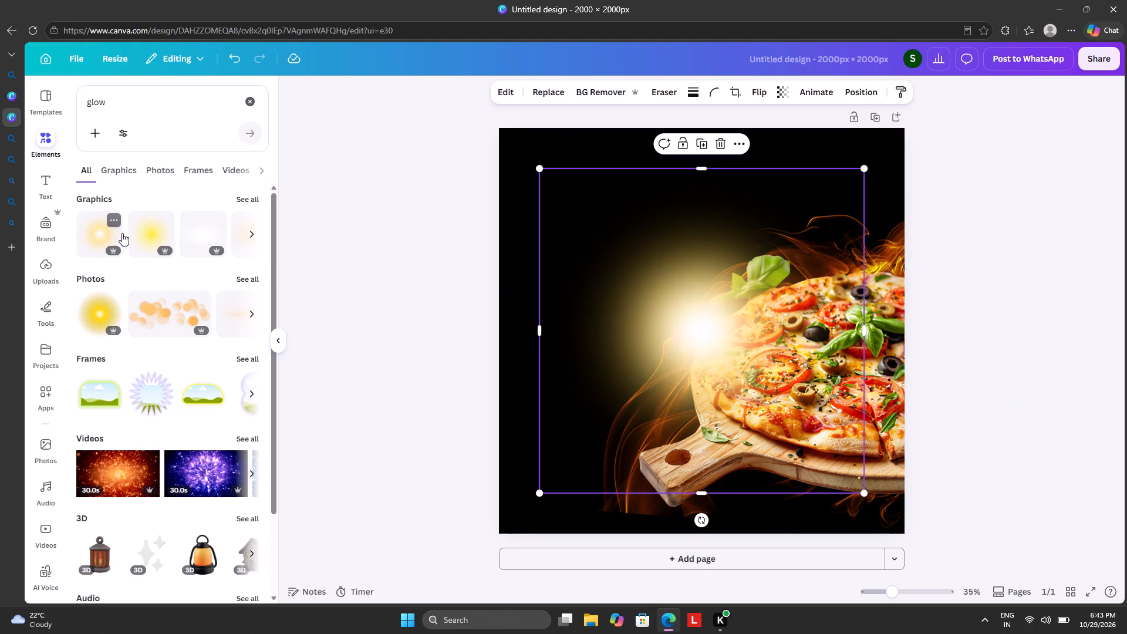
pyautogui.moveTo(538, 170); pyautogui.dragTo(99, 136)
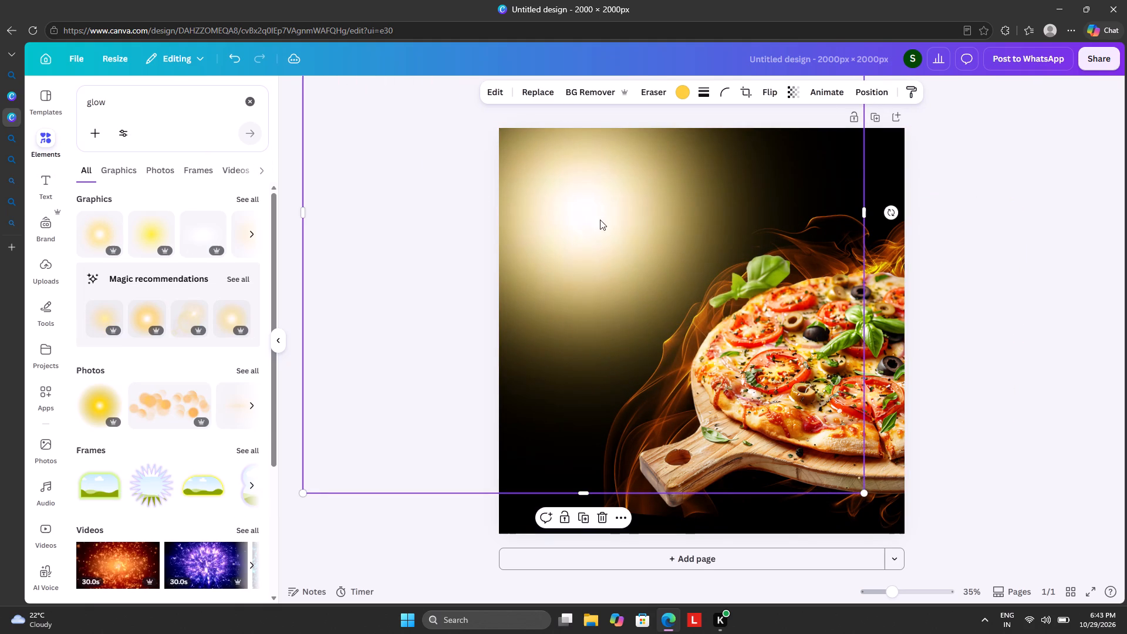
pyautogui.moveTo(600, 220); pyautogui.dragTo(643, 265)
# Recolour the glow graphic dark red, #800E0E.
pyautogui.click(666, 94)
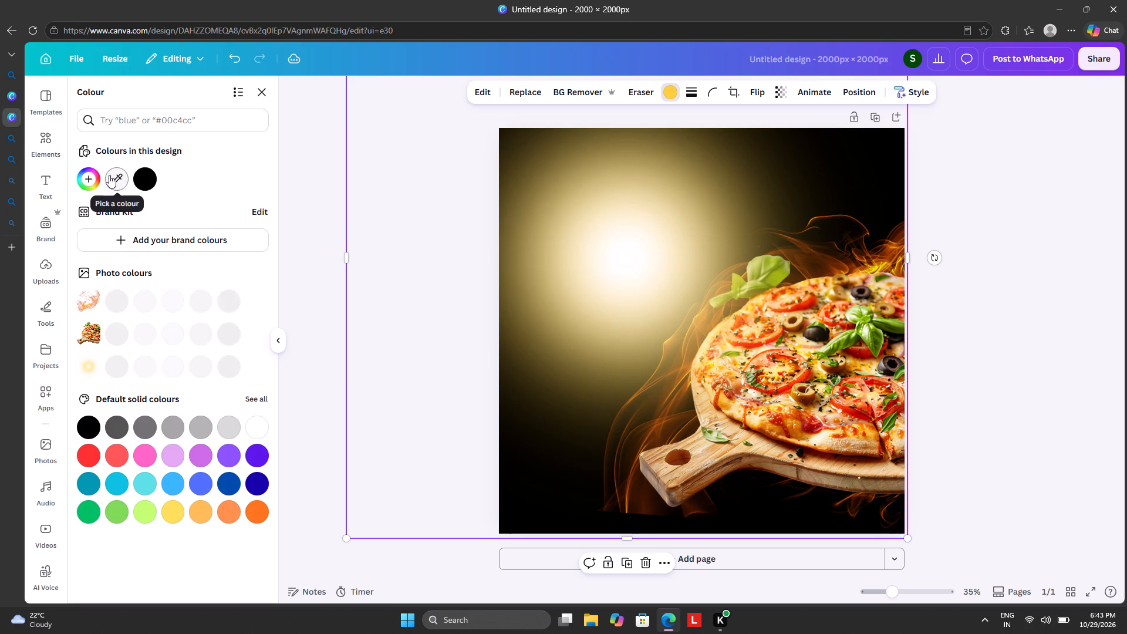
pyautogui.click(117, 174)
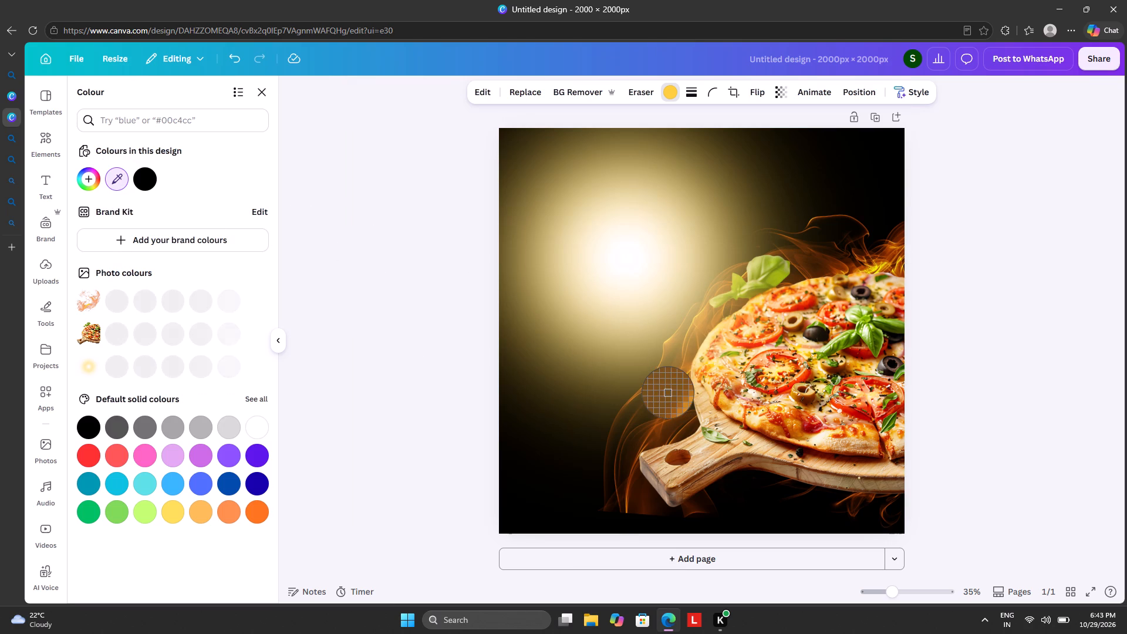
pyautogui.click(87, 456)
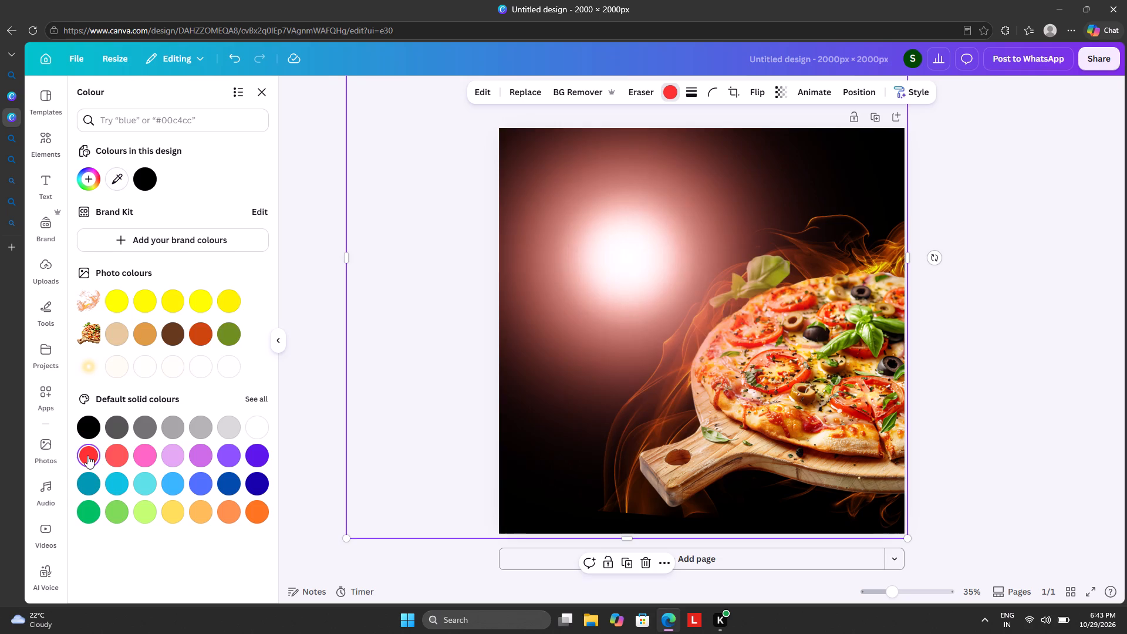
pyautogui.click(200, 341)
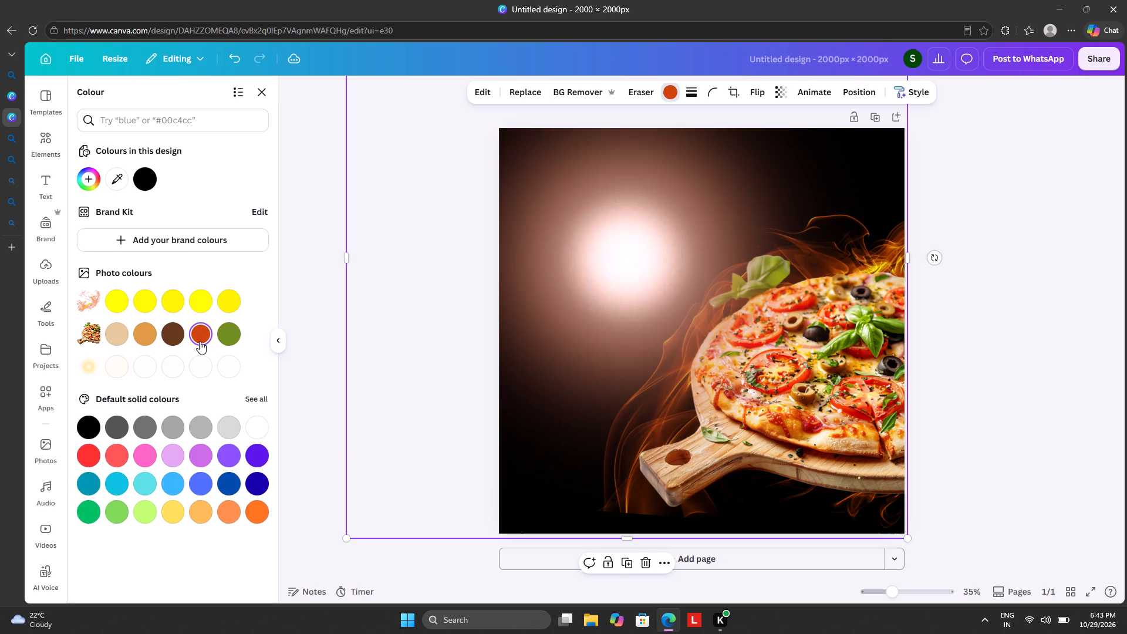
pyautogui.click(200, 341)
pyautogui.click(89, 174)
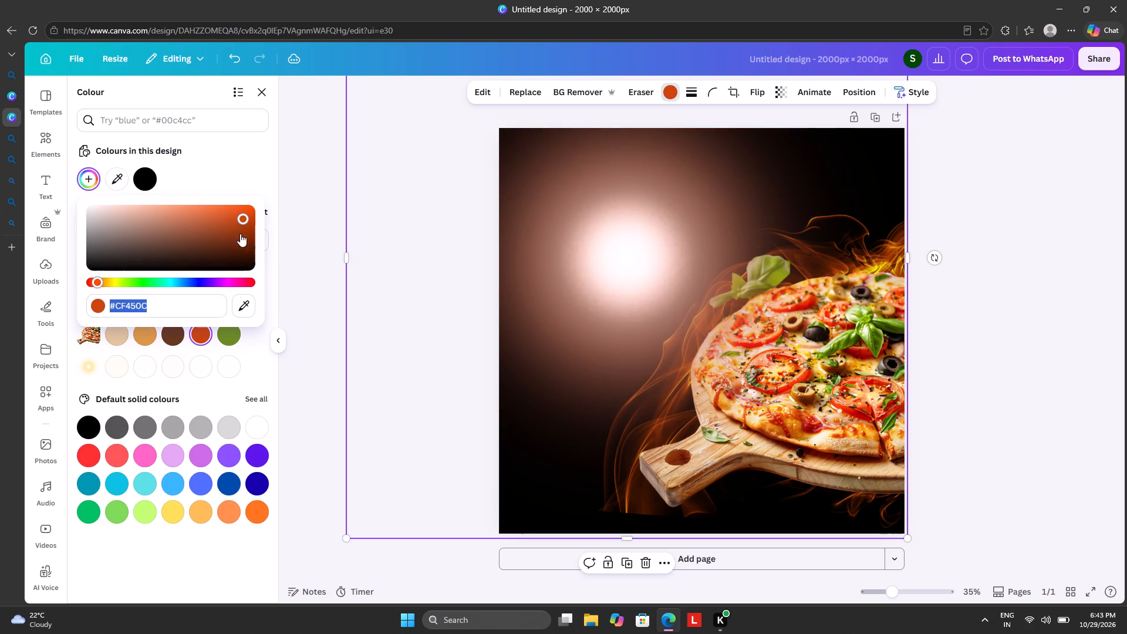
pyautogui.moveTo(241, 225); pyautogui.dragTo(237, 222)
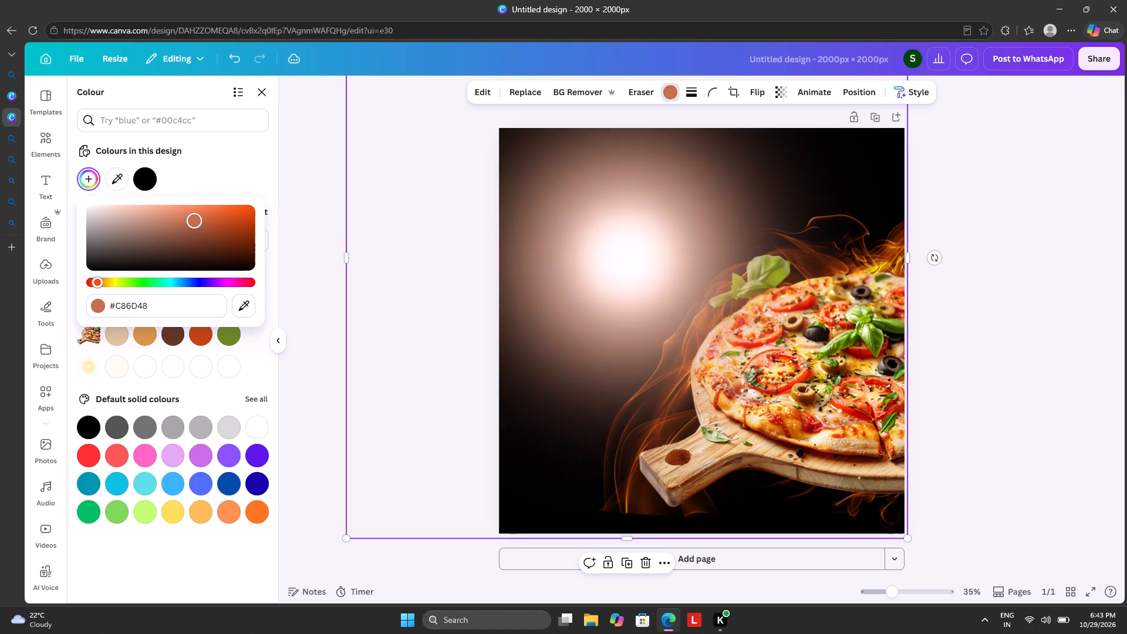
pyautogui.moveTo(237, 222); pyautogui.dragTo(237, 237)
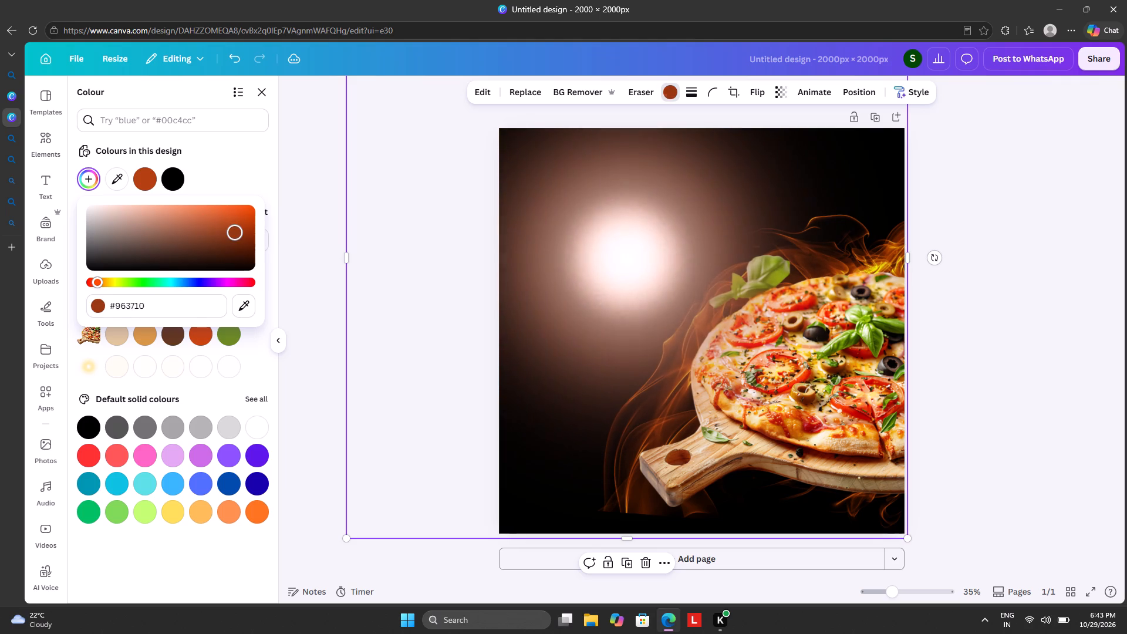
pyautogui.moveTo(237, 237); pyautogui.dragTo(237, 238)
pyautogui.moveTo(93, 282); pyautogui.dragTo(275, 293)
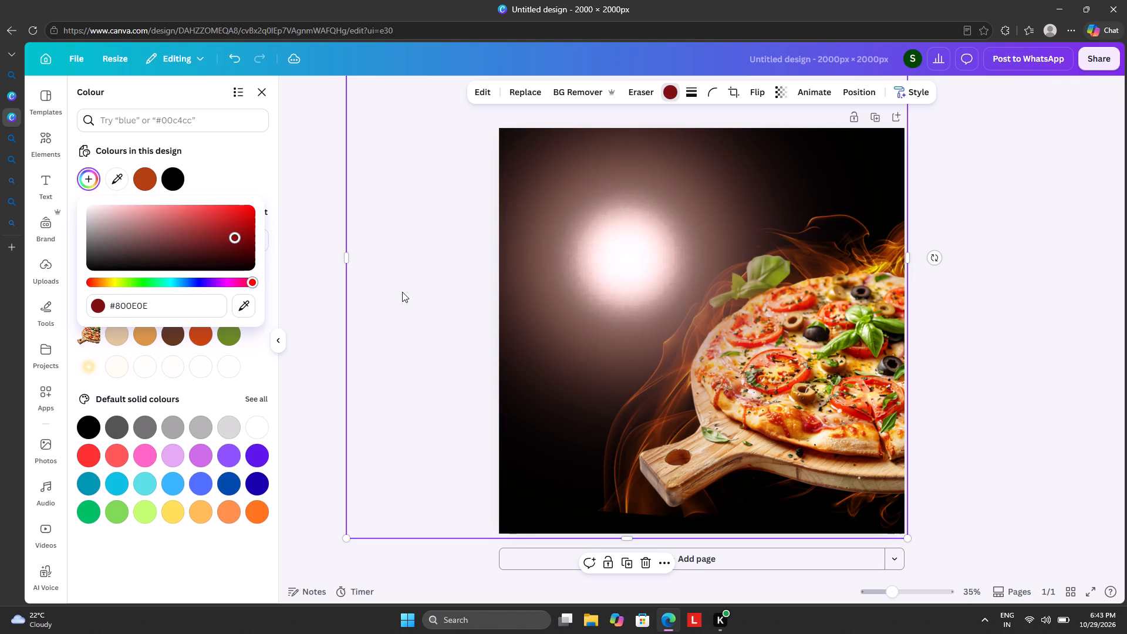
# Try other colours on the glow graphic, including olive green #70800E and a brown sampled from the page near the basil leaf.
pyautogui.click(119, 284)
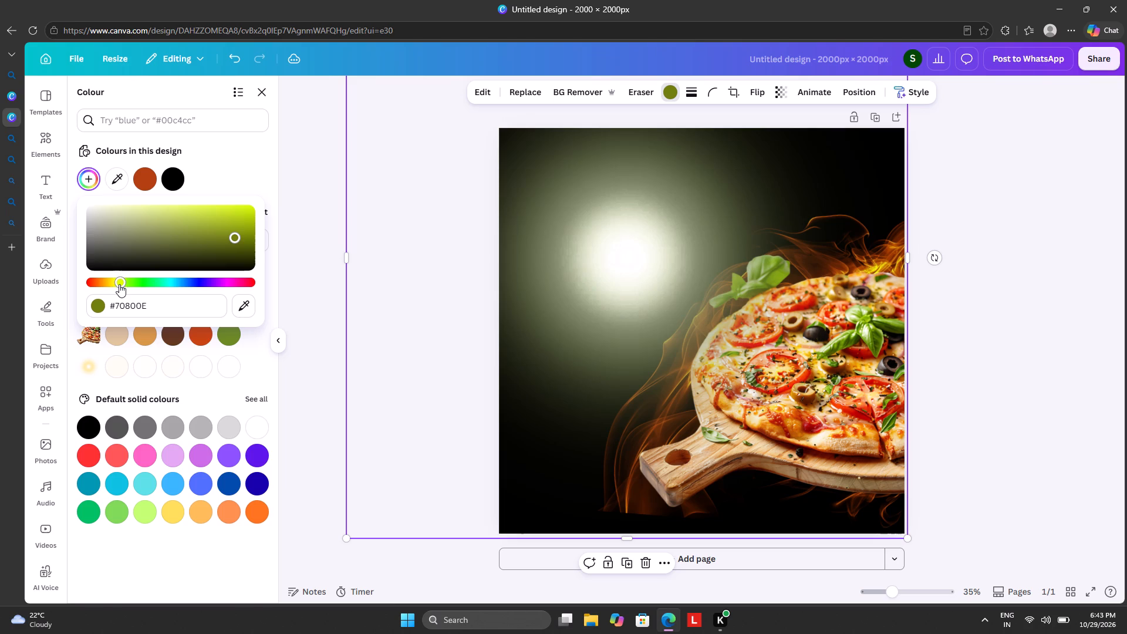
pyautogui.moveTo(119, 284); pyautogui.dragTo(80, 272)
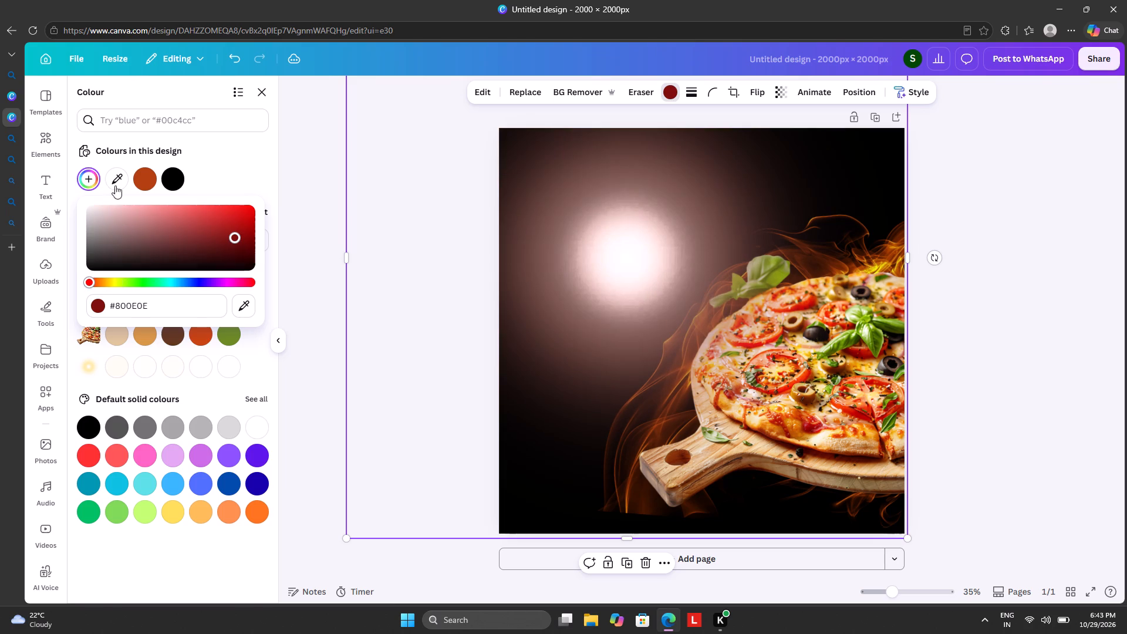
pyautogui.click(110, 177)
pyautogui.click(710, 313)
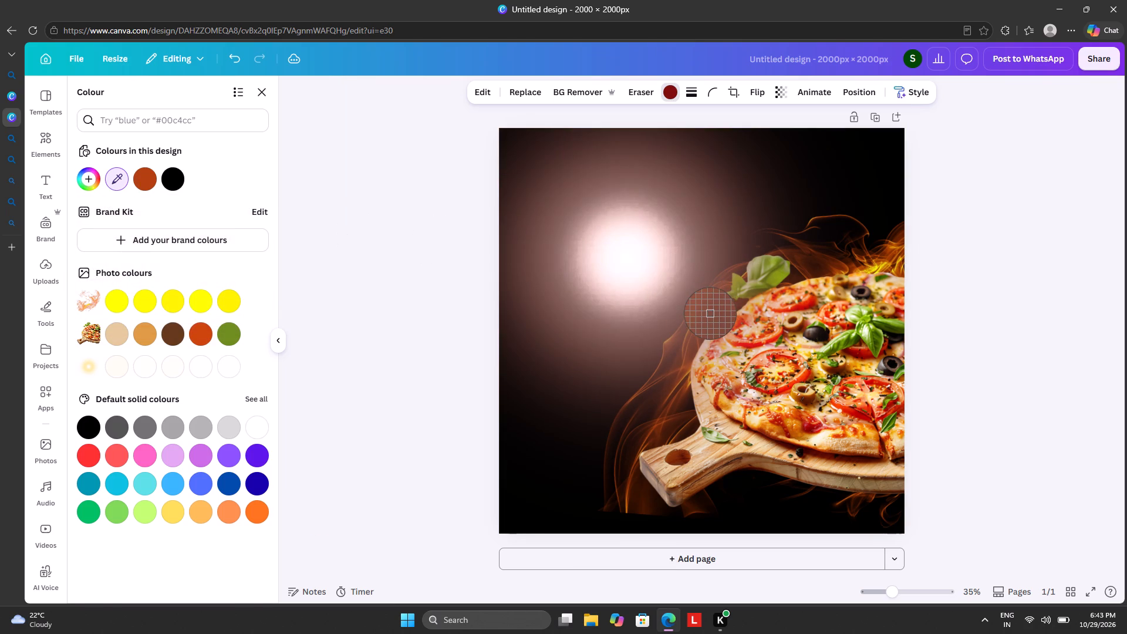
# Move the glow graphic towards the page's upper-left corner and recolour it dark orange-brown, sampled from the flame wisps beside the pizza.
pyautogui.moveTo(588, 266); pyautogui.dragTo(720, 321)
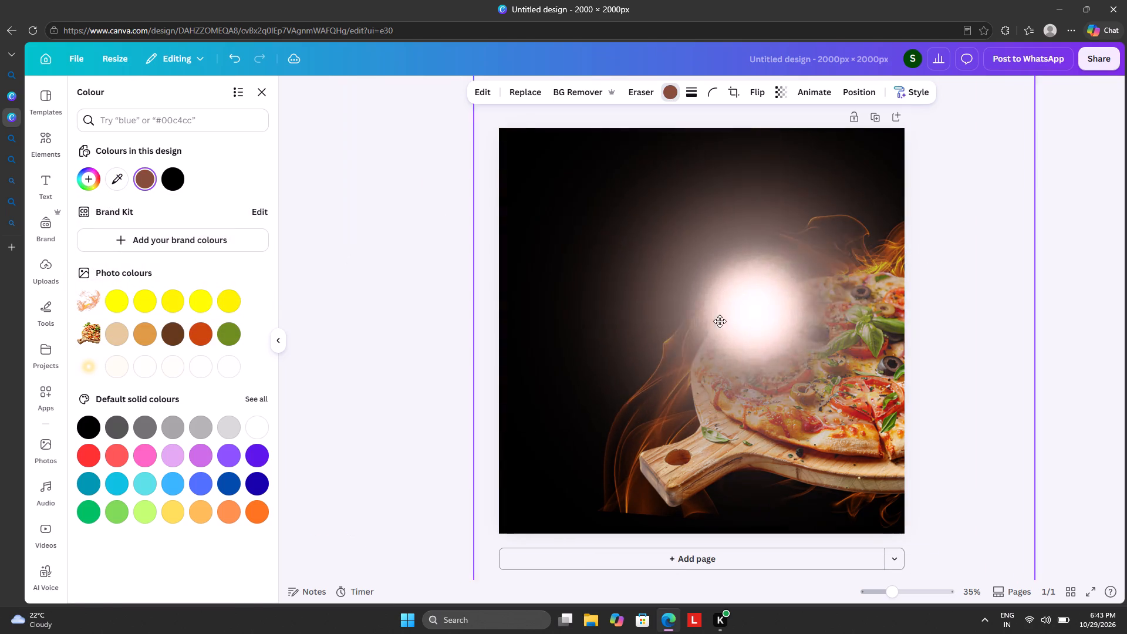
pyautogui.moveTo(720, 321); pyautogui.dragTo(589, 267)
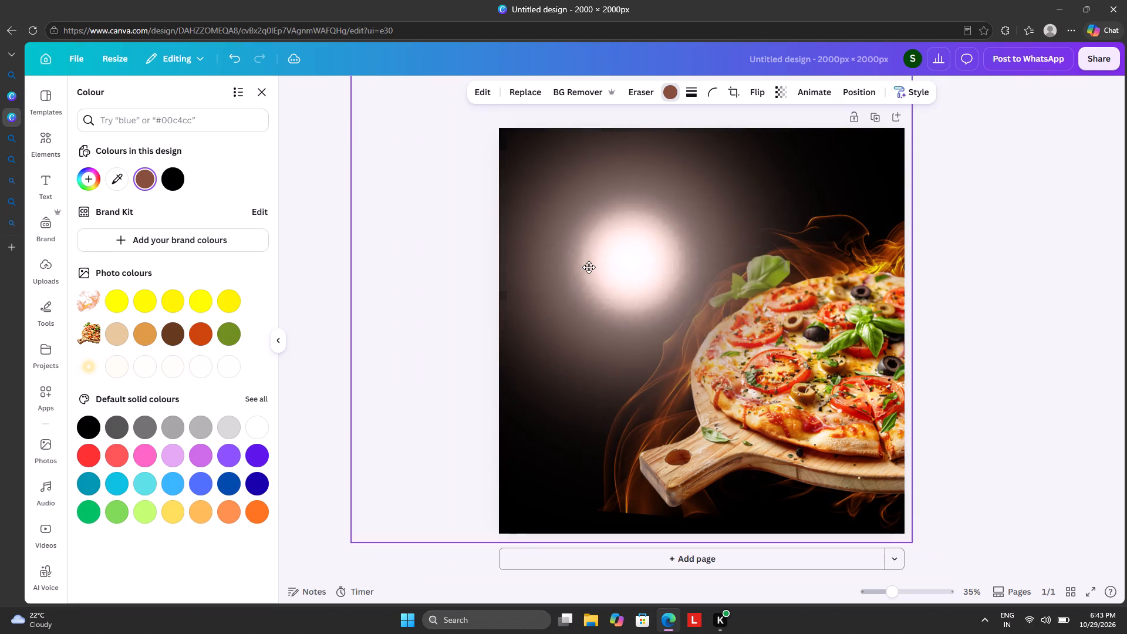
pyautogui.moveTo(589, 267); pyautogui.dragTo(528, 220)
pyautogui.click(110, 178)
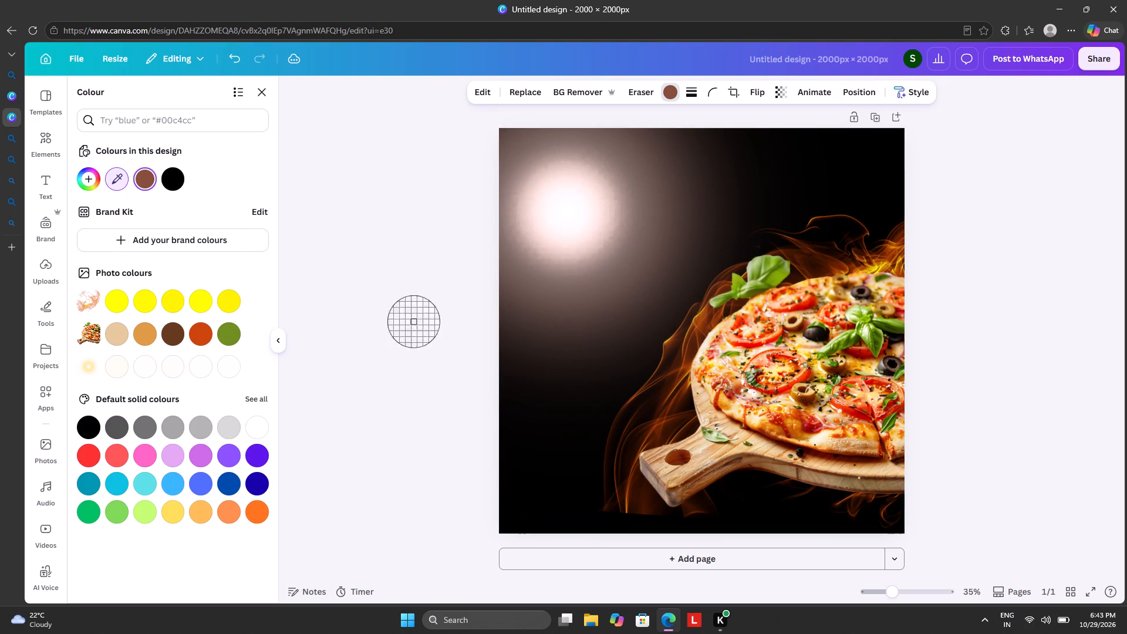
pyautogui.click(673, 402)
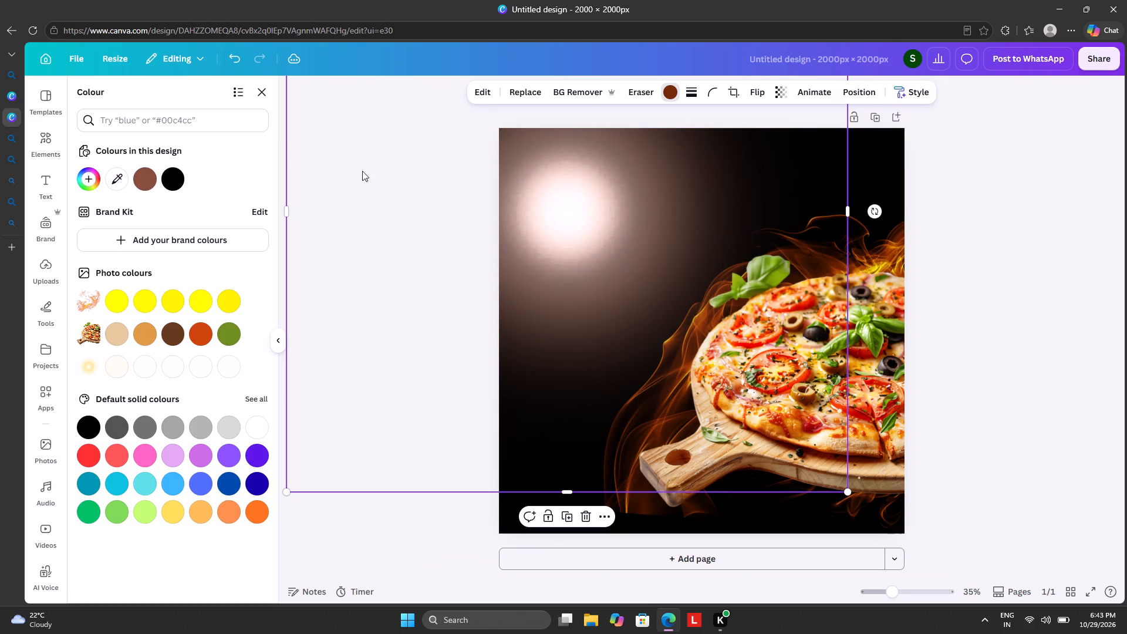
# Send the glow graphic one layer backward and position it so its bright centre sits hidden behind the pizza.
pyautogui.click(858, 83)
pyautogui.click(209, 151)
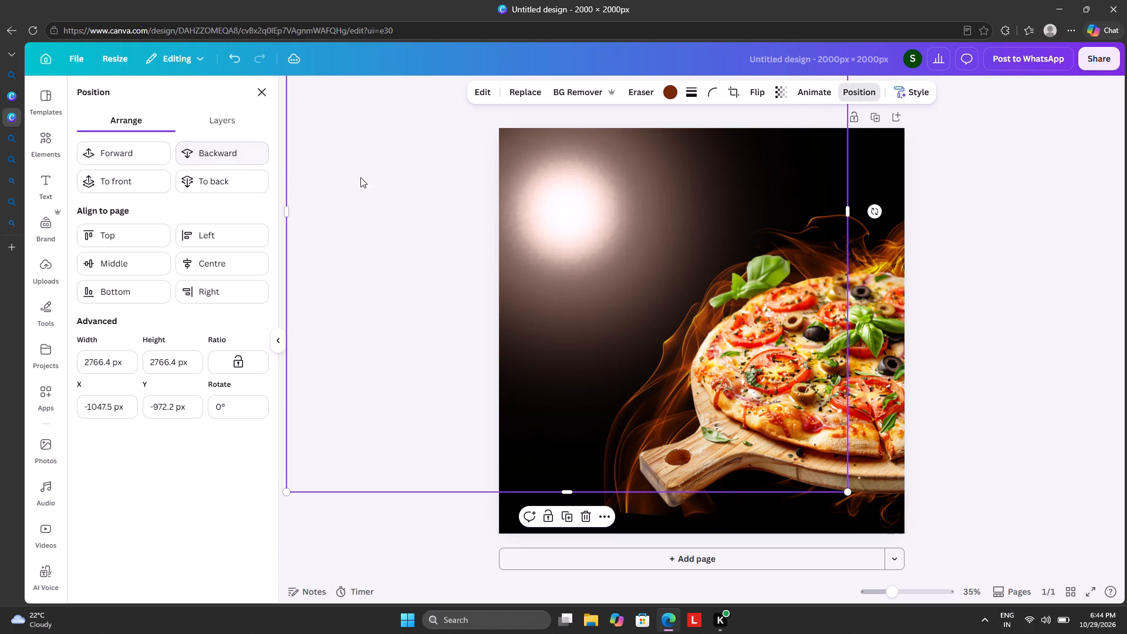
pyautogui.moveTo(524, 235); pyautogui.dragTo(787, 394)
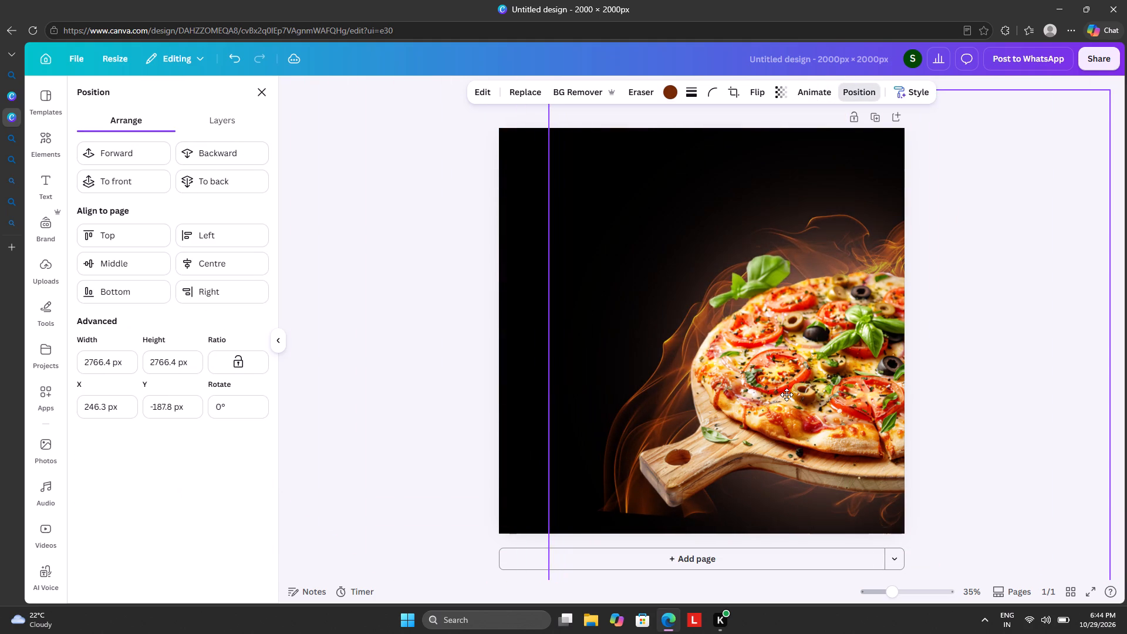
pyautogui.moveTo(787, 394); pyautogui.dragTo(774, 407)
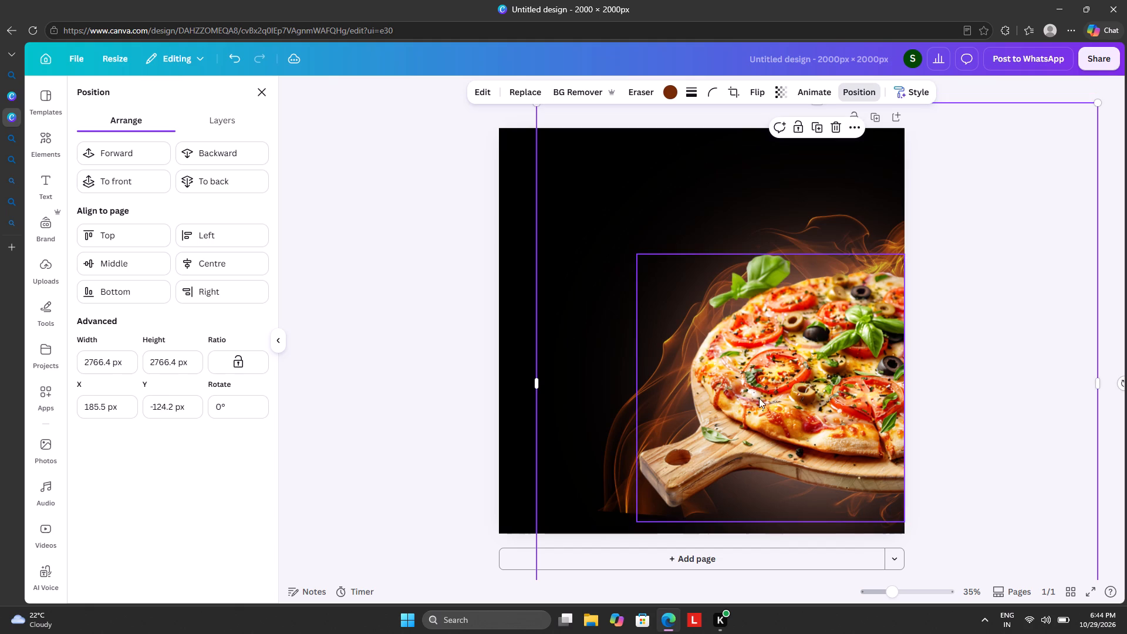
pyautogui.moveTo(547, 376); pyautogui.dragTo(413, 355)
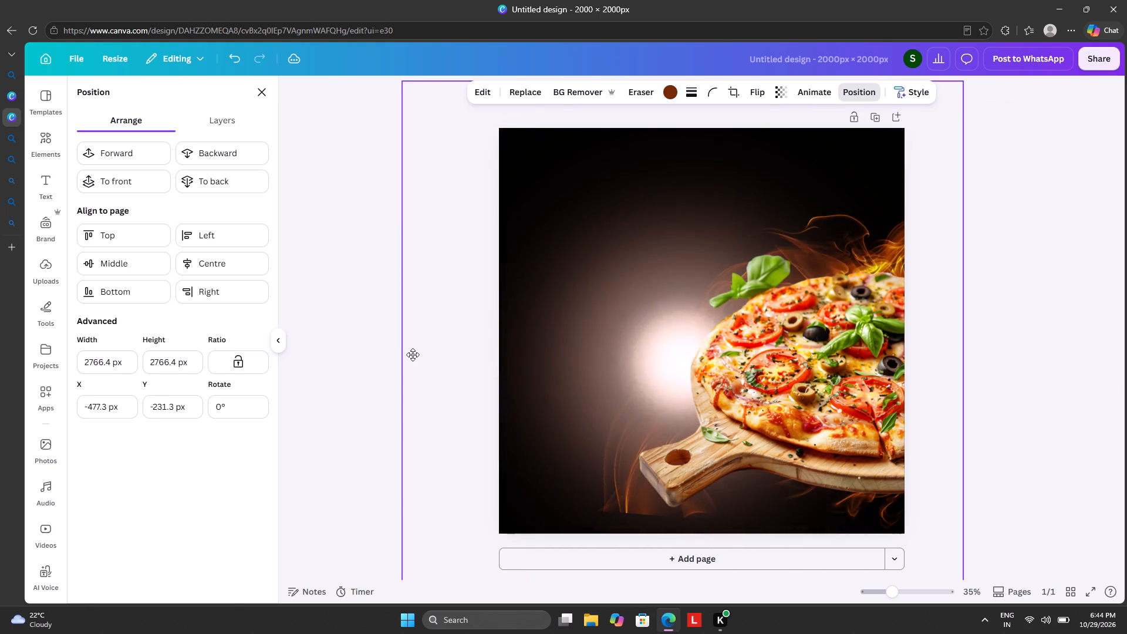
pyautogui.moveTo(413, 355); pyautogui.dragTo(534, 384)
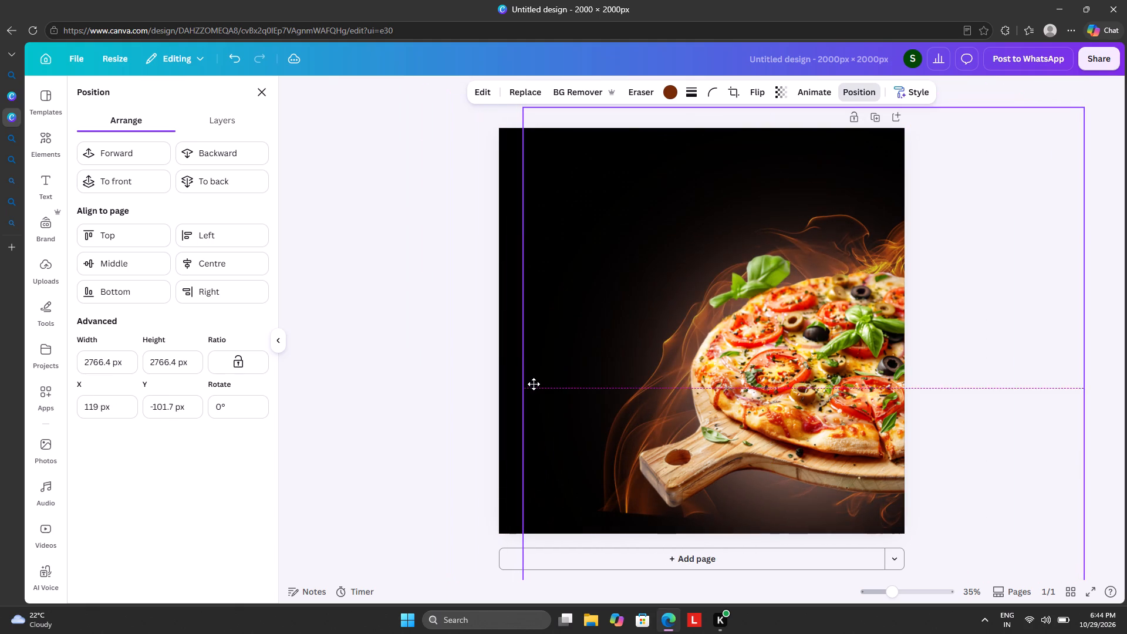
pyautogui.moveTo(534, 384); pyautogui.dragTo(534, 385)
pyautogui.click(398, 341)
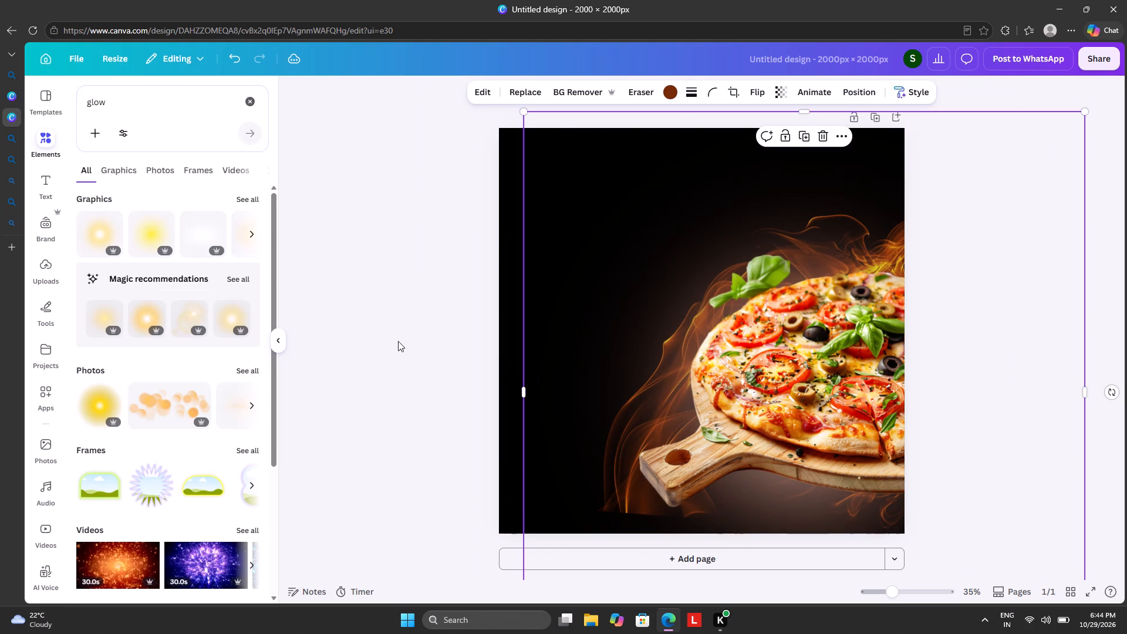
pyautogui.click(398, 341)
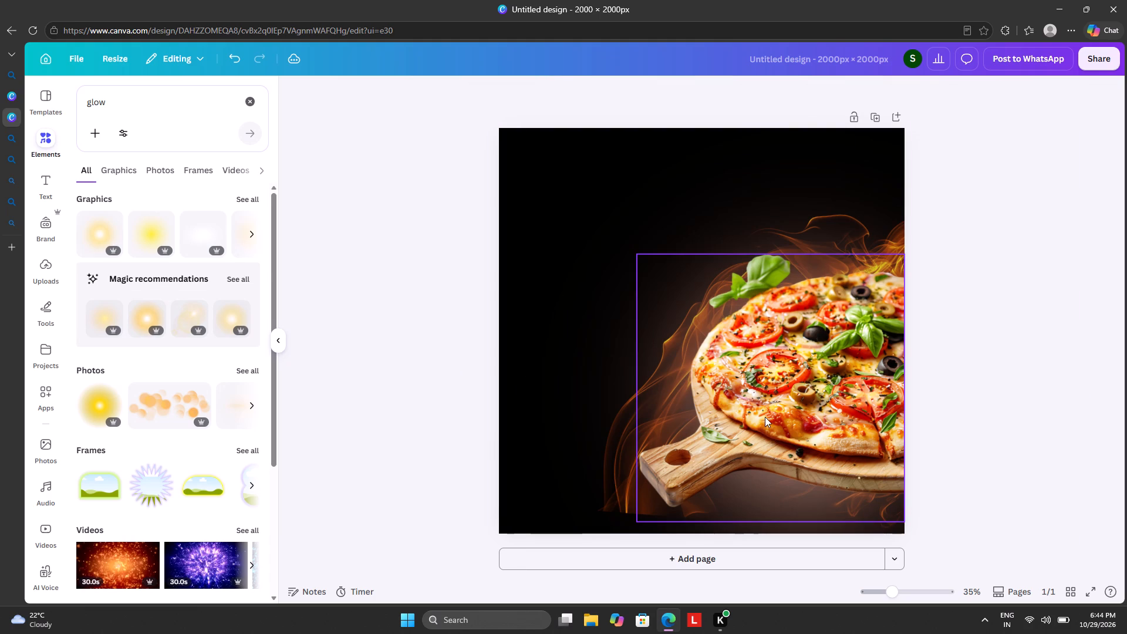
# Add a Drop shadow to the handled-board pizza and colour it brown #82452A, sampled from the artwork at the pizza's upper-left edge.
pyautogui.click(765, 417)
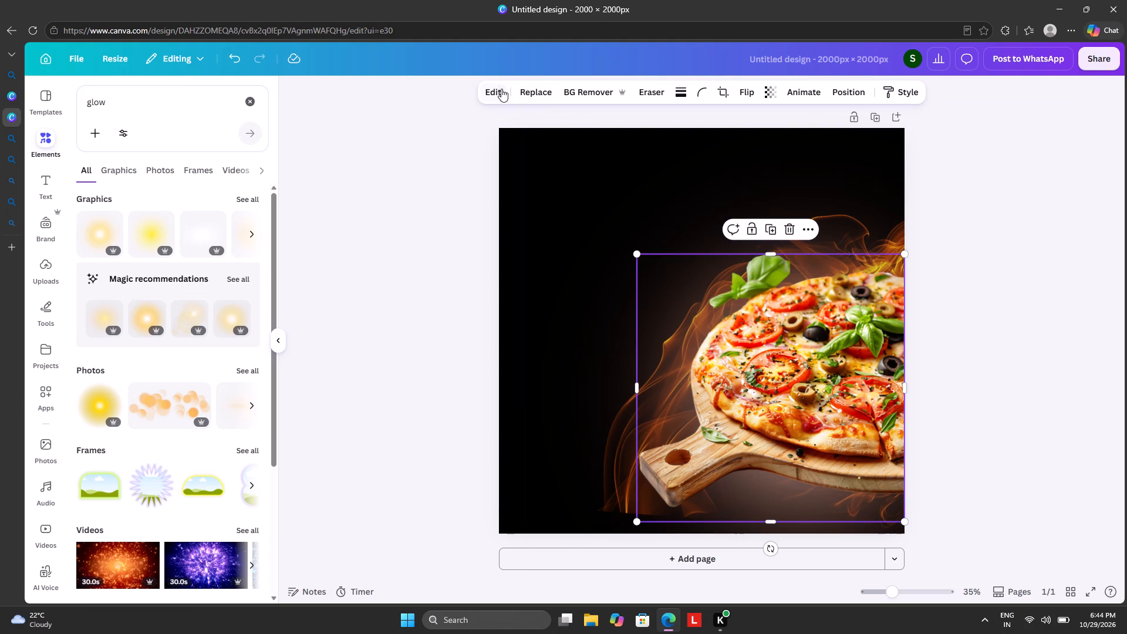
pyautogui.click(501, 89)
pyautogui.scroll(-3, 146, 329)
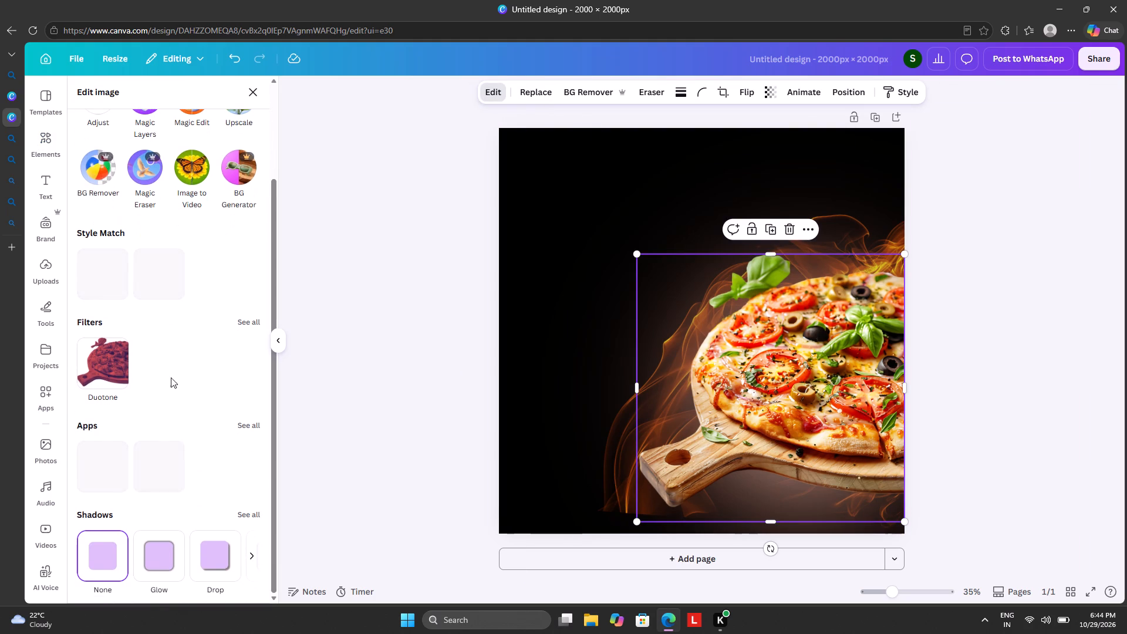
pyautogui.click(214, 550)
pyautogui.click(214, 551)
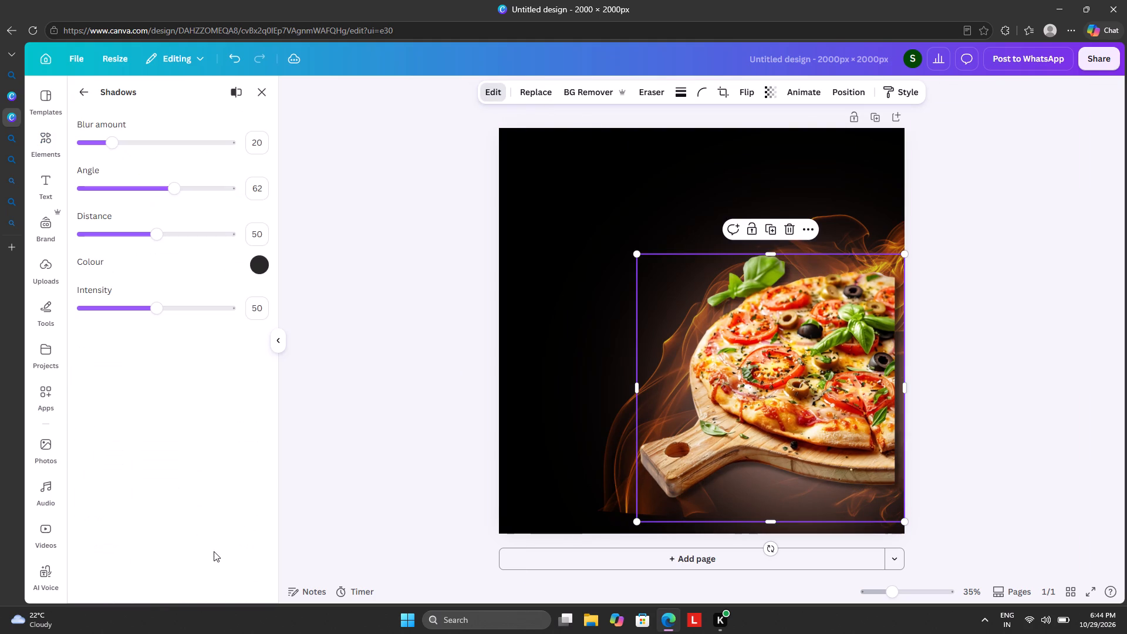
pyautogui.click(257, 263)
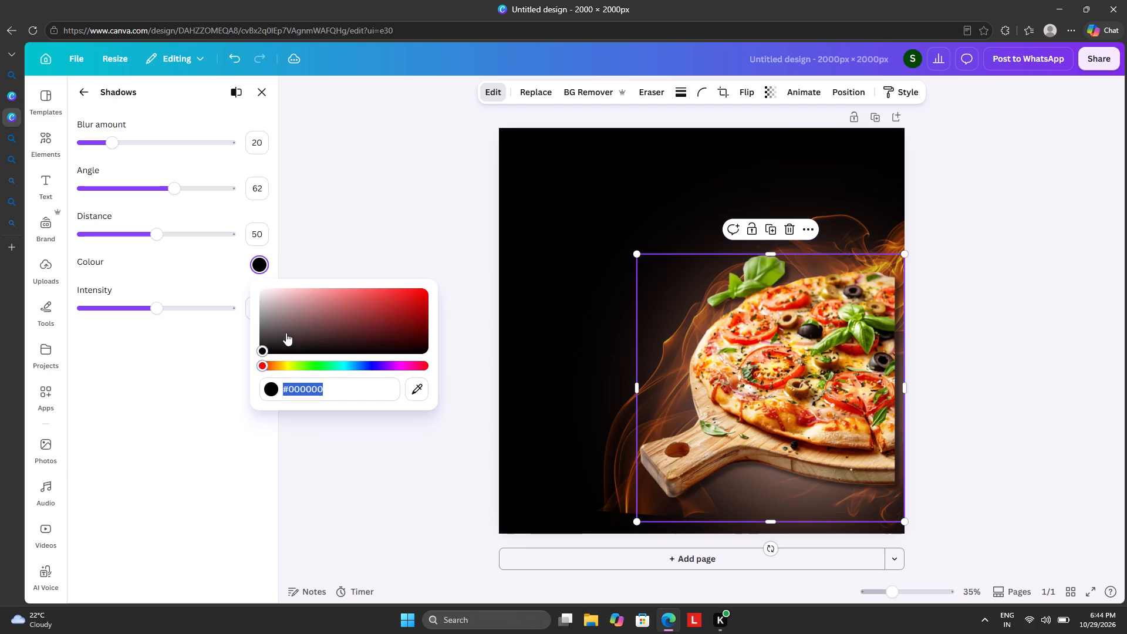
pyautogui.click(417, 383)
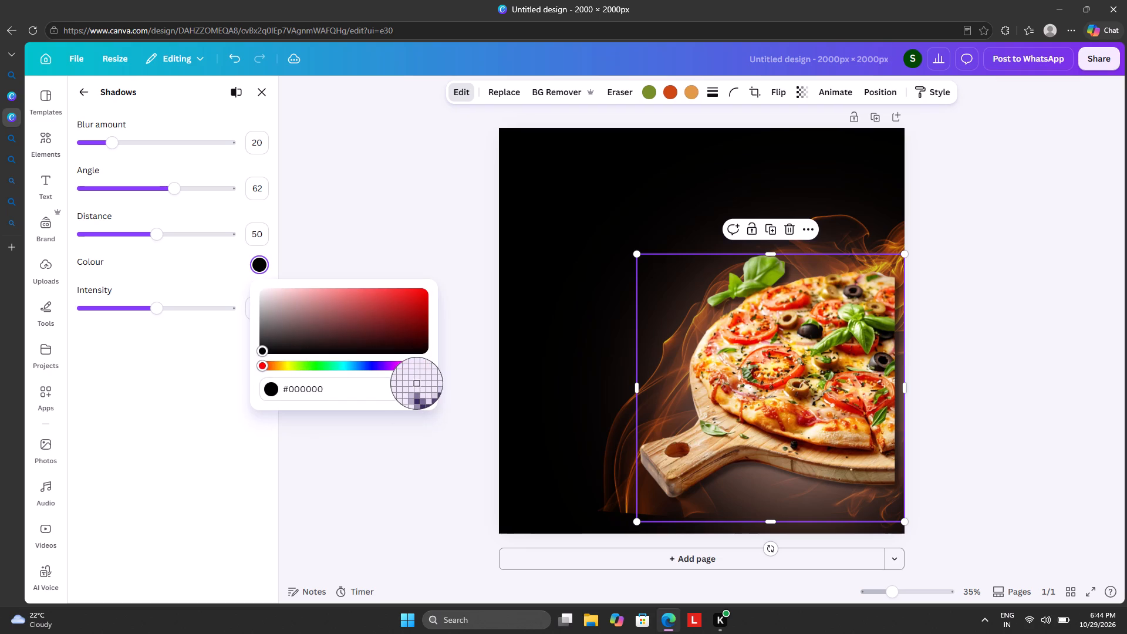
pyautogui.click(704, 324)
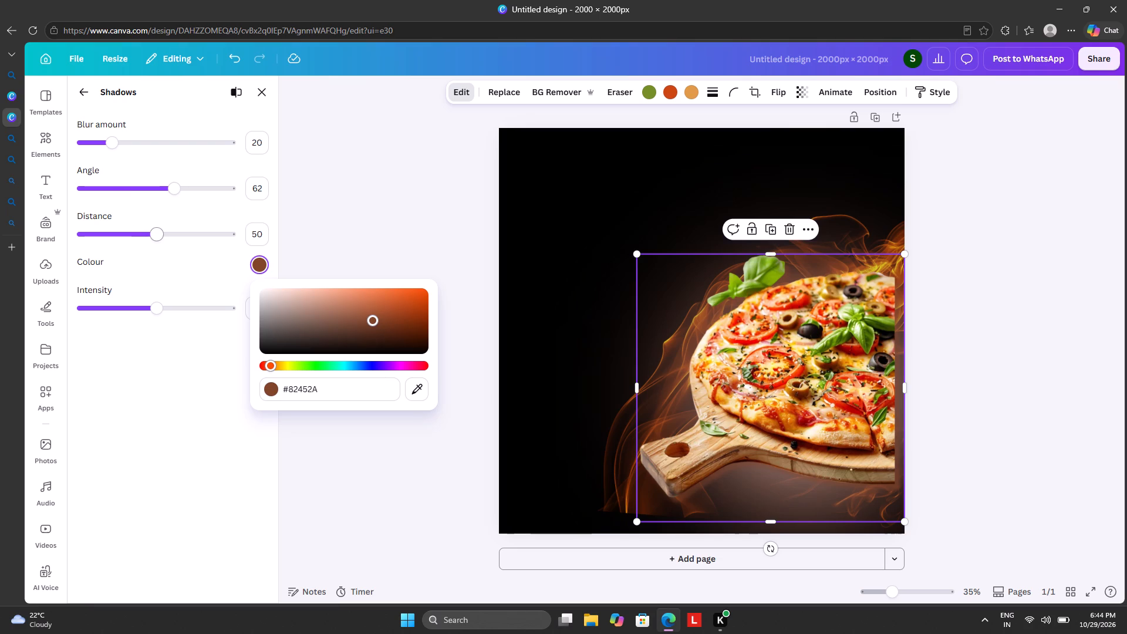
# Set the pizza shadow's intensity to 71, distance to 45 and angle to 60.
pyautogui.moveTo(164, 312); pyautogui.dragTo(207, 325)
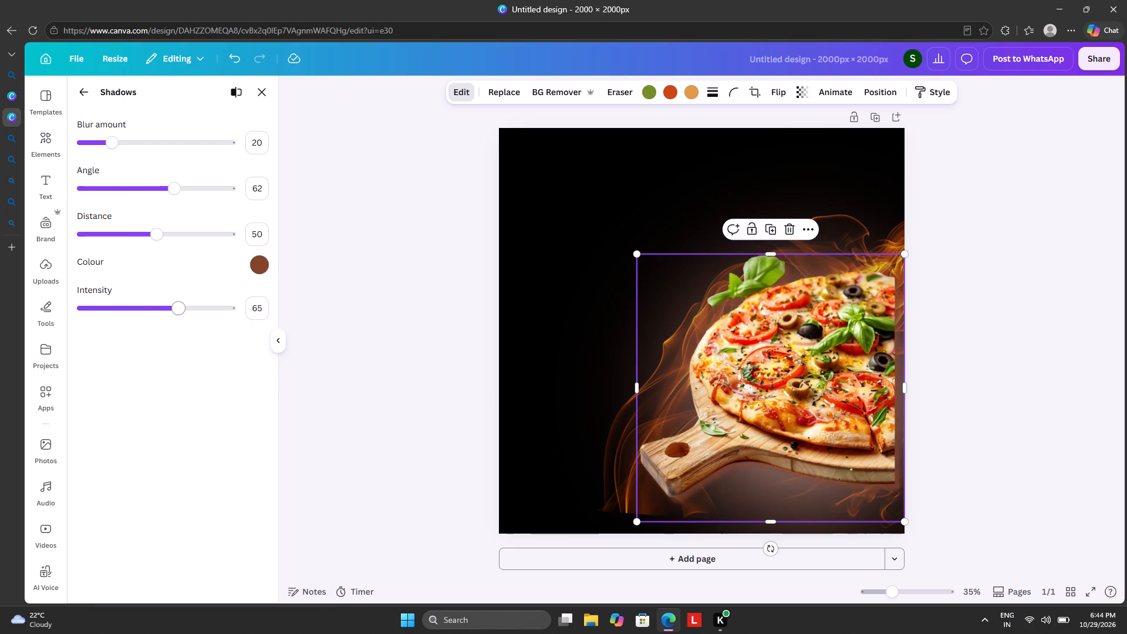
pyautogui.moveTo(207, 325); pyautogui.dragTo(152, 332)
pyautogui.moveTo(152, 332); pyautogui.dragTo(218, 328)
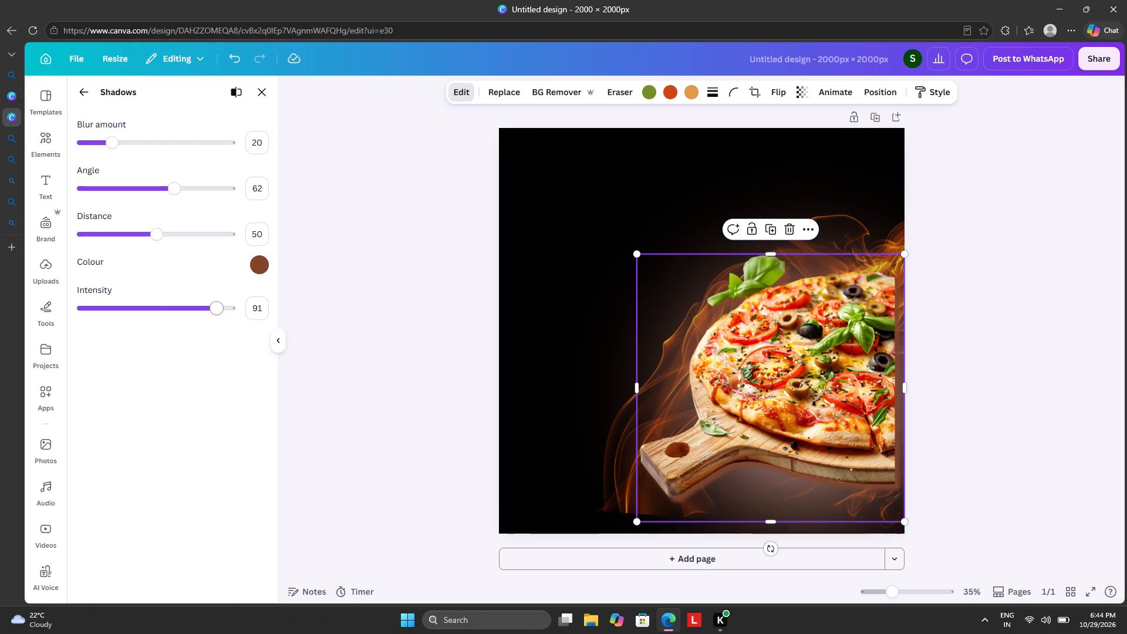
pyautogui.moveTo(218, 328); pyautogui.dragTo(188, 328)
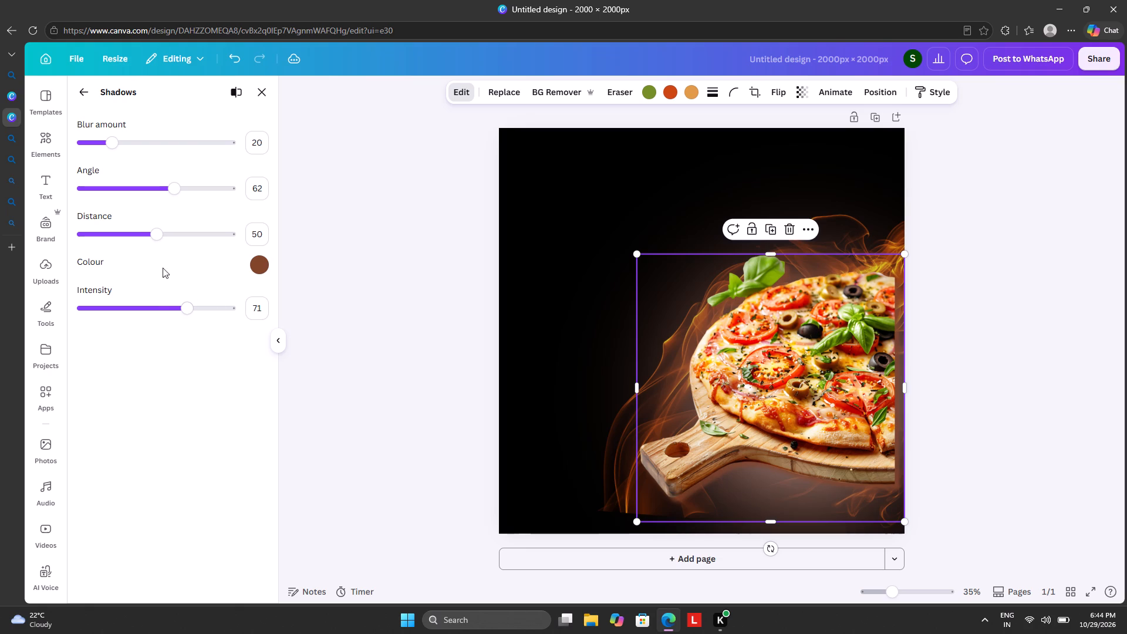
pyautogui.moveTo(155, 240); pyautogui.dragTo(182, 257)
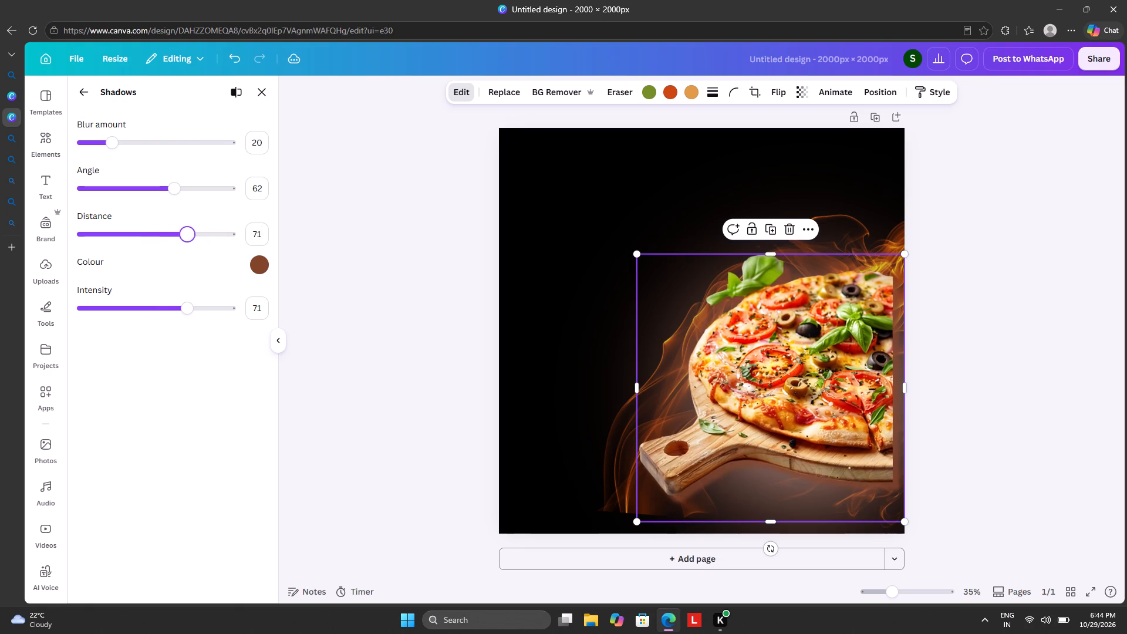
pyautogui.moveTo(182, 257); pyautogui.dragTo(122, 255)
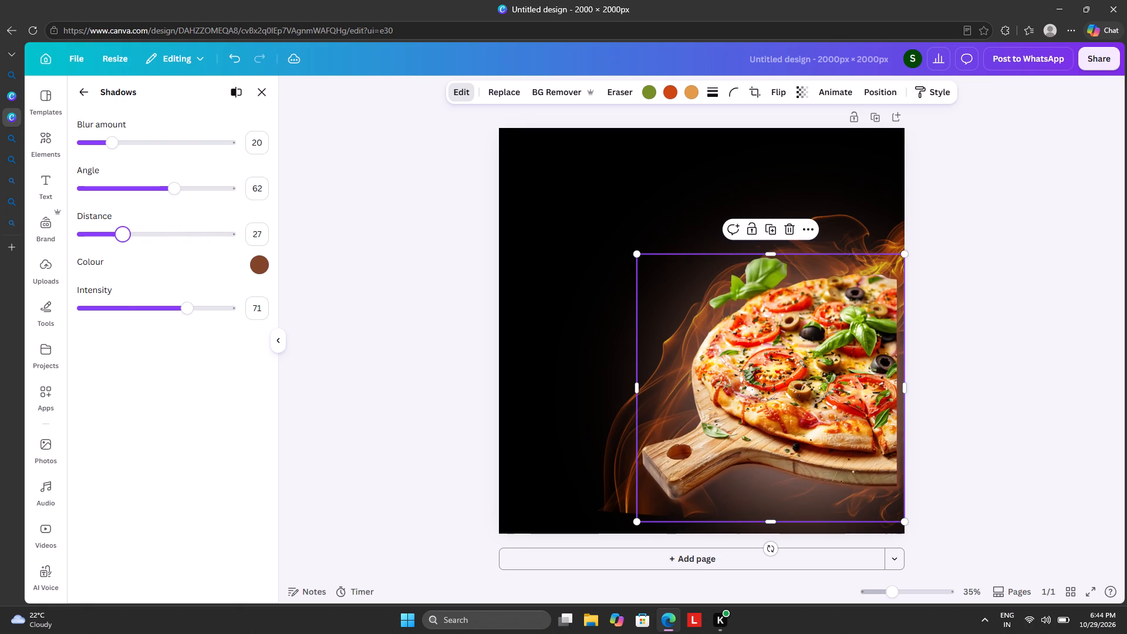
pyautogui.moveTo(122, 255); pyautogui.dragTo(149, 262)
pyautogui.click(173, 195)
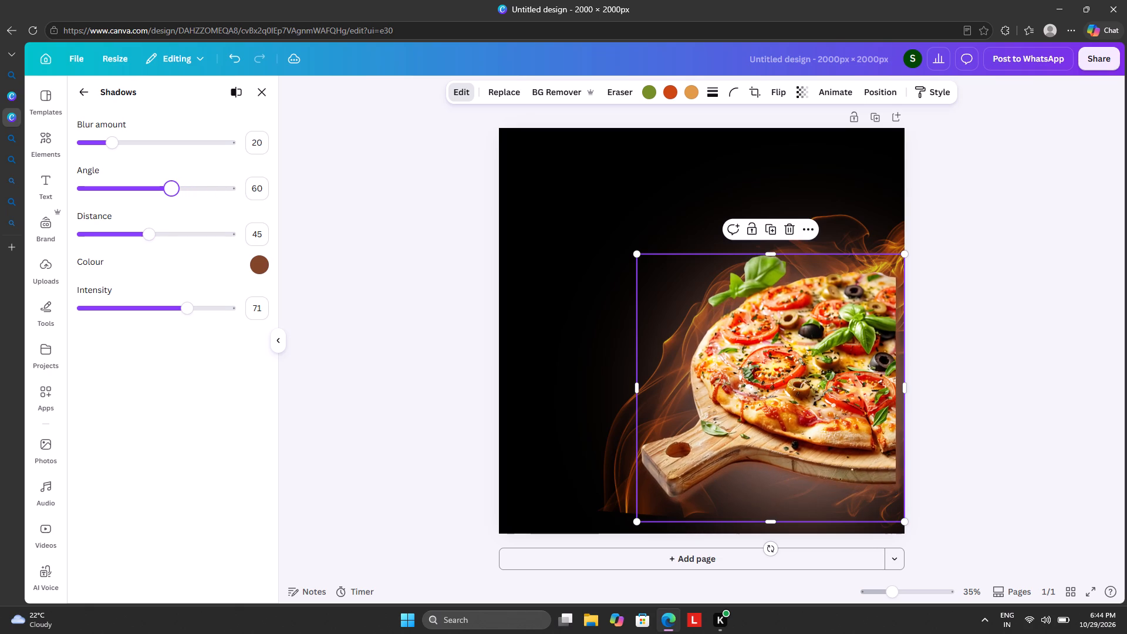
# Try brighter orange and paler tones for the pizza's drop shadow, settling on a muted dark reddish brown.
pyautogui.click(252, 268)
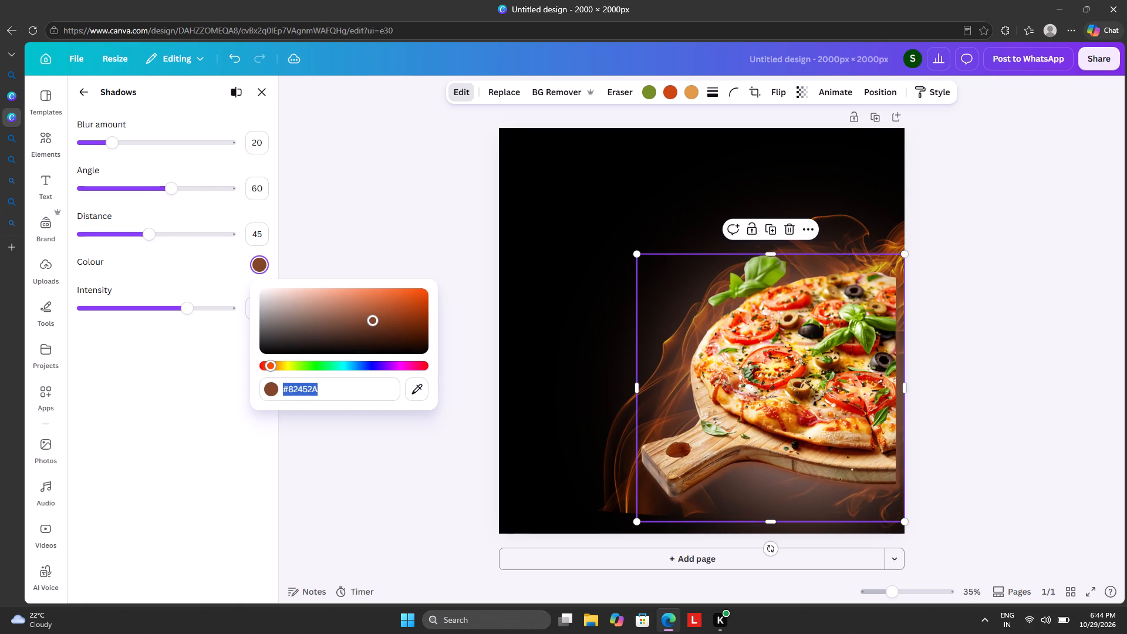
pyautogui.click(270, 391)
pyautogui.moveTo(371, 318); pyautogui.dragTo(455, 289)
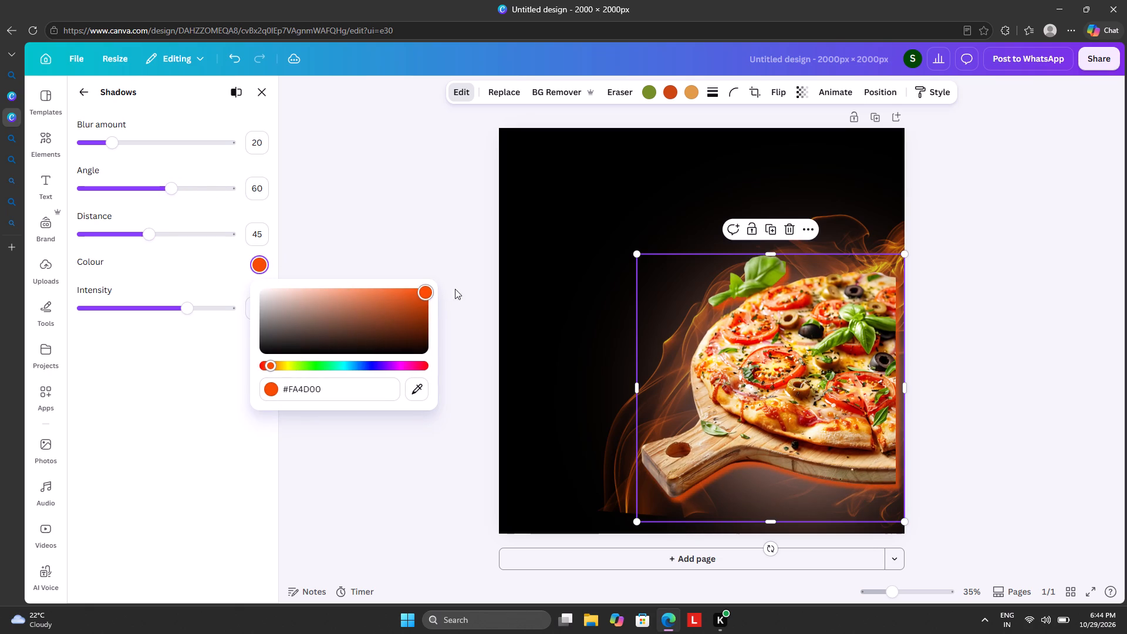
pyautogui.moveTo(455, 289); pyautogui.dragTo(339, 313)
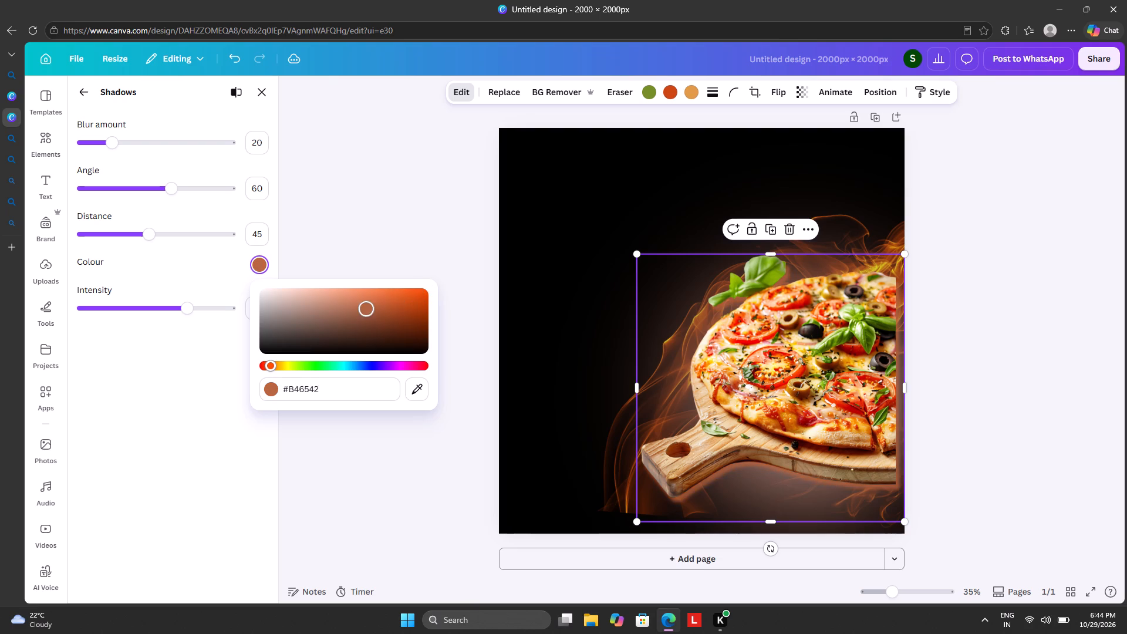
pyautogui.moveTo(339, 313); pyautogui.dragTo(332, 309)
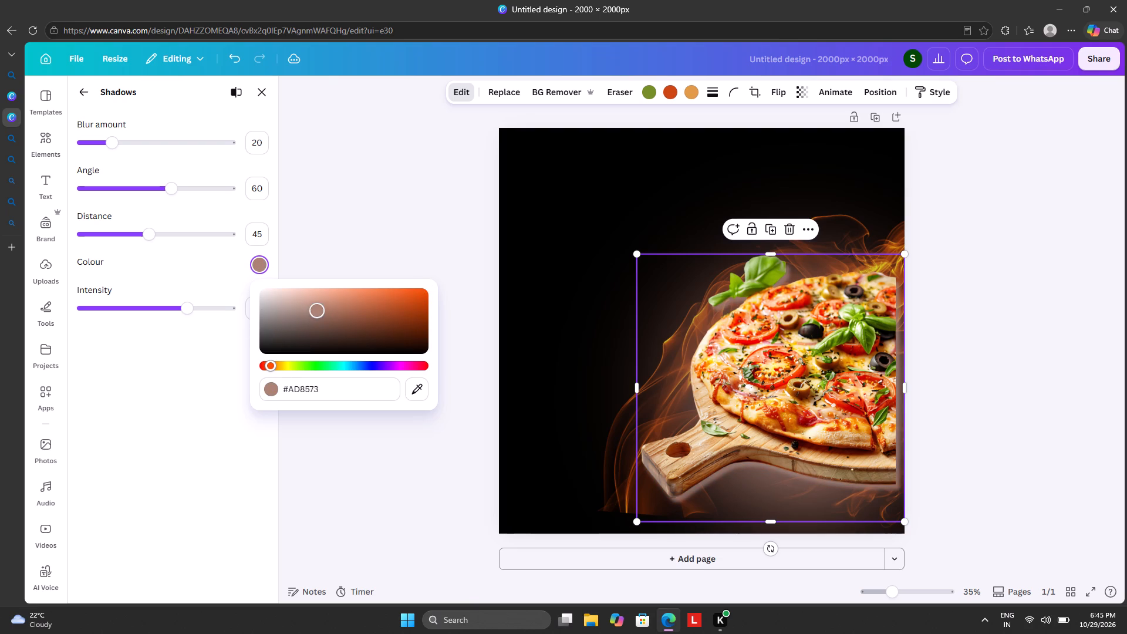
pyautogui.moveTo(332, 309); pyautogui.dragTo(349, 325)
pyautogui.click(448, 247)
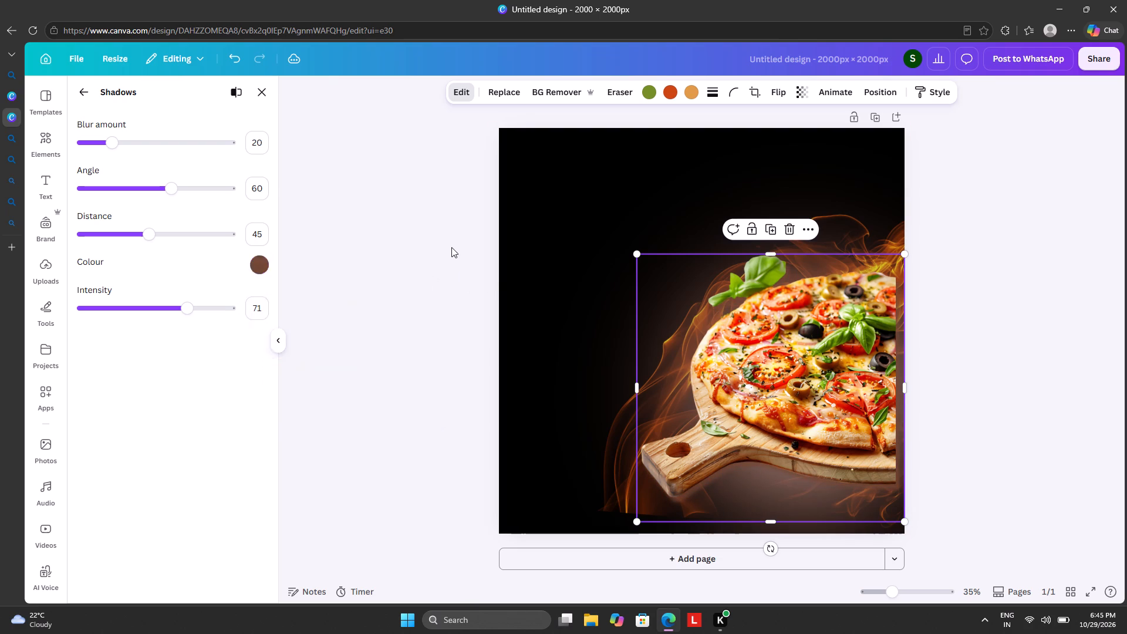
pyautogui.click(460, 244)
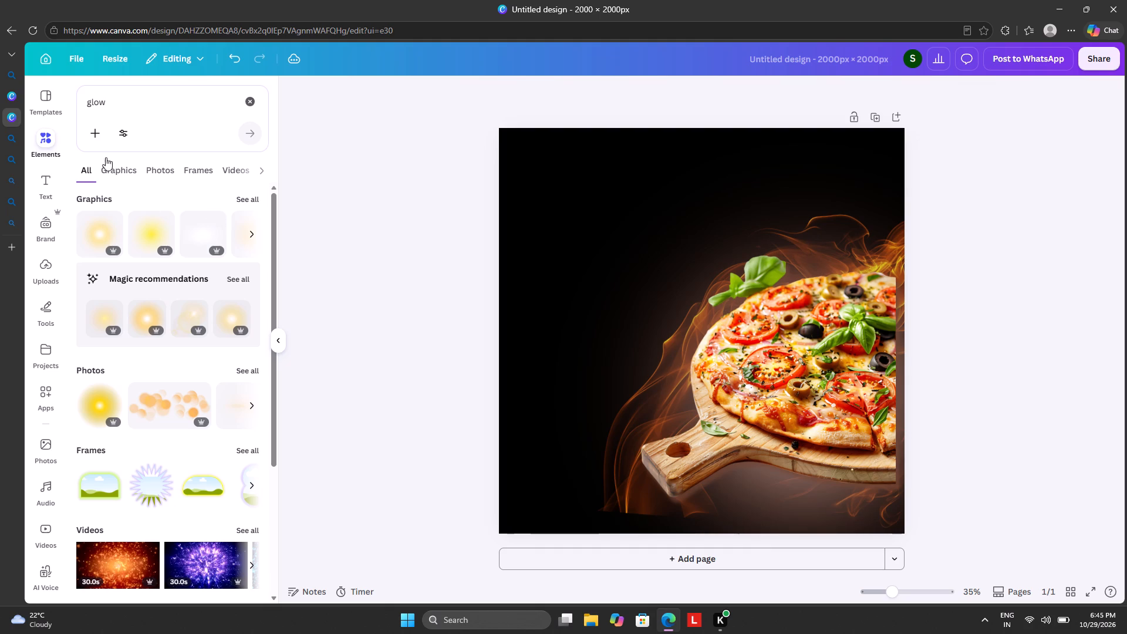
# Move the handled-board pizza slightly right so it runs past the canvas's right edge, at X 746.5 px and Y 612.7 px.
pyautogui.click(42, 443)
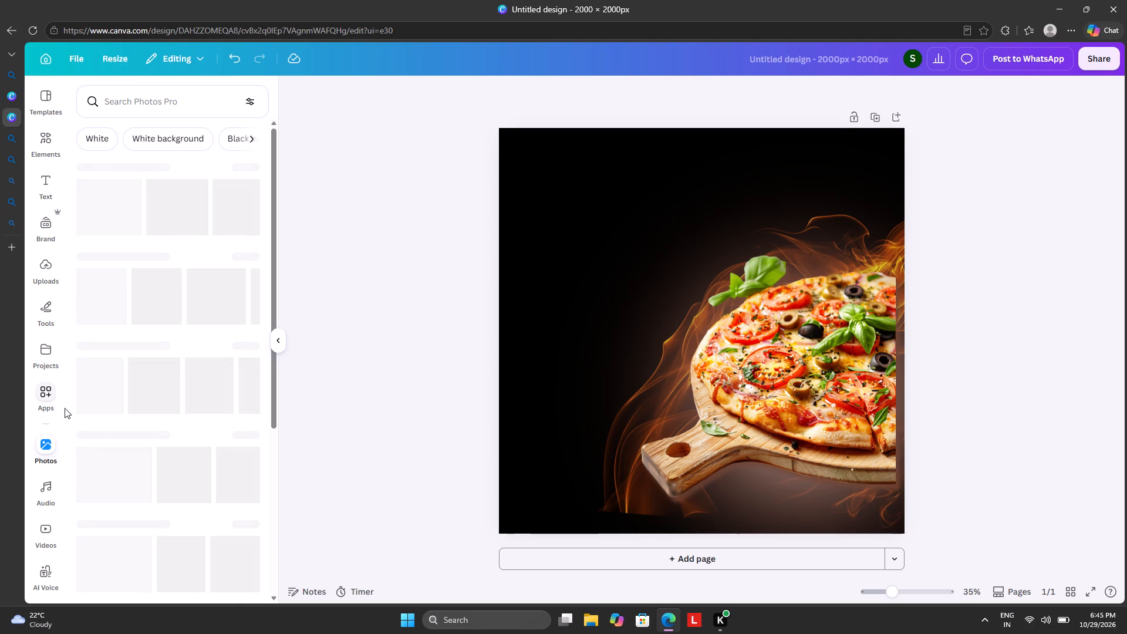
pyautogui.moveTo(781, 444); pyautogui.dragTo(802, 441)
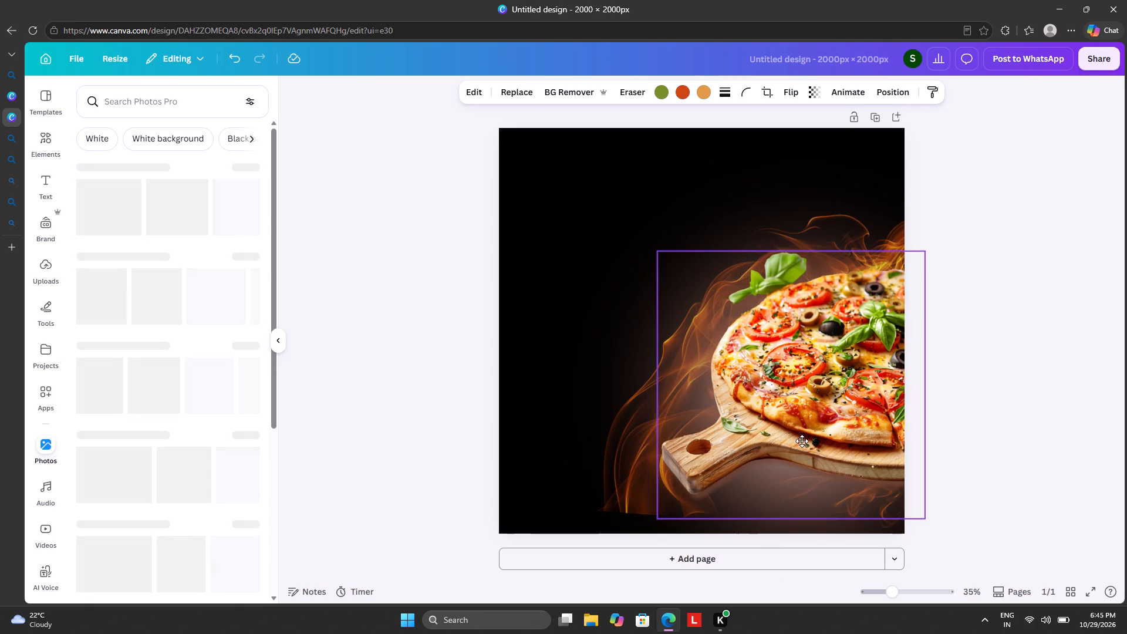
pyautogui.moveTo(802, 441); pyautogui.dragTo(795, 442)
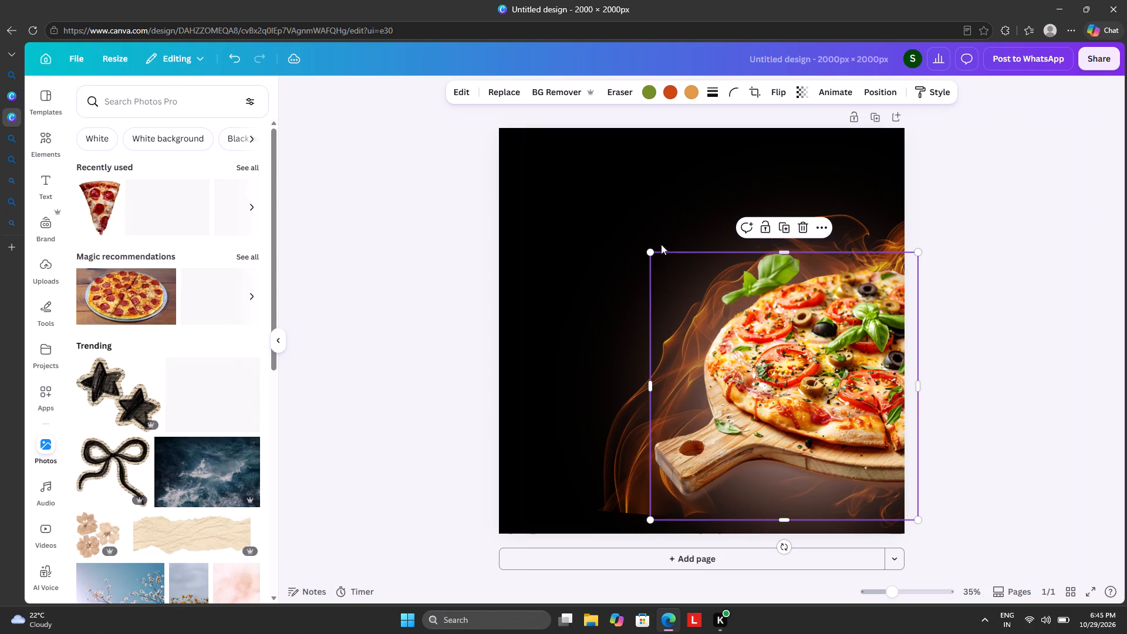
# Delete the glow graphic layered between the handled-board pizza and the flames.
pyautogui.click(876, 90)
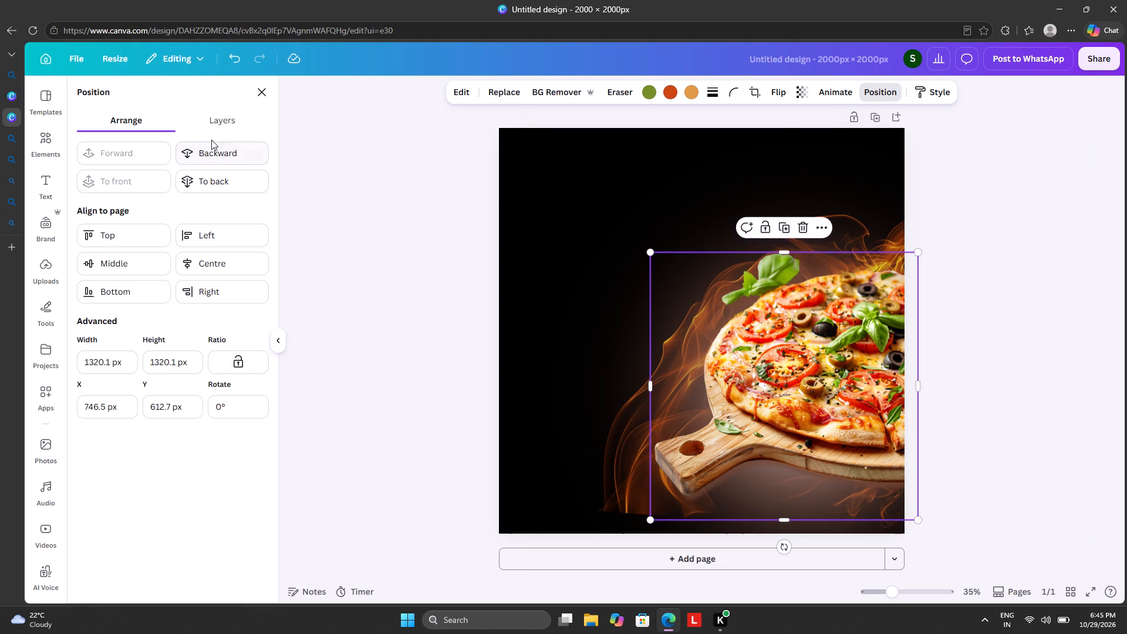
pyautogui.click(218, 130)
pyautogui.click(205, 229)
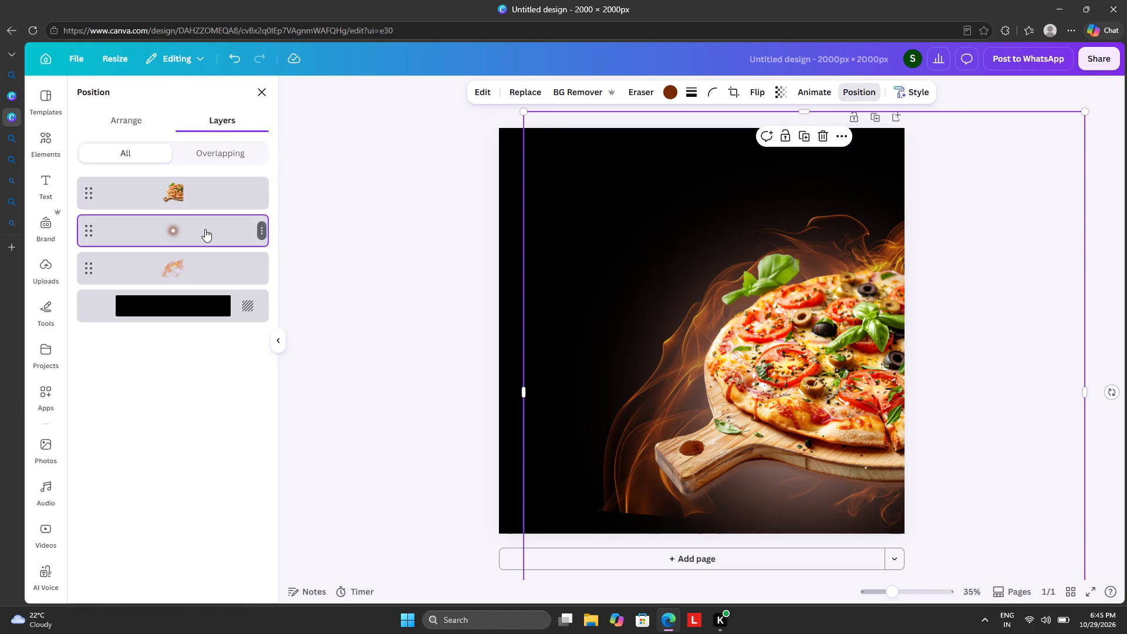
pyautogui.click(259, 226)
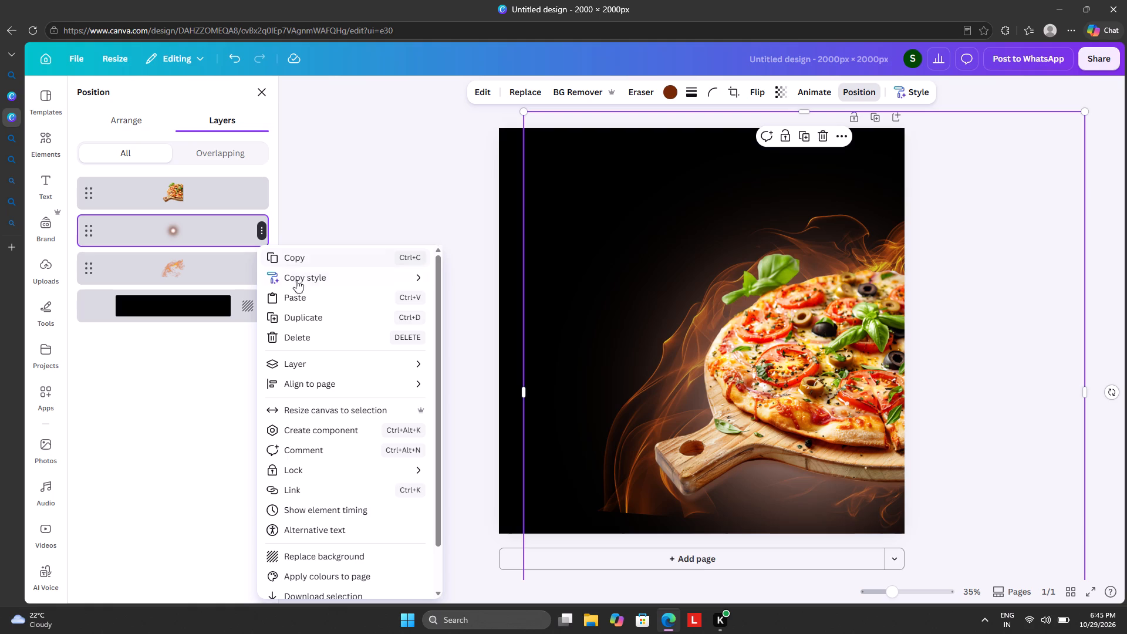
pyautogui.click(305, 337)
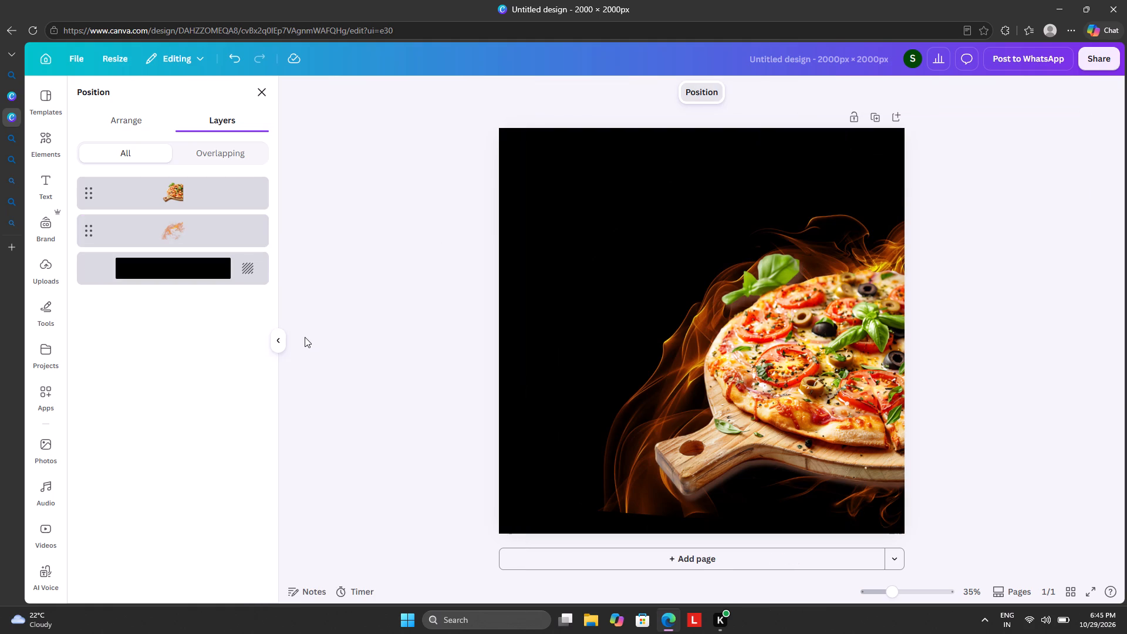
pyautogui.click(365, 279)
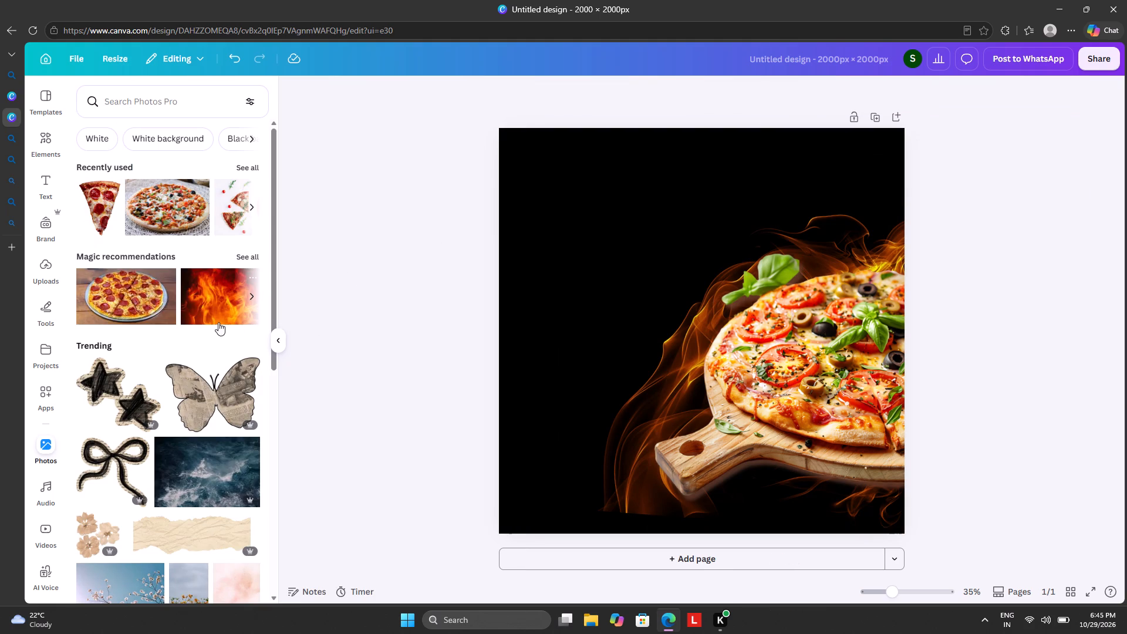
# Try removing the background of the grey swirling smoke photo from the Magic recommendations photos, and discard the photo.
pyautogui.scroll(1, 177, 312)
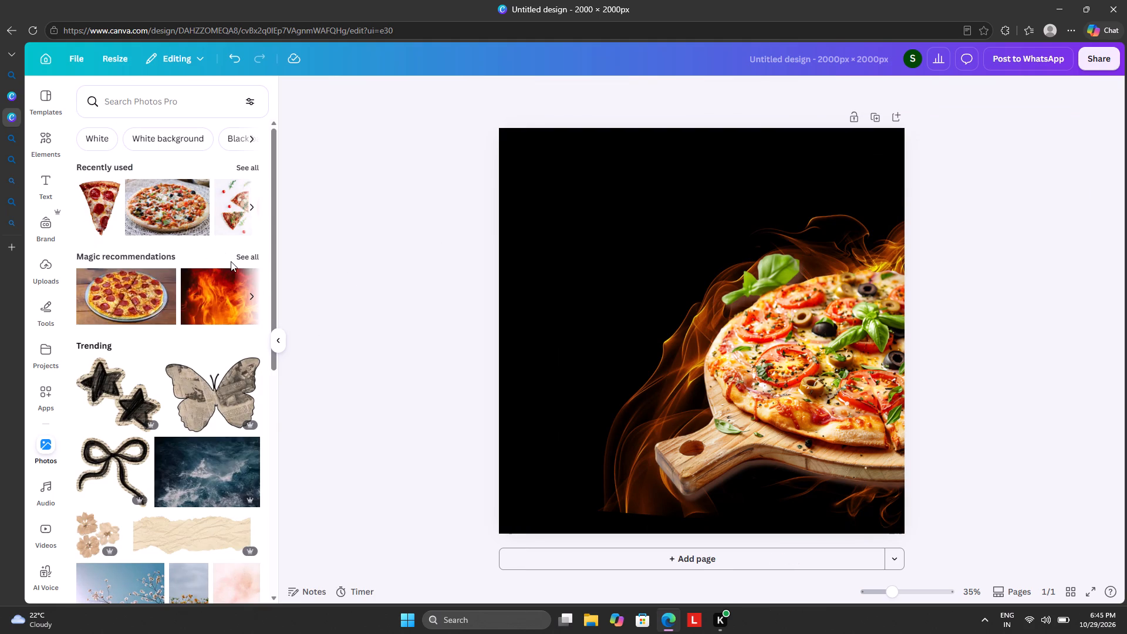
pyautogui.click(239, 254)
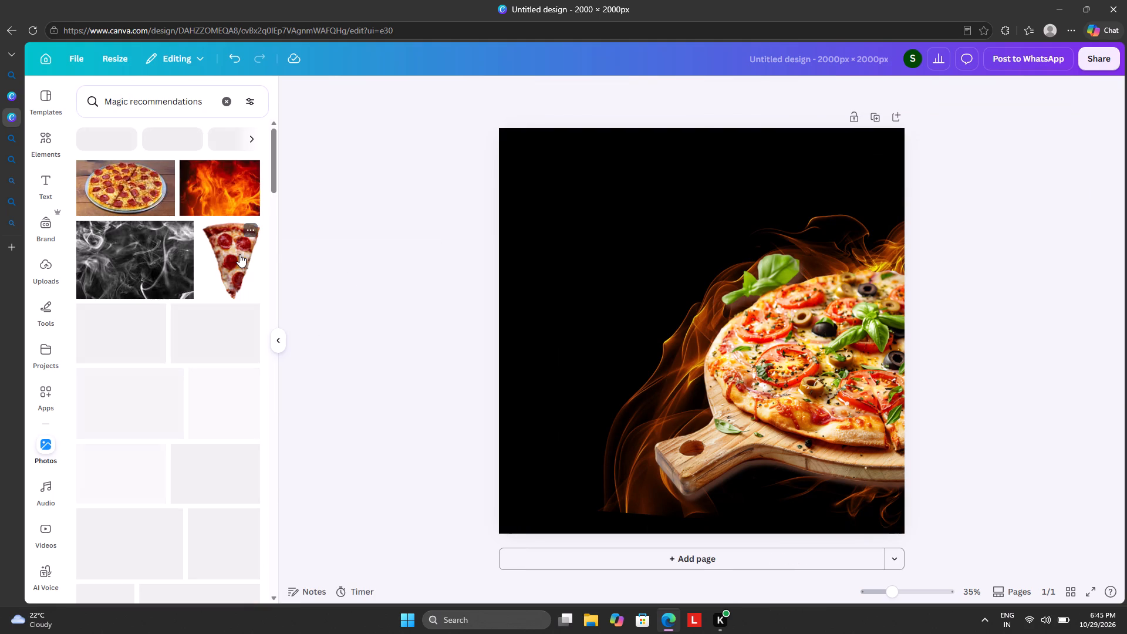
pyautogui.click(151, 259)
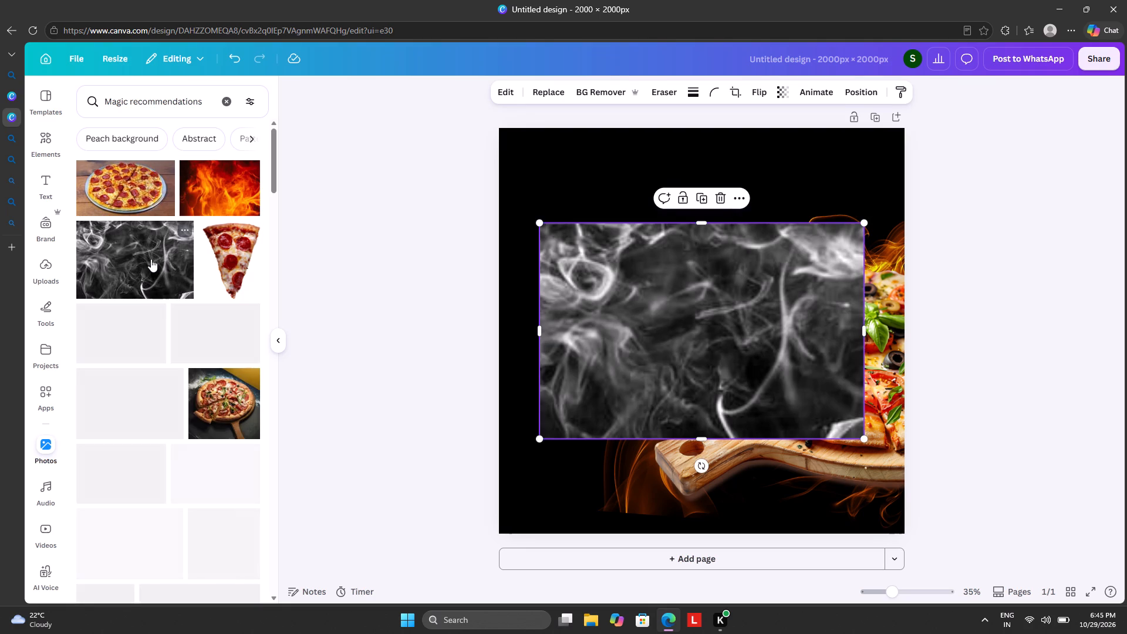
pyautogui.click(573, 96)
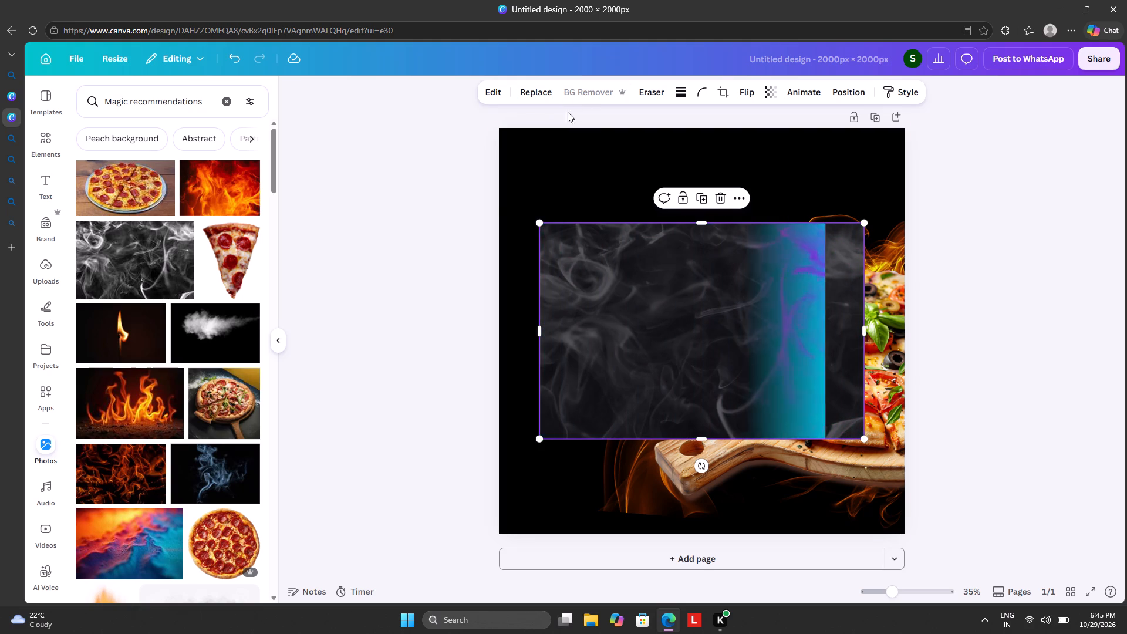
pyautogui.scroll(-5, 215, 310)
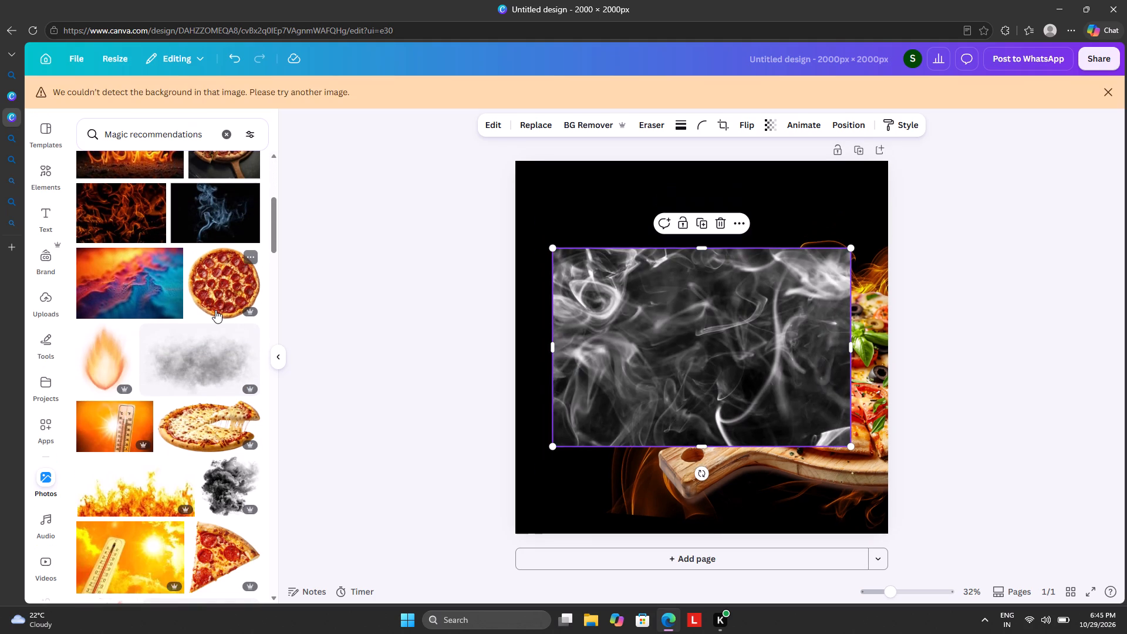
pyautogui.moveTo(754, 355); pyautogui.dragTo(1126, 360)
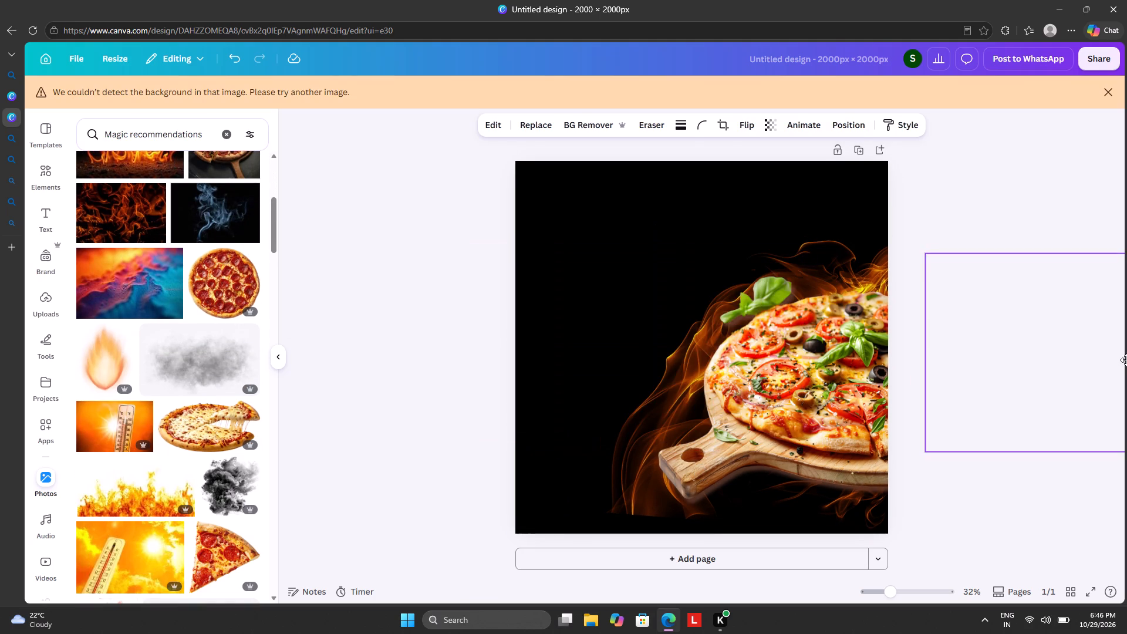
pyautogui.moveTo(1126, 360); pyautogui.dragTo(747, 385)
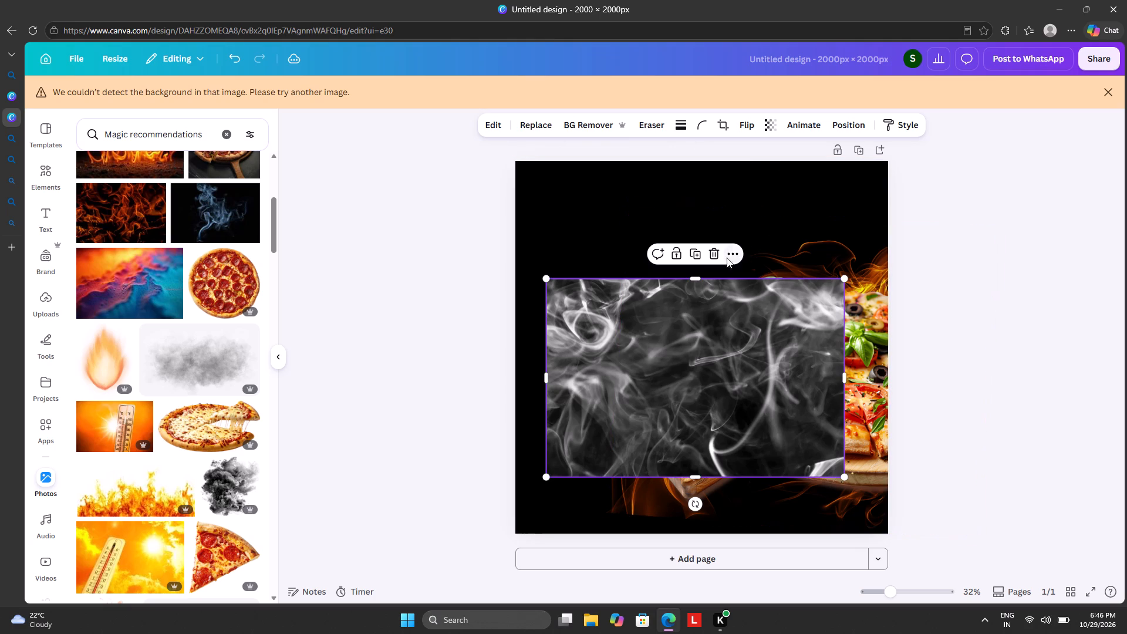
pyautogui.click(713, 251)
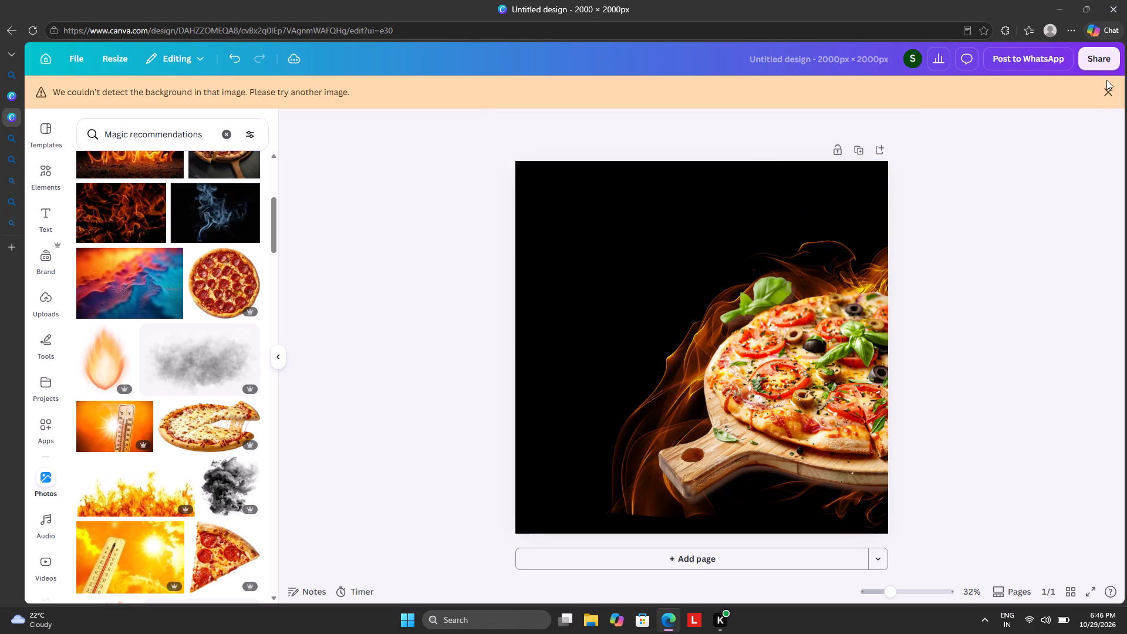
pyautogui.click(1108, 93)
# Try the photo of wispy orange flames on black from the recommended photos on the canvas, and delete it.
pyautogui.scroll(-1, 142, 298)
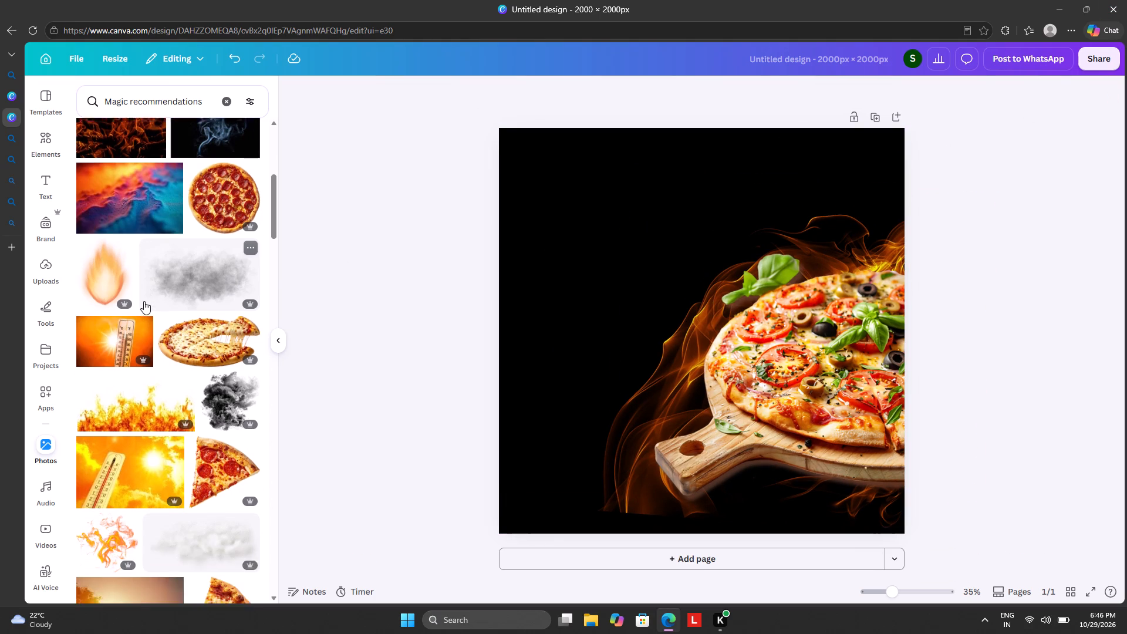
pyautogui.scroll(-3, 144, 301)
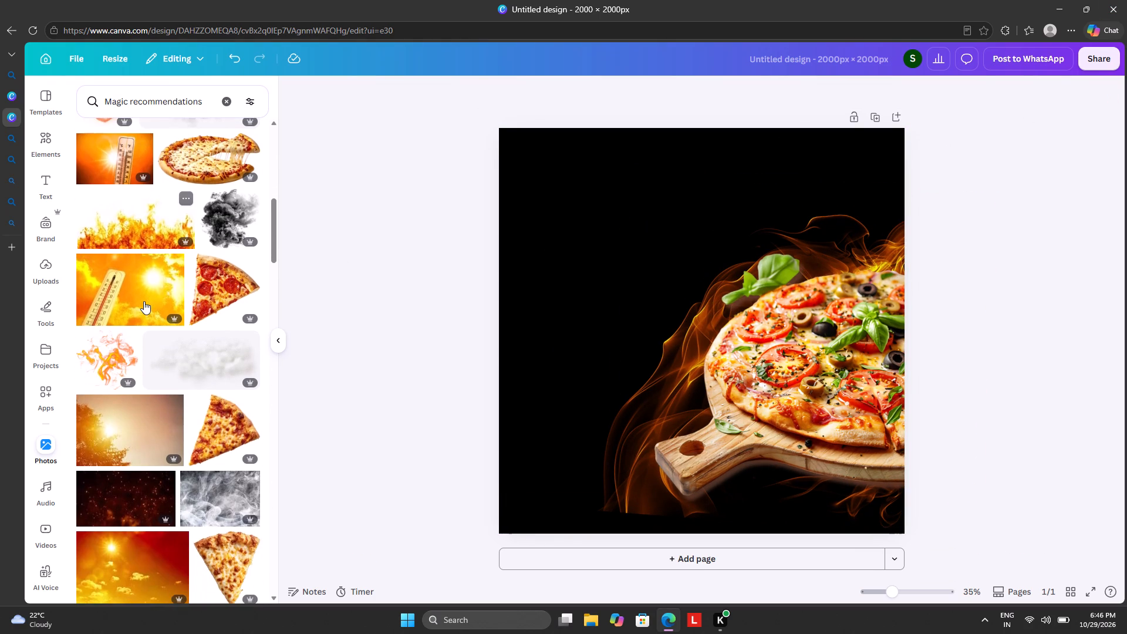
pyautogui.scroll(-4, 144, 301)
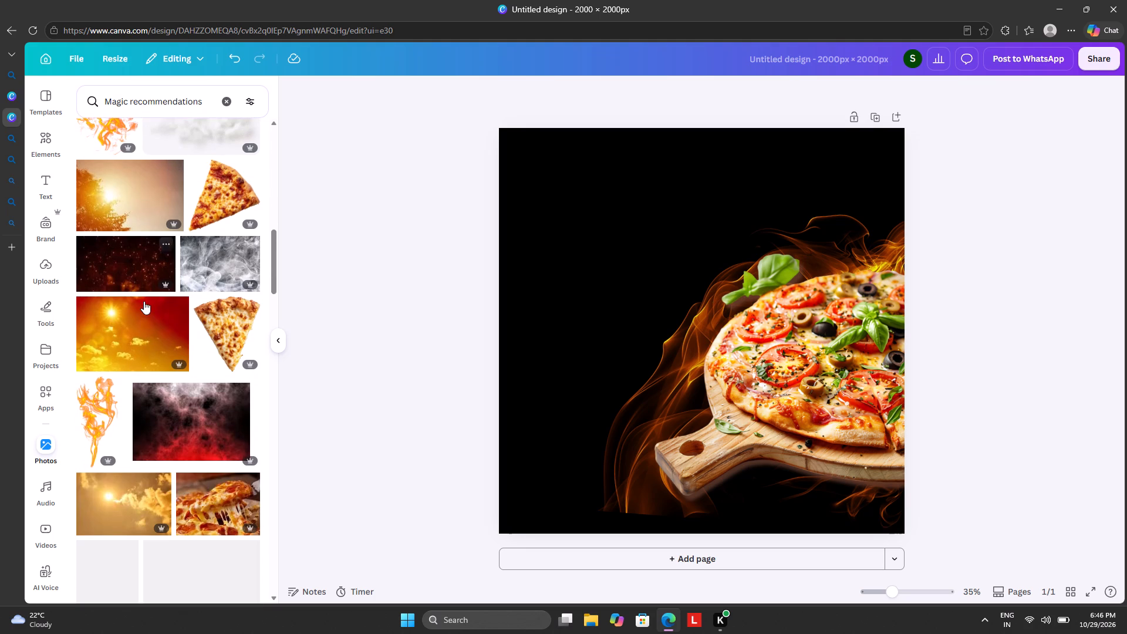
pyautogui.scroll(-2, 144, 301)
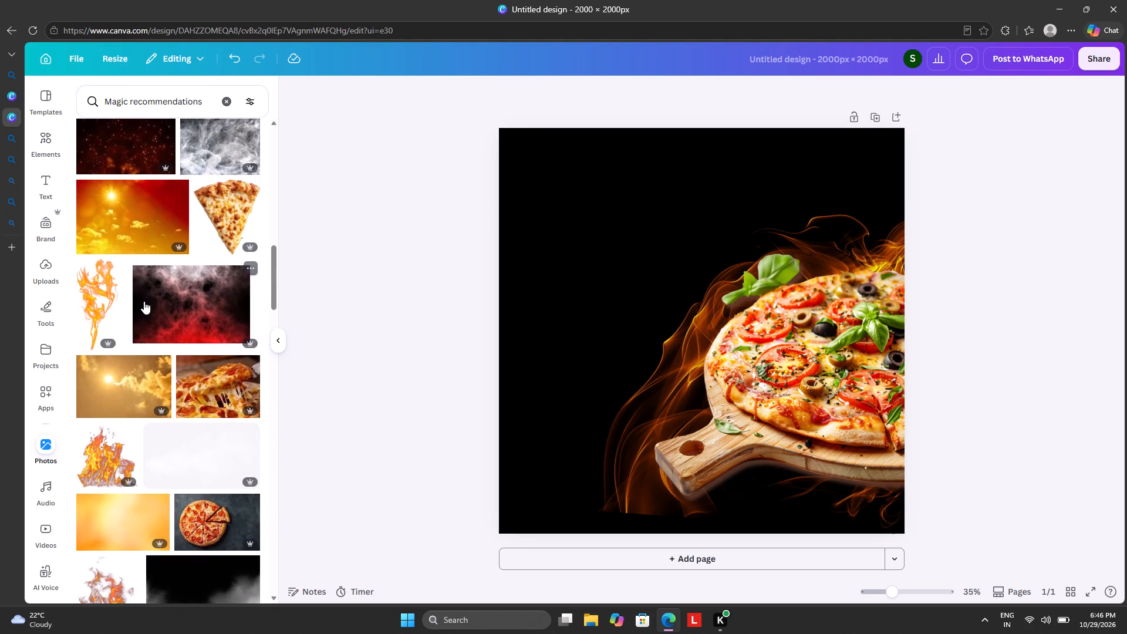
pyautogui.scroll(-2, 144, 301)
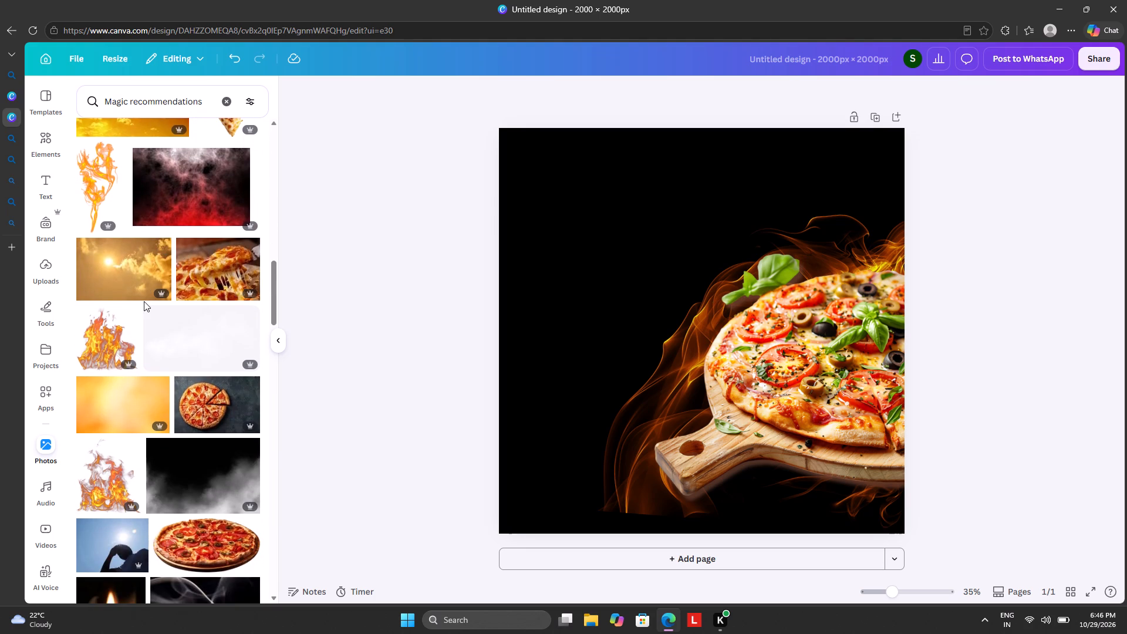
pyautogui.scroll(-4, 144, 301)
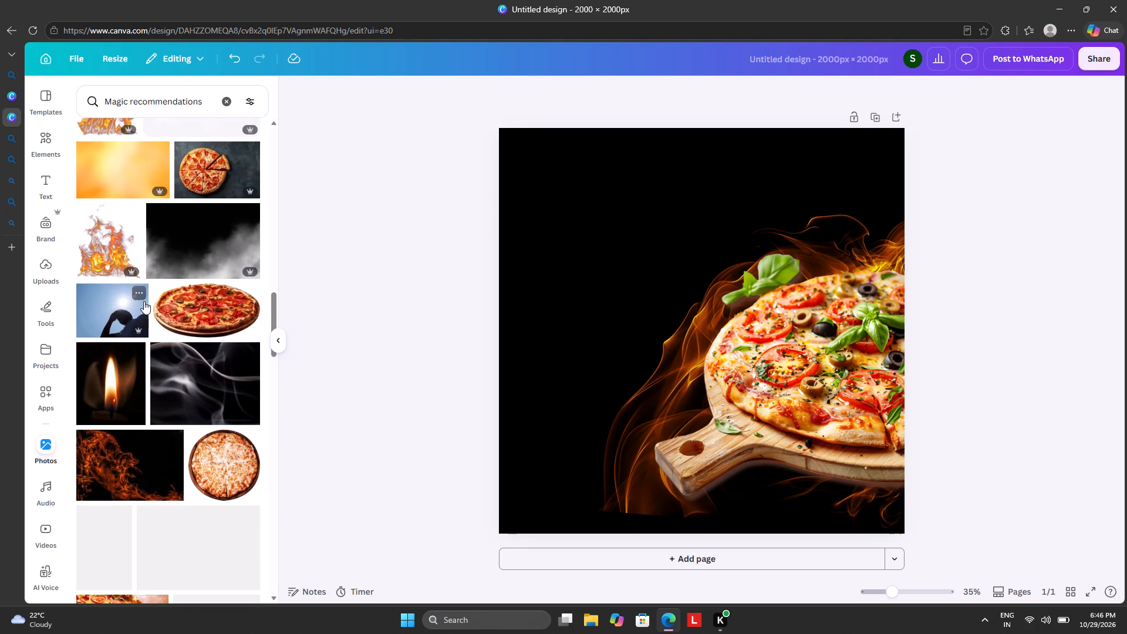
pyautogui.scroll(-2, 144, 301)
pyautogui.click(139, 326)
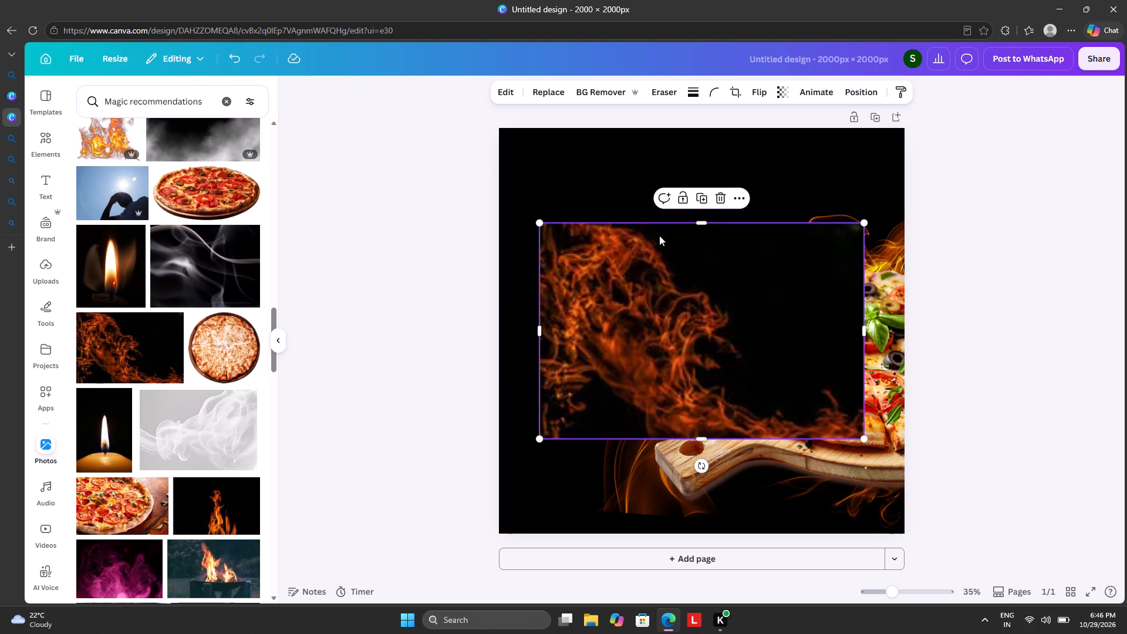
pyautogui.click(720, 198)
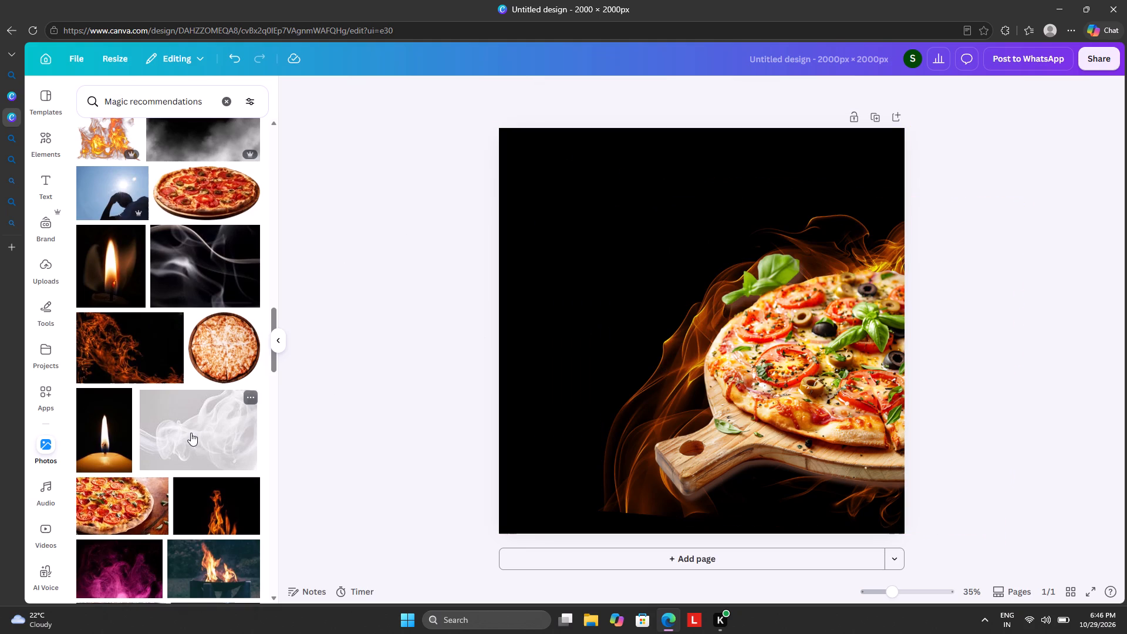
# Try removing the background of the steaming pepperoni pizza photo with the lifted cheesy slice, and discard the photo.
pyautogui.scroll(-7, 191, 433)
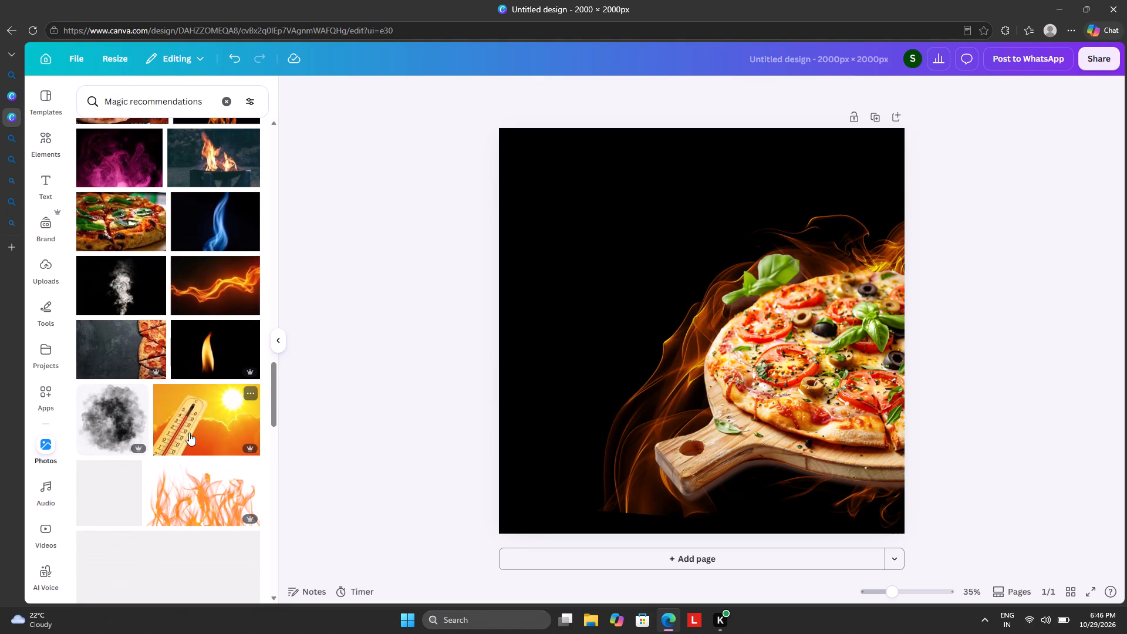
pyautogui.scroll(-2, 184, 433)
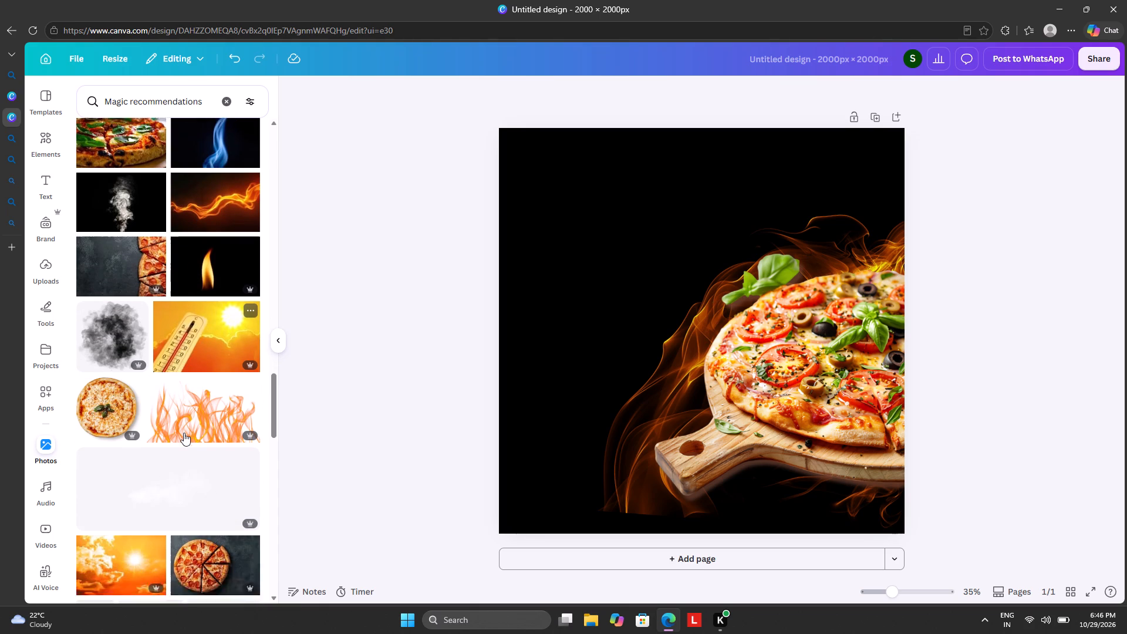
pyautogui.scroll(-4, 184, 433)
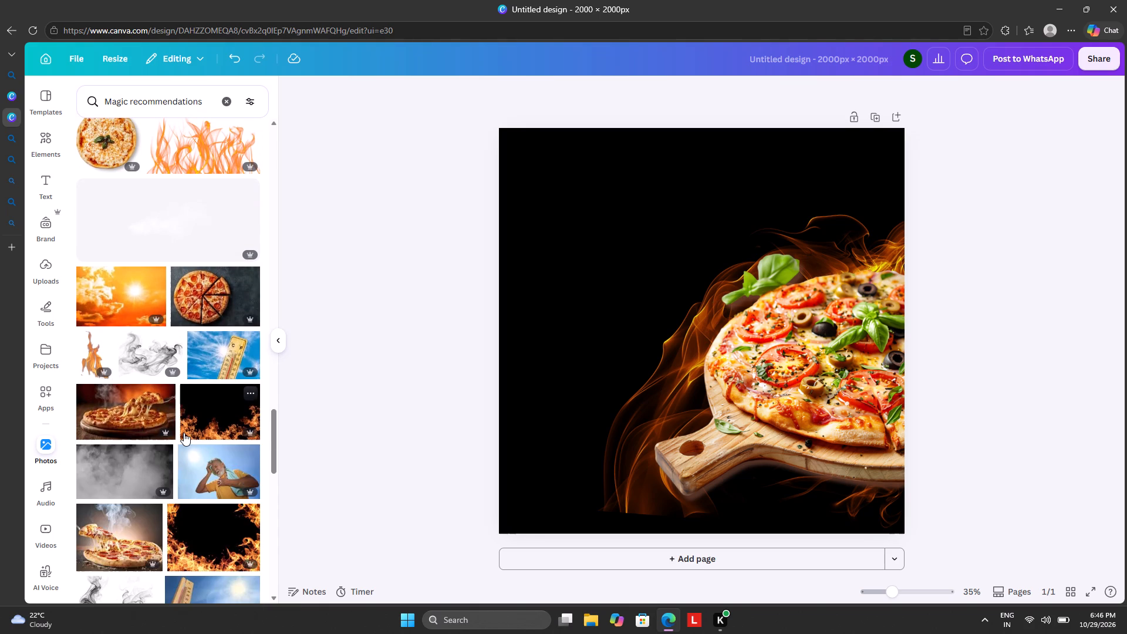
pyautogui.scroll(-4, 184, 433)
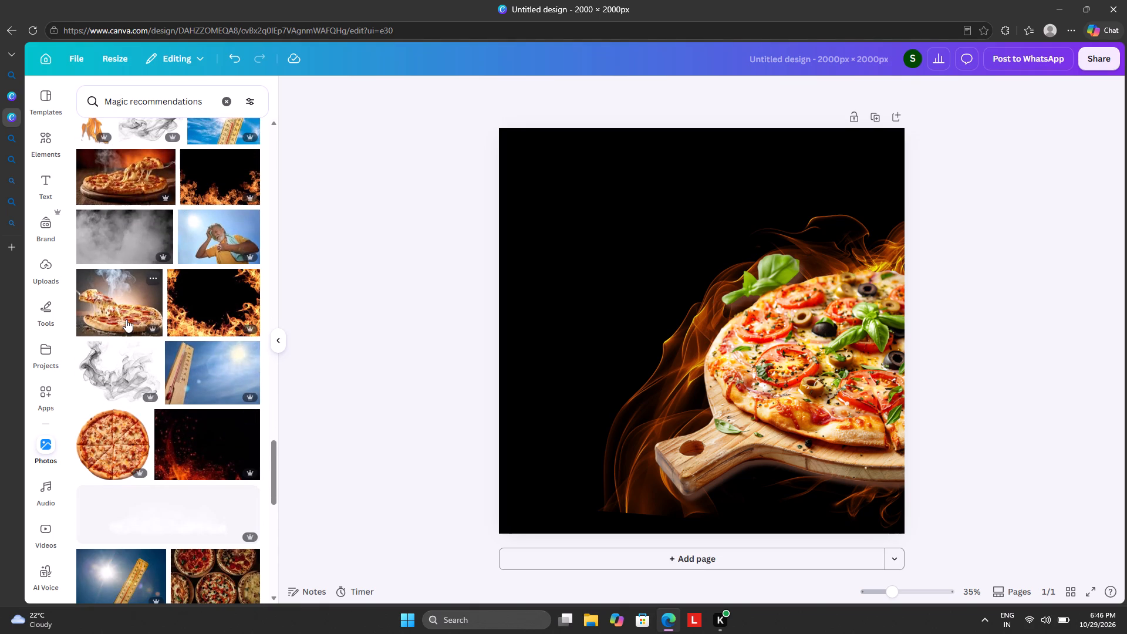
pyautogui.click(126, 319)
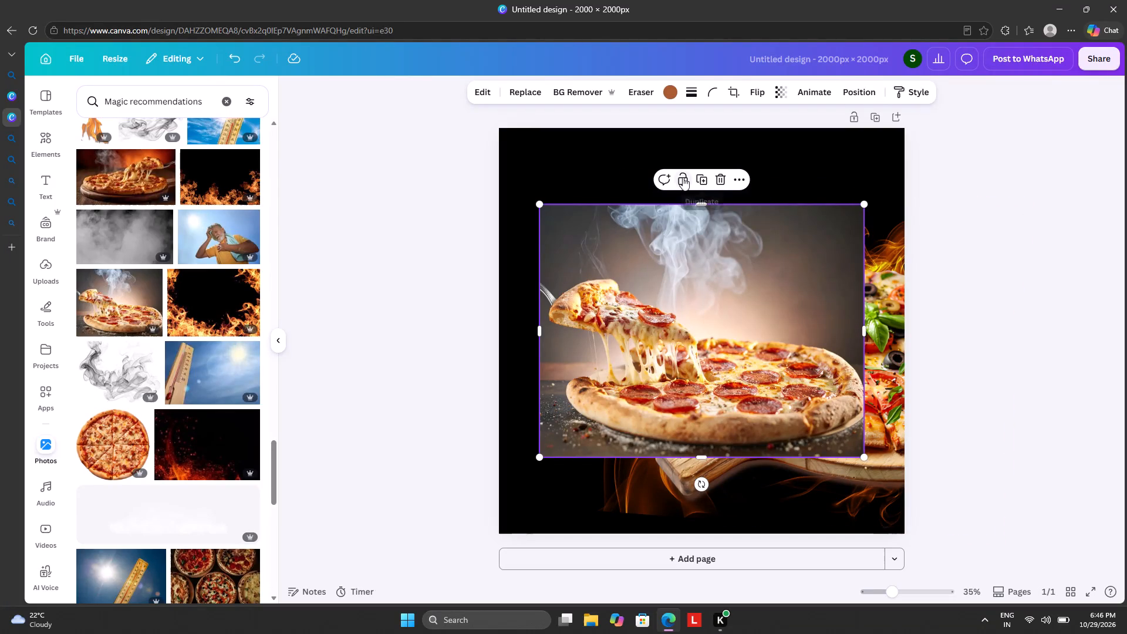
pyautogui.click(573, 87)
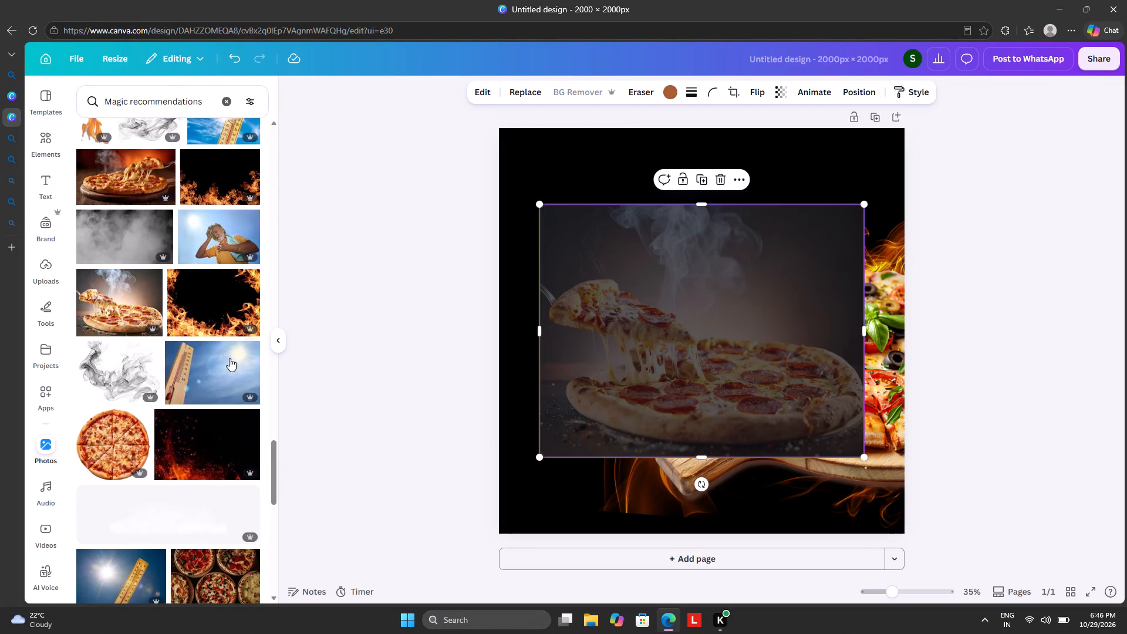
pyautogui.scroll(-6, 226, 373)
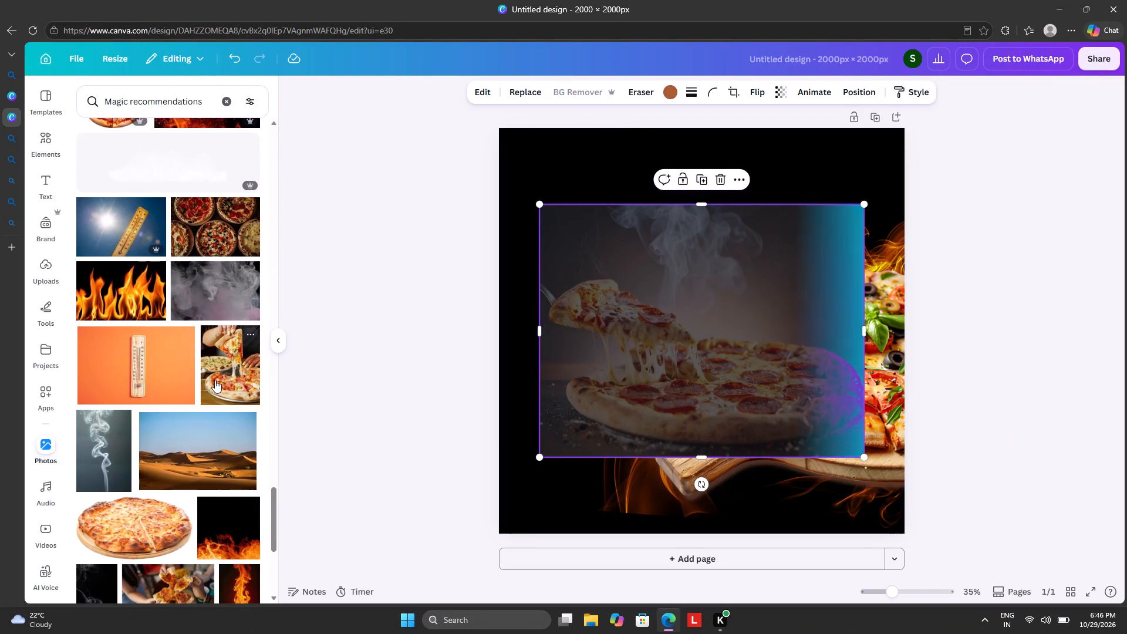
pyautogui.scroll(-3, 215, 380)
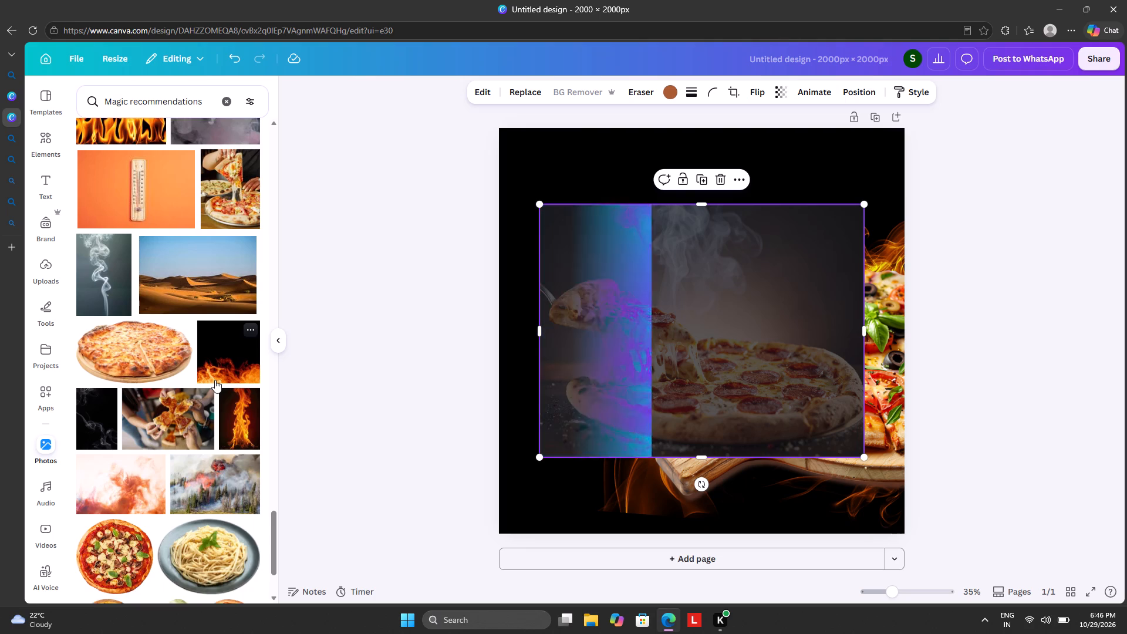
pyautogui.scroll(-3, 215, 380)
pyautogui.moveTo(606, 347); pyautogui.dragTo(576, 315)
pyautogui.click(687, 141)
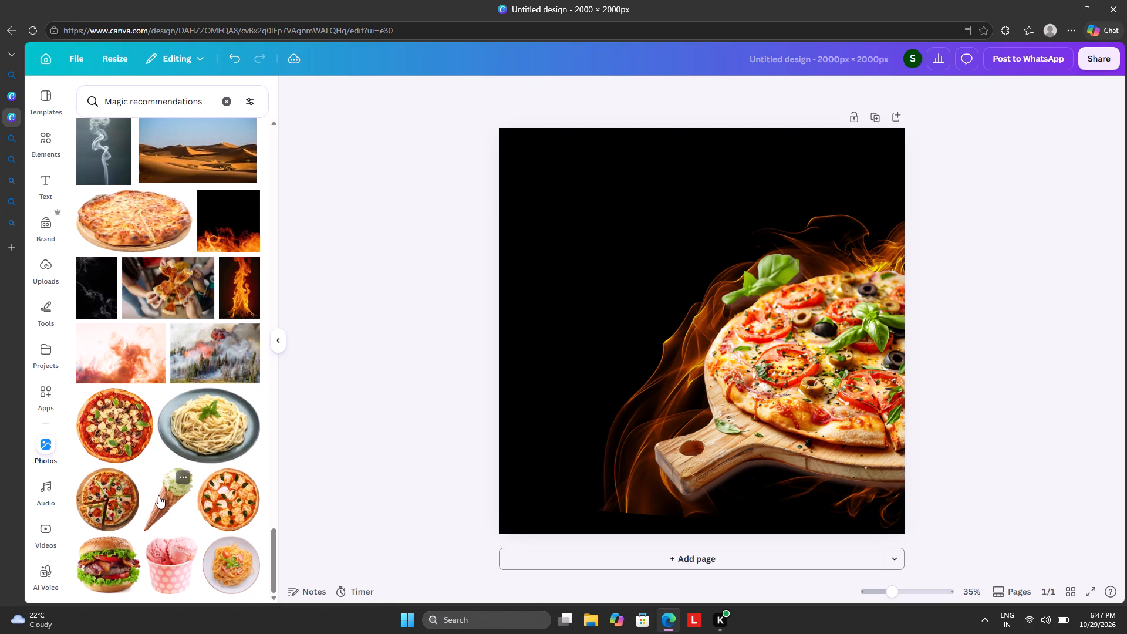
# Add the small green leaf from the recently used photos, shrink it, turn it sideways and place it in the design's lower-left area.
pyautogui.scroll(-3, 158, 495)
pyautogui.scroll(1, 158, 495)
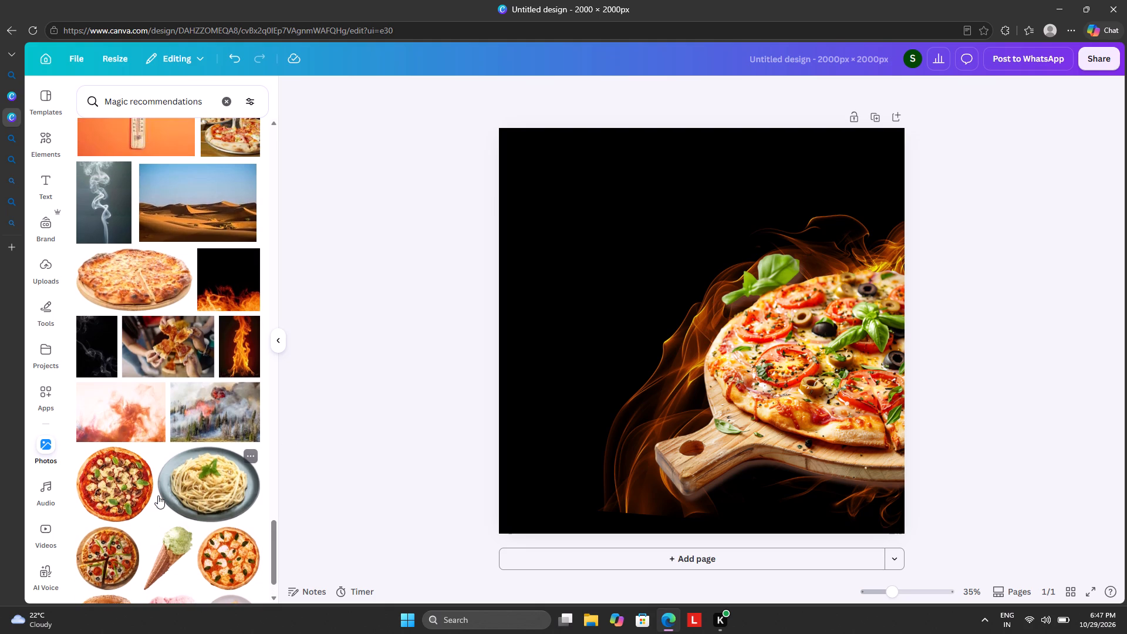
pyautogui.scroll(2, 158, 493)
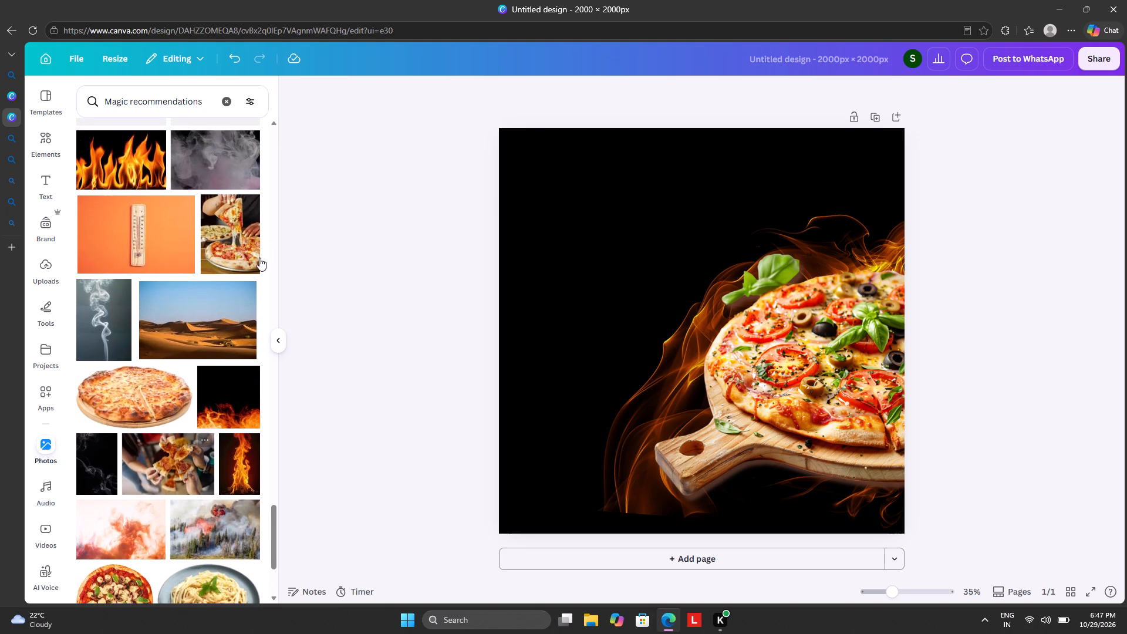
pyautogui.click(228, 97)
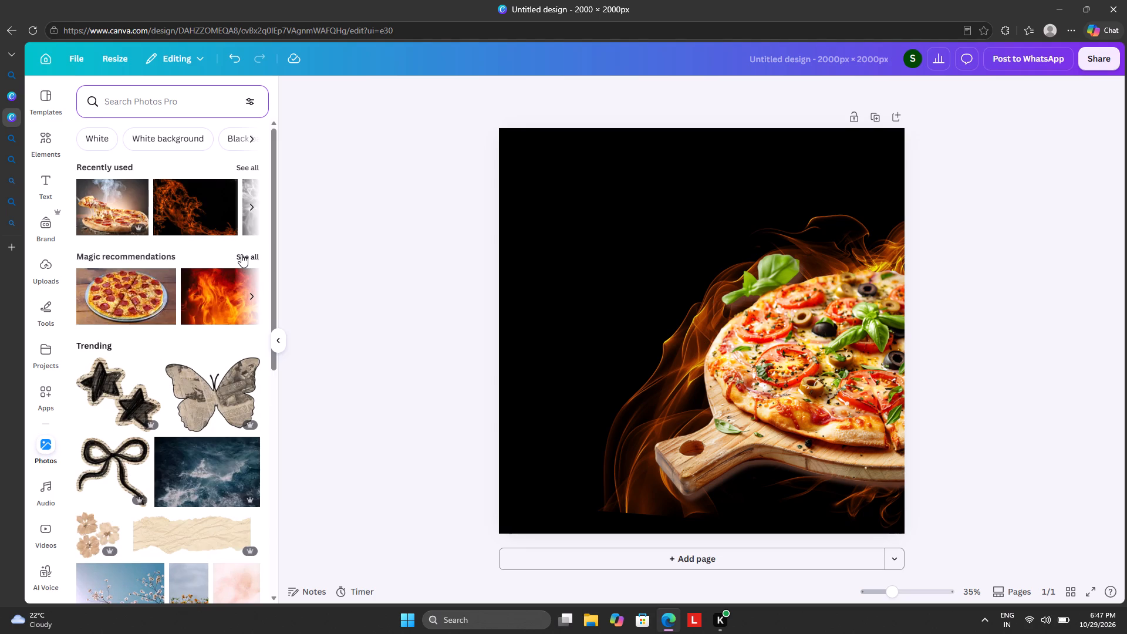
pyautogui.click(245, 165)
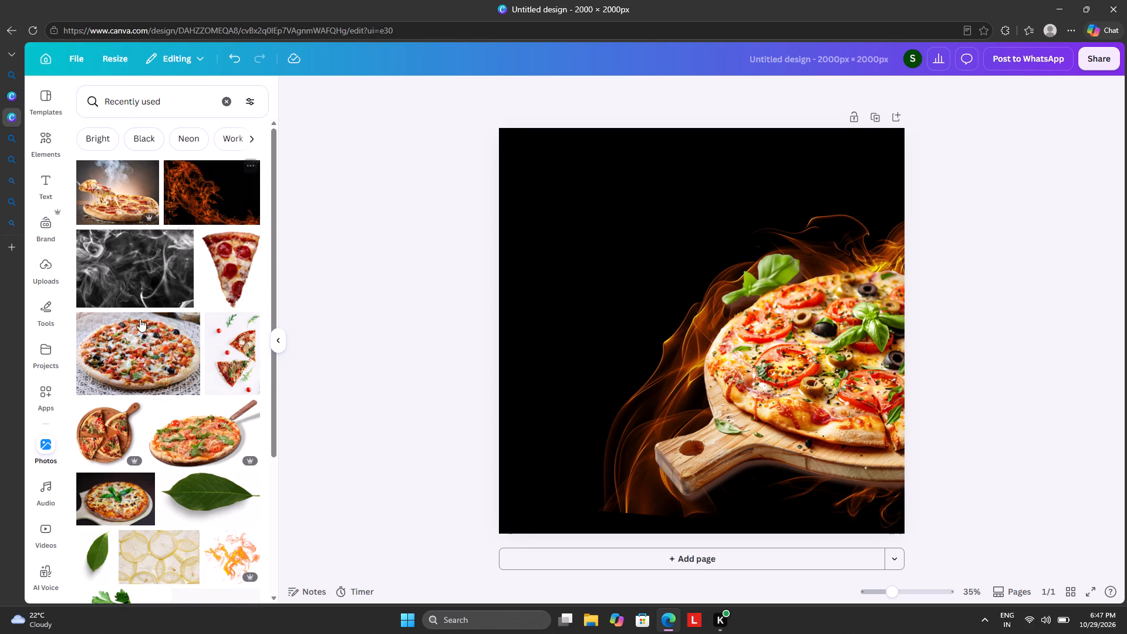
pyautogui.click(94, 548)
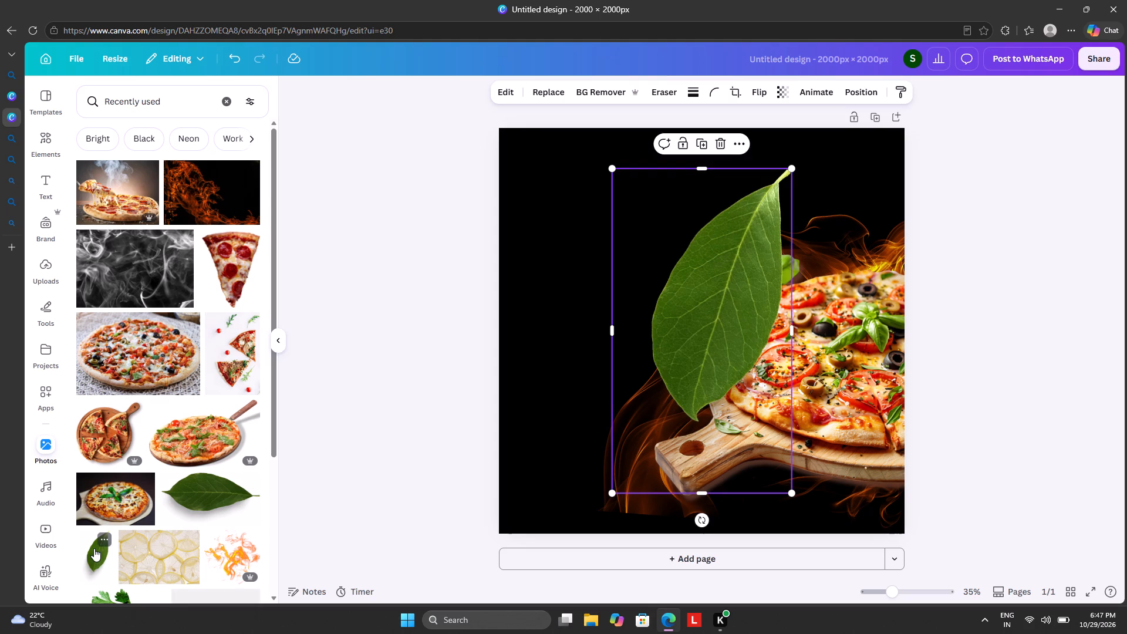
pyautogui.moveTo(608, 166); pyautogui.dragTo(613, 170)
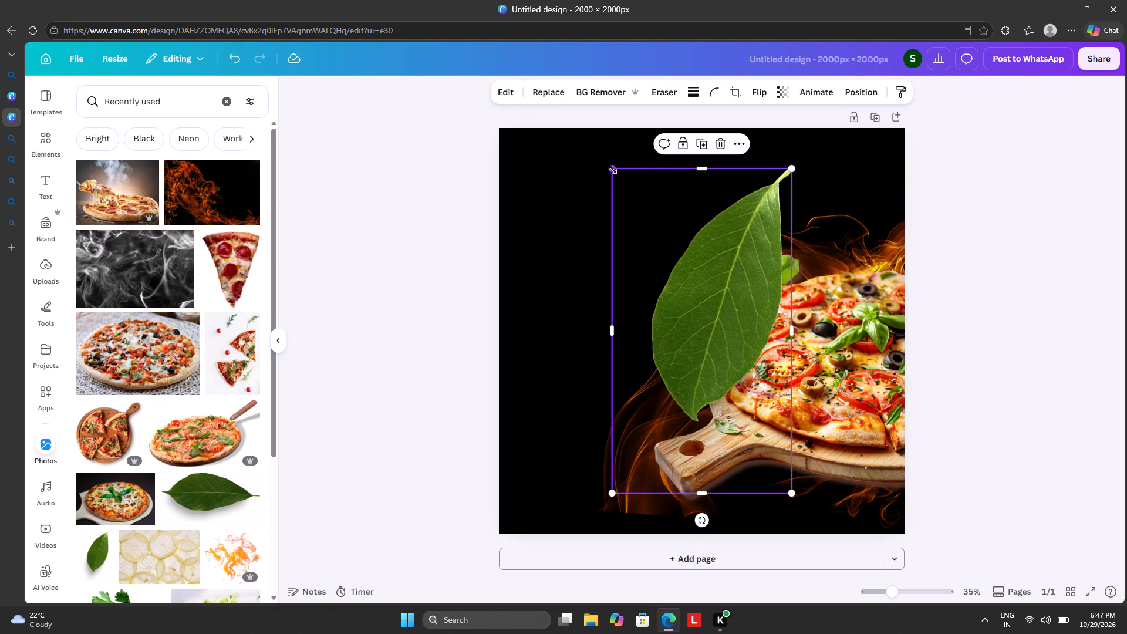
pyautogui.moveTo(613, 170); pyautogui.dragTo(730, 386)
pyautogui.moveTo(763, 524); pyautogui.dragTo(803, 514)
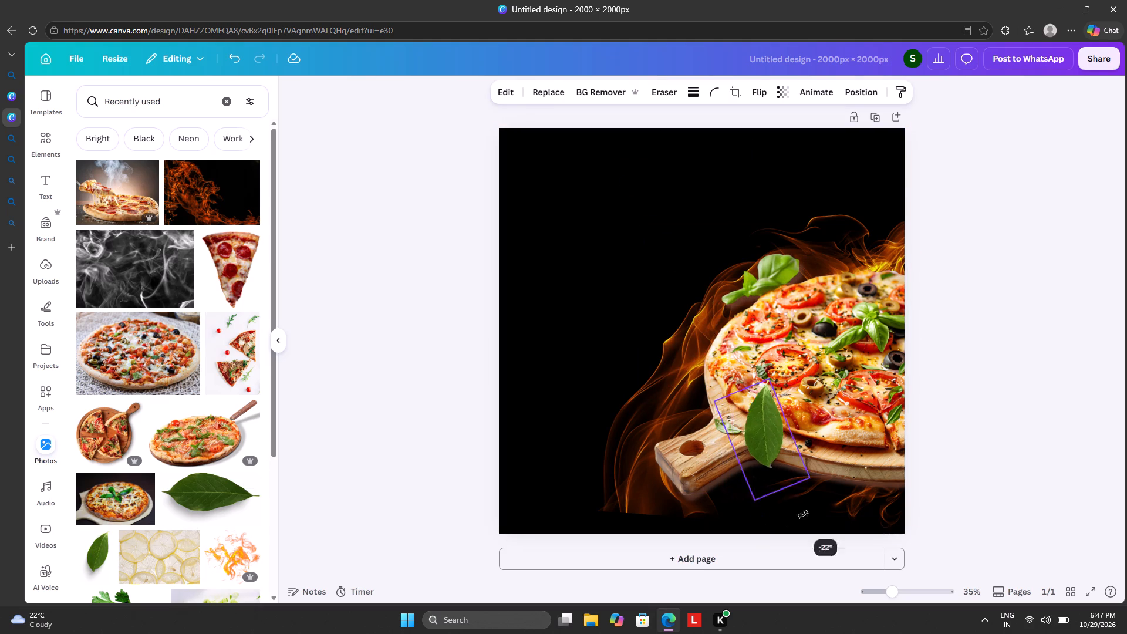
pyautogui.moveTo(803, 514); pyautogui.dragTo(862, 439)
pyautogui.moveTo(770, 443); pyautogui.dragTo(579, 467)
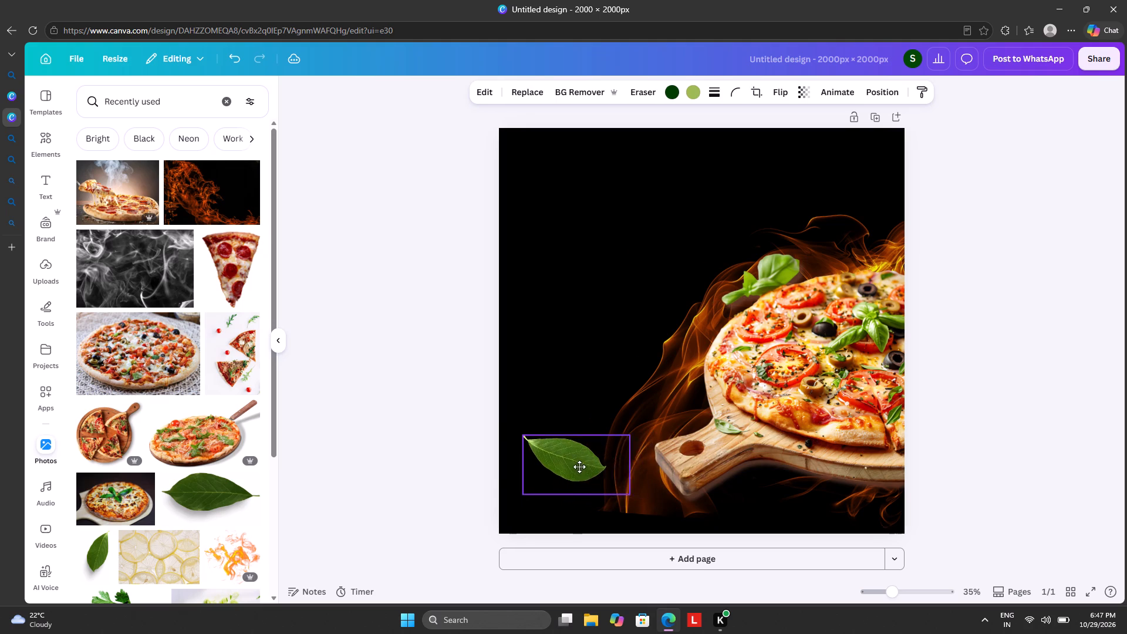
pyautogui.moveTo(579, 467); pyautogui.dragTo(574, 462)
# Tilt the lower-left leaf to about -78° and shrink it further.
pyautogui.moveTo(649, 458); pyautogui.dragTo(646, 475)
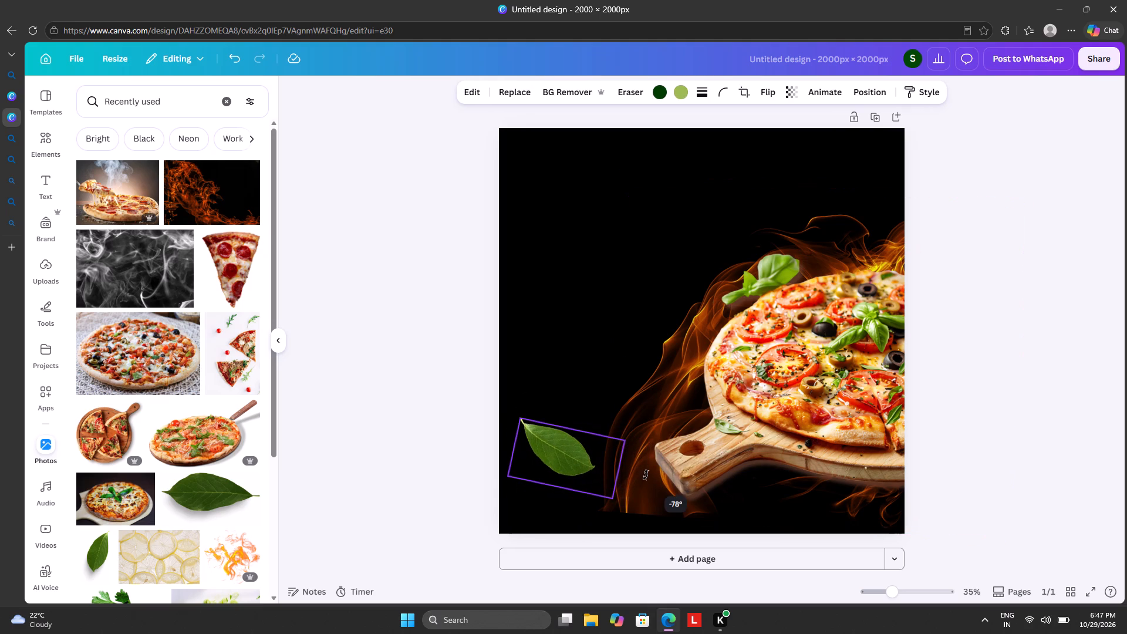
pyautogui.moveTo(646, 475); pyautogui.dragTo(645, 476)
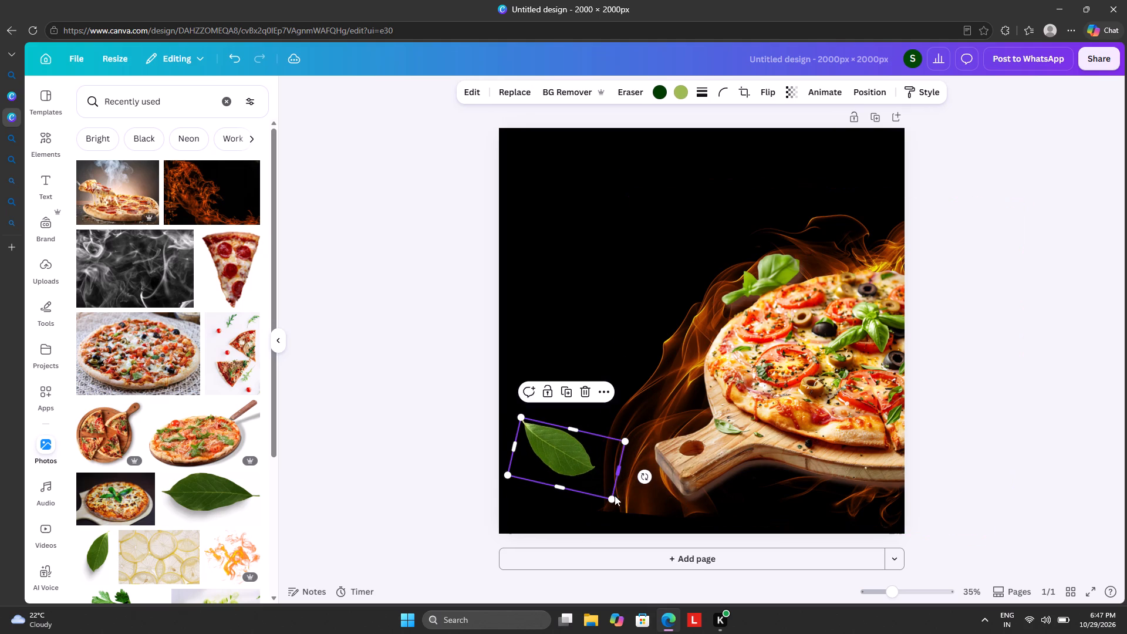
pyautogui.moveTo(605, 490); pyautogui.dragTo(616, 487)
pyautogui.moveTo(620, 494); pyautogui.dragTo(588, 476)
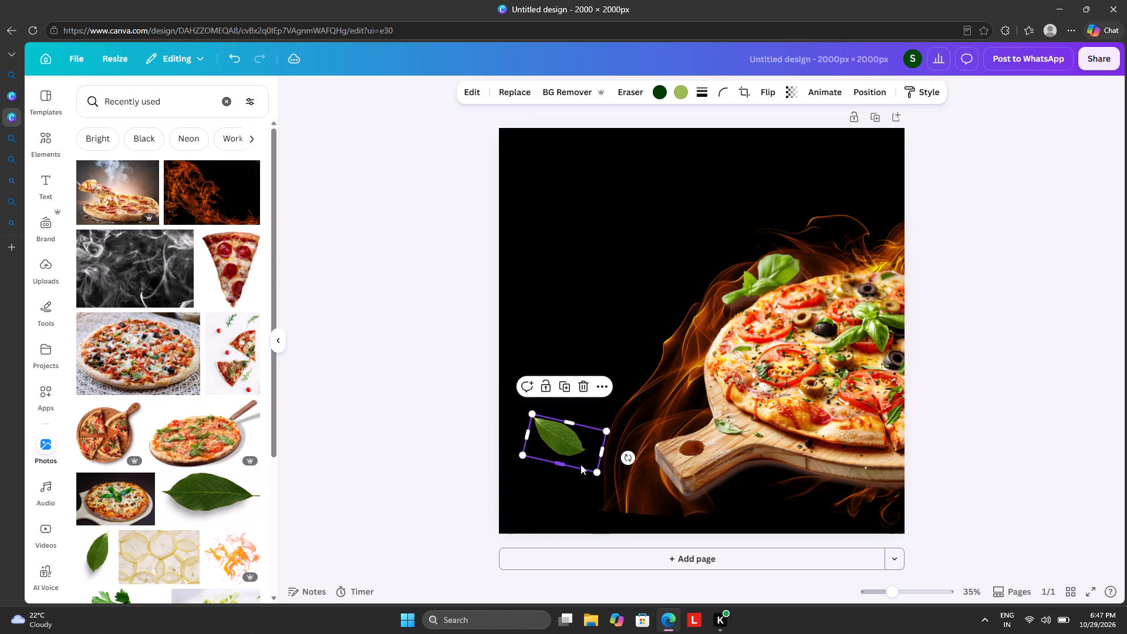
# Duplicate the leaf, enlarge the copy and place it partly cropped by the design's upper-left corner.
pyautogui.click(564, 390)
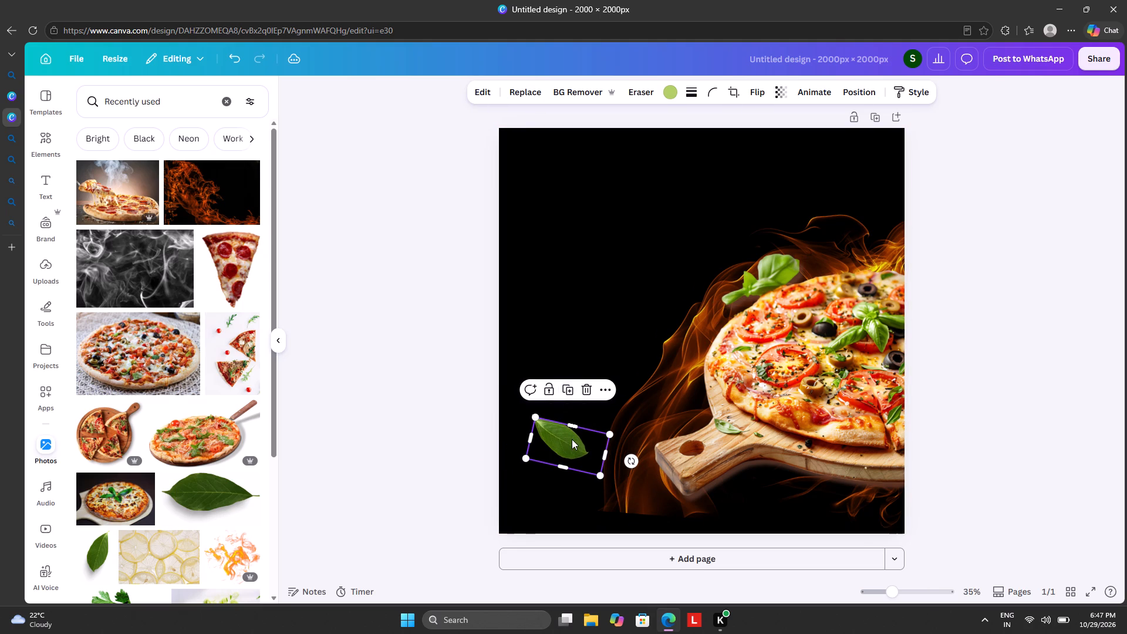
pyautogui.moveTo(572, 440); pyautogui.dragTo(525, 142)
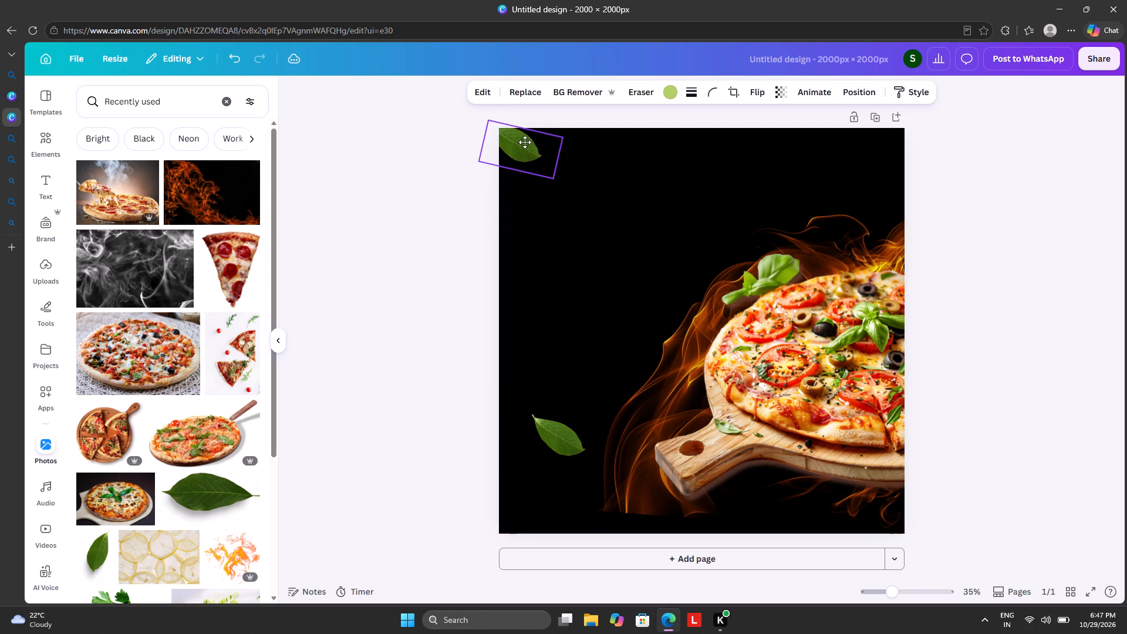
pyautogui.moveTo(525, 142); pyautogui.dragTo(525, 140)
pyautogui.moveTo(559, 171); pyautogui.dragTo(595, 201)
pyautogui.moveTo(573, 159); pyautogui.dragTo(561, 167)
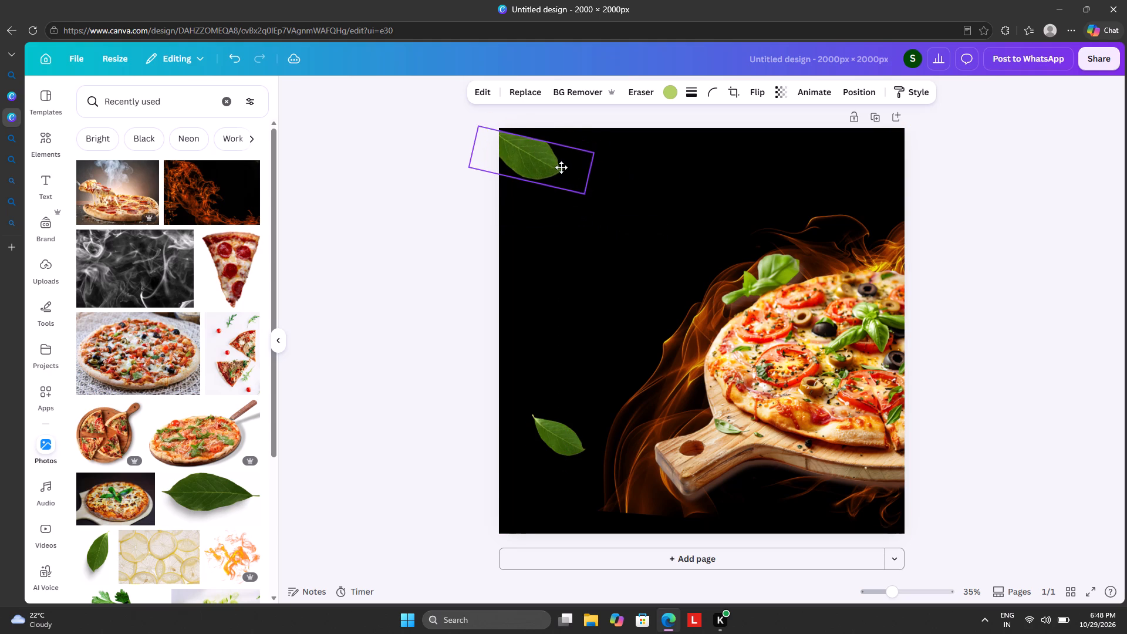
pyautogui.moveTo(561, 167); pyautogui.dragTo(556, 159)
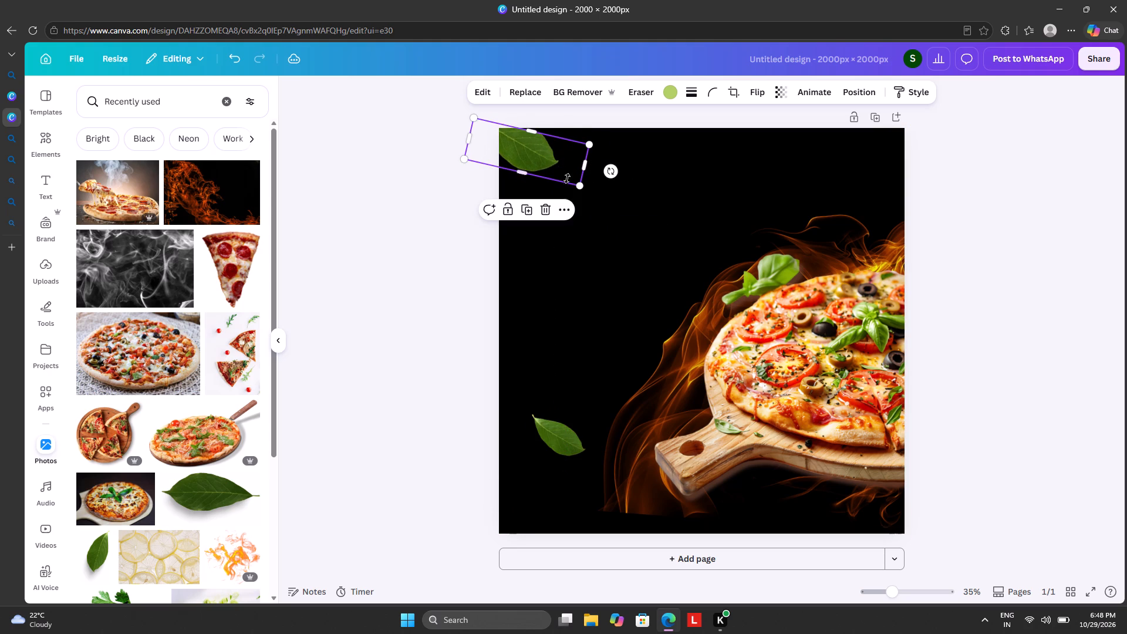
# Duplicate the upper-left leaf, move the copy to the design's upper-right area above the flames and make it smaller.
pyautogui.click(532, 207)
pyautogui.moveTo(540, 150); pyautogui.dragTo(548, 156)
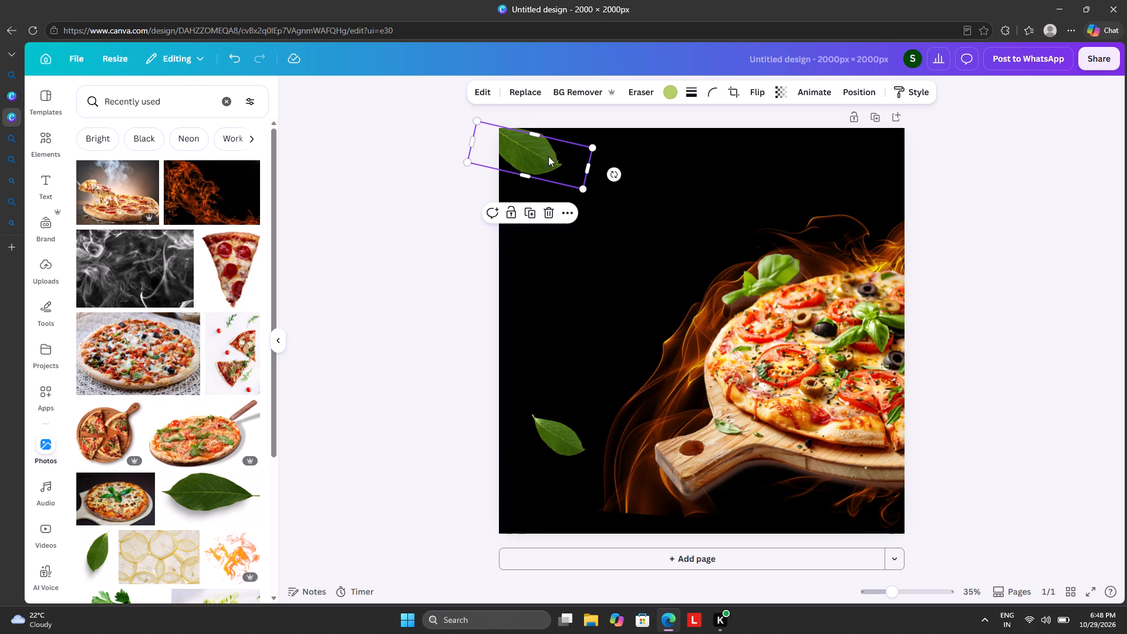
pyautogui.moveTo(548, 156); pyautogui.dragTo(855, 177)
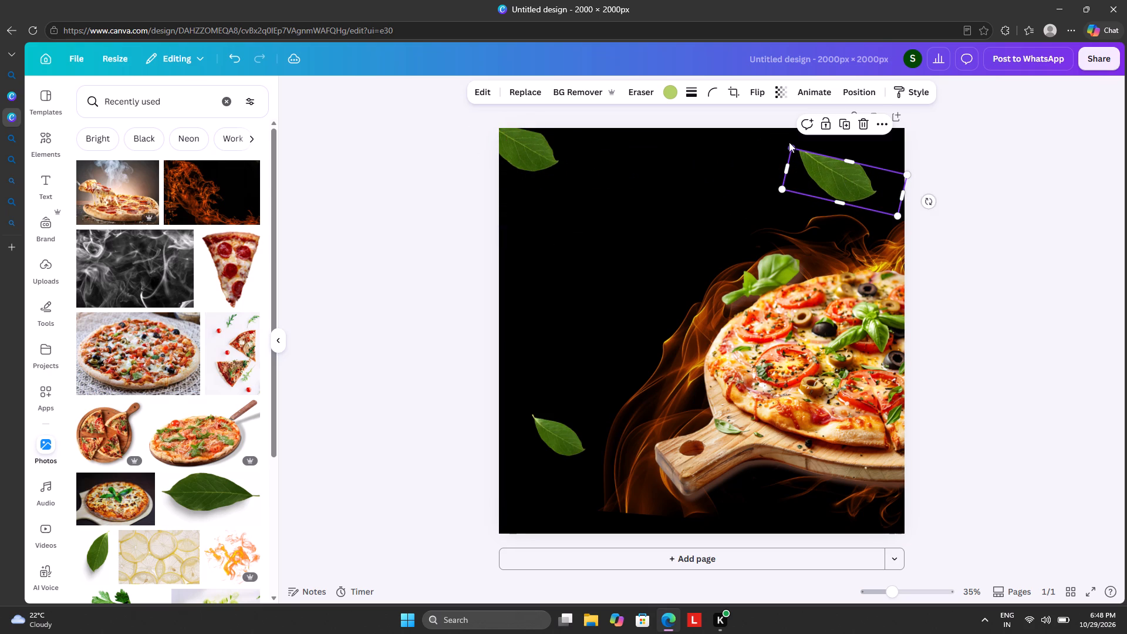
pyautogui.moveTo(854, 159); pyautogui.dragTo(868, 143)
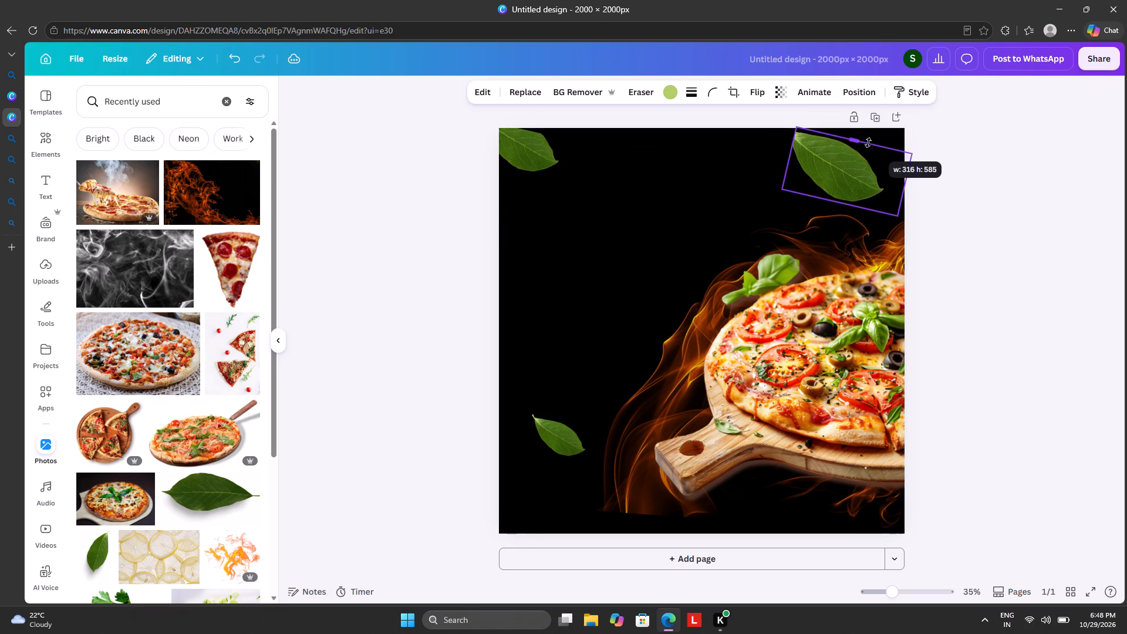
pyautogui.moveTo(868, 143); pyautogui.dragTo(866, 146)
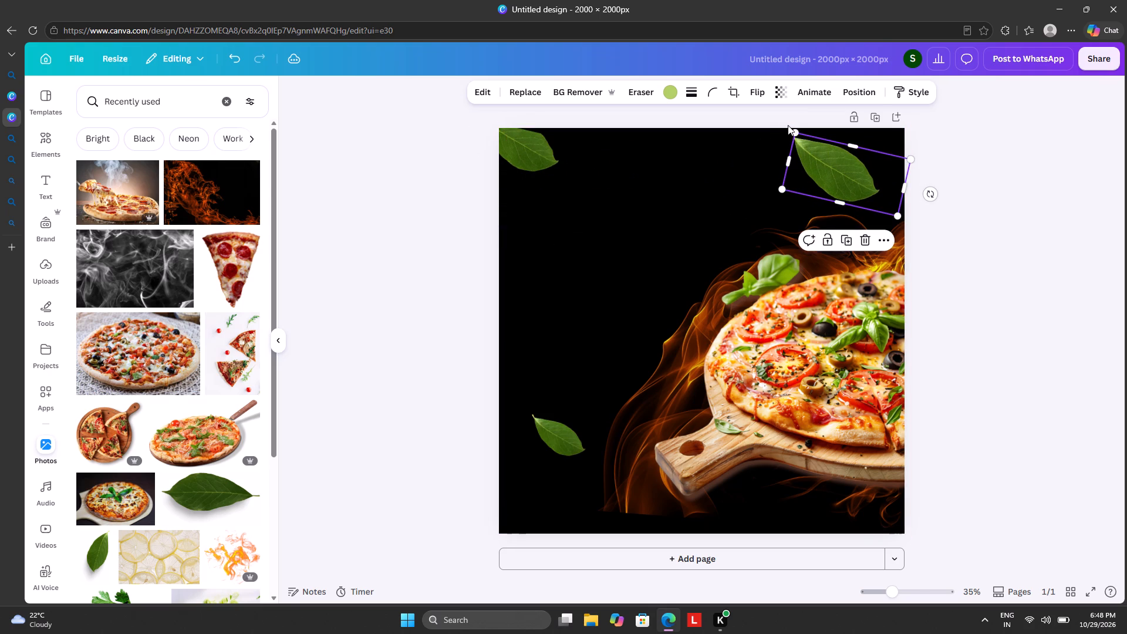
pyautogui.moveTo(792, 128); pyautogui.dragTo(829, 161)
pyautogui.moveTo(794, 134); pyautogui.dragTo(834, 162)
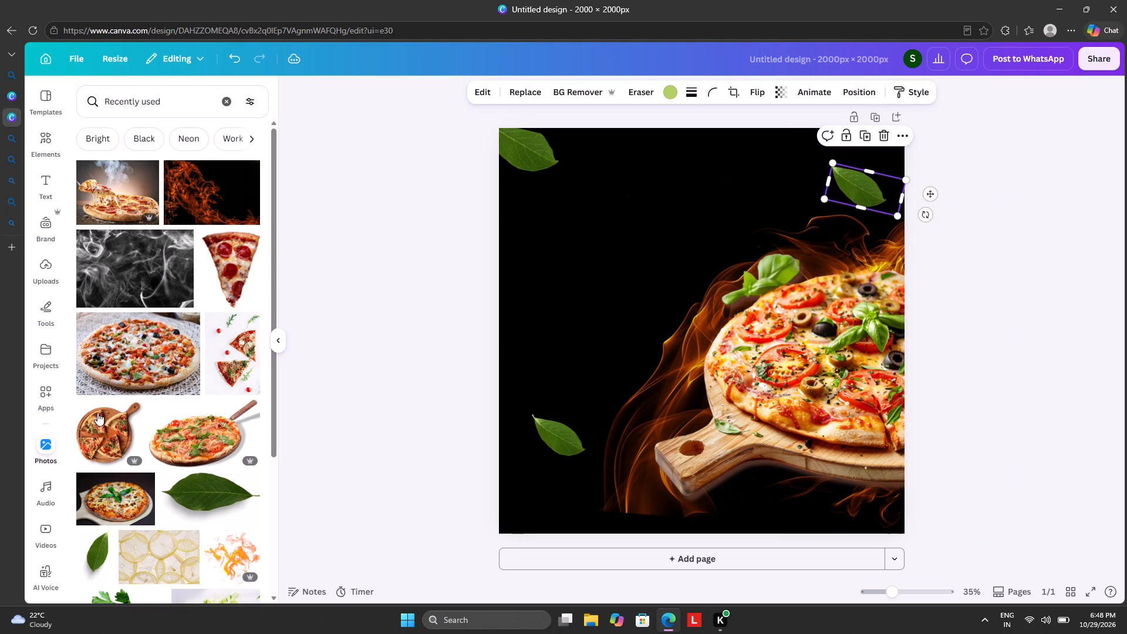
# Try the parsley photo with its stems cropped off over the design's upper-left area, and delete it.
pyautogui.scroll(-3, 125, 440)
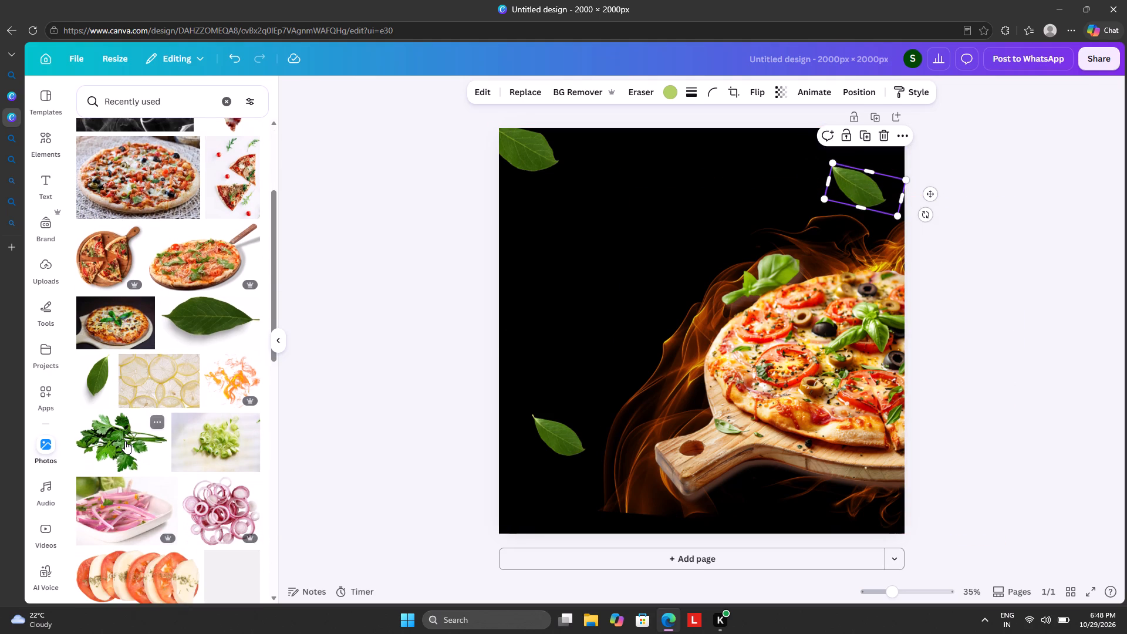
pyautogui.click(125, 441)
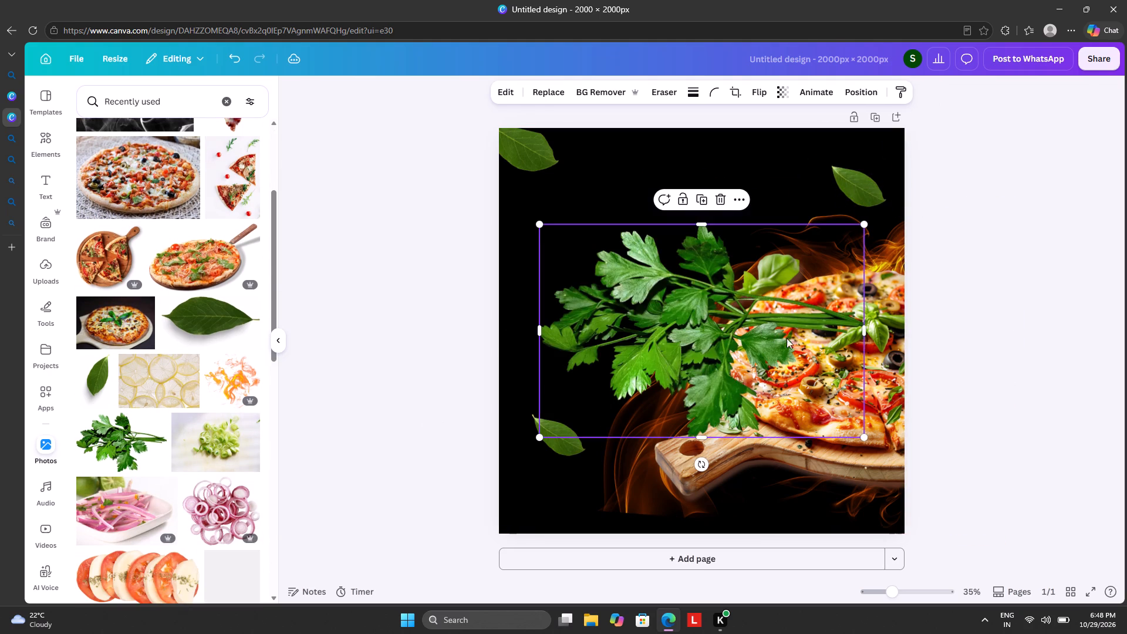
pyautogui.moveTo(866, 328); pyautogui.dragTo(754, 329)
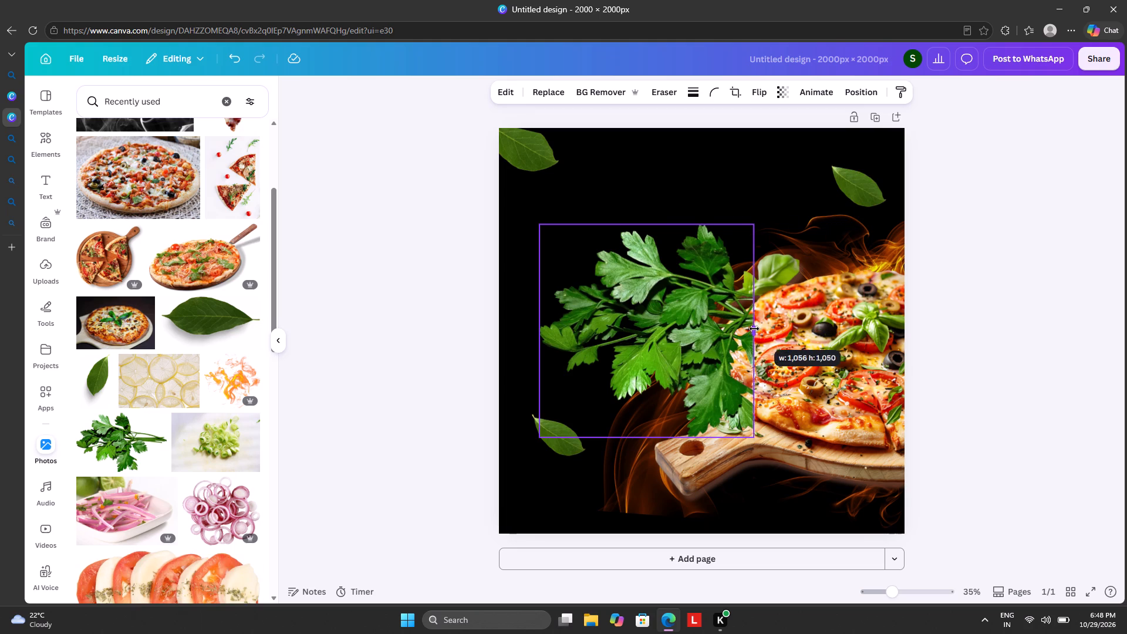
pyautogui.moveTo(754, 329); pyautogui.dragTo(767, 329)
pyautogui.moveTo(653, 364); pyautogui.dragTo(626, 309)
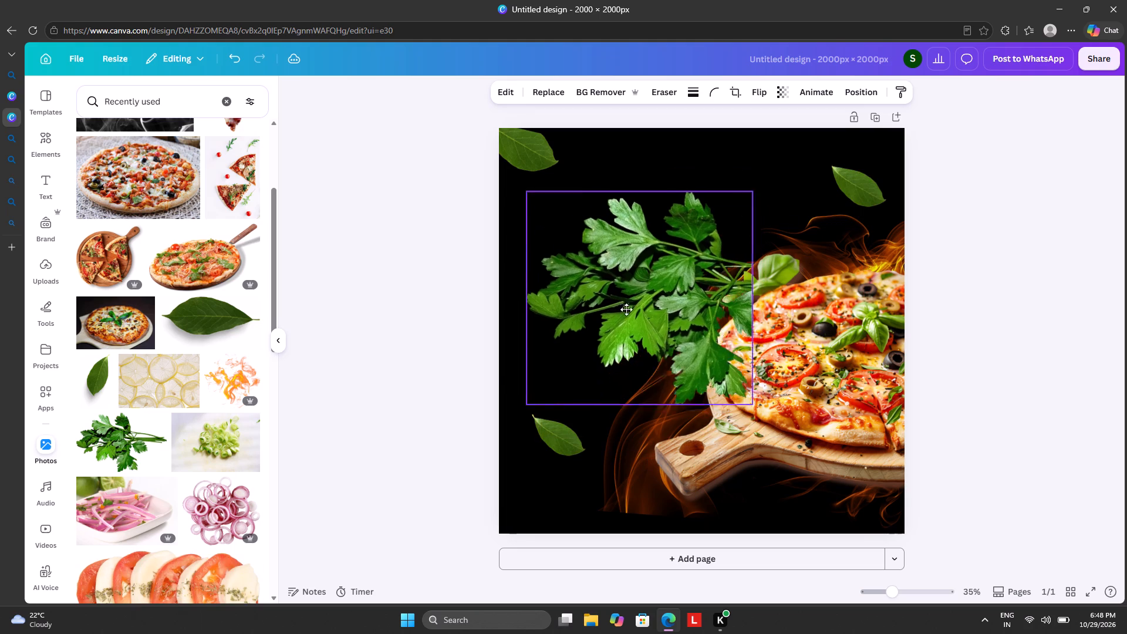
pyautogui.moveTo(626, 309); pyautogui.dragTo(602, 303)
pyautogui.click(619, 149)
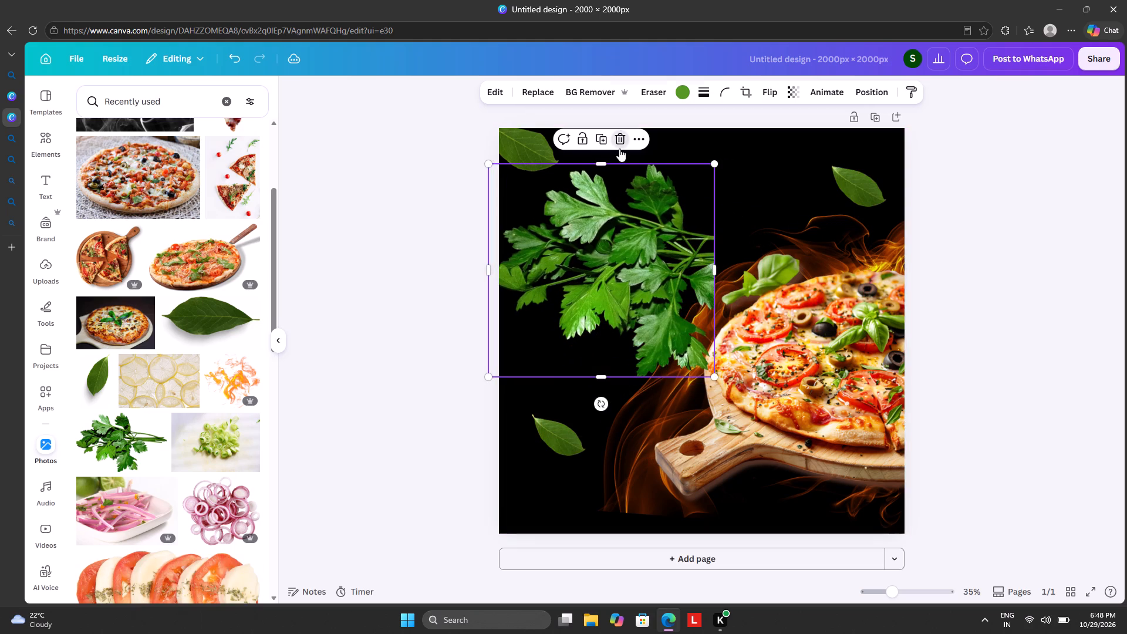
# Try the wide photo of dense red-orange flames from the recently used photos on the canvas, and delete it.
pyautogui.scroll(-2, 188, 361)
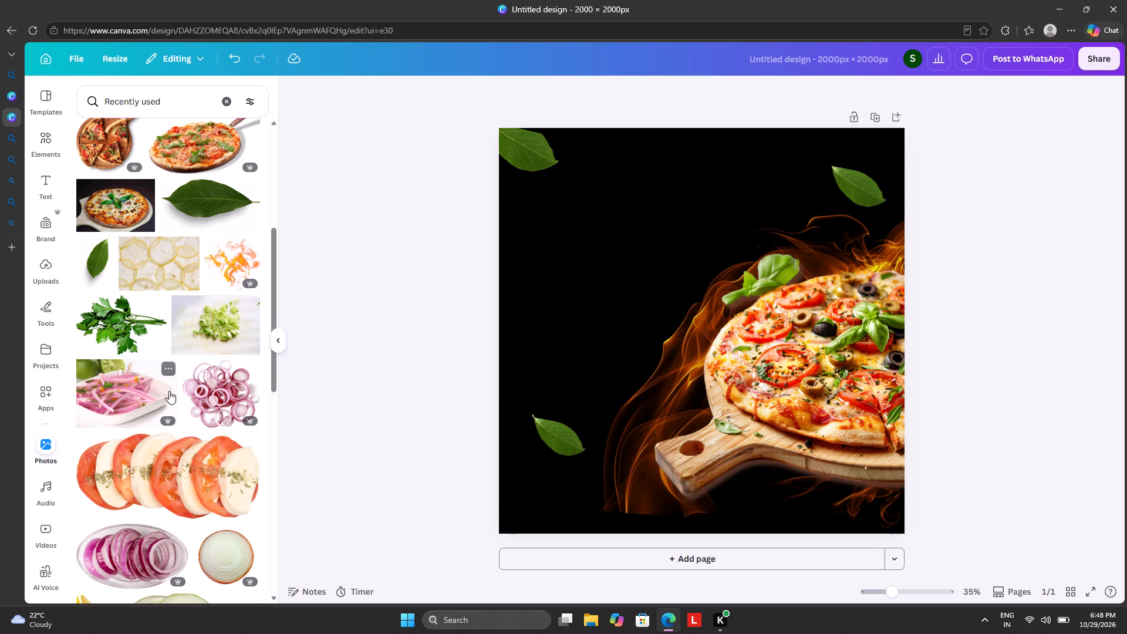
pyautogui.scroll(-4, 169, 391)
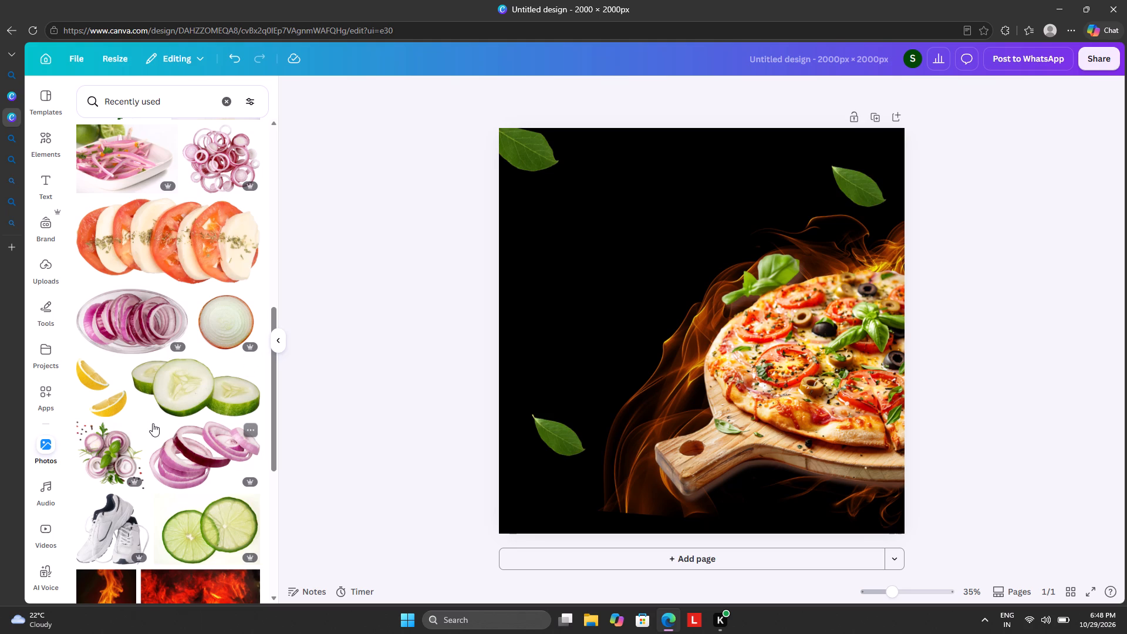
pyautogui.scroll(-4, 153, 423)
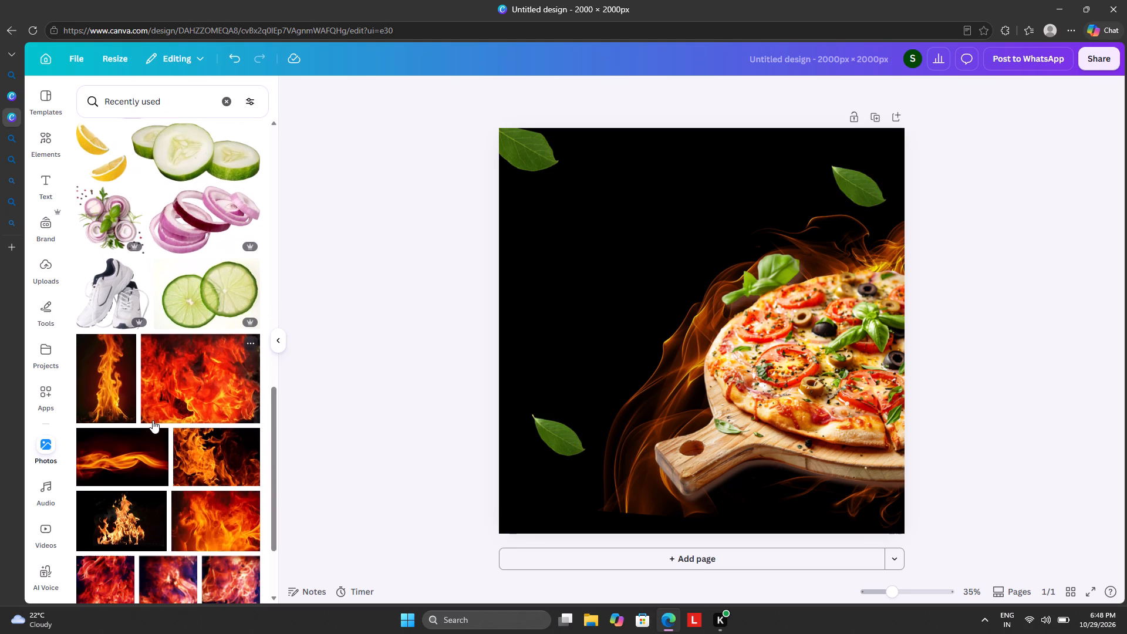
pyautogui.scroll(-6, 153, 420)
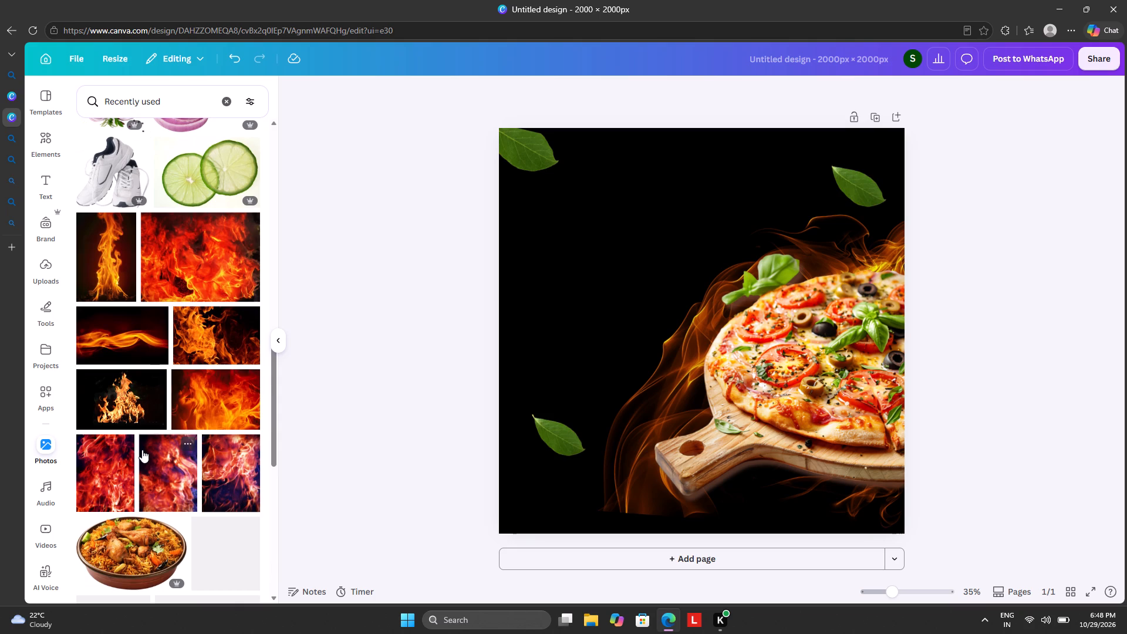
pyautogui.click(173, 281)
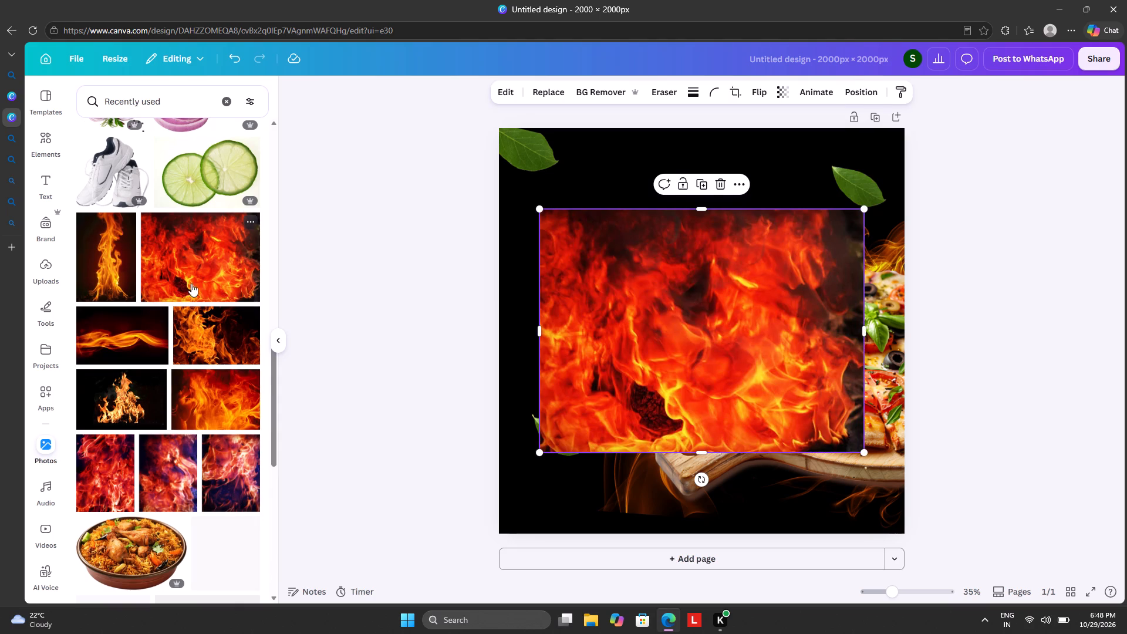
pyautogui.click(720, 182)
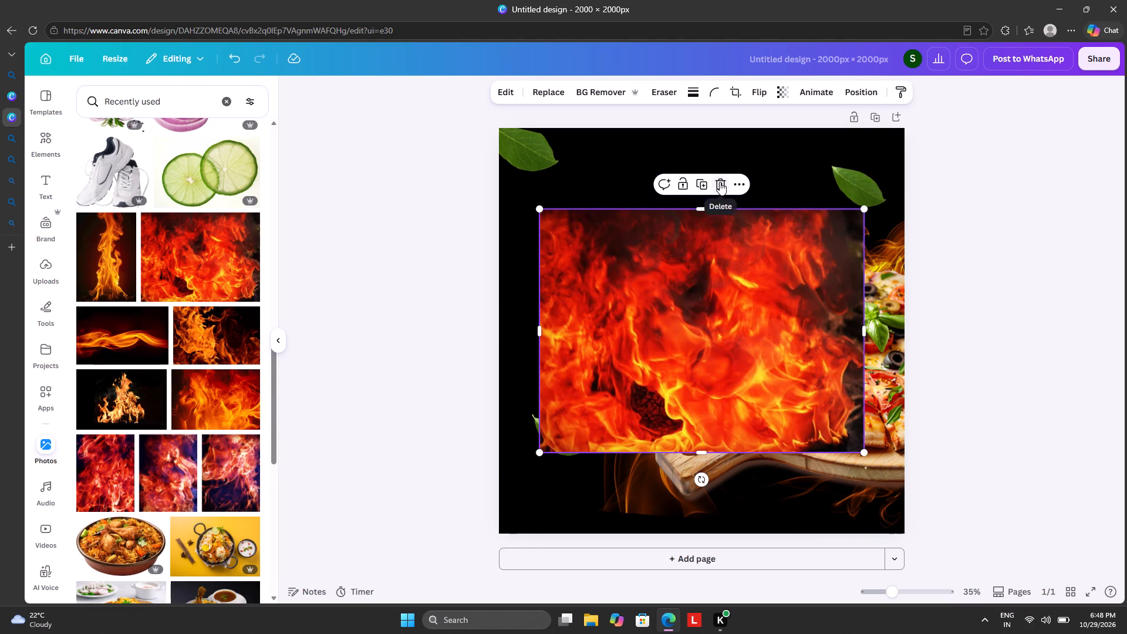
# Look through the remaining recently used photos, and search the photo library for chilli.
pyautogui.scroll(-4, 201, 476)
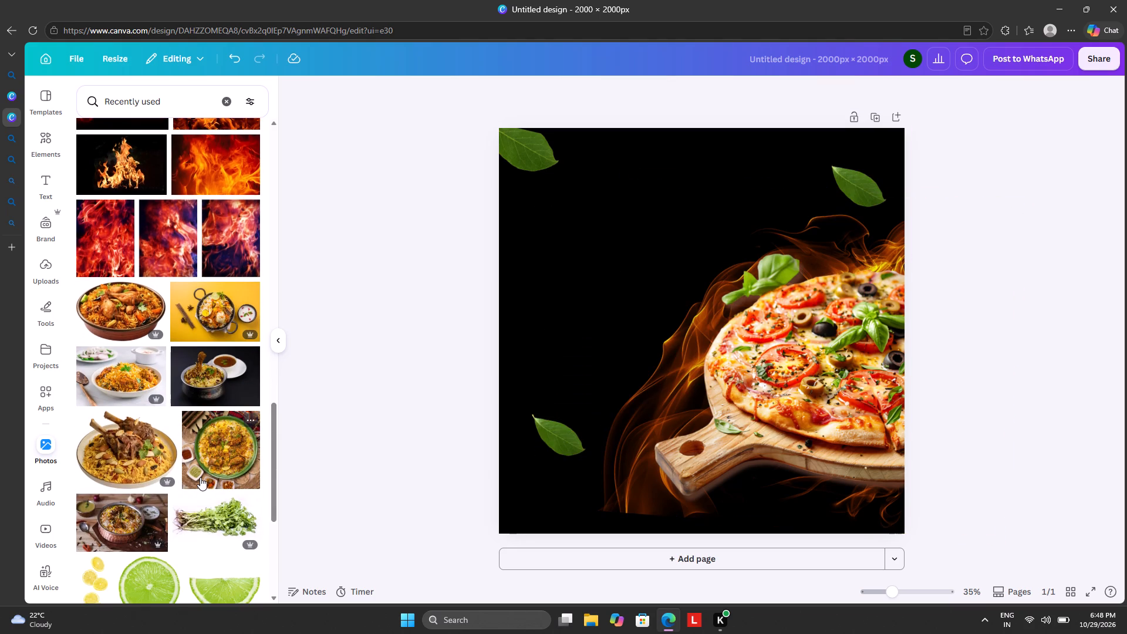
pyautogui.scroll(-2, 200, 477)
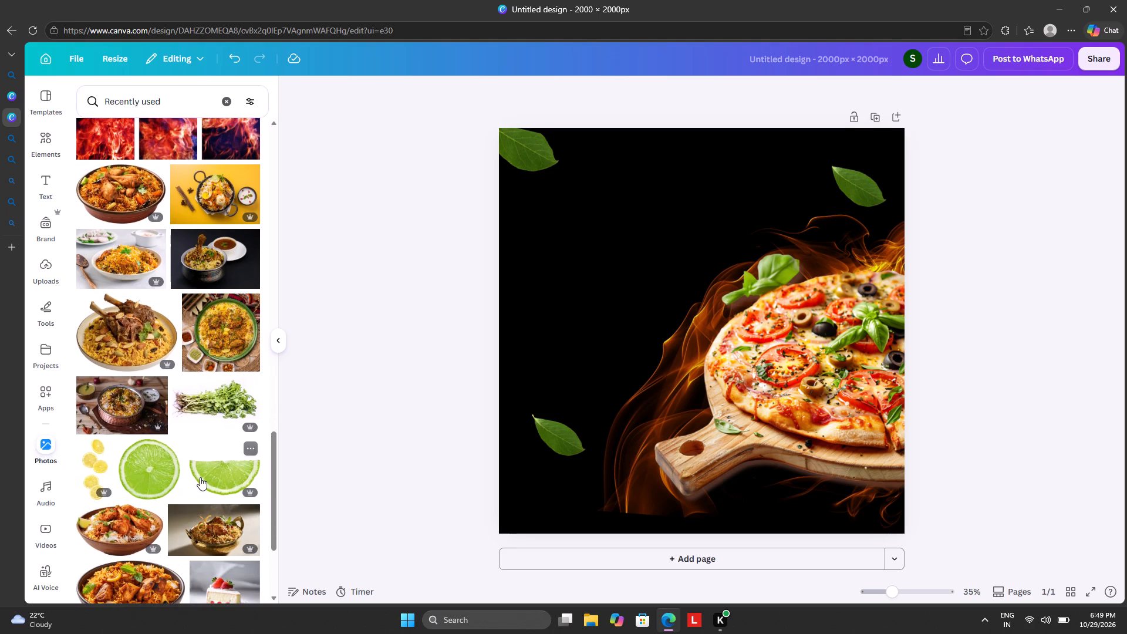
pyautogui.scroll(-1, 200, 477)
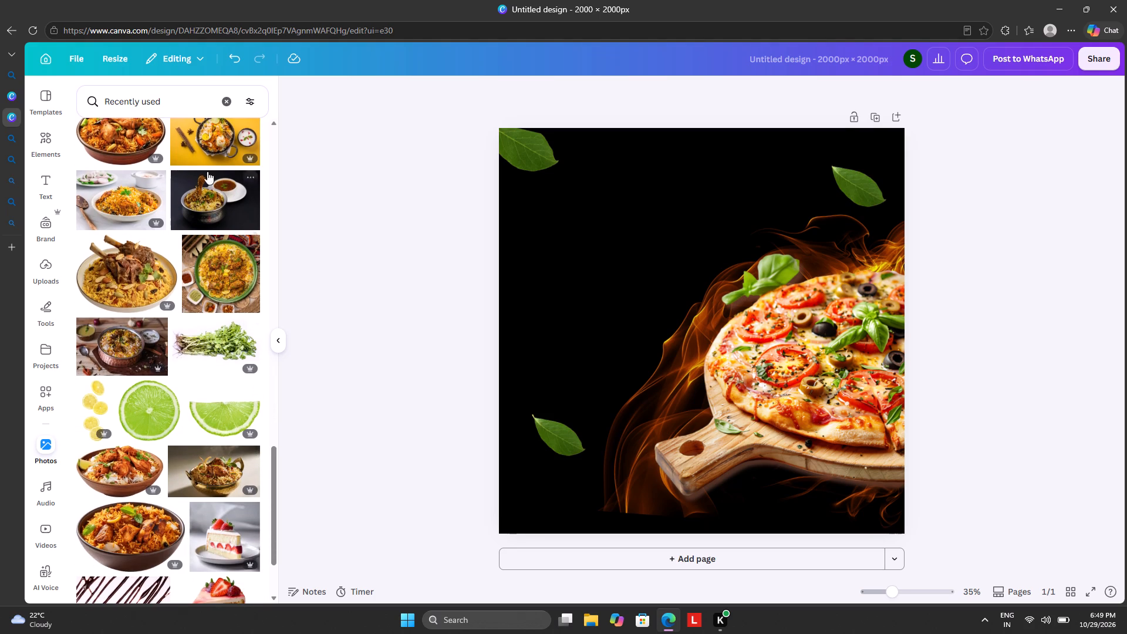
pyautogui.click(223, 97)
pyautogui.click(201, 92)
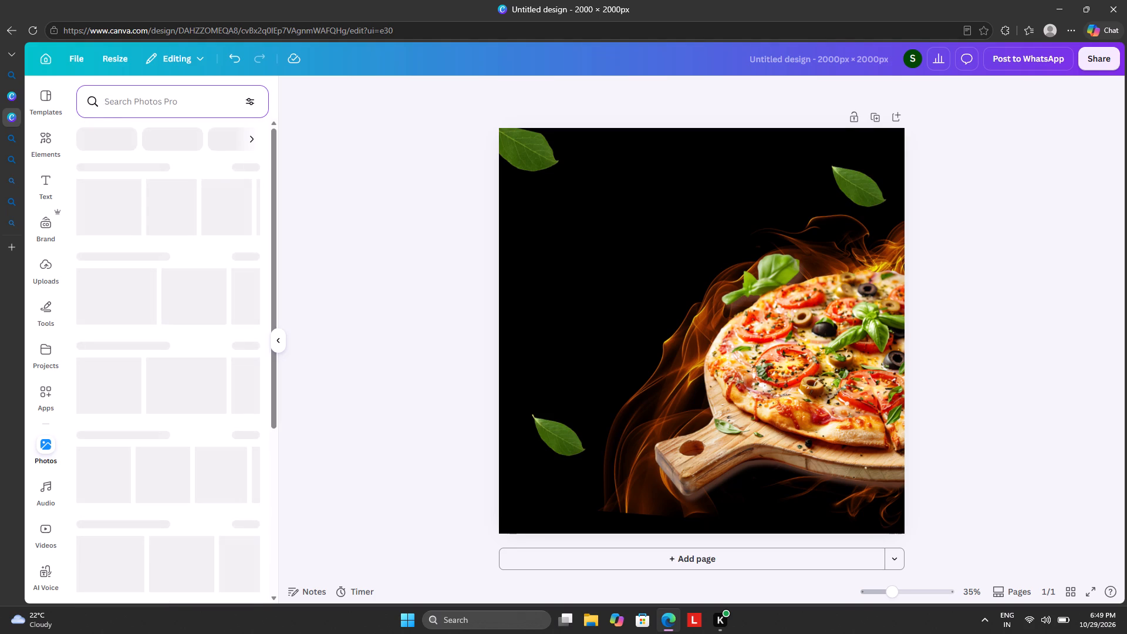
pyautogui.press('space')
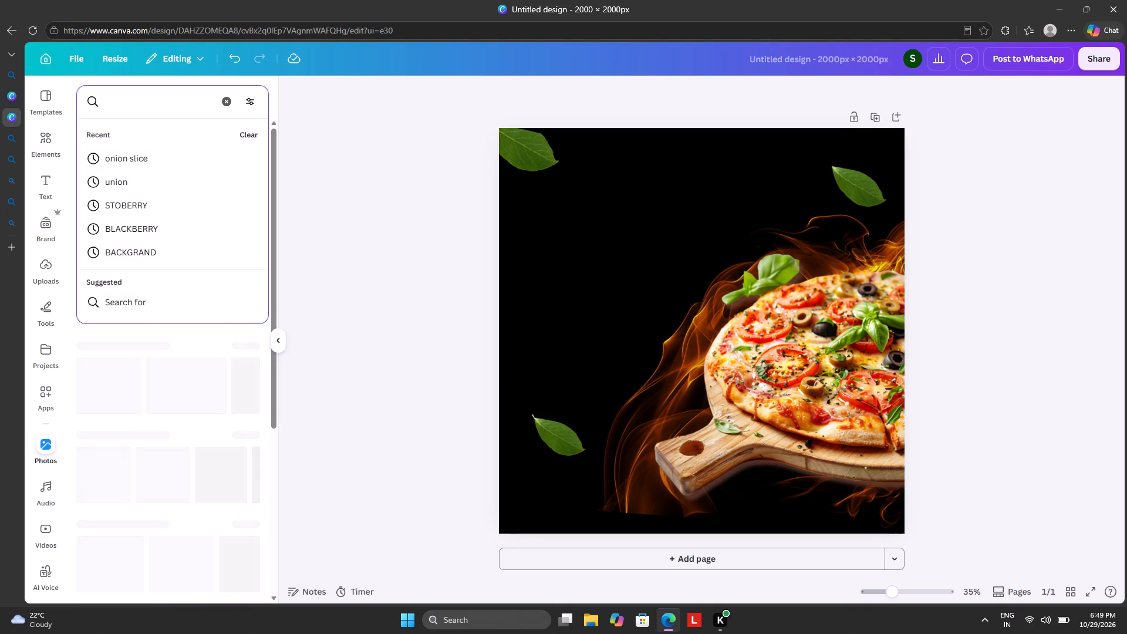
pyautogui.write('chi')
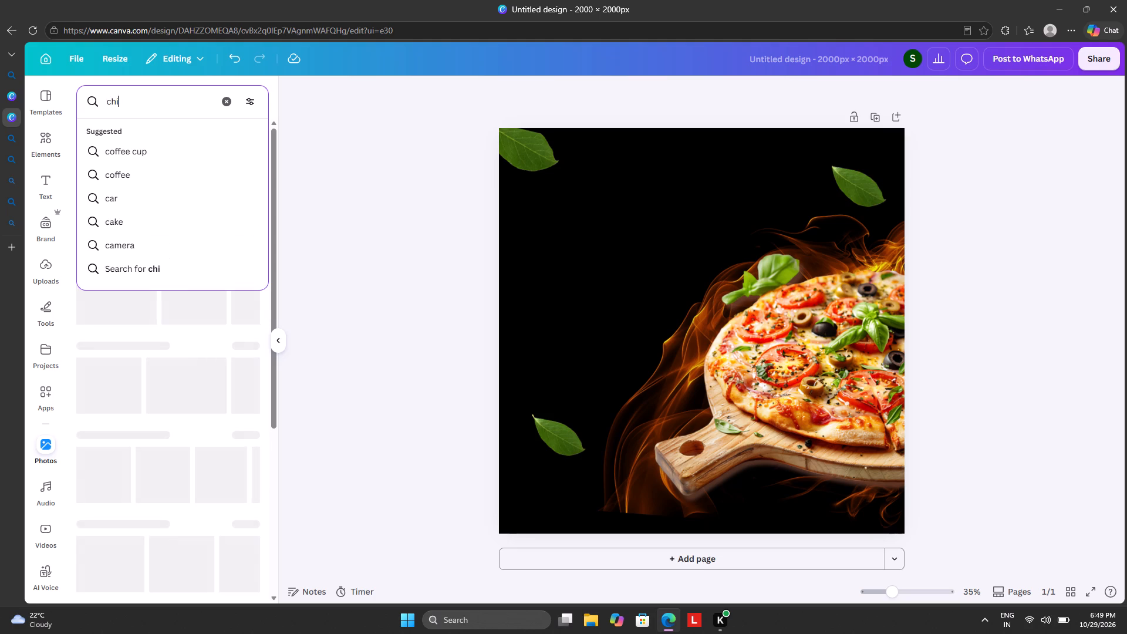
pyautogui.write('lli')
pyautogui.press('Return')
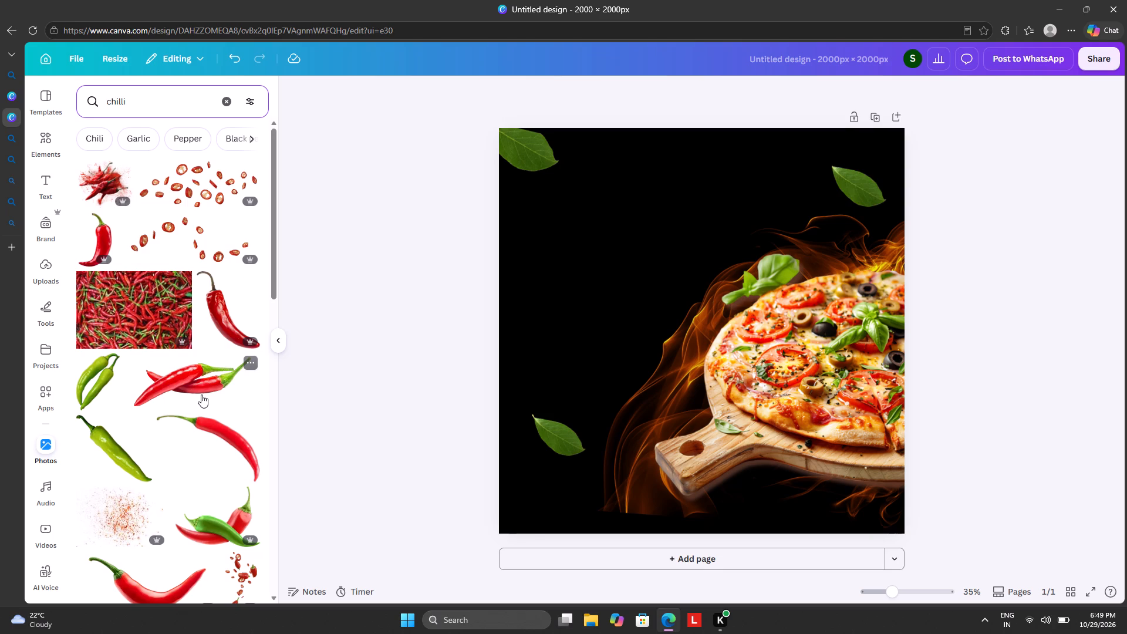
# Browse the chilli photos and add the single curved red chilli with the long thin green stem to the design.
pyautogui.scroll(-3, 201, 397)
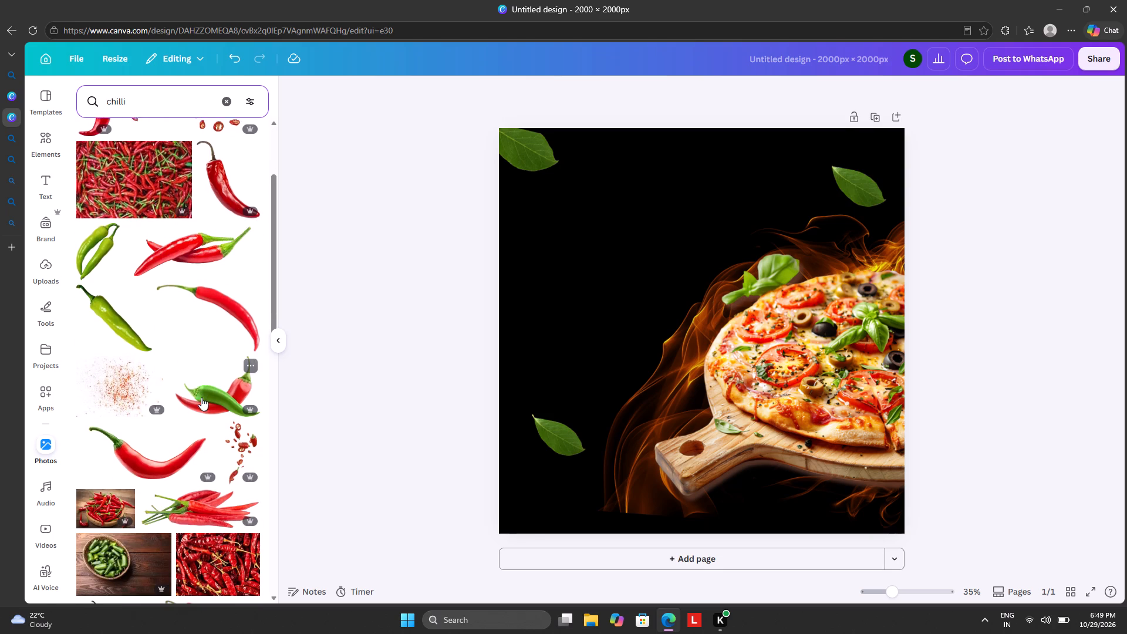
pyautogui.scroll(-3, 201, 397)
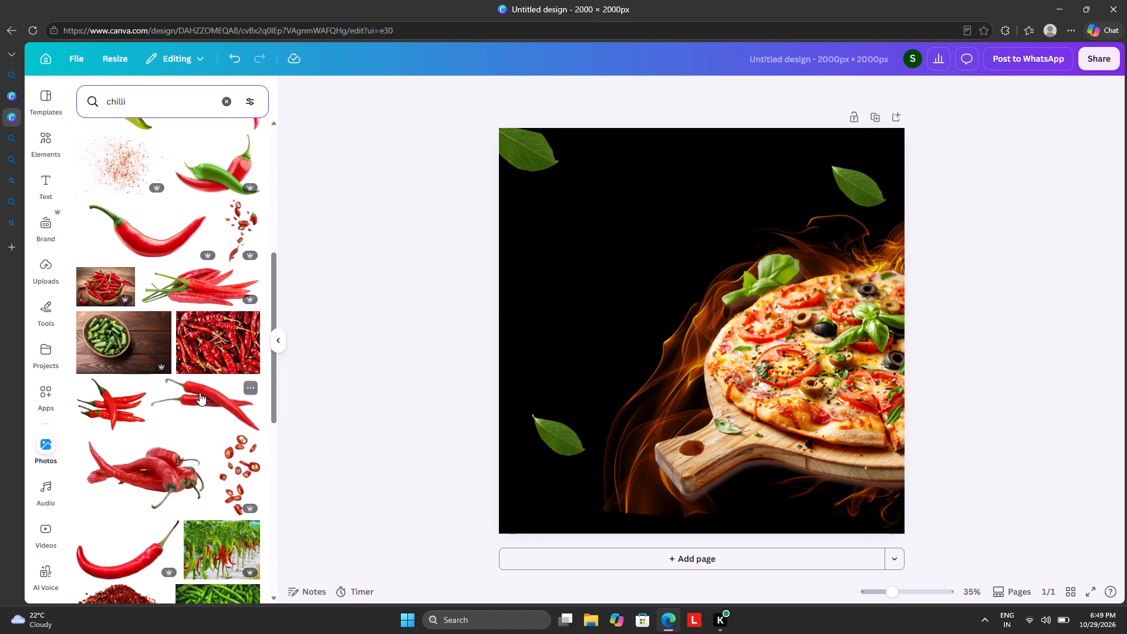
pyautogui.scroll(-6, 200, 393)
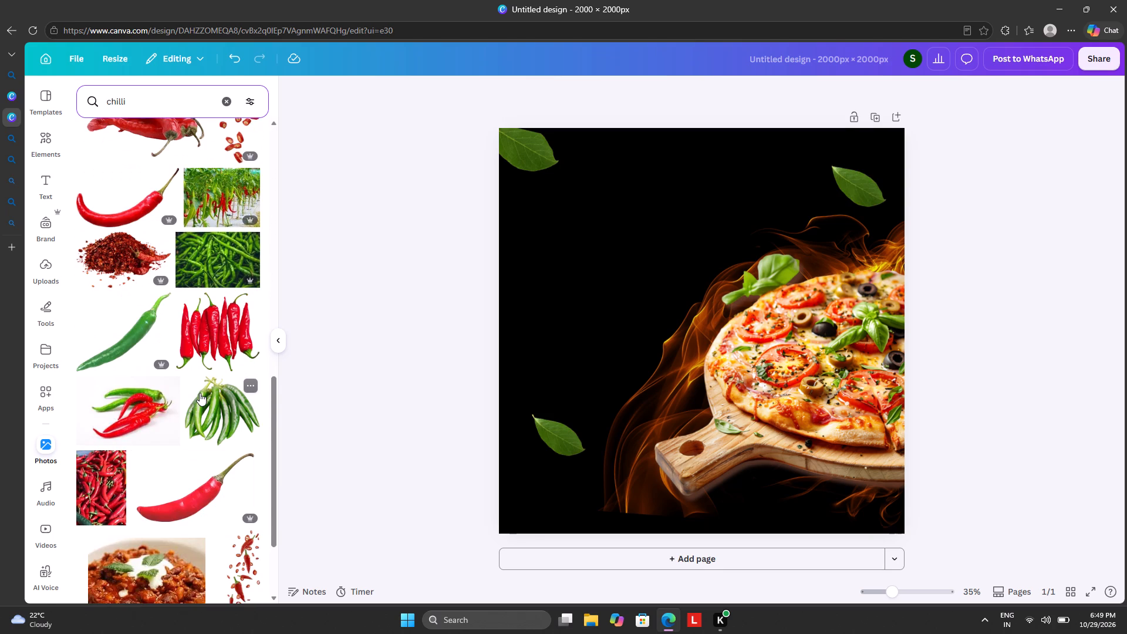
pyautogui.scroll(-7, 200, 393)
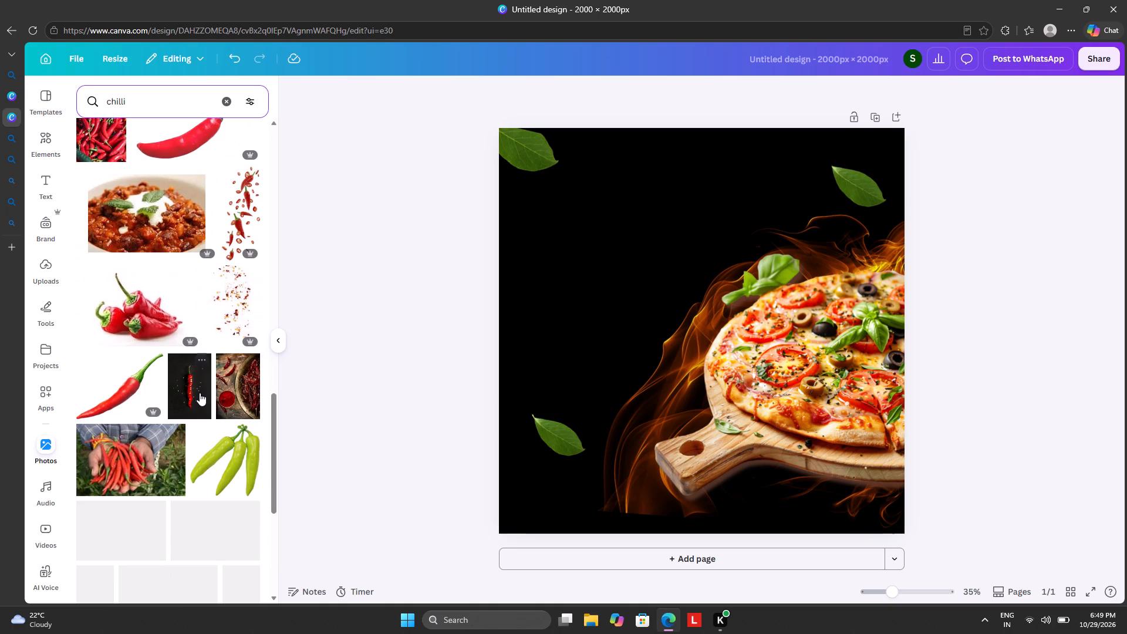
pyautogui.scroll(-6, 200, 393)
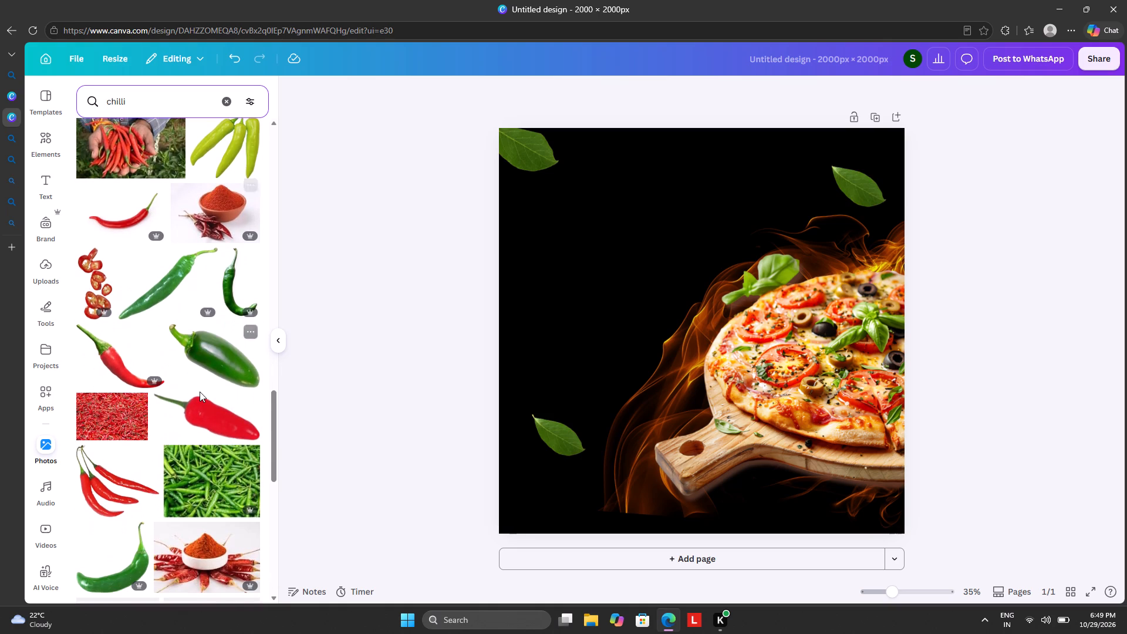
pyautogui.scroll(-2, 200, 392)
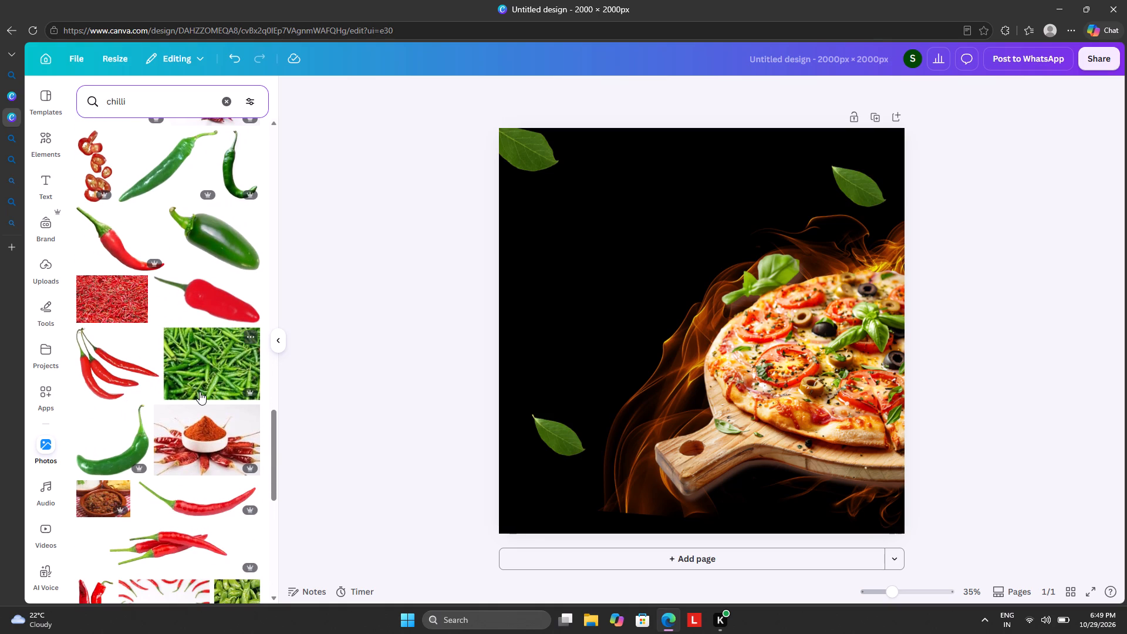
pyautogui.scroll(-3, 200, 392)
pyautogui.scroll(11, 200, 392)
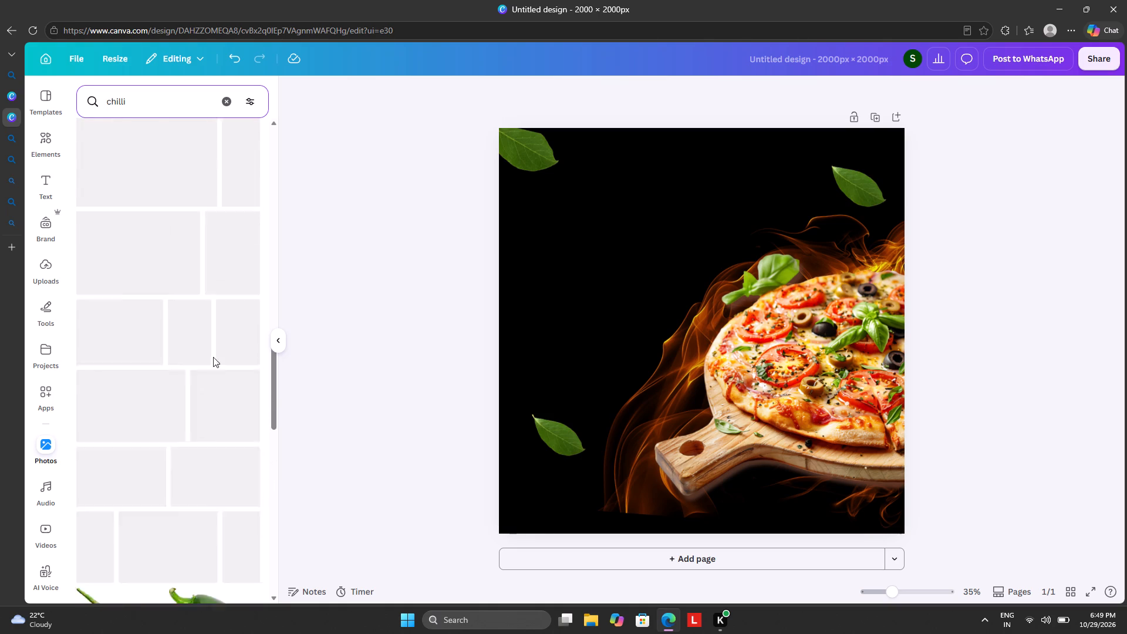
pyautogui.scroll(19, 213, 357)
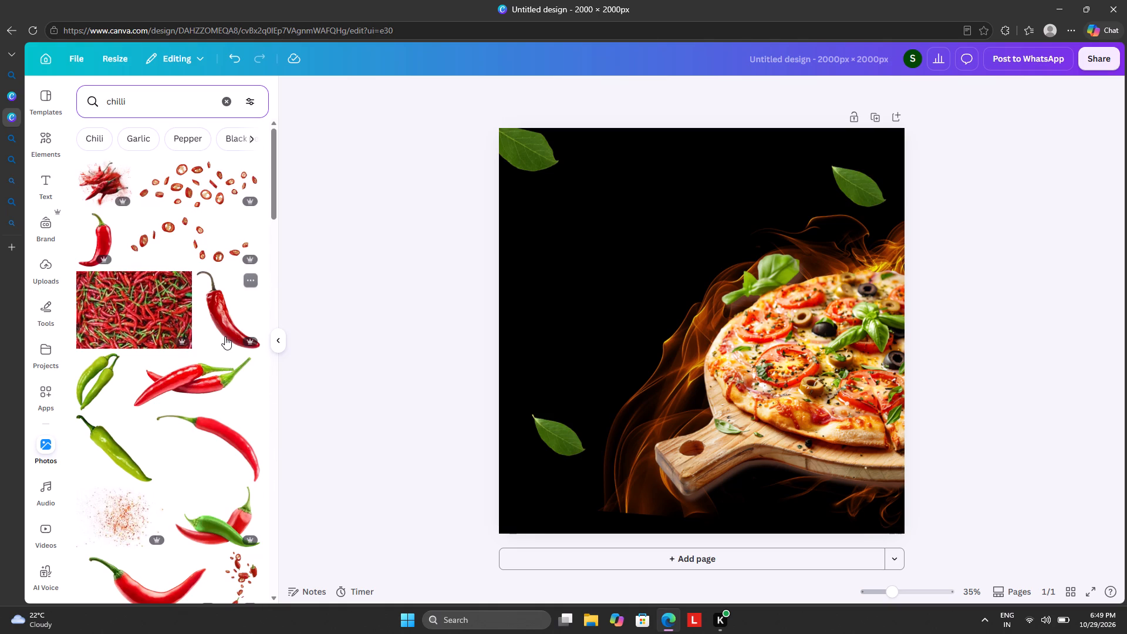
pyautogui.click(203, 423)
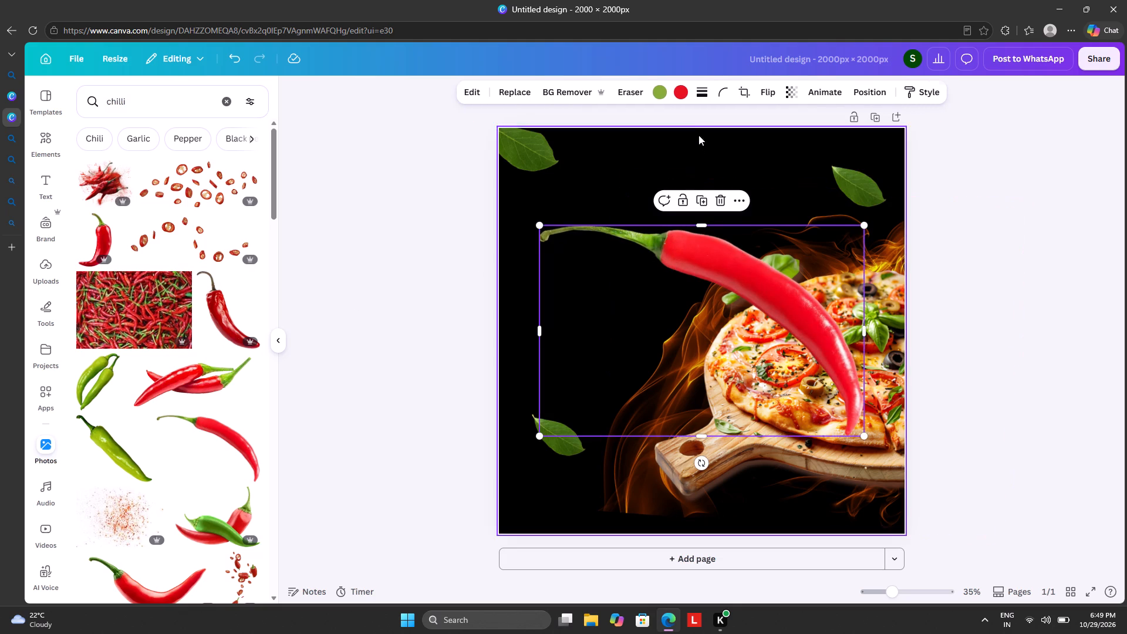
# Recolour the chilli's red body with the deep red from the default solid colours.
pyautogui.click(679, 94)
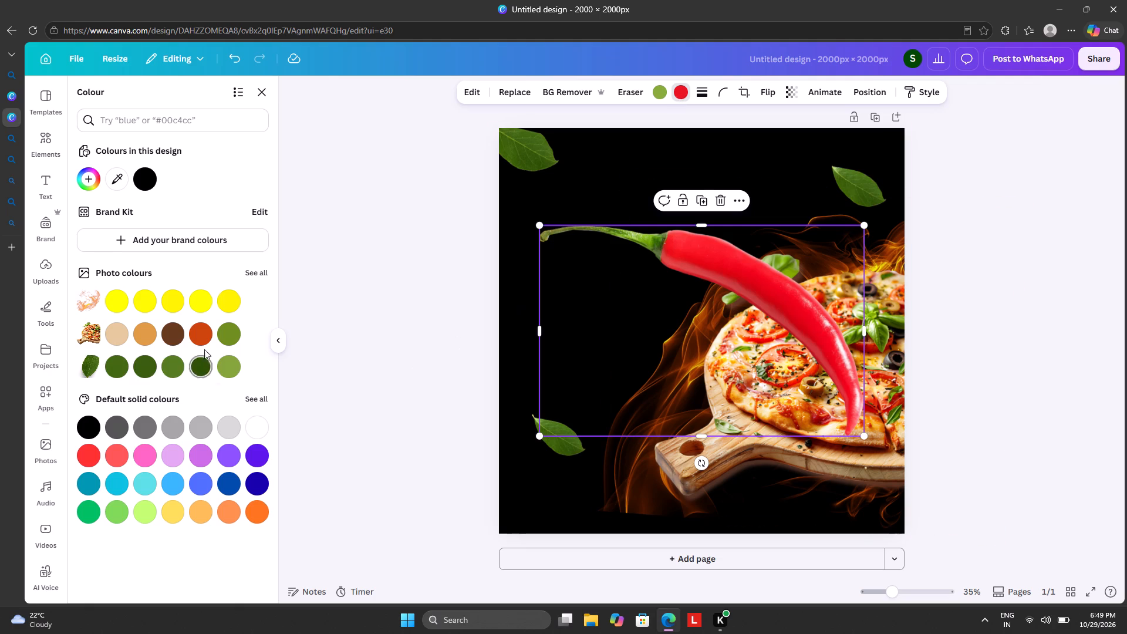
pyautogui.click(200, 331)
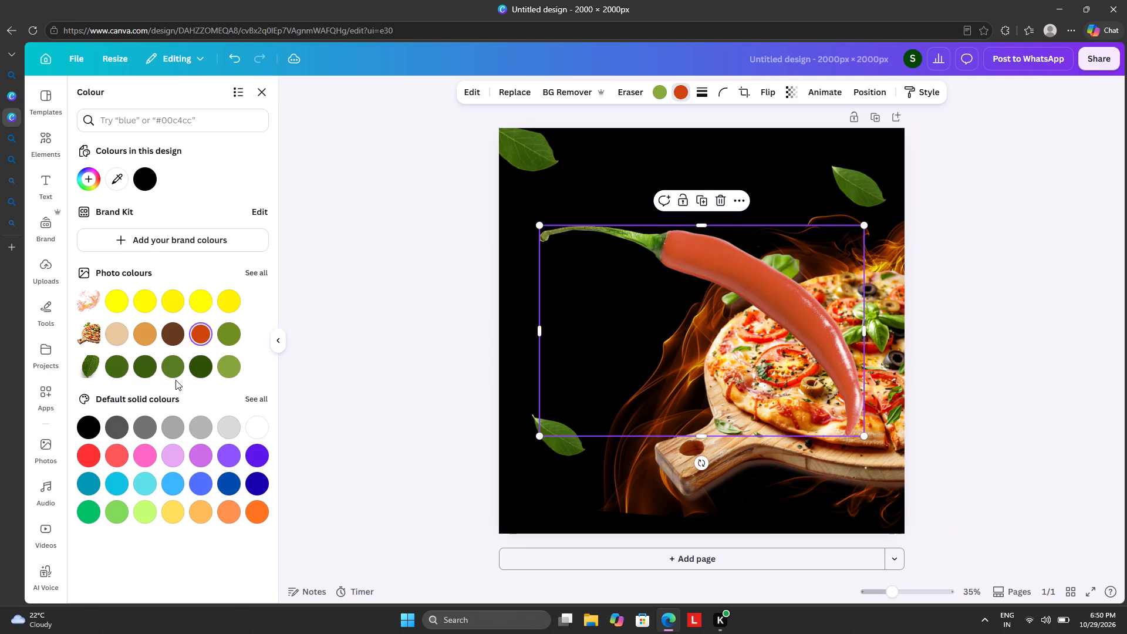
pyautogui.click(253, 399)
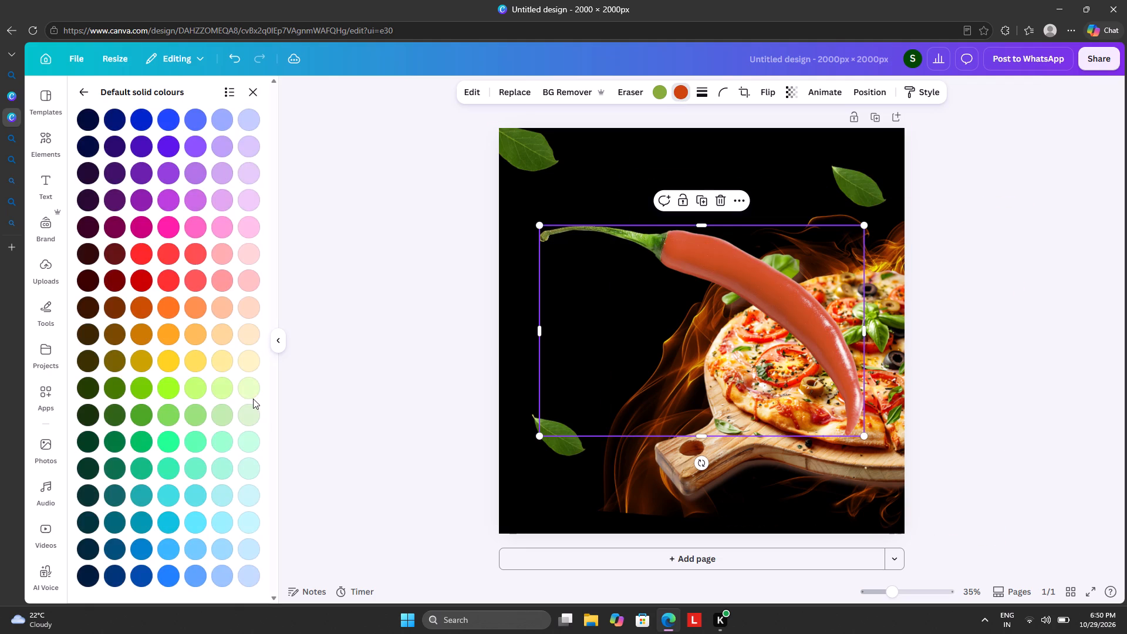
pyautogui.click(165, 275)
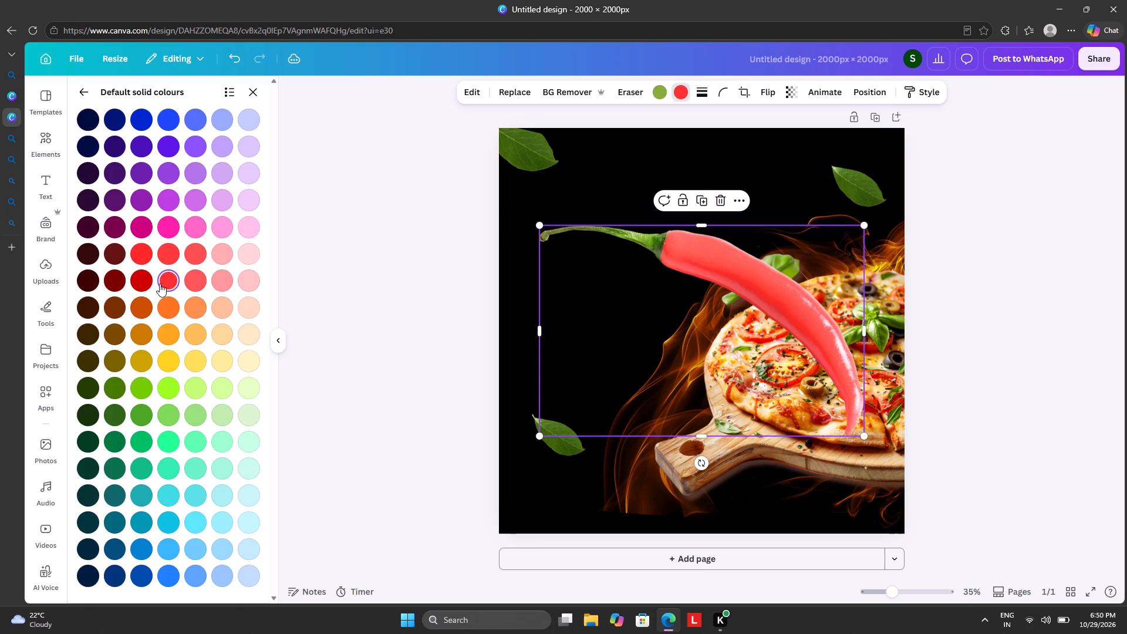
pyautogui.click(143, 284)
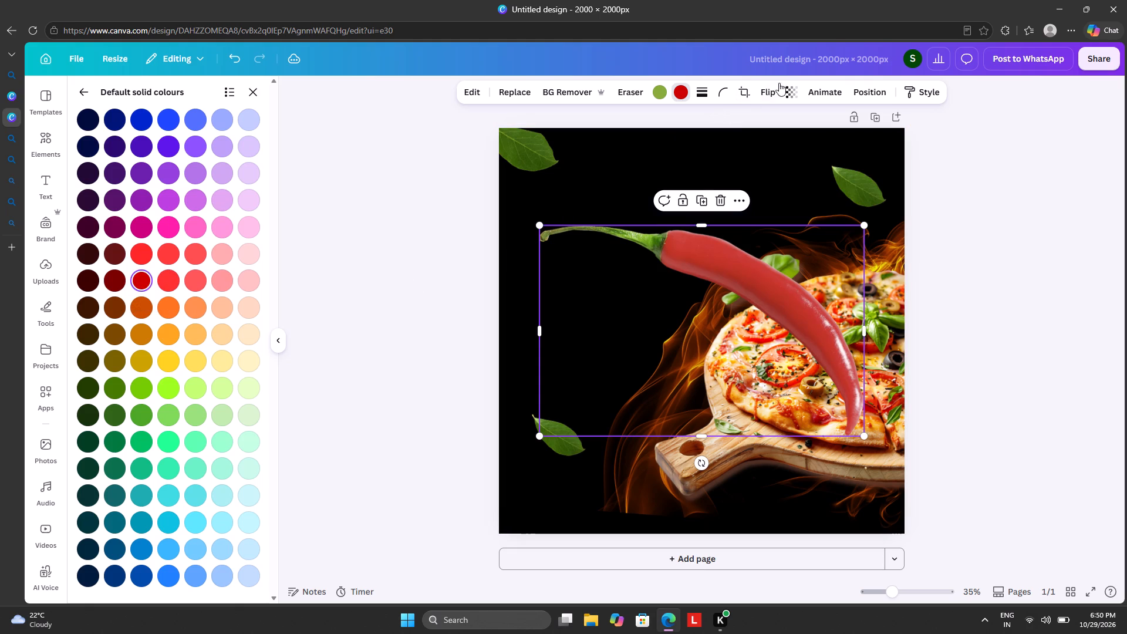
# Flip the chilli vertically and rotate it to about 39°, so its stem points up and away from the pizza.
pyautogui.click(766, 93)
pyautogui.click(761, 127)
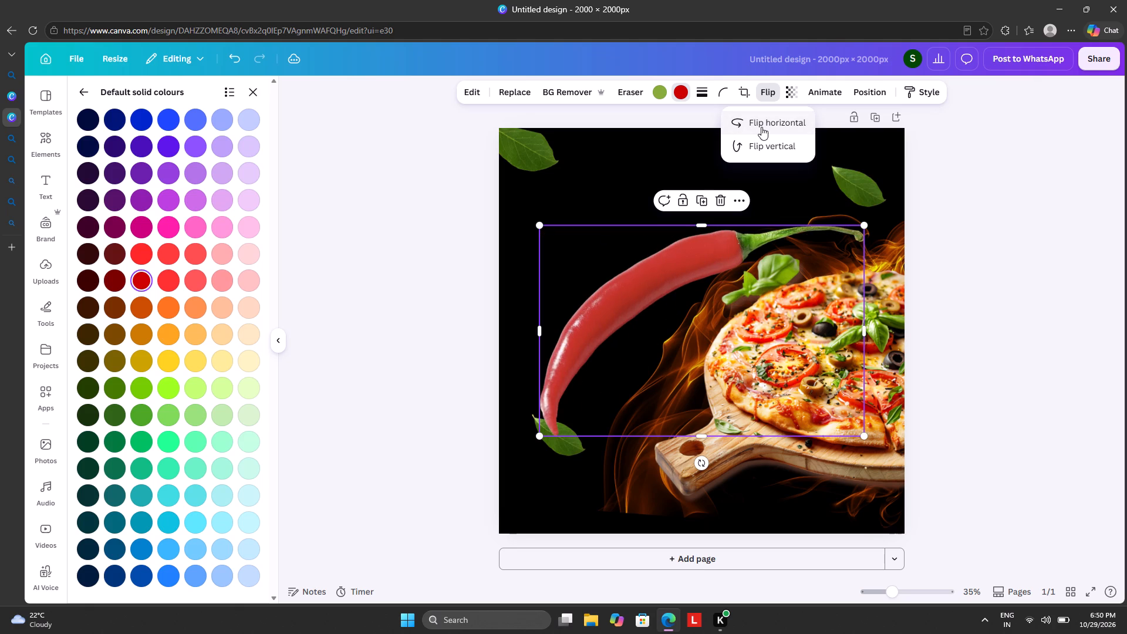
pyautogui.click(766, 150)
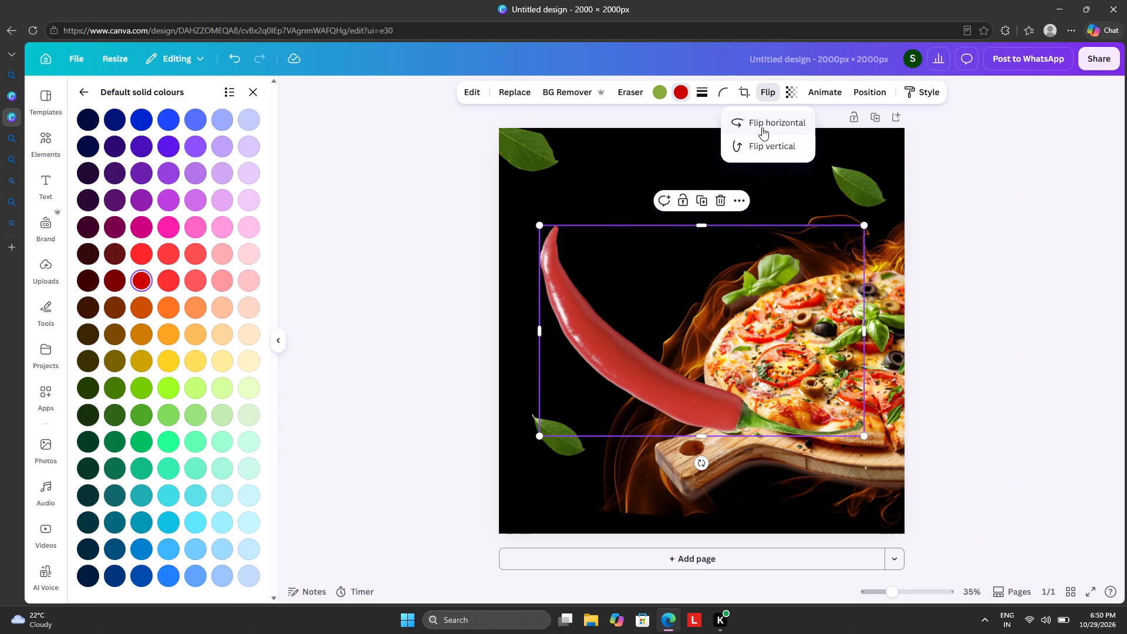
pyautogui.click(762, 125)
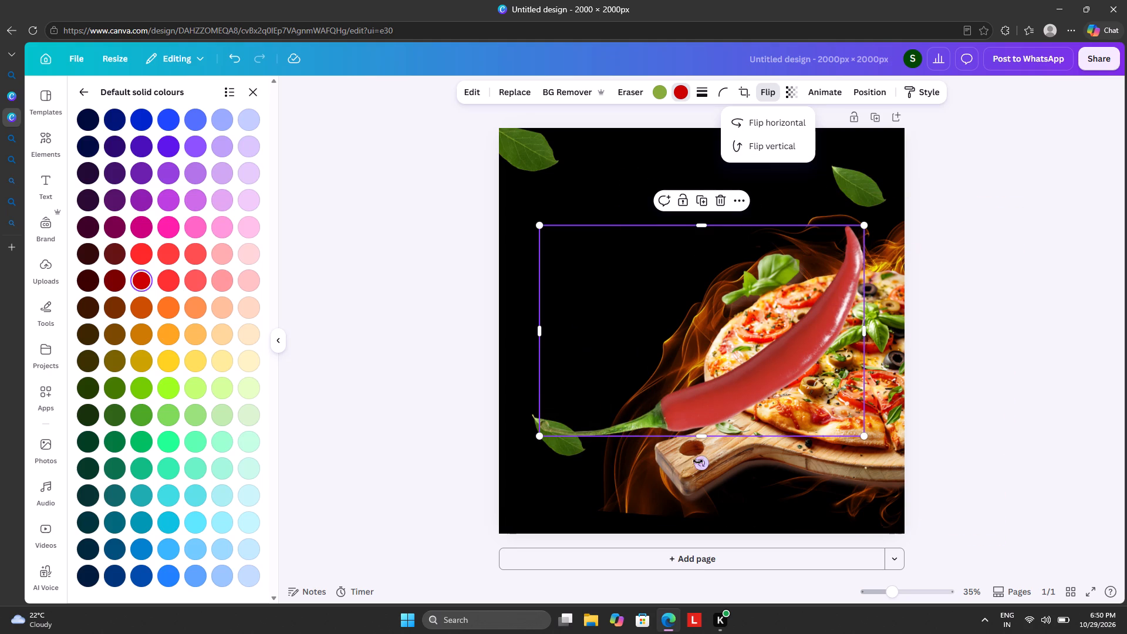
pyautogui.moveTo(700, 460); pyautogui.dragTo(617, 435)
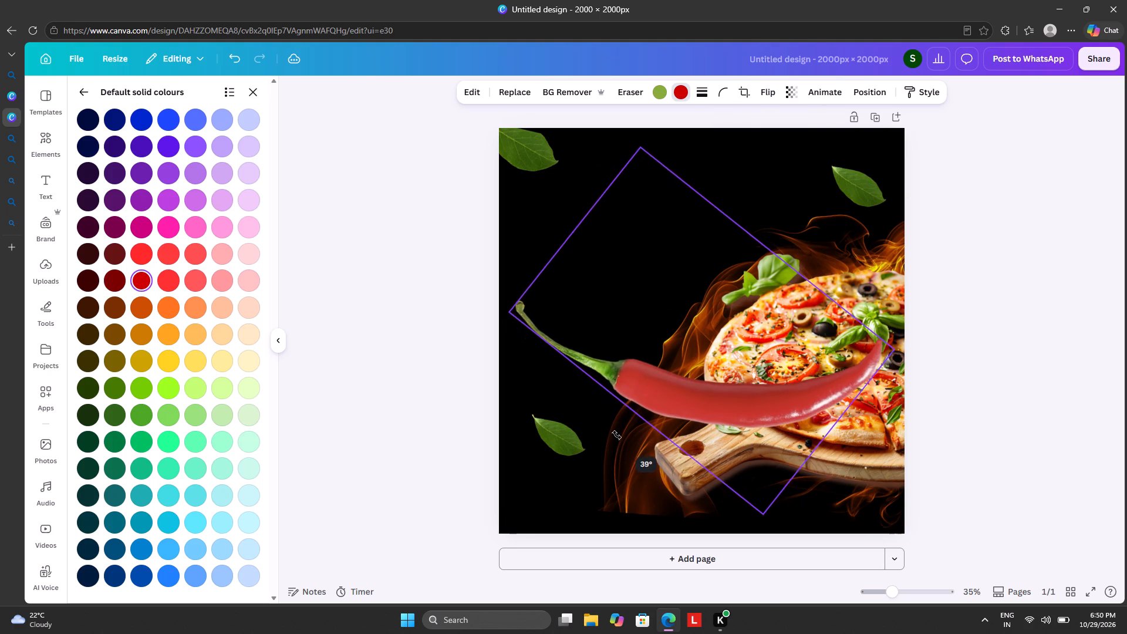
pyautogui.moveTo(617, 435); pyautogui.dragTo(616, 433)
# Shrink the chilli to a small accent and place it just above and left of the basil leaves on the pizza's edge.
pyautogui.moveTo(646, 150); pyautogui.dragTo(707, 372)
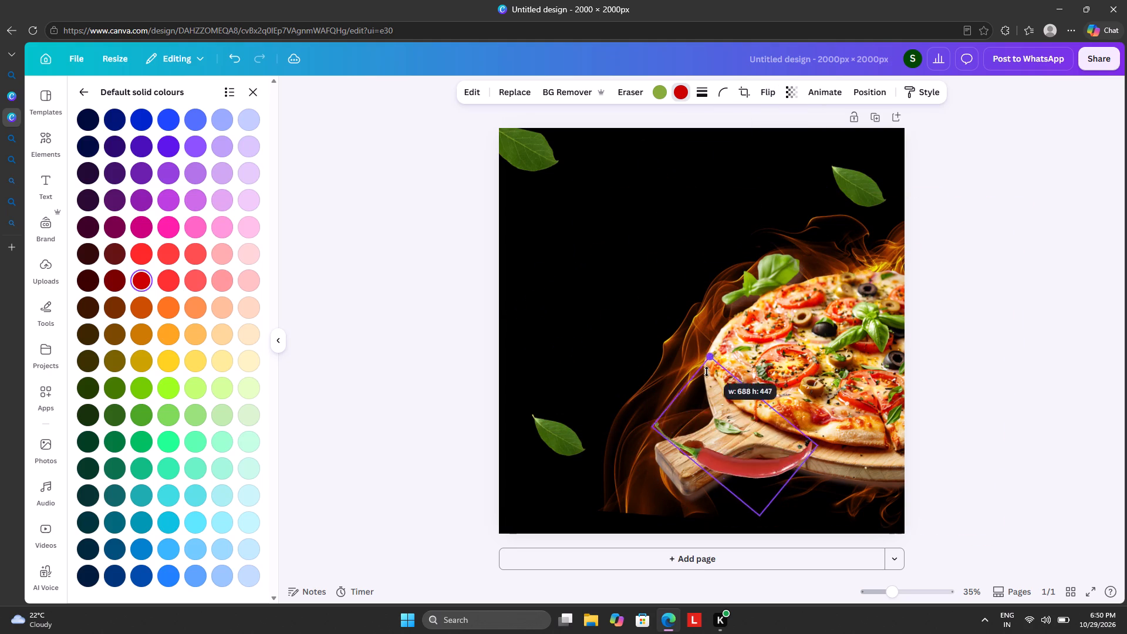
pyautogui.moveTo(707, 372); pyautogui.dragTo(720, 427)
pyautogui.moveTo(740, 457); pyautogui.dragTo(697, 243)
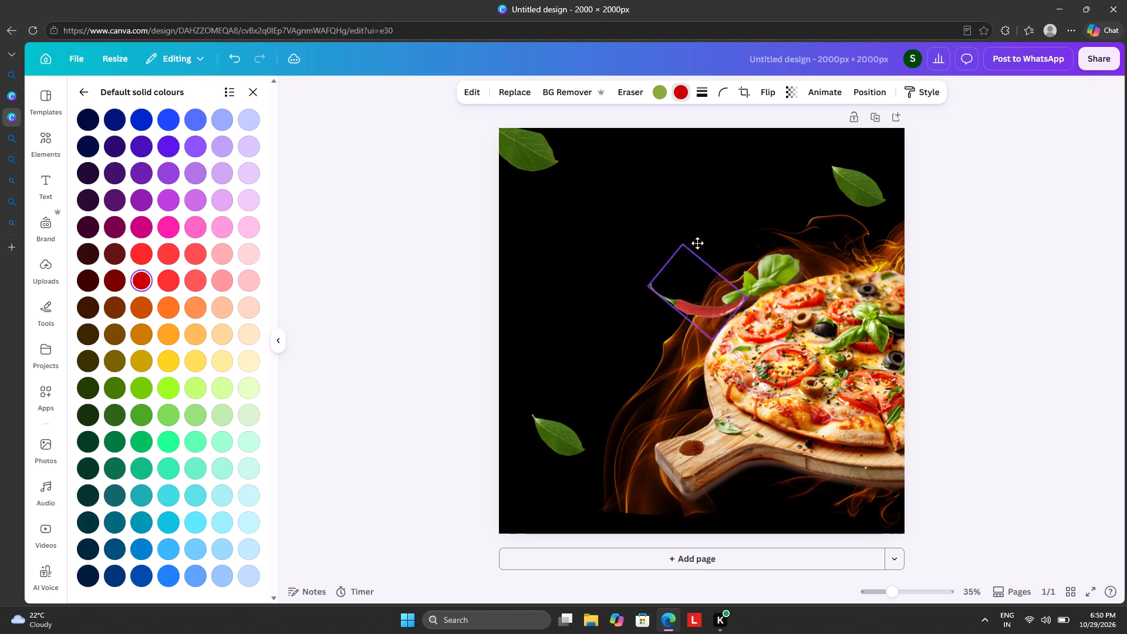
pyautogui.moveTo(697, 243); pyautogui.dragTo(720, 210)
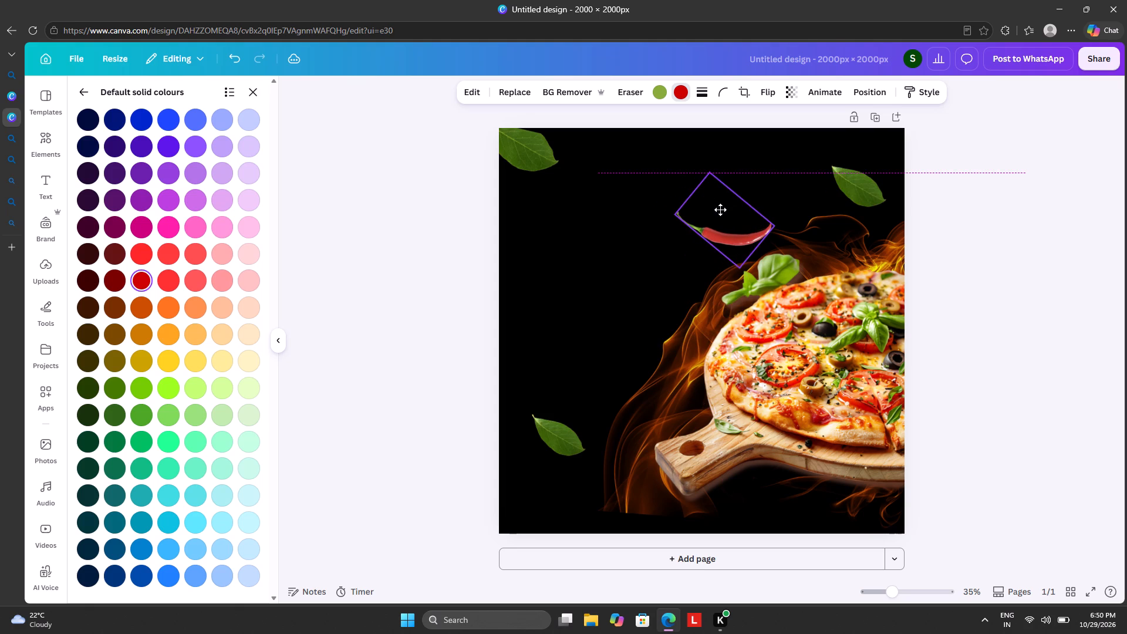
pyautogui.moveTo(720, 210); pyautogui.dragTo(704, 225)
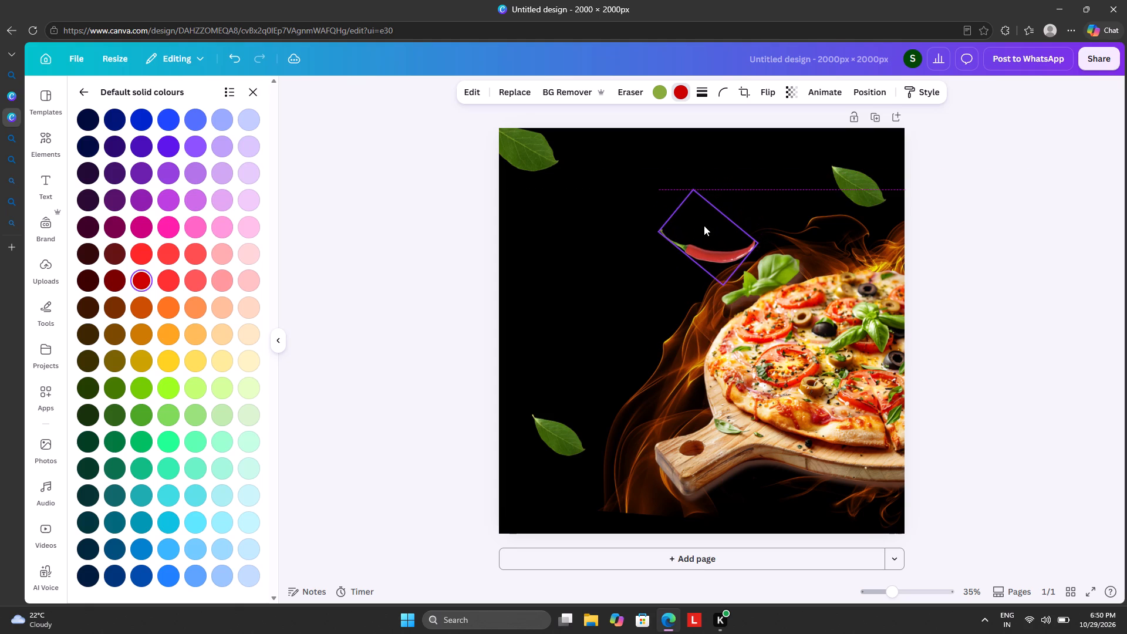
# Duplicate the red chilli and place the copy at the design's left edge, above the lower-left leaf.
pyautogui.click(703, 161)
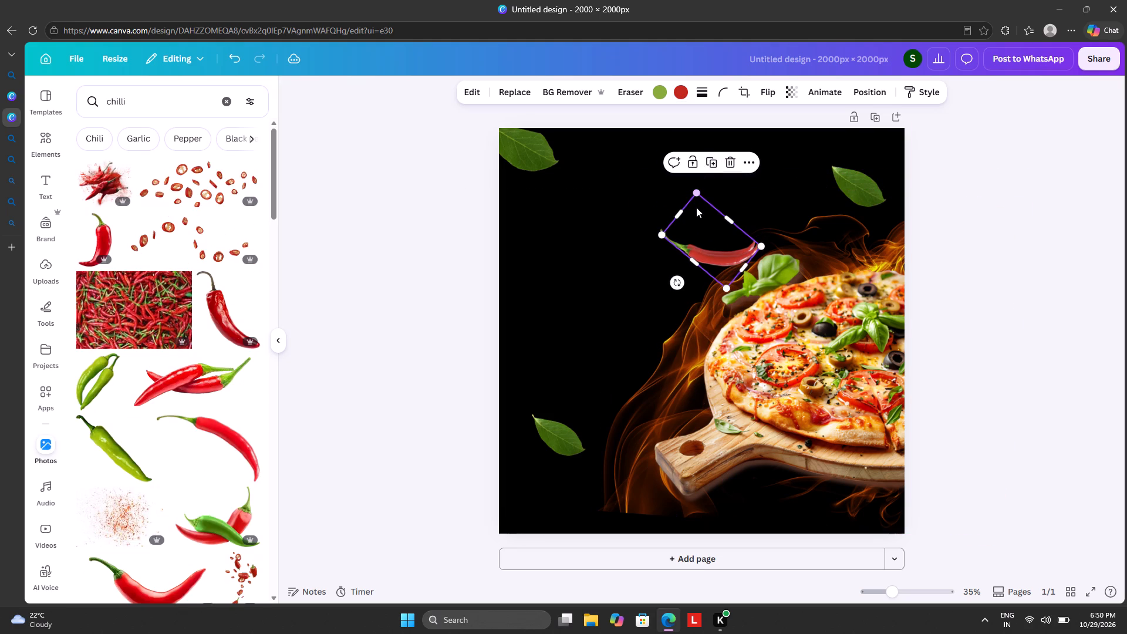
pyautogui.moveTo(690, 230); pyautogui.dragTo(589, 269)
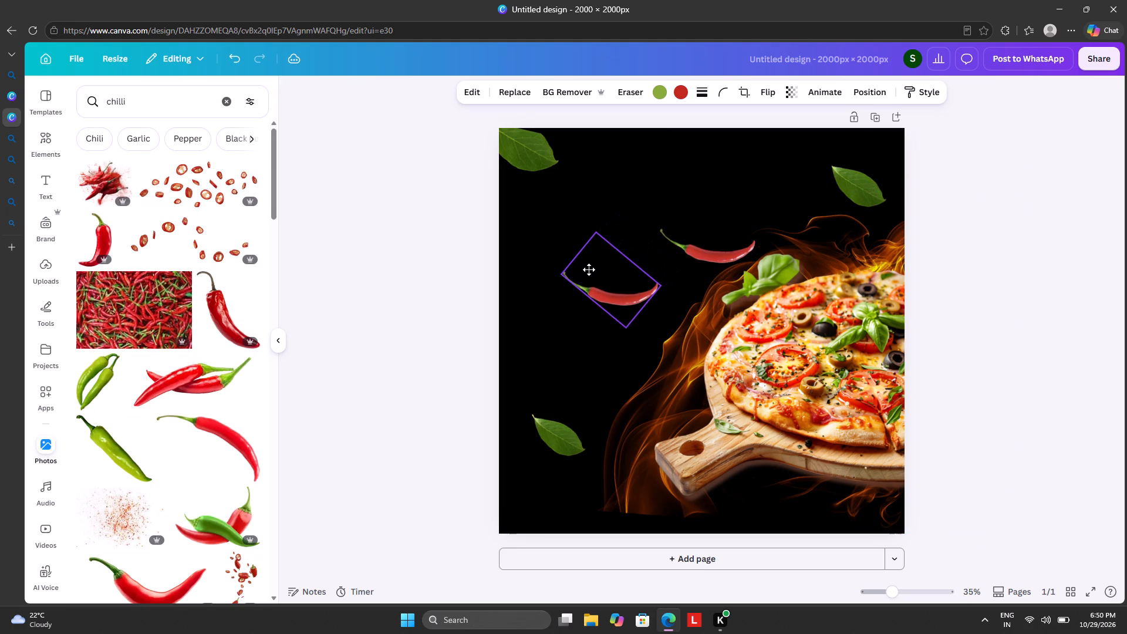
pyautogui.moveTo(589, 269); pyautogui.dragTo(512, 333)
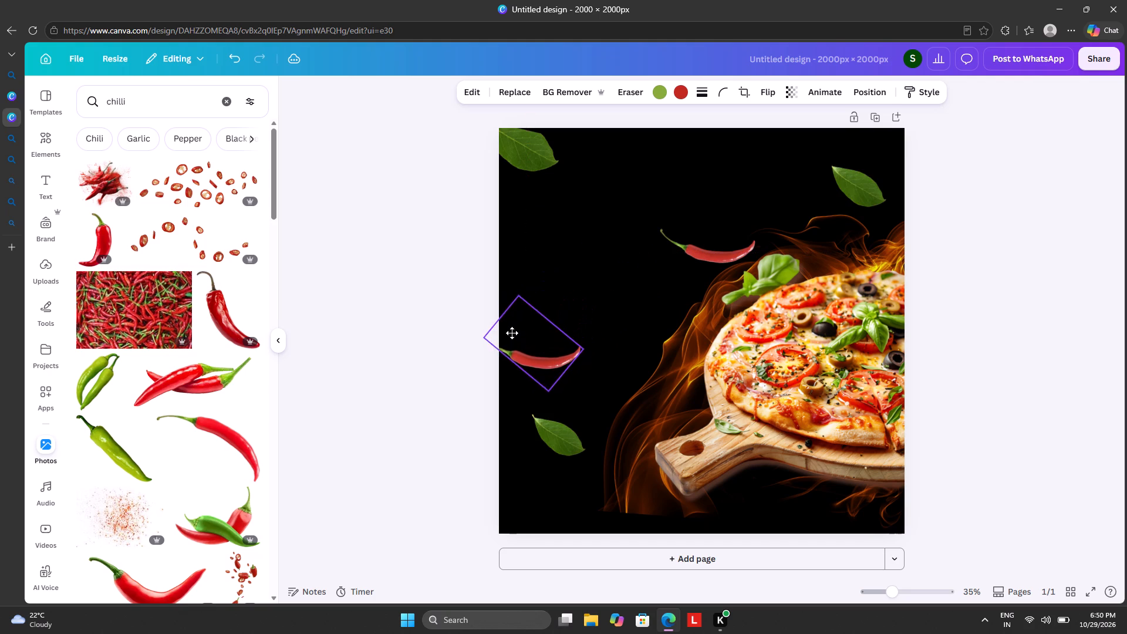
pyautogui.moveTo(512, 333); pyautogui.dragTo(501, 354)
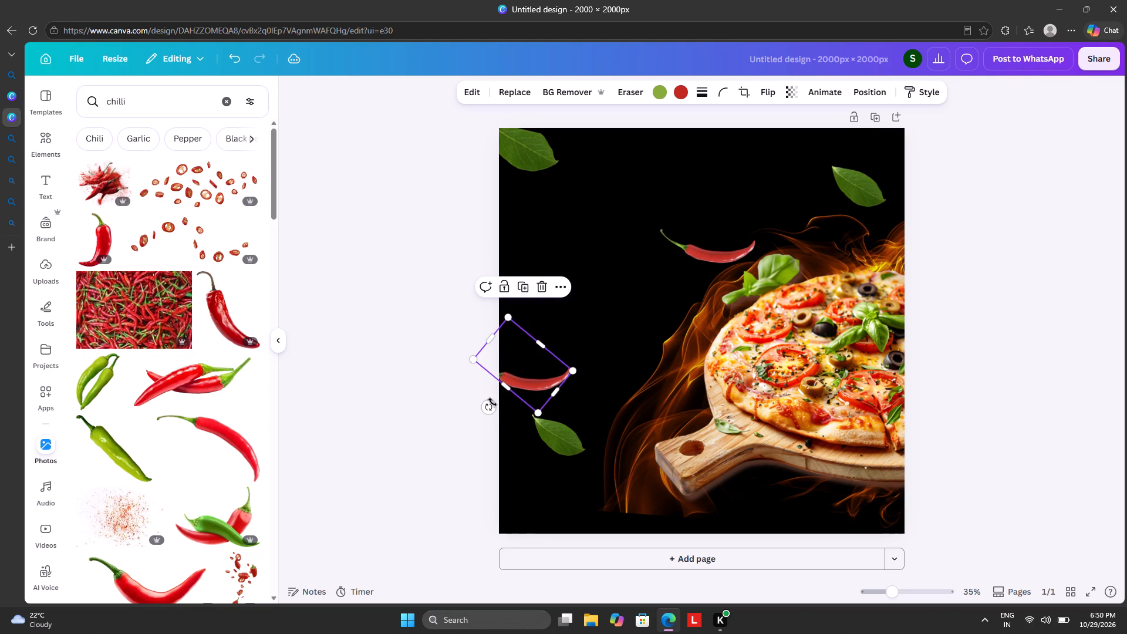
# Rotate the copied chilli to about 150° so its stem points up and inward, keeping it at the left edge above the leaf.
pyautogui.moveTo(482, 416); pyautogui.dragTo(529, 285)
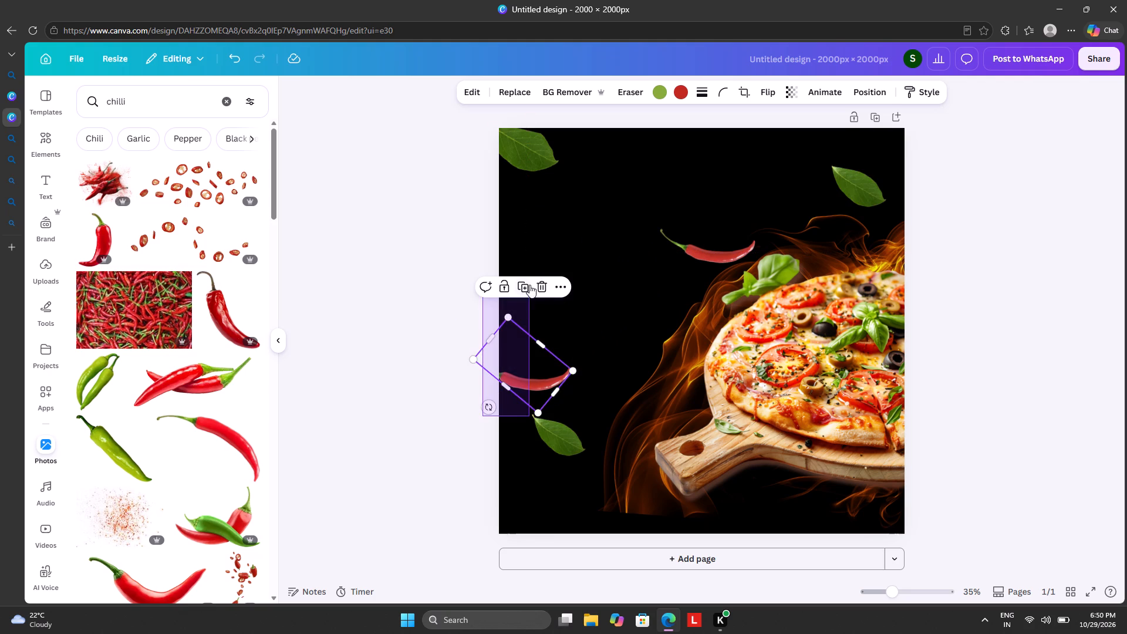
pyautogui.moveTo(529, 285); pyautogui.dragTo(524, 289)
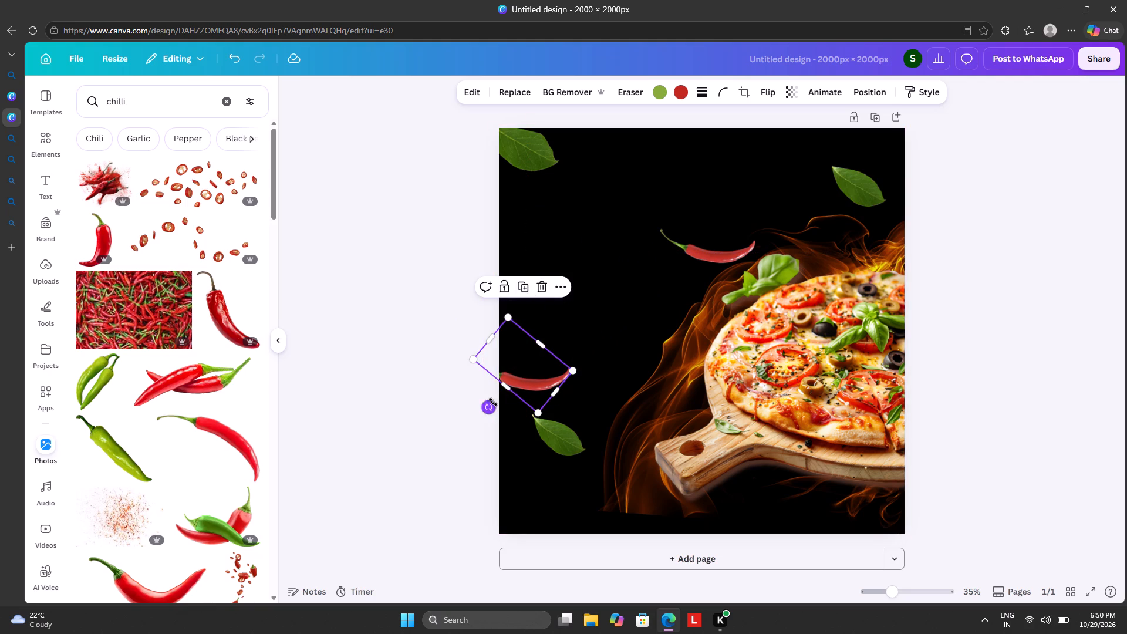
pyautogui.moveTo(493, 402); pyautogui.dragTo(508, 278)
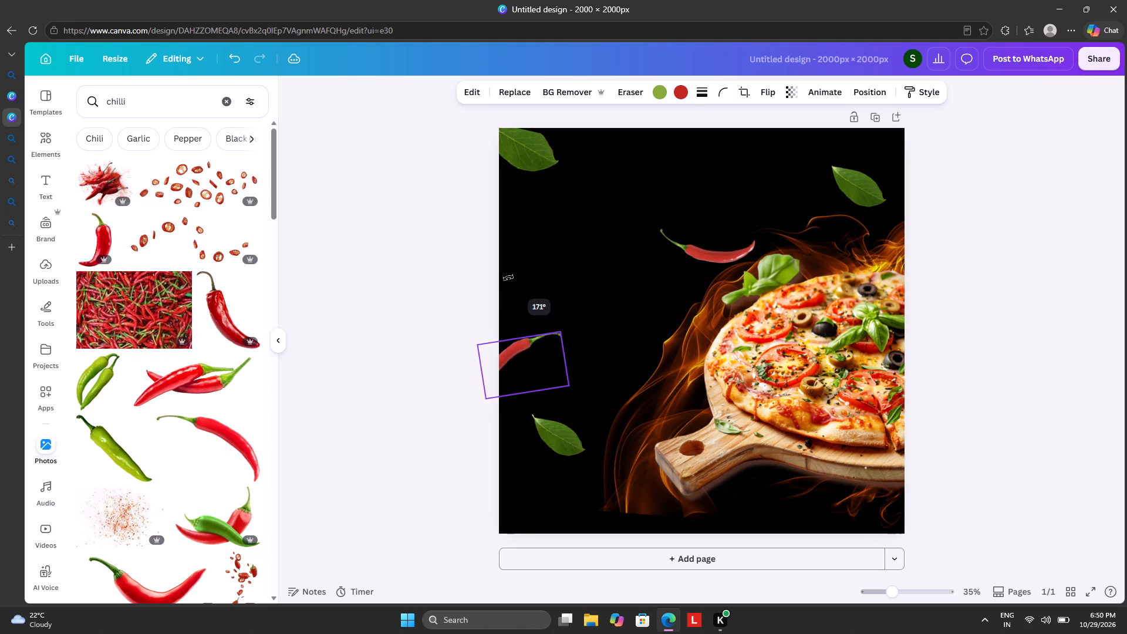
pyautogui.moveTo(508, 278); pyautogui.dragTo(491, 286)
pyautogui.moveTo(520, 356); pyautogui.dragTo(527, 387)
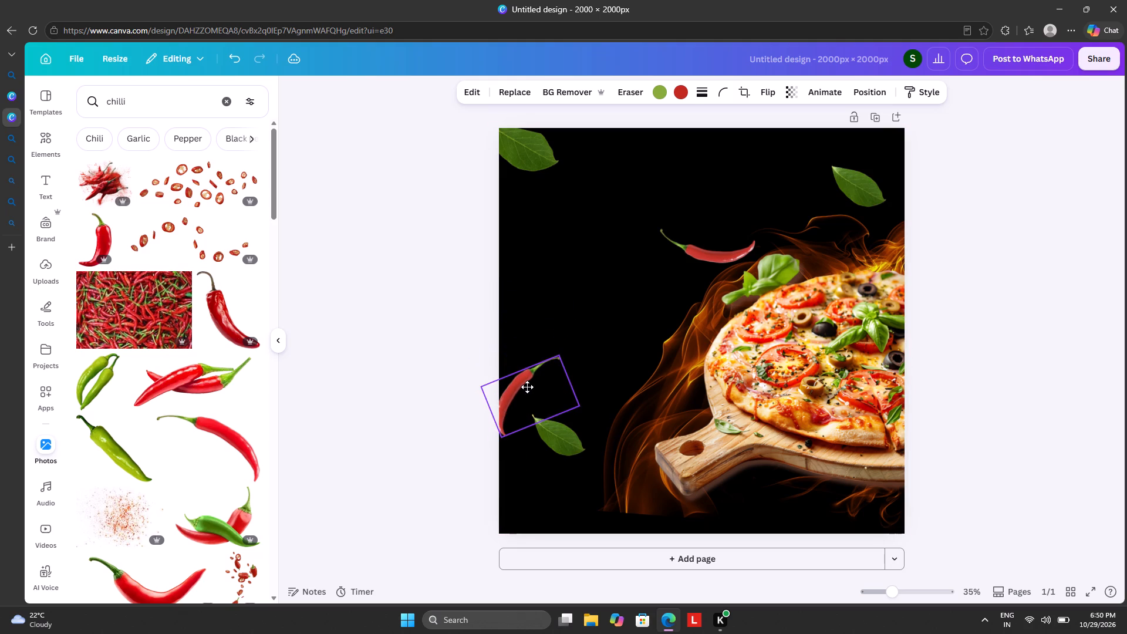
pyautogui.moveTo(527, 387); pyautogui.dragTo(522, 366)
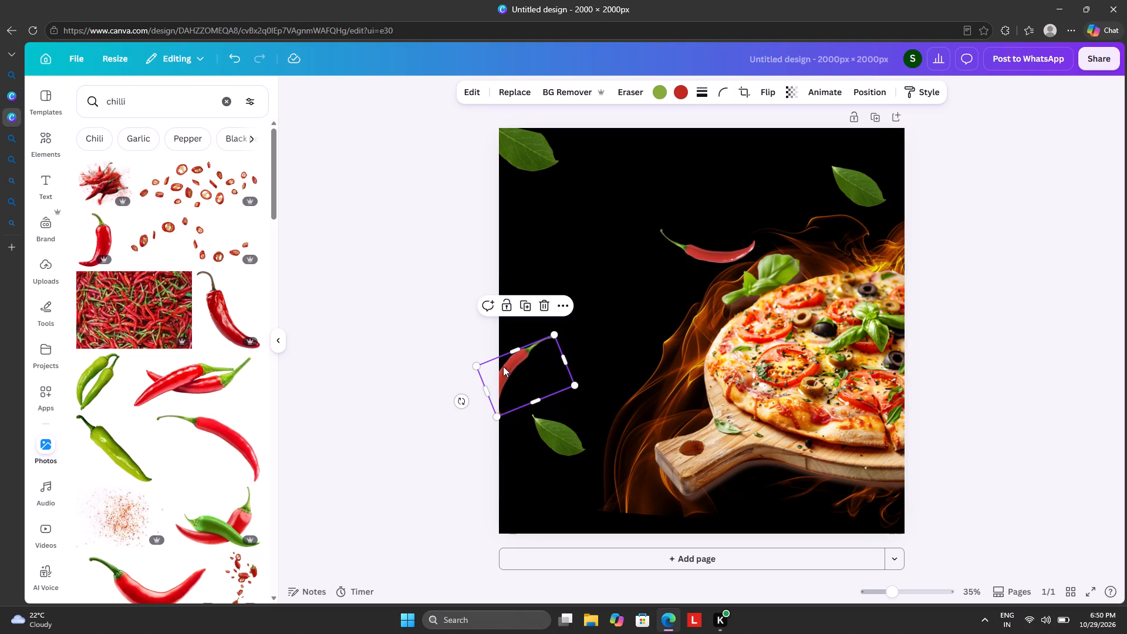
pyautogui.moveTo(458, 399); pyautogui.dragTo(463, 408)
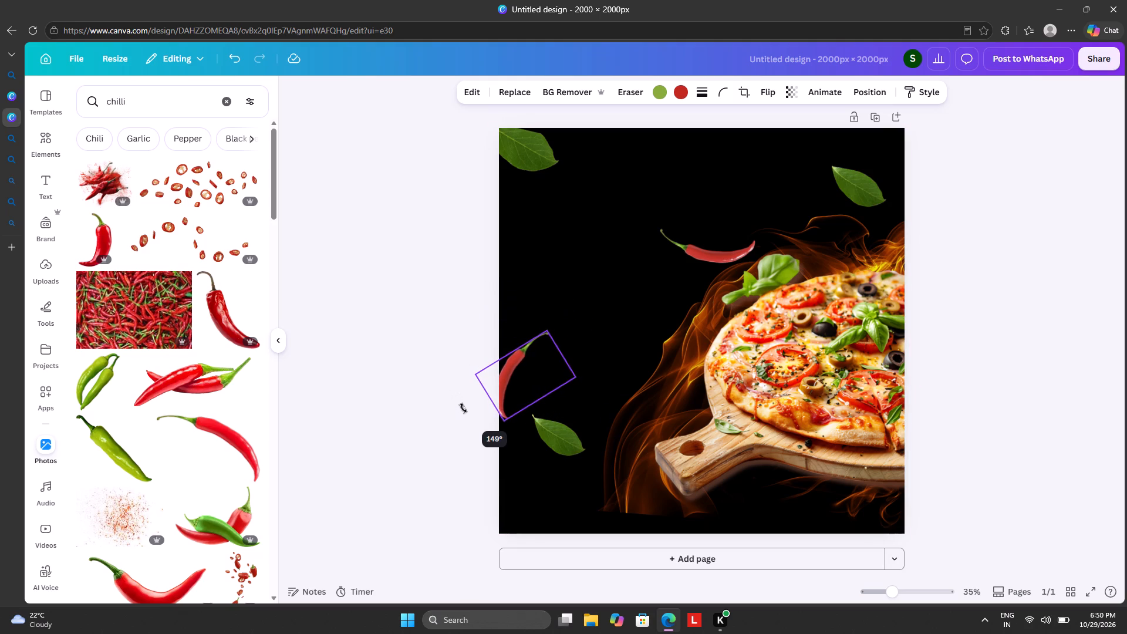
pyautogui.moveTo(463, 408); pyautogui.dragTo(463, 406)
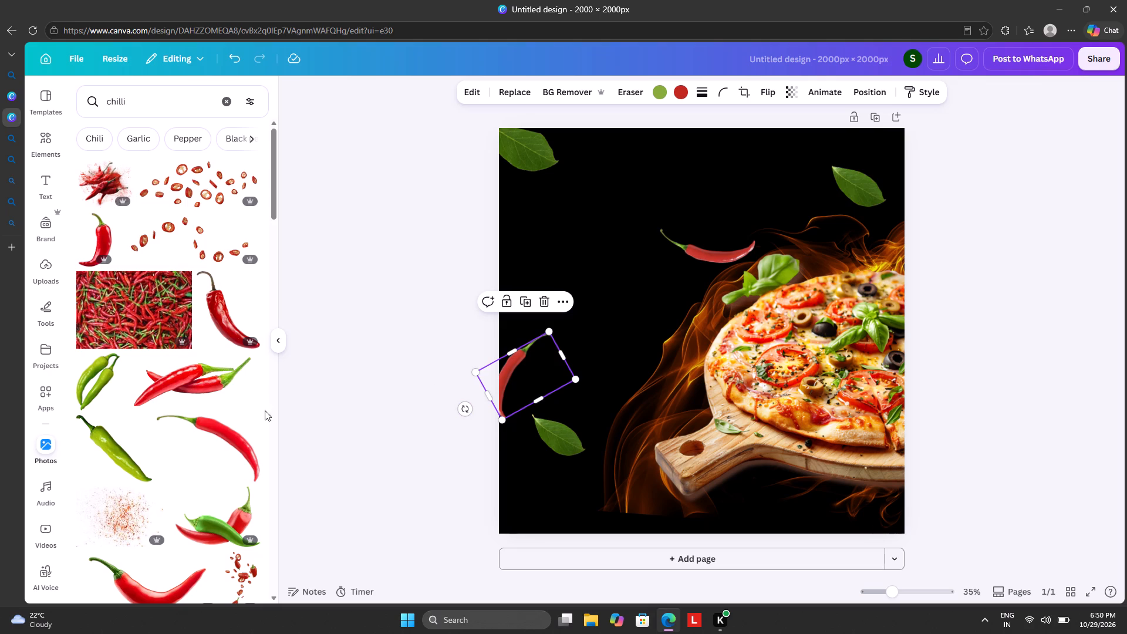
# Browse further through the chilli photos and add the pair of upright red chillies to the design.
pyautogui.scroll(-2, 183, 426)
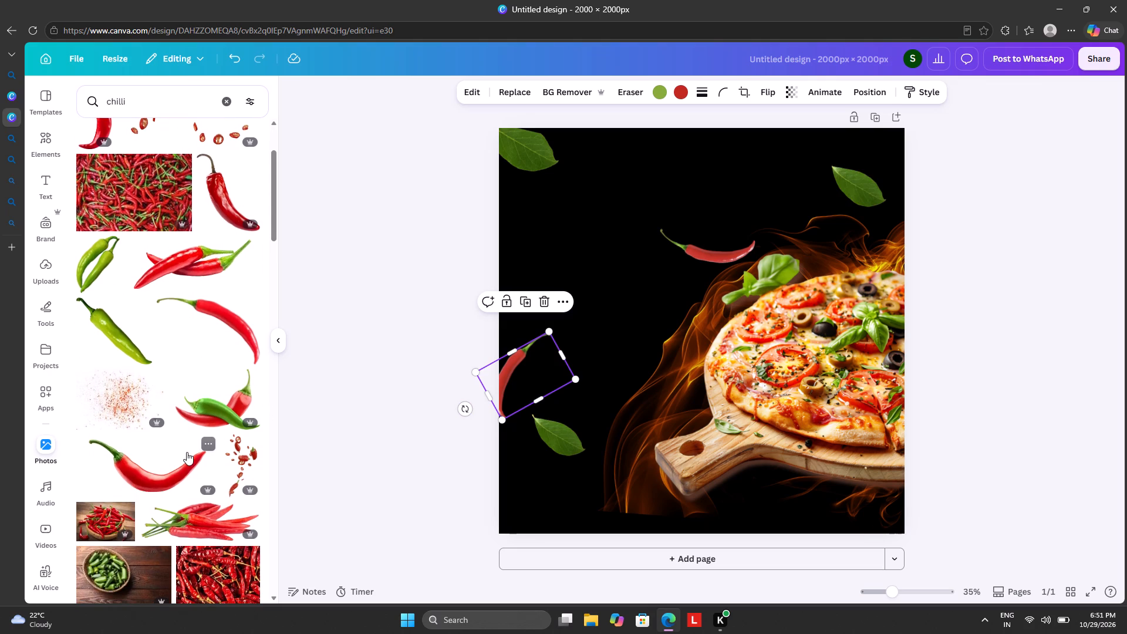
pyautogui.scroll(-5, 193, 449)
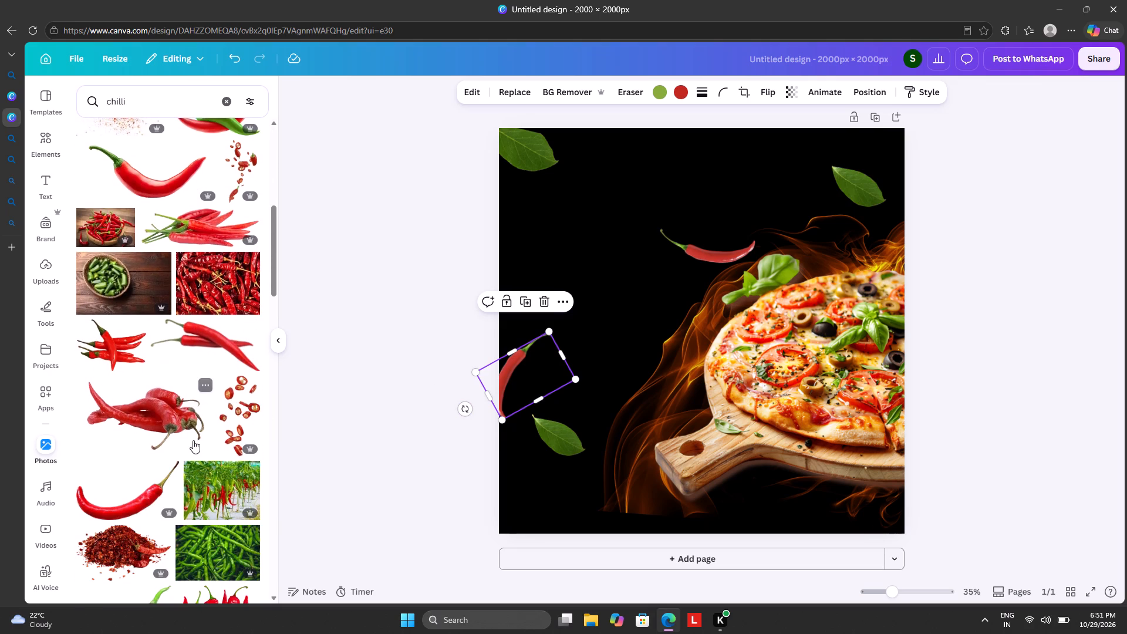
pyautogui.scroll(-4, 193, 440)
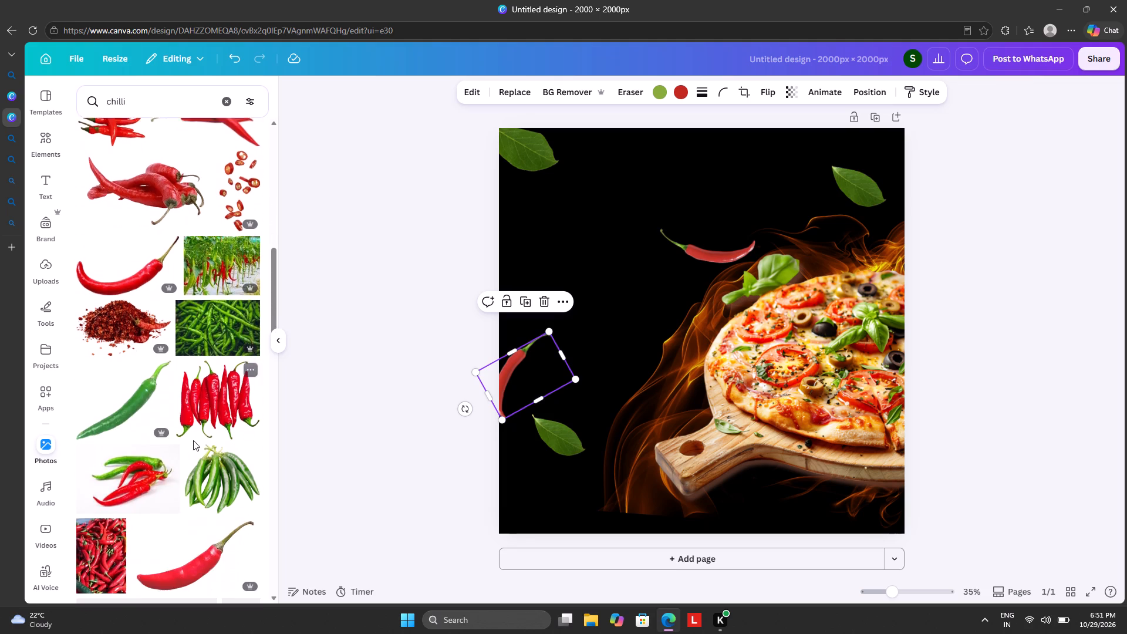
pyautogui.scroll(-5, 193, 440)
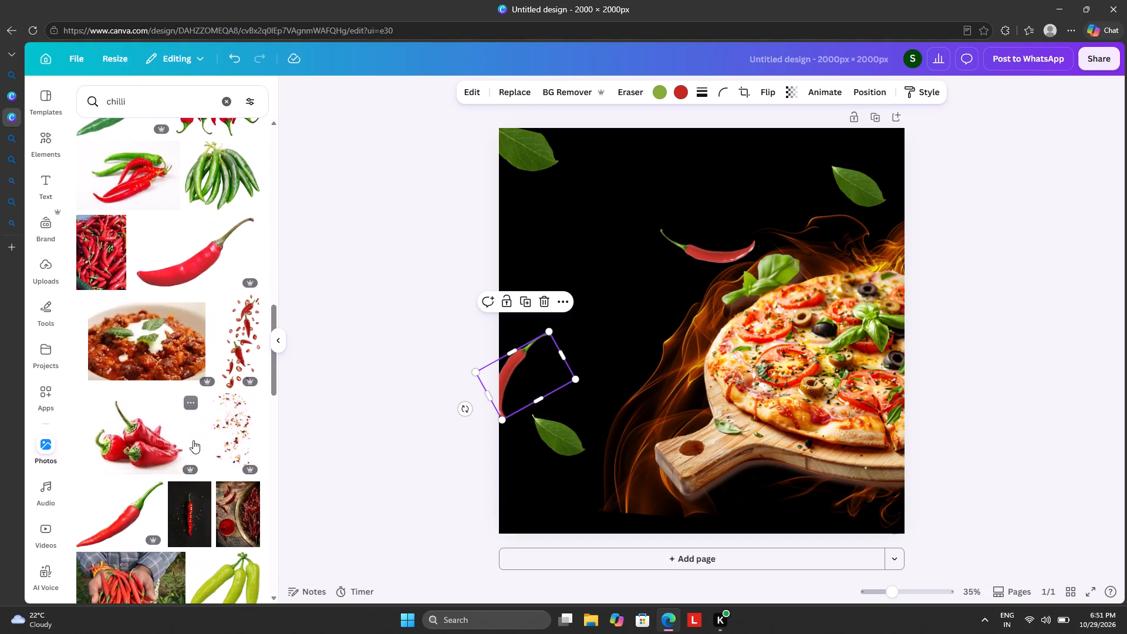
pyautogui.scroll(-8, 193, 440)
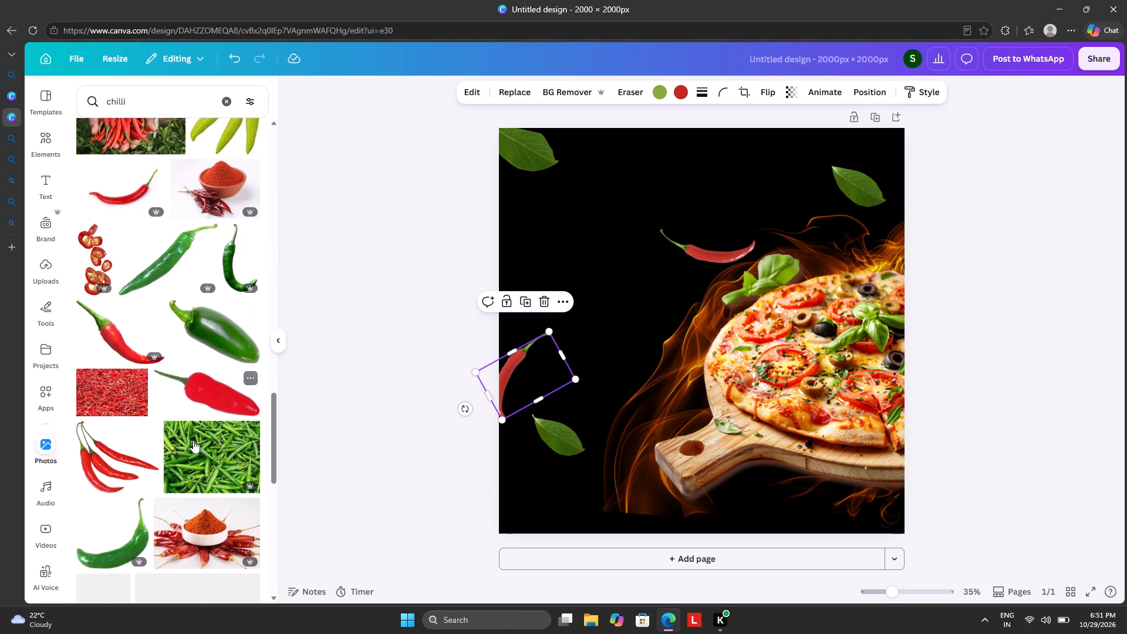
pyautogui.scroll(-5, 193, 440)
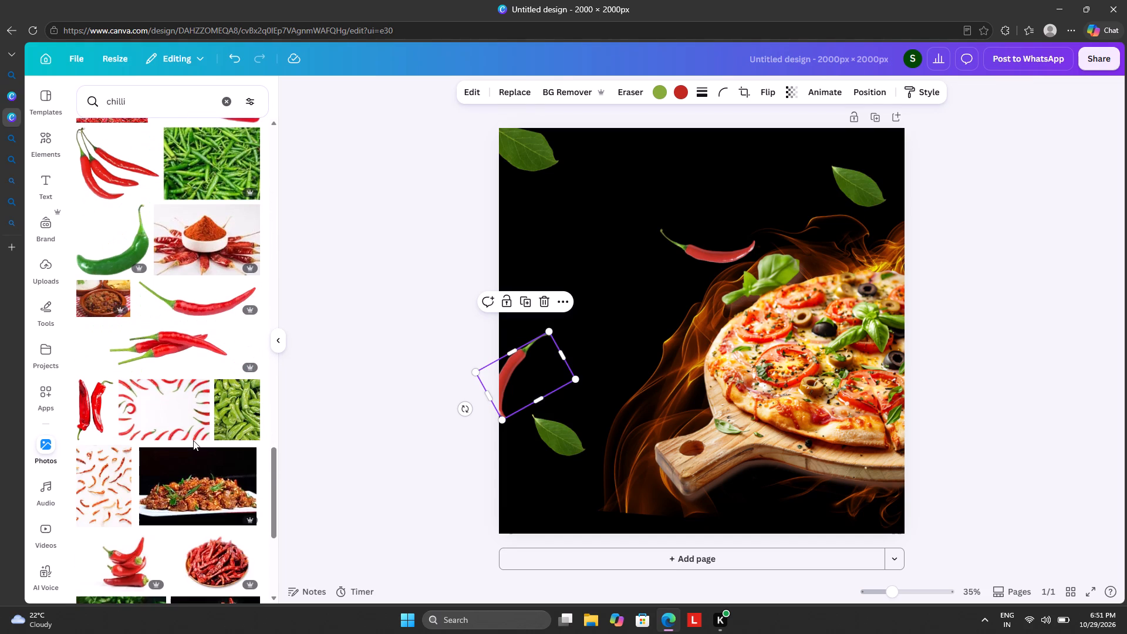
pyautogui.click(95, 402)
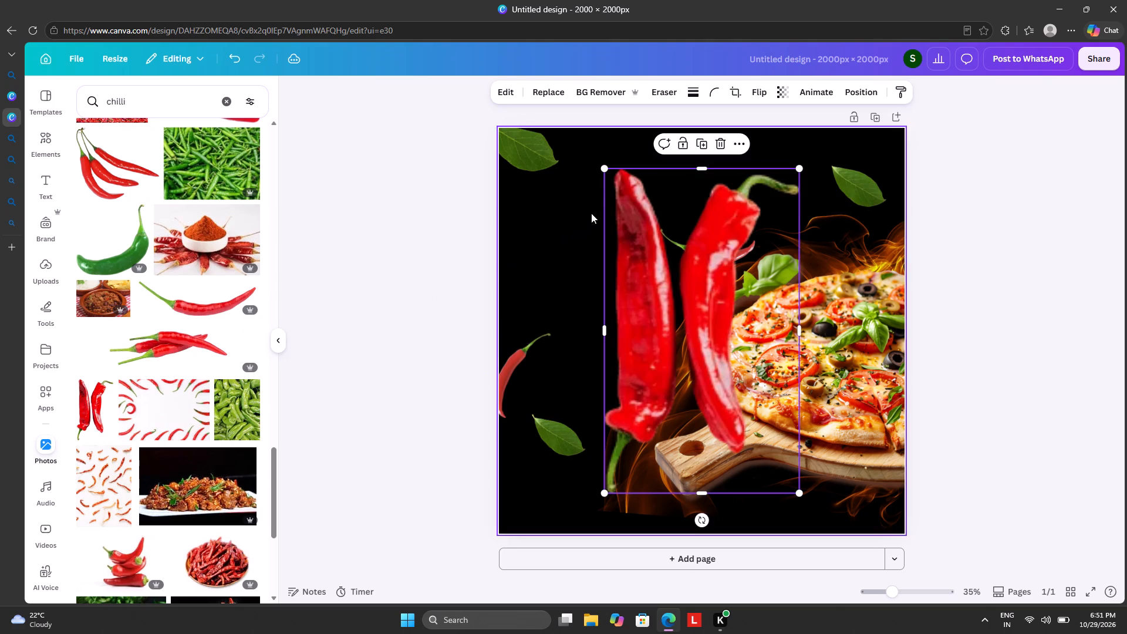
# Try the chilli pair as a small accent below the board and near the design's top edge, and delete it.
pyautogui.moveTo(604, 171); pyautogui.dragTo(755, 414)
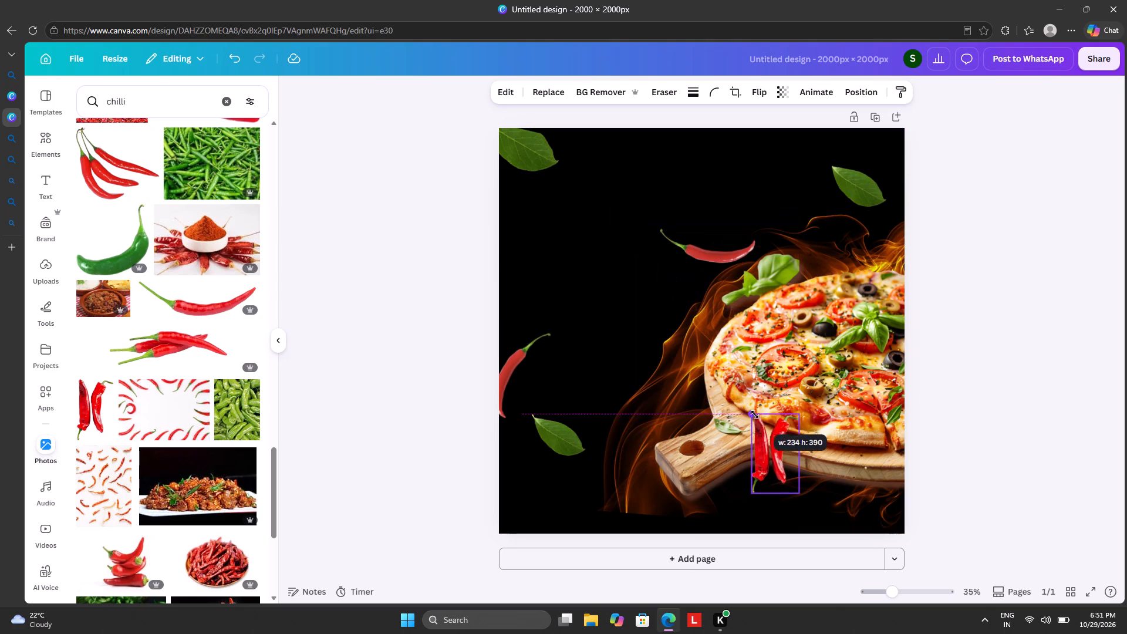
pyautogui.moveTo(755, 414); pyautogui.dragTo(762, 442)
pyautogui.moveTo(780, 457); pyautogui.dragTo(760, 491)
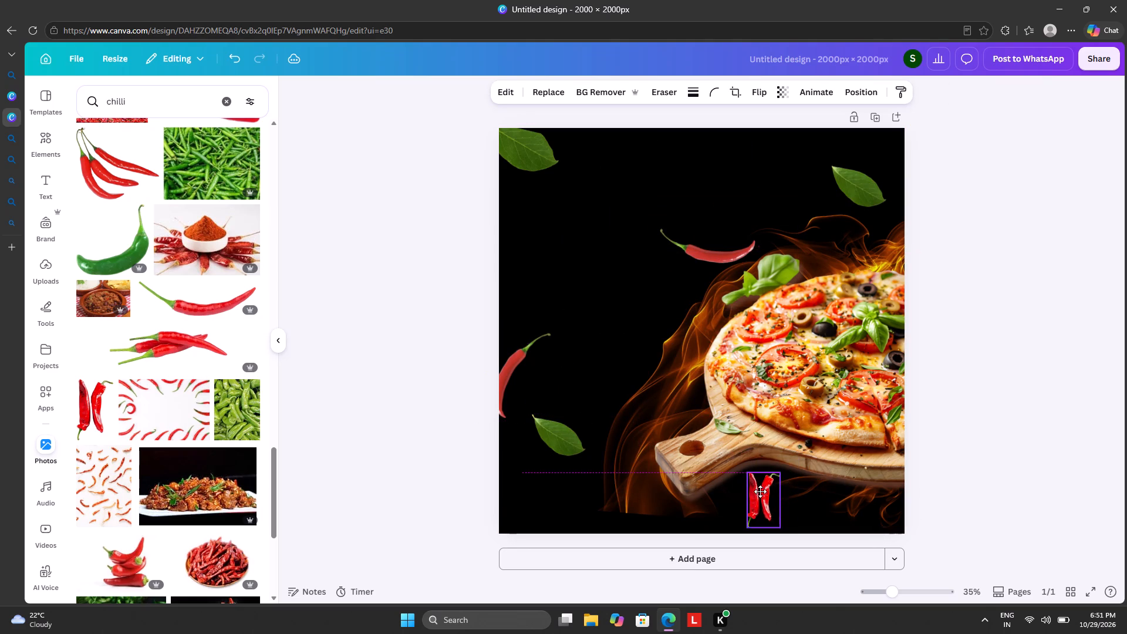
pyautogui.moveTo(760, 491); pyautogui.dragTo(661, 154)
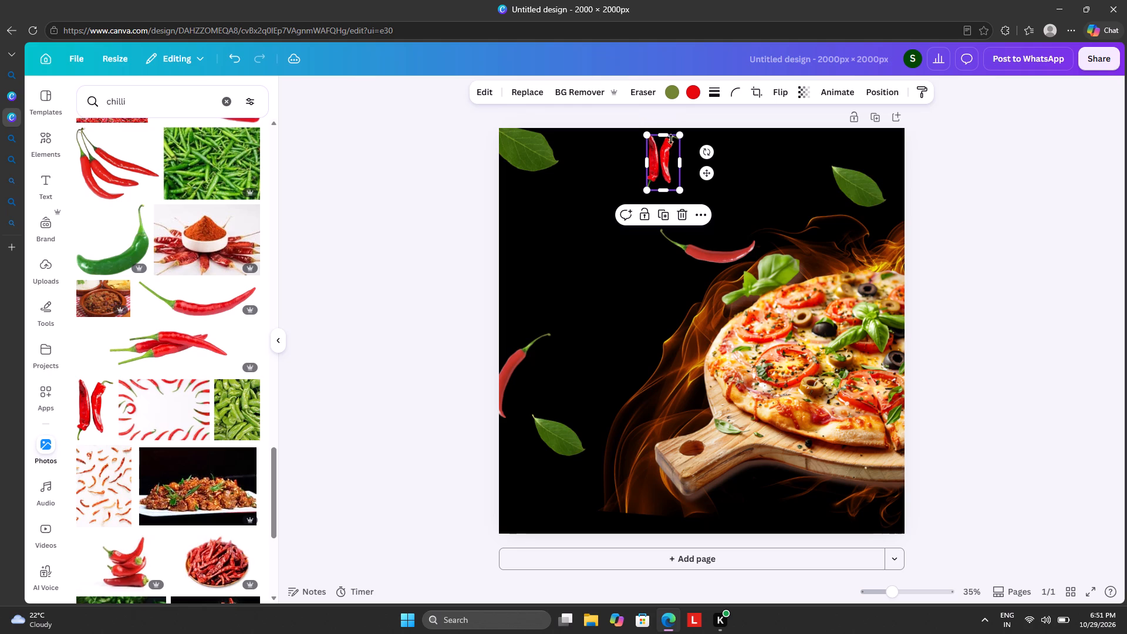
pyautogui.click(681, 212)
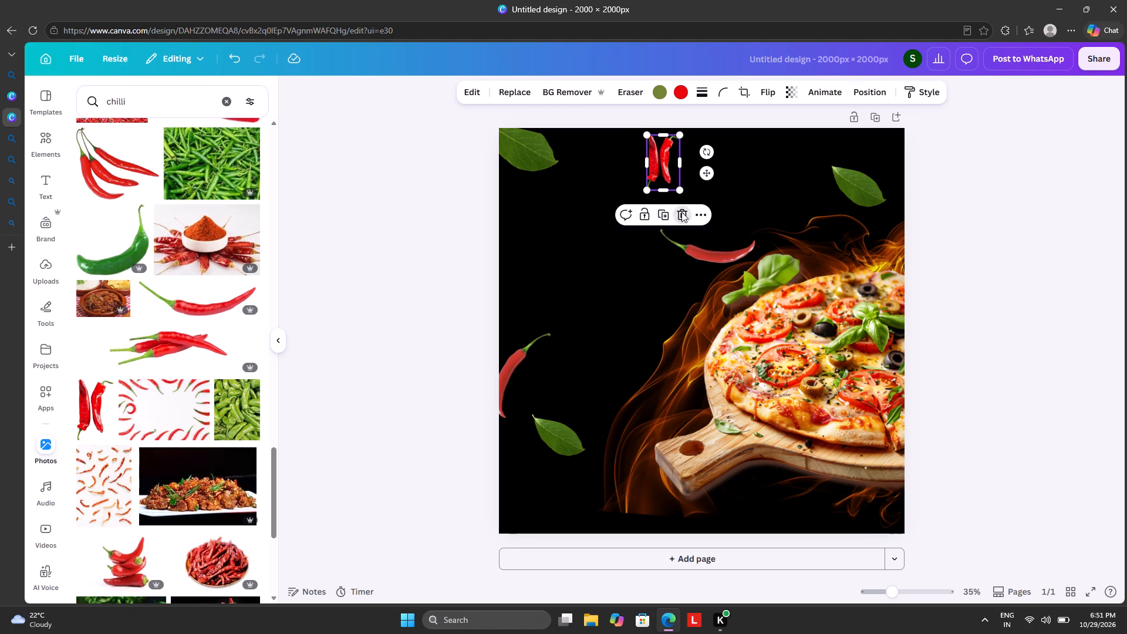
# Shrink the red chilli above the basil leaves further, keeping it close to the pizza's upper-left edge.
pyautogui.click(693, 236)
pyautogui.moveTo(693, 192); pyautogui.dragTo(695, 209)
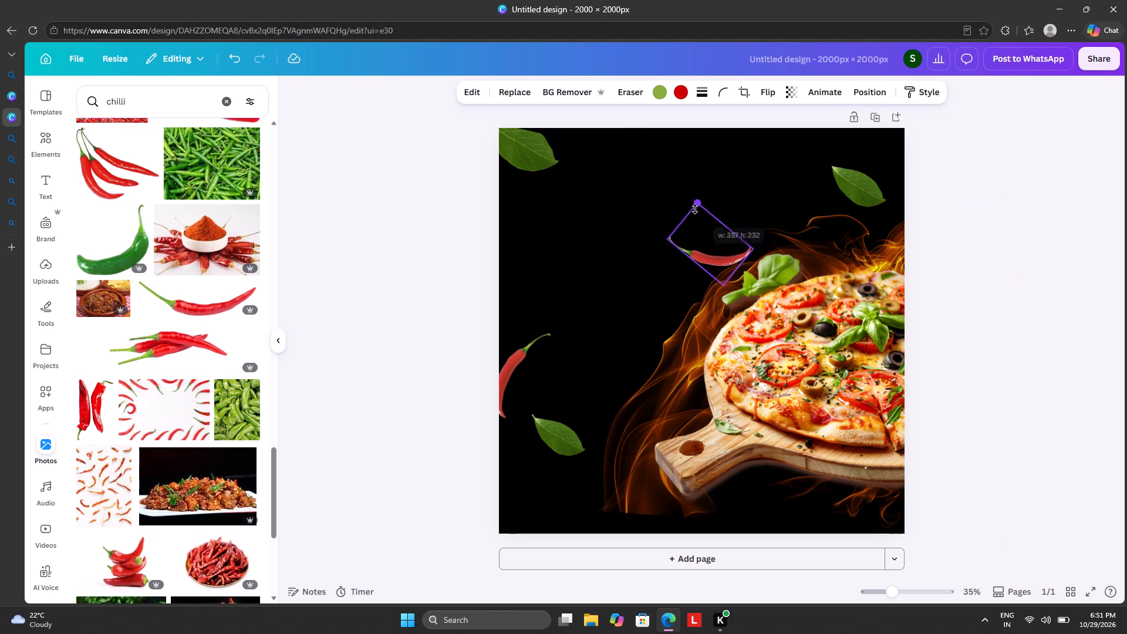
pyautogui.moveTo(695, 209); pyautogui.dragTo(702, 225)
pyautogui.click(442, 295)
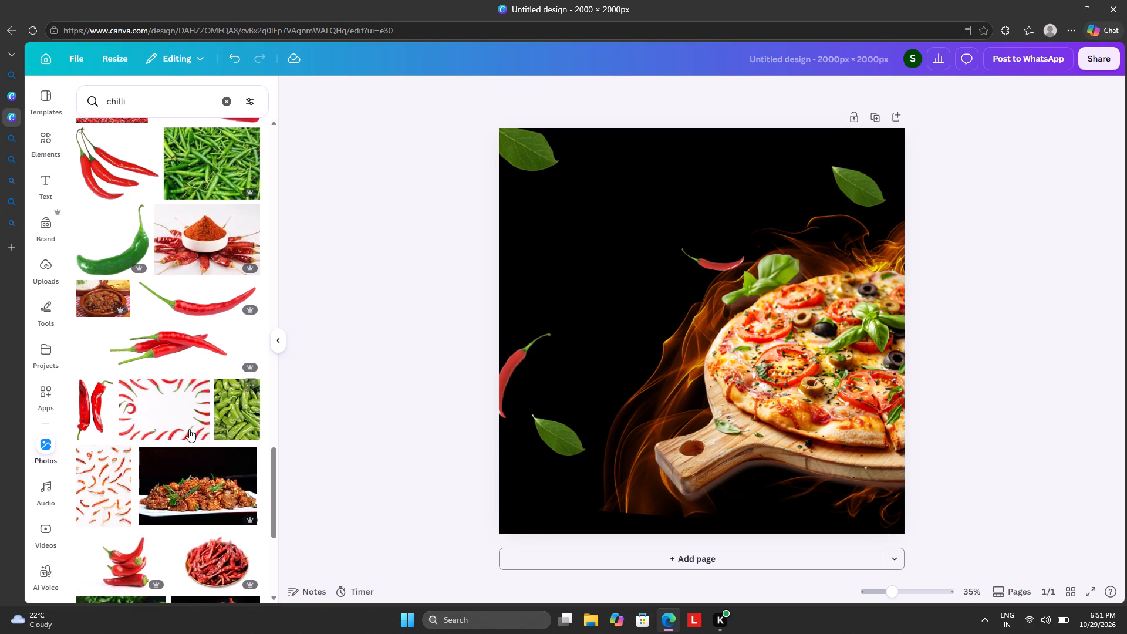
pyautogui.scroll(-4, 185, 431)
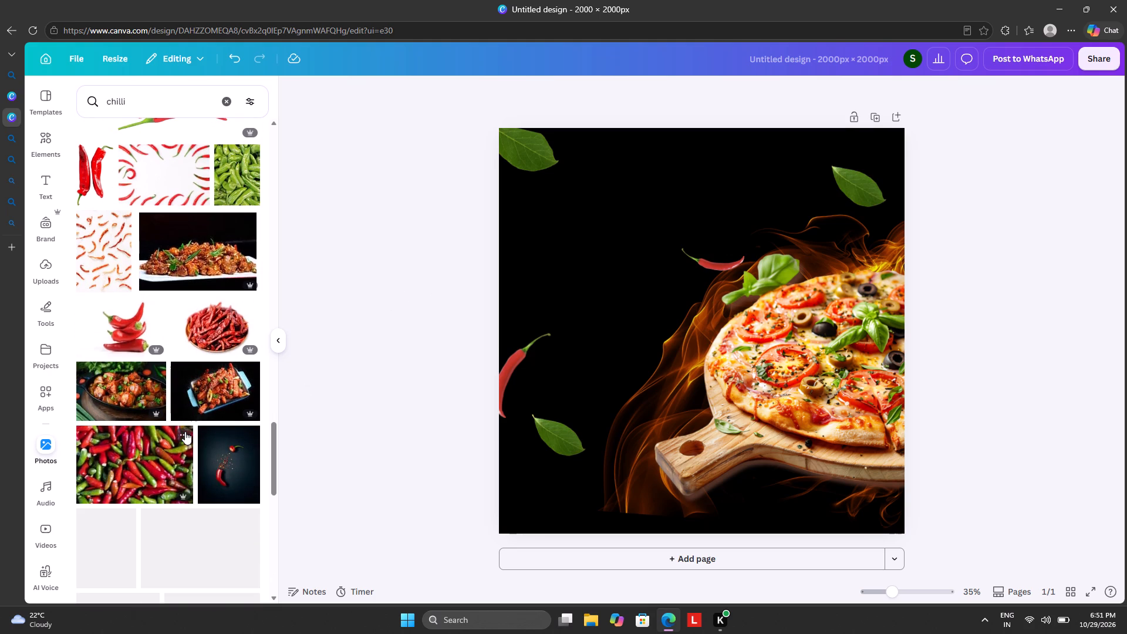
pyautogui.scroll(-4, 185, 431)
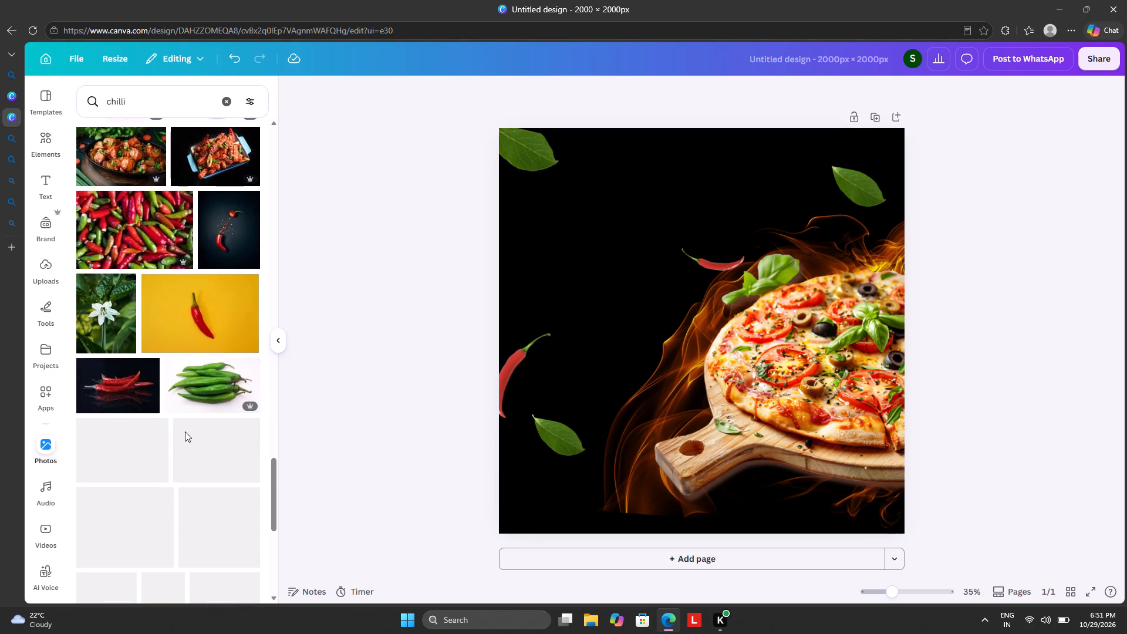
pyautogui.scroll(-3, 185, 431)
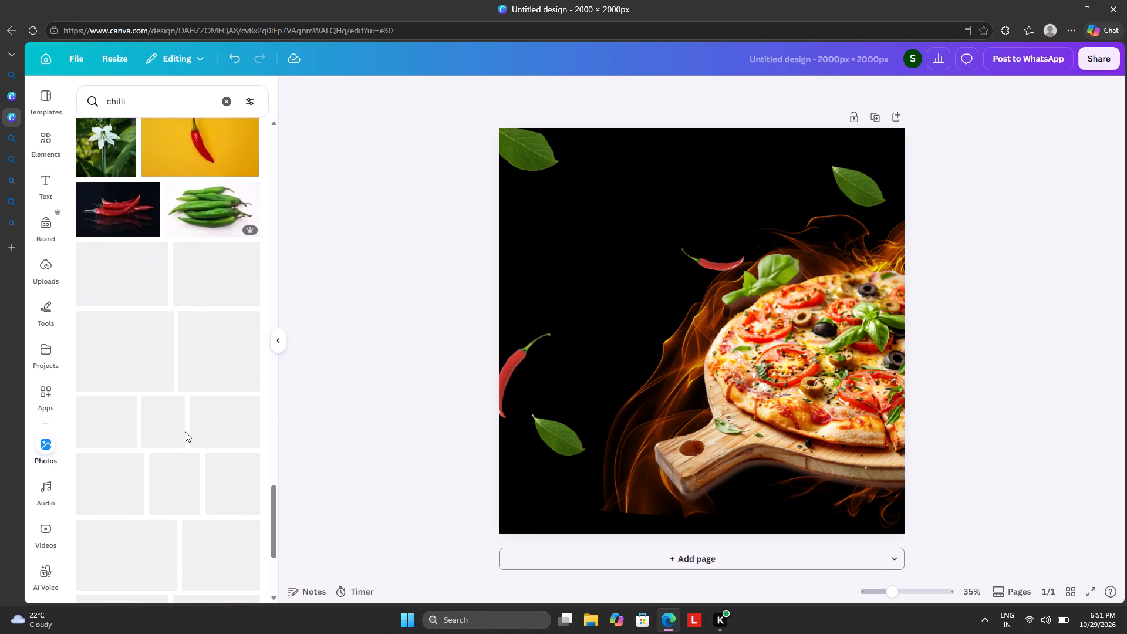
# Replace the photo search with "tamato slice", scan the first photos and run the search again.
pyautogui.click(225, 102)
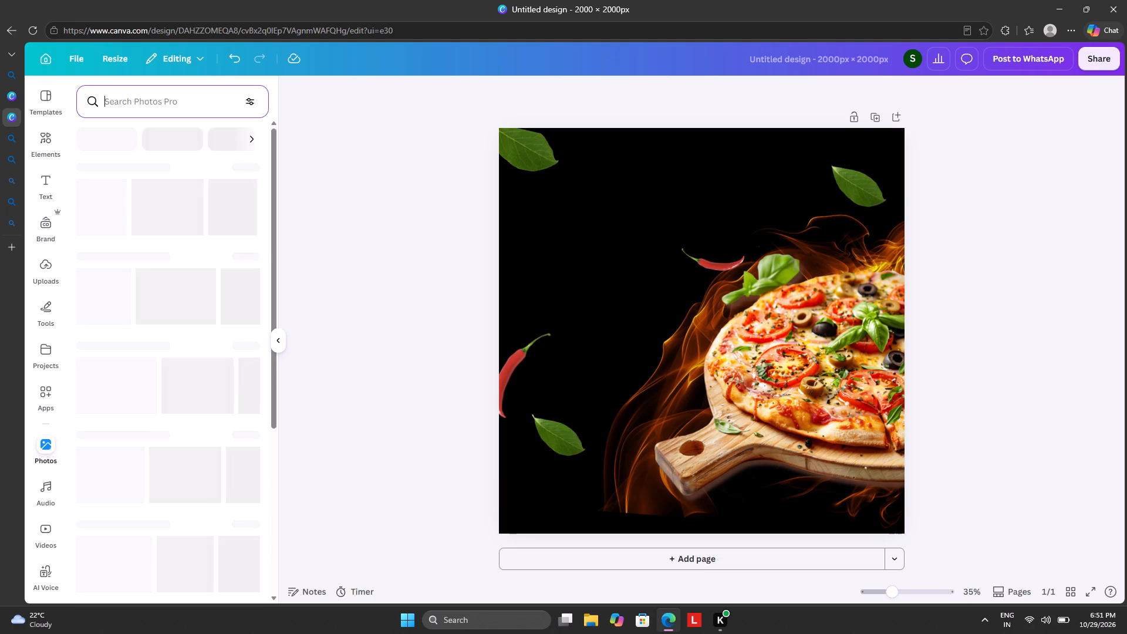
pyautogui.write('tamato slice')
pyautogui.press('Return')
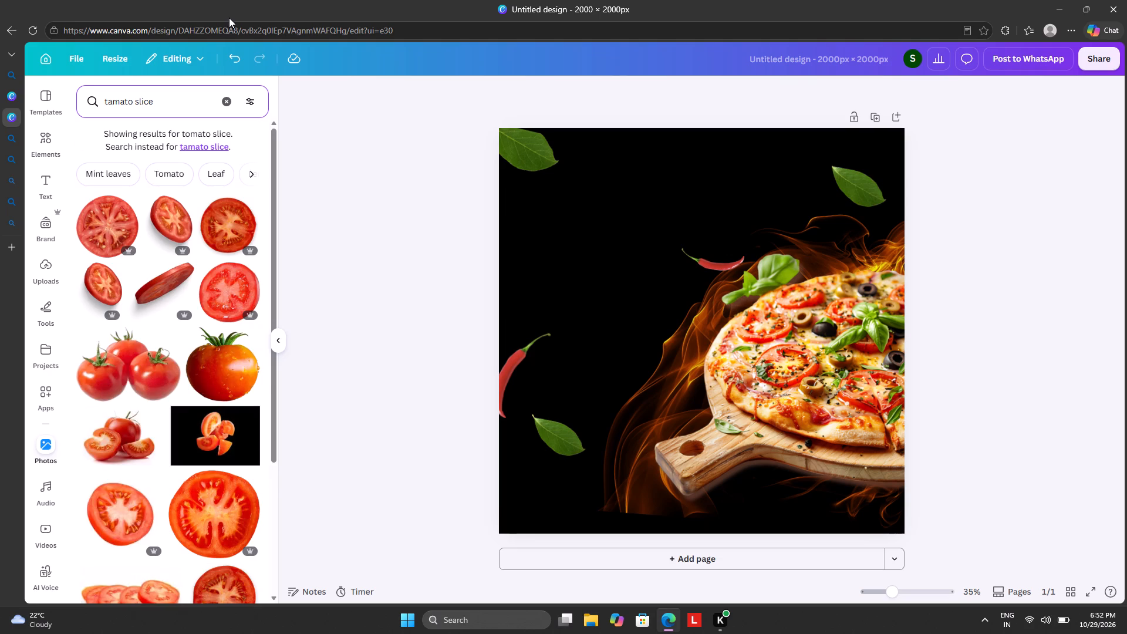
pyautogui.scroll(-3, 192, 232)
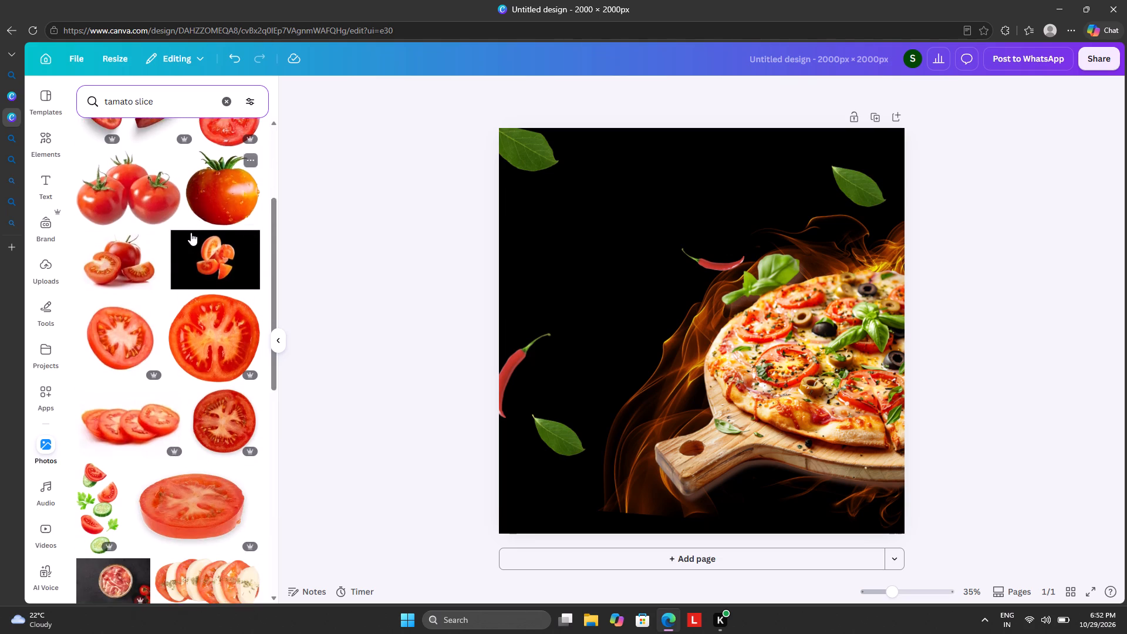
pyautogui.scroll(-5, 191, 232)
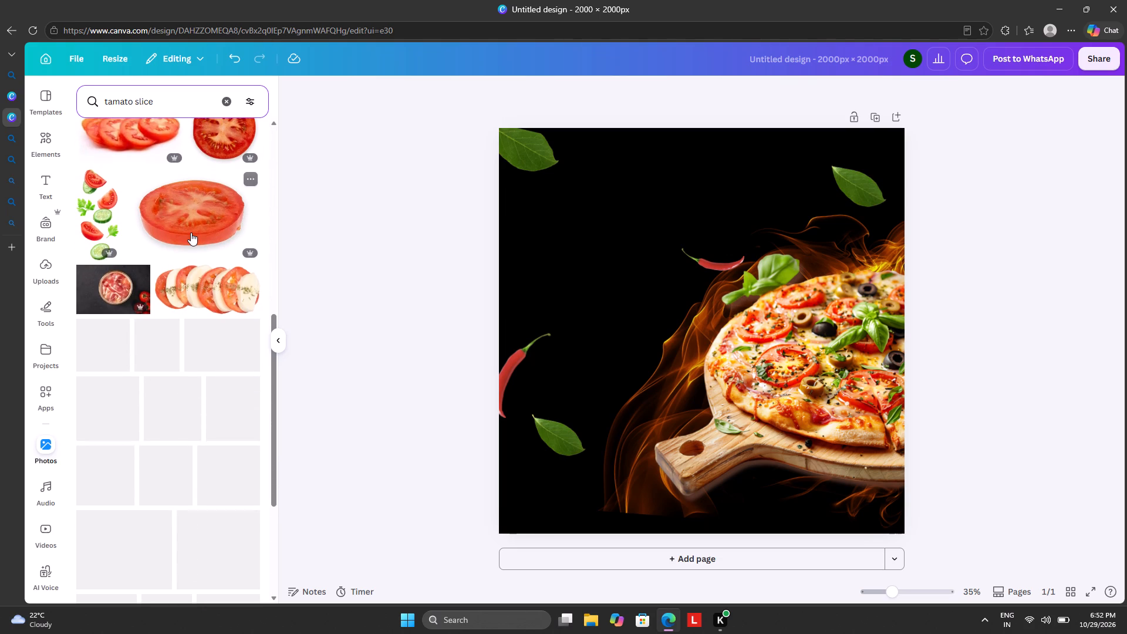
pyautogui.scroll(-3, 191, 232)
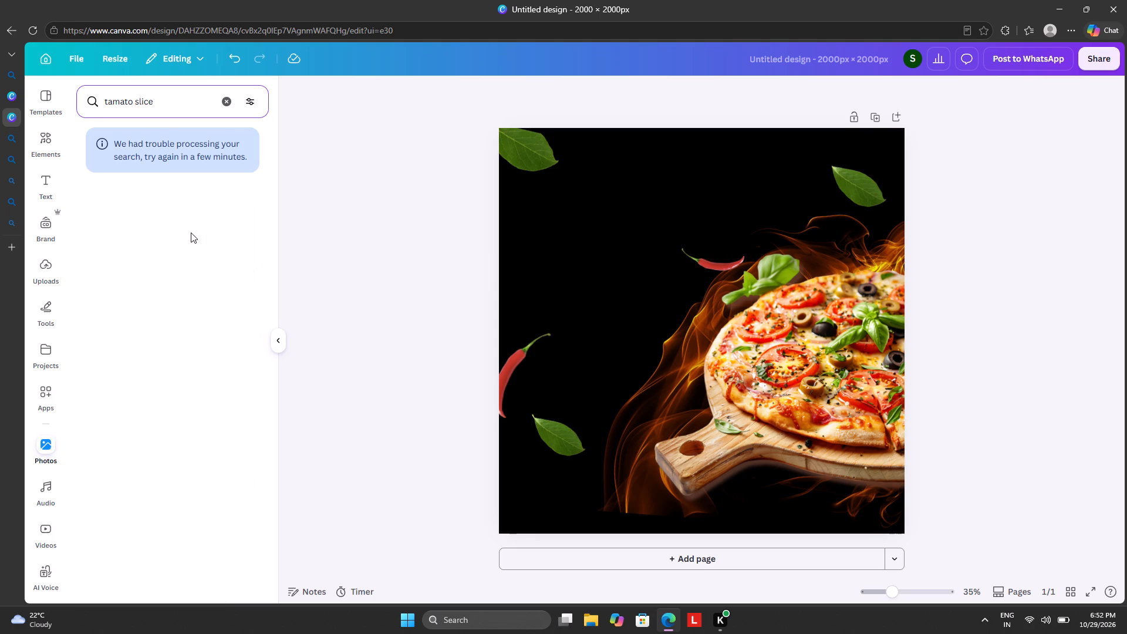
pyautogui.press('Return')
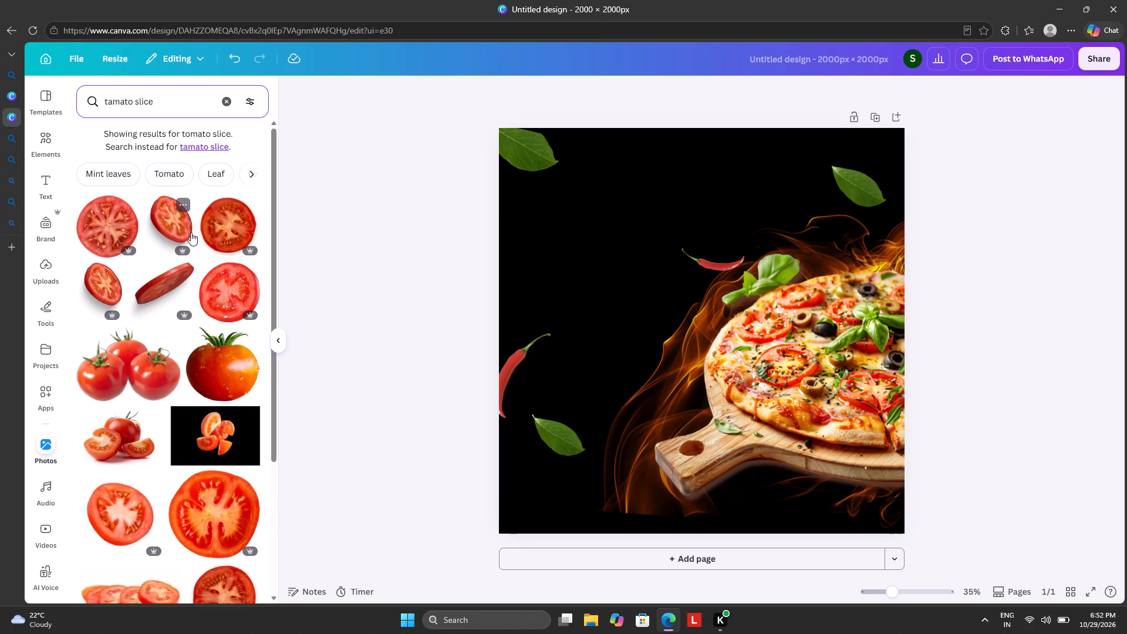
# Look through the tomato slice photos for a cut-out that suits the pizza design.
pyautogui.scroll(-3, 143, 527)
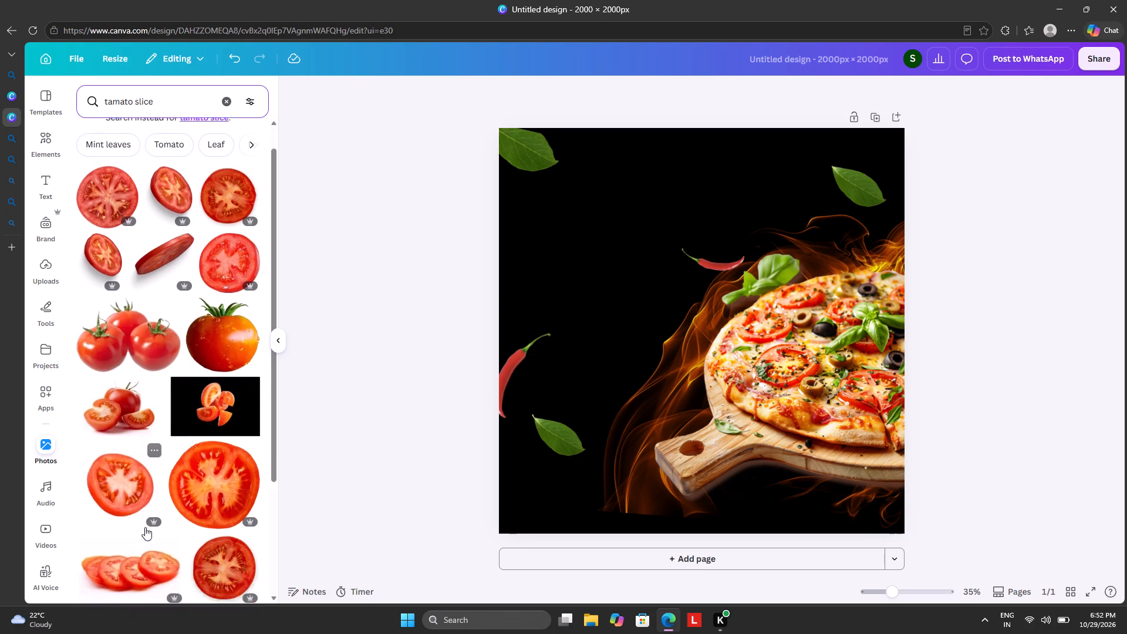
pyautogui.scroll(-3, 145, 527)
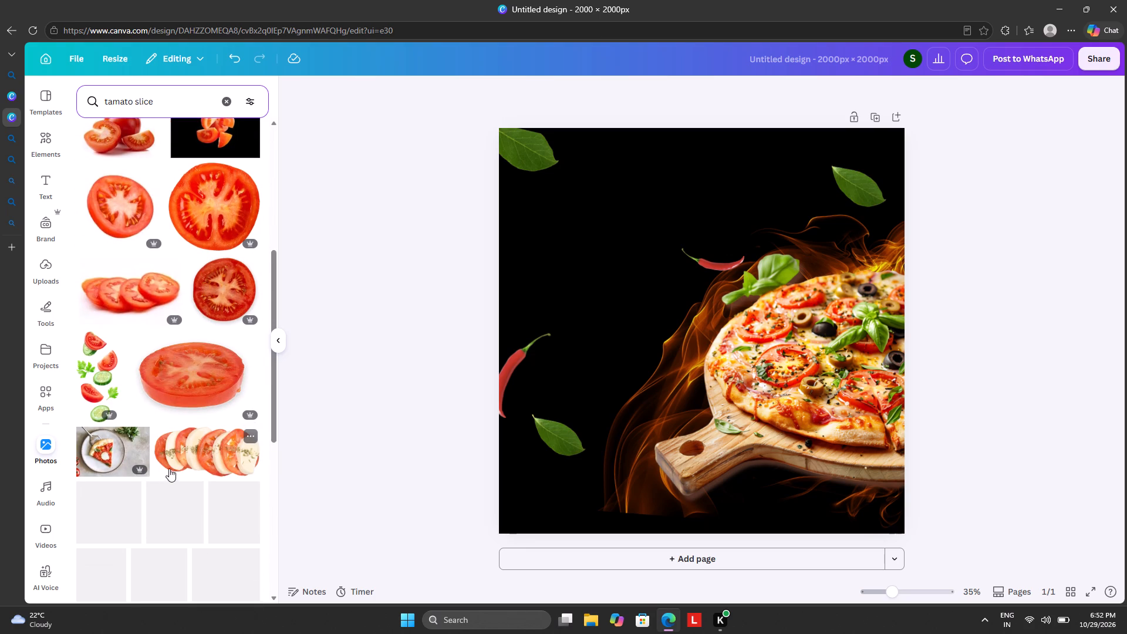
pyautogui.scroll(-4, 200, 450)
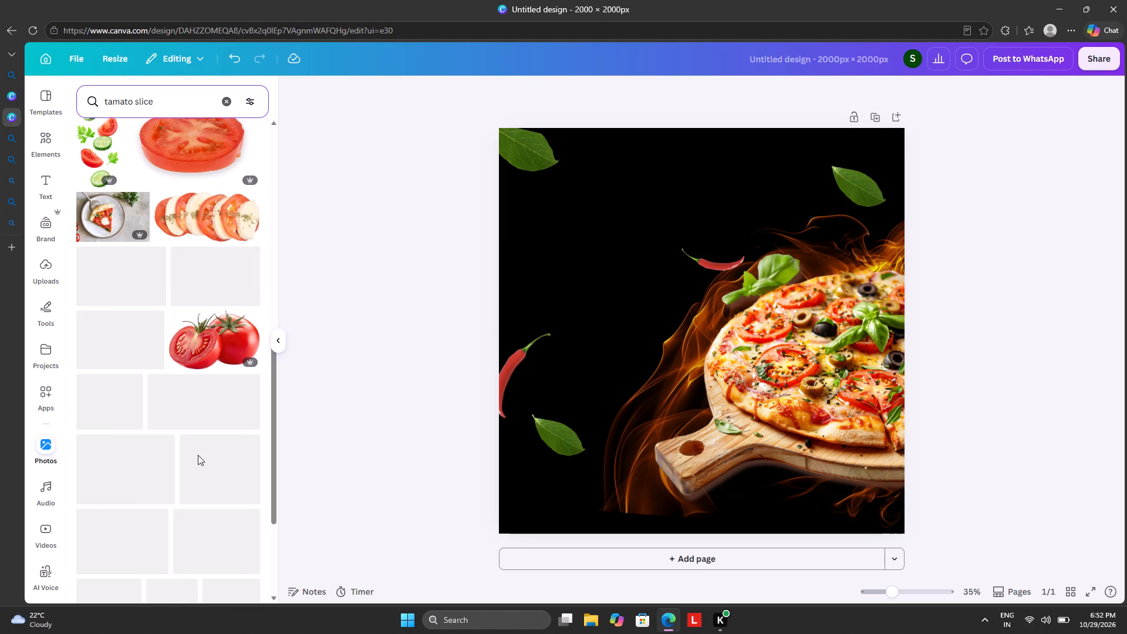
pyautogui.scroll(-2, 156, 402)
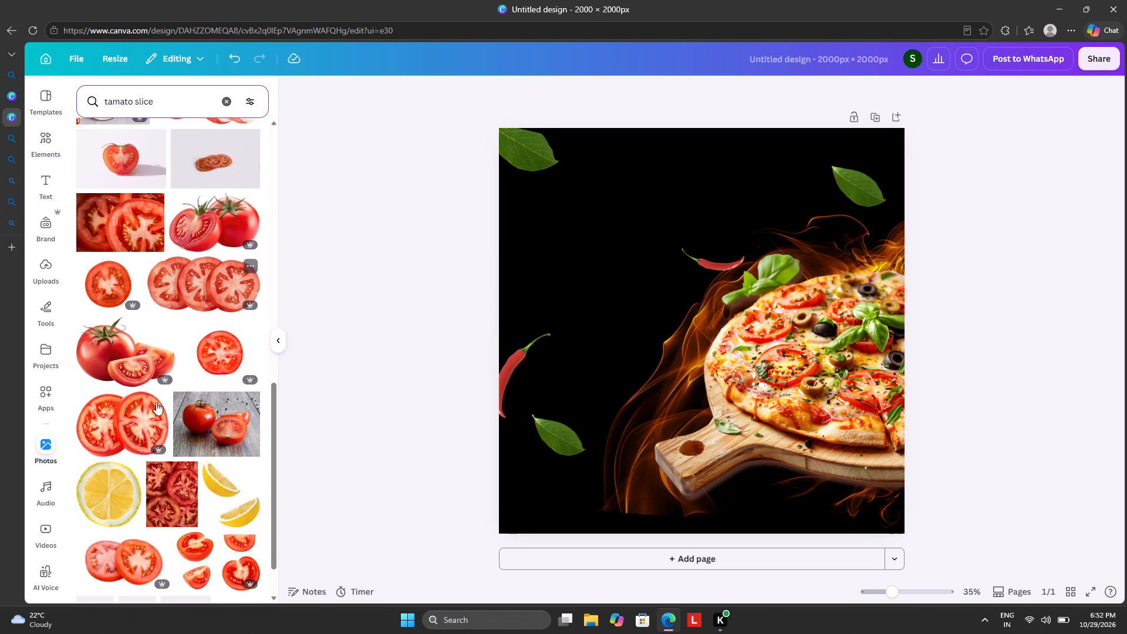
pyautogui.scroll(-3, 157, 399)
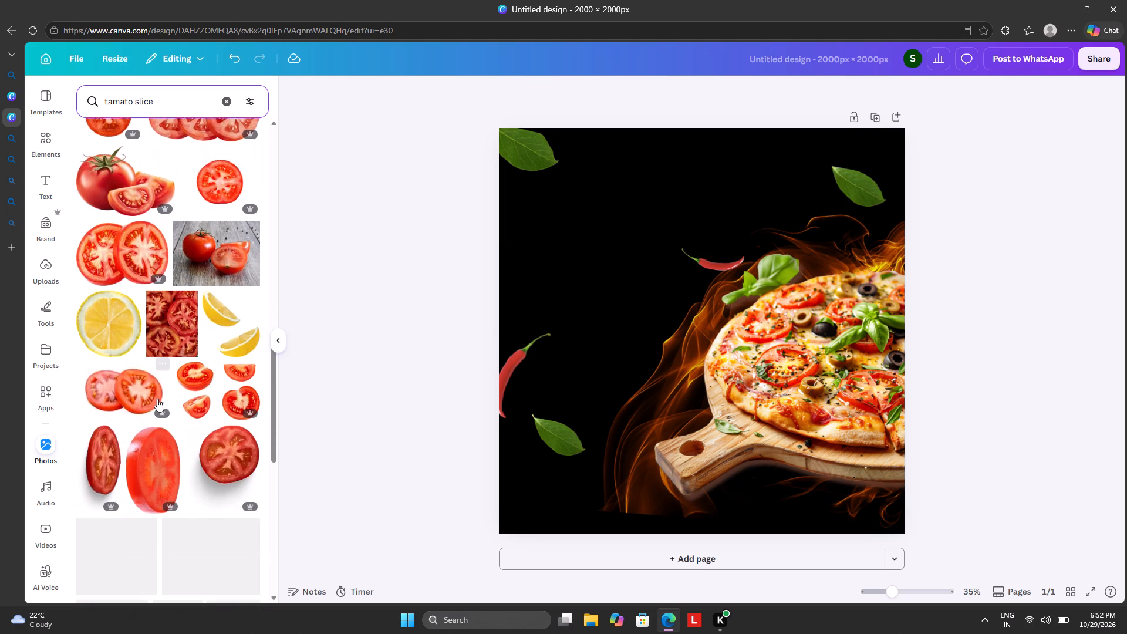
pyautogui.scroll(-3, 176, 397)
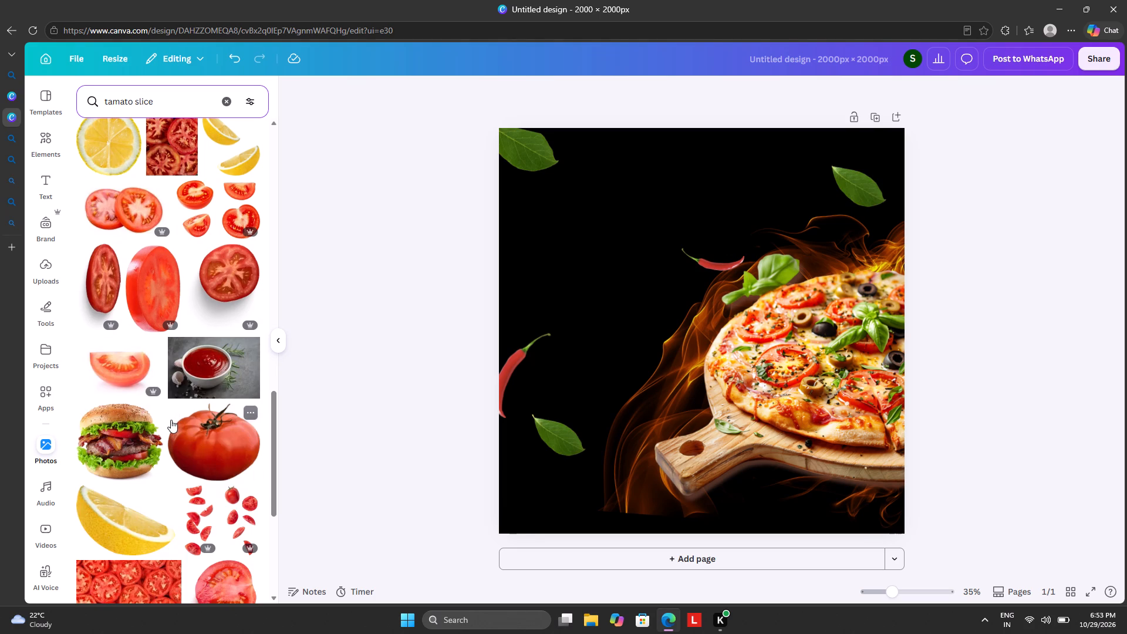
pyautogui.scroll(-3, 164, 420)
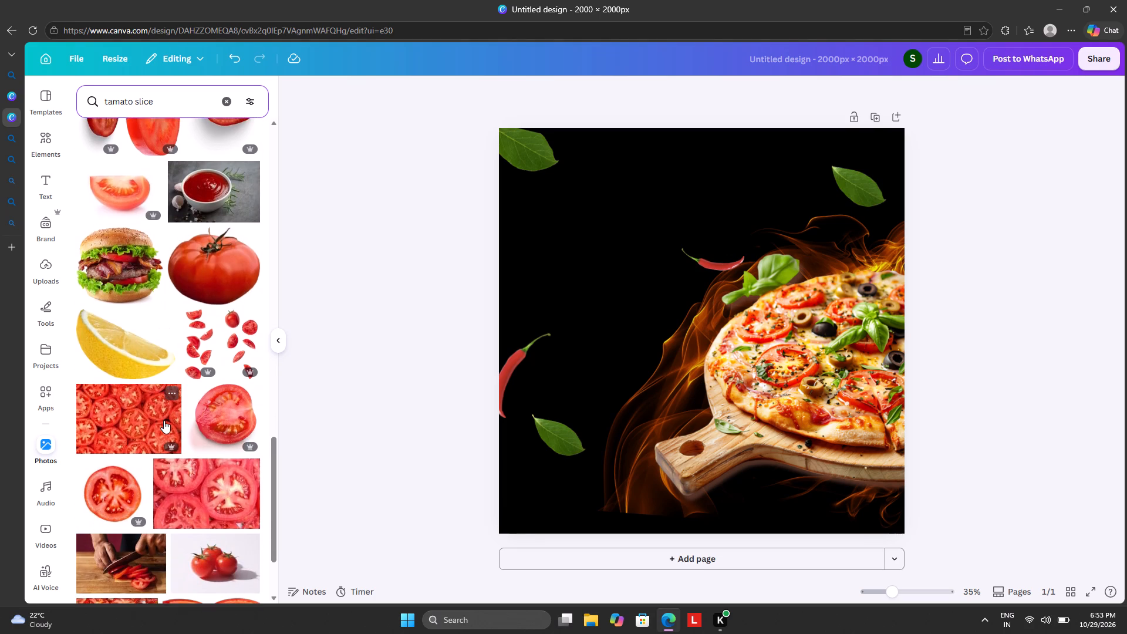
pyautogui.scroll(-5, 164, 420)
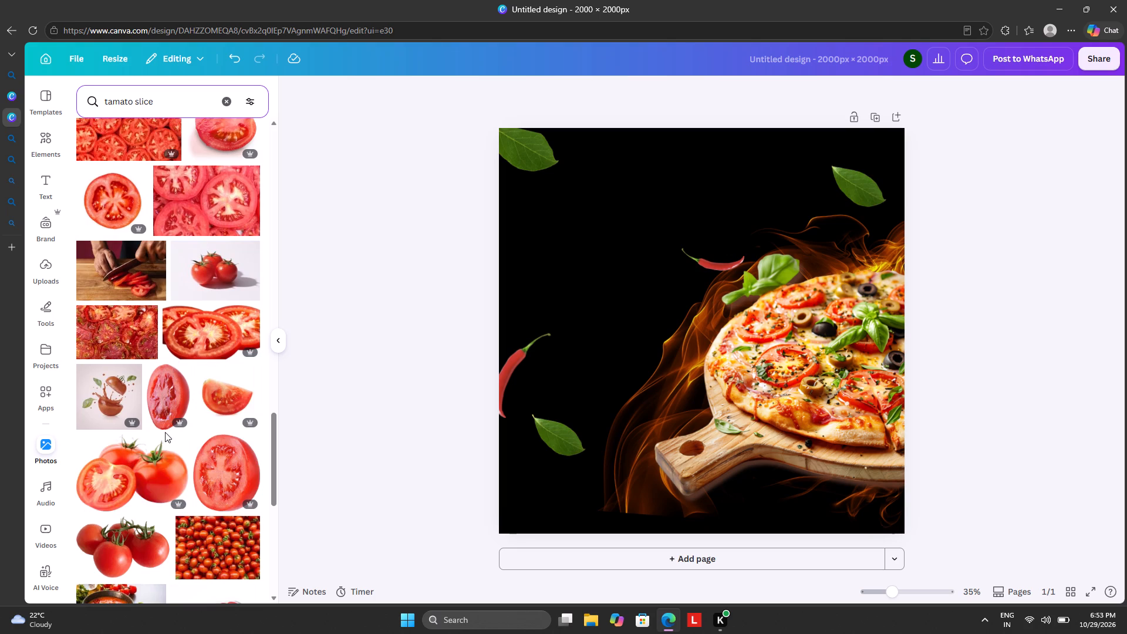
pyautogui.scroll(-4, 167, 433)
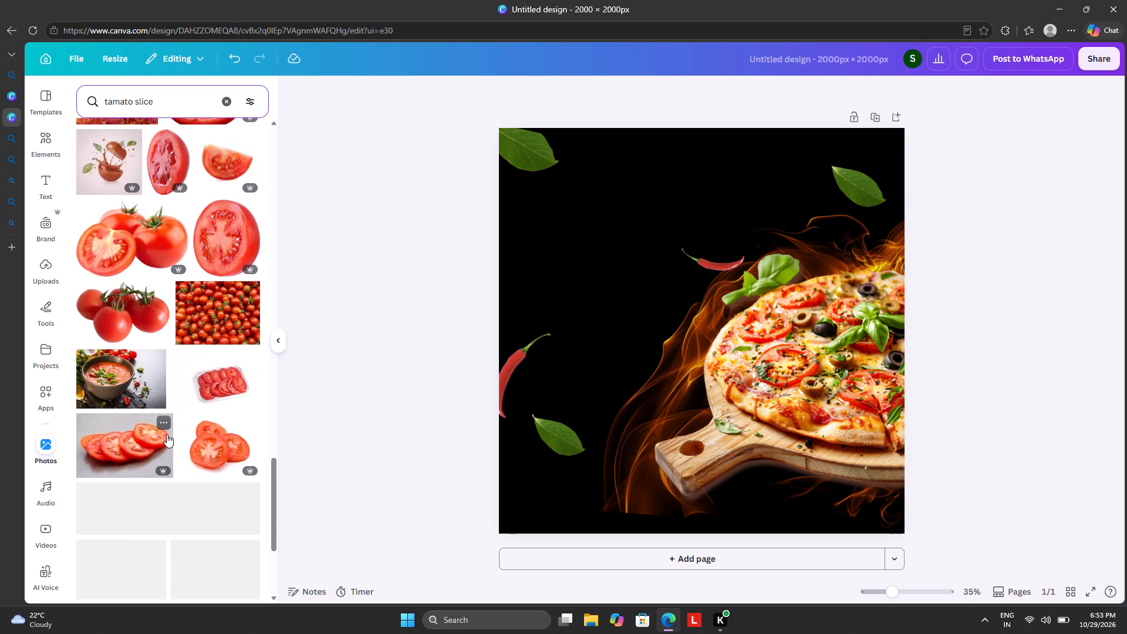
pyautogui.scroll(-2, 175, 427)
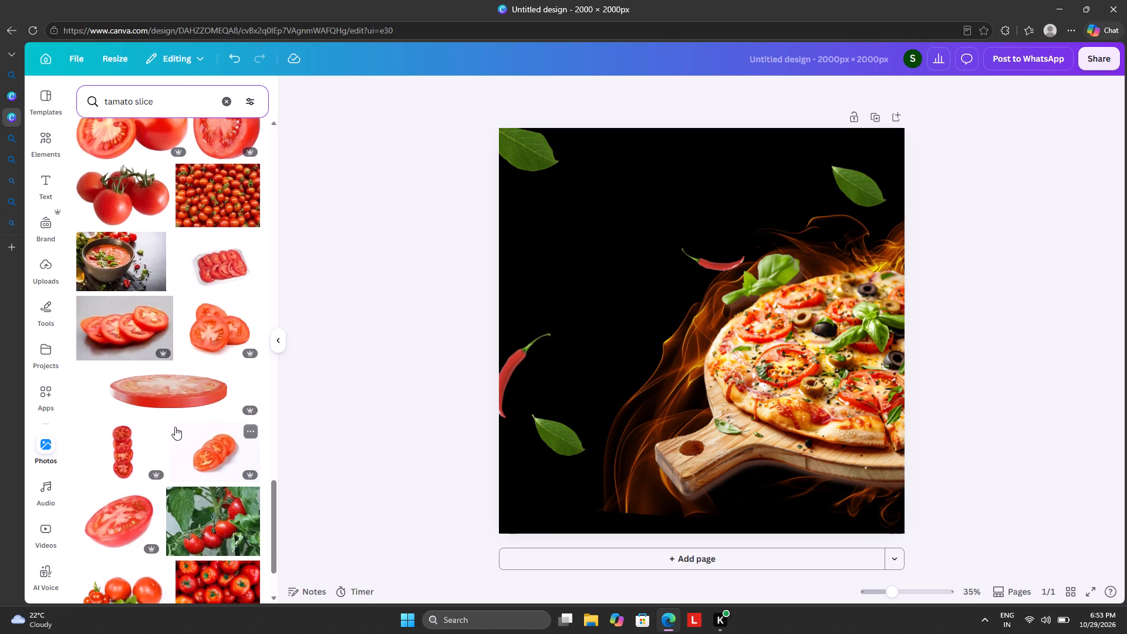
pyautogui.scroll(-6, 175, 427)
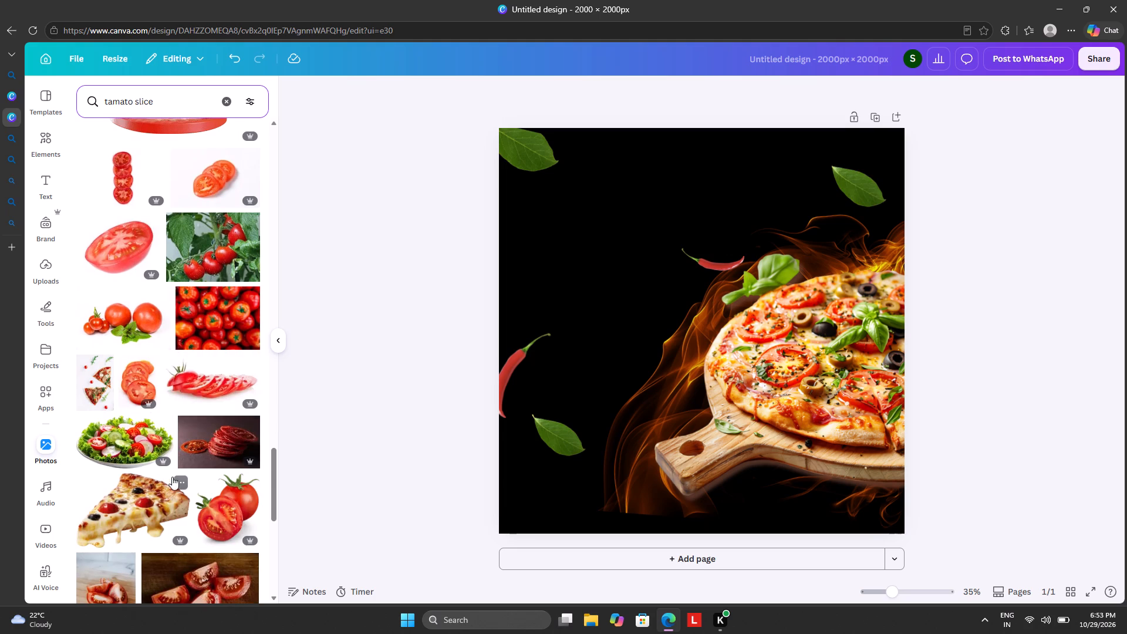
pyautogui.scroll(-4, 183, 437)
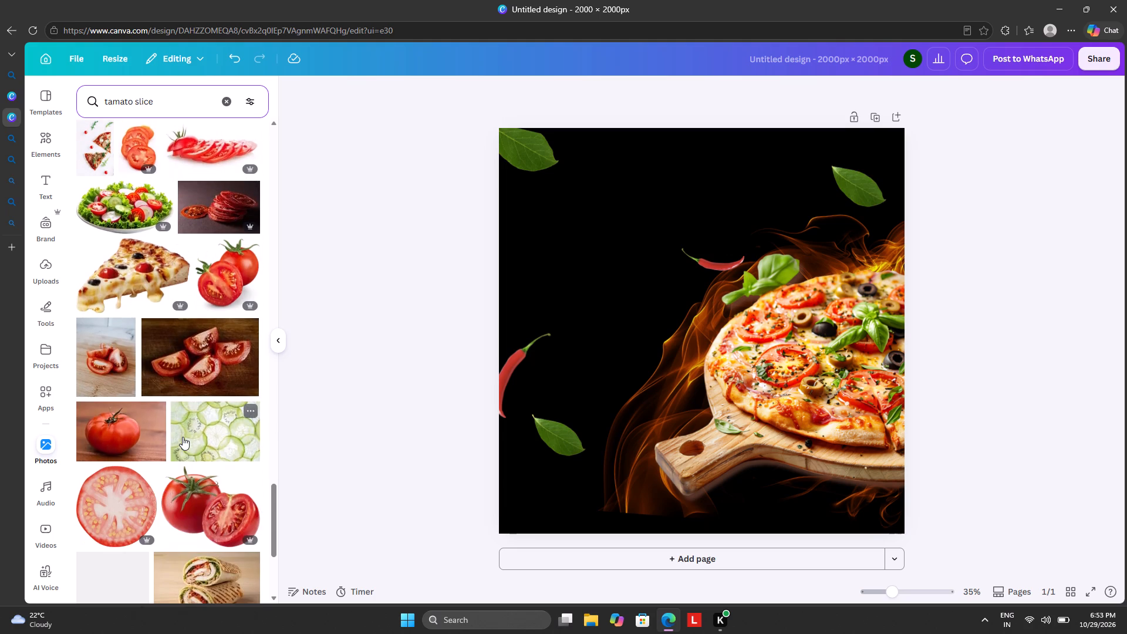
pyautogui.scroll(-10, 183, 437)
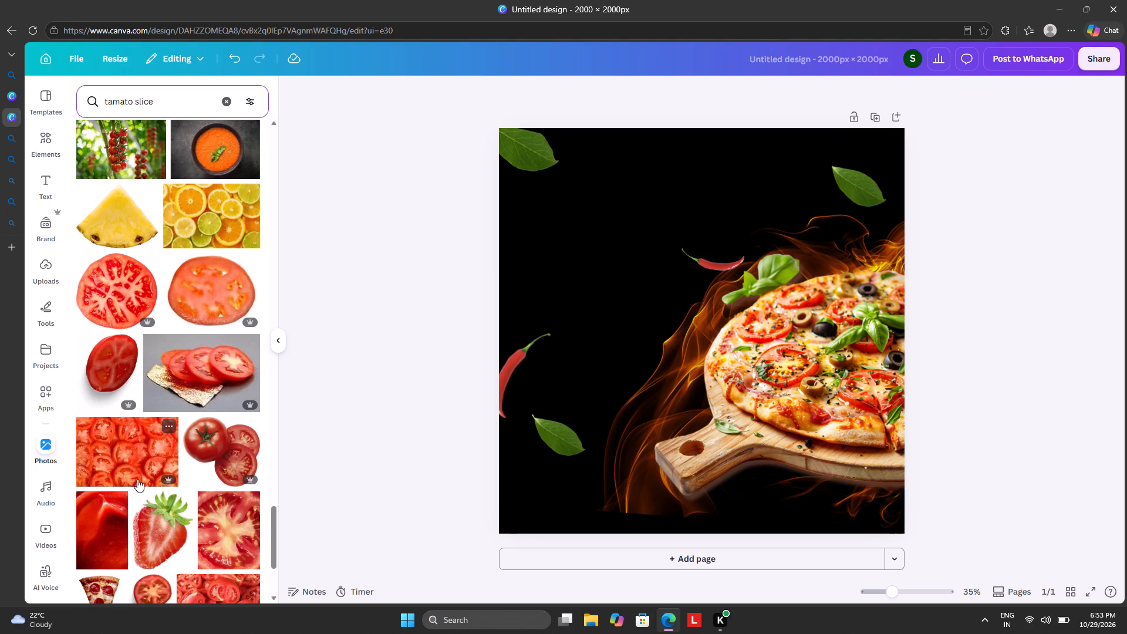
pyautogui.scroll(-8, 167, 473)
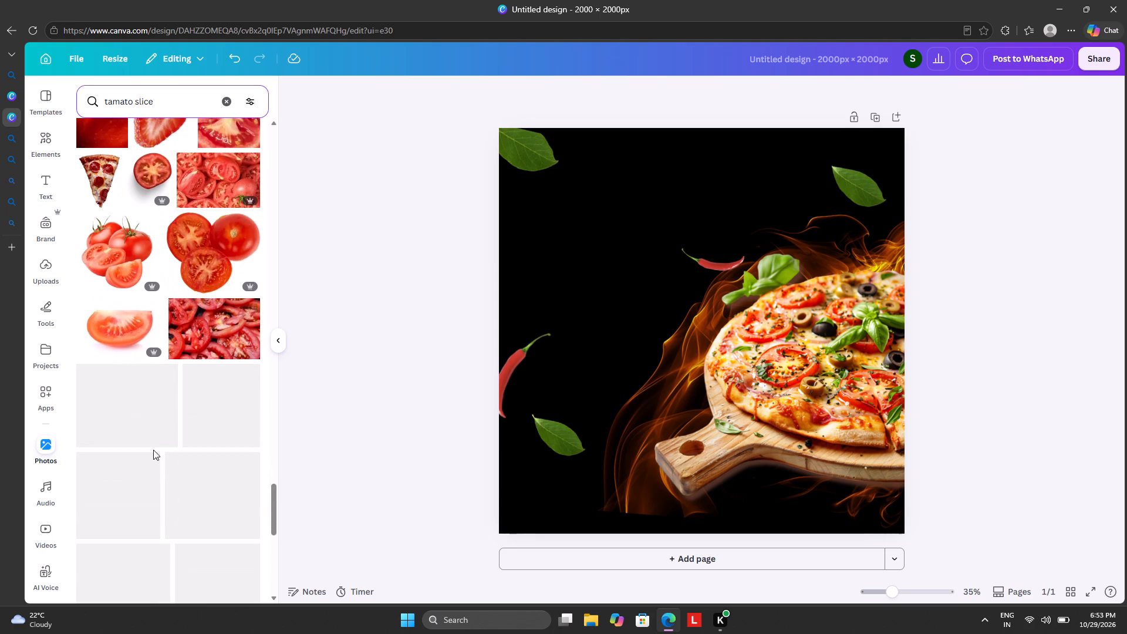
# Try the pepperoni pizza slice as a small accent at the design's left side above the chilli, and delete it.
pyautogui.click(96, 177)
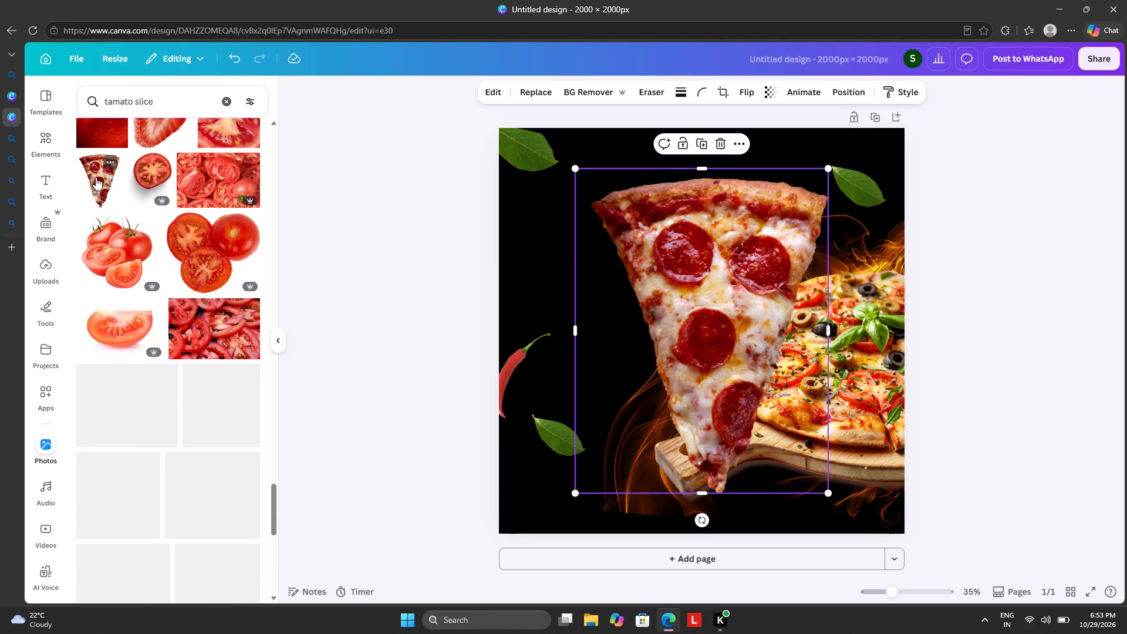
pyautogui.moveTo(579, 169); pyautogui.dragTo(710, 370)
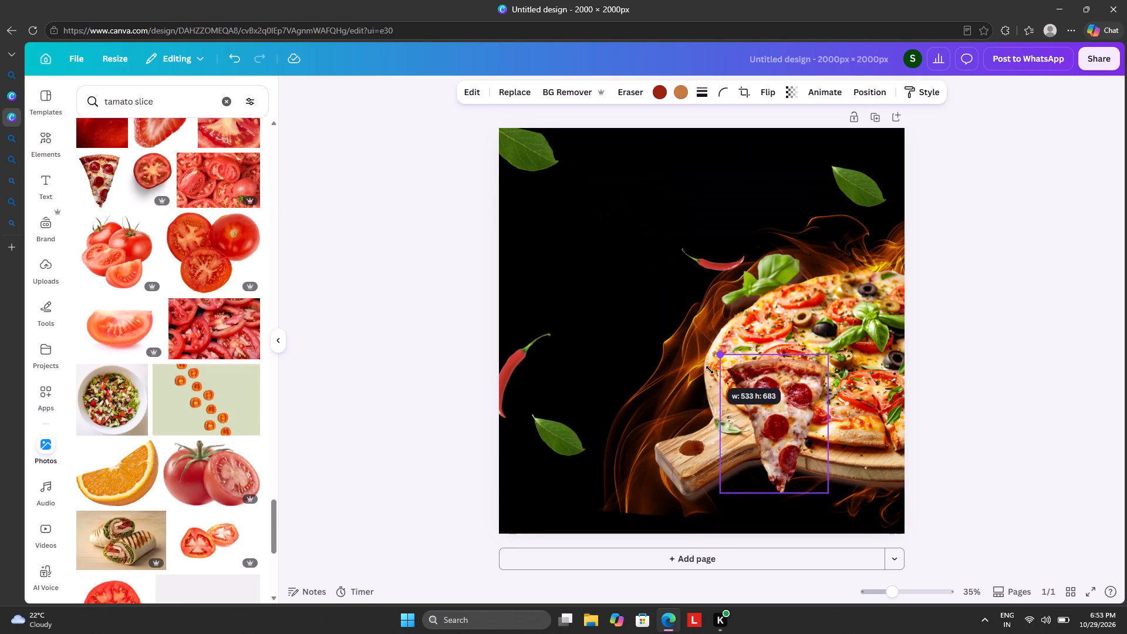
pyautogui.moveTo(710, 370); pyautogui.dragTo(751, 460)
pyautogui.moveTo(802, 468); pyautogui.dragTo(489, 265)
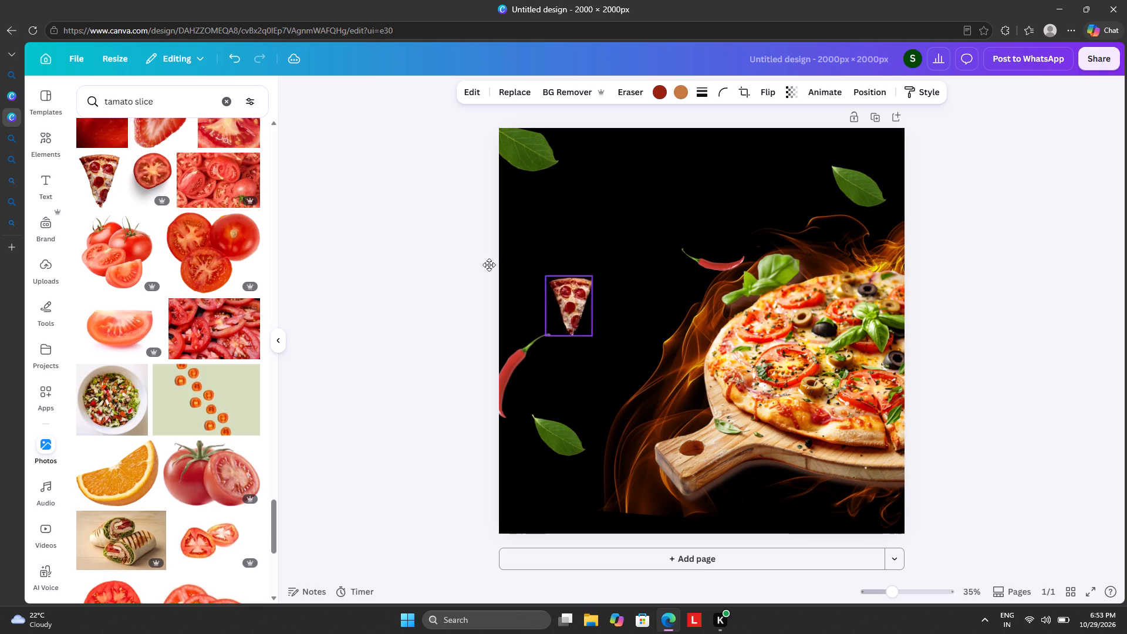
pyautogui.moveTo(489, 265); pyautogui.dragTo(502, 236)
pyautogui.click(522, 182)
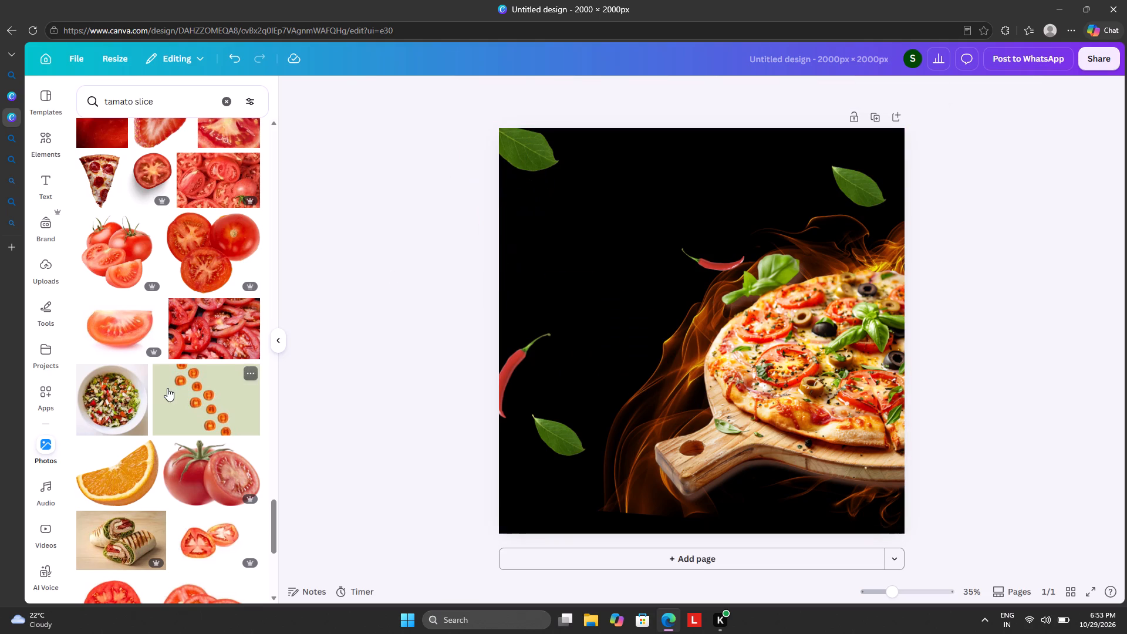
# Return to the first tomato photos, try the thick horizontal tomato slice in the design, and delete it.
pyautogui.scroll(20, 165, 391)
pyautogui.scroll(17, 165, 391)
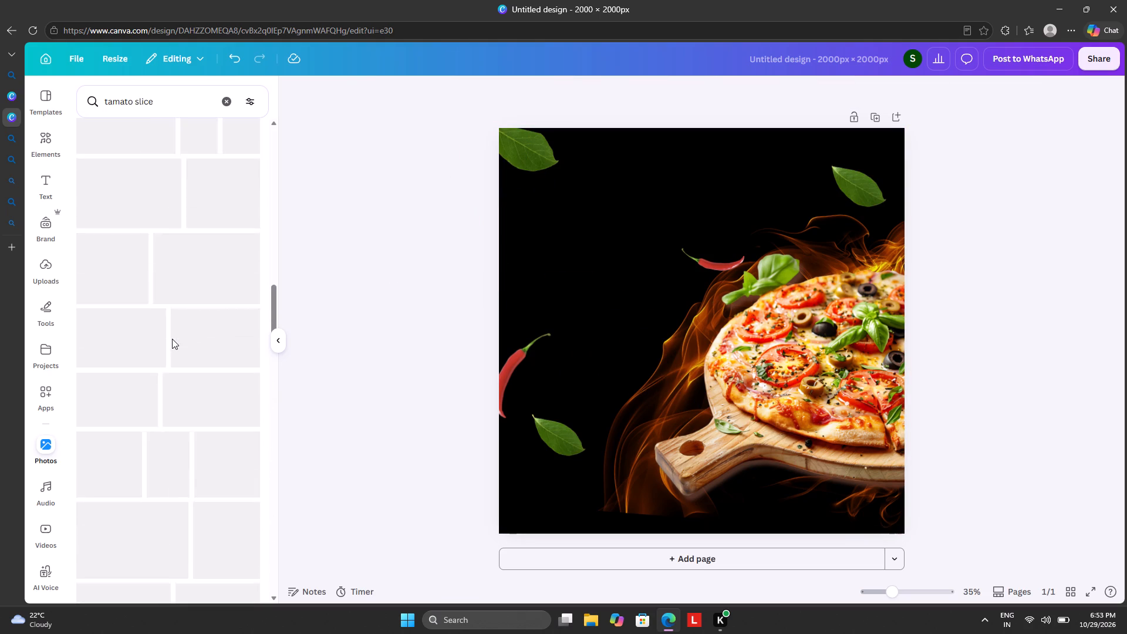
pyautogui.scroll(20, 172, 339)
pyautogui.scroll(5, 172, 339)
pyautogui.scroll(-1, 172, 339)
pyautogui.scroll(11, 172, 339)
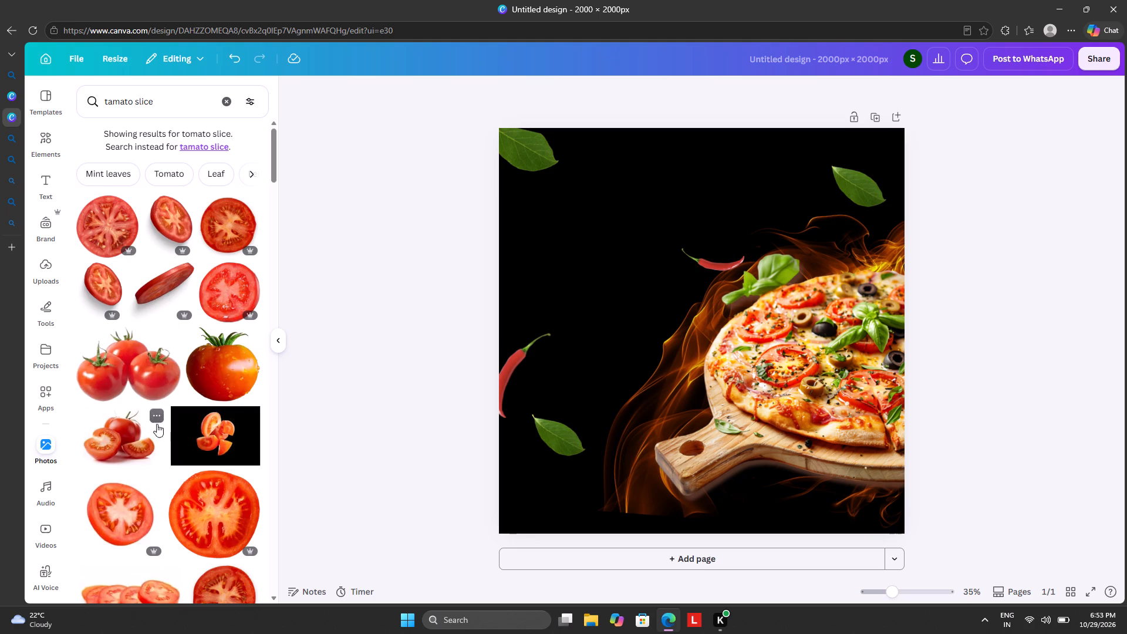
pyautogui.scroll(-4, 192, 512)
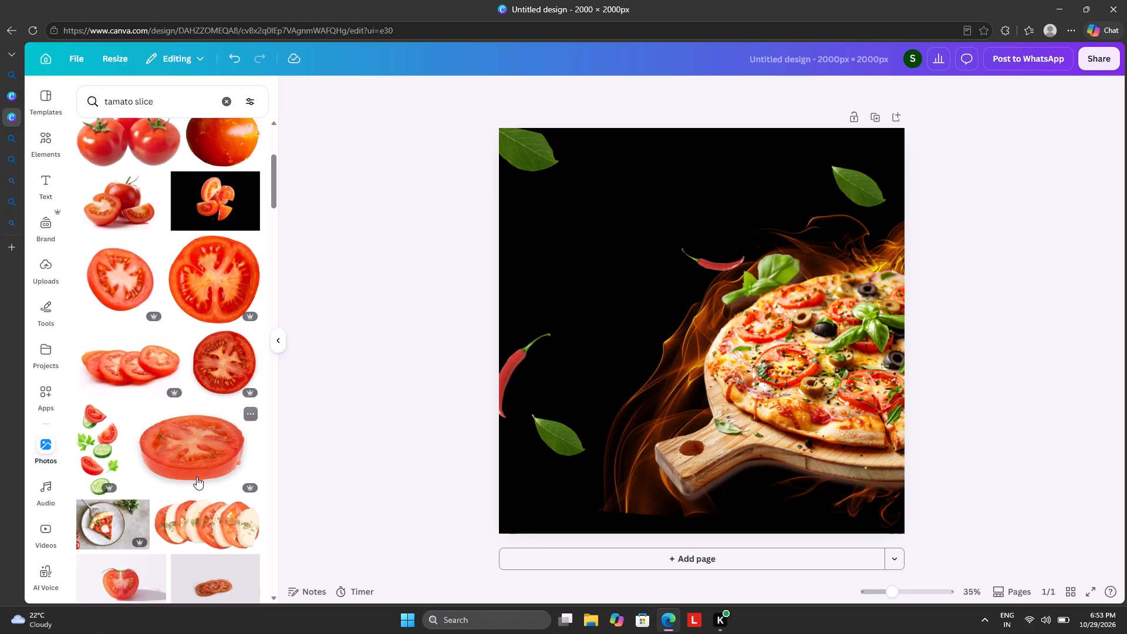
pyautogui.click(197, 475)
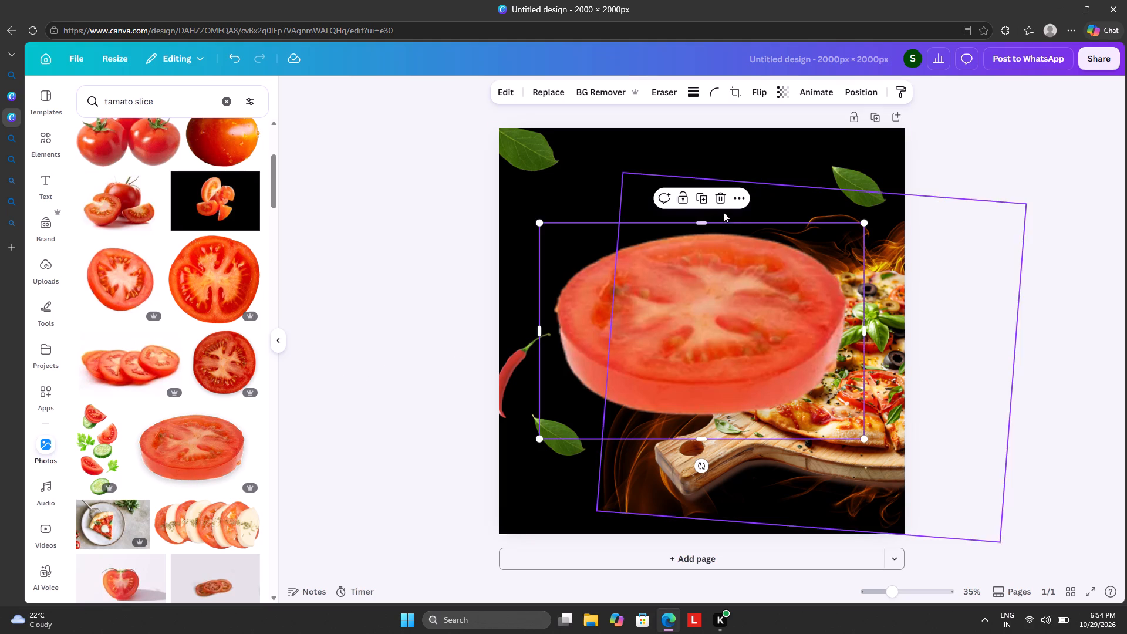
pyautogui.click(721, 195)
# Look further through the tomato slice photos for another usable cut-out.
pyautogui.scroll(-4, 178, 416)
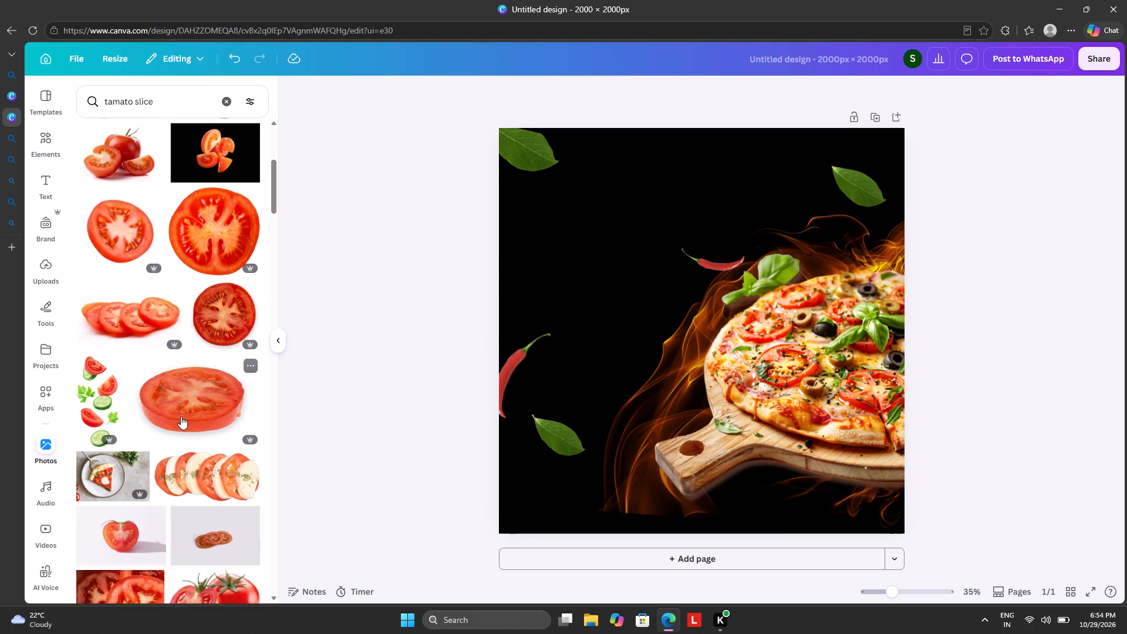
pyautogui.scroll(-3, 181, 416)
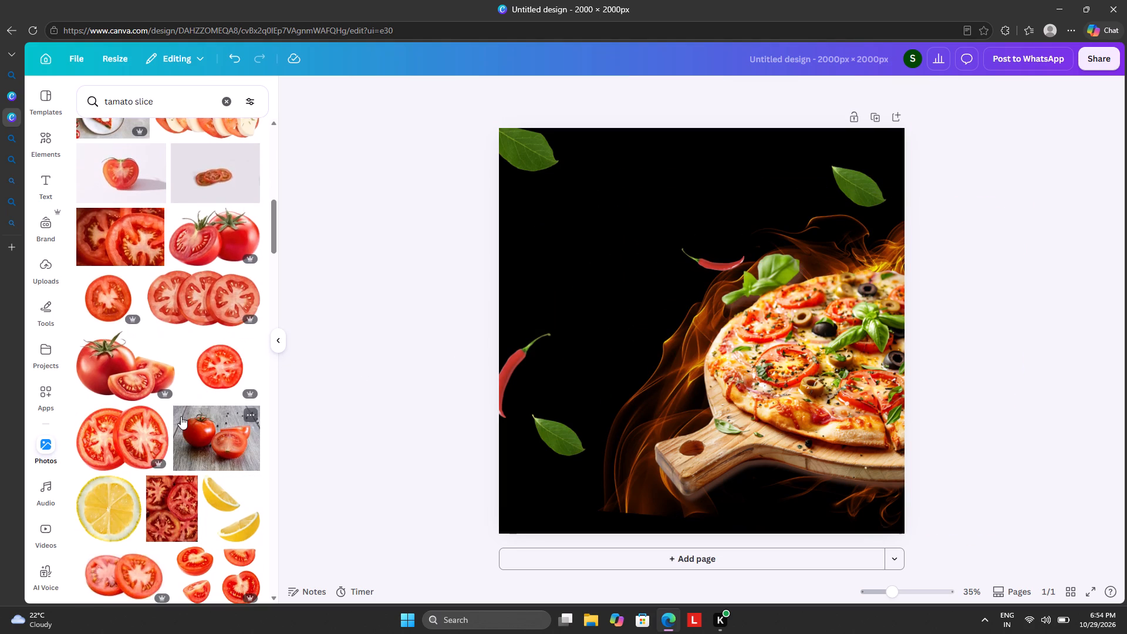
pyautogui.scroll(-5, 181, 416)
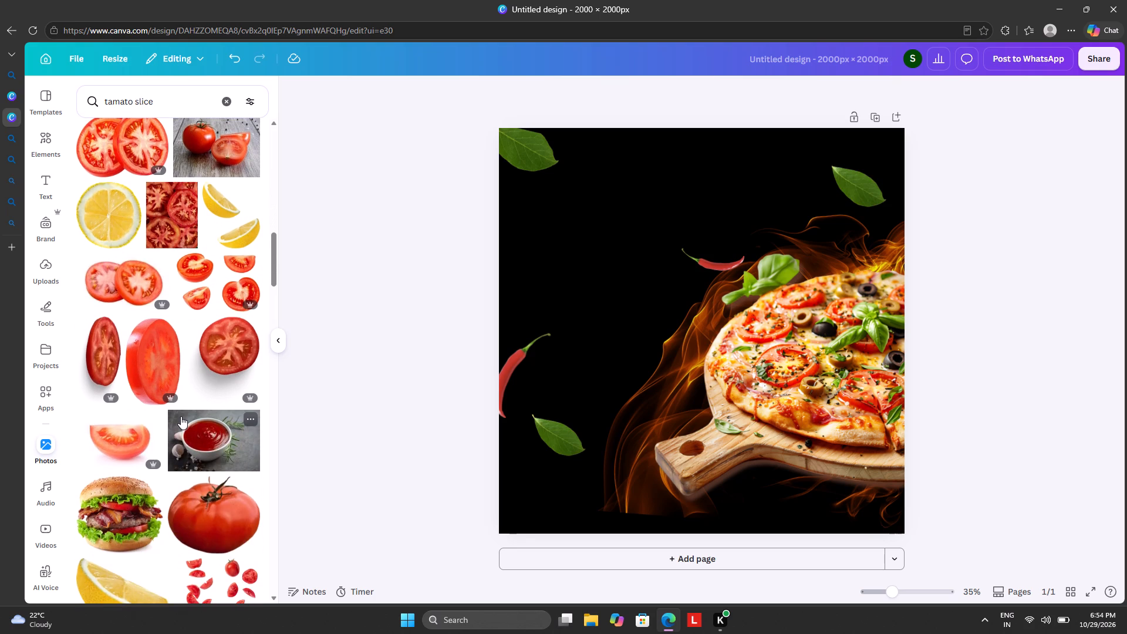
pyautogui.scroll(-4, 181, 416)
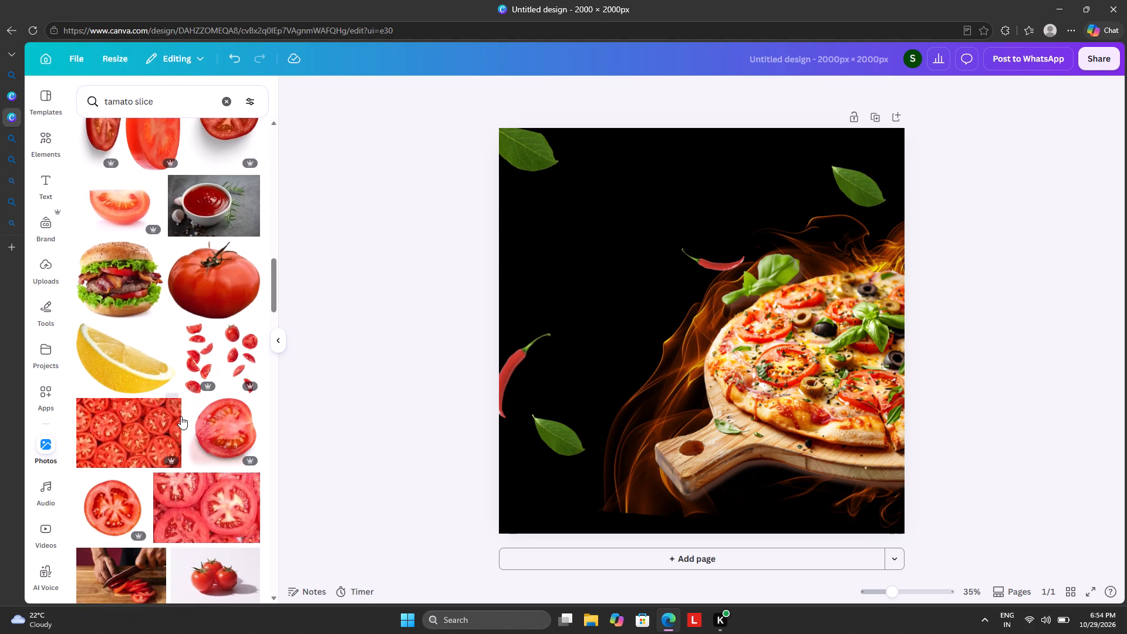
pyautogui.scroll(-2, 181, 416)
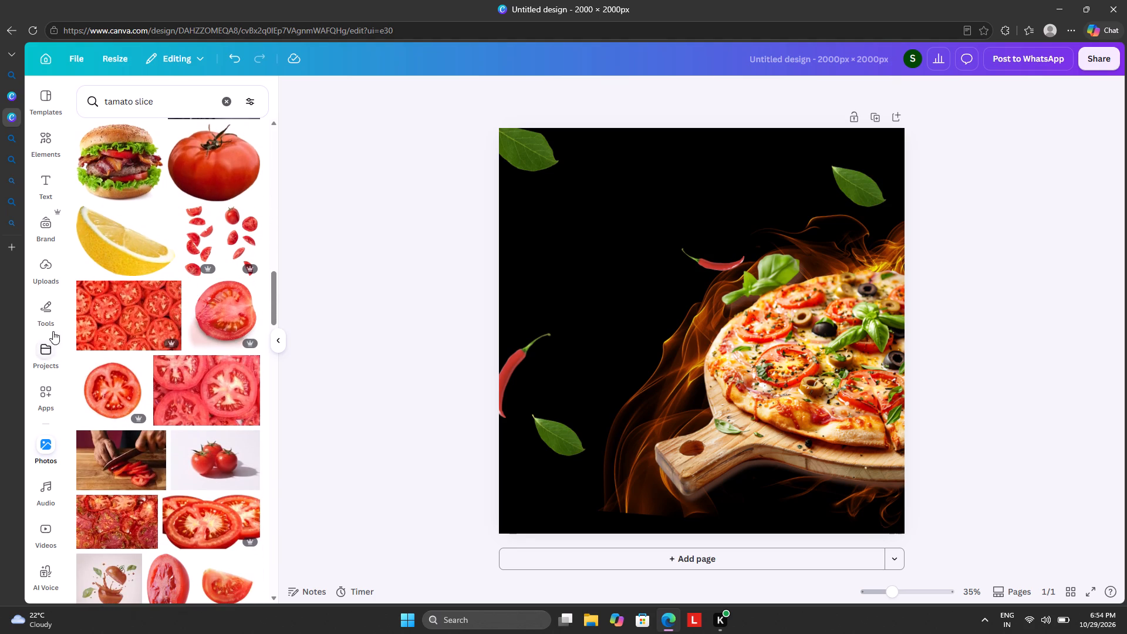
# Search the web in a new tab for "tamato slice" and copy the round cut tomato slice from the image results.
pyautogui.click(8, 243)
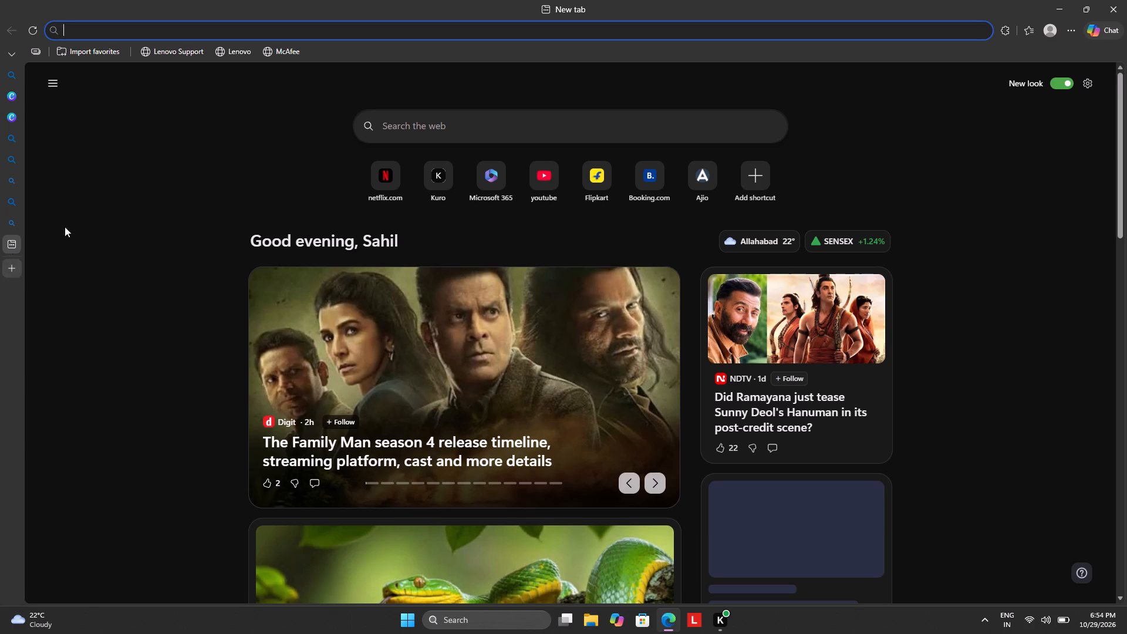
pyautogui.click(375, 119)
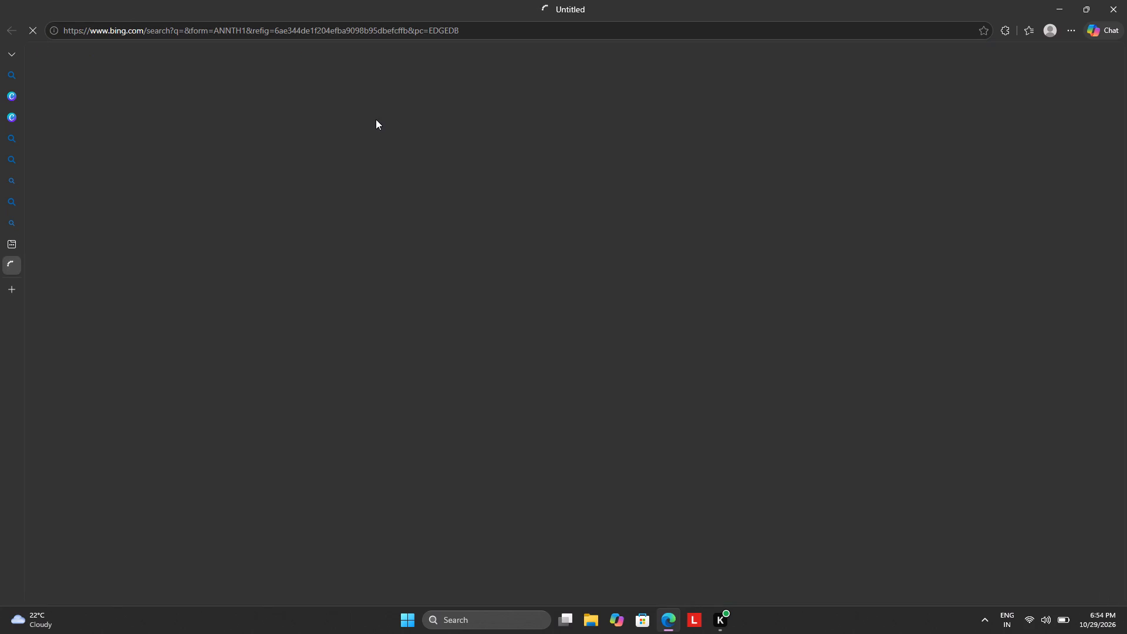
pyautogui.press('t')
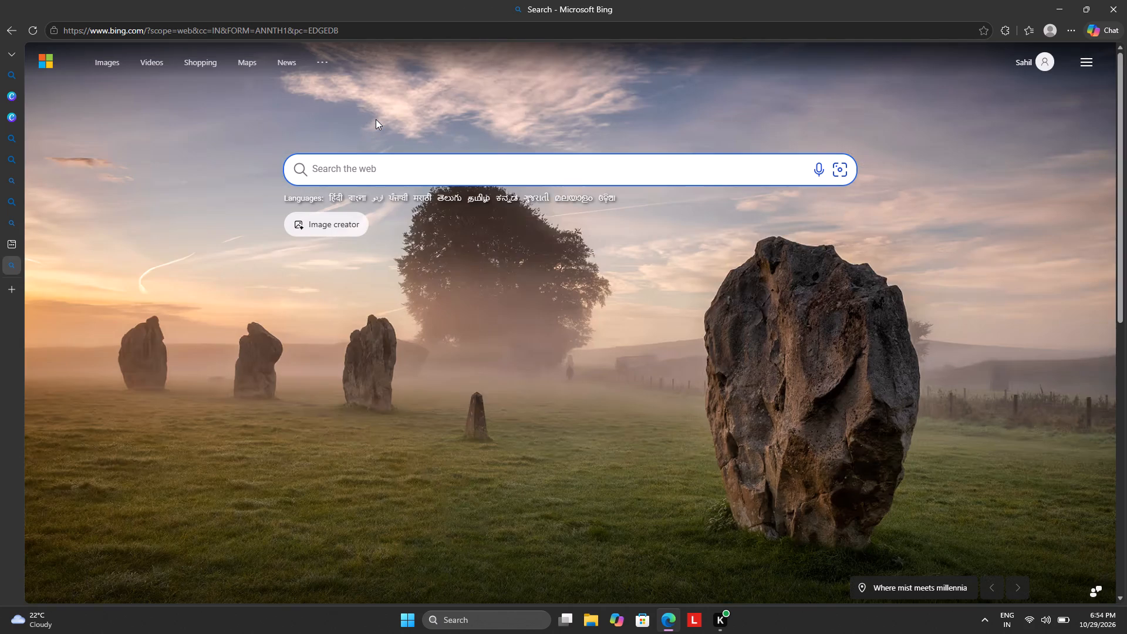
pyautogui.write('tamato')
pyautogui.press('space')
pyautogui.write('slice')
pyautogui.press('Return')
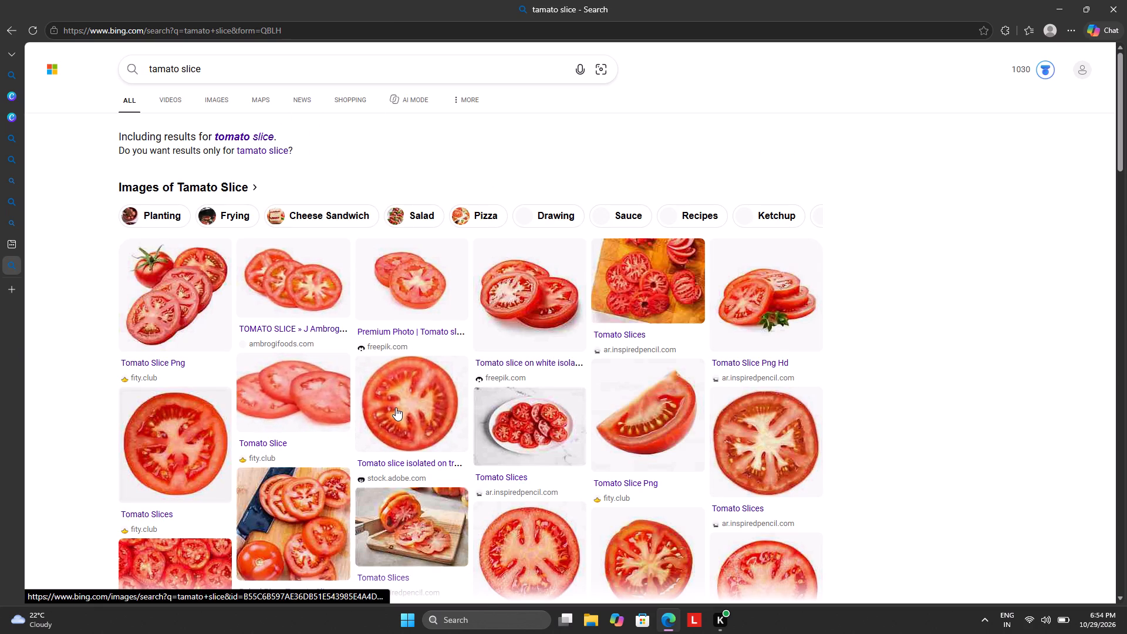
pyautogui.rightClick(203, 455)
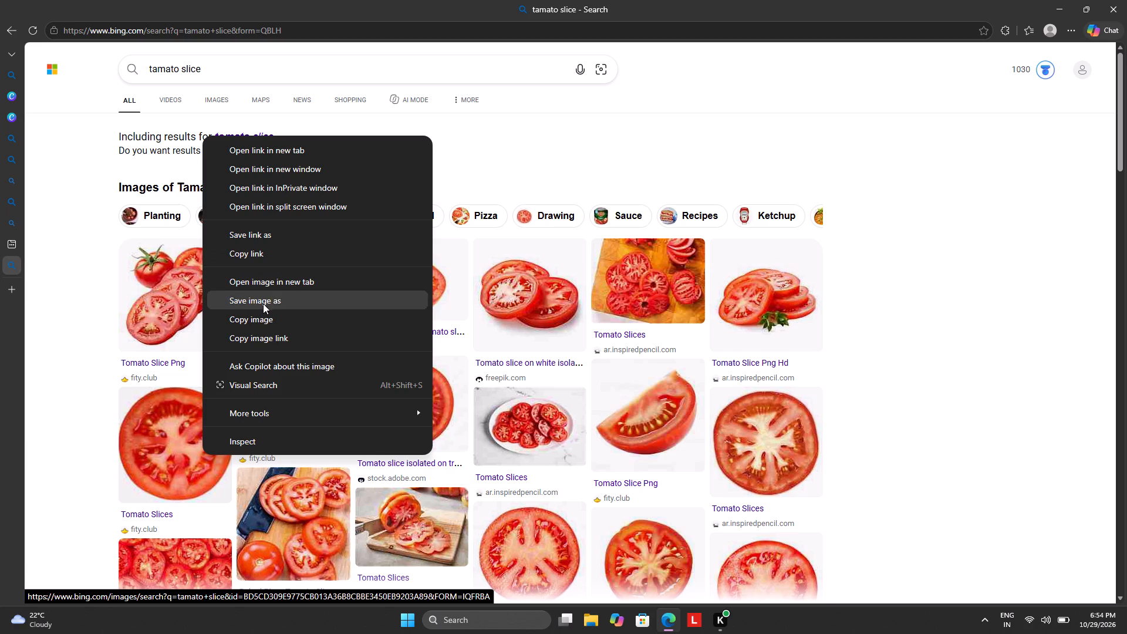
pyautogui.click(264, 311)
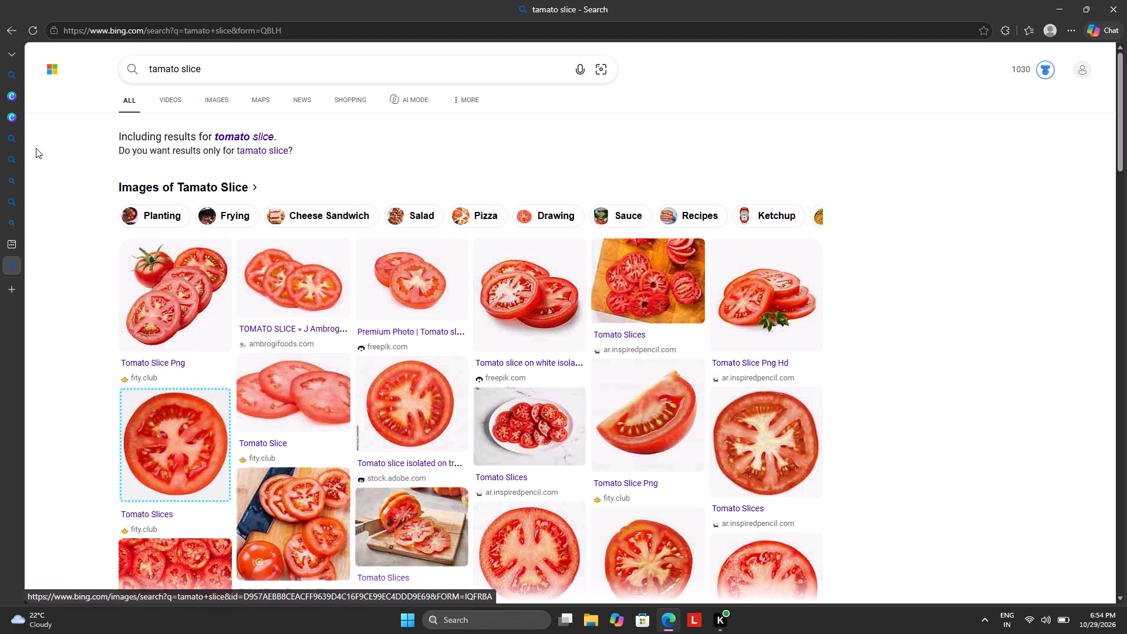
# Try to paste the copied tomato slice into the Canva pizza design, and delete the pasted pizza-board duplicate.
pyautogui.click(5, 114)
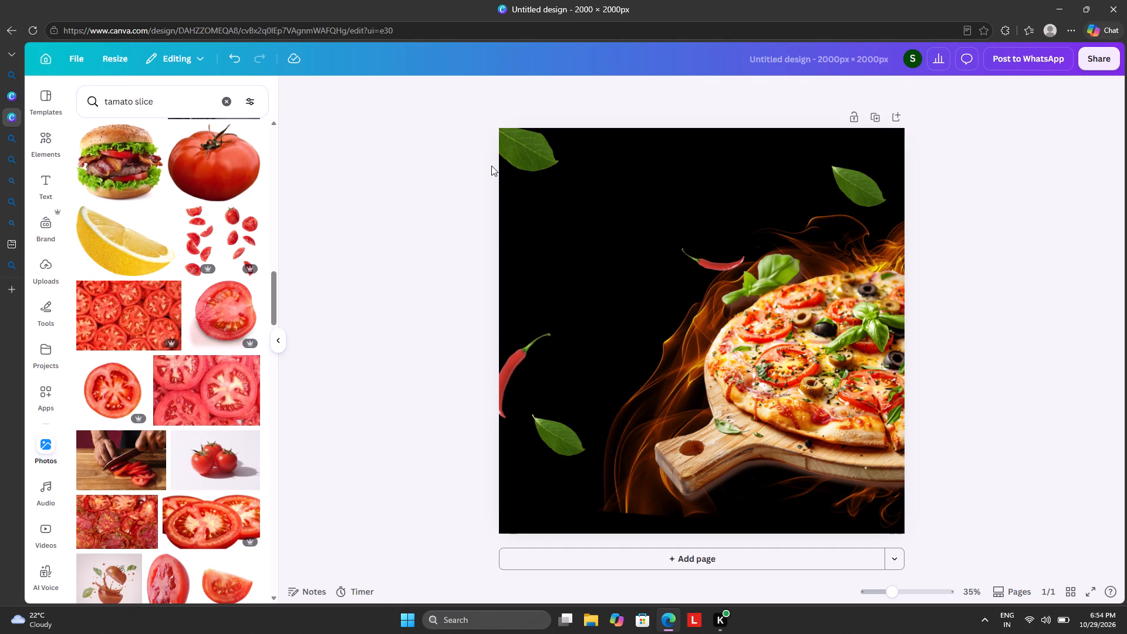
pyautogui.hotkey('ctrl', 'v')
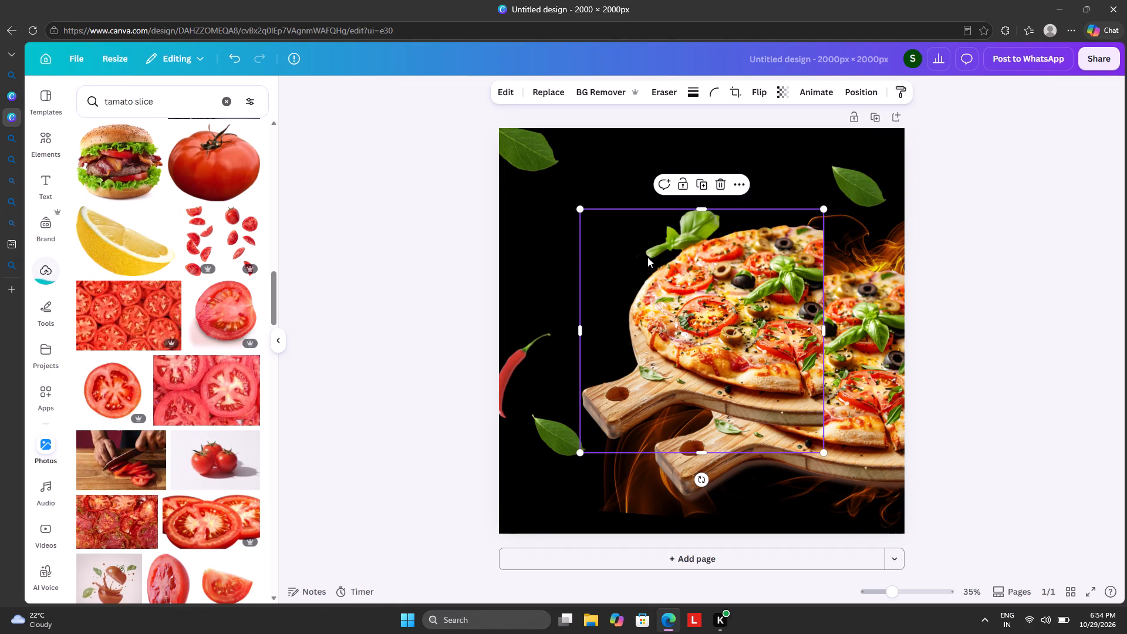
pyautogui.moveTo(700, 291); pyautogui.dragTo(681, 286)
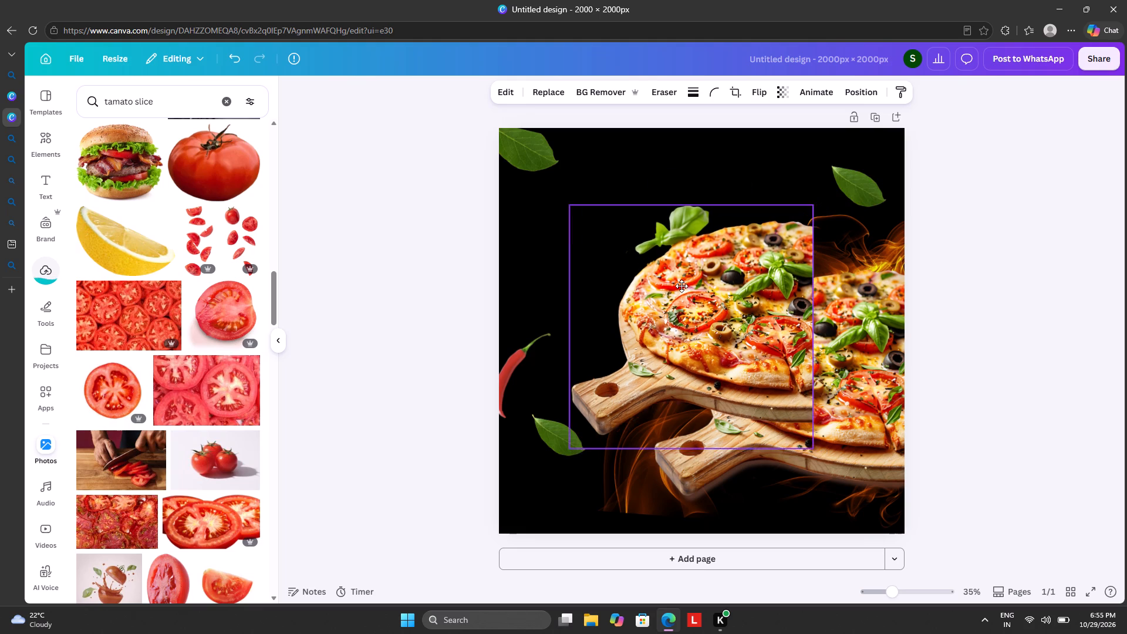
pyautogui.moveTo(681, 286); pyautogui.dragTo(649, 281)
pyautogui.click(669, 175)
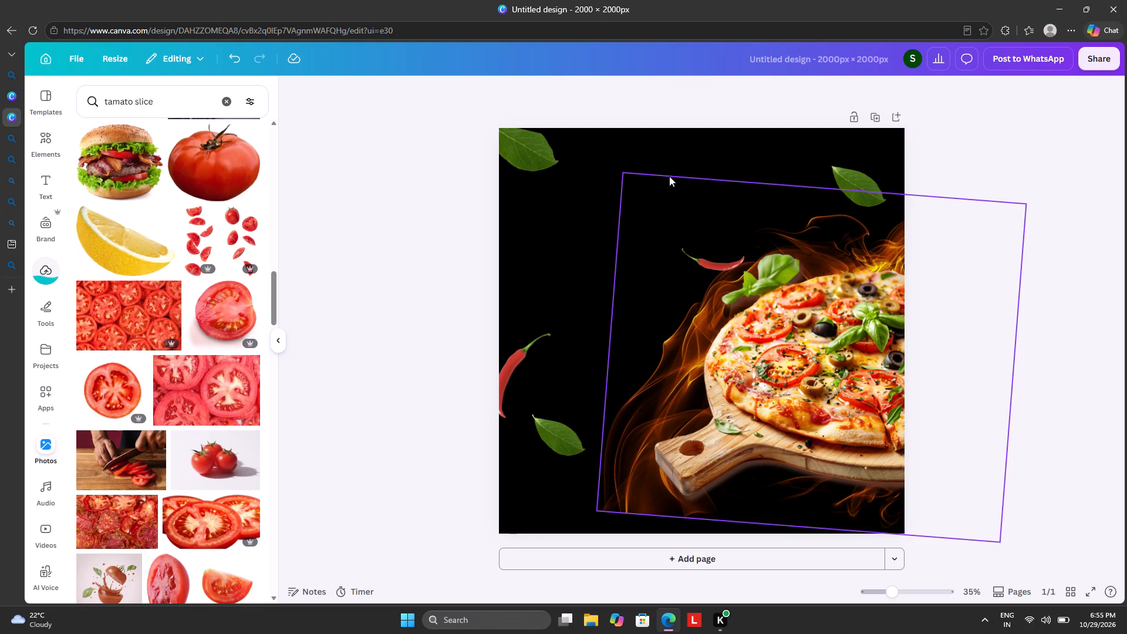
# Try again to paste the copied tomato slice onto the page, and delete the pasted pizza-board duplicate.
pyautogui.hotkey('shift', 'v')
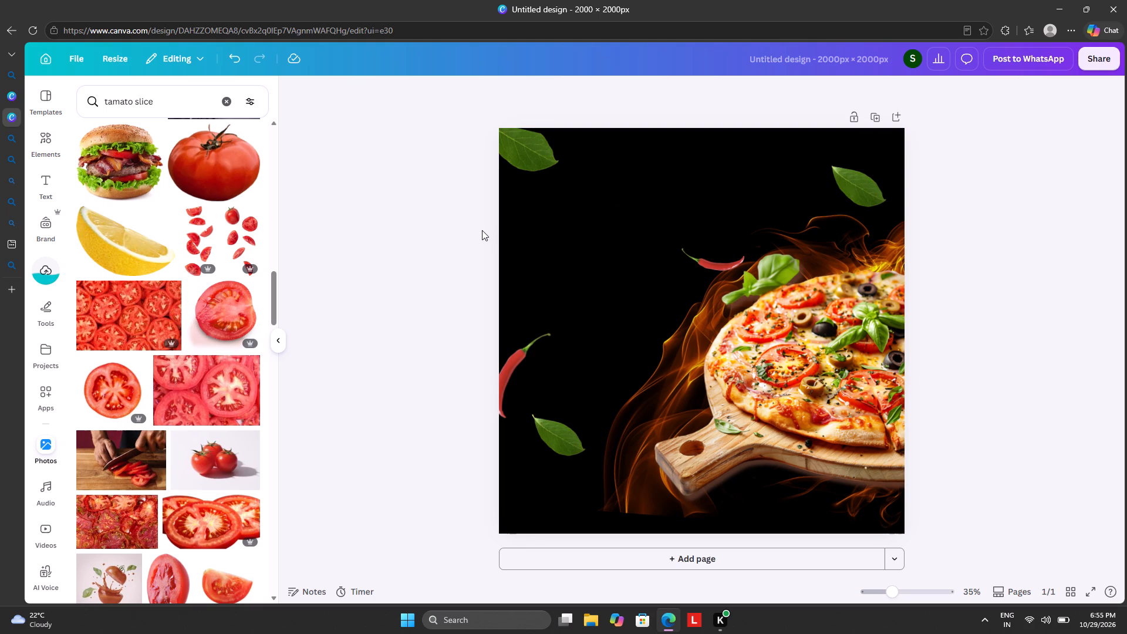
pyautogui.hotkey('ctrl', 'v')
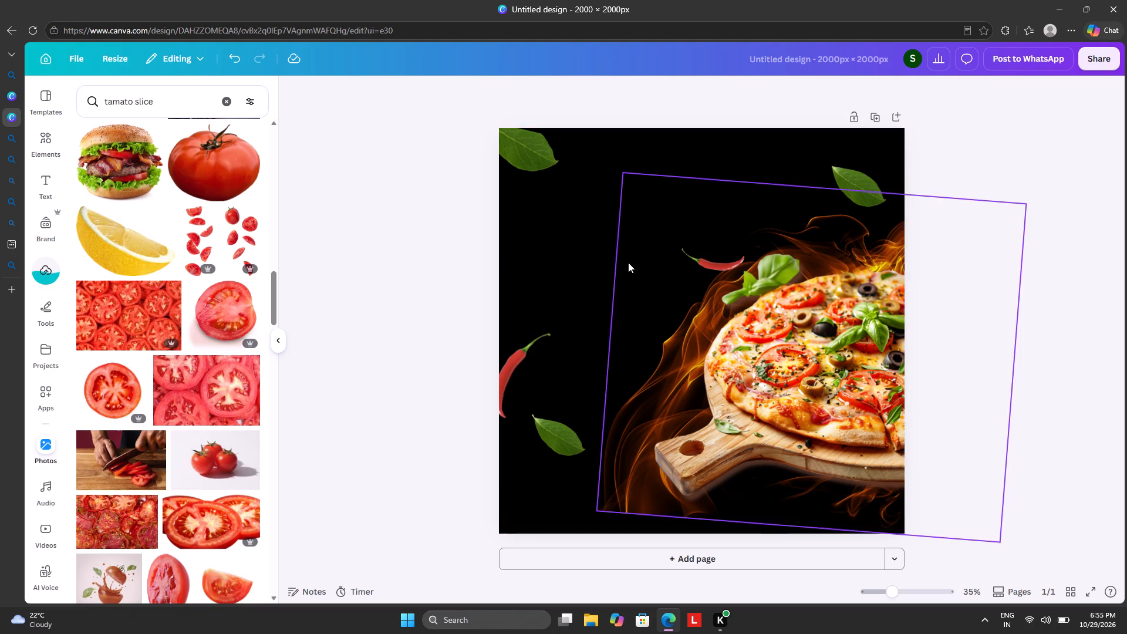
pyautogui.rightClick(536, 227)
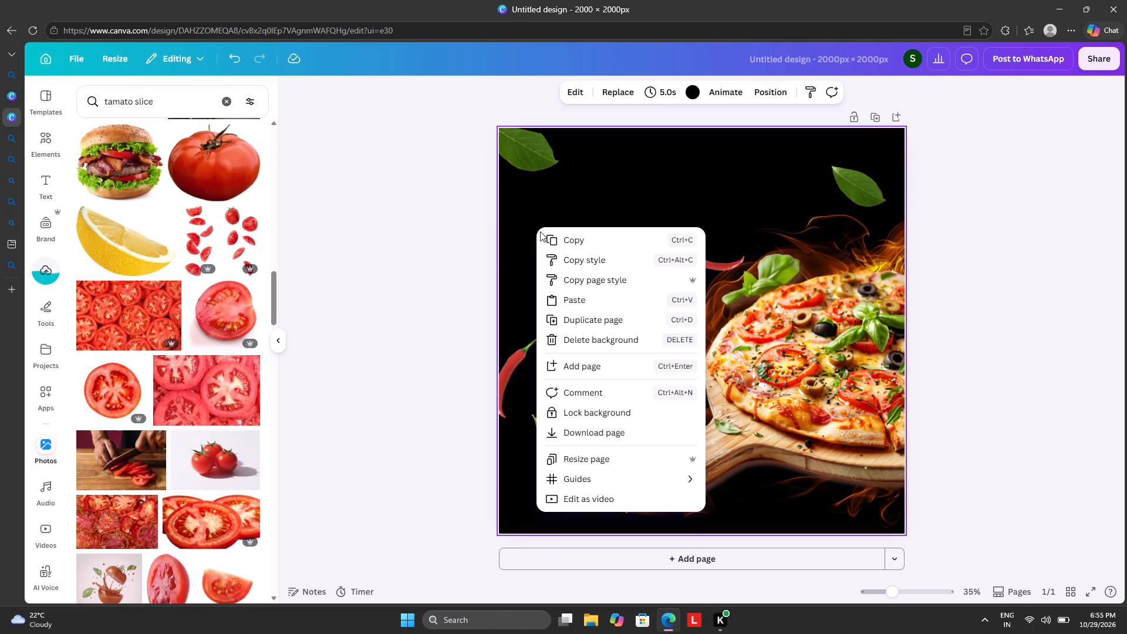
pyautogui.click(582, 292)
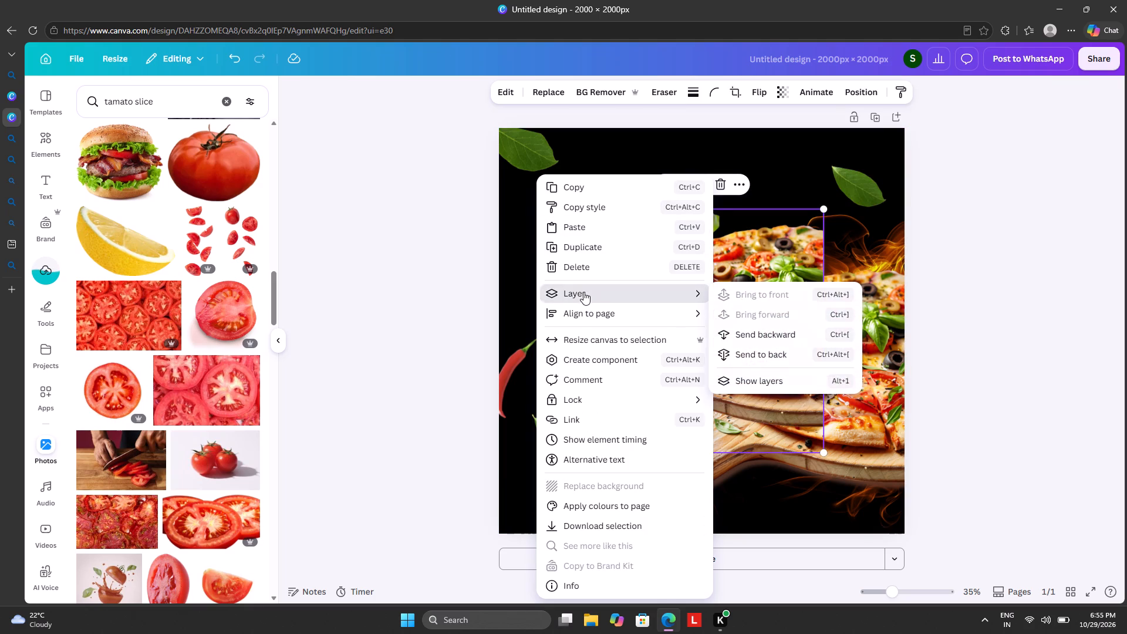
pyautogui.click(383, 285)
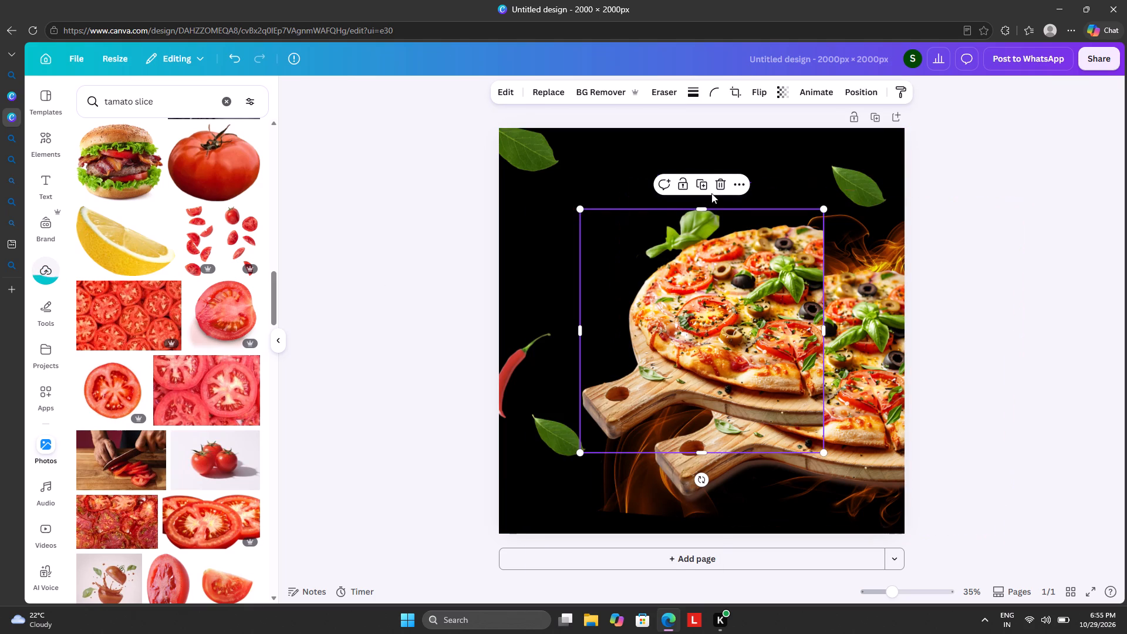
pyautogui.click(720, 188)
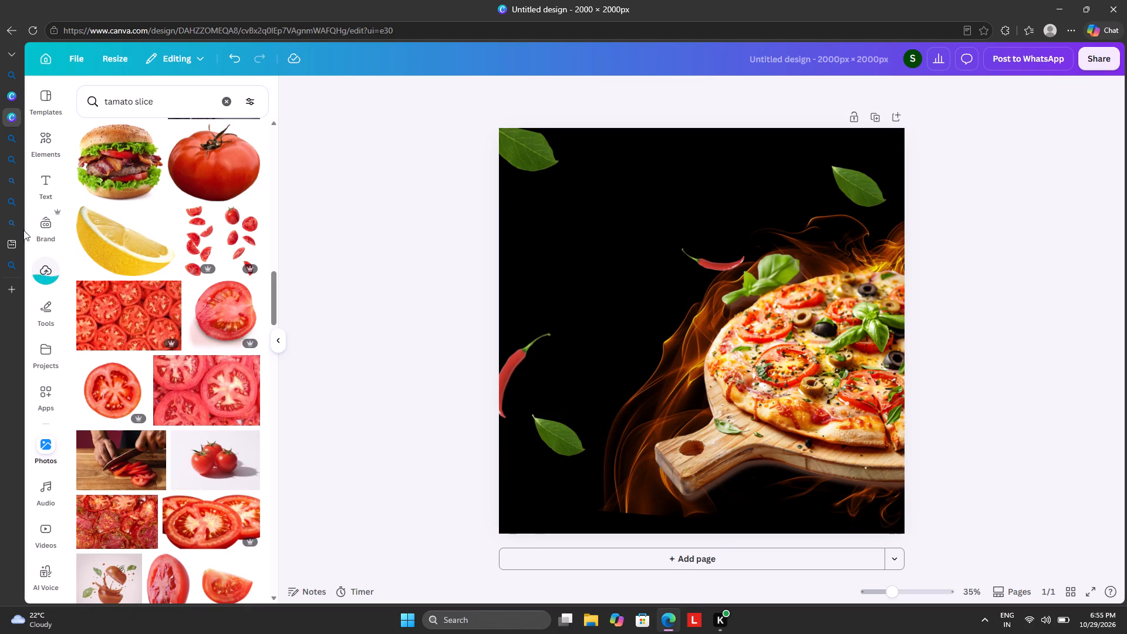
# Search the web again in a new tab for "tamato slice".
pyautogui.click(23, 286)
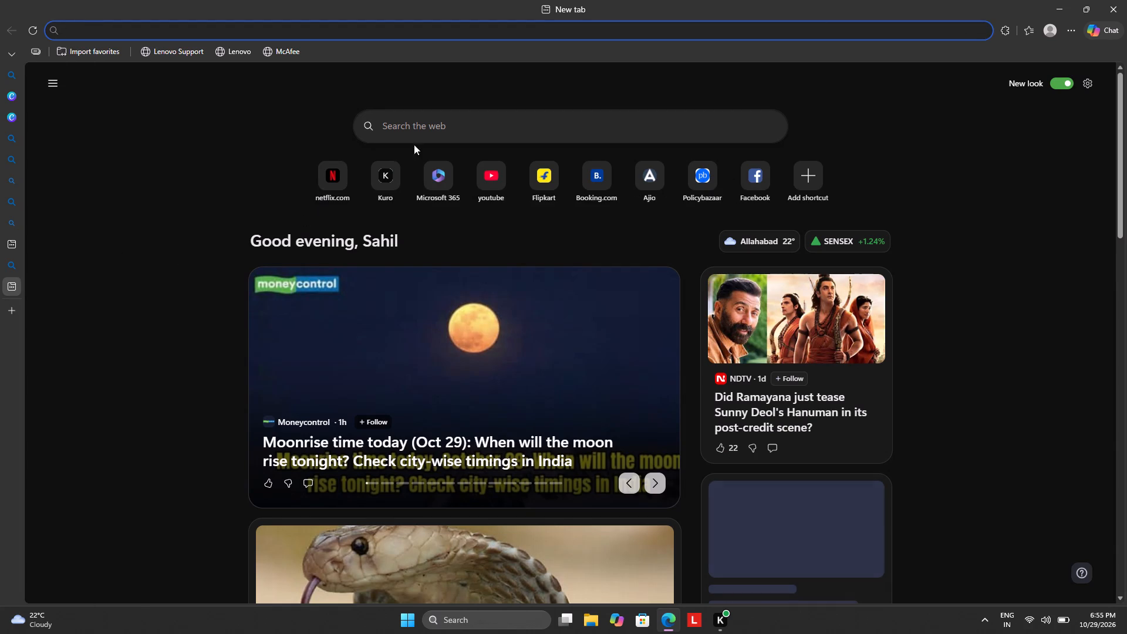
pyautogui.click(433, 134)
pyautogui.press('t')
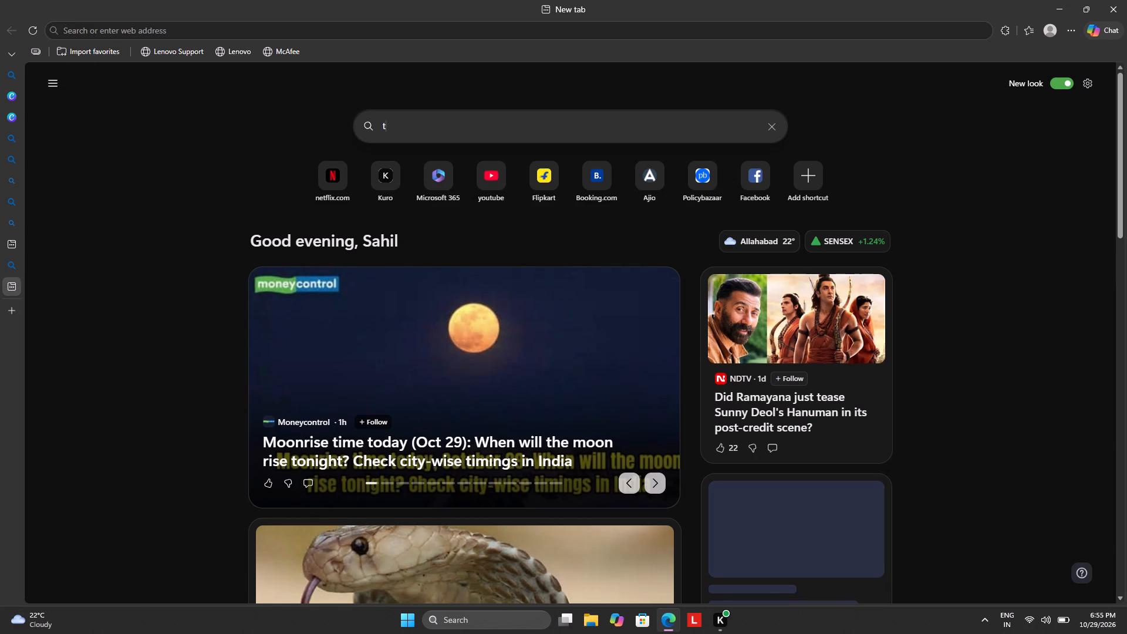
pyautogui.press('a')
pyautogui.press('m')
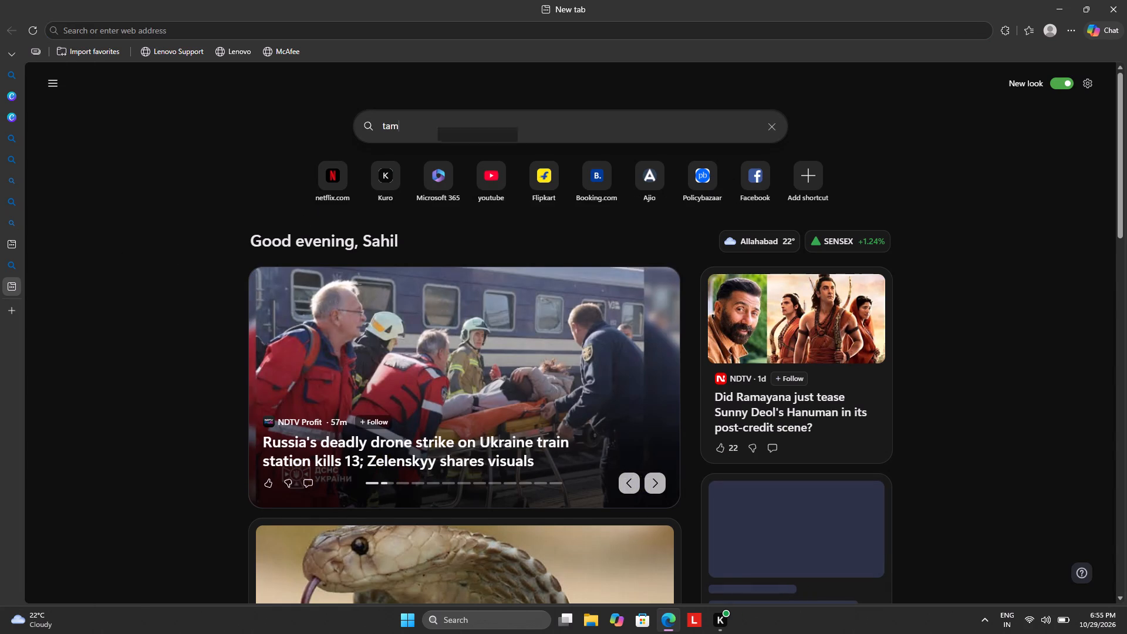
pyautogui.write('at')
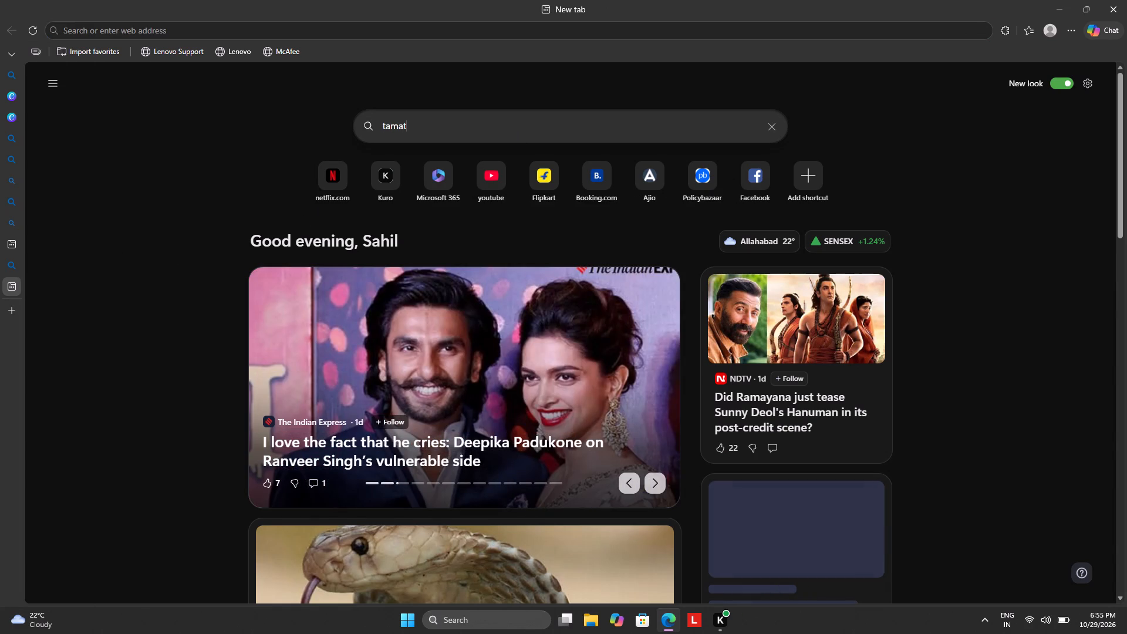
pyautogui.press('o')
pyautogui.press('space')
pyautogui.press('s')
pyautogui.press('l')
pyautogui.press('i')
pyautogui.press('d')
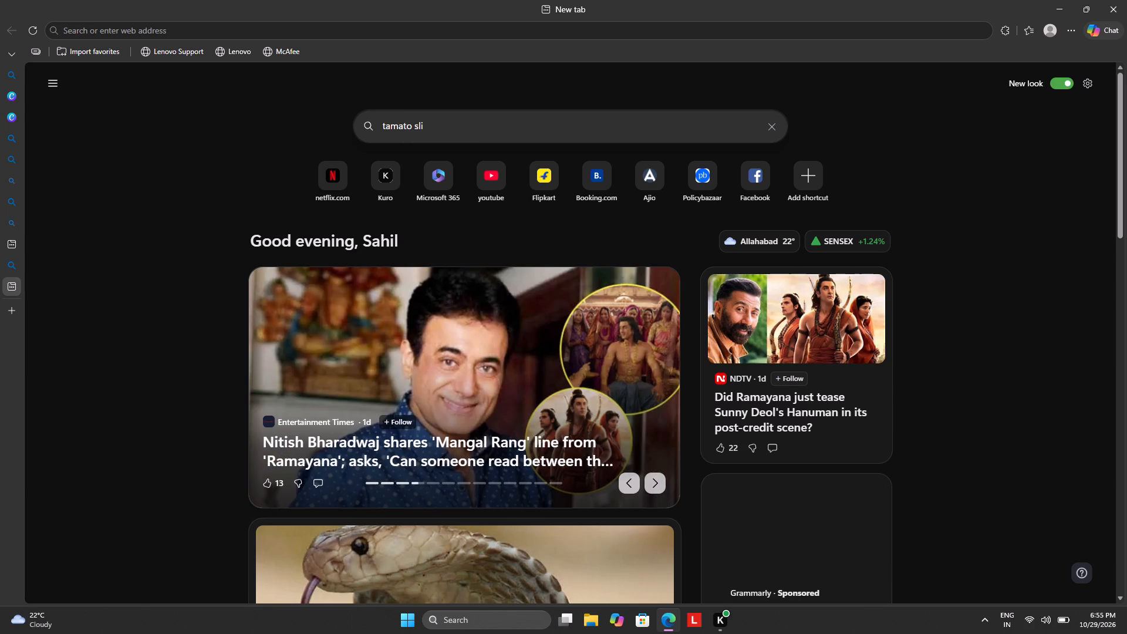
pyautogui.press('Return')
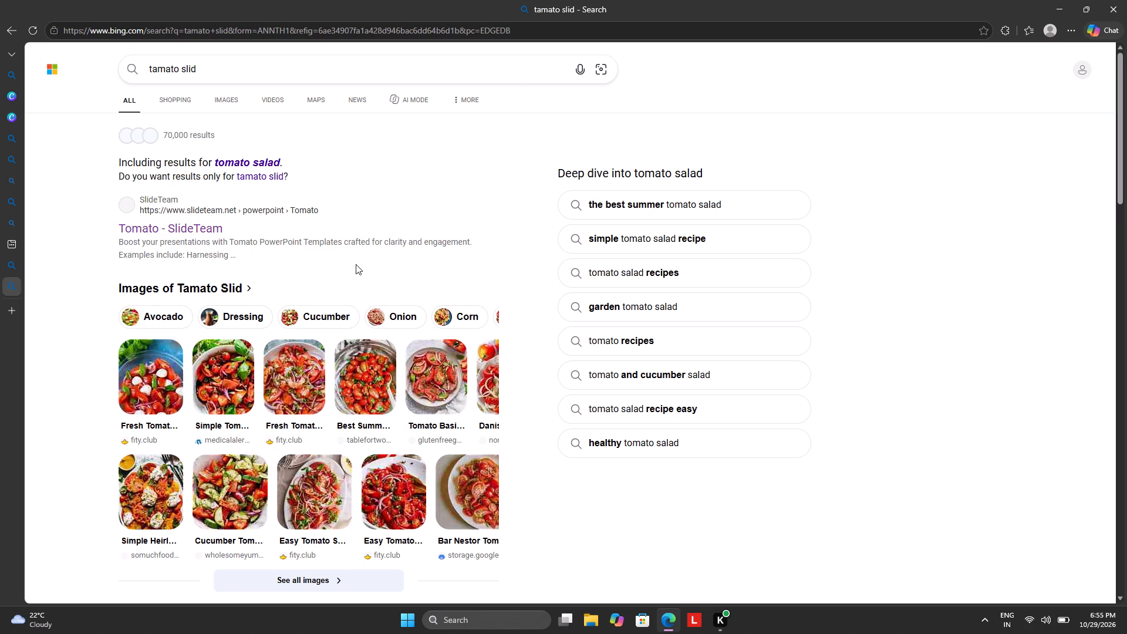
pyautogui.click(218, 73)
pyautogui.press('BackSpace')
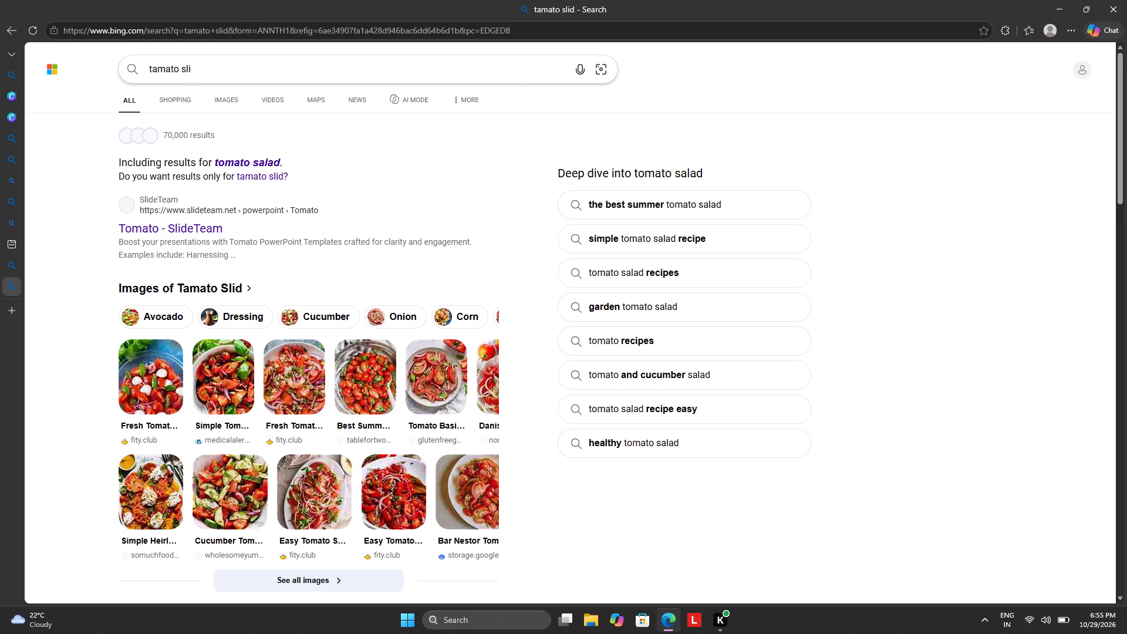
pyautogui.write('ce')
pyautogui.press('Return')
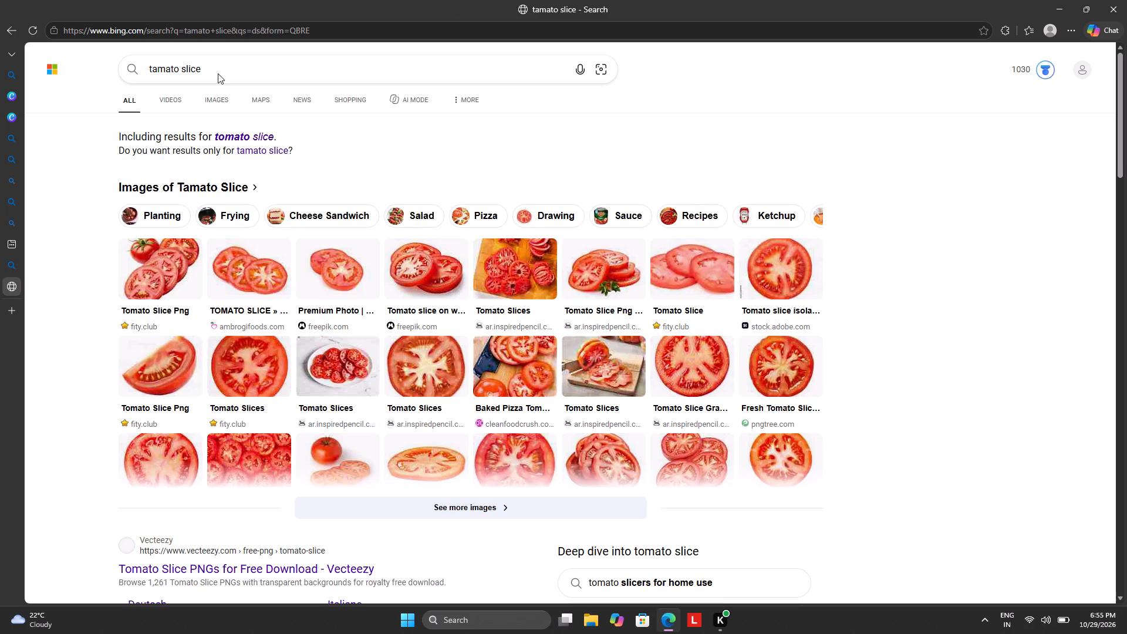
# Open the dreamstime round tomato slice on a white background in the image results and copy the image.
pyautogui.click(366, 498)
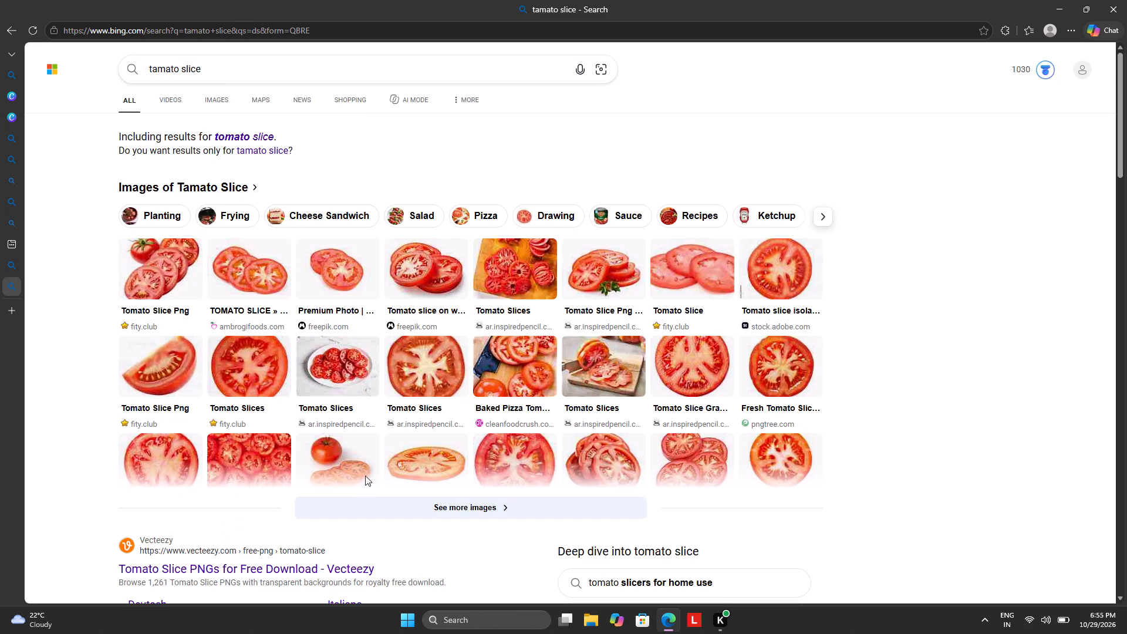
pyautogui.click(416, 510)
pyautogui.scroll(-2, 221, 350)
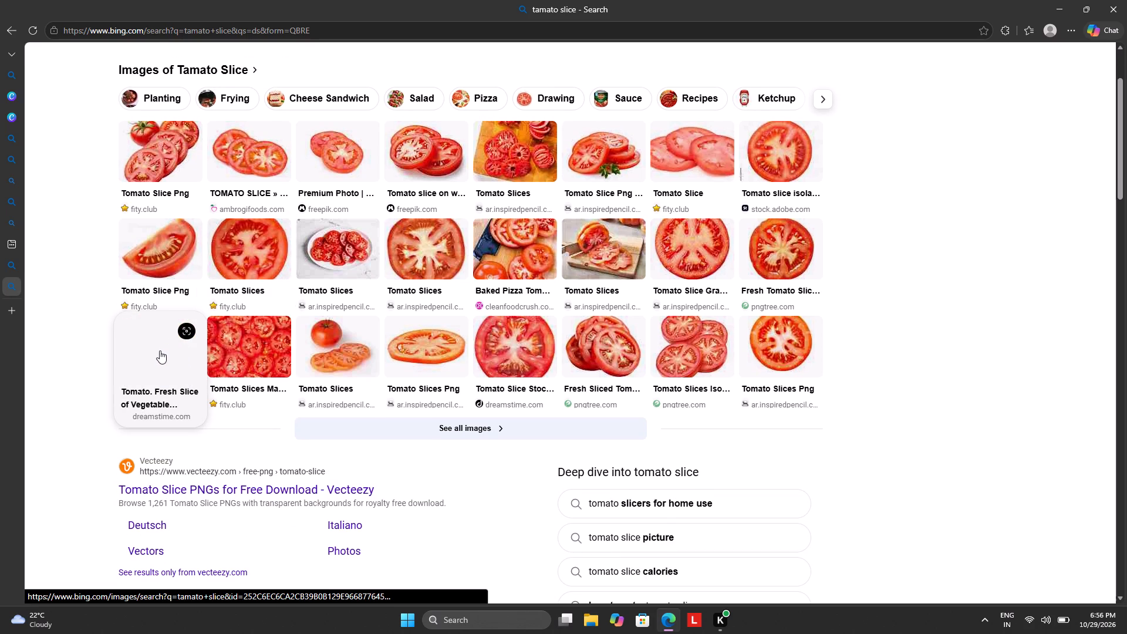
pyautogui.click(160, 350)
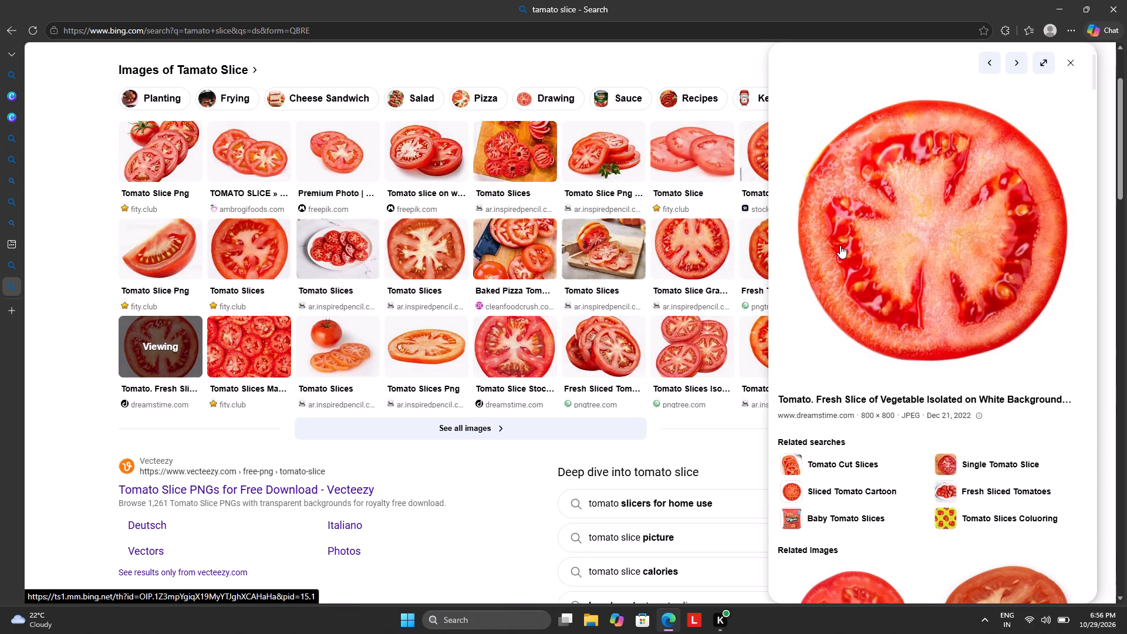
pyautogui.rightClick(840, 249)
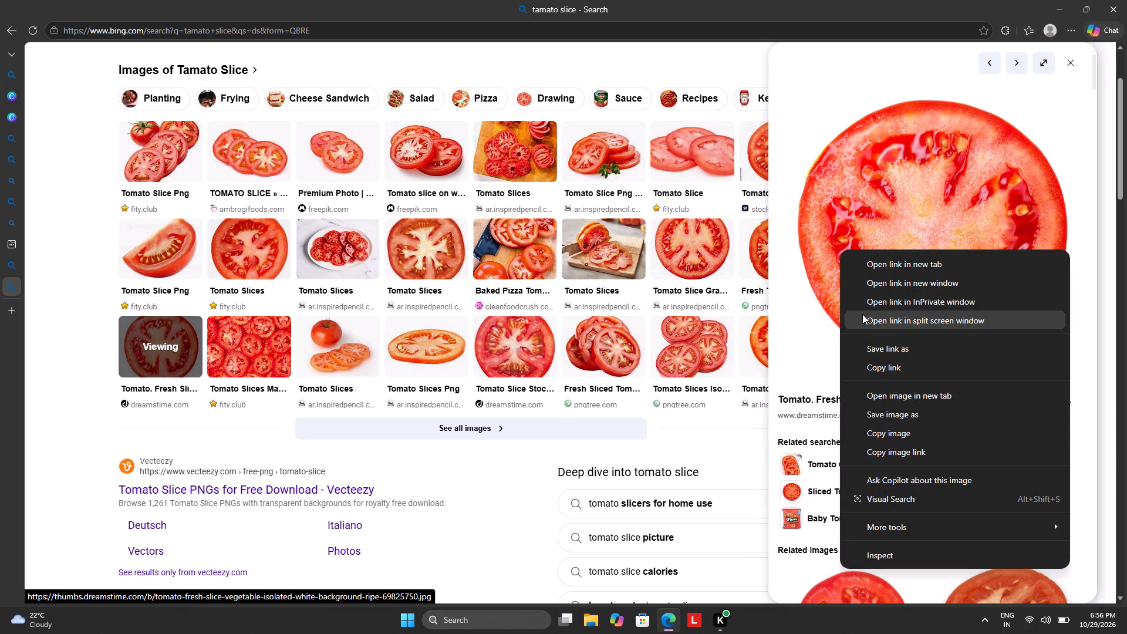
pyautogui.click(880, 437)
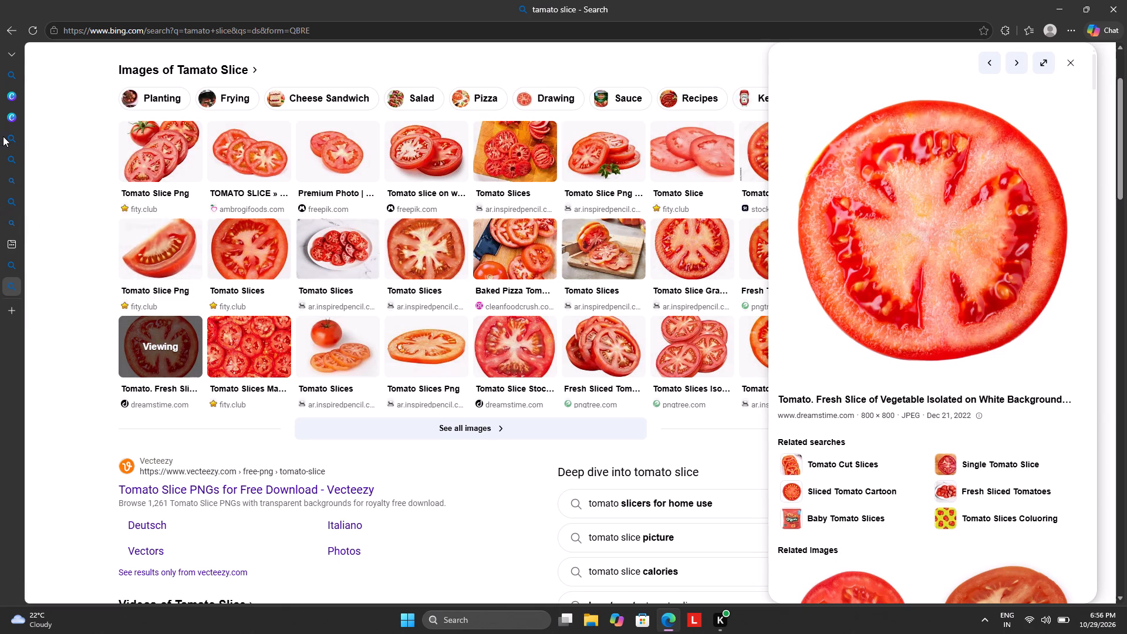
# Paste the copied round tomato slice image into the Canva pizza design.
pyautogui.click(6, 123)
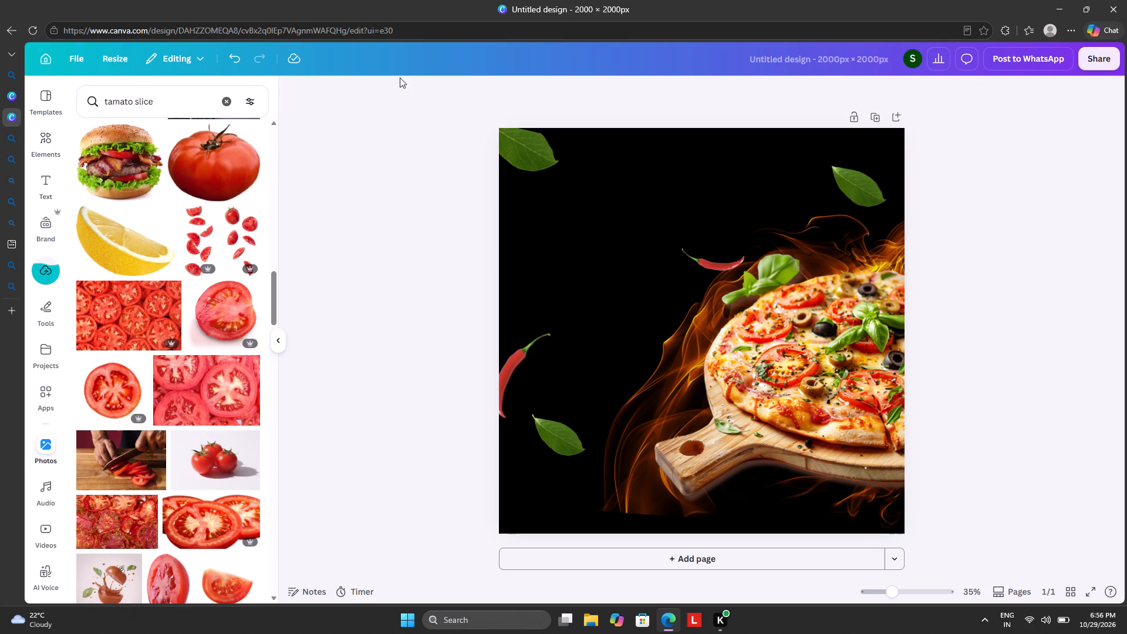
pyautogui.hotkey('ctrl', 'v')
pyautogui.rightClick(588, 200)
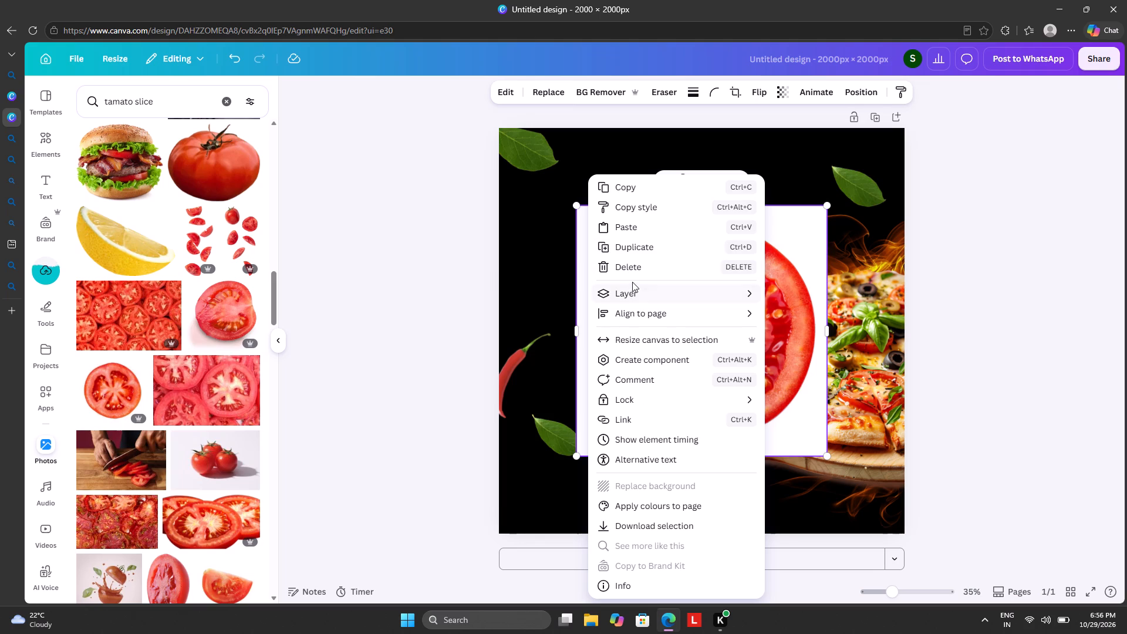
pyautogui.click(634, 228)
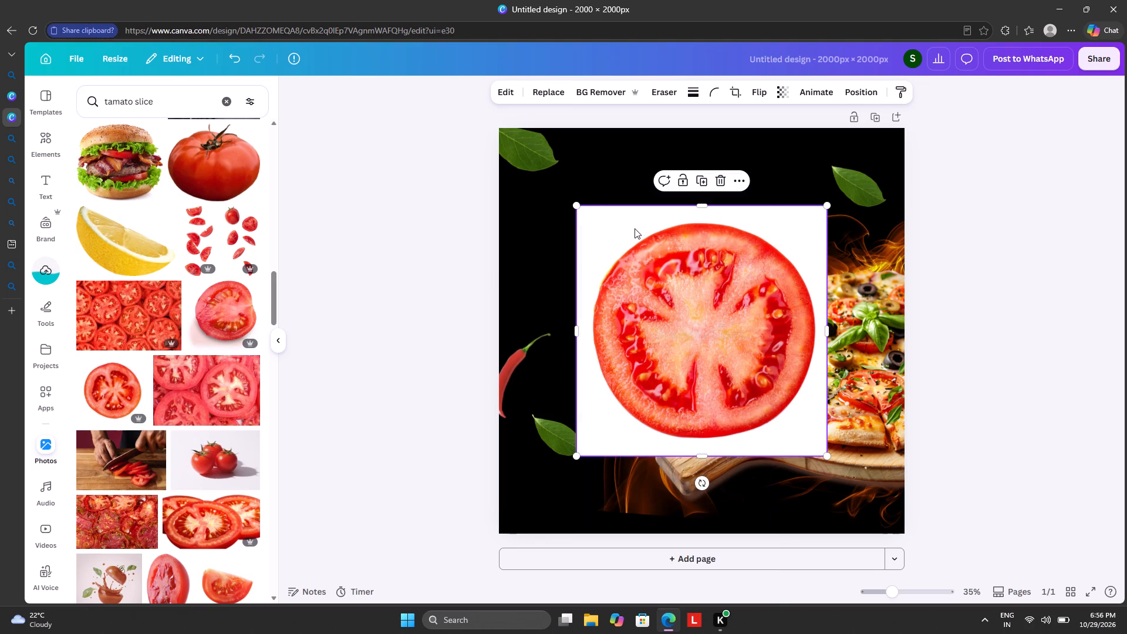
# Move the pasted tomato slice towards the page's left edge and remove its white background.
pyautogui.moveTo(647, 298); pyautogui.dragTo(515, 280)
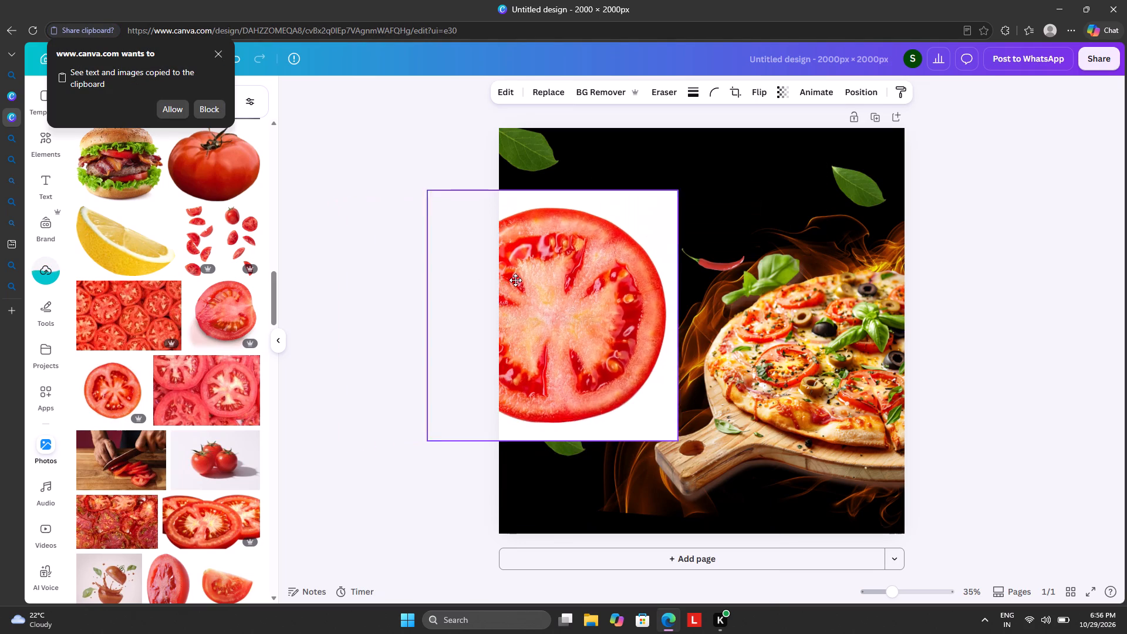
pyautogui.moveTo(515, 280); pyautogui.dragTo(540, 278)
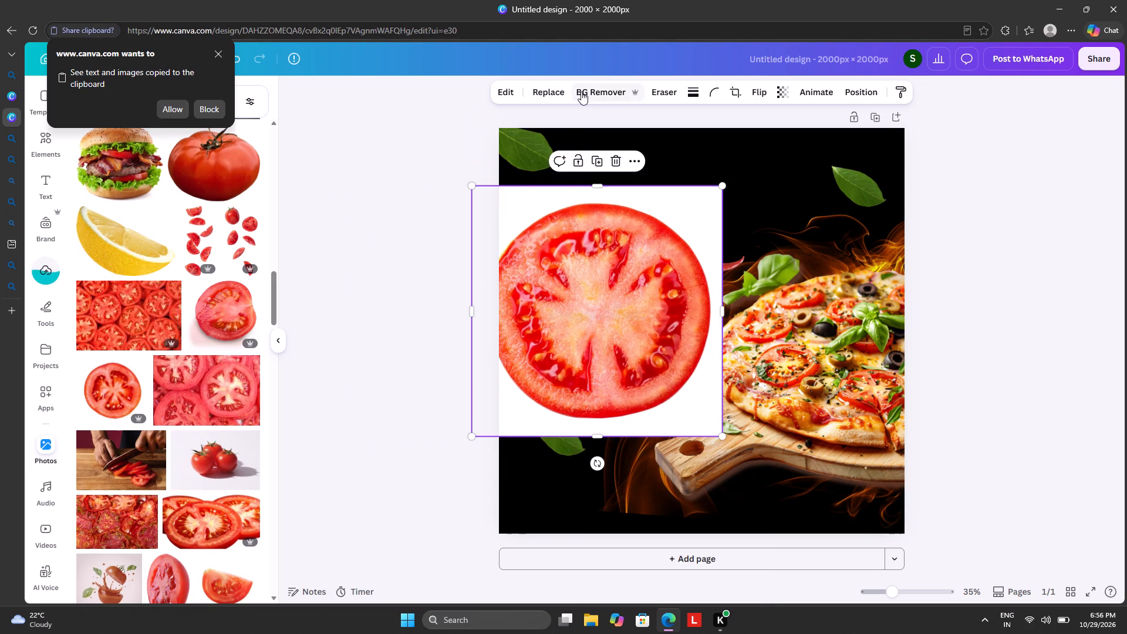
pyautogui.click(581, 92)
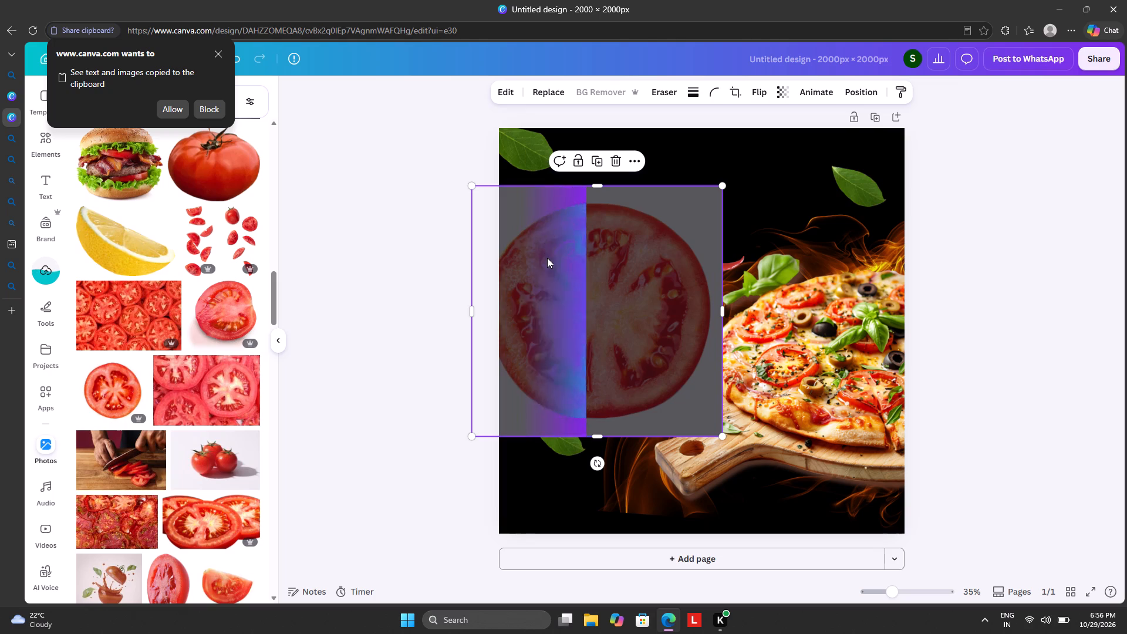
# Dismiss the clipboard-access request and close the notice about copying and pasting in Canva.
pyautogui.scroll(-3, 250, 487)
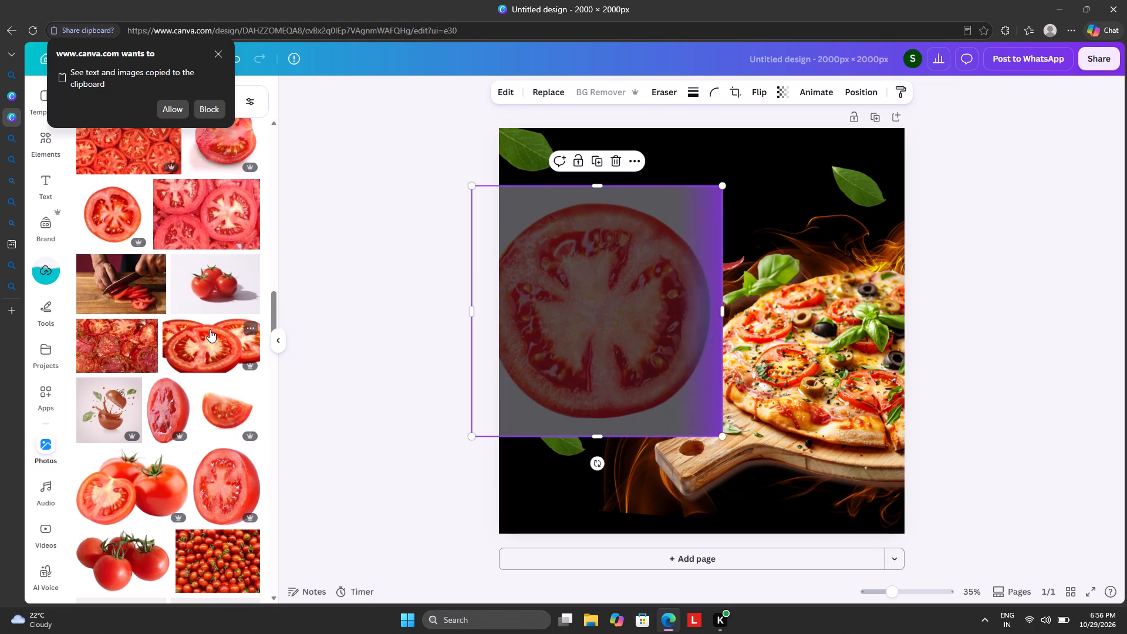
pyautogui.scroll(-2, 198, 353)
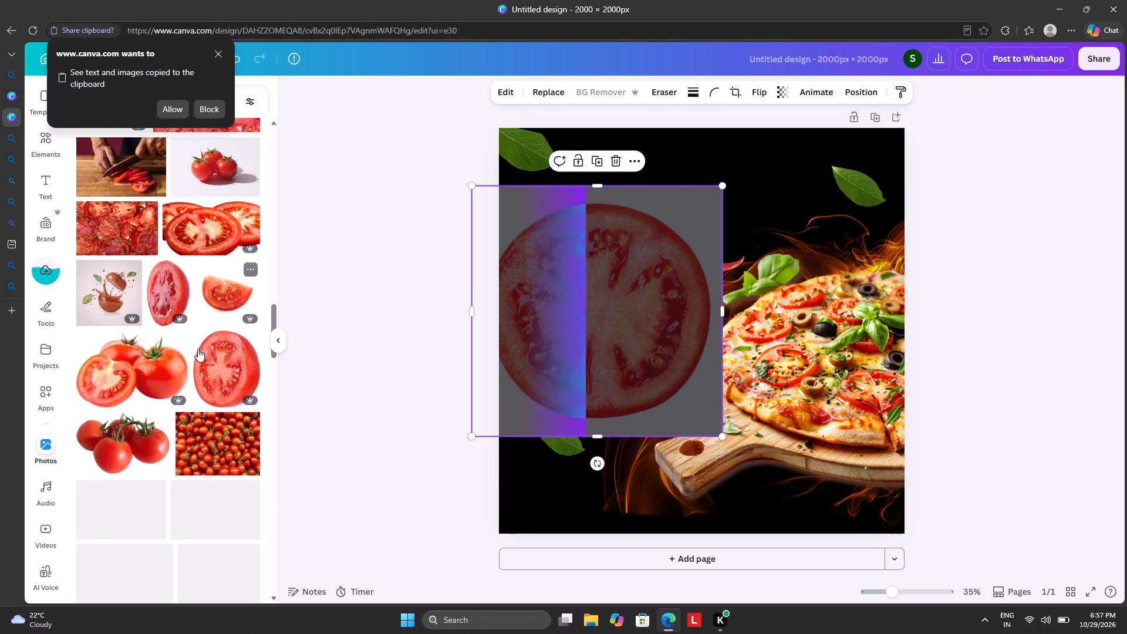
pyautogui.click(216, 56)
pyautogui.click(211, 75)
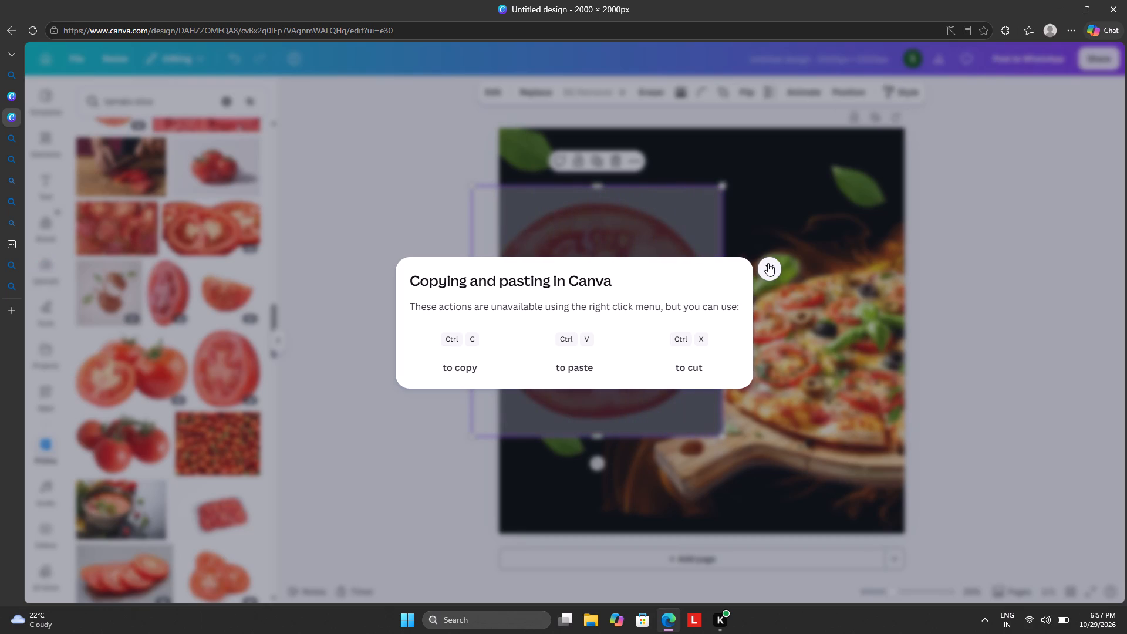
pyautogui.click(765, 263)
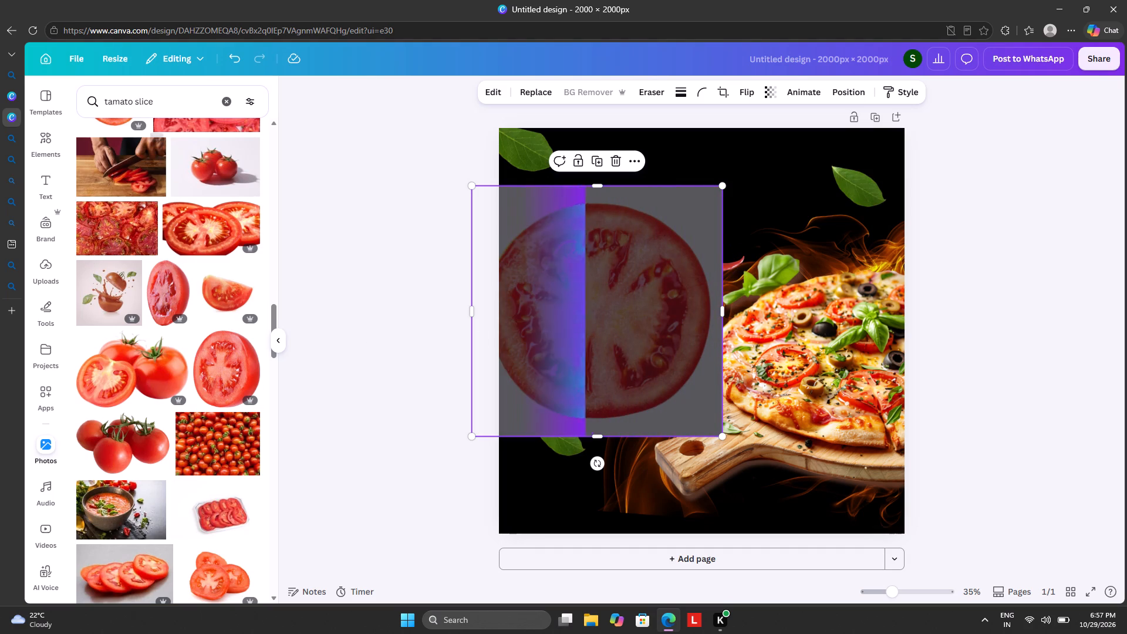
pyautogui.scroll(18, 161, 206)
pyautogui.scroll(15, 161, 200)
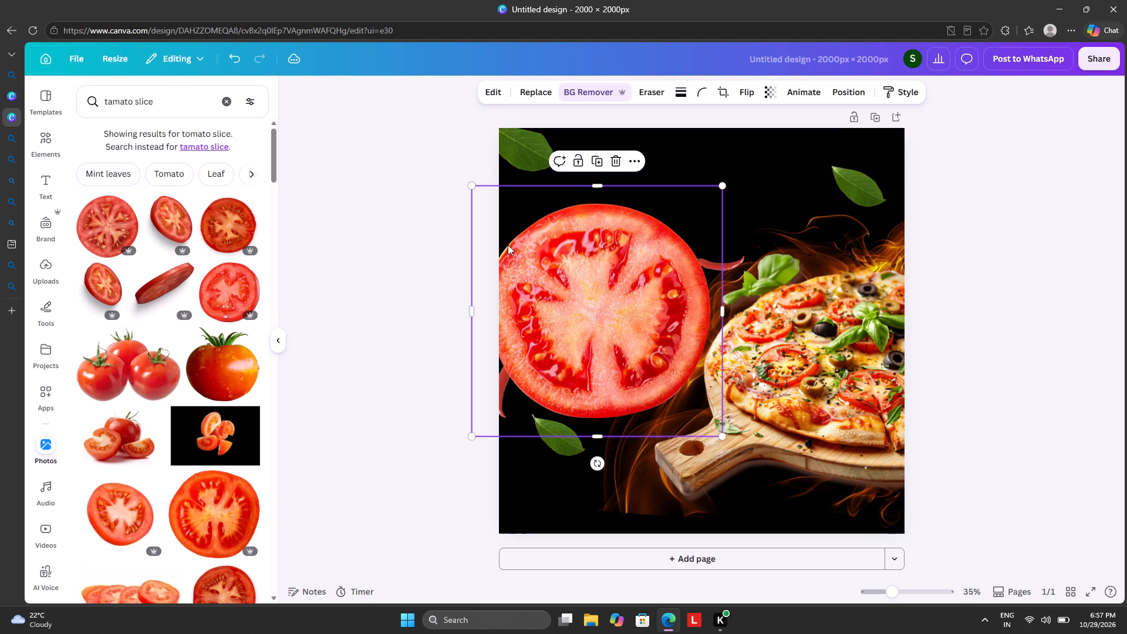
# Shrink the tomato slice and place it partly off the page's left edge, between the upper leaf and the red chilli.
pyautogui.moveTo(472, 187); pyautogui.dragTo(532, 273)
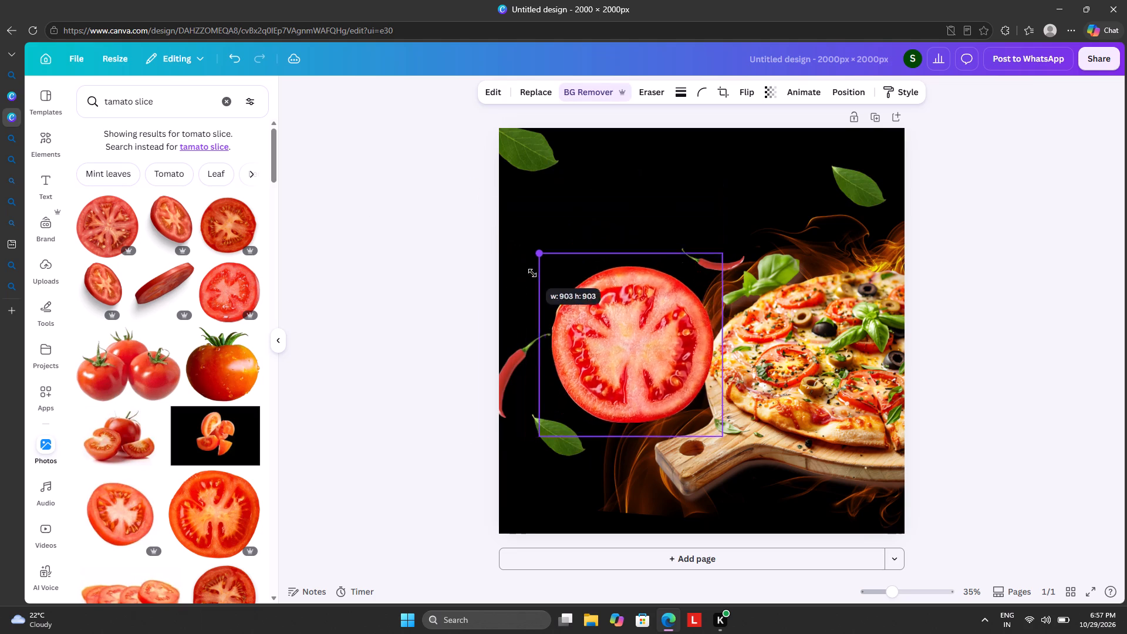
pyautogui.moveTo(532, 273); pyautogui.dragTo(623, 350)
pyautogui.moveTo(676, 395); pyautogui.dragTo(539, 229)
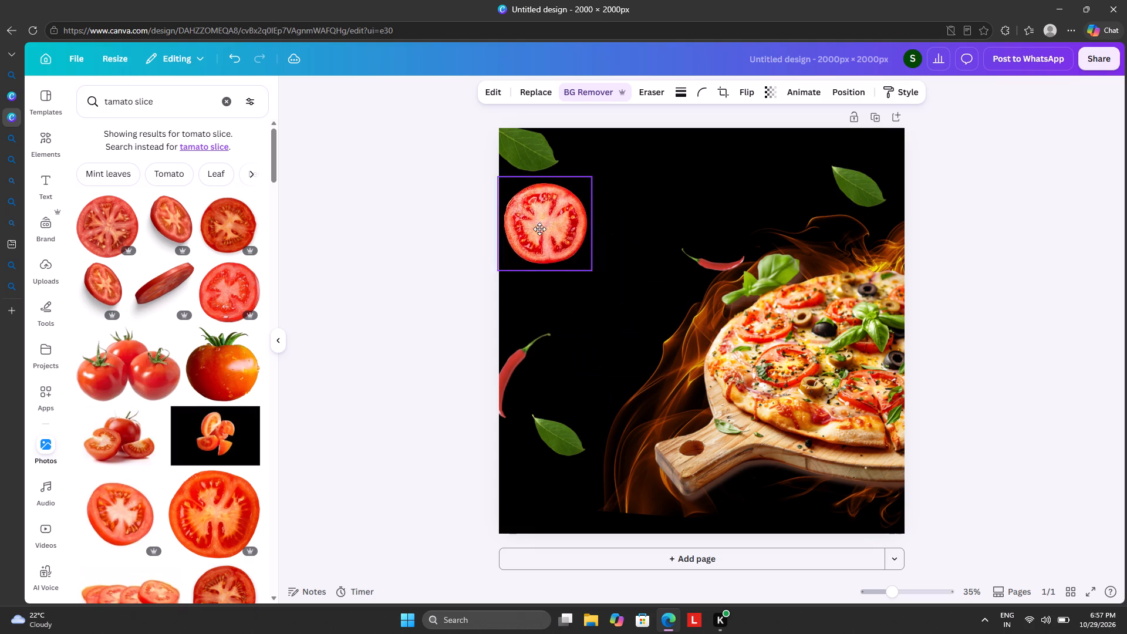
pyautogui.moveTo(539, 229); pyautogui.dragTo(494, 231)
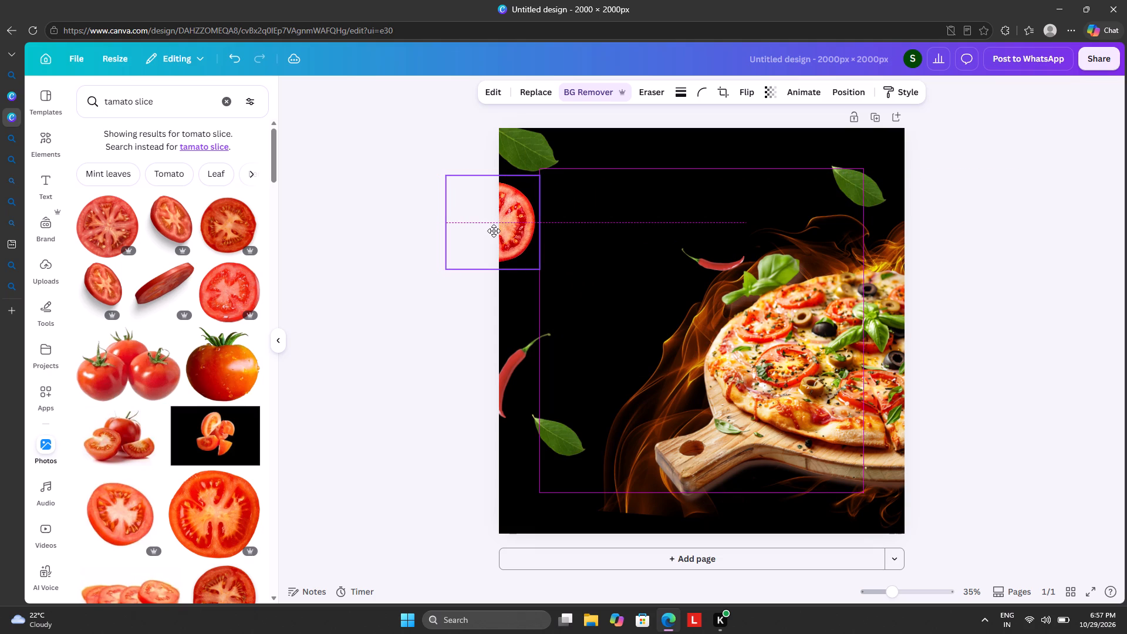
pyautogui.moveTo(494, 231); pyautogui.dragTo(494, 231)
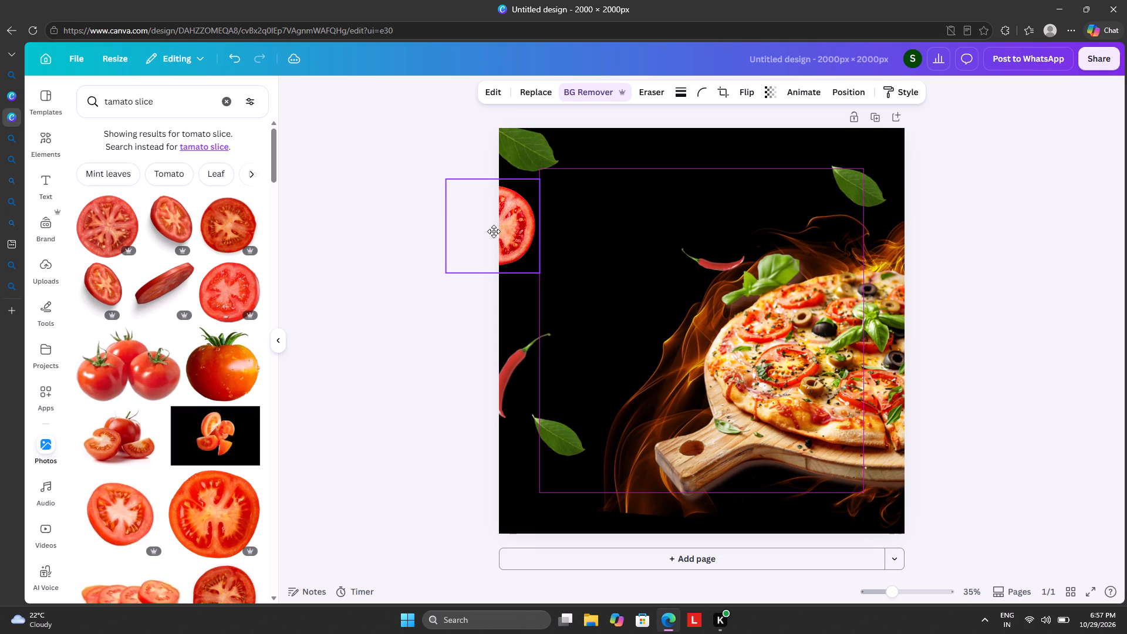
pyautogui.moveTo(494, 231); pyautogui.dragTo(482, 232)
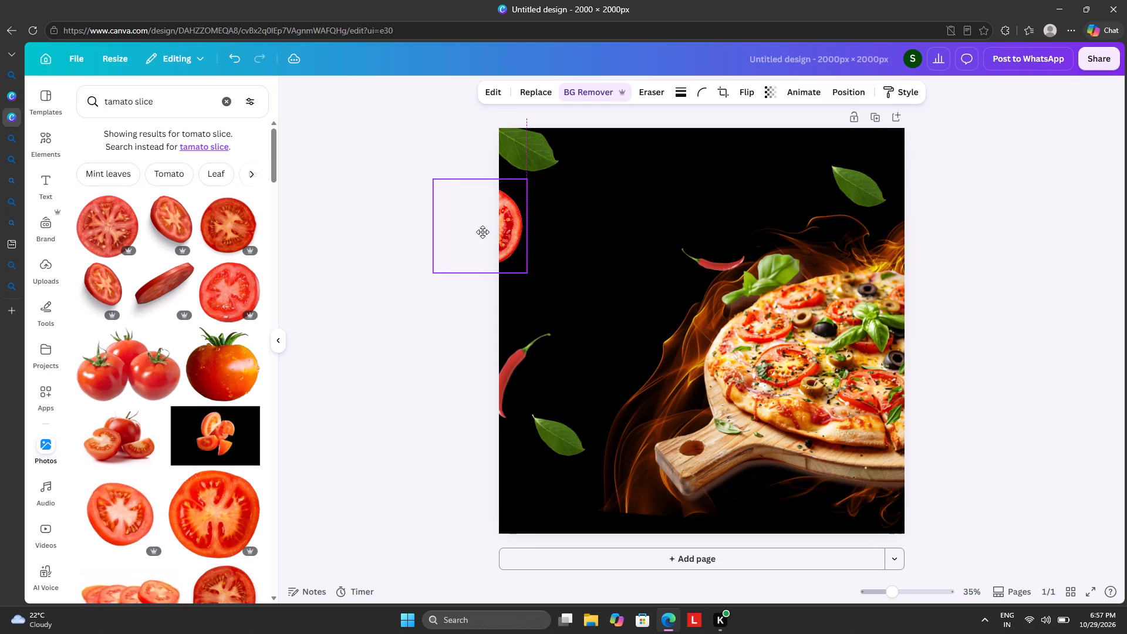
pyautogui.moveTo(482, 232); pyautogui.dragTo(471, 258)
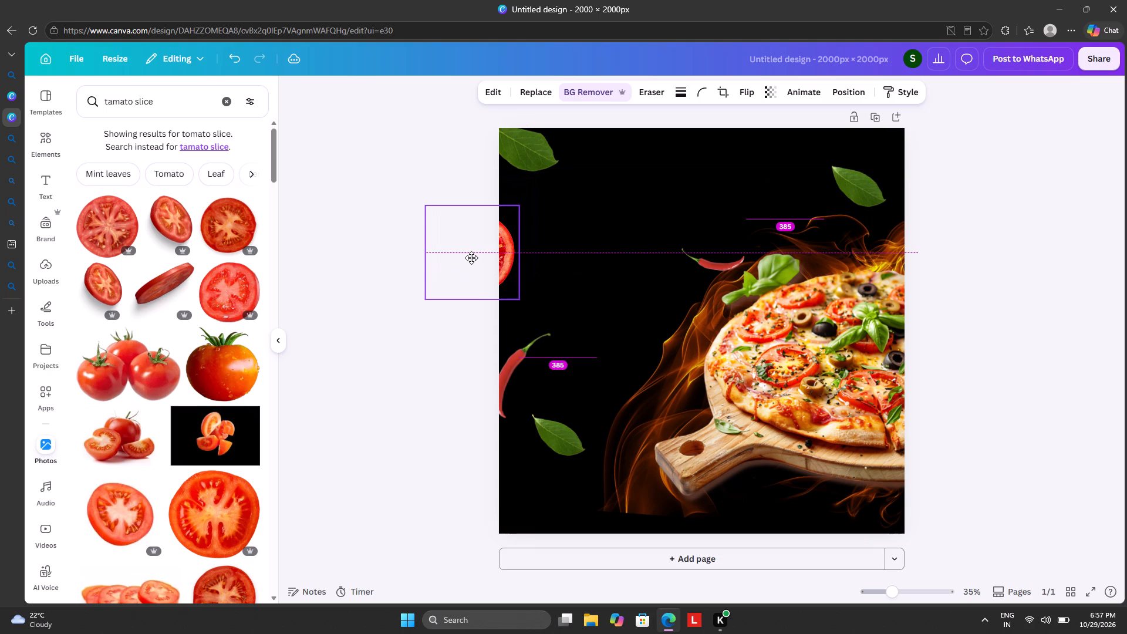
pyautogui.moveTo(471, 258); pyautogui.dragTo(478, 276)
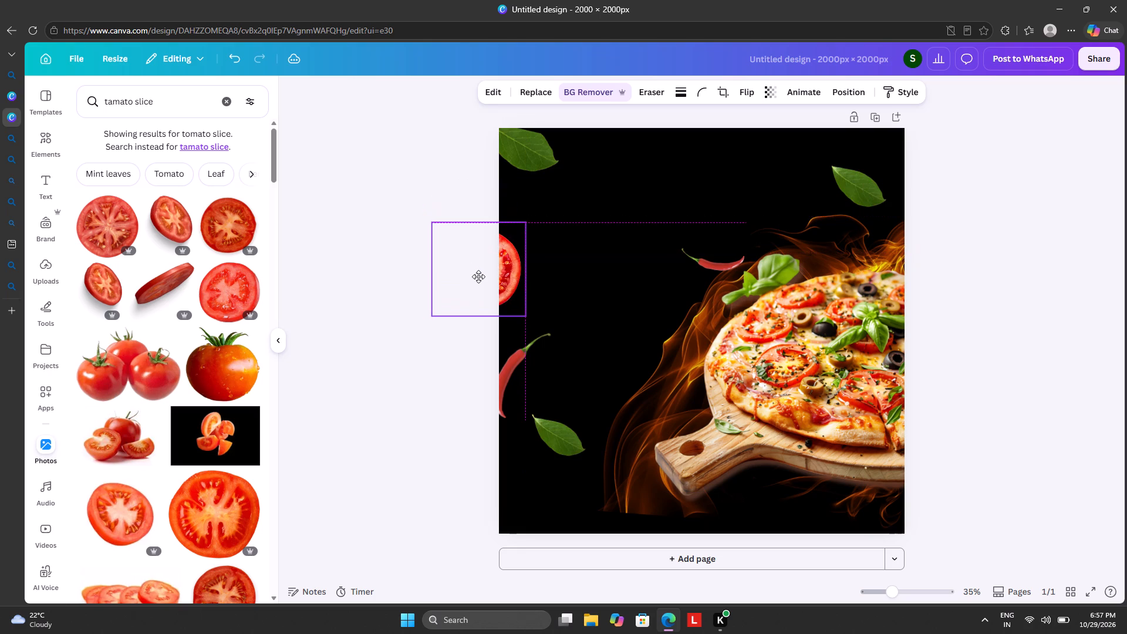
pyautogui.moveTo(478, 276); pyautogui.dragTo(487, 277)
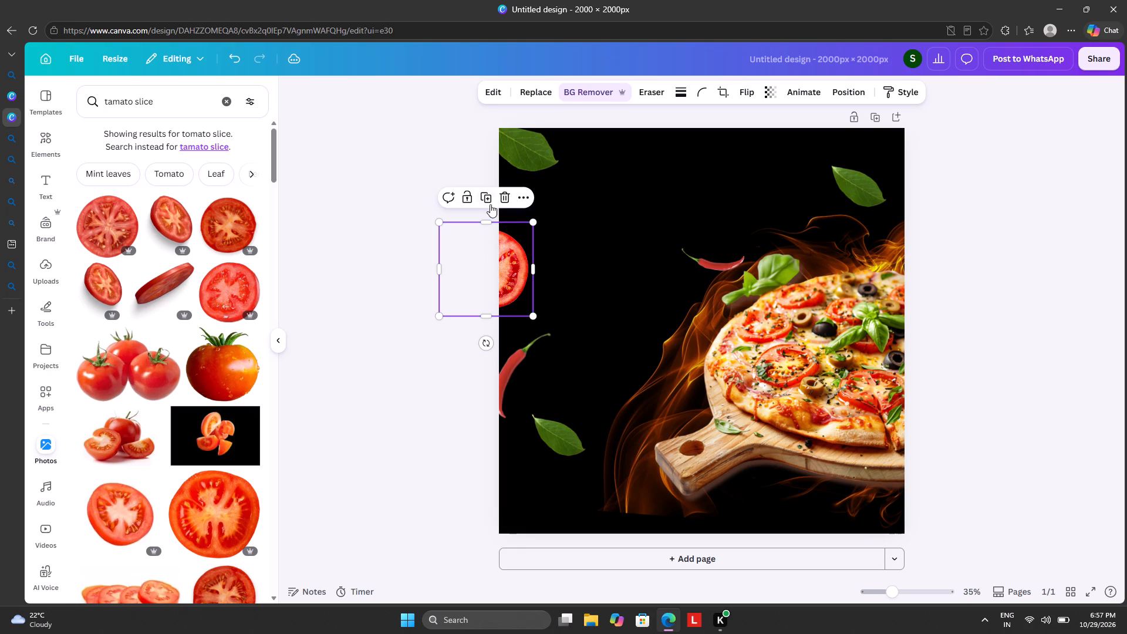
# Duplicate the tomato slice and place the copy partly off the page's top edge, between the two upper leaves.
pyautogui.click(490, 201)
pyautogui.moveTo(485, 258); pyautogui.dragTo(877, 134)
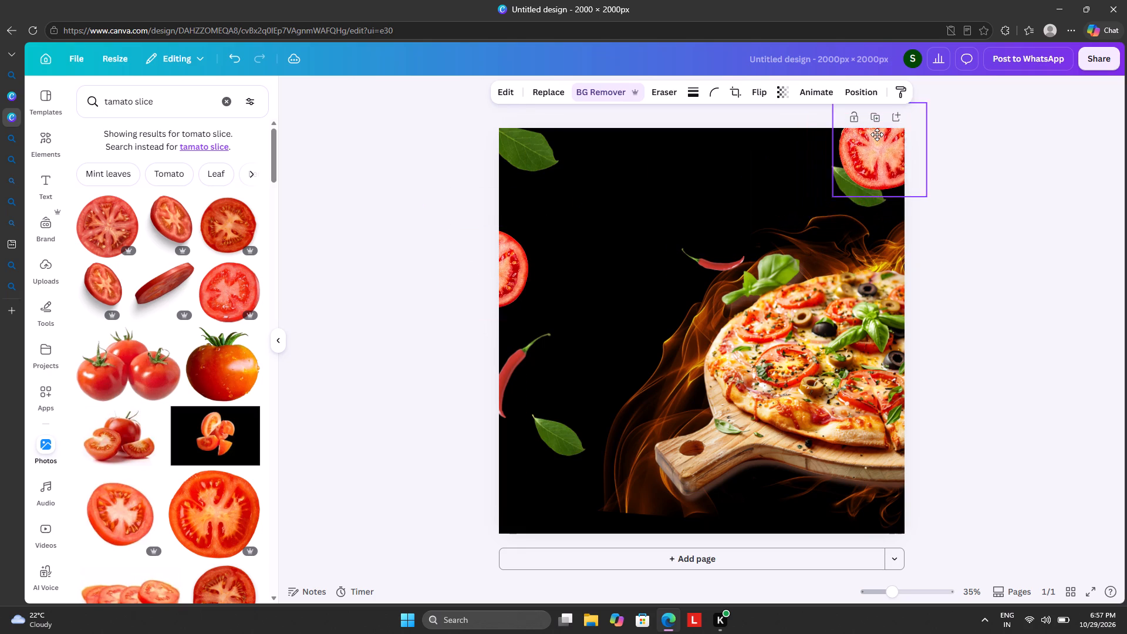
pyautogui.moveTo(877, 134); pyautogui.dragTo(771, 91)
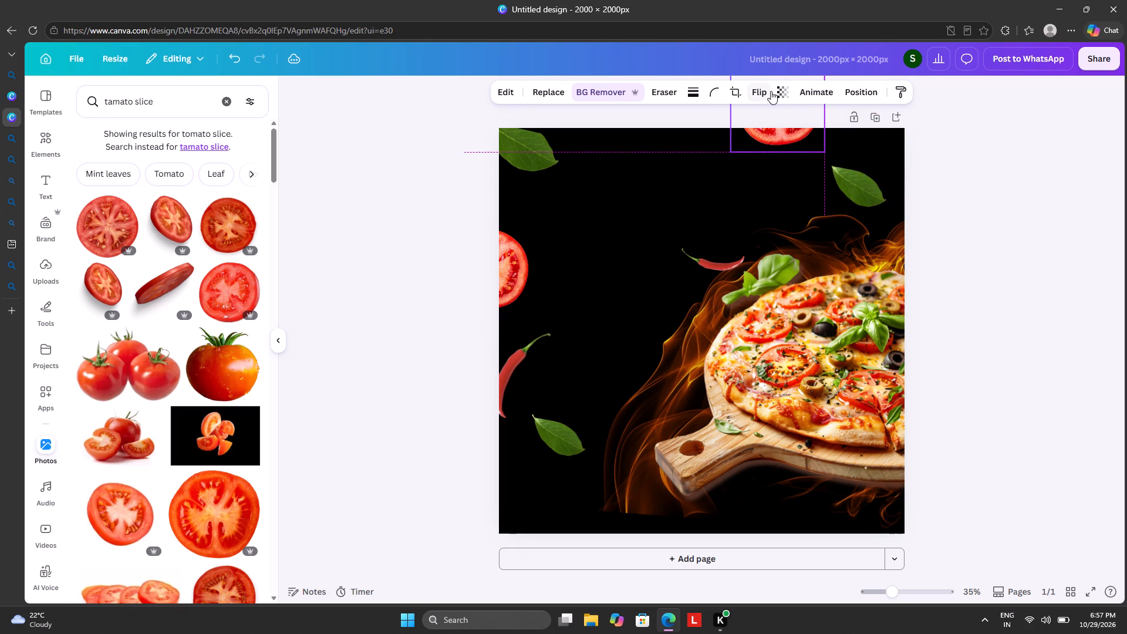
pyautogui.moveTo(771, 91); pyautogui.dragTo(767, 104)
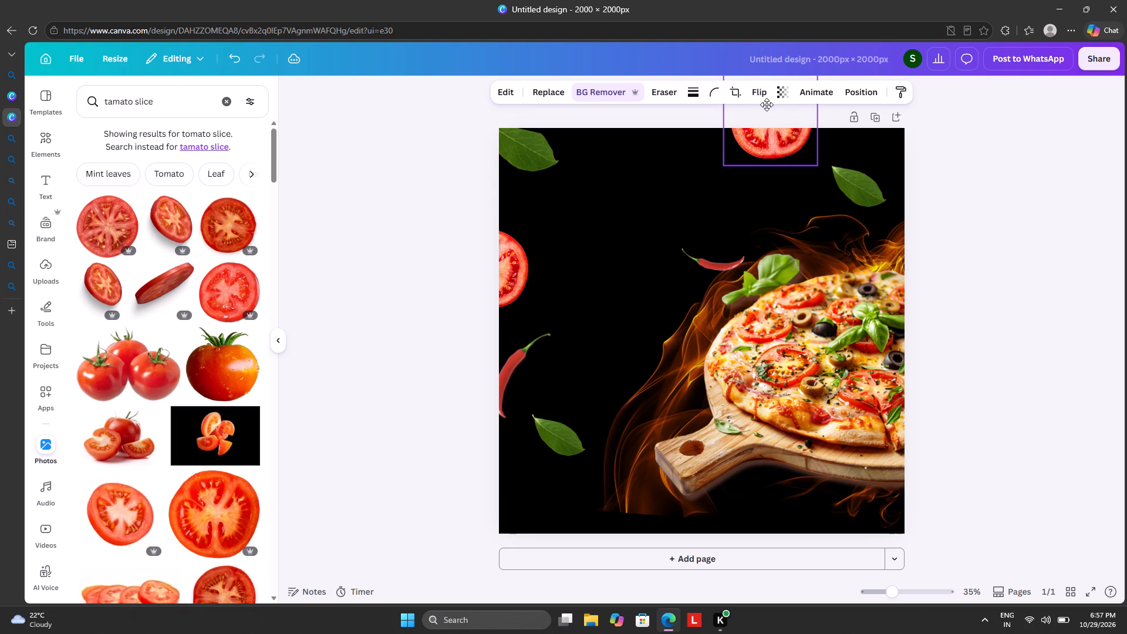
pyautogui.moveTo(767, 104); pyautogui.dragTo(664, 103)
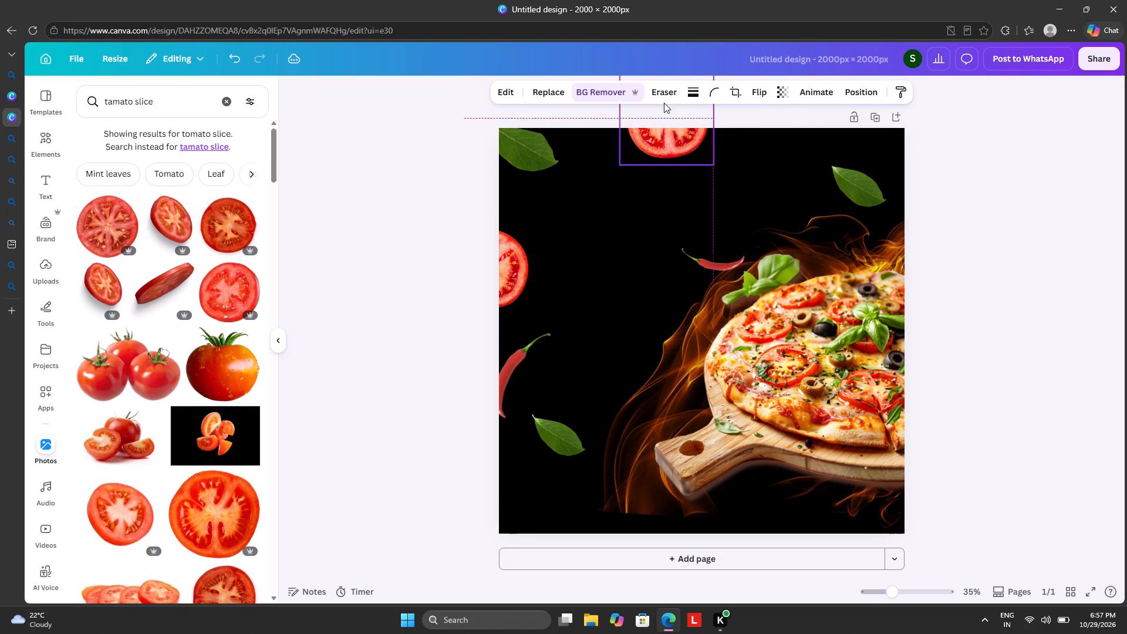
pyautogui.moveTo(664, 103); pyautogui.dragTo(664, 102)
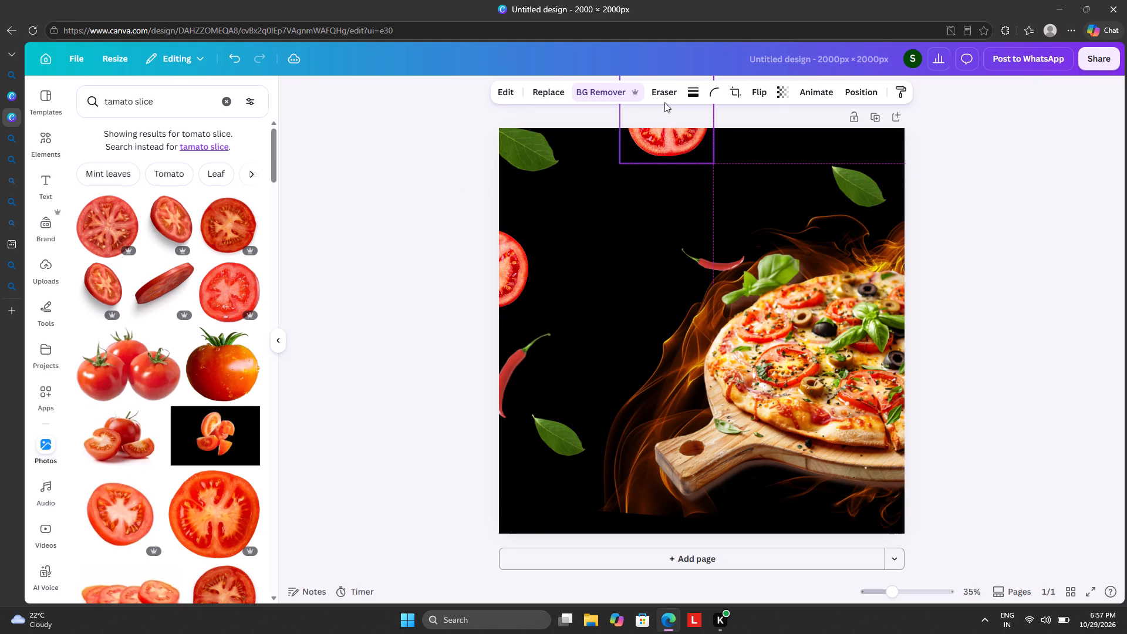
pyautogui.moveTo(664, 102); pyautogui.dragTo(665, 101)
pyautogui.moveTo(665, 101); pyautogui.dragTo(667, 93)
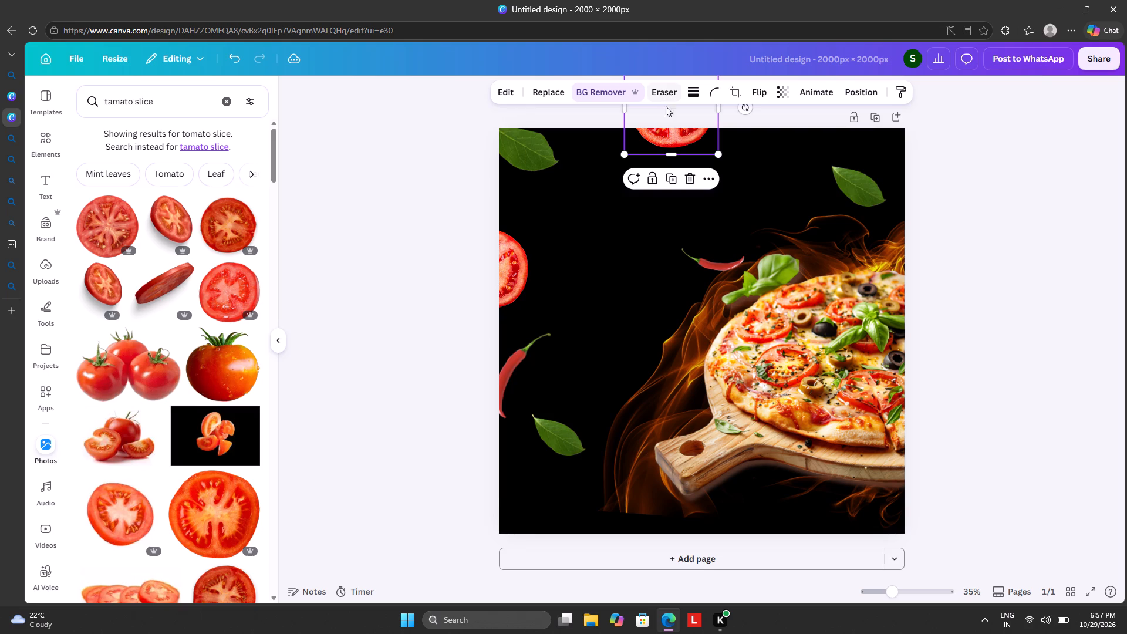
# Shift the left-edge tomato slice slightly further off the page and deselect it.
pyautogui.moveTo(518, 273); pyautogui.dragTo(505, 268)
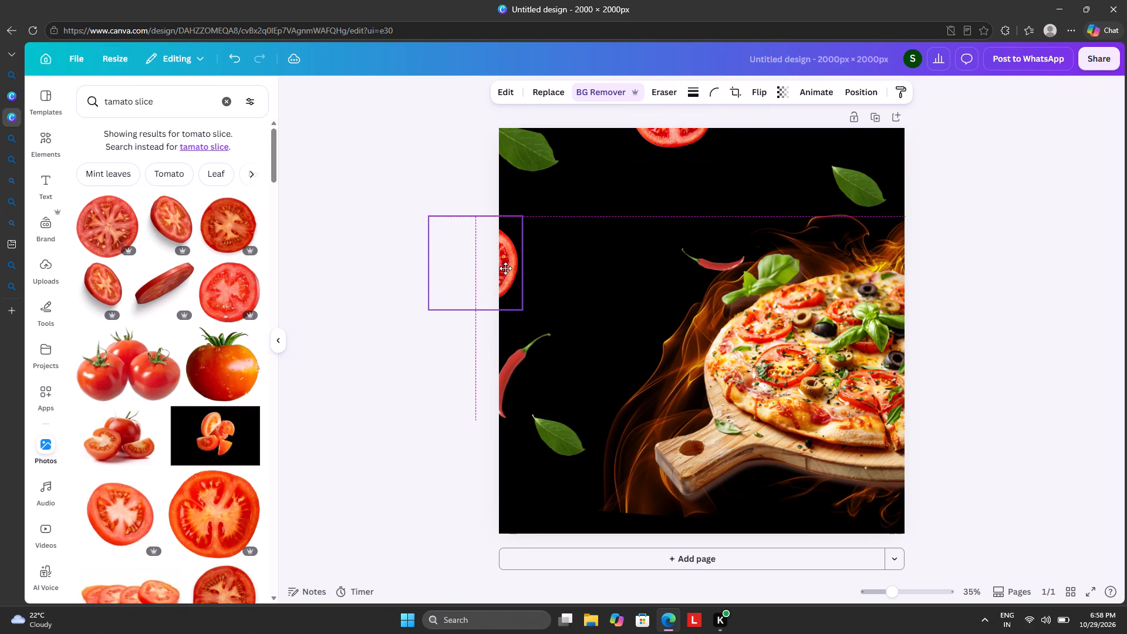
pyautogui.moveTo(505, 268); pyautogui.dragTo(507, 271)
pyautogui.click(367, 186)
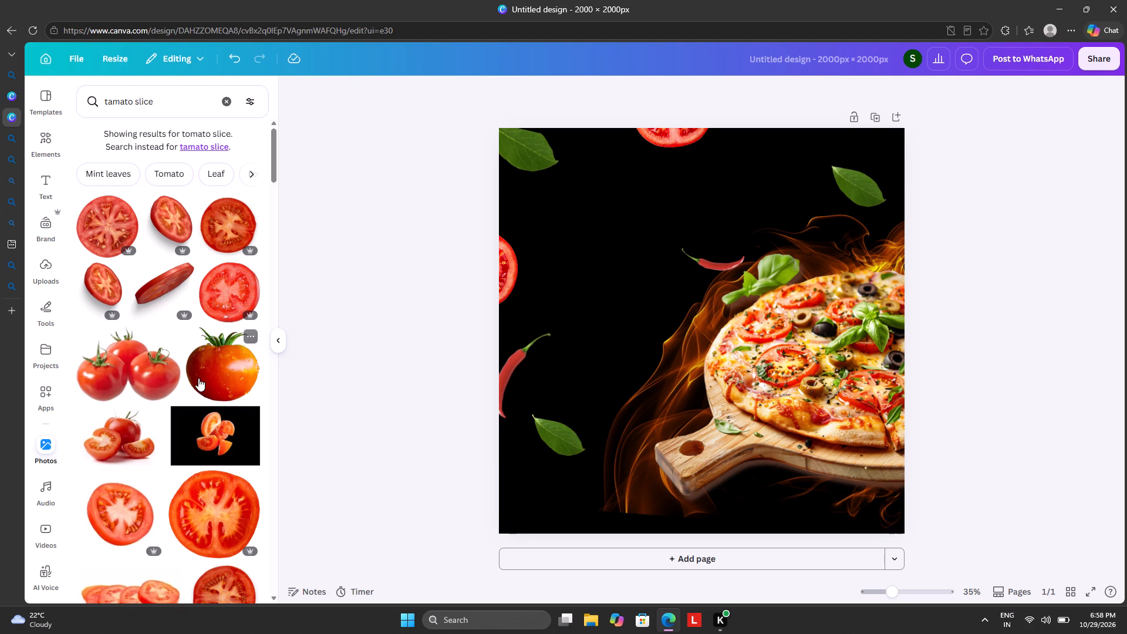
# Look through the "tamato slice" photo results for more tomato images to use in the design.
pyautogui.scroll(-5, 201, 385)
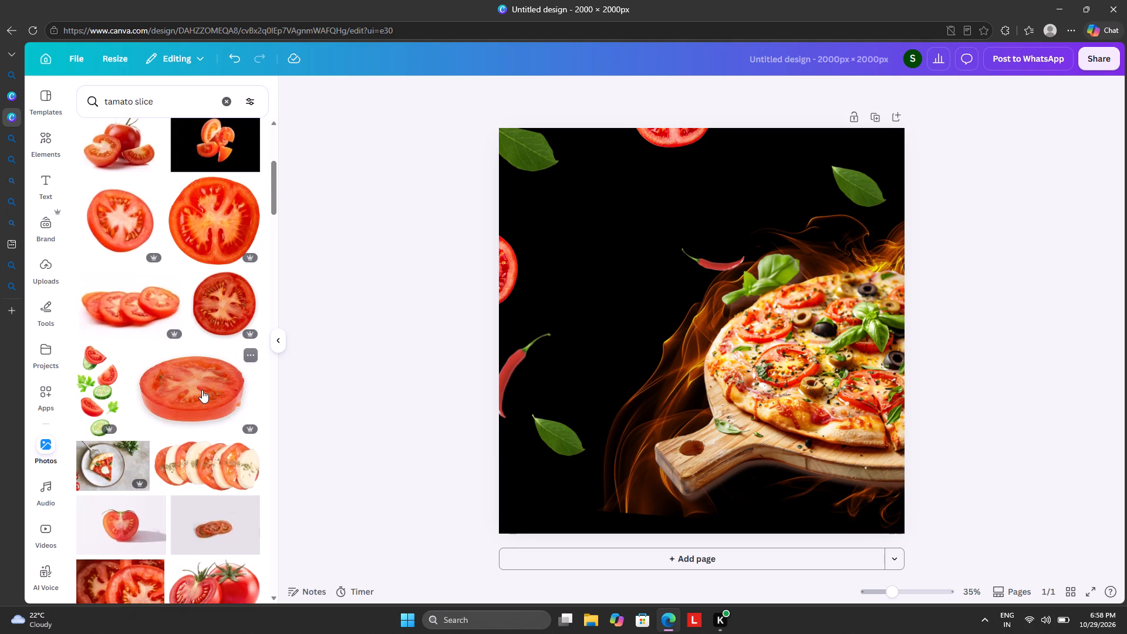
pyautogui.scroll(-4, 202, 390)
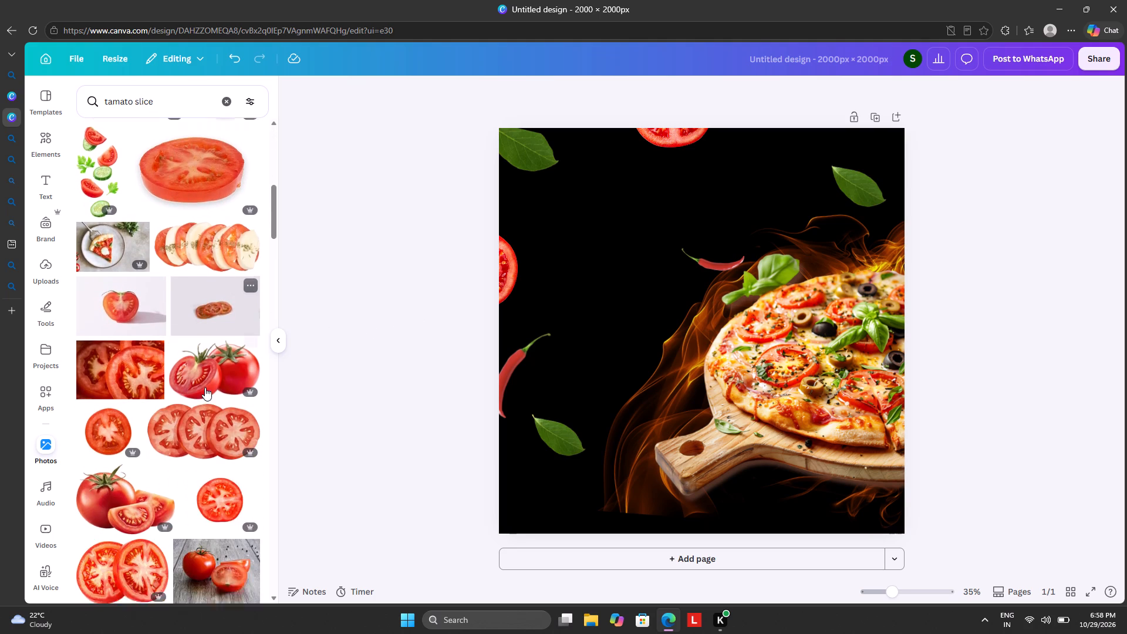
pyautogui.scroll(-10, 205, 387)
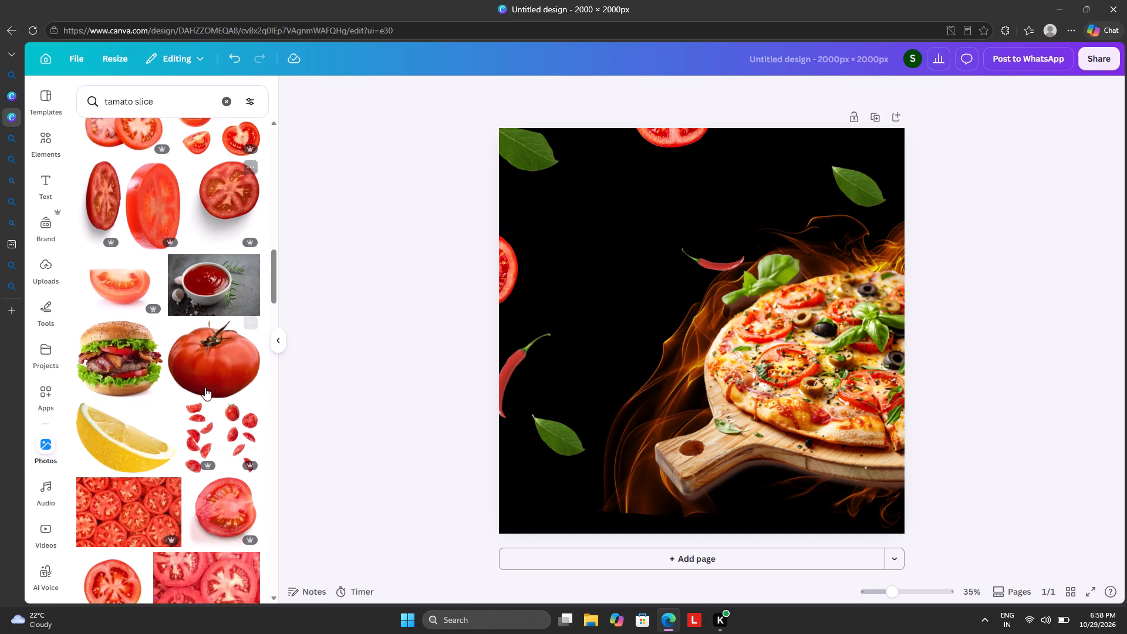
pyautogui.scroll(-5, 205, 387)
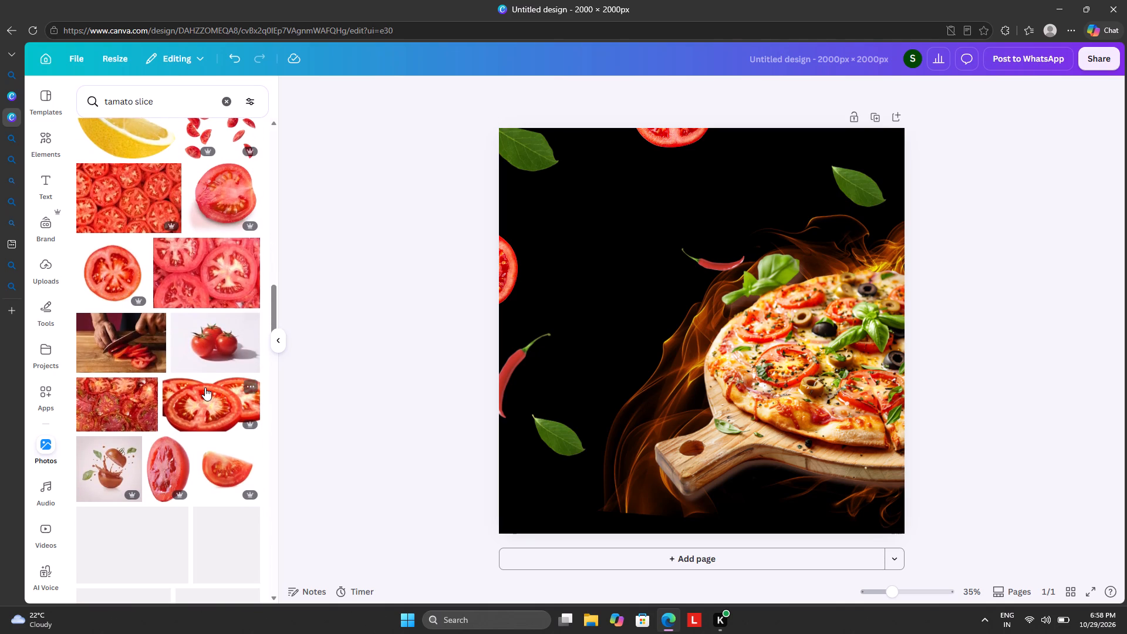
pyautogui.scroll(-8, 205, 387)
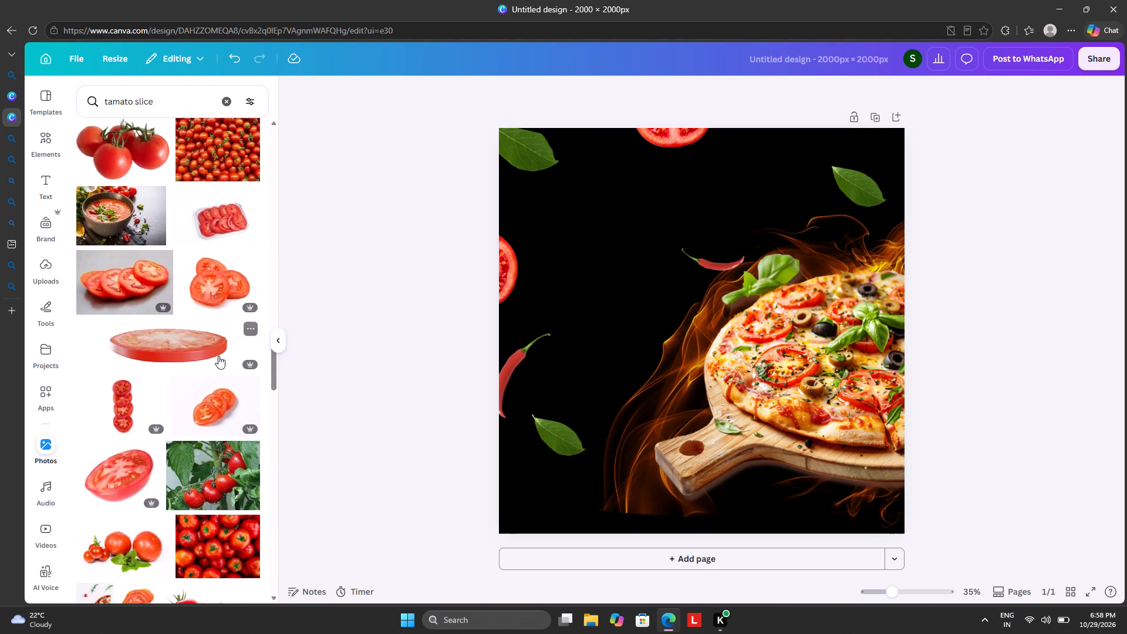
pyautogui.scroll(-5, 218, 356)
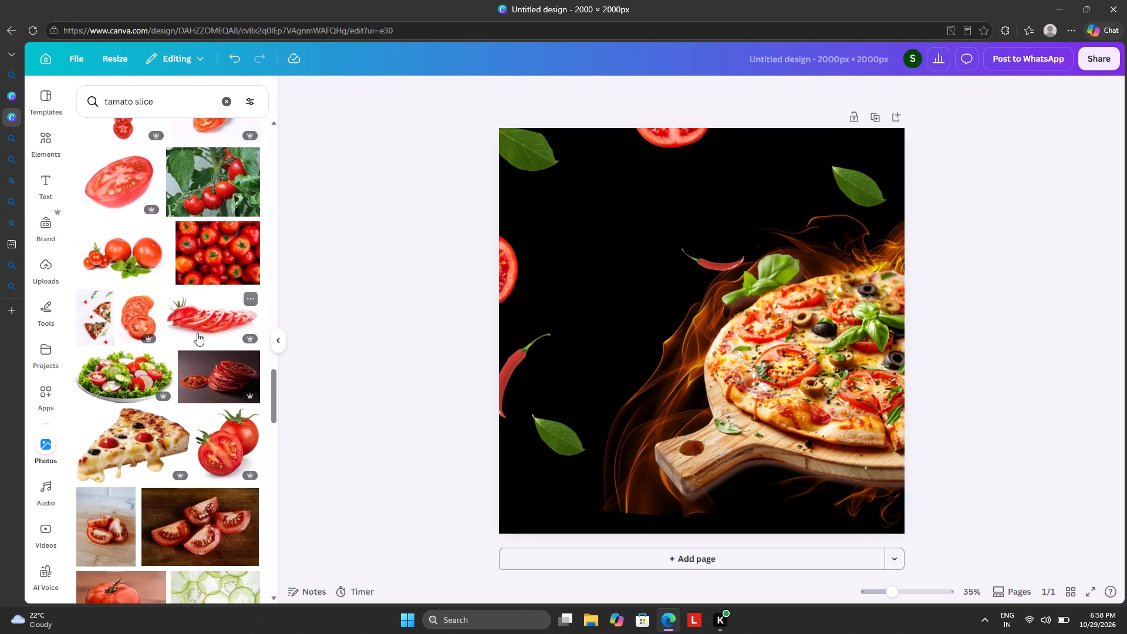
pyautogui.scroll(-5, 197, 333)
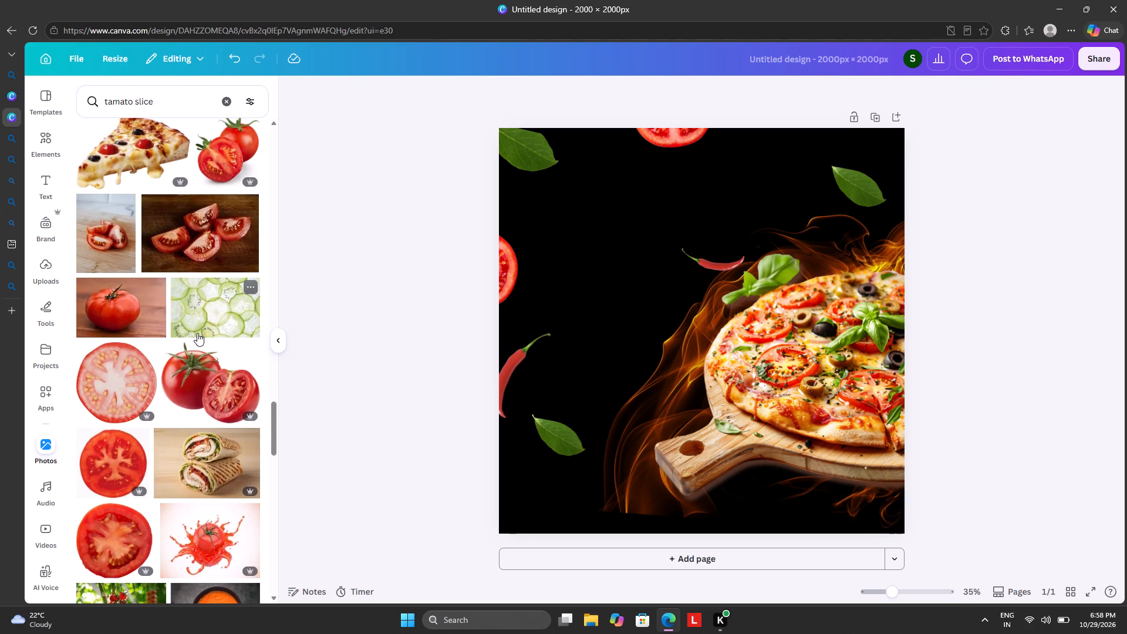
pyautogui.scroll(-5, 197, 333)
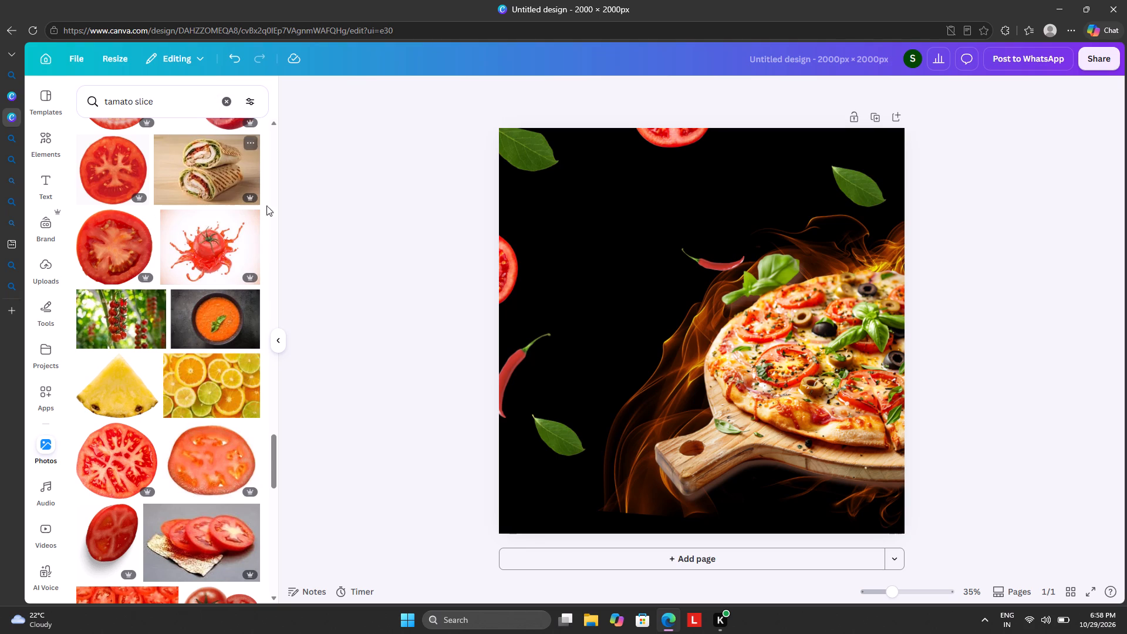
# Move the left-edge tomato slice slightly higher, closer to the upper leaf, keeping it partly off the page.
pyautogui.moveTo(503, 271); pyautogui.dragTo(519, 249)
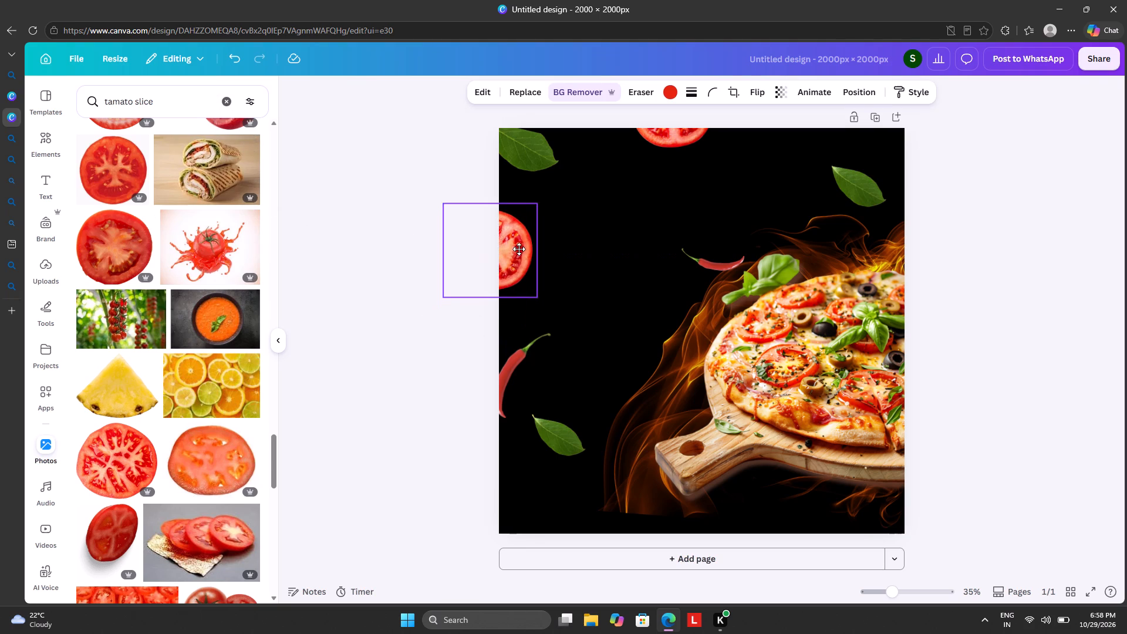
pyautogui.moveTo(519, 249); pyautogui.dragTo(509, 247)
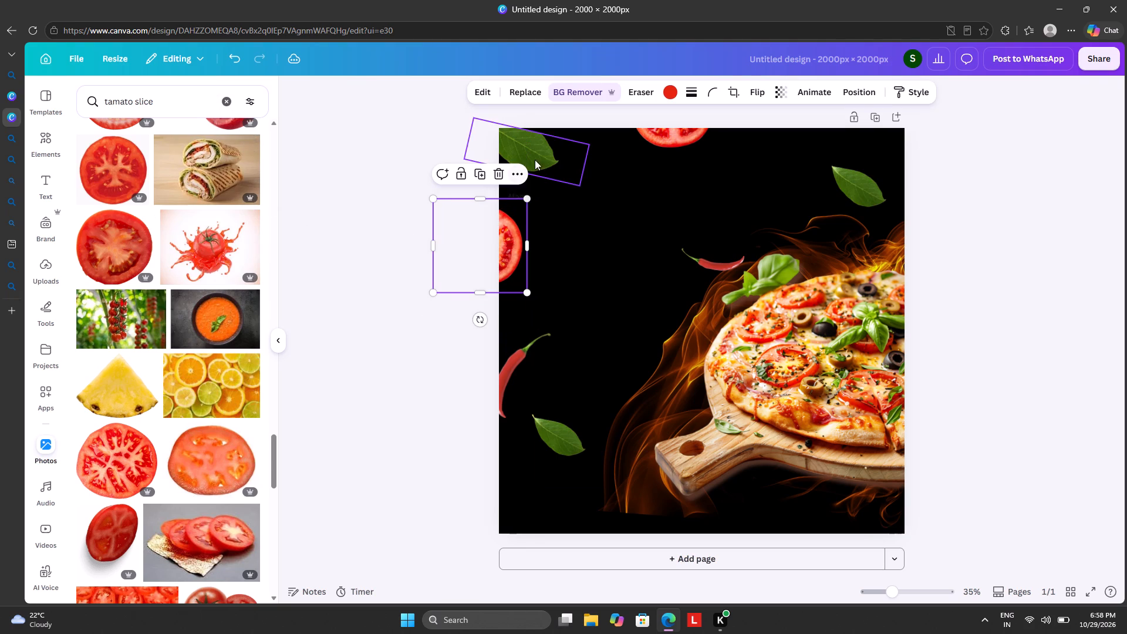
# Delete the green leaf at the page's upper-left corner.
pyautogui.moveTo(521, 148); pyautogui.dragTo(630, 228)
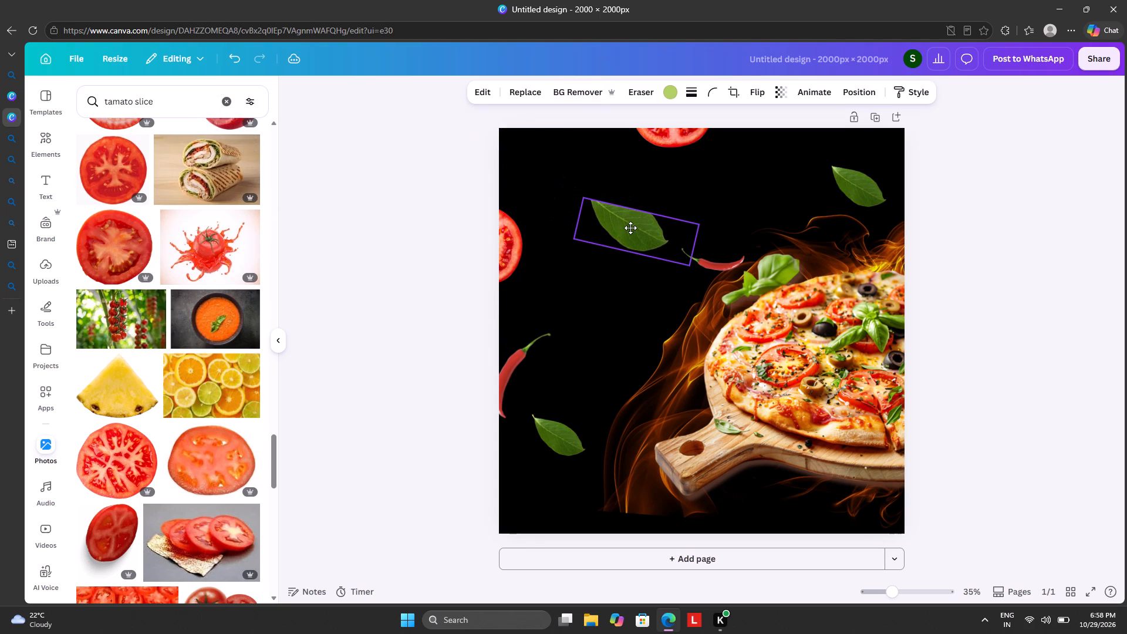
pyautogui.moveTo(630, 228); pyautogui.dragTo(572, 365)
pyautogui.click(594, 307)
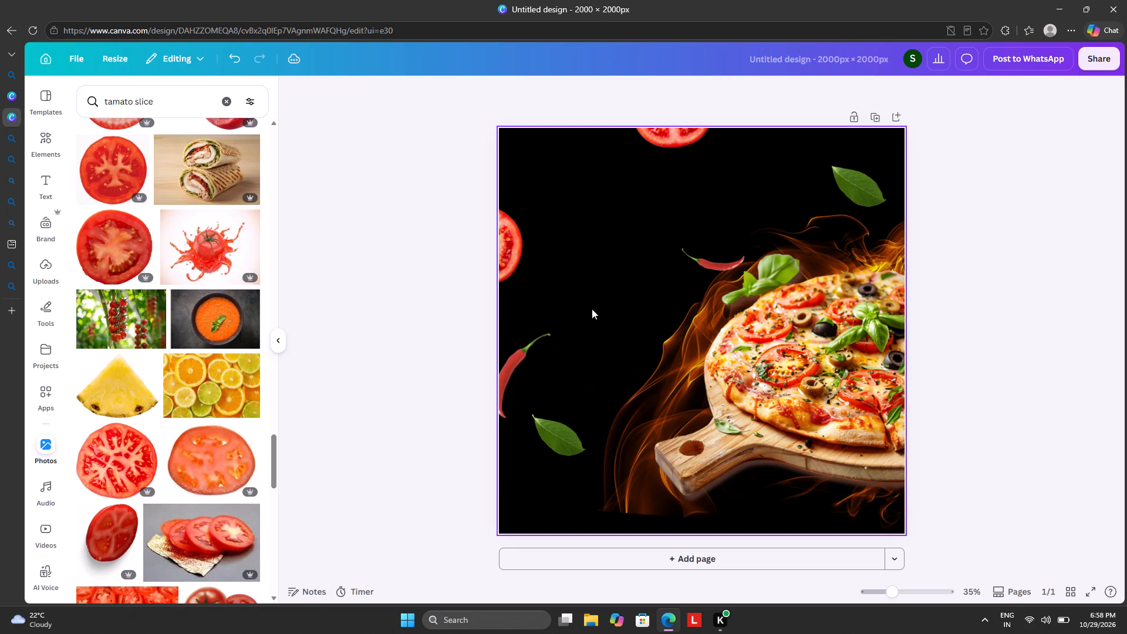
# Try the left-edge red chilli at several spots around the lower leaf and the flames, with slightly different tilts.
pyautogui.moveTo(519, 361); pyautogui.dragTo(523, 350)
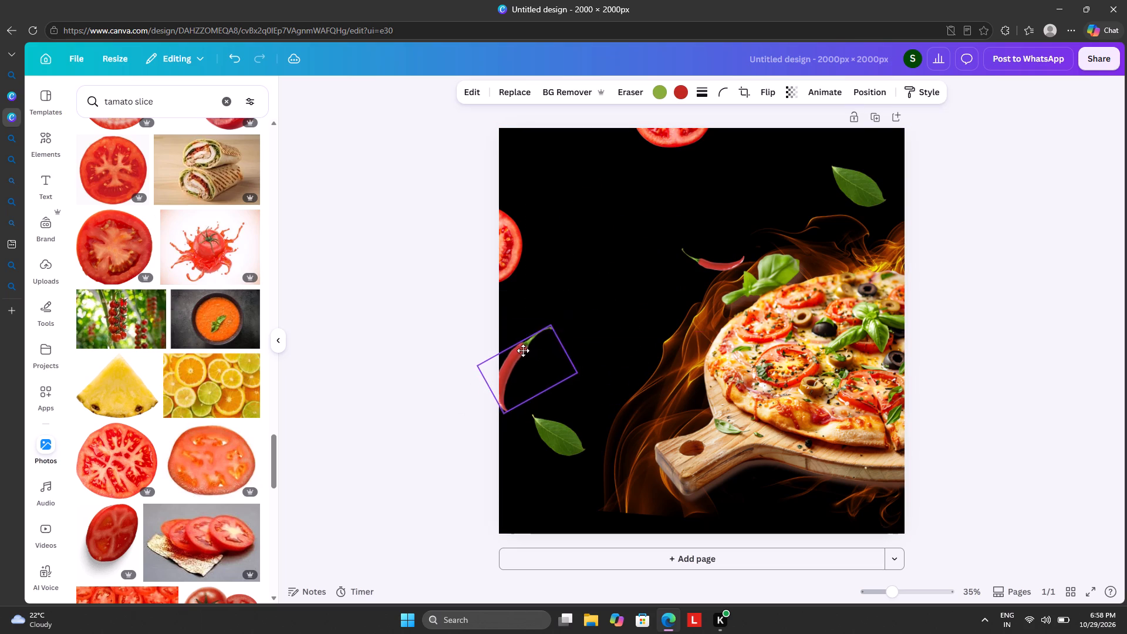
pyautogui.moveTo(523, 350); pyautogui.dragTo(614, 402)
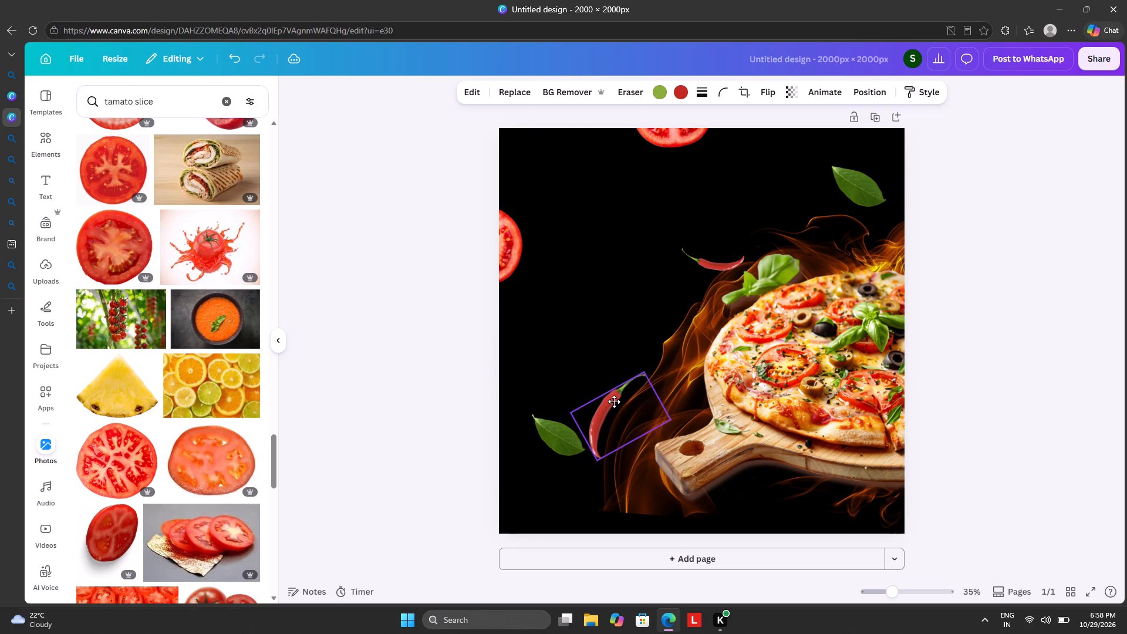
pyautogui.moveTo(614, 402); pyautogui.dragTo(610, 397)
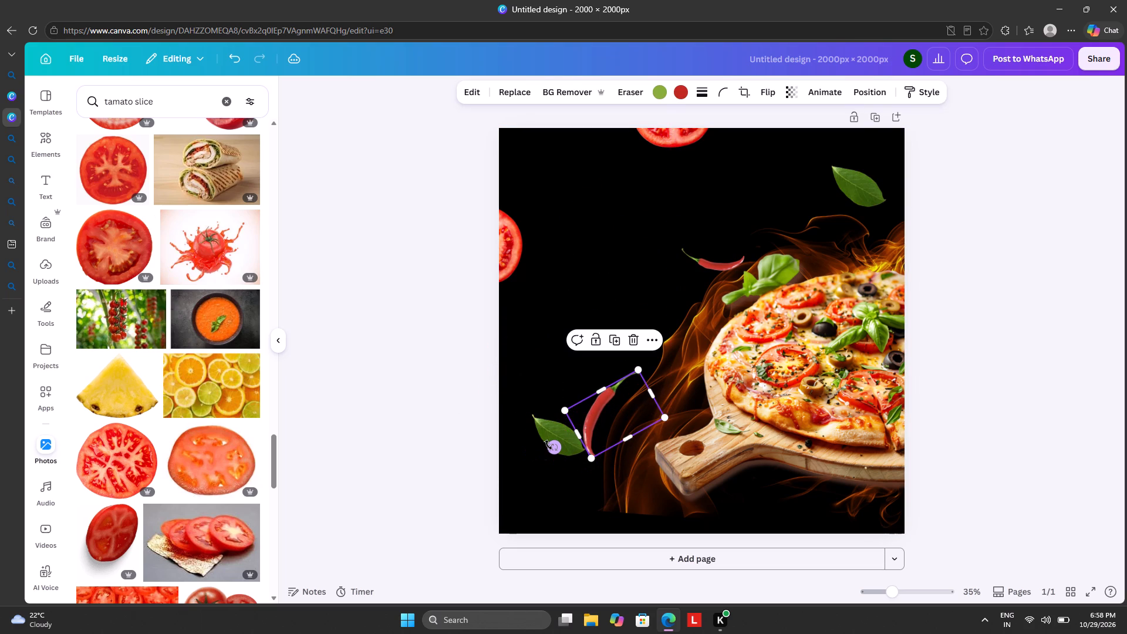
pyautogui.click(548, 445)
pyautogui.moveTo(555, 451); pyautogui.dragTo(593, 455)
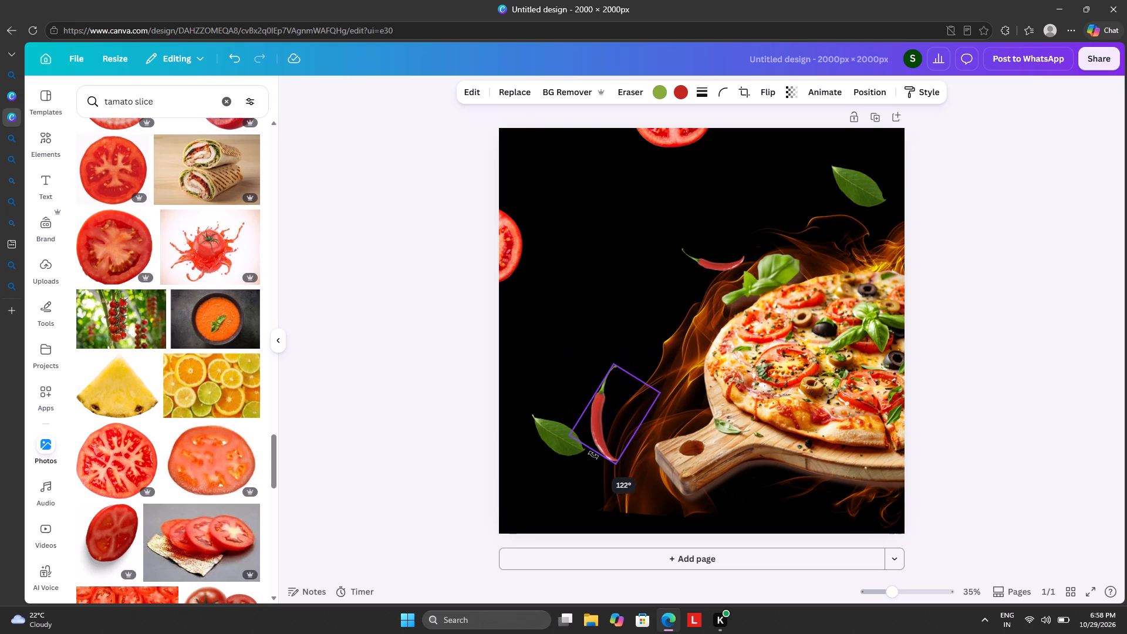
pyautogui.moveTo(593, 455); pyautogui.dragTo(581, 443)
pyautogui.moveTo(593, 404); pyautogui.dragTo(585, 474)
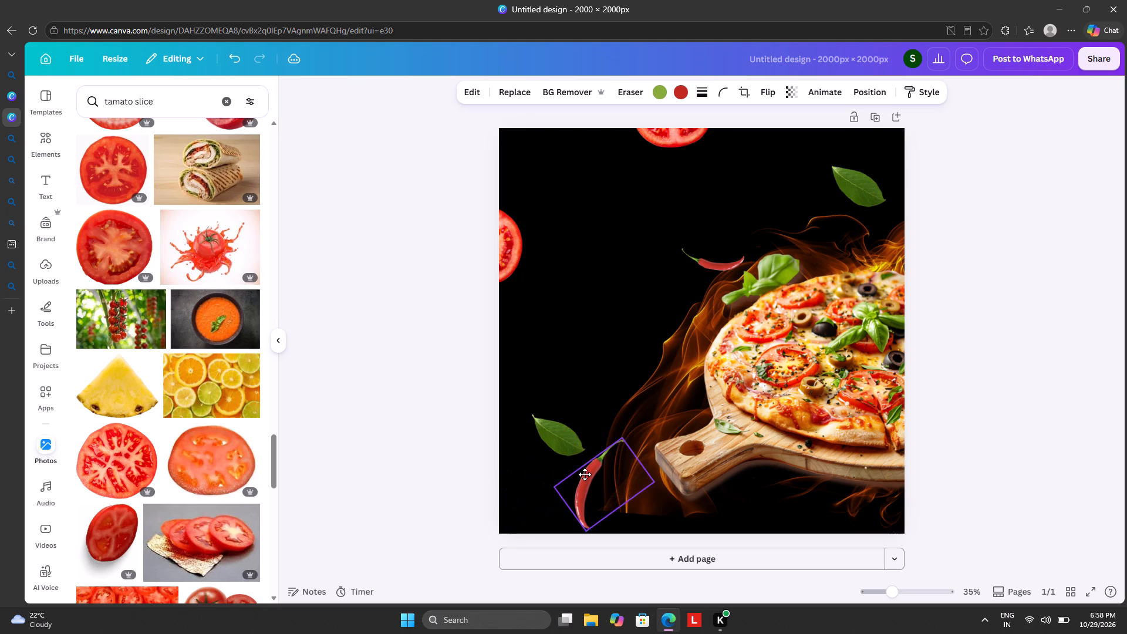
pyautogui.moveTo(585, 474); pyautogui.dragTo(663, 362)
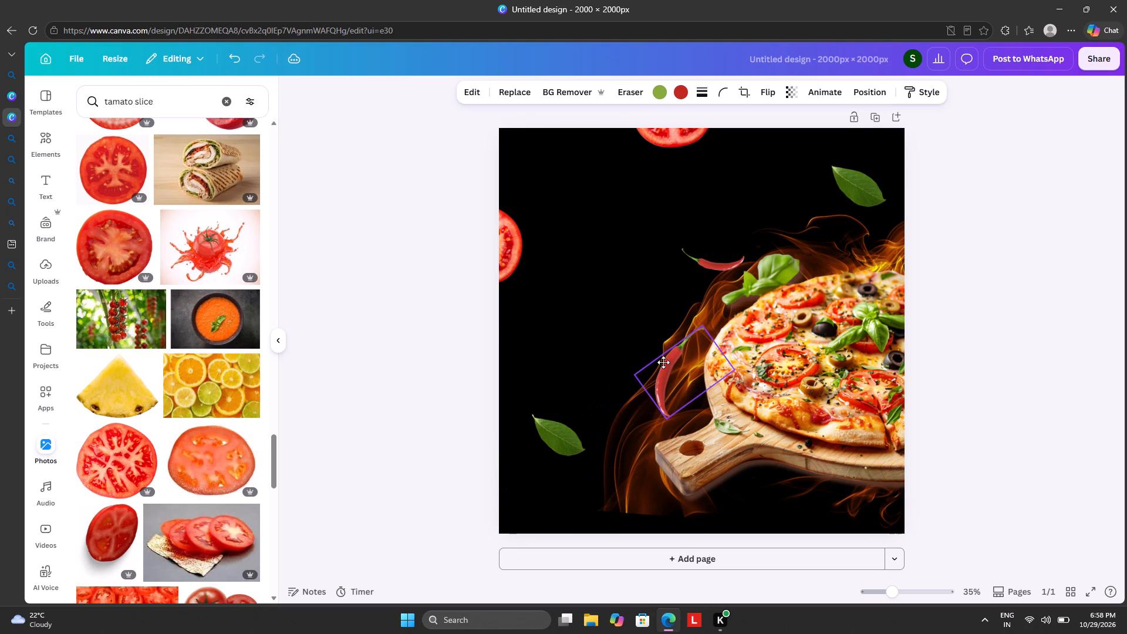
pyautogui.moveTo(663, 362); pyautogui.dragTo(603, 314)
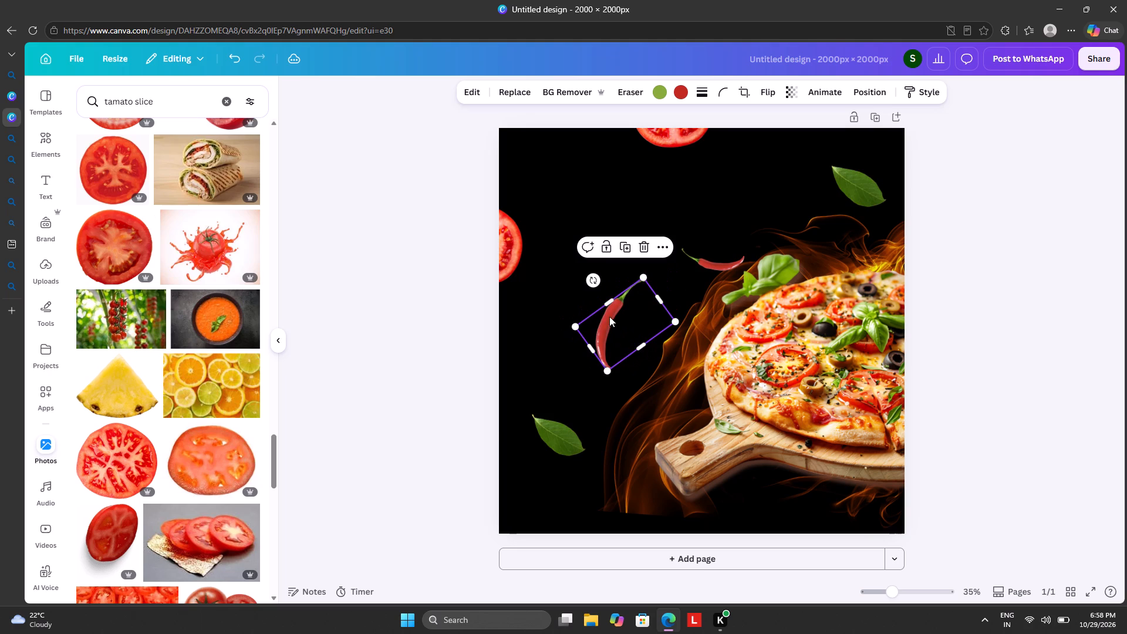
# Slightly enlarge the red chilli, rotate it until it lies nearly horizontal, and place it below the lower leaf near the page's left edge.
pyautogui.moveTo(580, 329); pyautogui.dragTo(576, 329)
pyautogui.moveTo(576, 329); pyautogui.dragTo(576, 344)
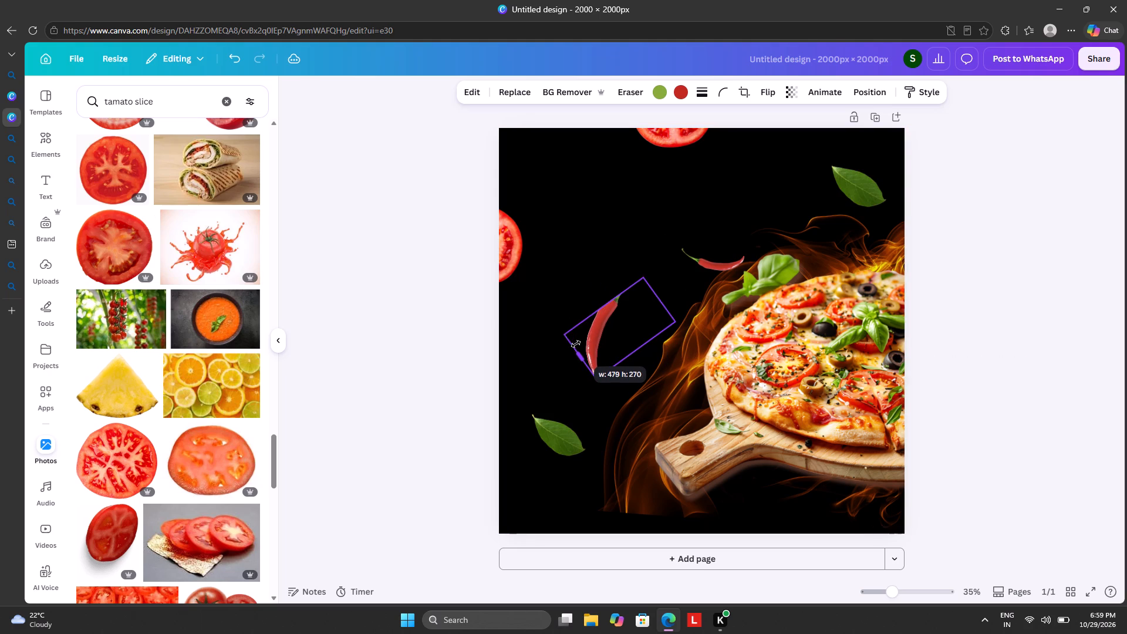
pyautogui.moveTo(576, 344); pyautogui.dragTo(583, 339)
pyautogui.moveTo(629, 318); pyautogui.dragTo(555, 367)
pyautogui.moveTo(518, 333); pyautogui.dragTo(527, 390)
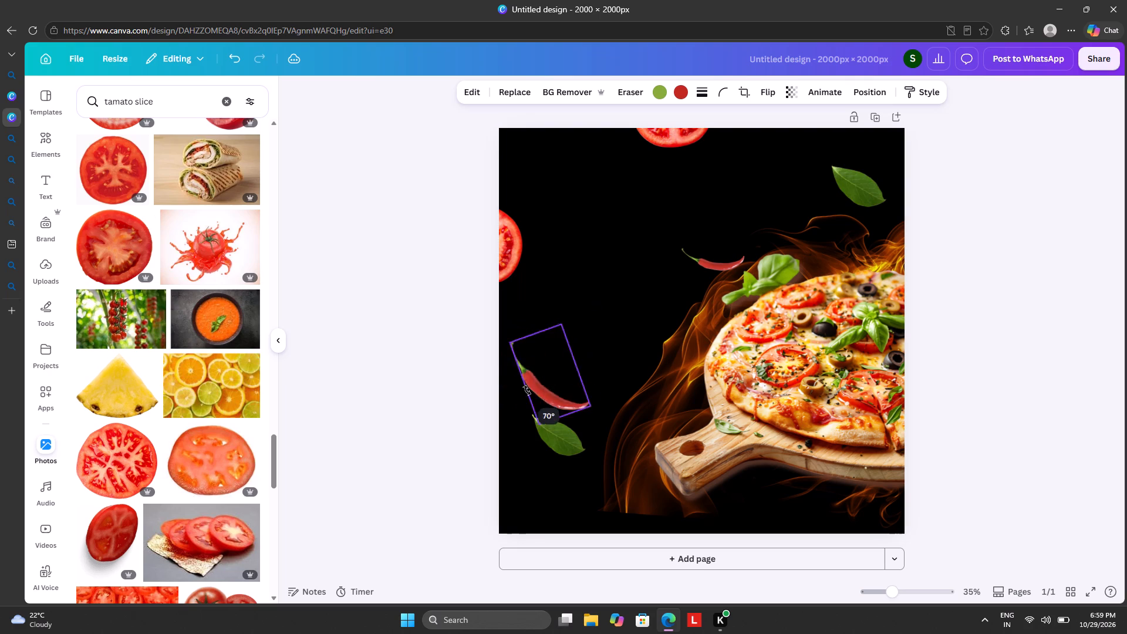
pyautogui.moveTo(527, 390); pyautogui.dragTo(531, 400)
pyautogui.moveTo(555, 369); pyautogui.dragTo(552, 383)
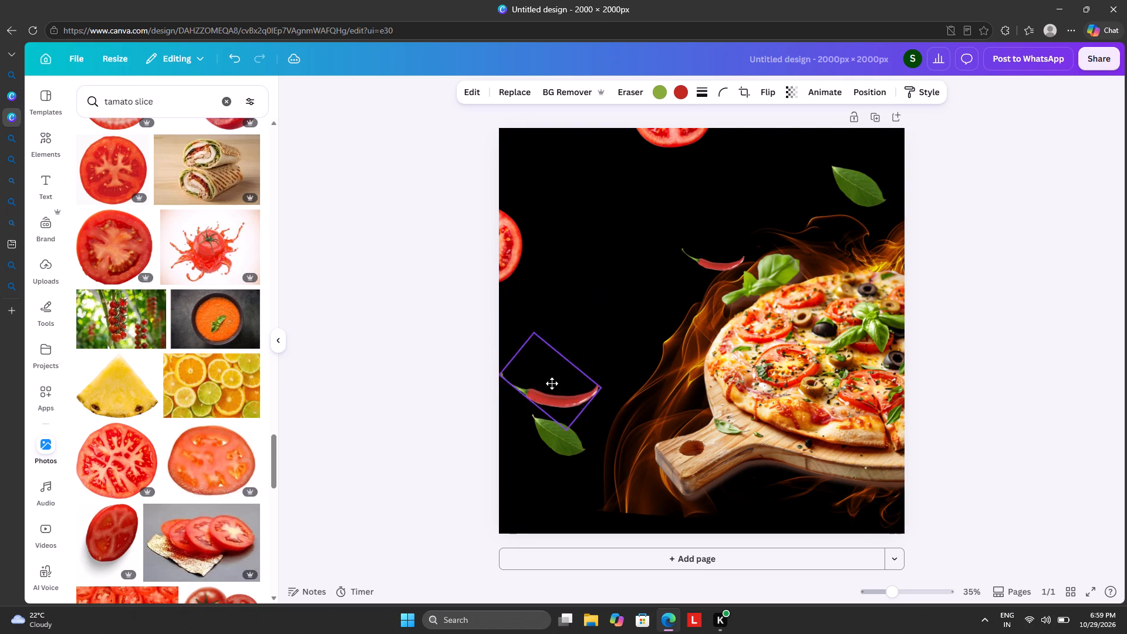
pyautogui.moveTo(552, 383); pyautogui.dragTo(530, 461)
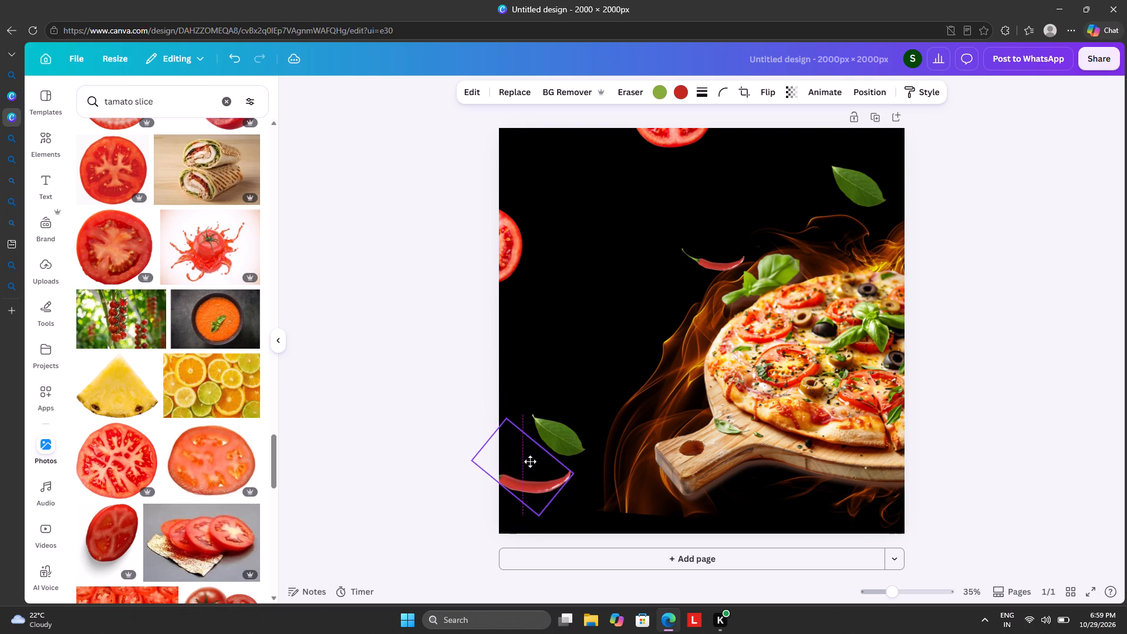
pyautogui.moveTo(530, 461); pyautogui.dragTo(543, 461)
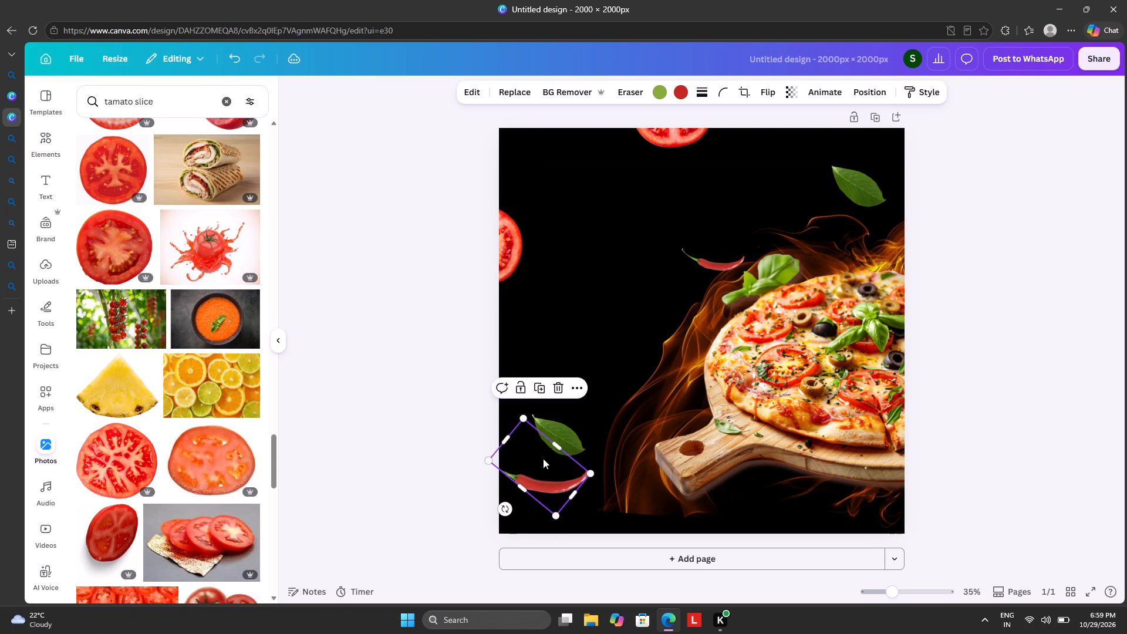
# Move the lower leaf up and toward the flames, and shrink it.
pyautogui.moveTo(558, 434); pyautogui.dragTo(582, 403)
pyautogui.moveTo(558, 389); pyautogui.dragTo(558, 390)
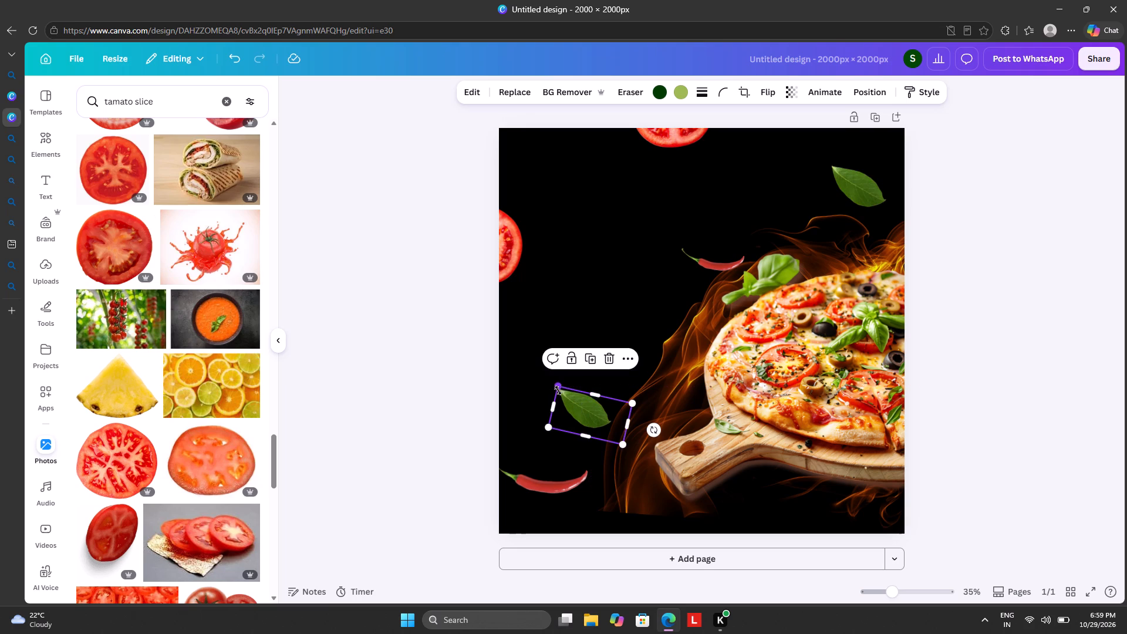
pyautogui.moveTo(558, 390); pyautogui.dragTo(574, 407)
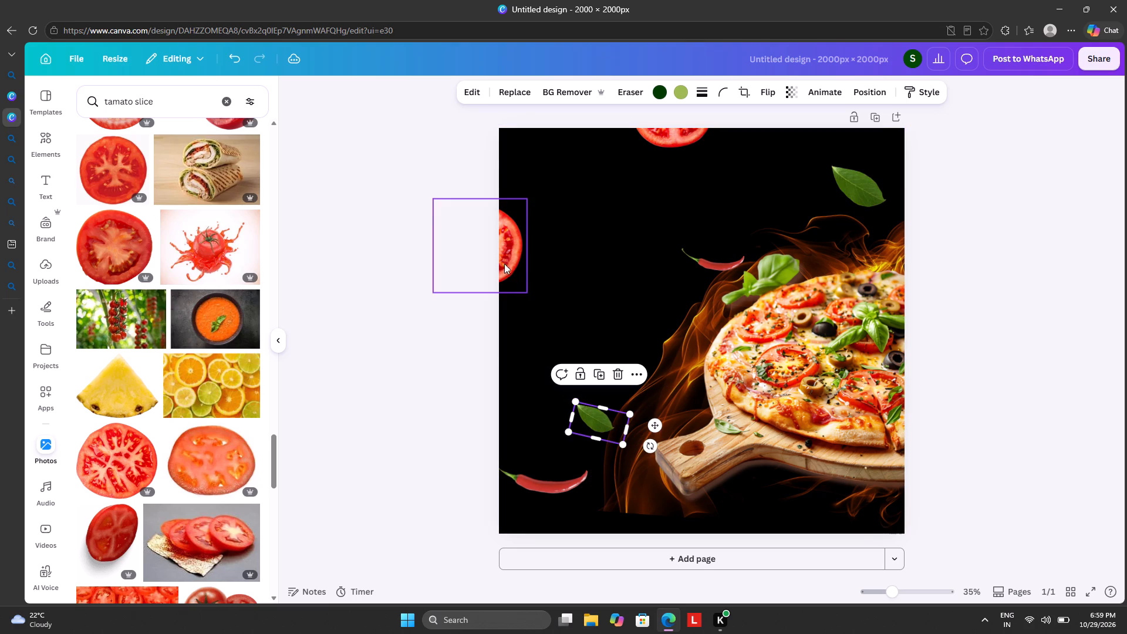
# Move the left-edge tomato slice into the page's upper-left corner, partly off the page.
pyautogui.moveTo(504, 263); pyautogui.dragTo(525, 272)
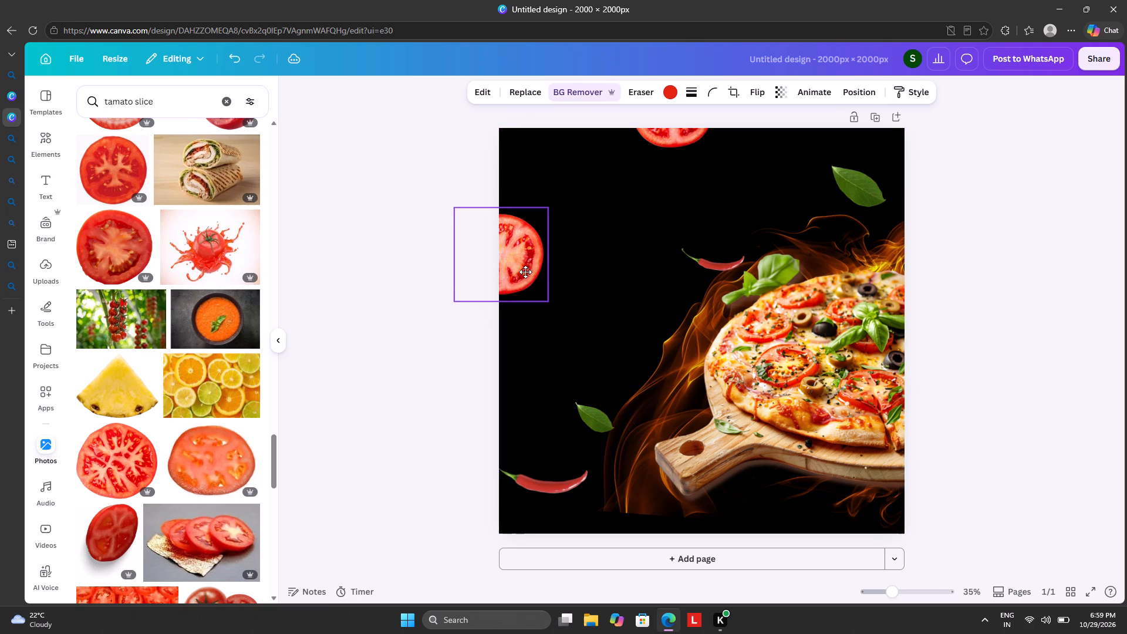
pyautogui.moveTo(525, 272); pyautogui.dragTo(526, 149)
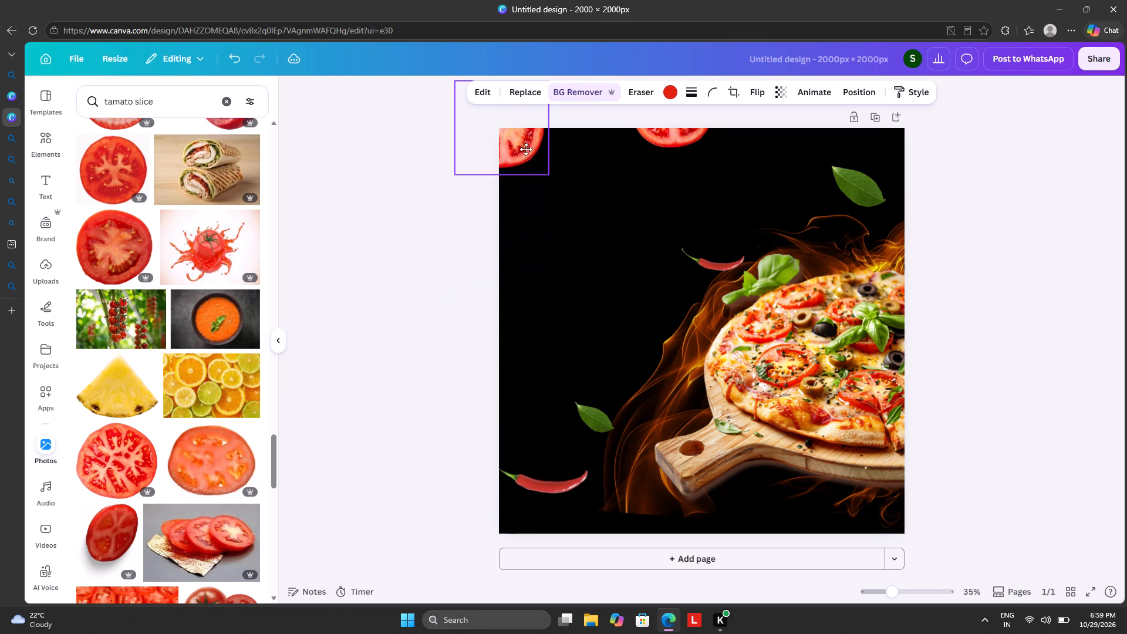
pyautogui.moveTo(526, 149); pyautogui.dragTo(527, 168)
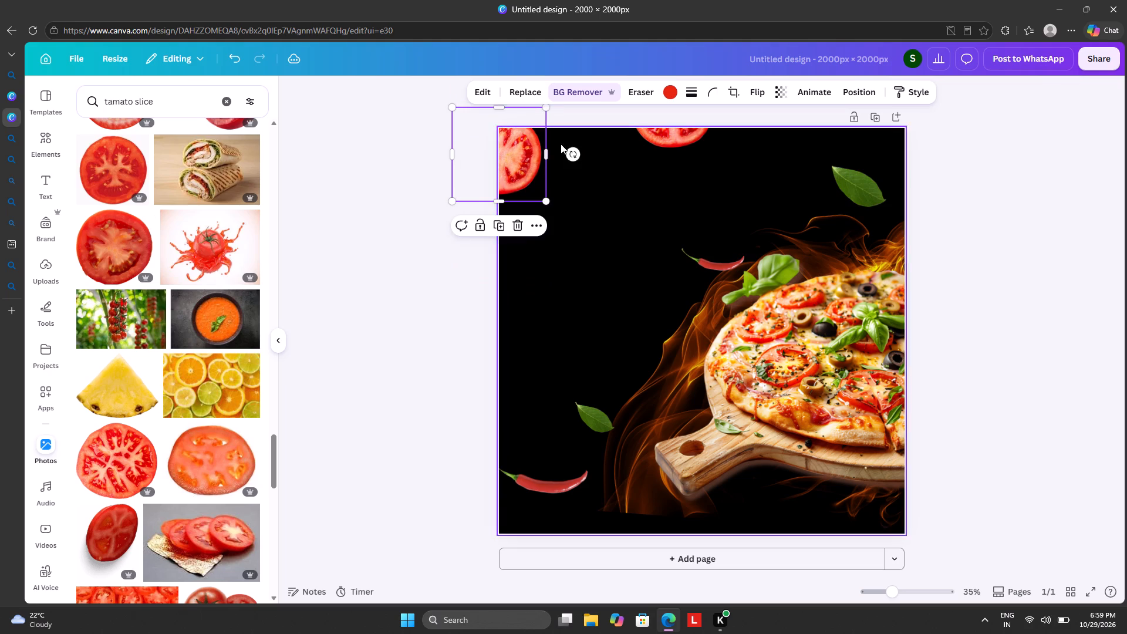
# Try the top-edge tomato slice at the upper-right corner, left edge and bottom edge of the page, and delete it.
pyautogui.moveTo(669, 141); pyautogui.dragTo(816, 170)
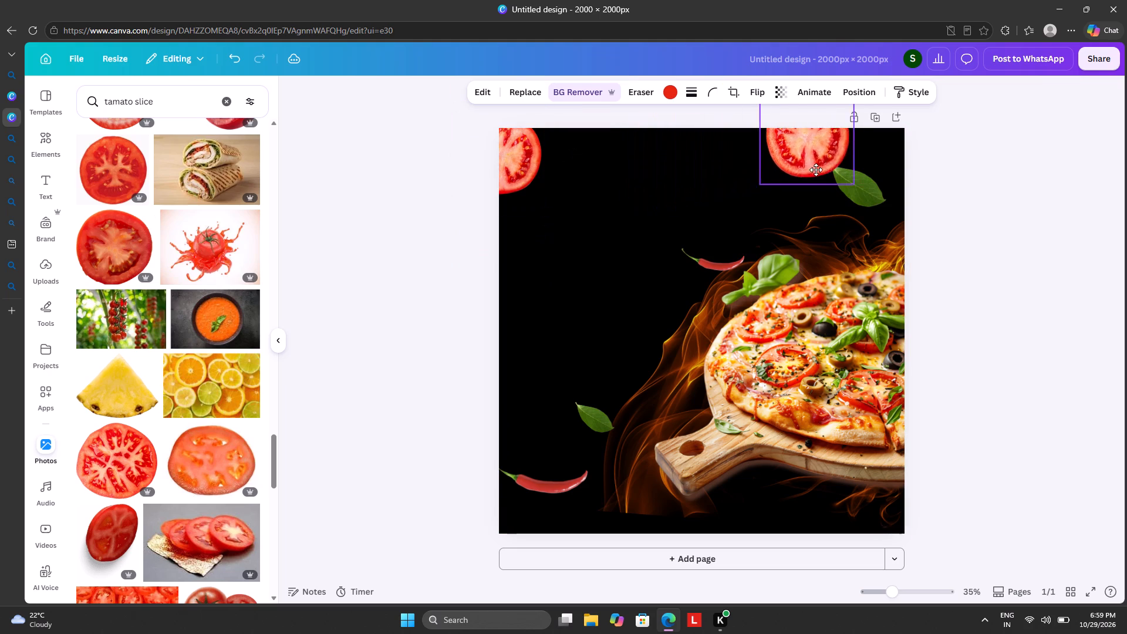
pyautogui.moveTo(816, 170); pyautogui.dragTo(915, 168)
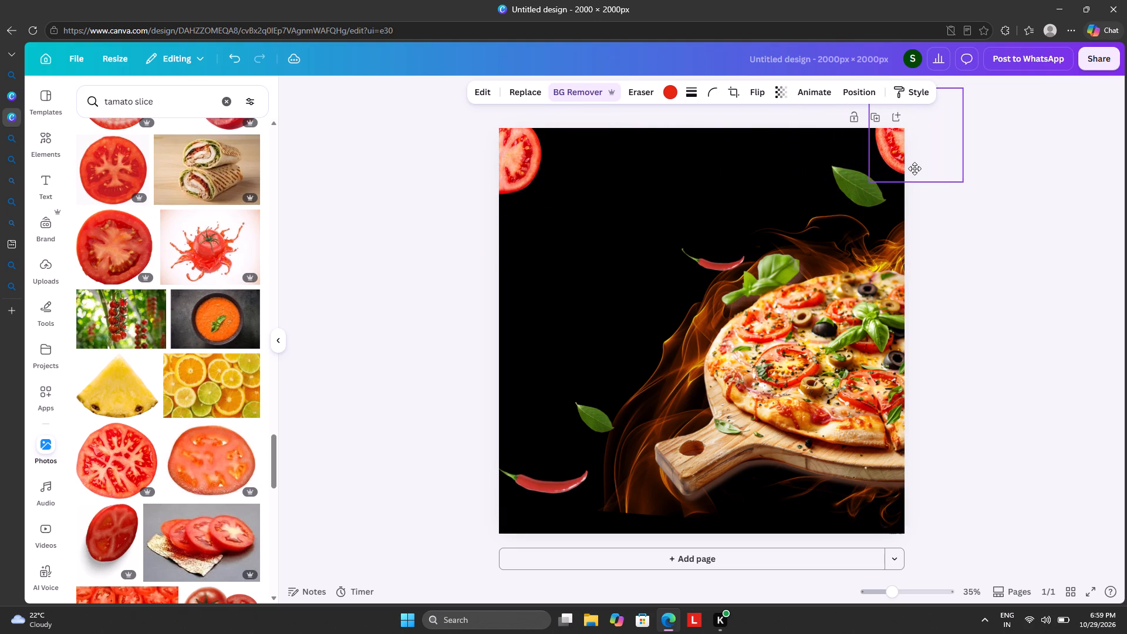
pyautogui.moveTo(915, 168); pyautogui.dragTo(466, 421)
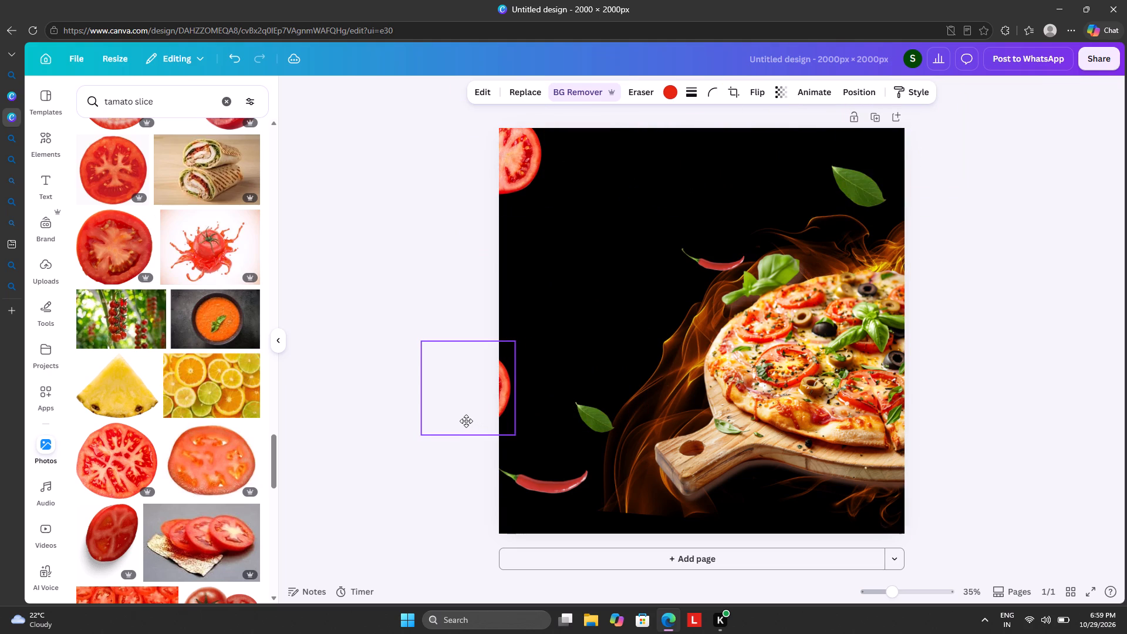
pyautogui.moveTo(466, 421); pyautogui.dragTo(498, 338)
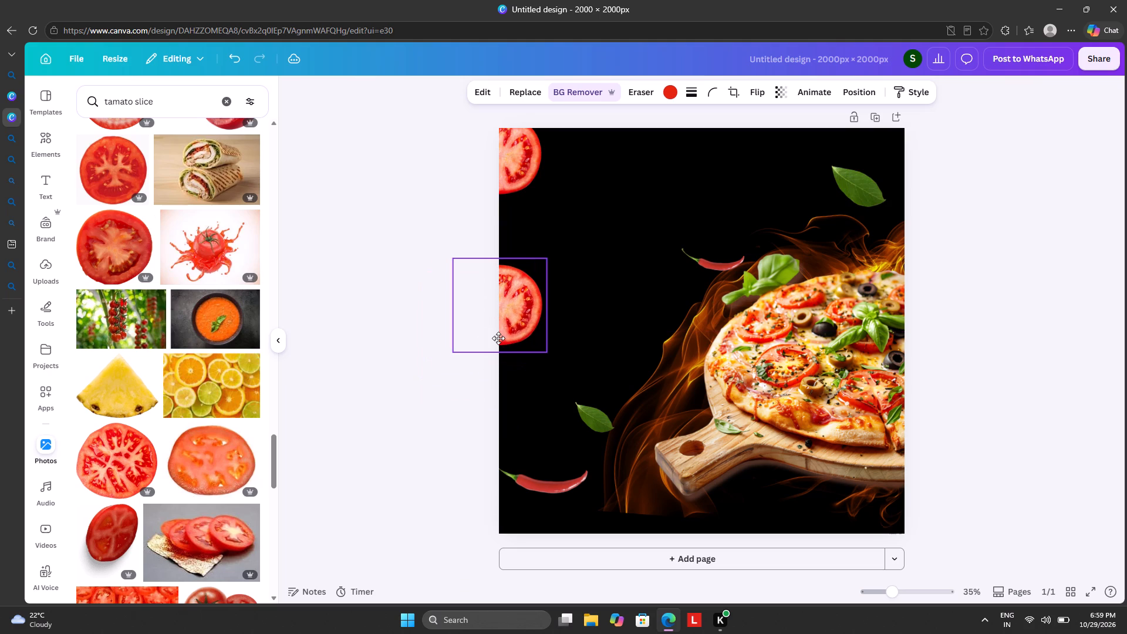
pyautogui.moveTo(498, 338); pyautogui.dragTo(863, 569)
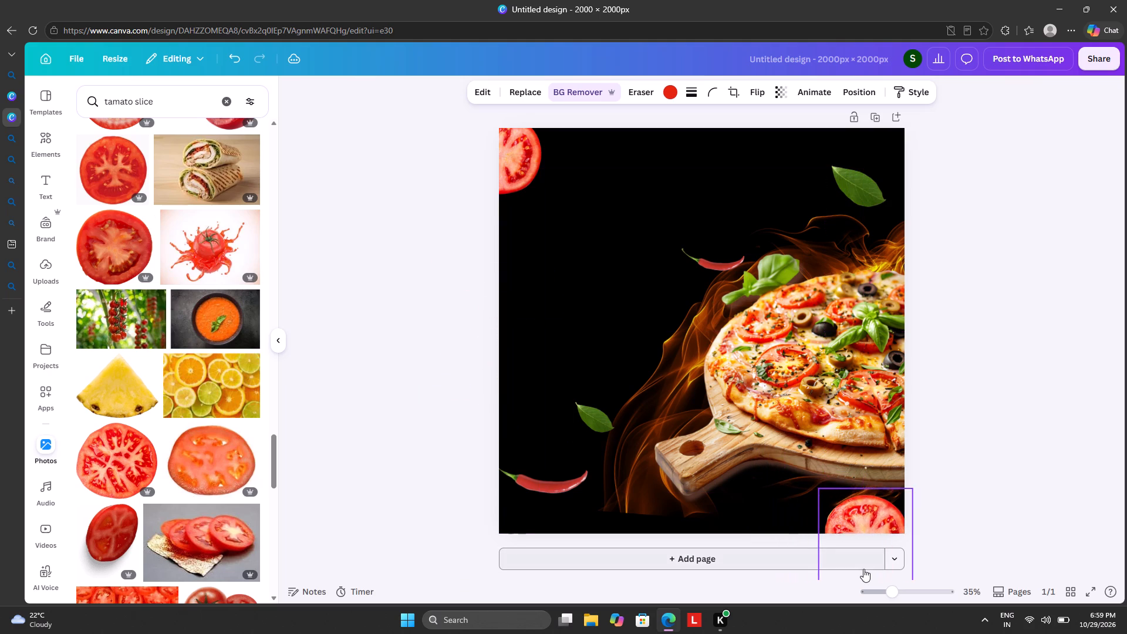
pyautogui.moveTo(863, 569); pyautogui.dragTo(876, 581)
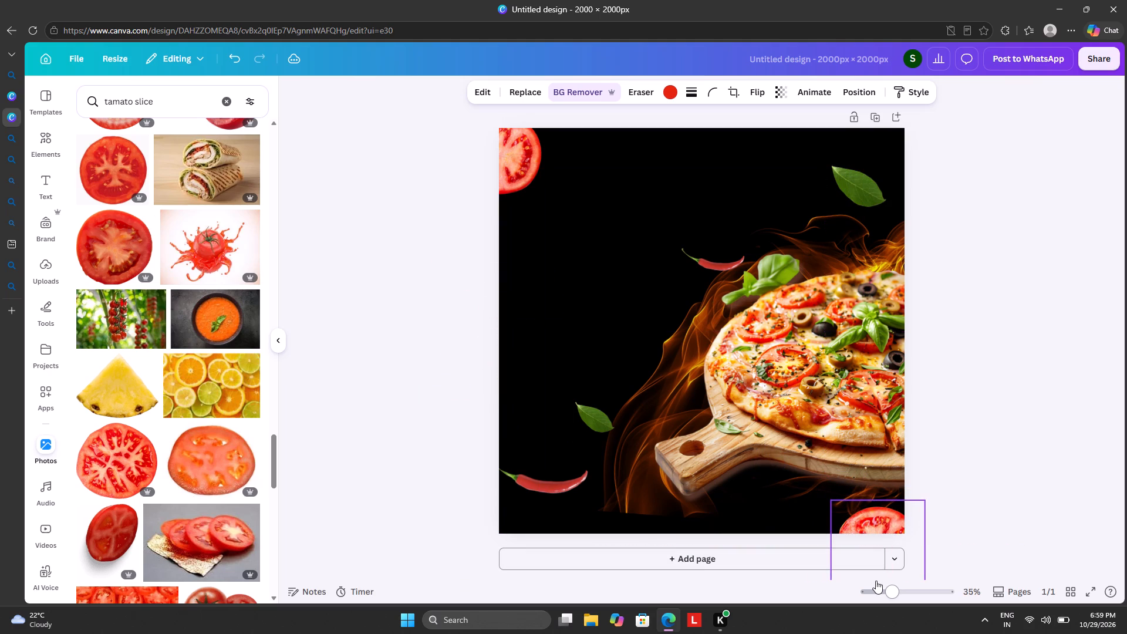
pyautogui.moveTo(876, 581); pyautogui.dragTo(815, 579)
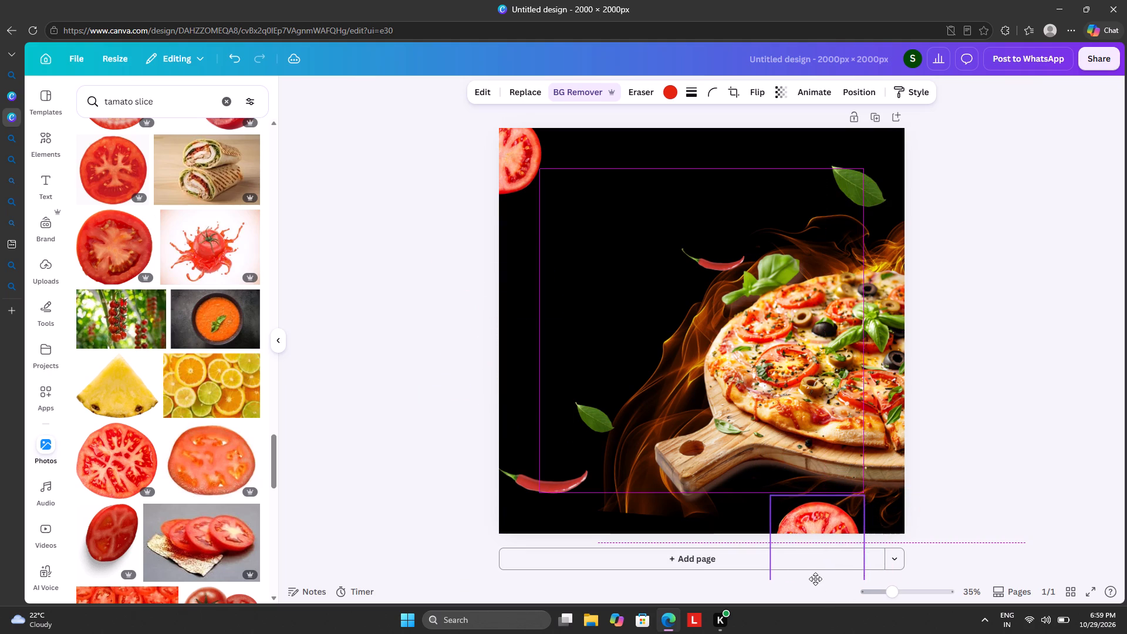
pyautogui.moveTo(815, 579); pyautogui.dragTo(817, 576)
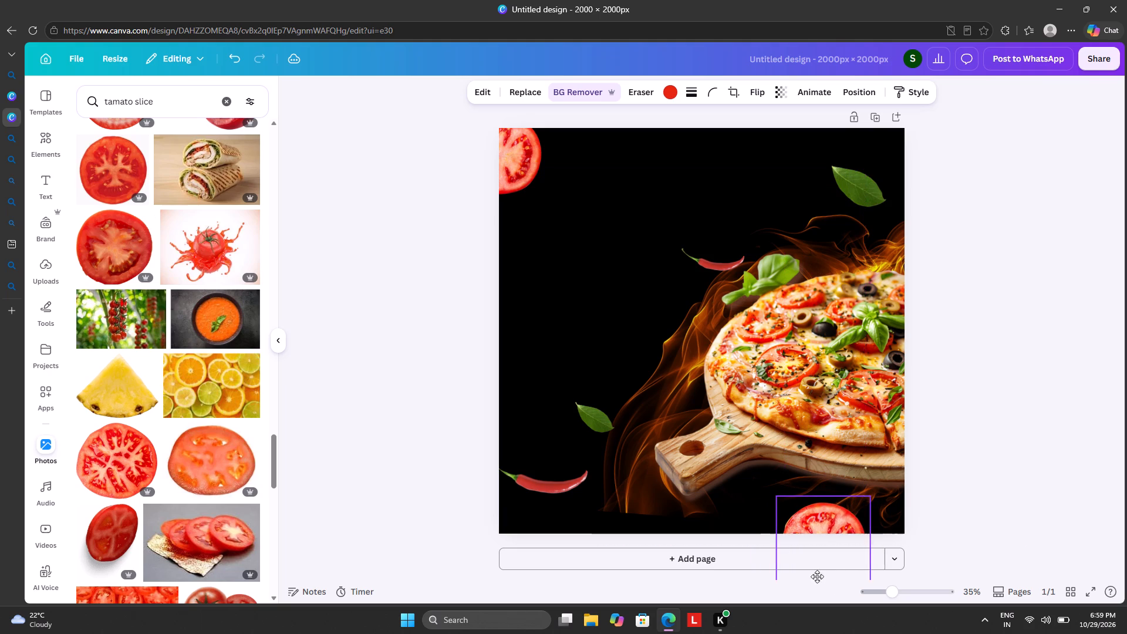
pyautogui.moveTo(817, 576); pyautogui.dragTo(801, 582)
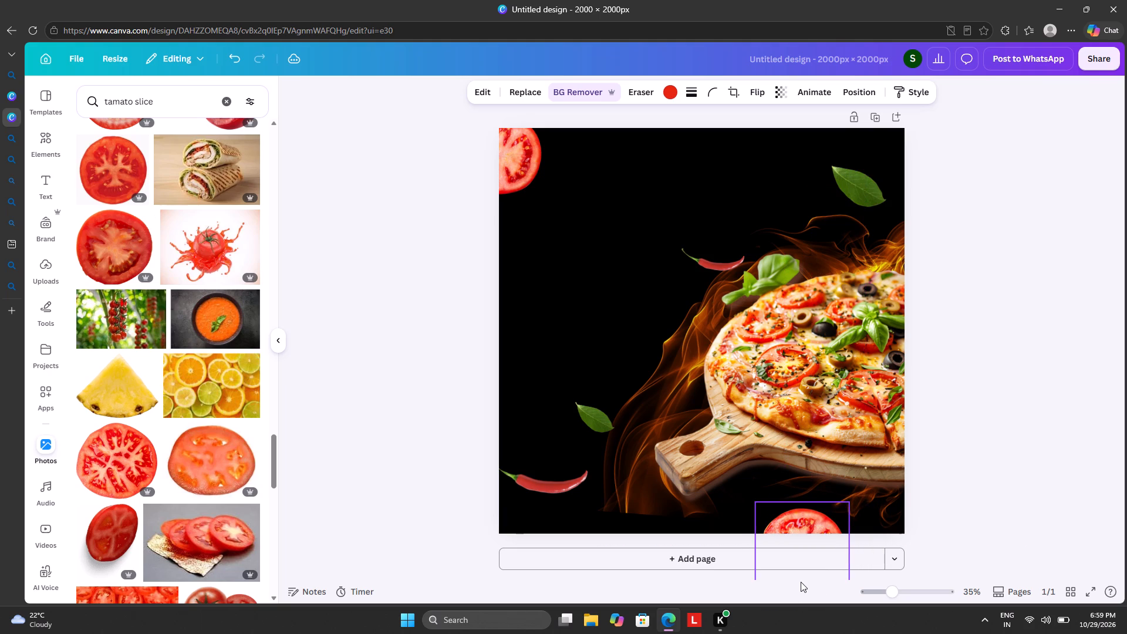
pyautogui.moveTo(801, 582); pyautogui.dragTo(801, 551)
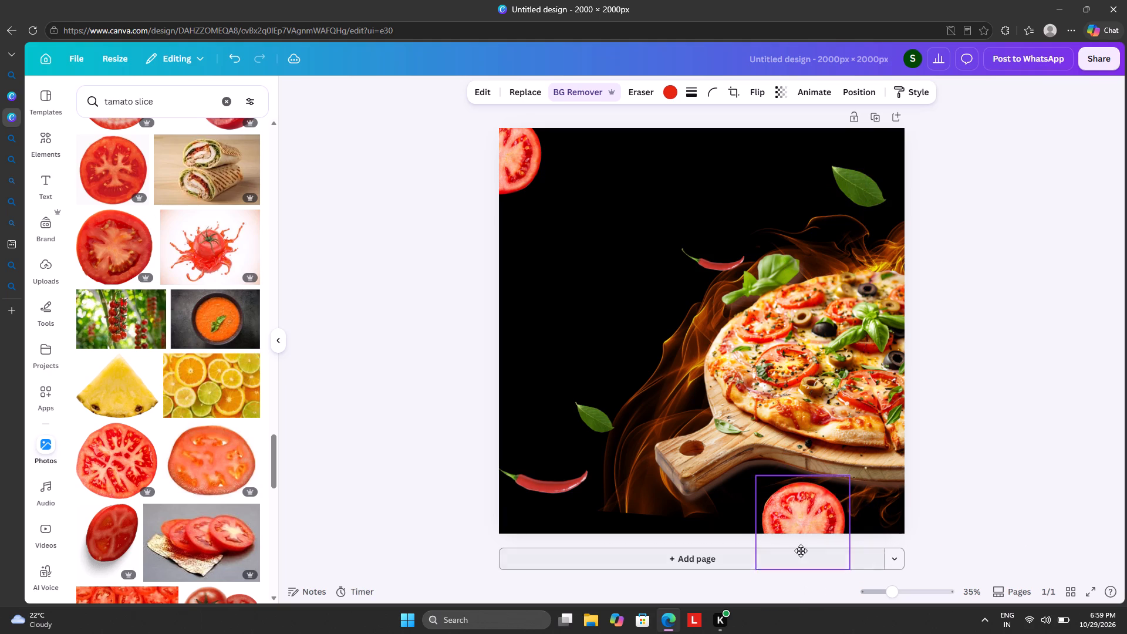
pyautogui.moveTo(801, 551); pyautogui.dragTo(801, 544)
pyautogui.click(817, 433)
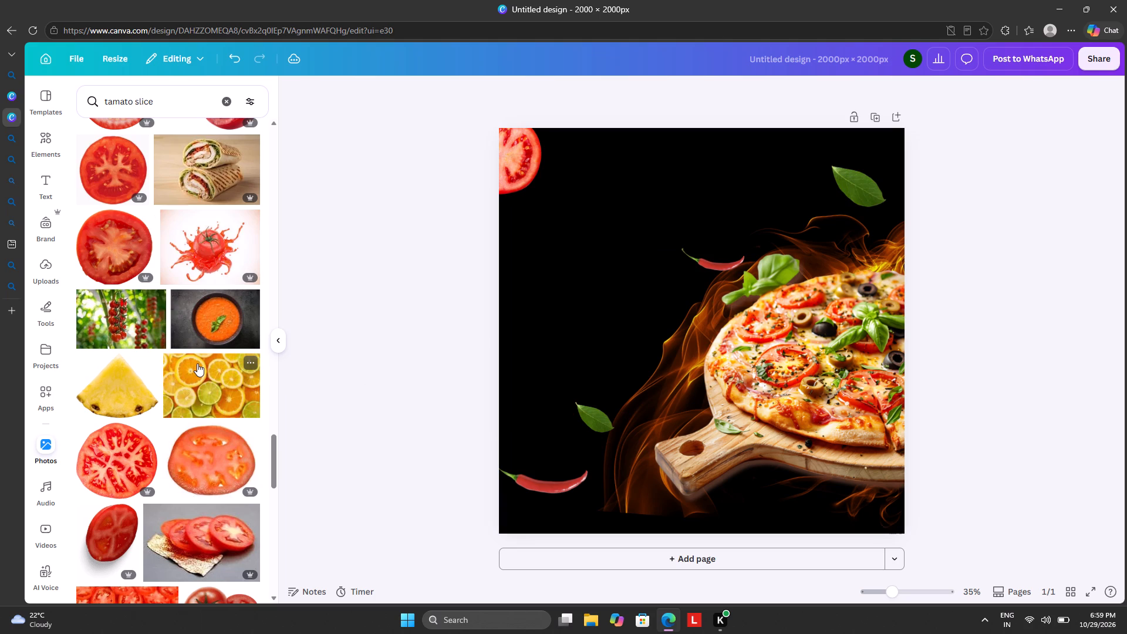
# Look through more "tamato slice" photo results, clear the search, and browse the suggested photos for further design elements.
pyautogui.scroll(-5, 197, 363)
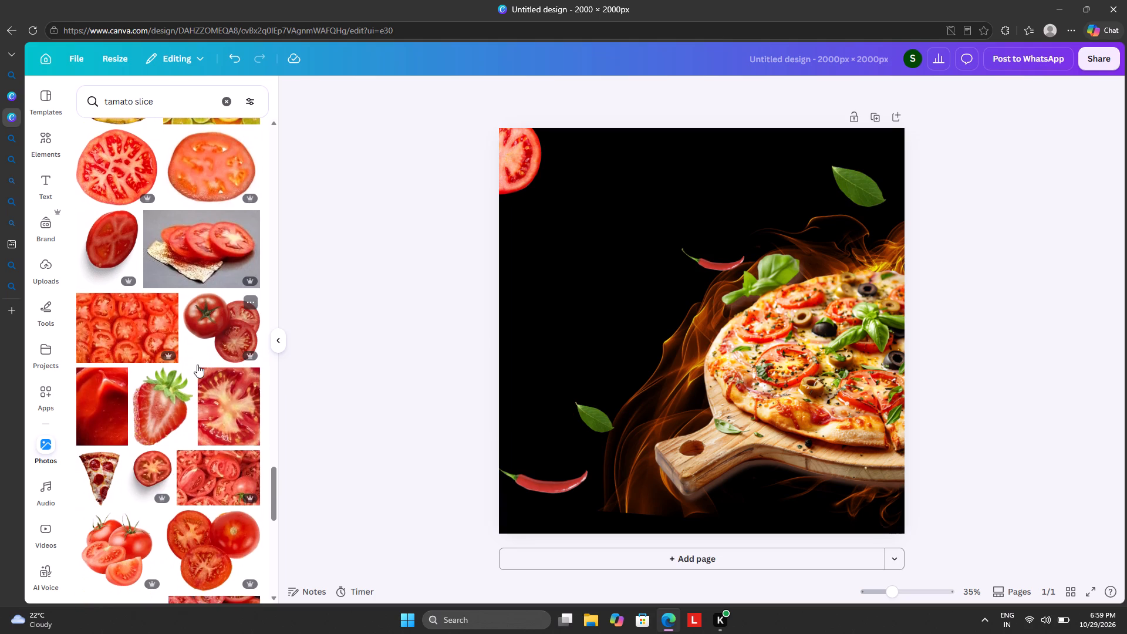
pyautogui.scroll(-1, 197, 365)
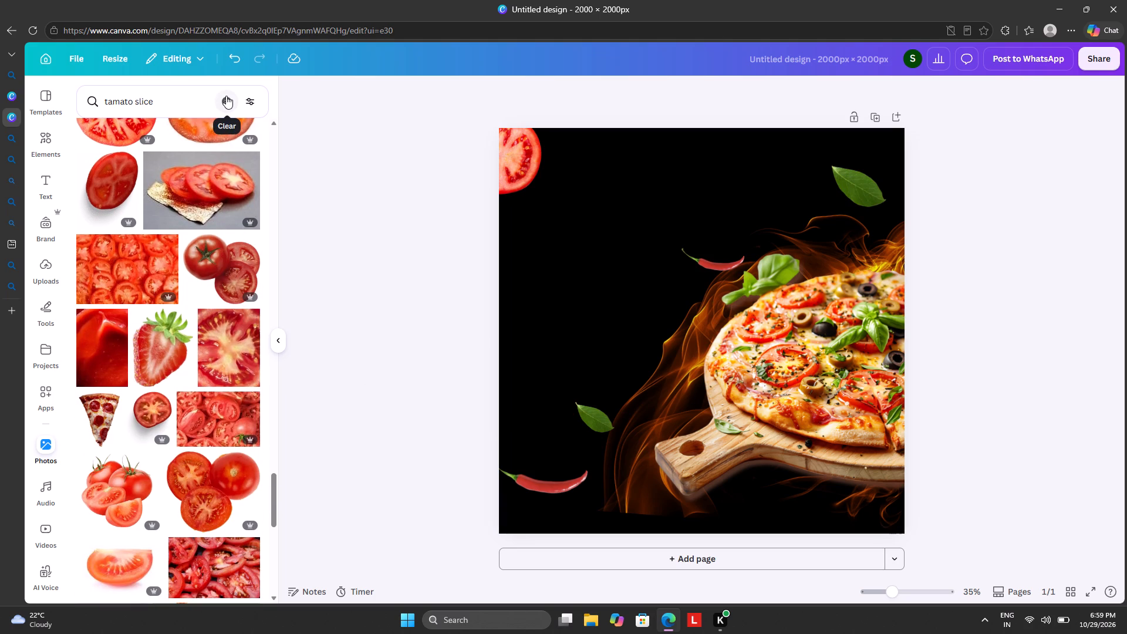
pyautogui.click(225, 96)
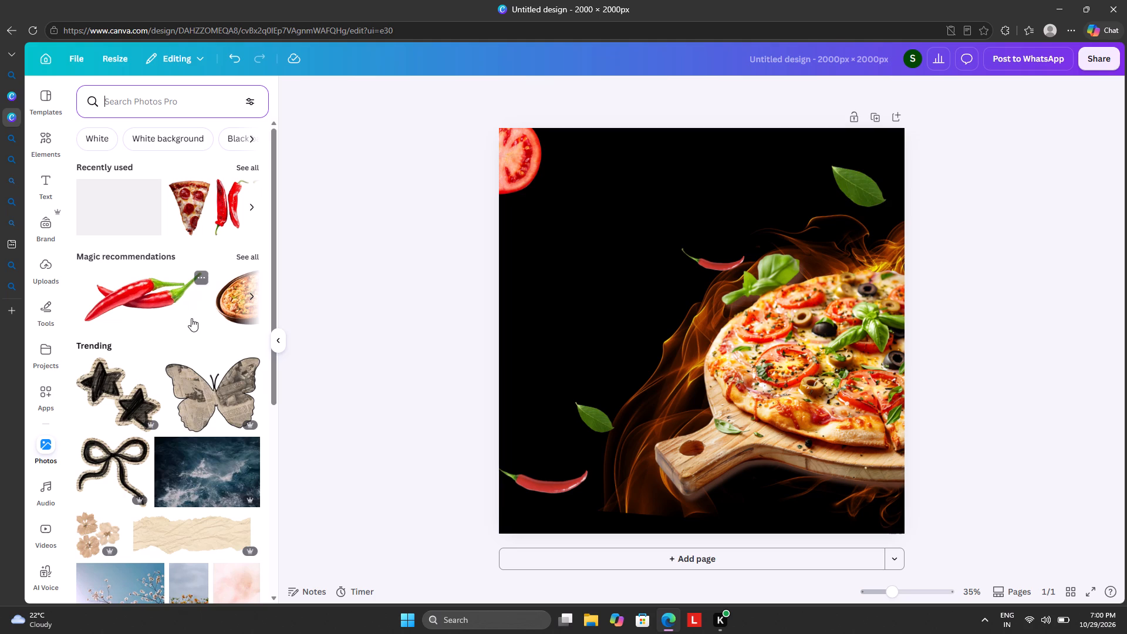
pyautogui.scroll(-4, 164, 293)
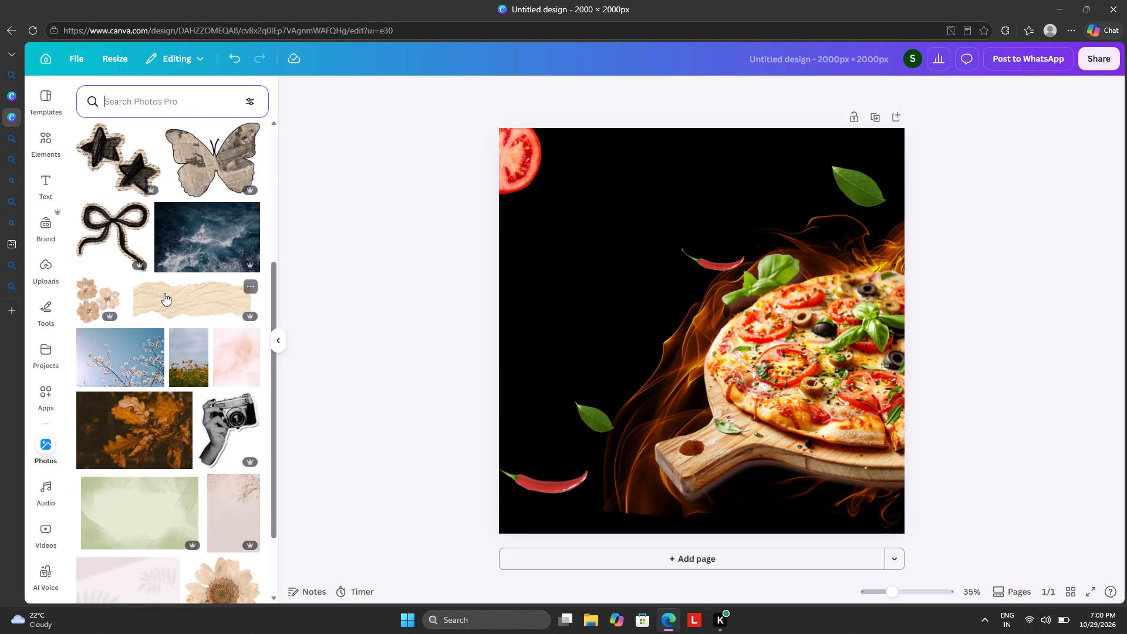
pyautogui.scroll(6, 164, 293)
pyautogui.click(197, 106)
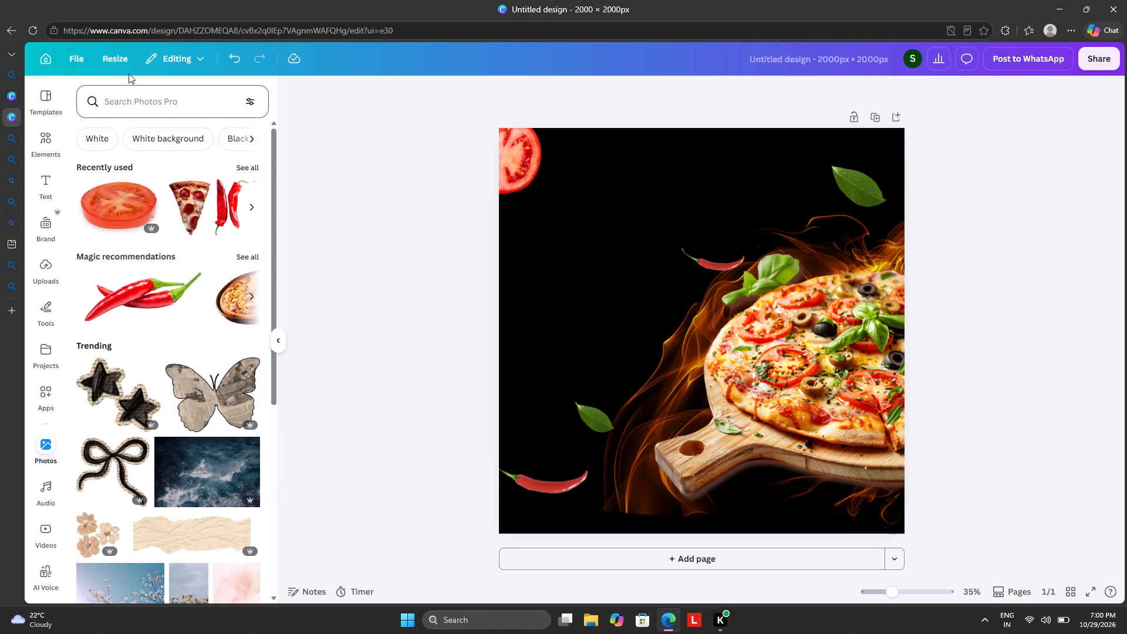
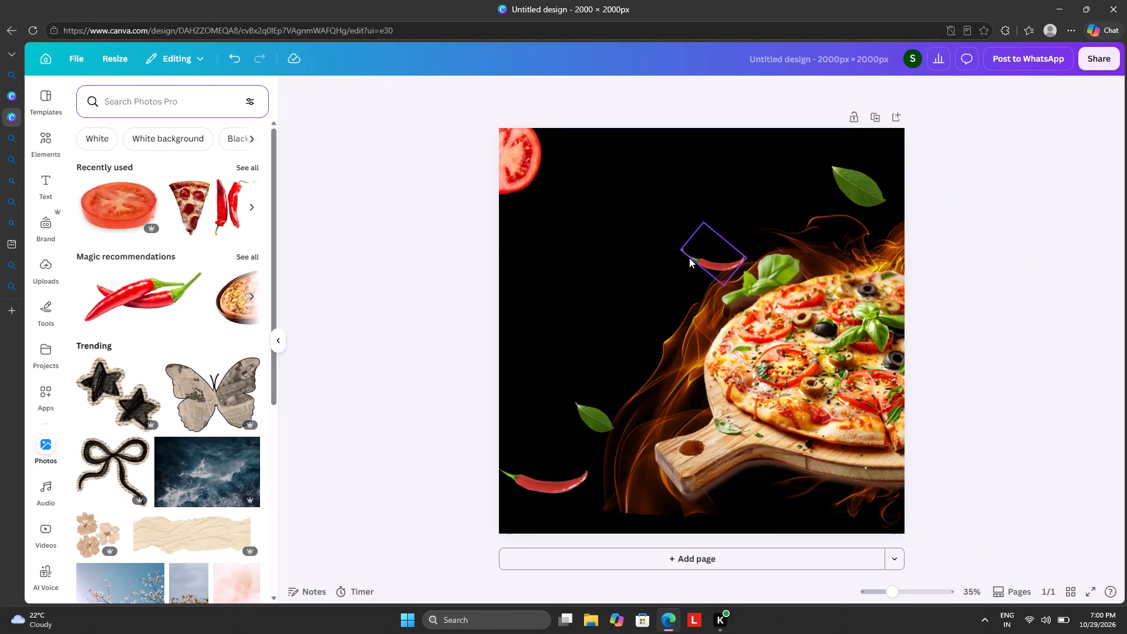
# Move the small chilli beside the basil sprig to the flame tips above the pizza, below the upper leaf.
pyautogui.moveTo(695, 252); pyautogui.dragTo(824, 235)
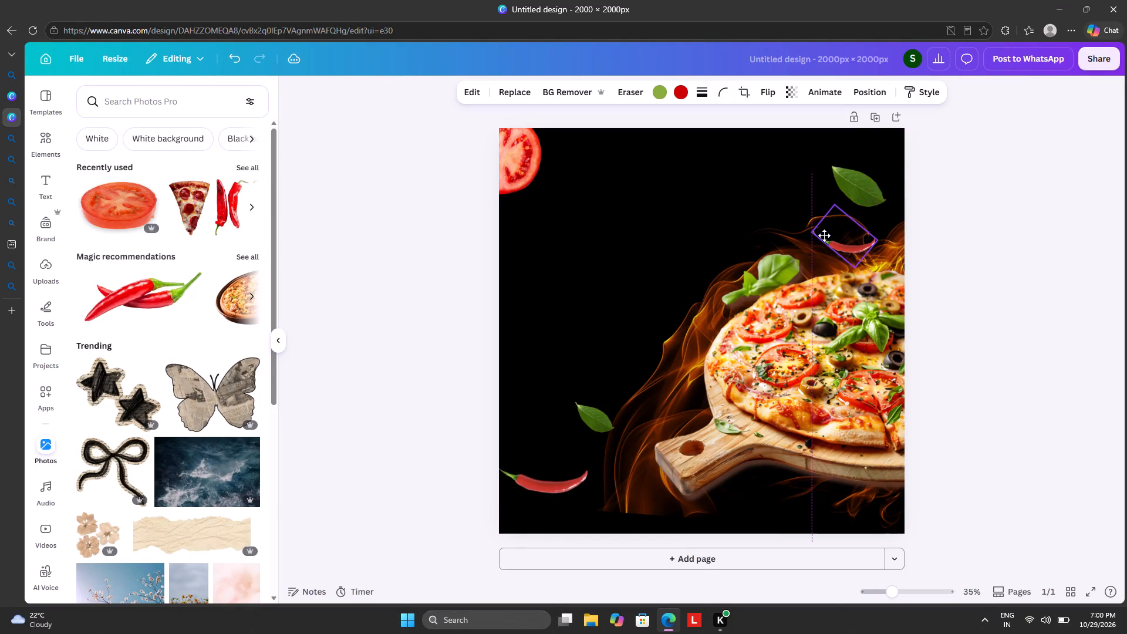
pyautogui.moveTo(824, 235); pyautogui.dragTo(824, 223)
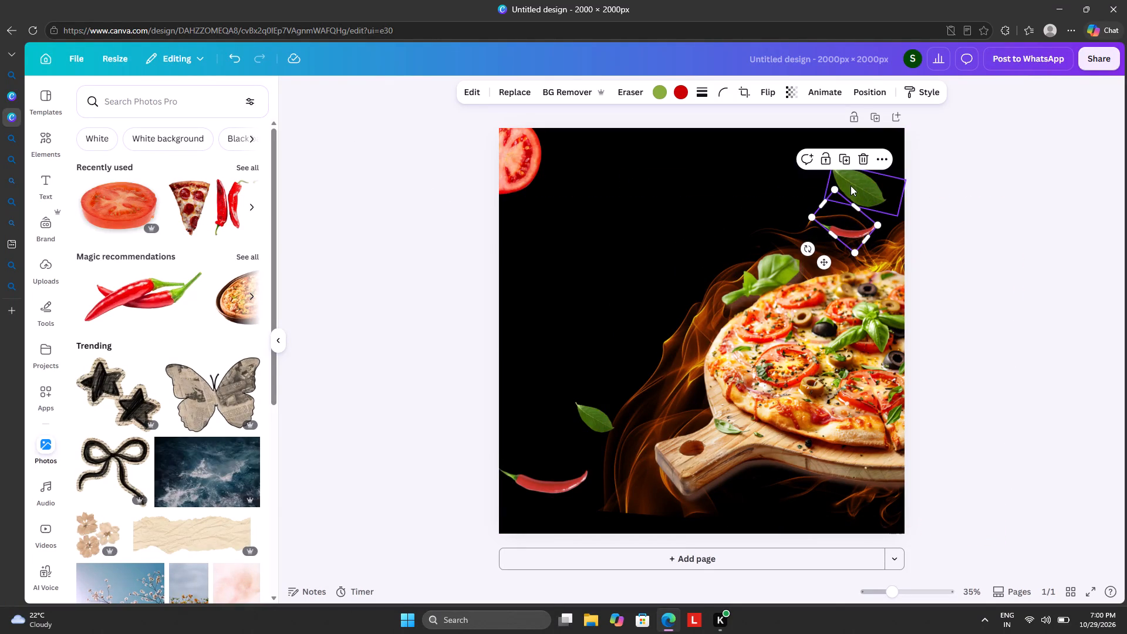
# Move the upper leaf to the page's upper-right corner, partly off the page, and the lower leaf into the lower-left corner.
pyautogui.moveTo(858, 184); pyautogui.dragTo(876, 129)
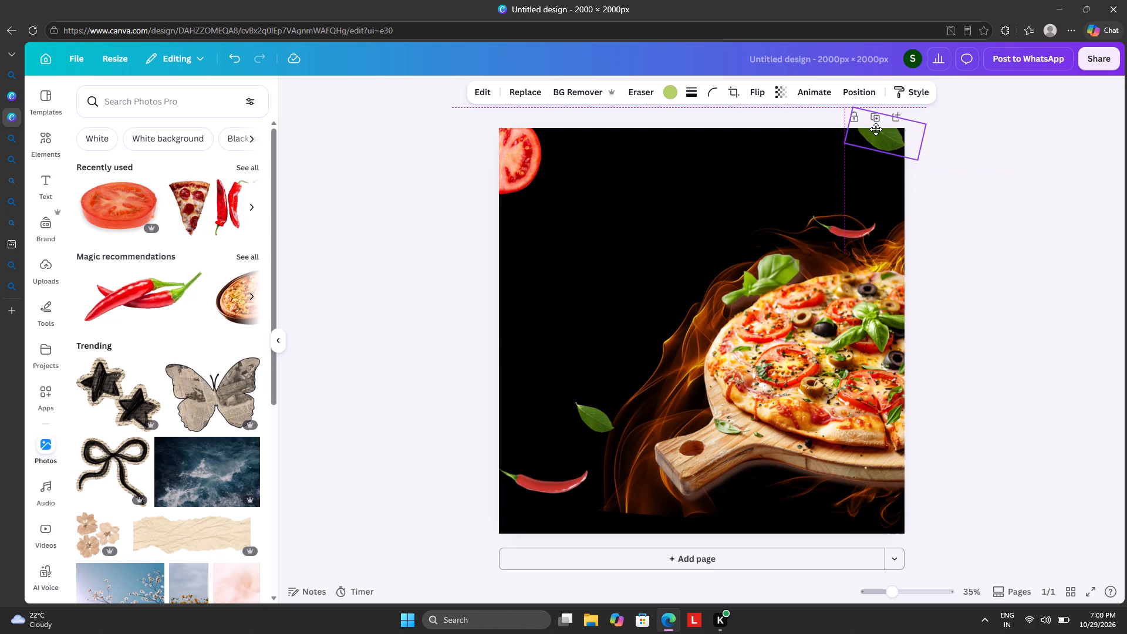
pyautogui.moveTo(876, 129); pyautogui.dragTo(880, 127)
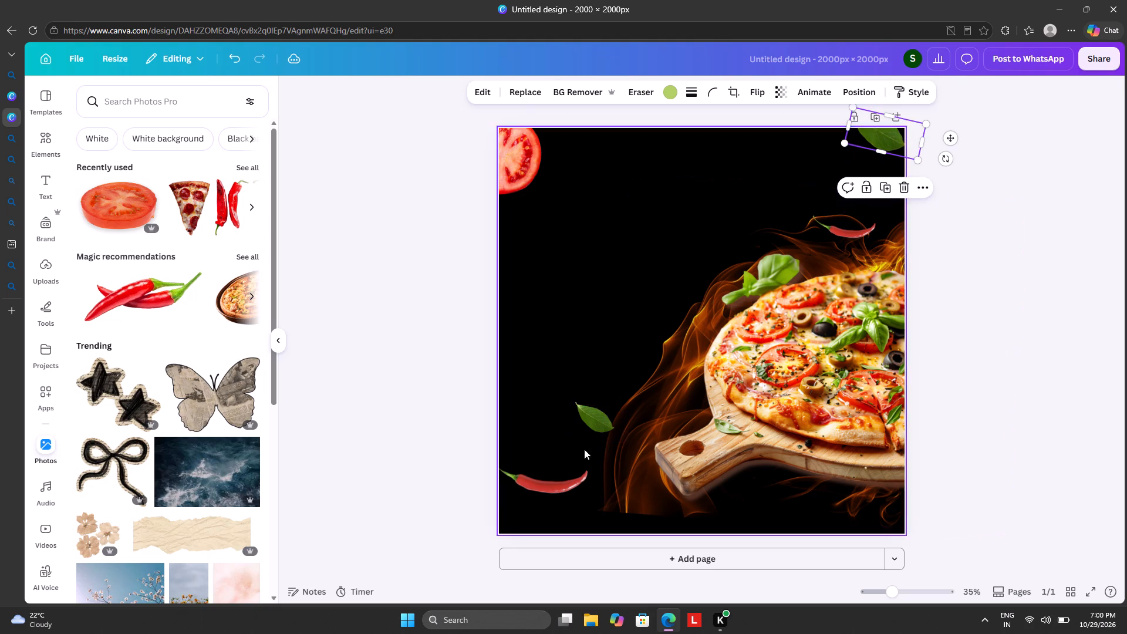
pyautogui.moveTo(589, 428); pyautogui.dragTo(510, 527)
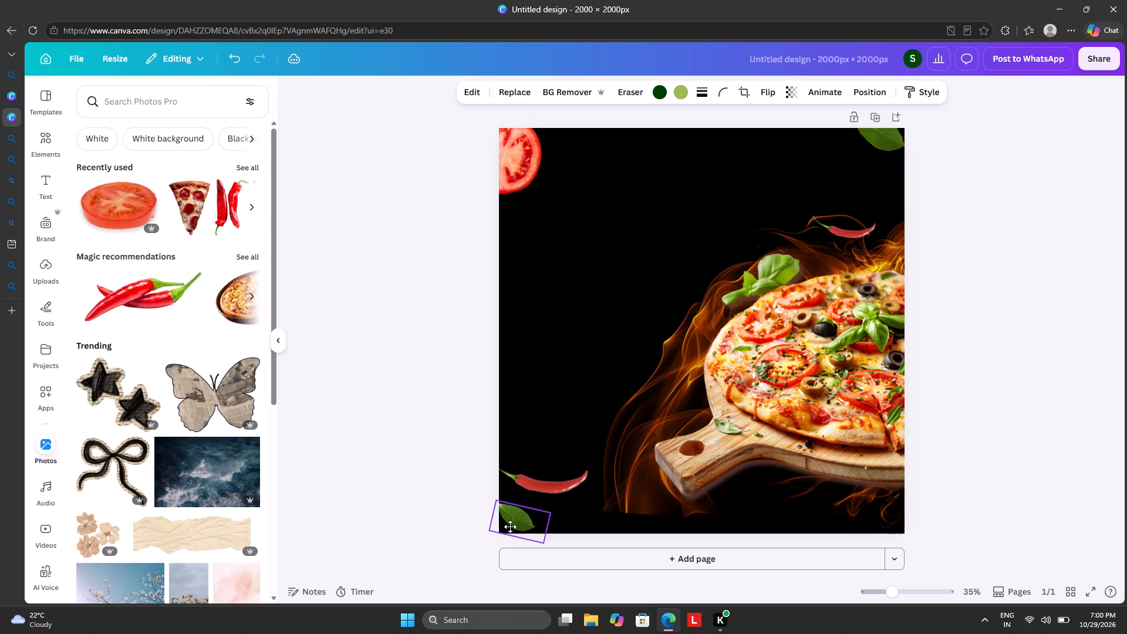
pyautogui.moveTo(510, 527); pyautogui.dragTo(515, 522)
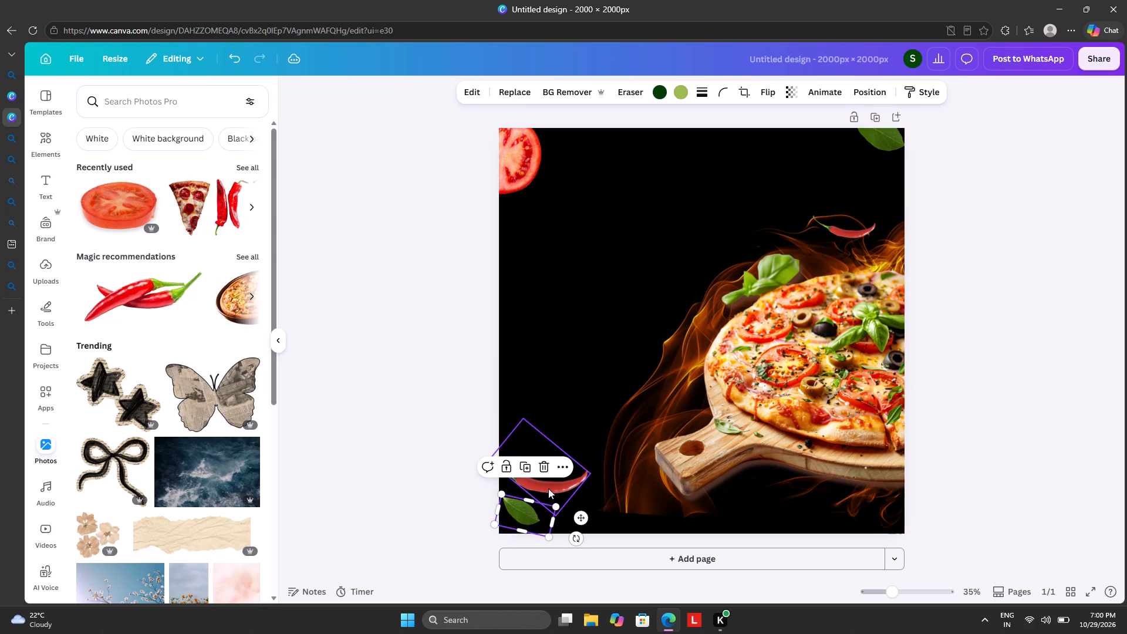
# Move the large lower chilli to the page's bottom edge, between the corner leaf and the board, and shrink it.
pyautogui.moveTo(548, 488); pyautogui.dragTo(625, 527)
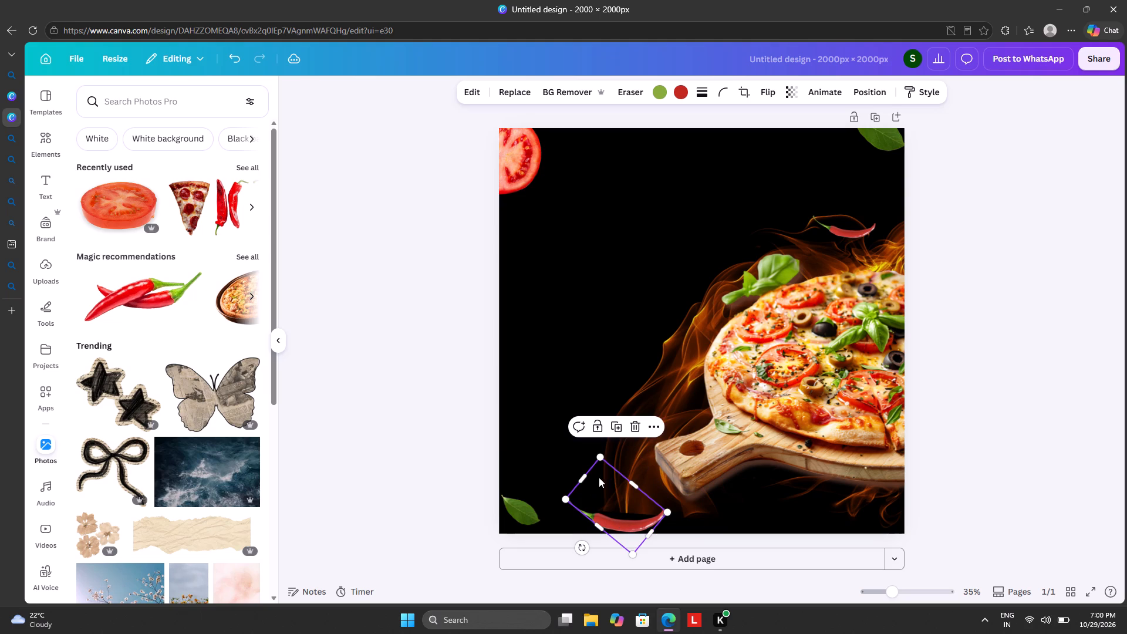
pyautogui.moveTo(598, 458); pyautogui.dragTo(626, 485)
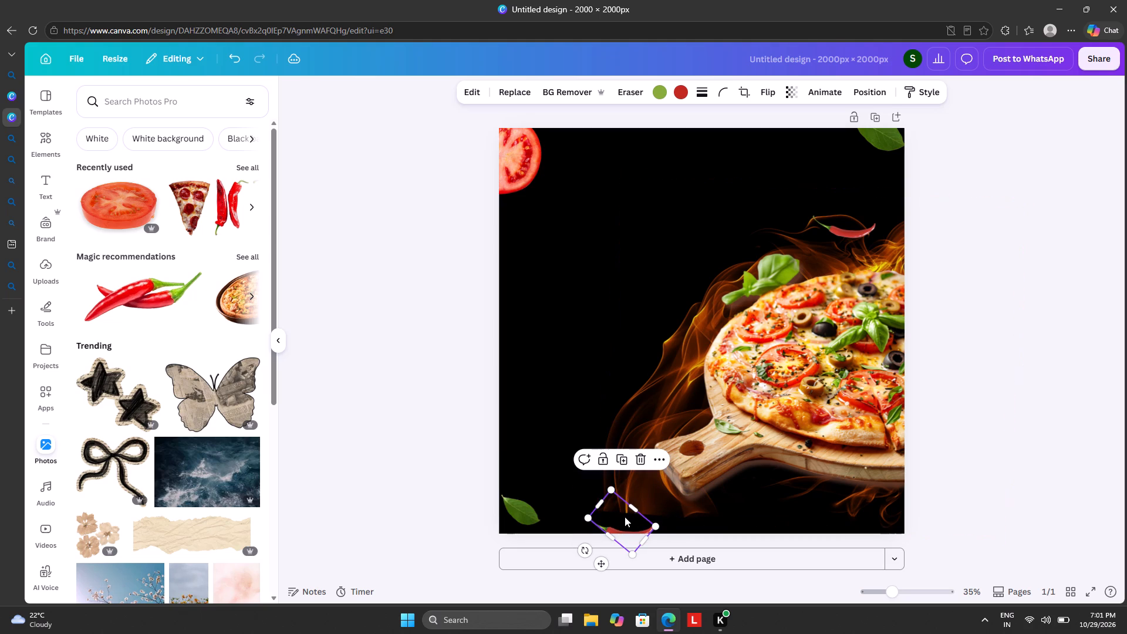
# Move the tomato slice further off the page's upper-left corner and deselect it.
pyautogui.moveTo(514, 151); pyautogui.dragTo(506, 139)
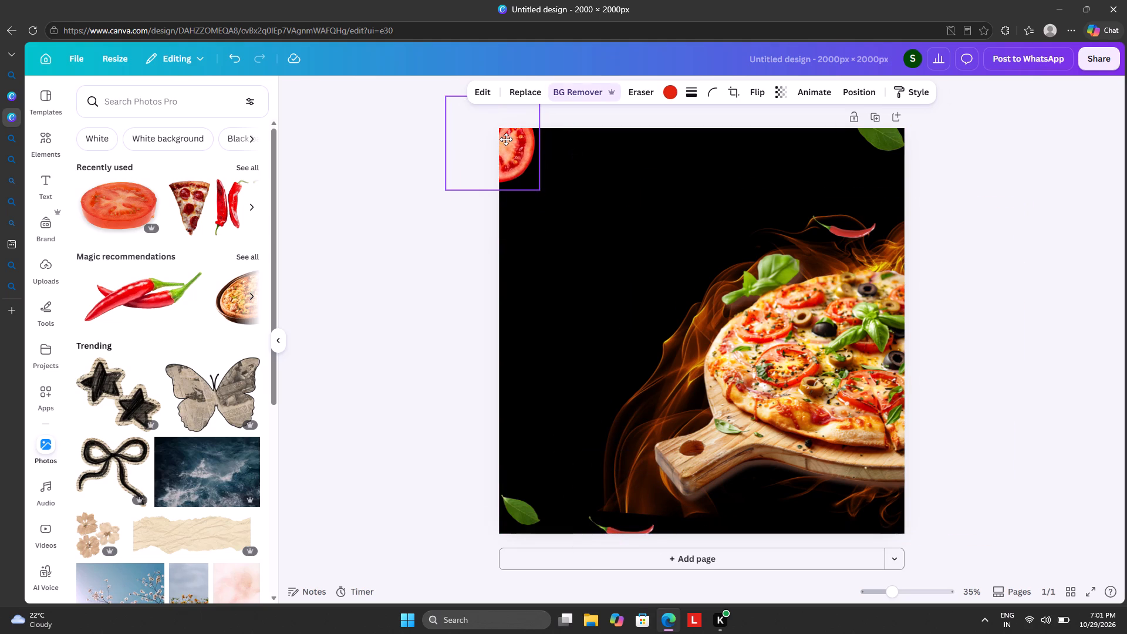
pyautogui.moveTo(506, 139); pyautogui.dragTo(501, 136)
pyautogui.click(421, 236)
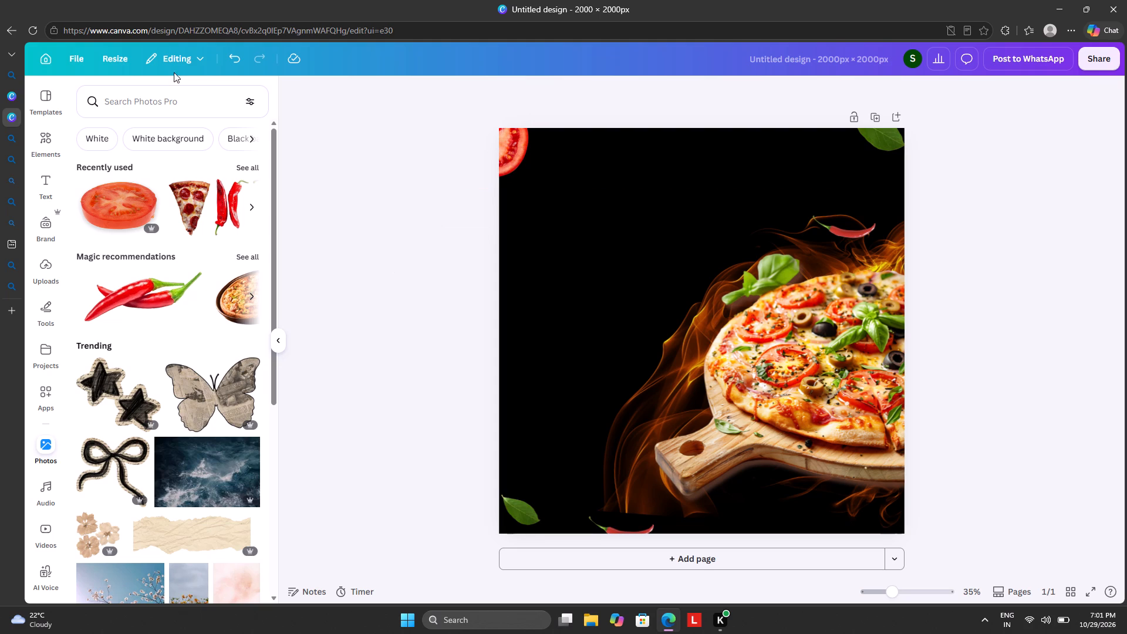
# Search the photos for "union" and then "lemon slice", and clear the search.
pyautogui.click(171, 99)
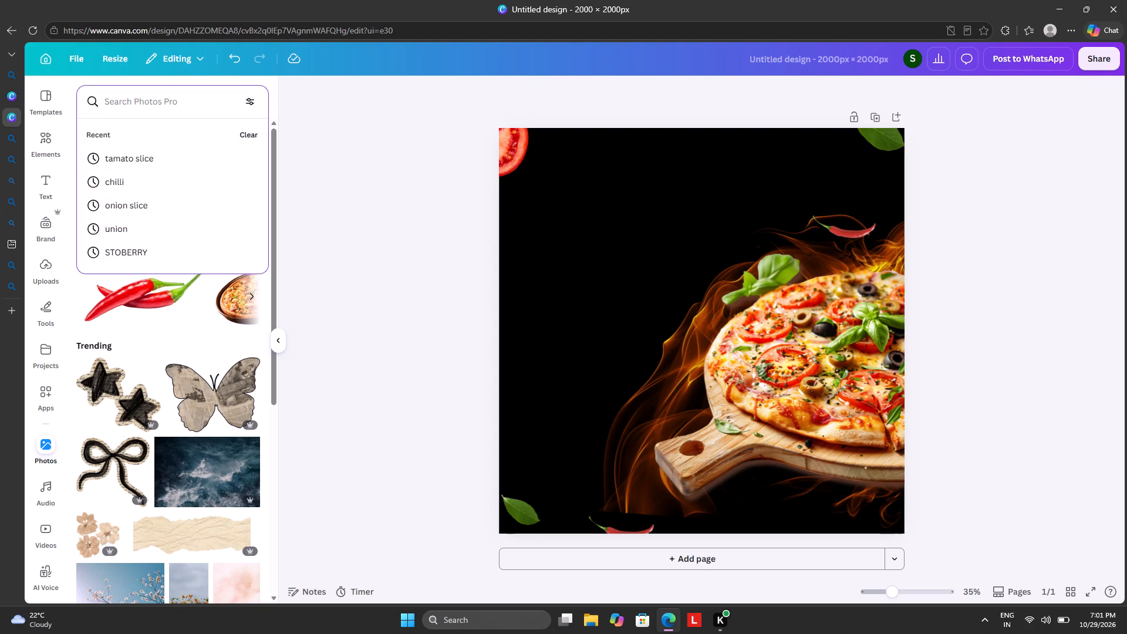
pyautogui.click(169, 228)
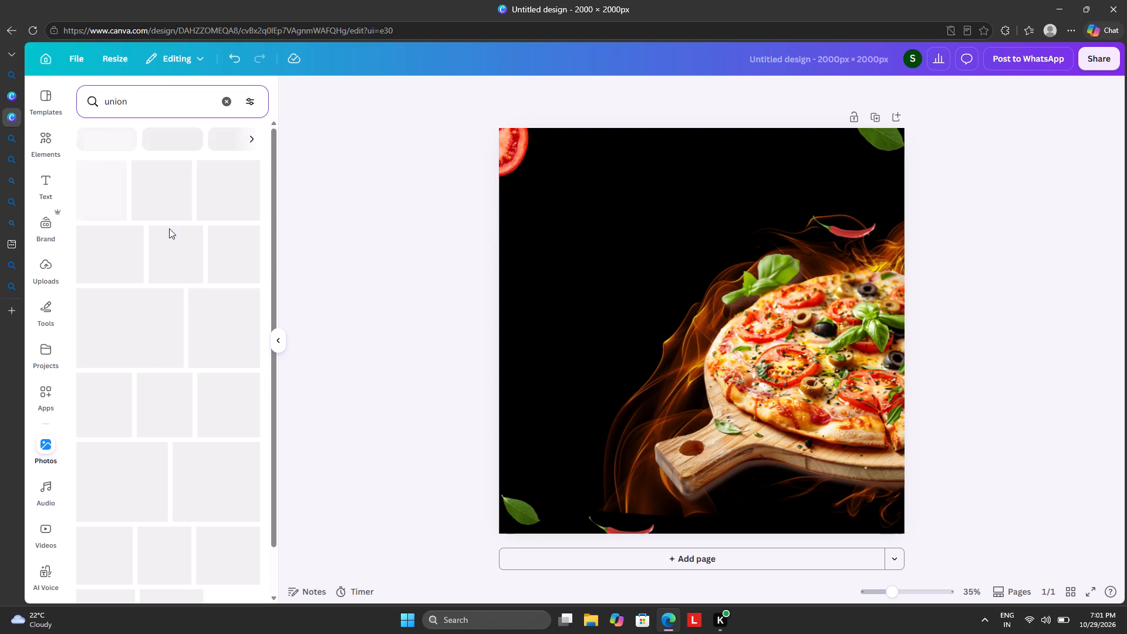
pyautogui.click(159, 106)
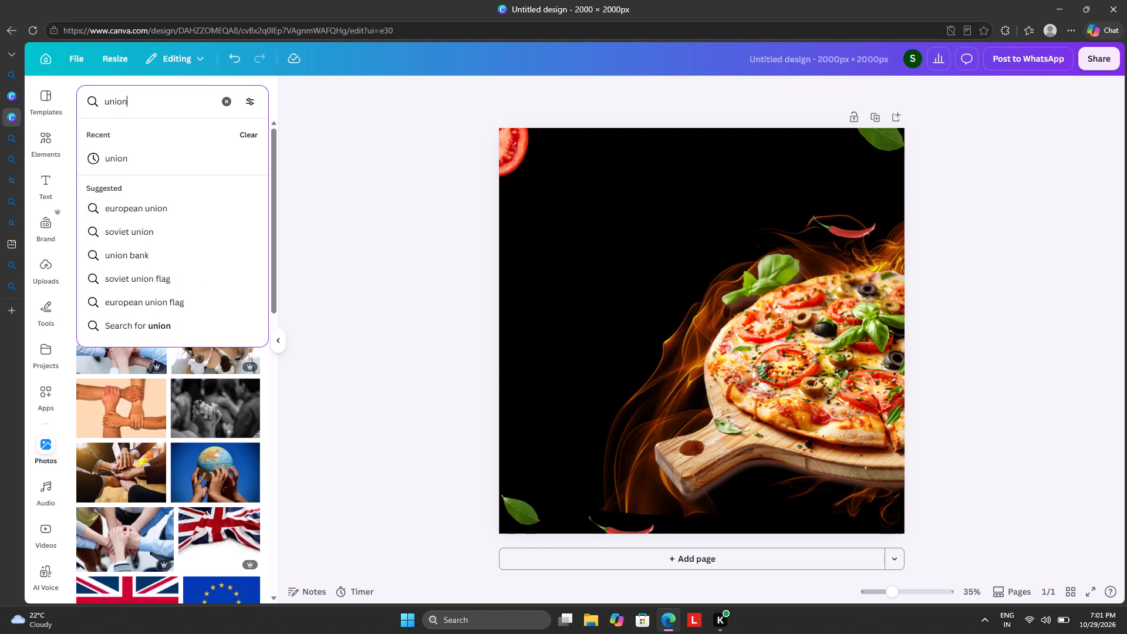
pyautogui.press('space')
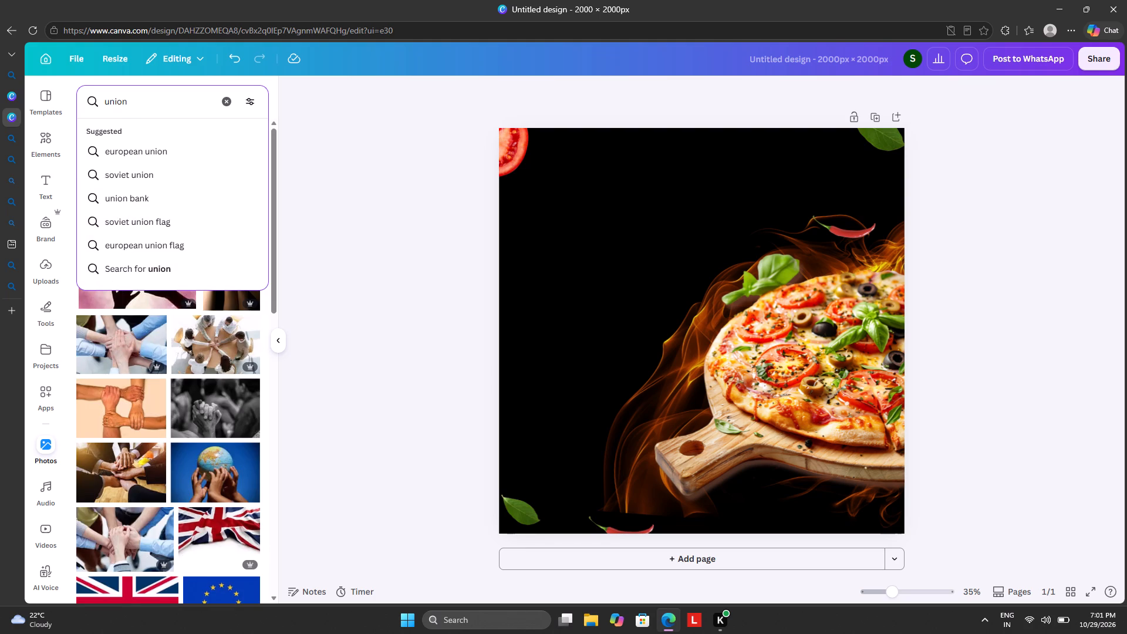
pyautogui.write('sli')
pyautogui.write('ce')
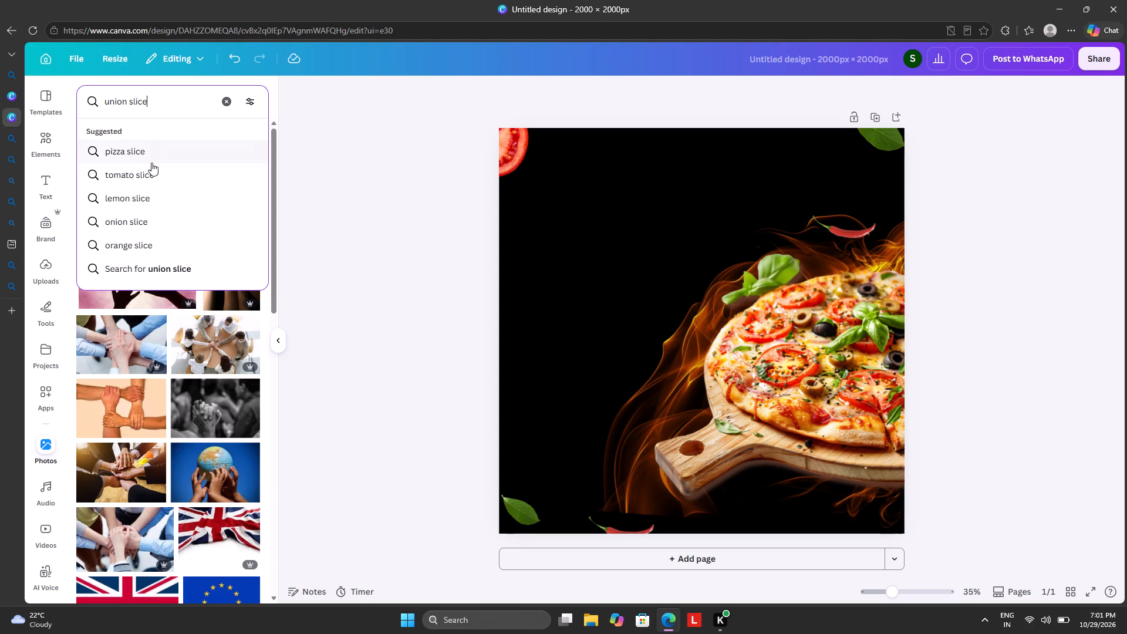
pyautogui.click(149, 191)
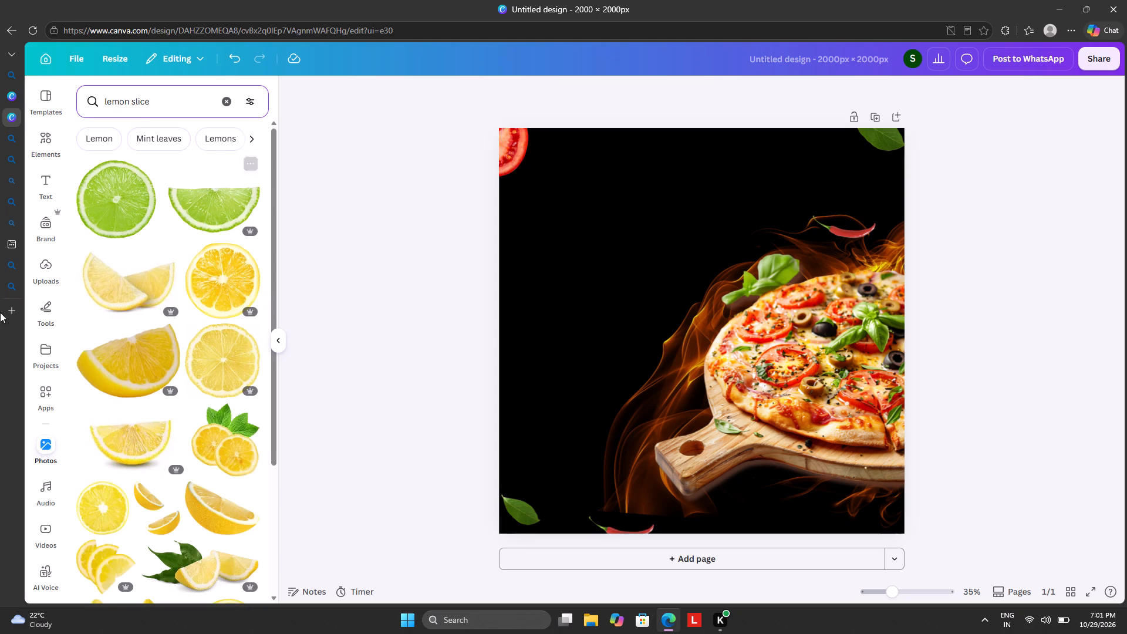
pyautogui.click(224, 97)
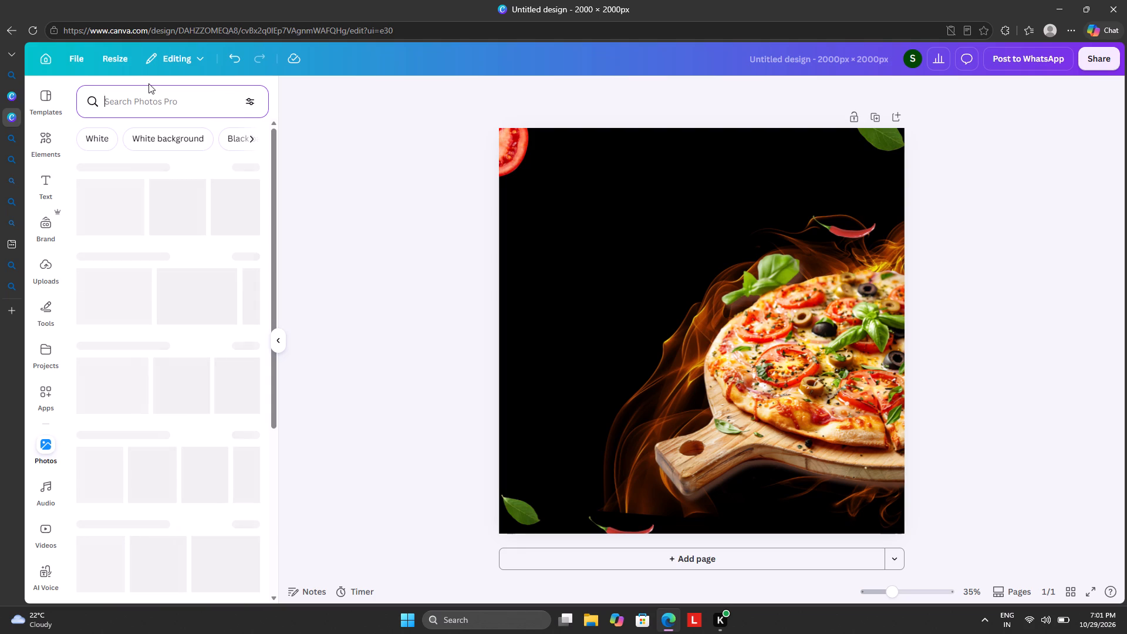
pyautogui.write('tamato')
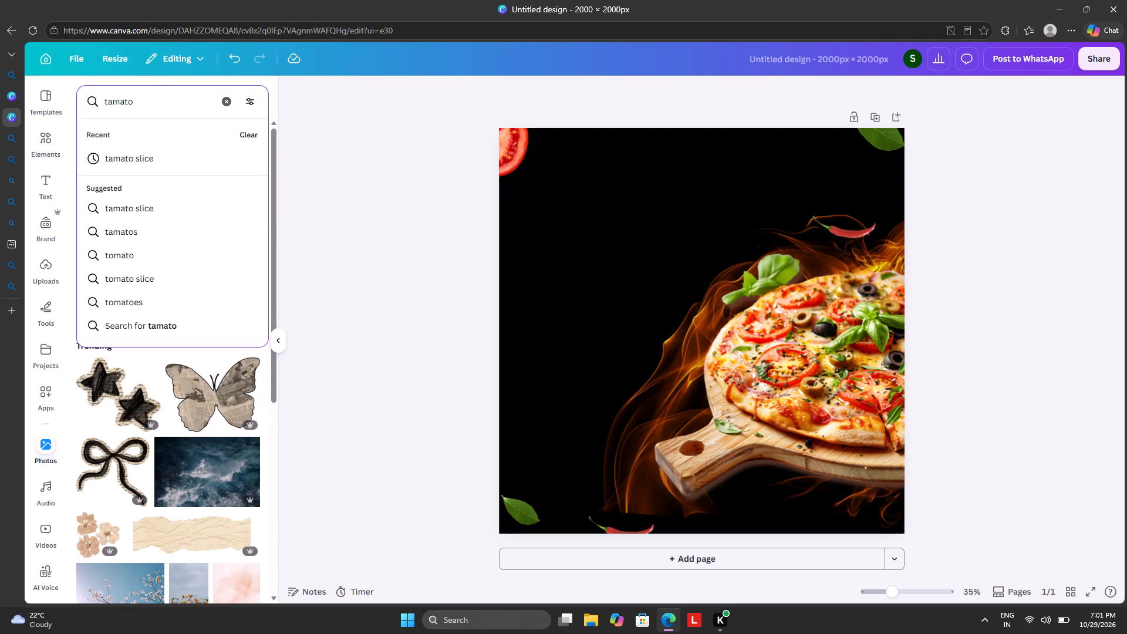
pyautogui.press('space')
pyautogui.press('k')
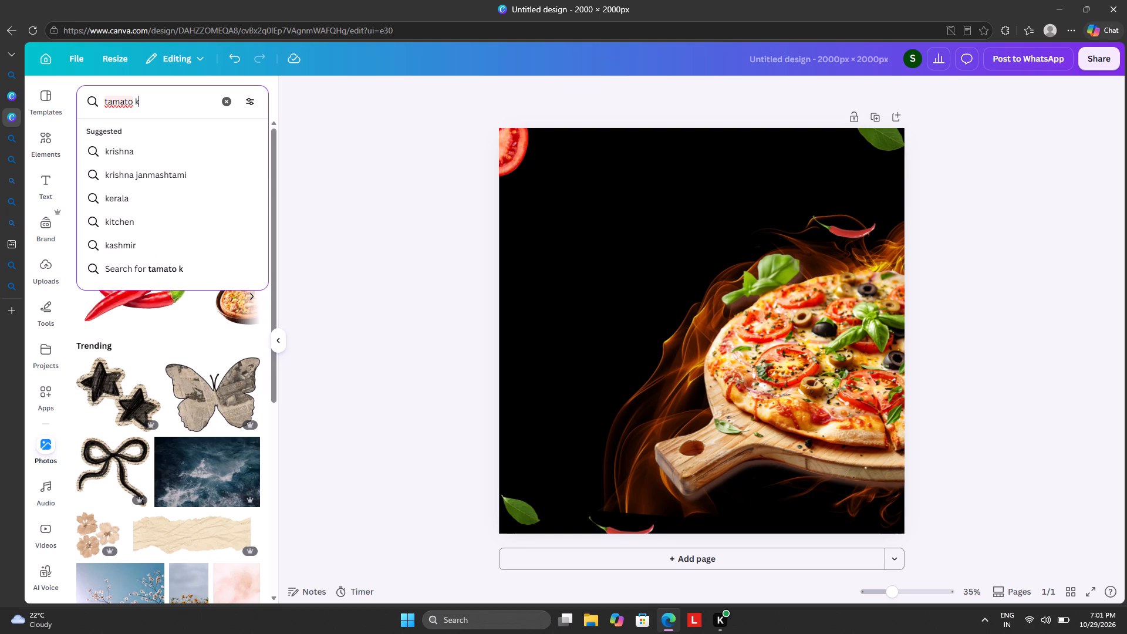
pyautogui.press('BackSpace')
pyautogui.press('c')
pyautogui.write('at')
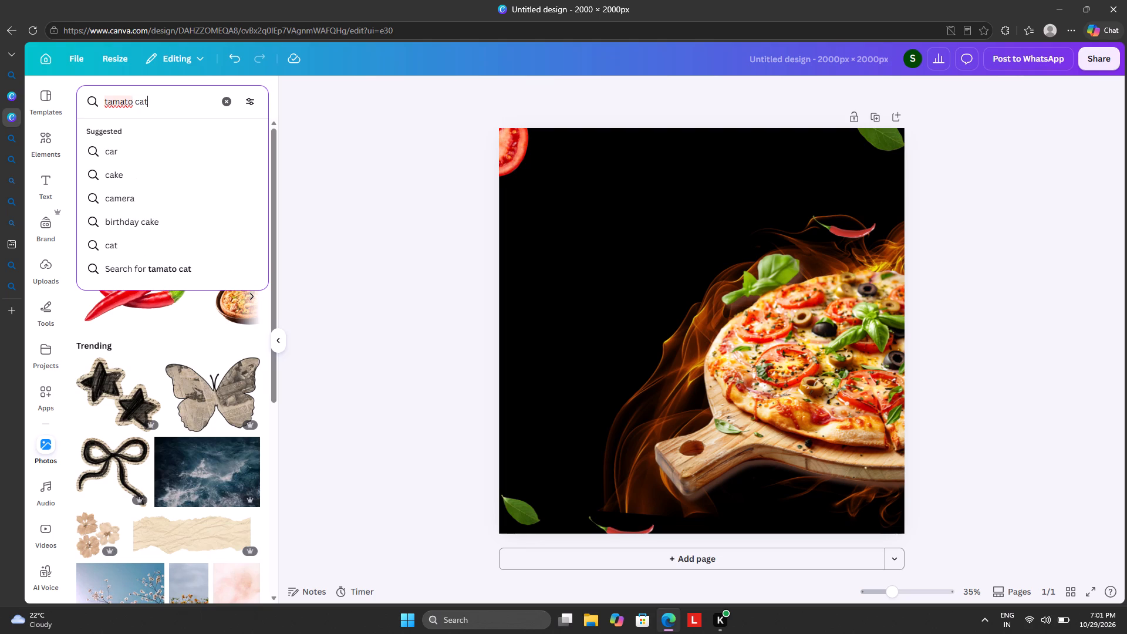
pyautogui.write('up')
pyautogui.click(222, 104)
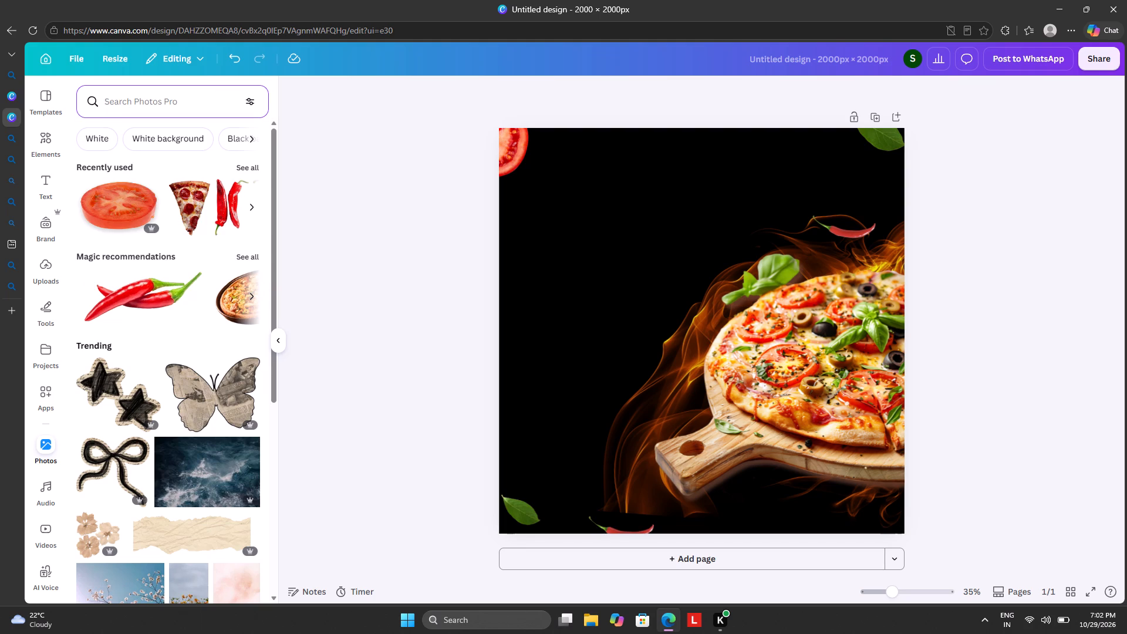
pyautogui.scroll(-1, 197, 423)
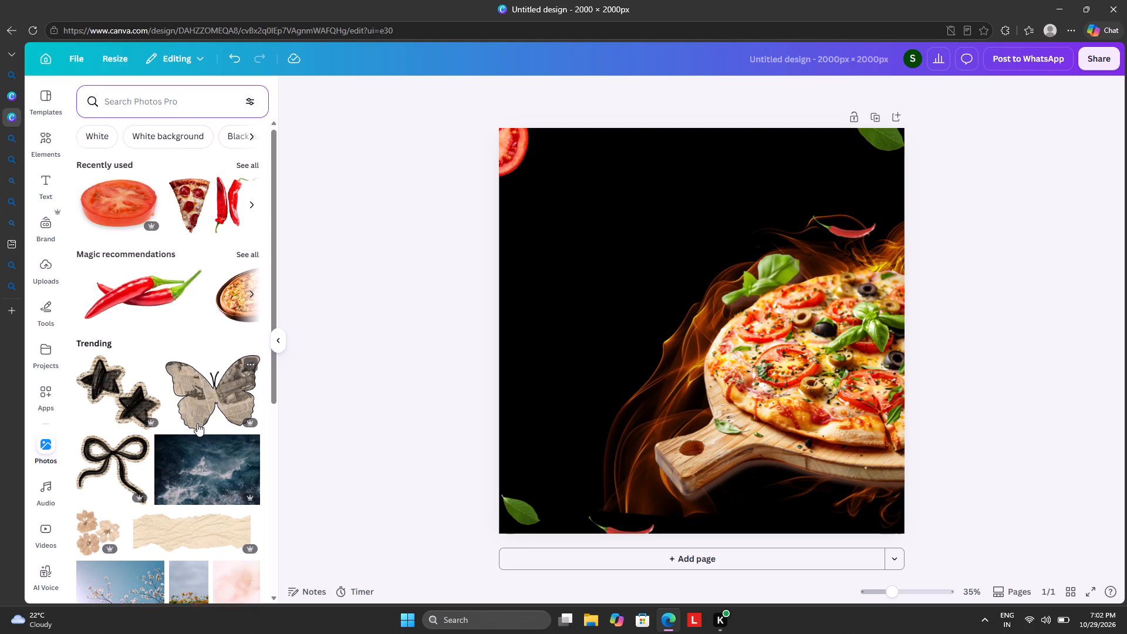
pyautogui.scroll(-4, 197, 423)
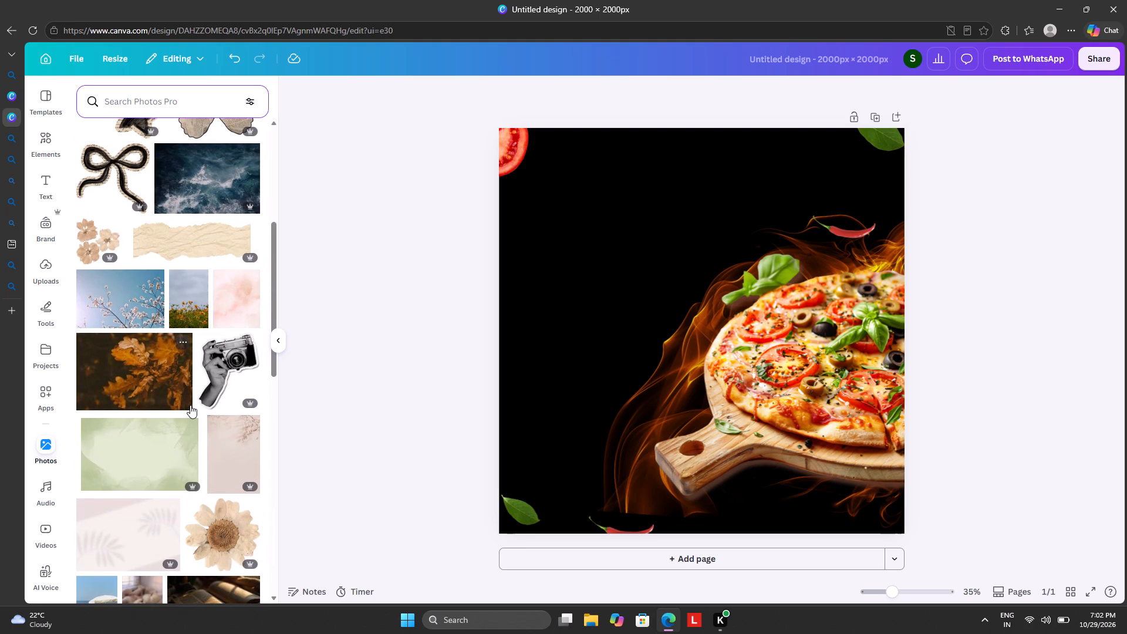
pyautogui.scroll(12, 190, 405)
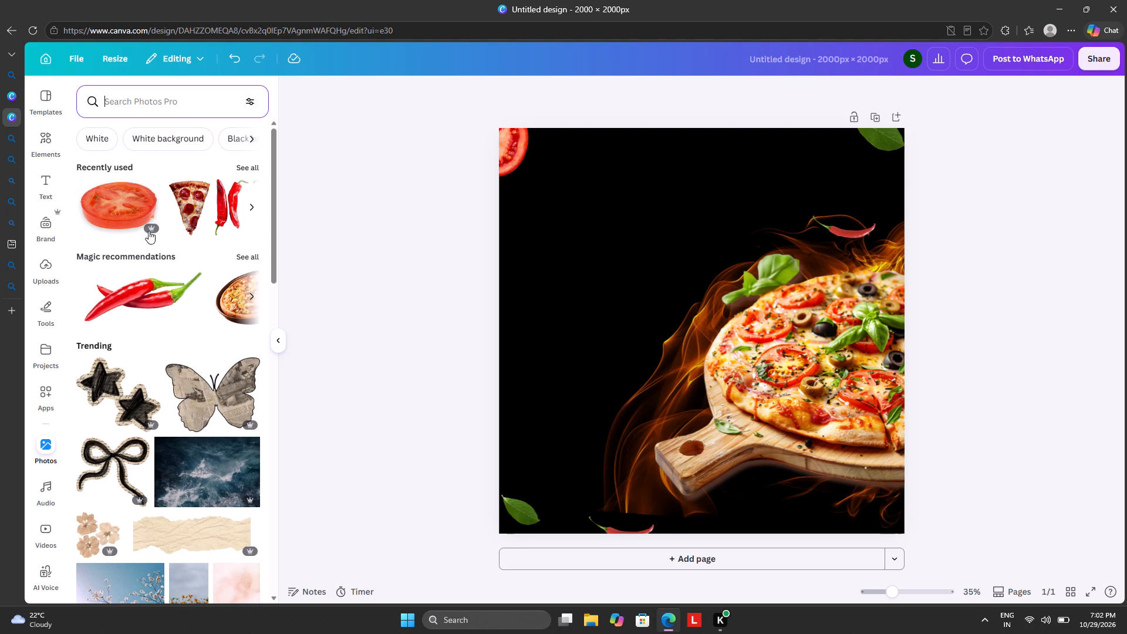
# Add the yellow spotlight beam from the "glow" graphics and place it at the page's top edge, left of the pizza.
pyautogui.click(43, 134)
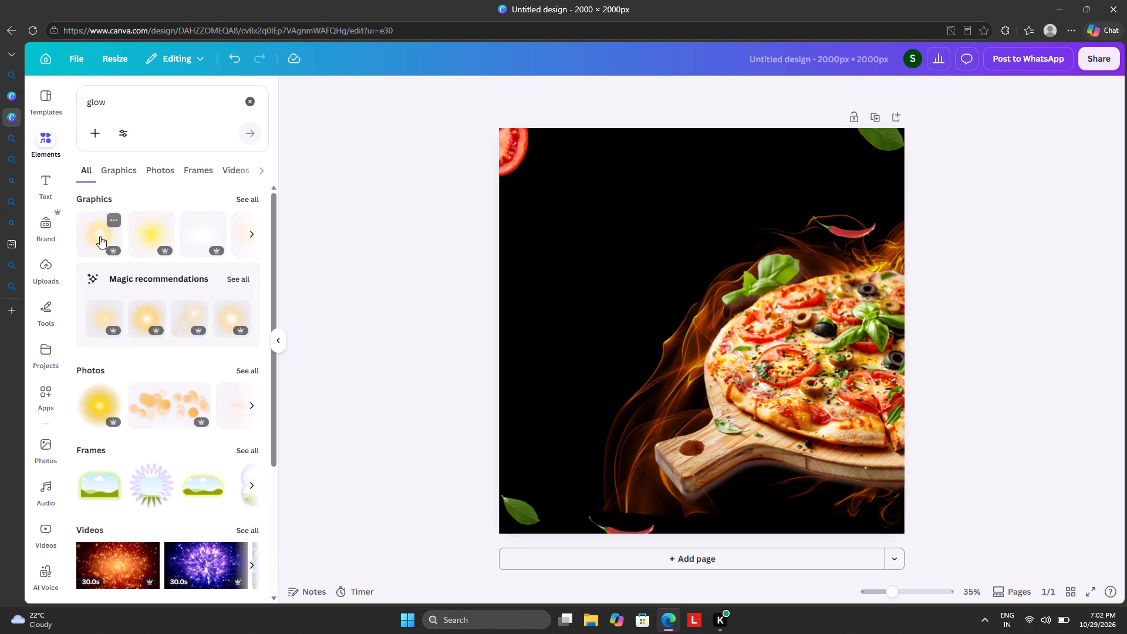
pyautogui.click(242, 204)
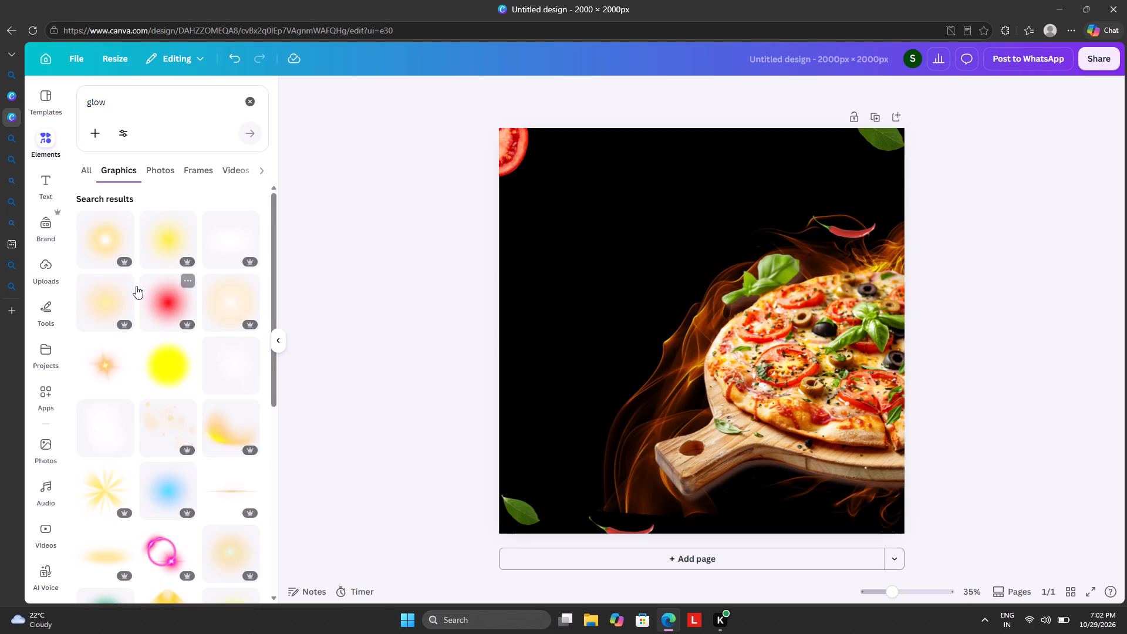
pyautogui.scroll(-4, 178, 237)
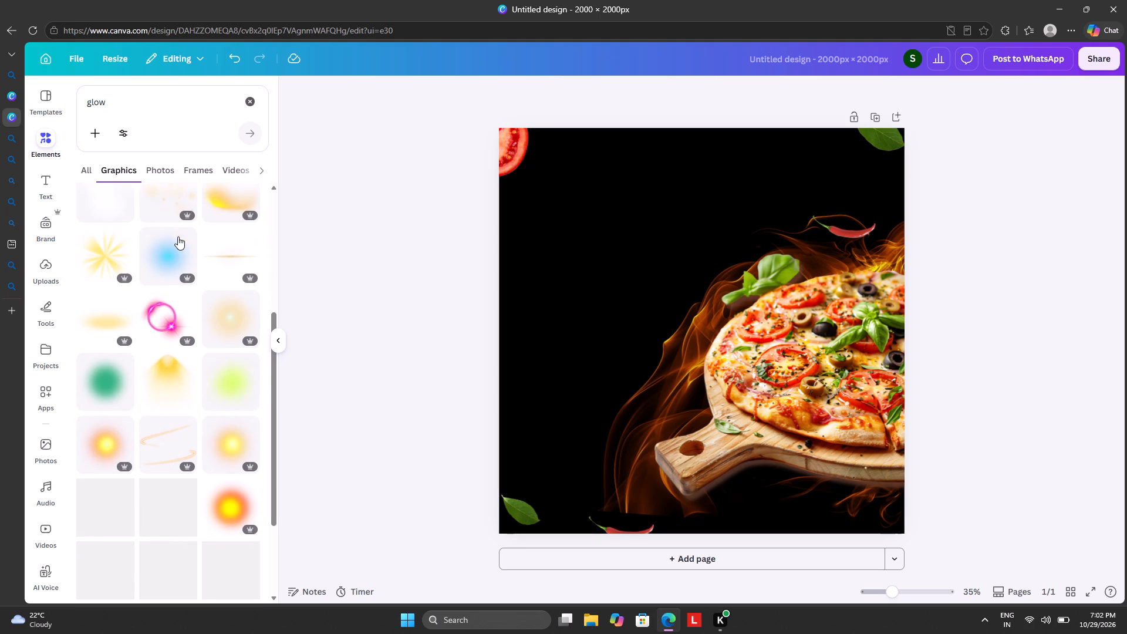
pyautogui.scroll(-1, 178, 237)
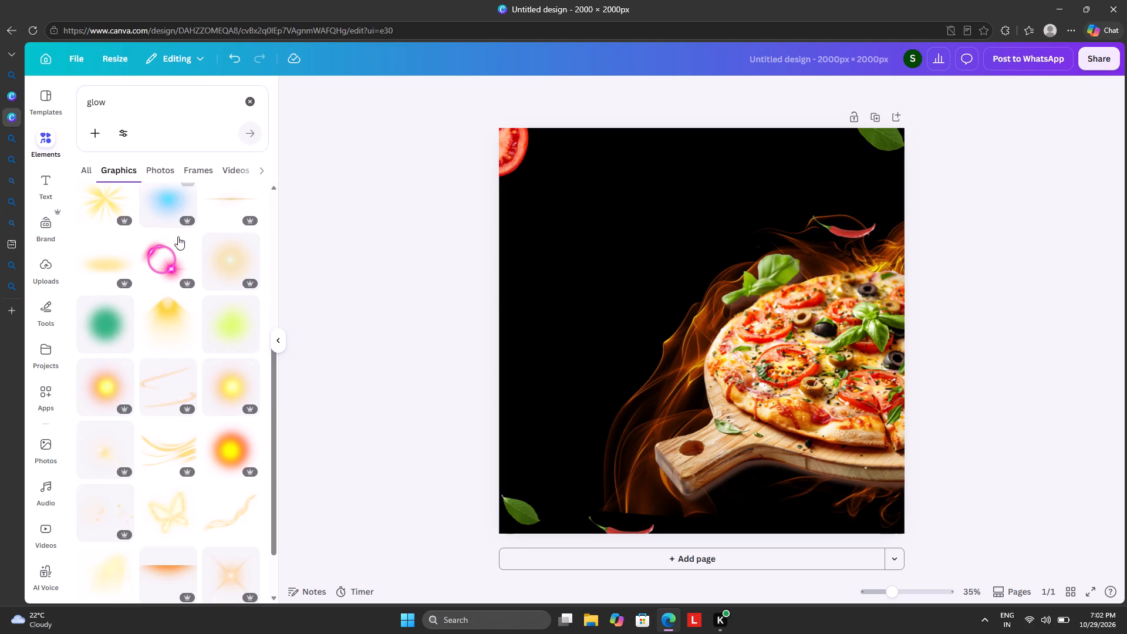
pyautogui.click(174, 339)
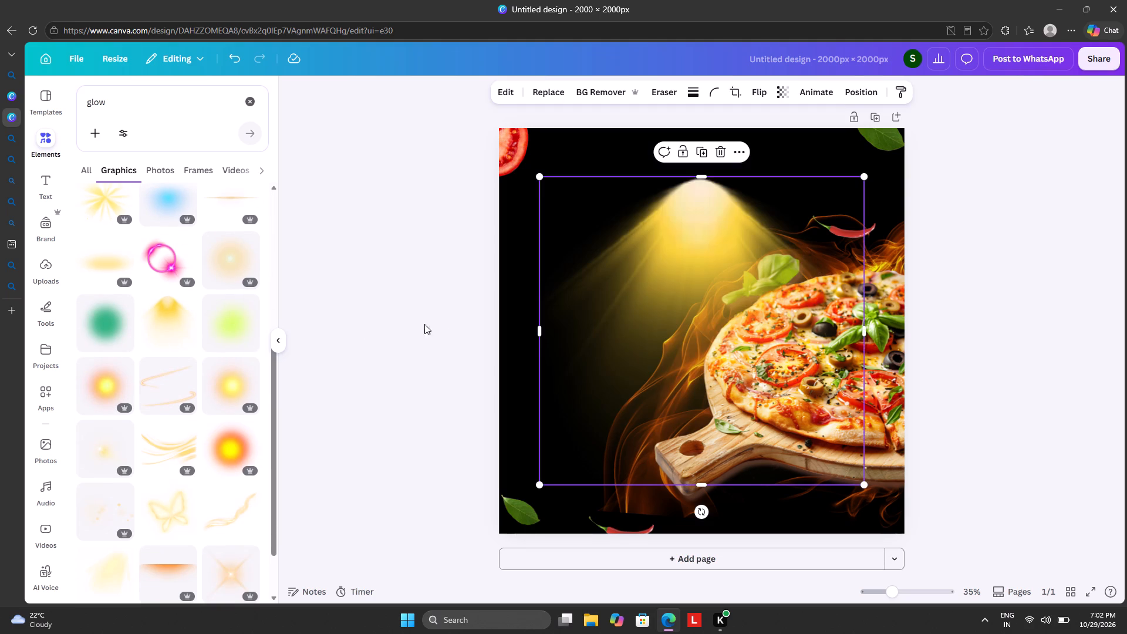
pyautogui.moveTo(635, 282); pyautogui.dragTo(474, 222)
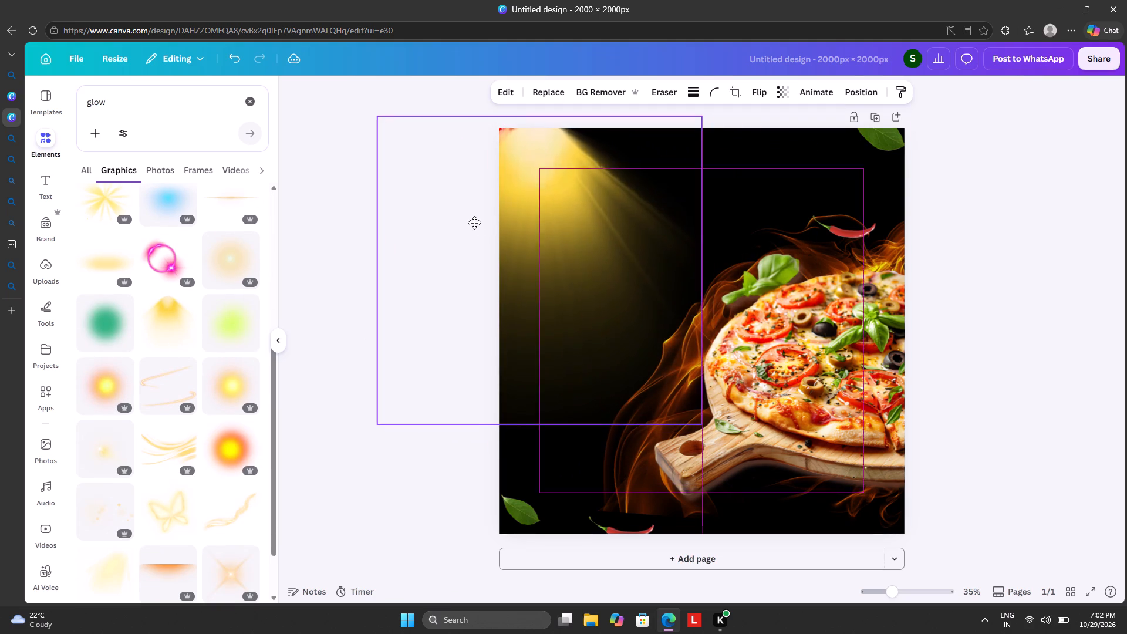
pyautogui.moveTo(474, 222); pyautogui.dragTo(517, 238)
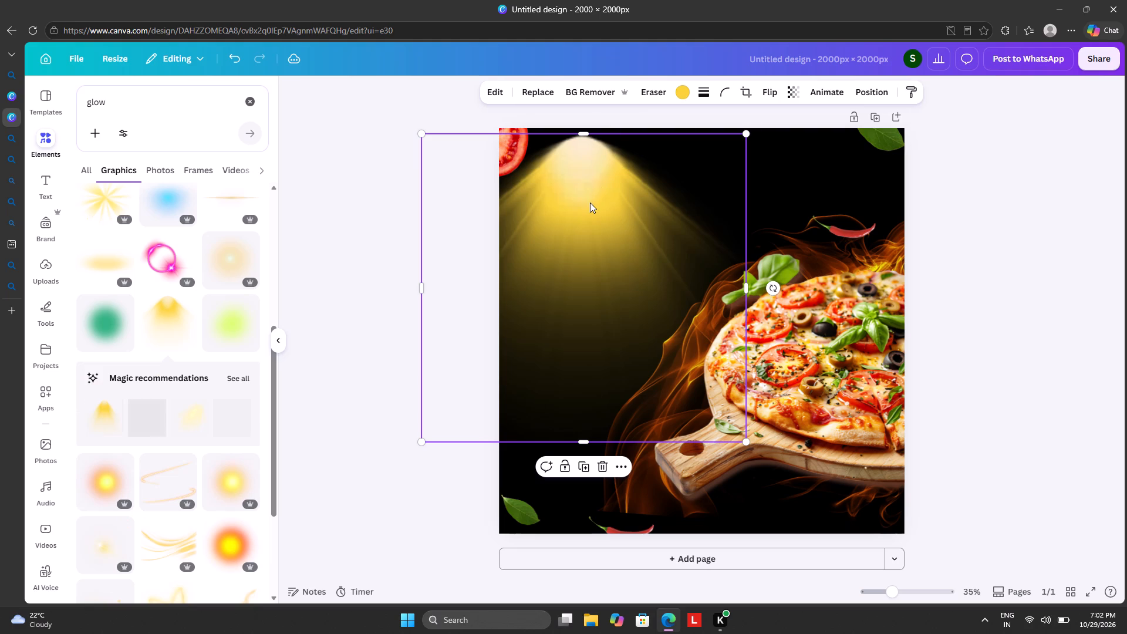
# Recolour the yellow spotlight beam with the first red among the colours already used in the design.
pyautogui.click(679, 95)
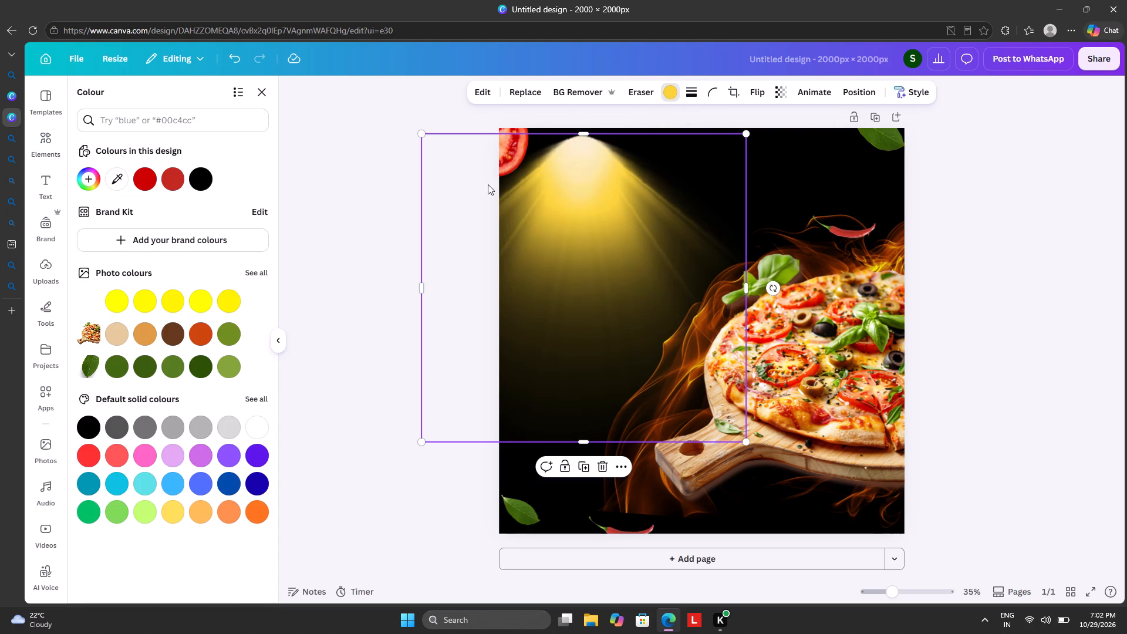
pyautogui.click(142, 175)
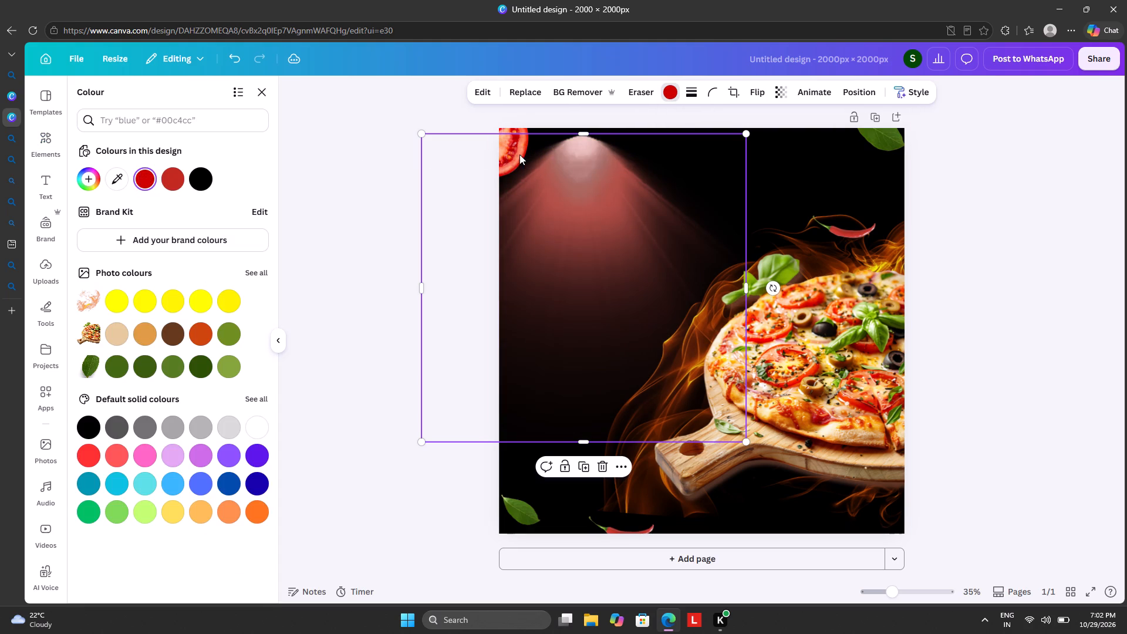
# Move the red beam one layer down, behind the tomato slice, and reposition it near the page's top edge beside the tomato.
pyautogui.moveTo(510, 151); pyautogui.dragTo(521, 160)
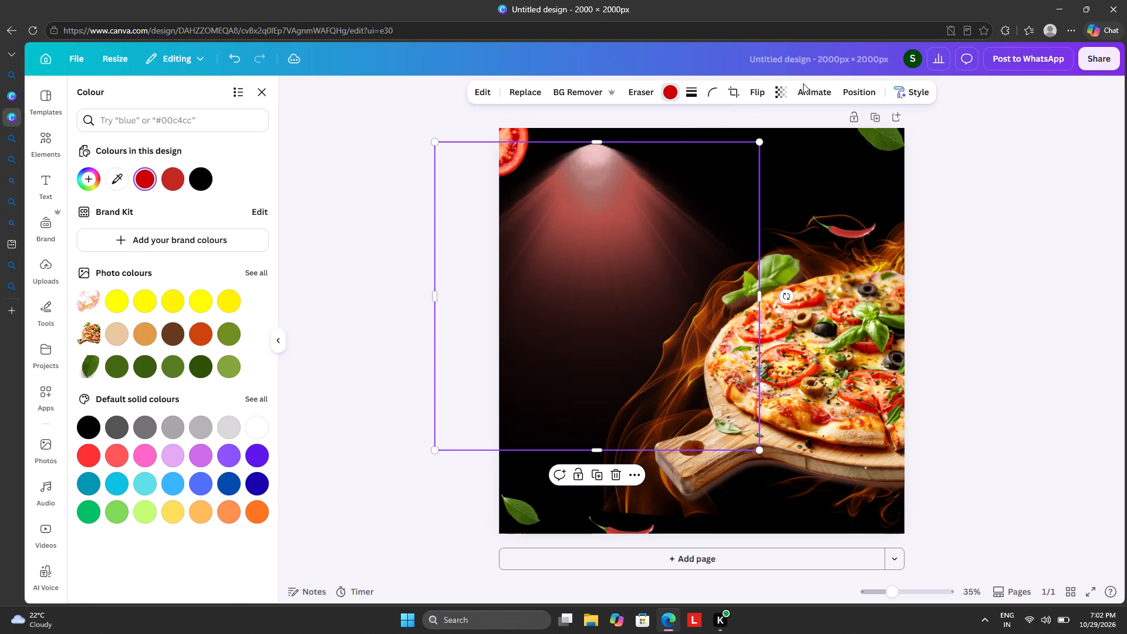
pyautogui.click(869, 95)
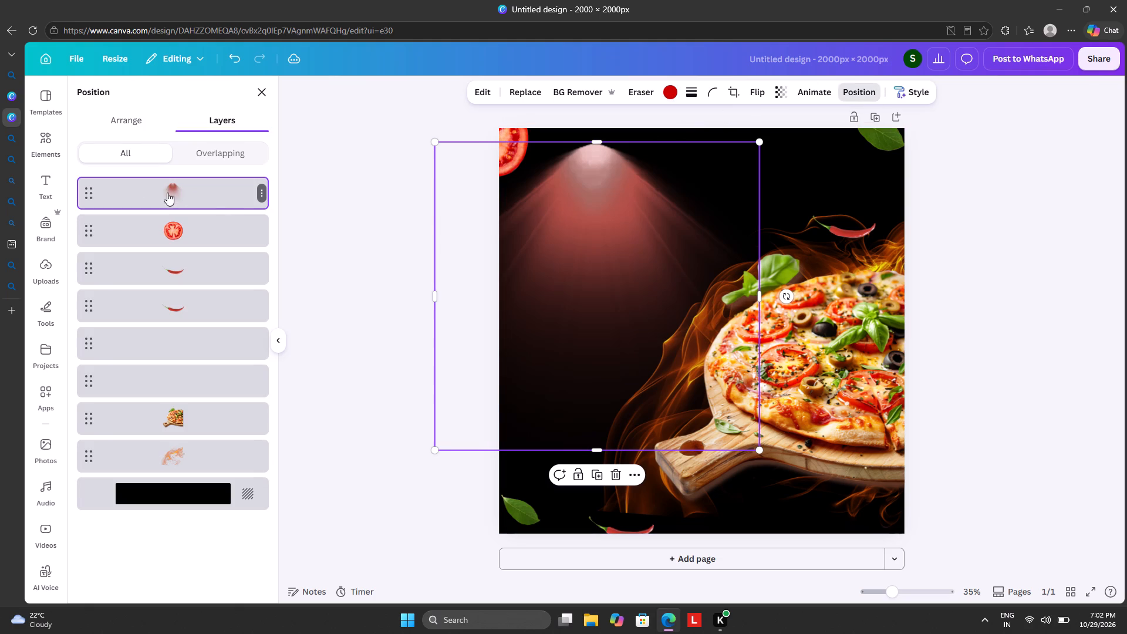
pyautogui.moveTo(150, 182); pyautogui.dragTo(143, 241)
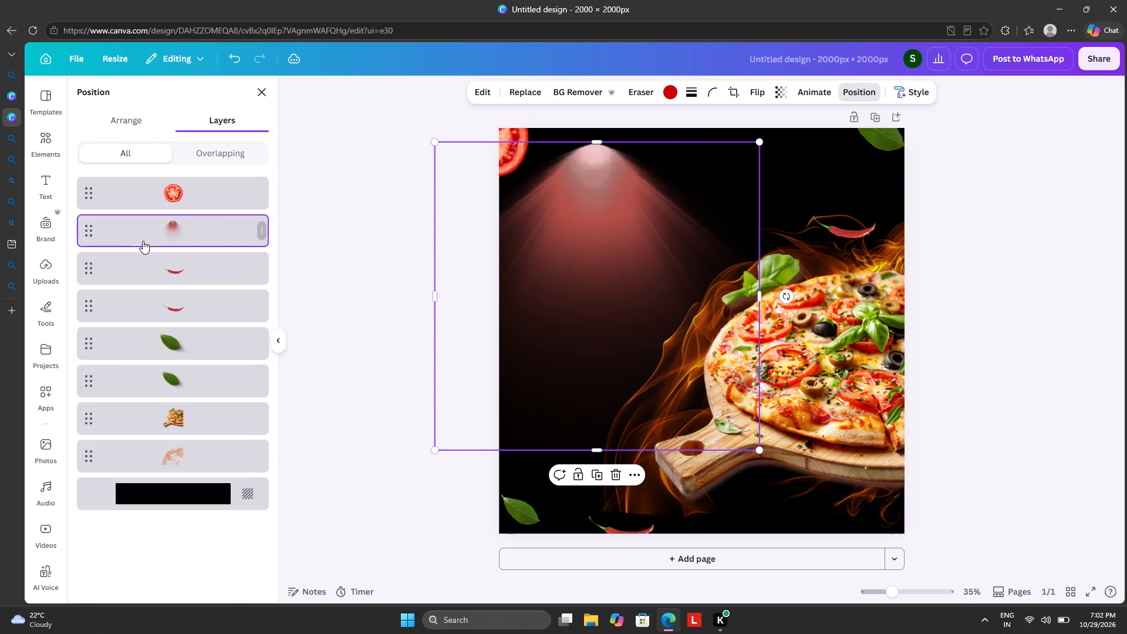
pyautogui.moveTo(585, 208); pyautogui.dragTo(536, 194)
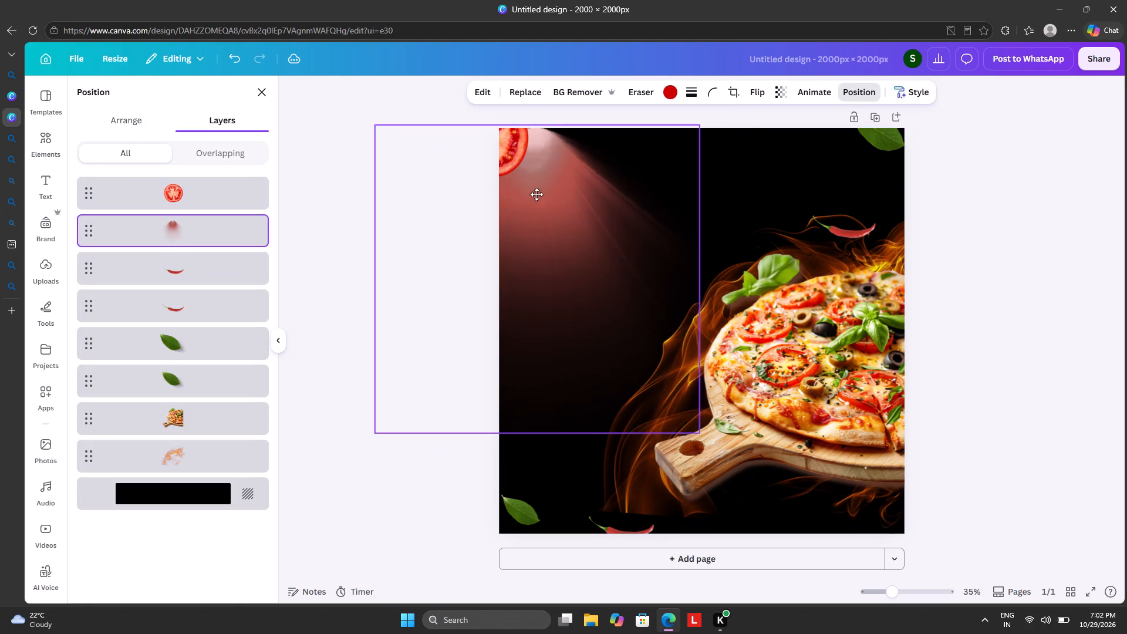
pyautogui.moveTo(536, 194); pyautogui.dragTo(578, 197)
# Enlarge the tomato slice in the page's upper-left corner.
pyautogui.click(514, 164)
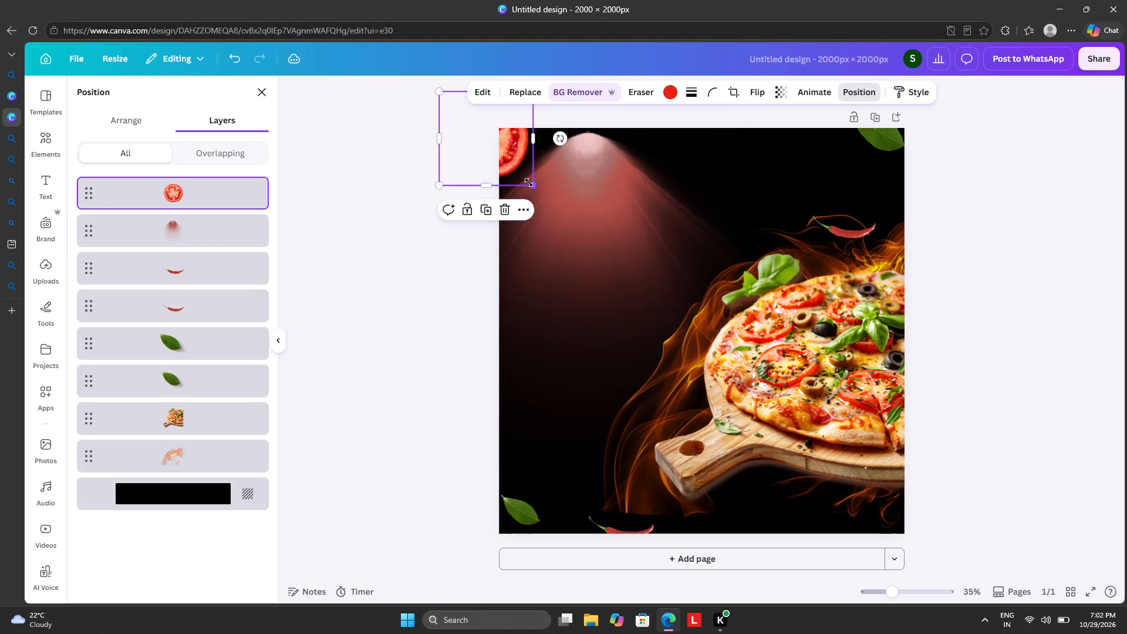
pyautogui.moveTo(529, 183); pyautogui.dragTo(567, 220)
# Rotate the red beam to shine diagonally toward the pizza and move its source behind the tomato slice at the page's upper-left corner.
pyautogui.click(618, 209)
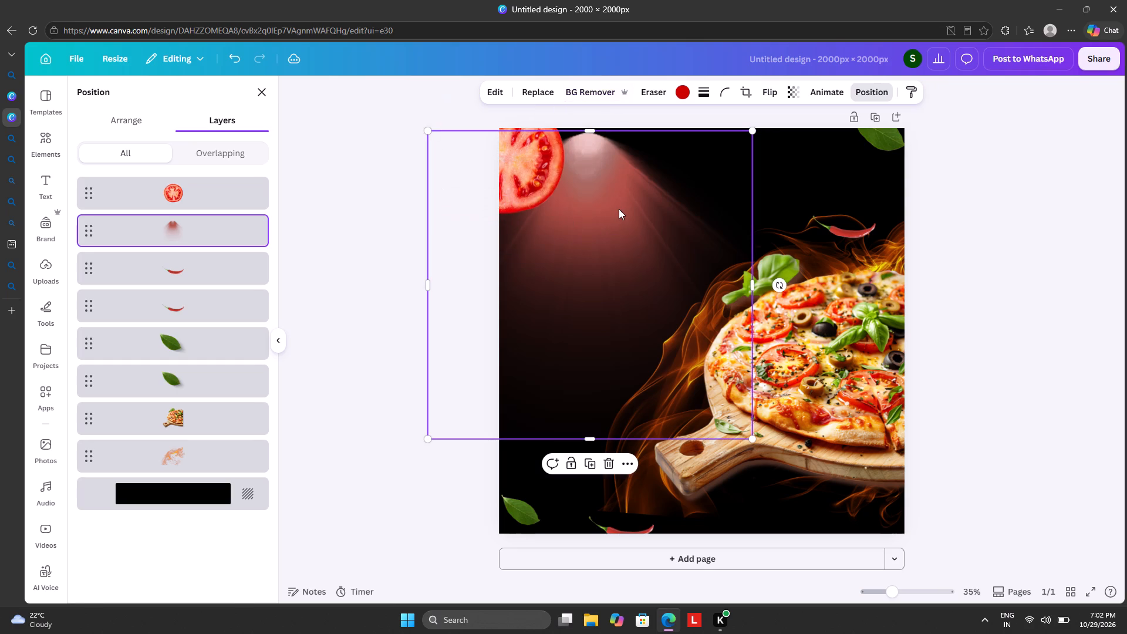
pyautogui.moveTo(619, 209); pyautogui.dragTo(618, 222)
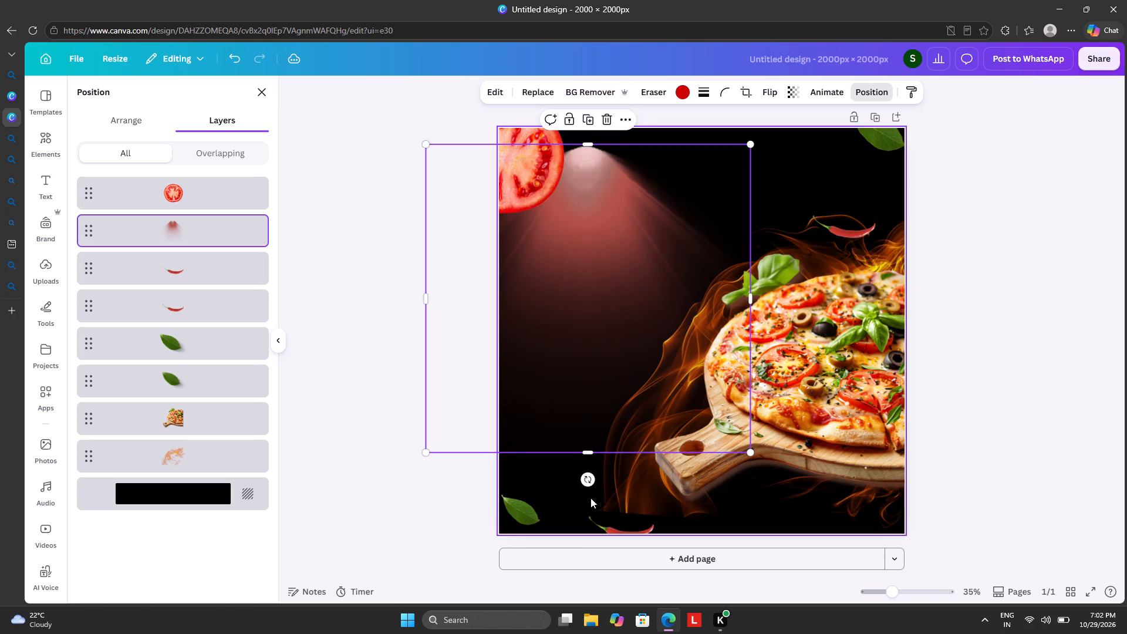
pyautogui.moveTo(587, 480); pyautogui.dragTo(679, 419)
pyautogui.moveTo(637, 406); pyautogui.dragTo(612, 352)
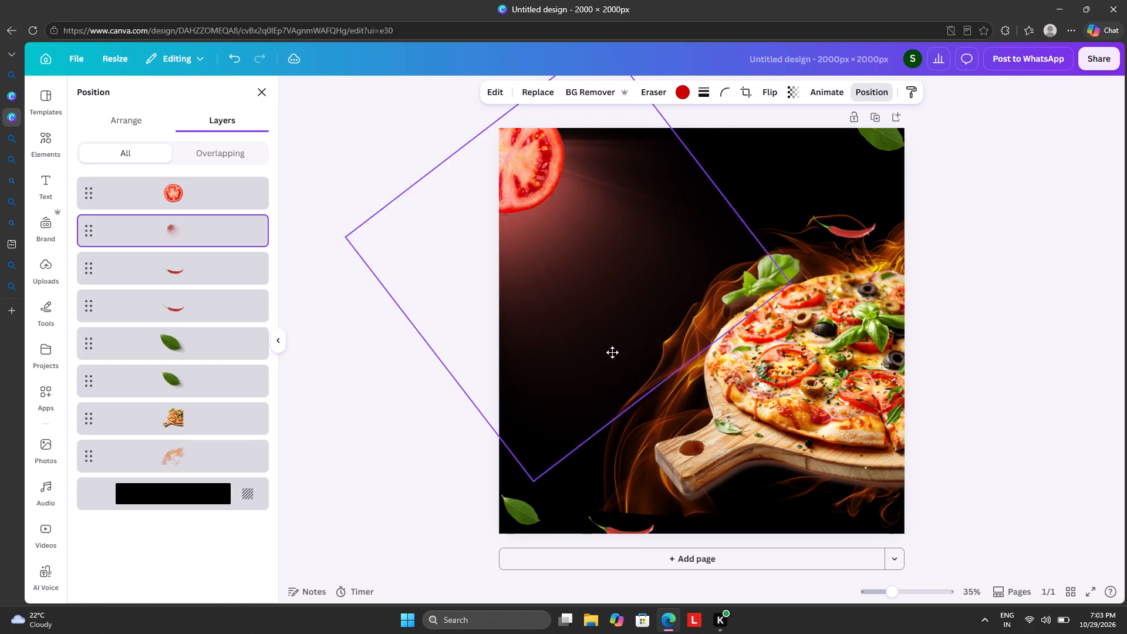
pyautogui.moveTo(612, 352); pyautogui.dragTo(615, 332)
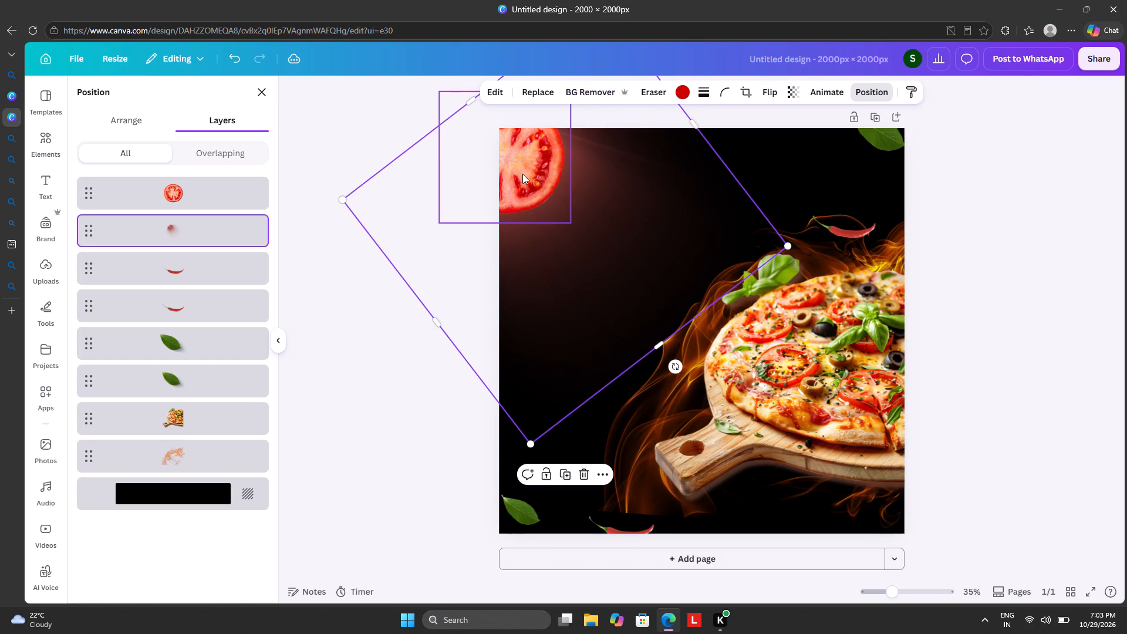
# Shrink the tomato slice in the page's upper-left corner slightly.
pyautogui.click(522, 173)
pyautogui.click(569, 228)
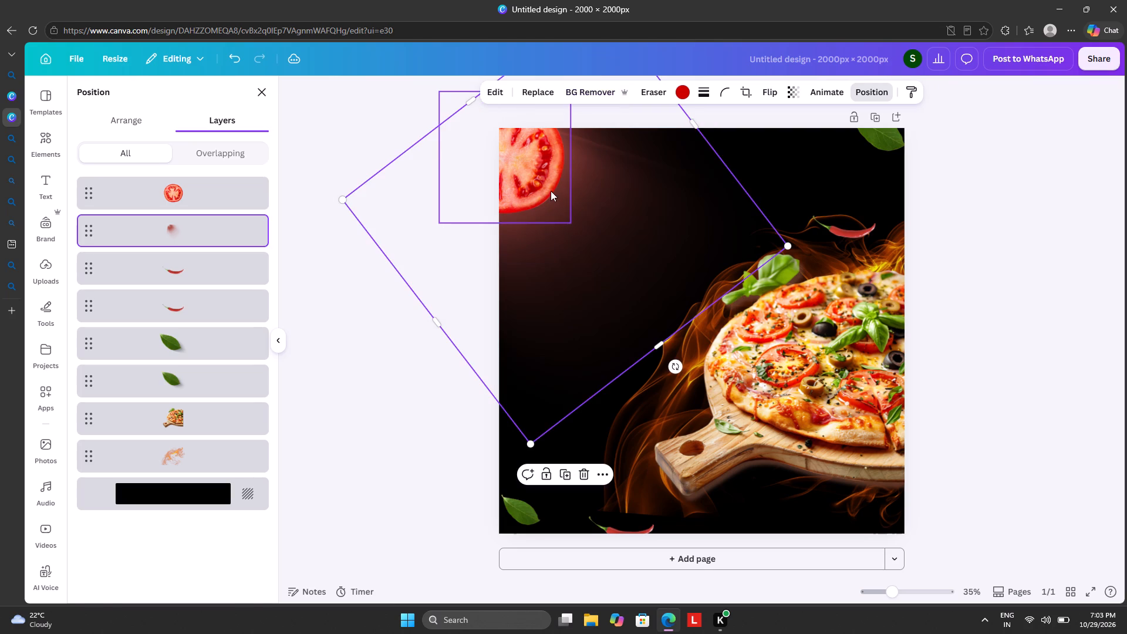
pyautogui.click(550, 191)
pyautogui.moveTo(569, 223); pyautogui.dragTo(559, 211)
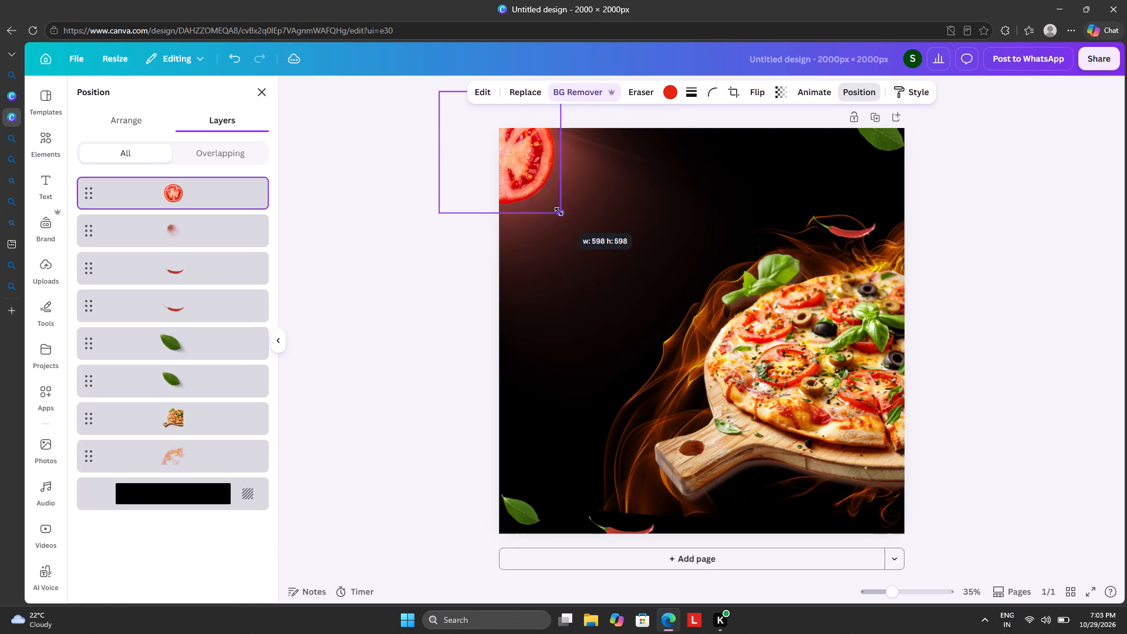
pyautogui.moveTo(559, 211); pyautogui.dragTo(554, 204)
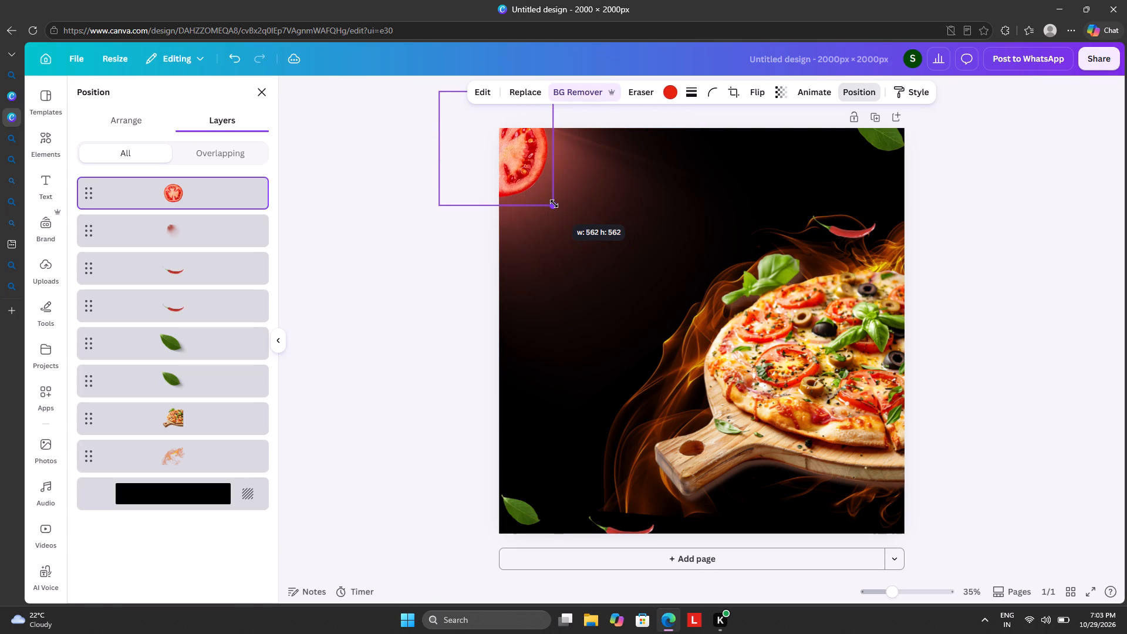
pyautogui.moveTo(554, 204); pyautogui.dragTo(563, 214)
# Duplicate the rotated red beam and place the copy over the pizza, with its source above the board's left side.
pyautogui.click(603, 213)
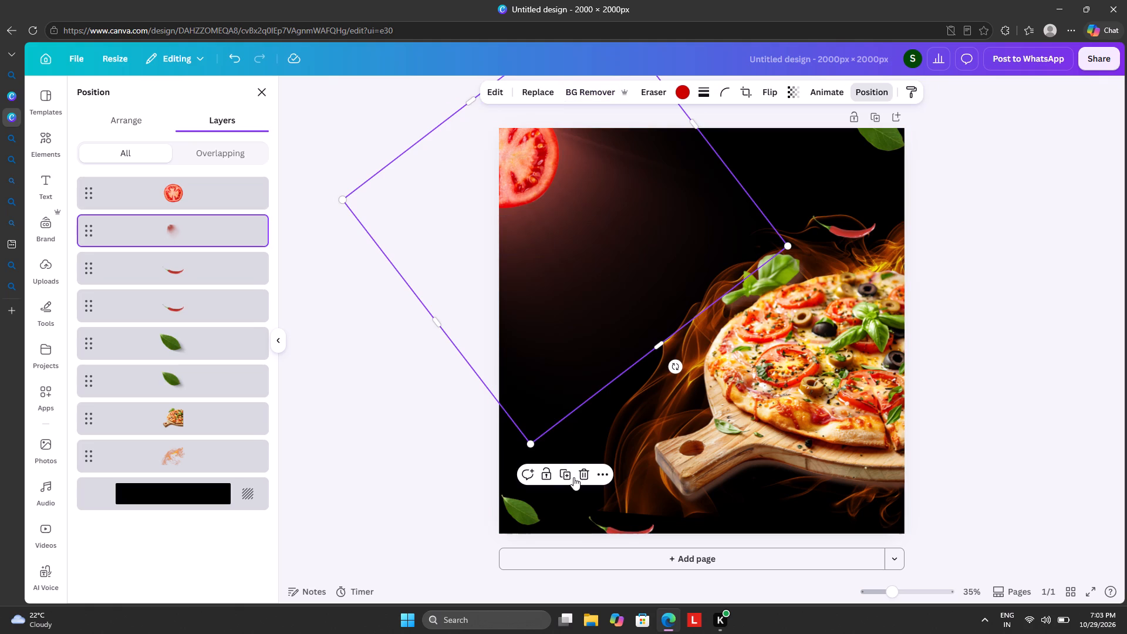
pyautogui.click(565, 474)
pyautogui.moveTo(615, 318); pyautogui.dragTo(870, 456)
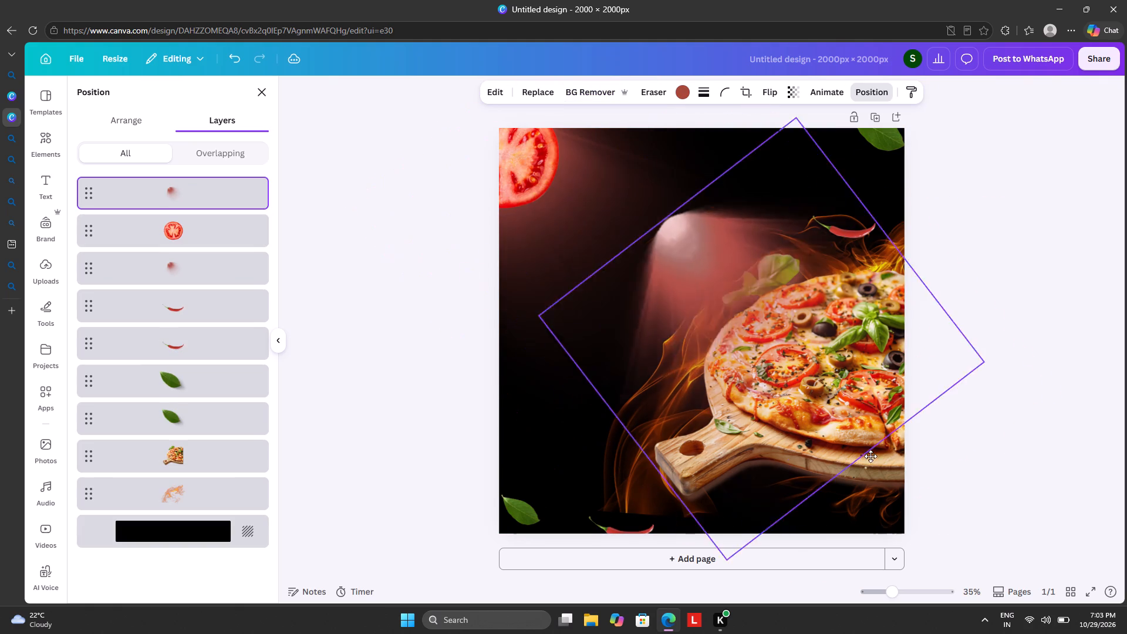
pyautogui.moveTo(870, 456); pyautogui.dragTo(812, 394)
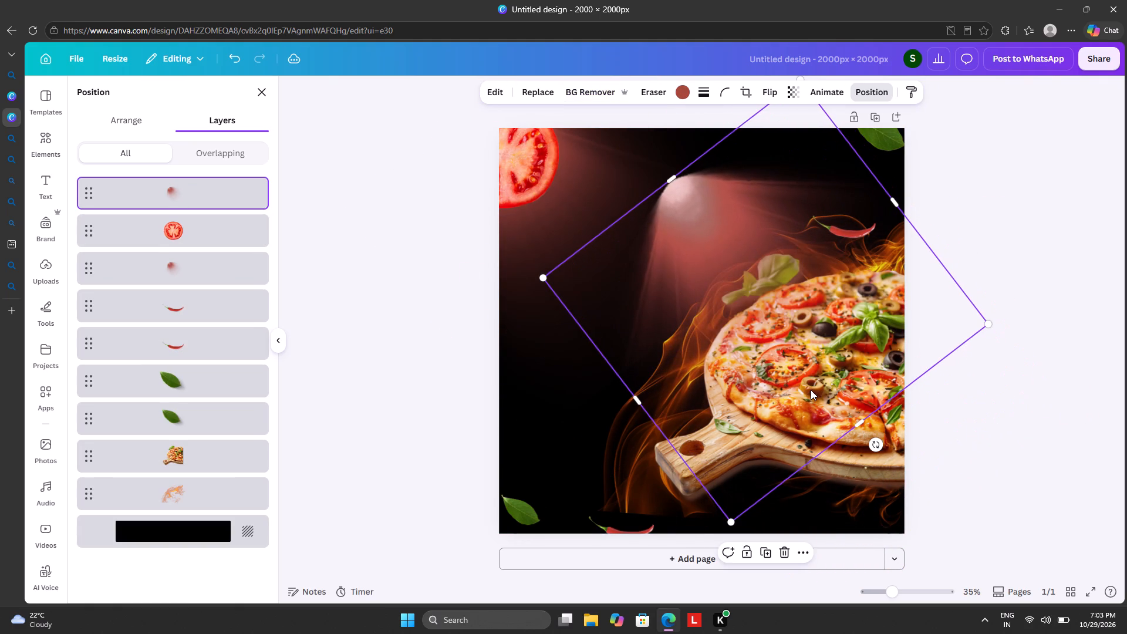
# Move the copied beam down the layer order to directly behind the pizza board and above the flames.
pyautogui.click(845, 89)
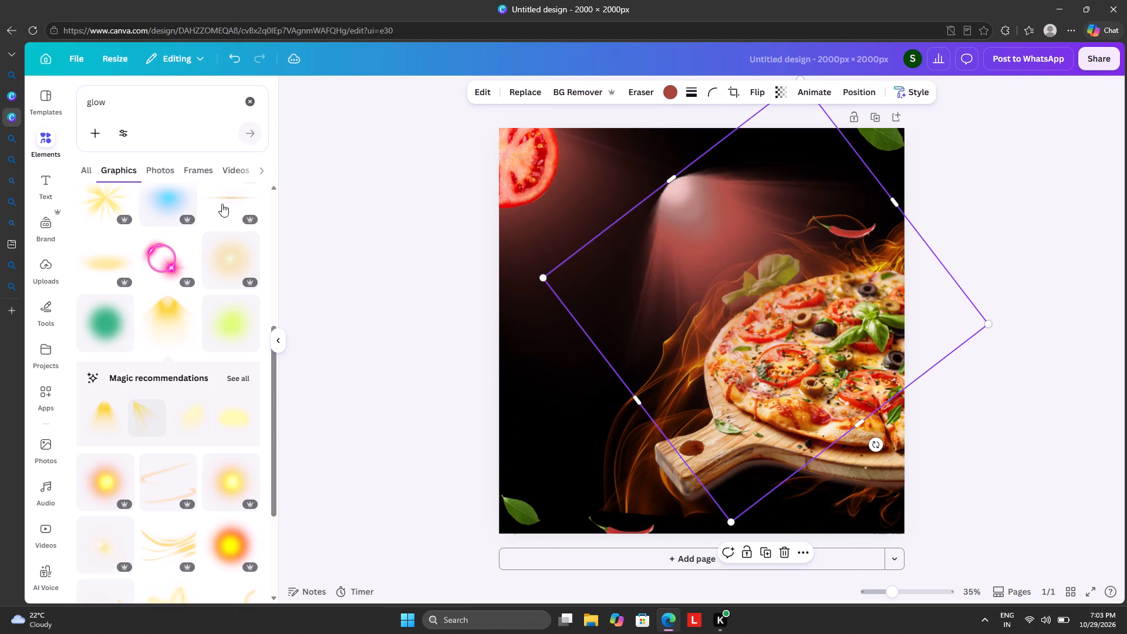
pyautogui.click(856, 89)
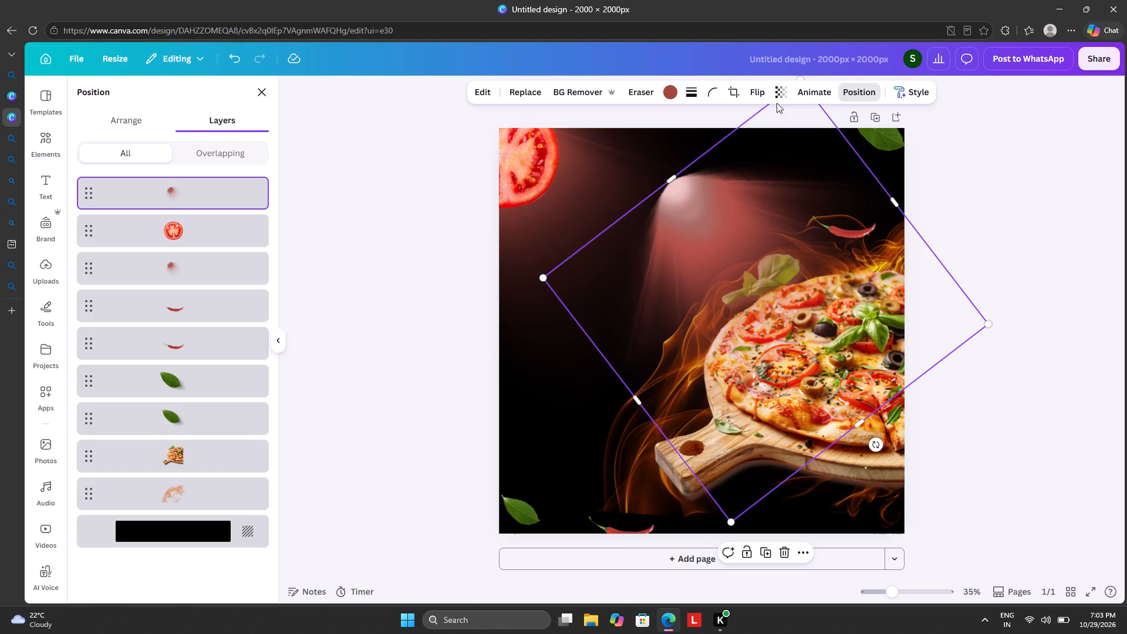
pyautogui.moveTo(176, 190); pyautogui.dragTo(168, 480)
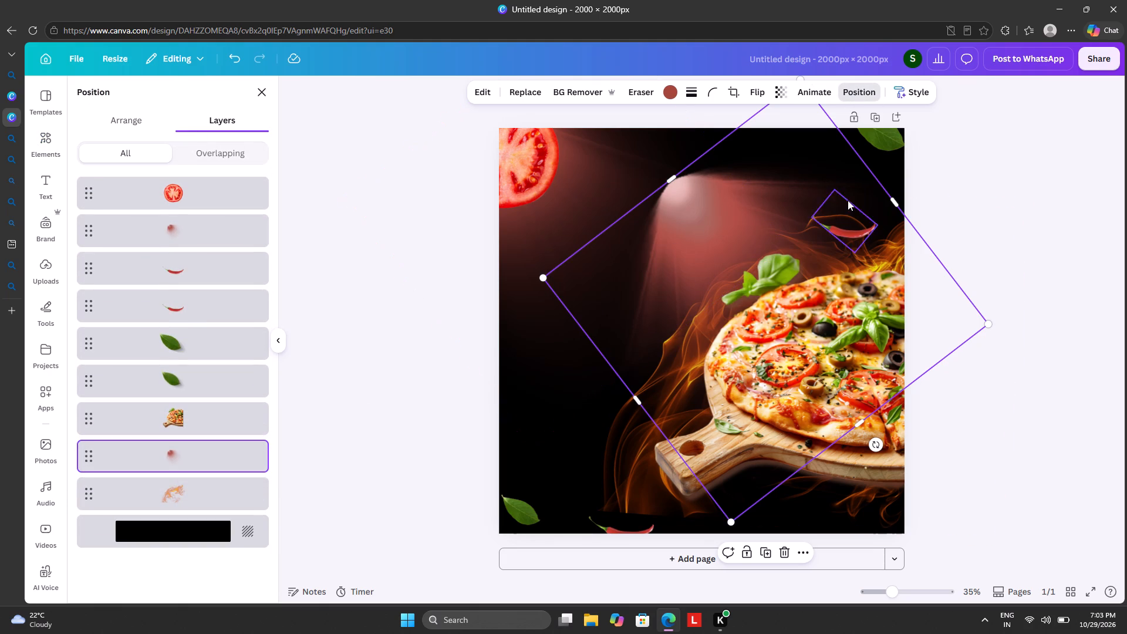
# Rotate the copied beam nearly upside down, enlarge it, and place it behind the pizza so it shines upward.
pyautogui.moveTo(876, 446); pyautogui.dragTo(868, 462)
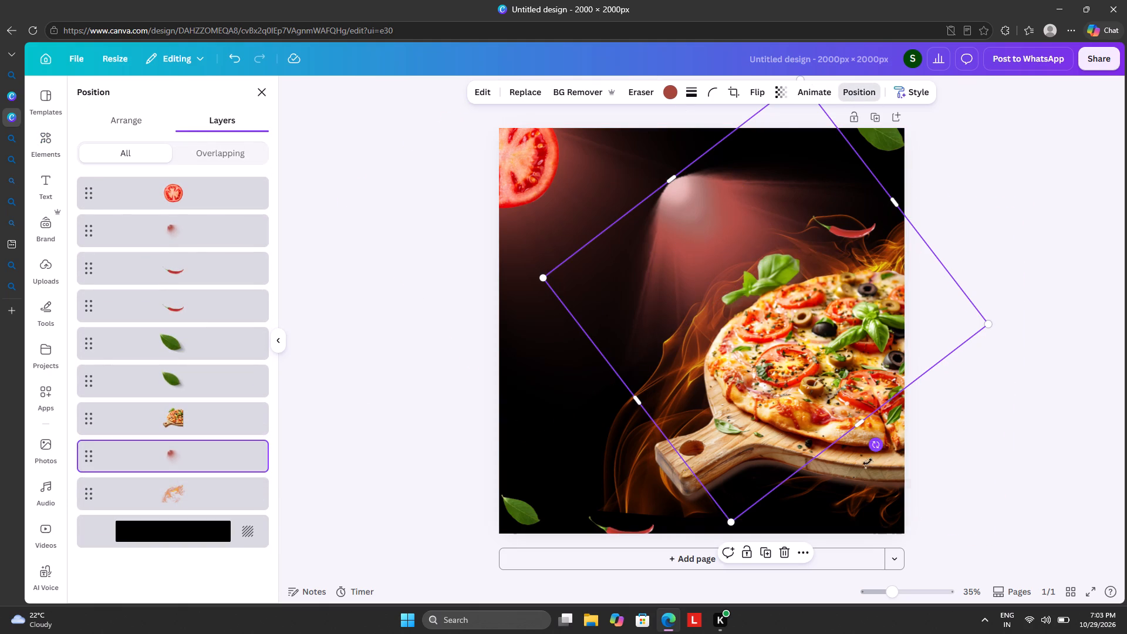
pyautogui.moveTo(868, 462); pyautogui.dragTo(854, 213)
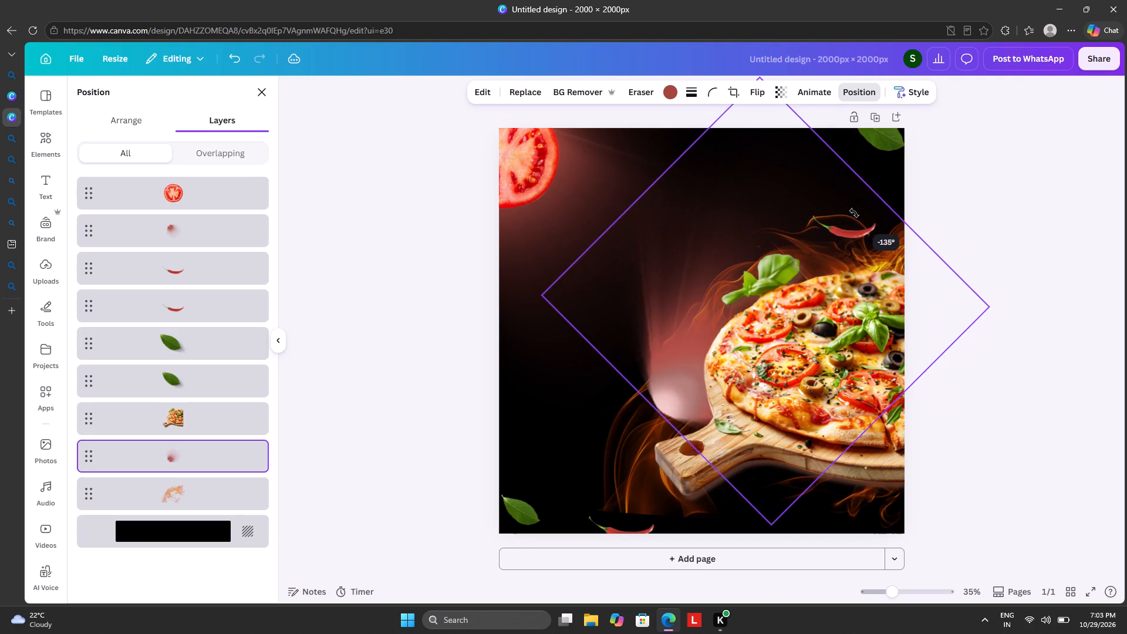
pyautogui.moveTo(854, 213); pyautogui.dragTo(755, 172)
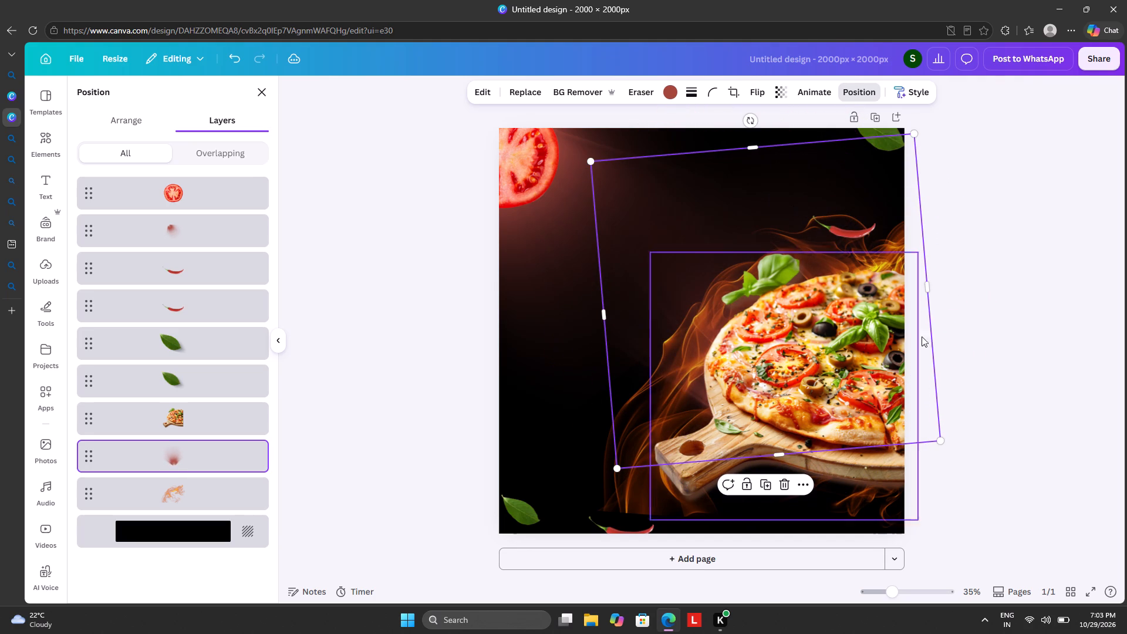
pyautogui.moveTo(943, 440); pyautogui.dragTo(1126, 518)
pyautogui.moveTo(1004, 456); pyautogui.dragTo(974, 364)
# Select the copied beam from the layer list, shift it slightly right, and rotate it to about 157°.
pyautogui.click(546, 291)
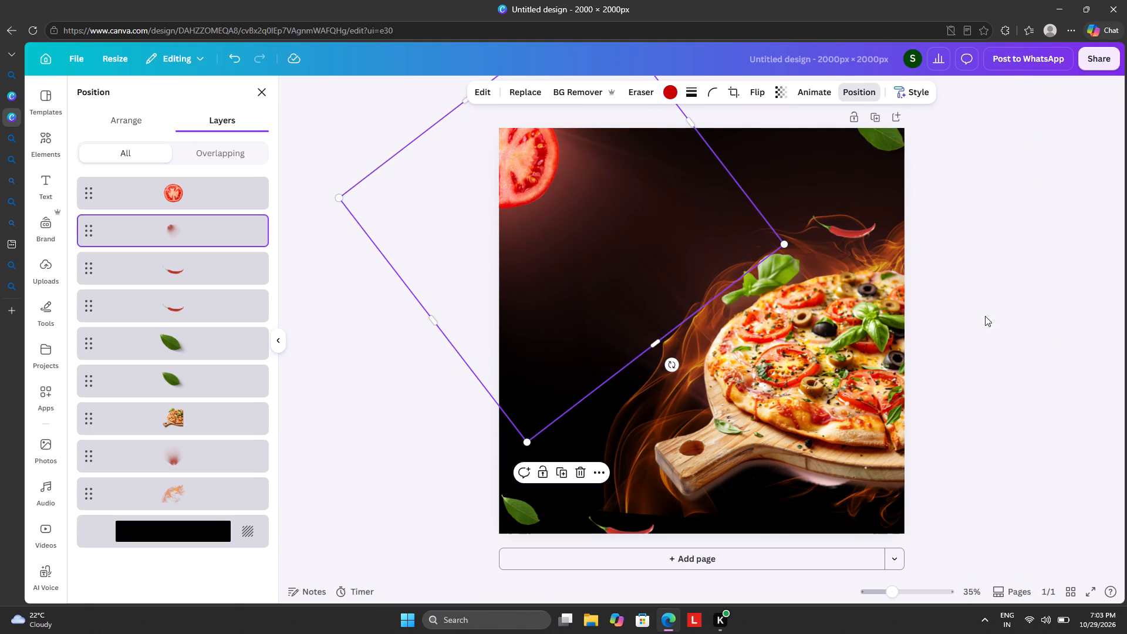
pyautogui.click(852, 95)
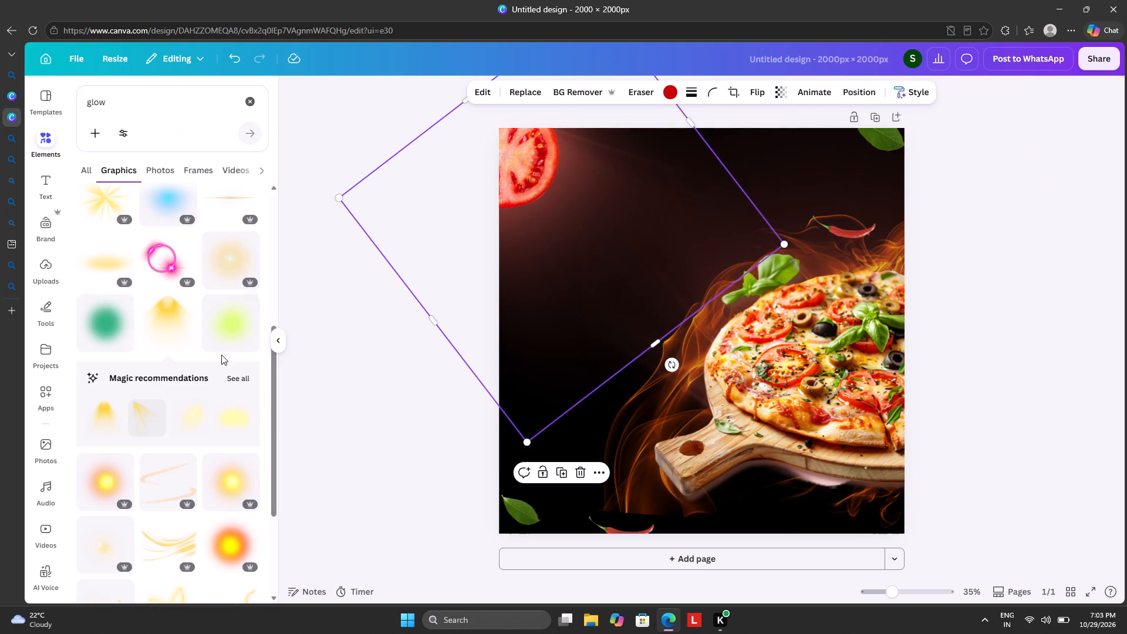
pyautogui.click(842, 86)
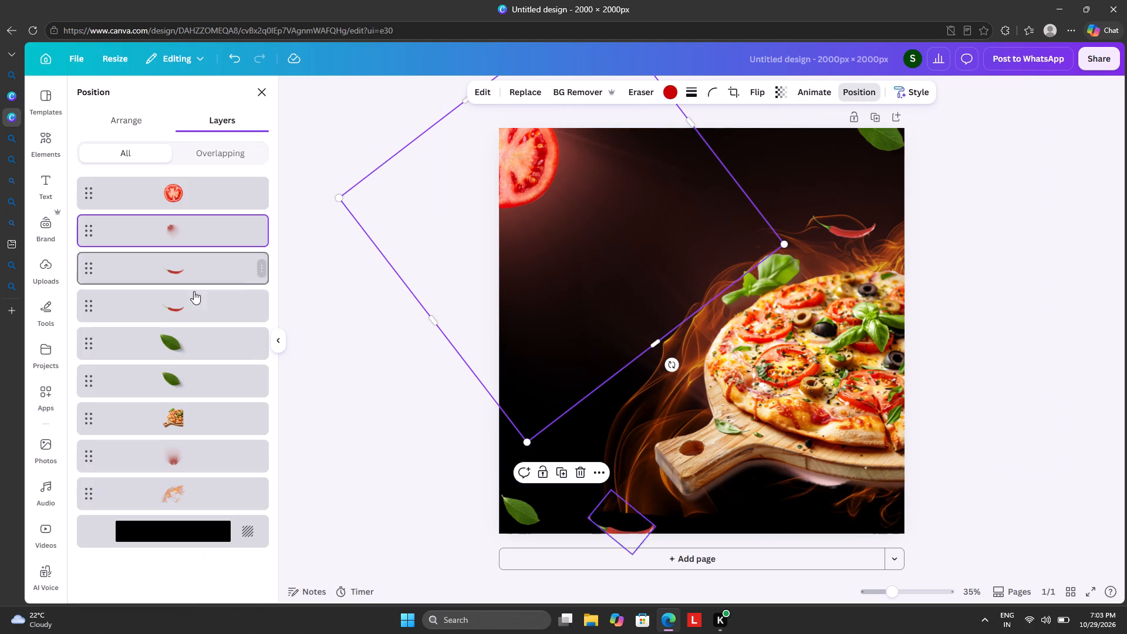
pyautogui.click(128, 449)
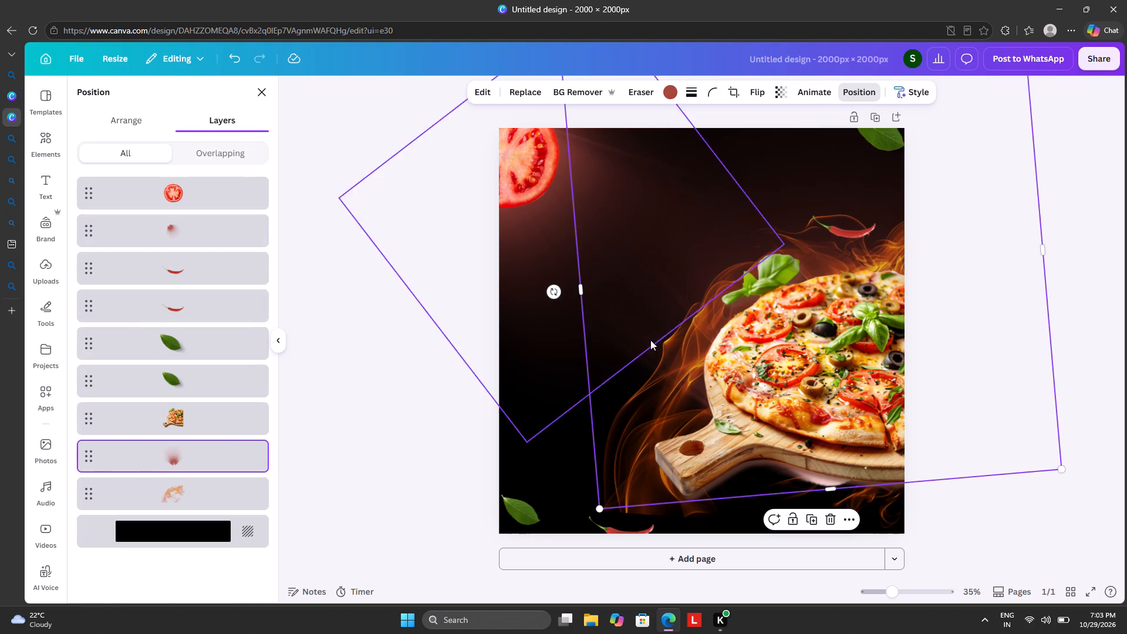
pyautogui.moveTo(1015, 371); pyautogui.dragTo(1028, 369)
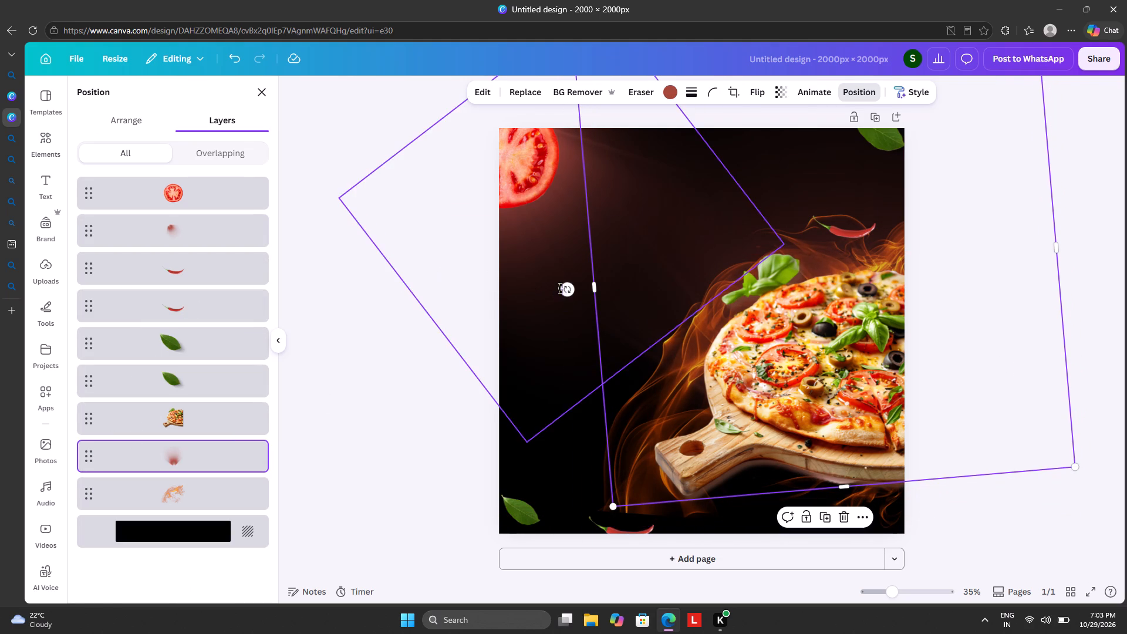
pyautogui.moveTo(561, 288); pyautogui.dragTo(585, 368)
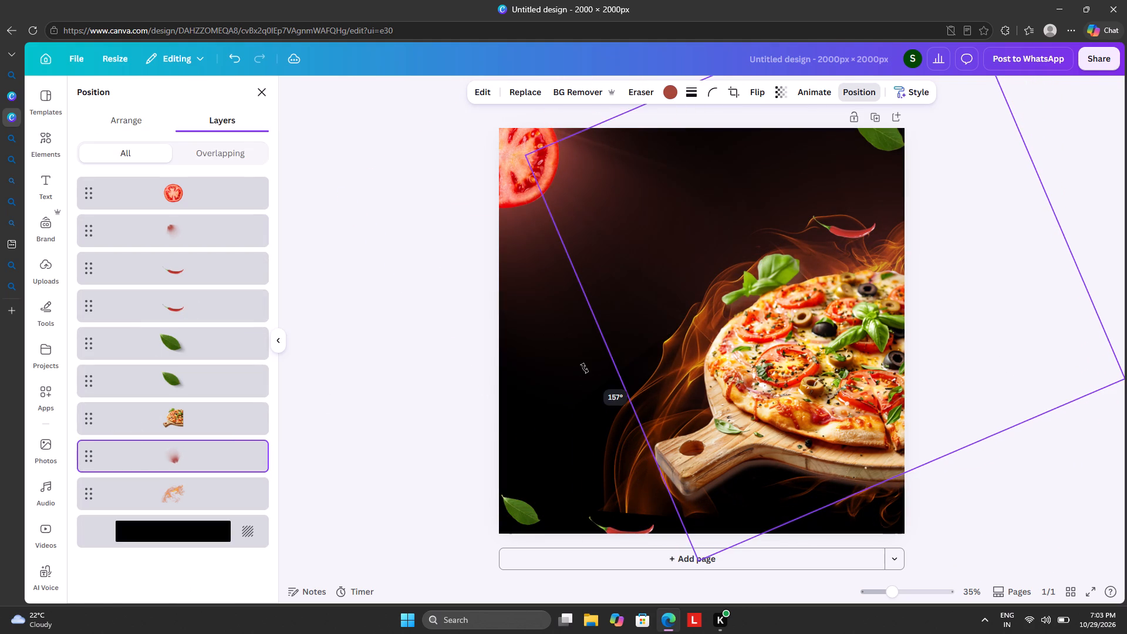
pyautogui.moveTo(585, 368); pyautogui.dragTo(589, 372)
# Widen the copied beam and move it up and left so its glow spreads behind the pizza, then deselect it.
pyautogui.moveTo(1104, 322); pyautogui.dragTo(1086, 309)
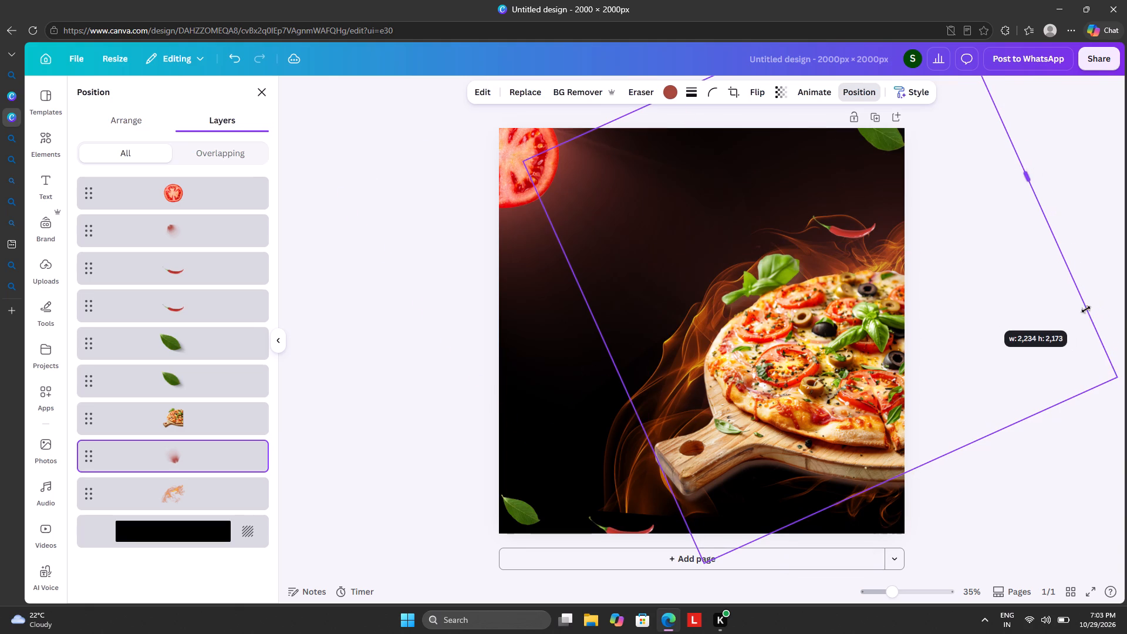
pyautogui.moveTo(1086, 309); pyautogui.dragTo(1108, 302)
pyautogui.moveTo(1029, 330); pyautogui.dragTo(990, 295)
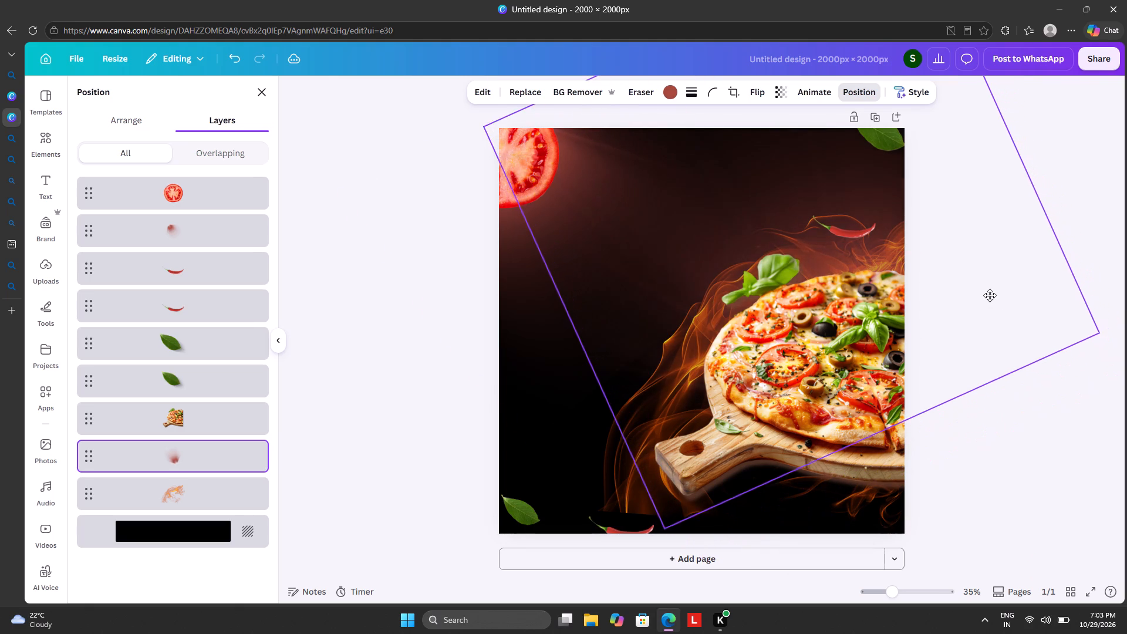
pyautogui.moveTo(990, 295); pyautogui.dragTo(960, 301)
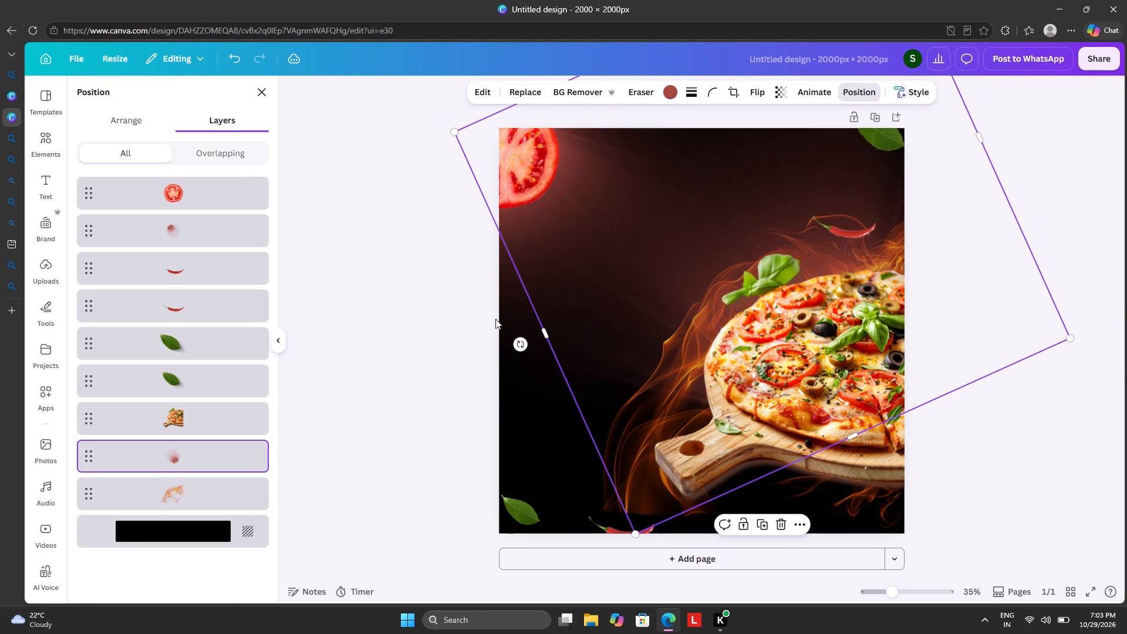
pyautogui.click(460, 335)
pyautogui.click(460, 335)
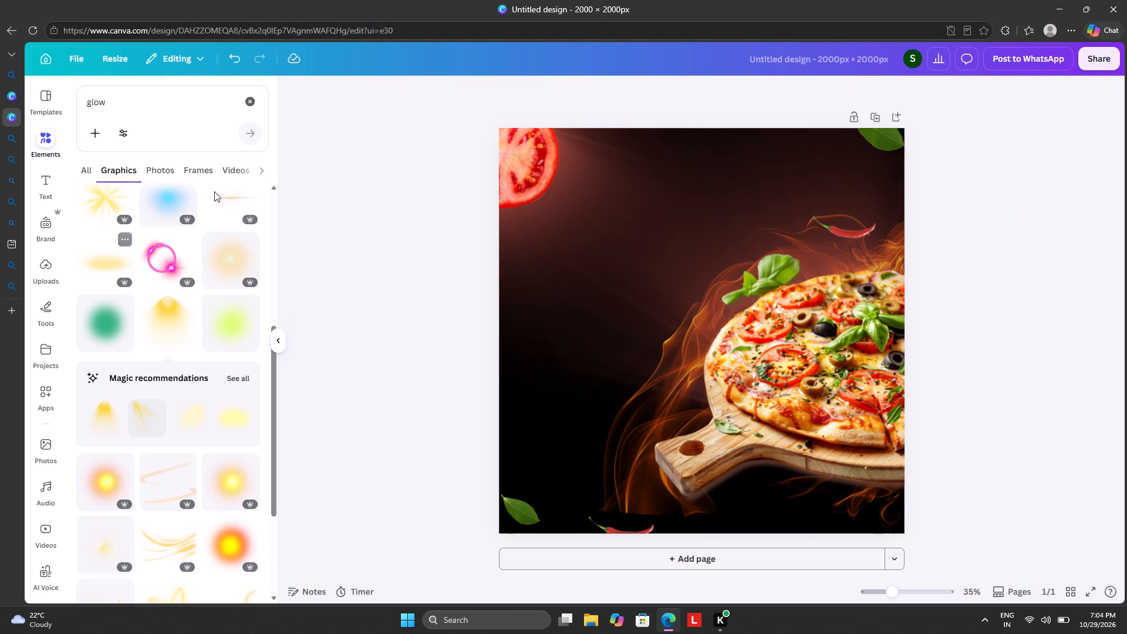
# Shrink the tomato slice further into the page's upper-left corner.
pyautogui.click(545, 187)
pyautogui.moveTo(566, 219); pyautogui.dragTo(552, 205)
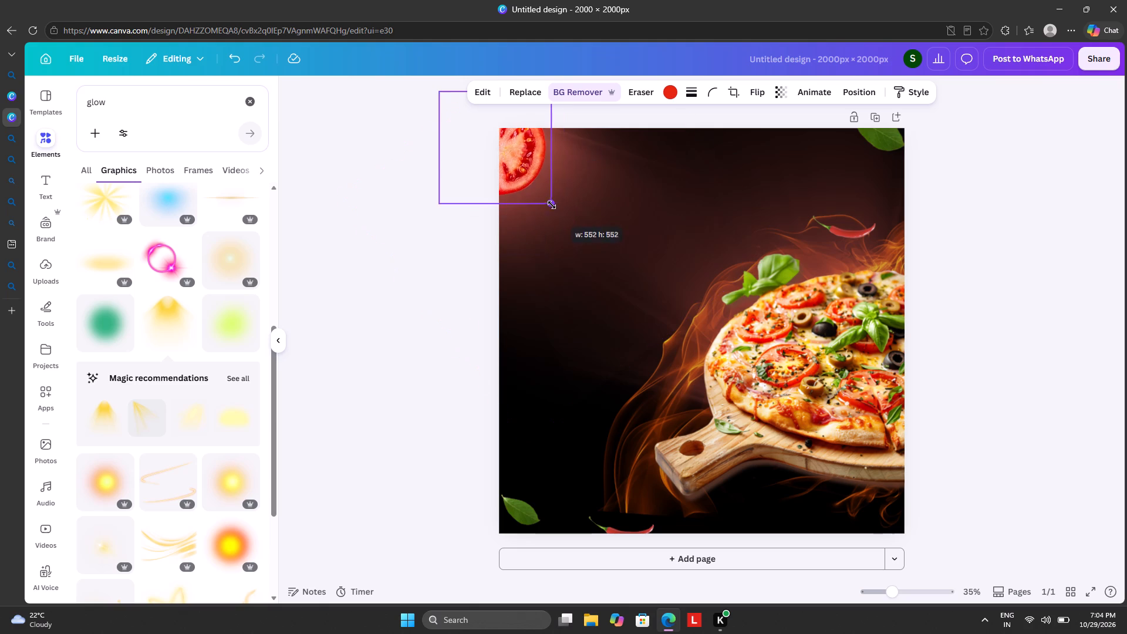
pyautogui.moveTo(552, 205); pyautogui.dragTo(545, 200)
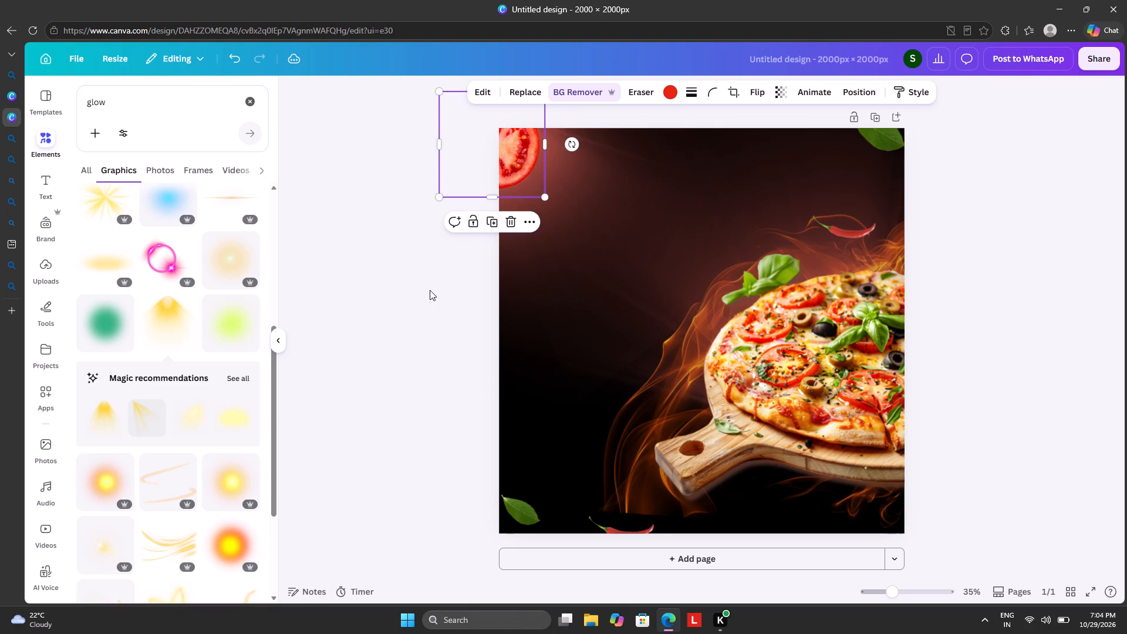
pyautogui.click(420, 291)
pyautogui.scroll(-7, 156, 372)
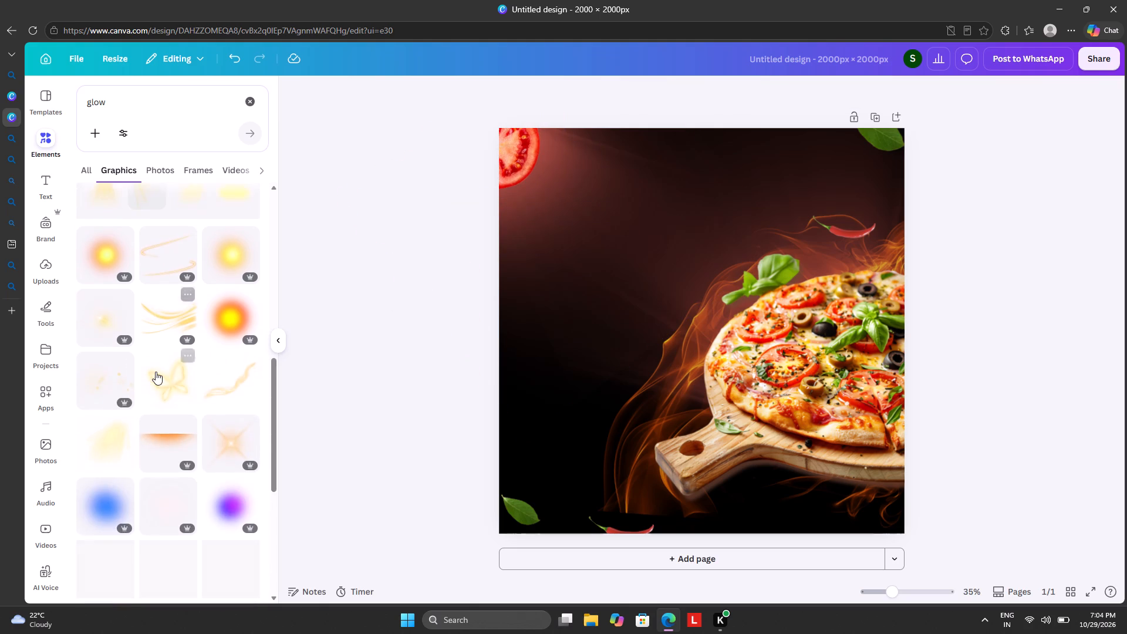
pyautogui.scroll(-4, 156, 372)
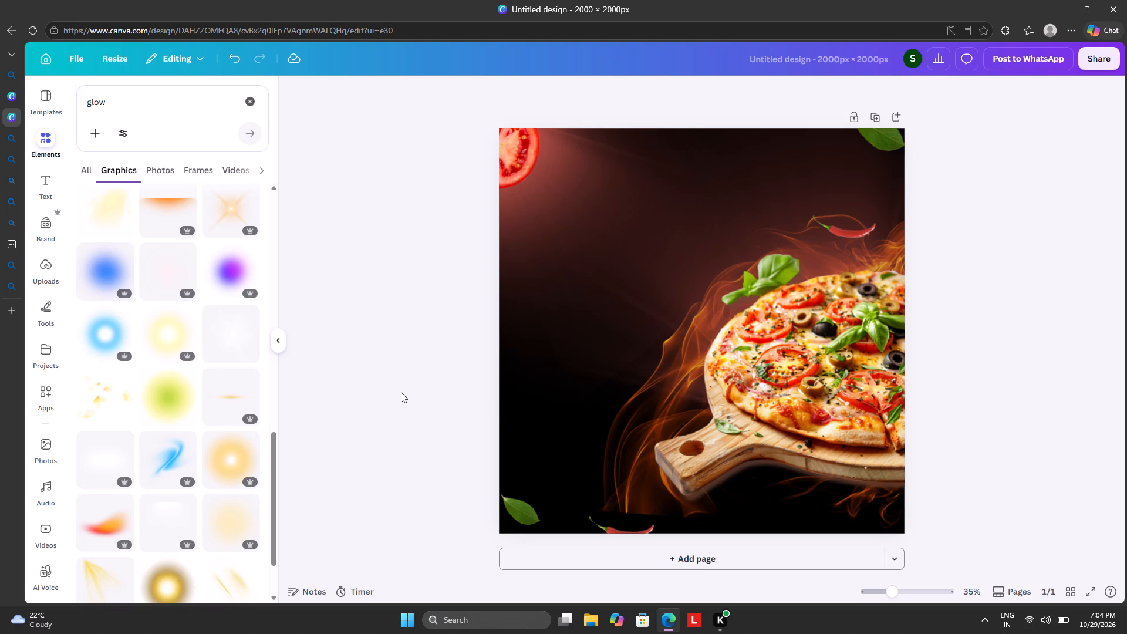
# Add a text box to the page and replace its placeholder text with "Delicious".
pyautogui.click(35, 181)
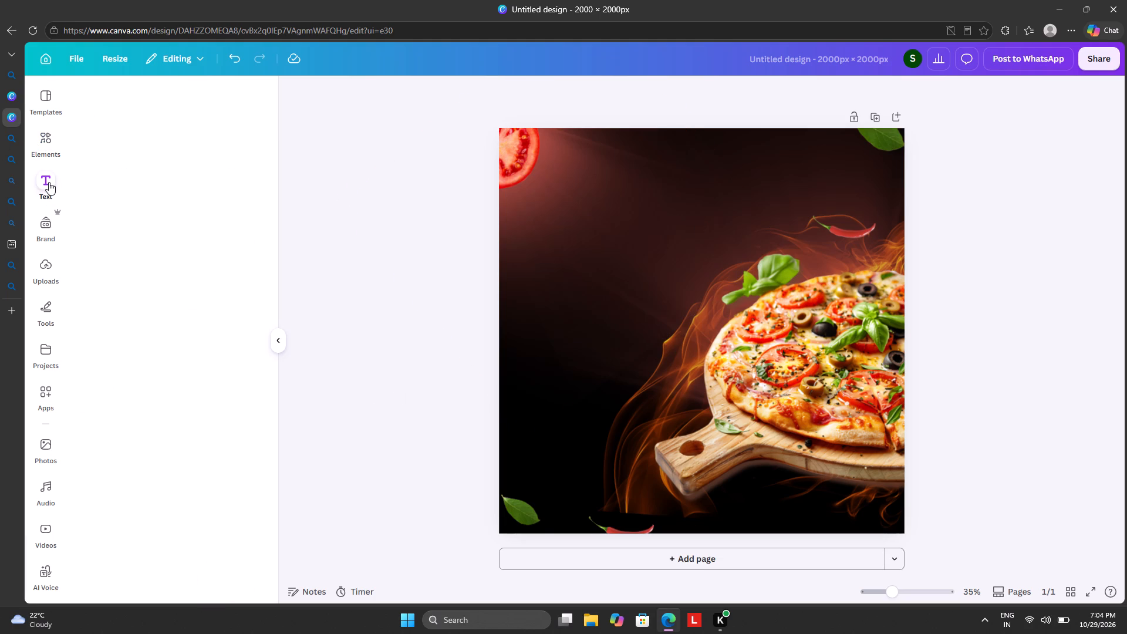
pyautogui.click(49, 183)
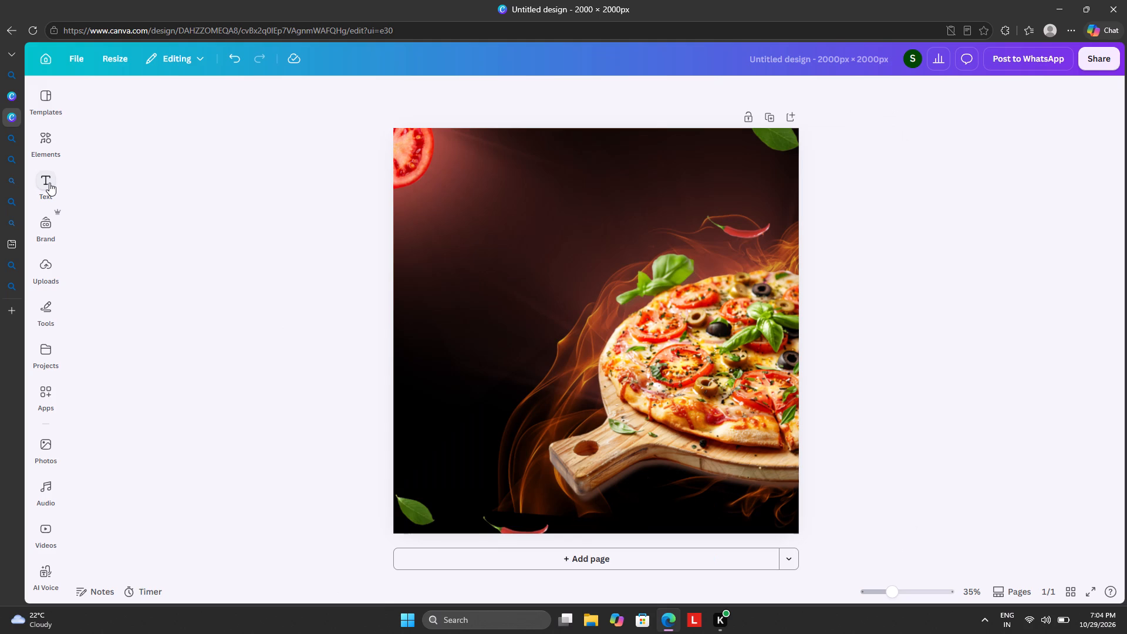
pyautogui.click(49, 183)
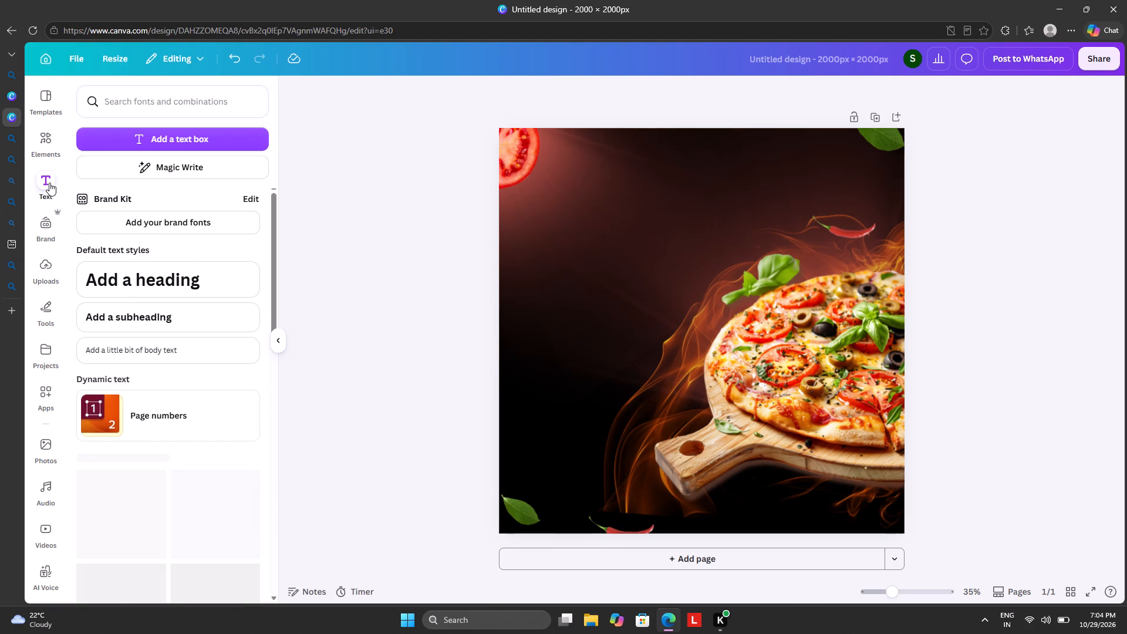
pyautogui.click(205, 129)
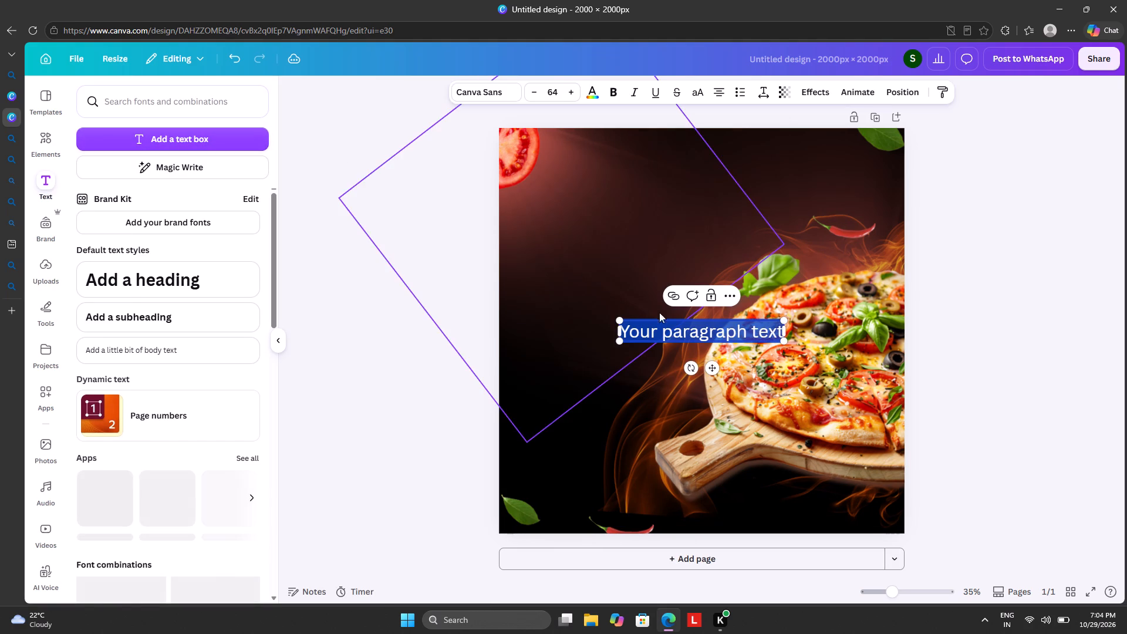
pyautogui.click(781, 336)
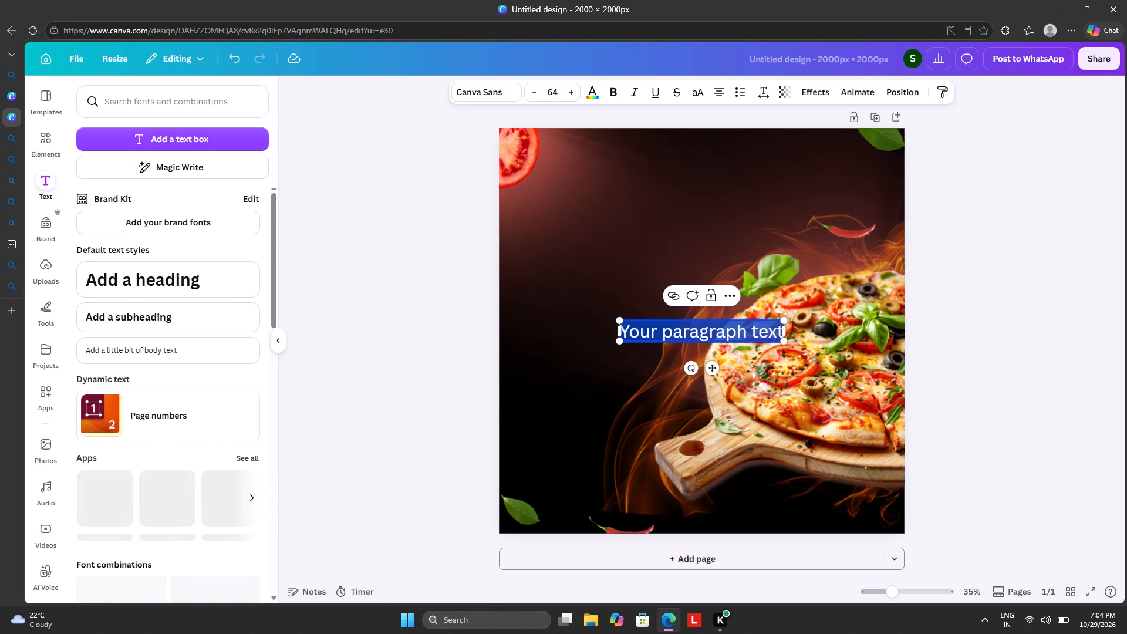
pyautogui.click(780, 336)
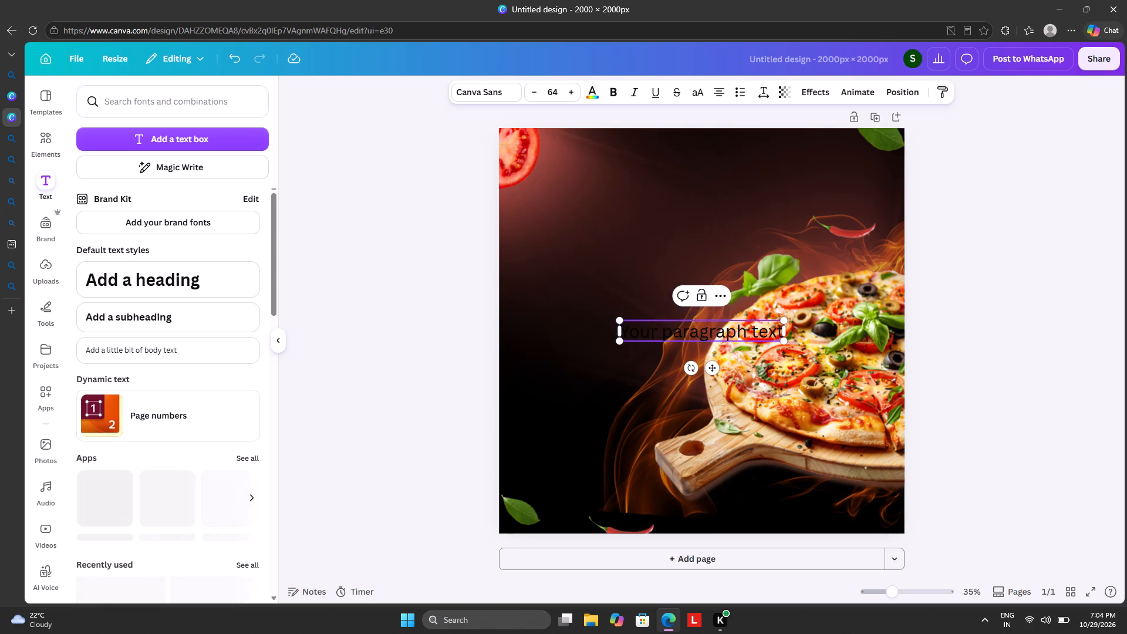
pyautogui.press('BackSpace')
pyautogui.press('BackSpace')
pyautogui.press('BackSpace')
pyautogui.press('BackSpace')
pyautogui.press('BackSpace')
pyautogui.press('BackSpace')
pyautogui.press('BackSpace')
pyautogui.press('BackSpace')
pyautogui.press('BackSpace')
pyautogui.press('BackSpace')
pyautogui.press('BackSpace')
pyautogui.press('BackSpace')
pyautogui.press('BackSpace')
pyautogui.press('BackSpace')
pyautogui.press('BackSpace')
pyautogui.press('BackSpace')
pyautogui.press('BackSpace')
pyautogui.press('BackSpace')
pyautogui.press('BackSpace')
pyautogui.press('BackSpace')
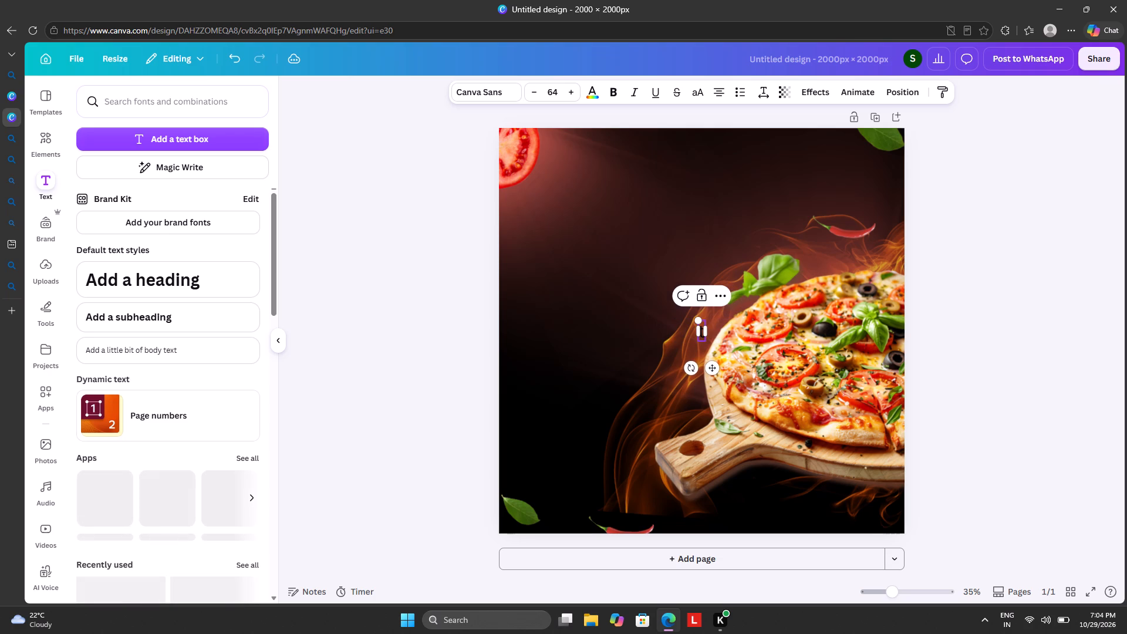
pyautogui.press('BackSpace')
pyautogui.press('d')
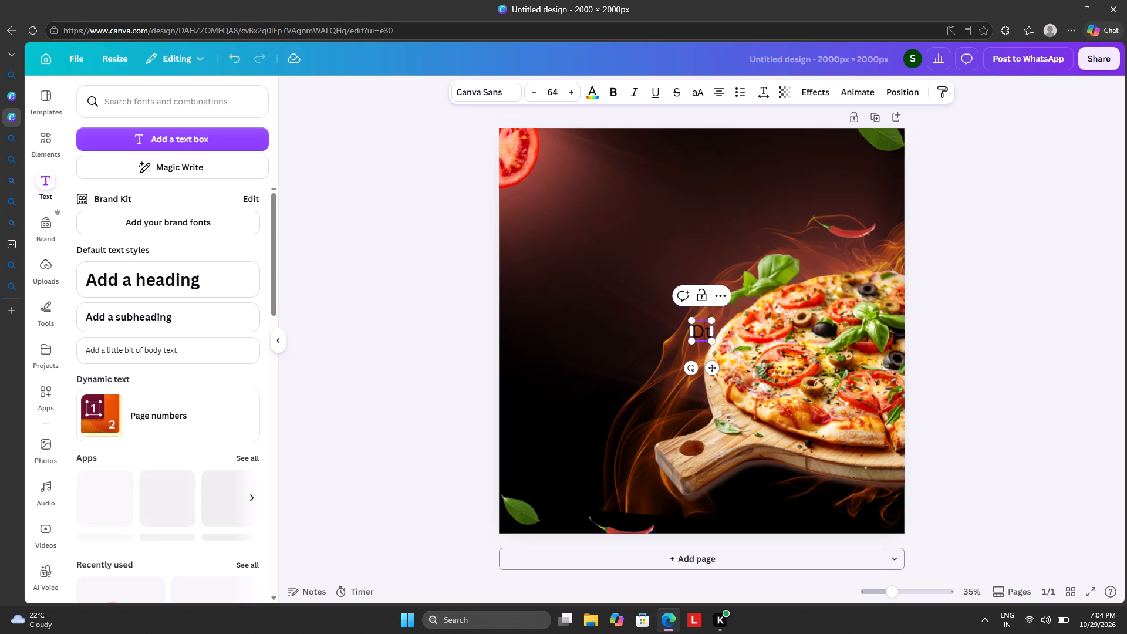
pyautogui.press('e')
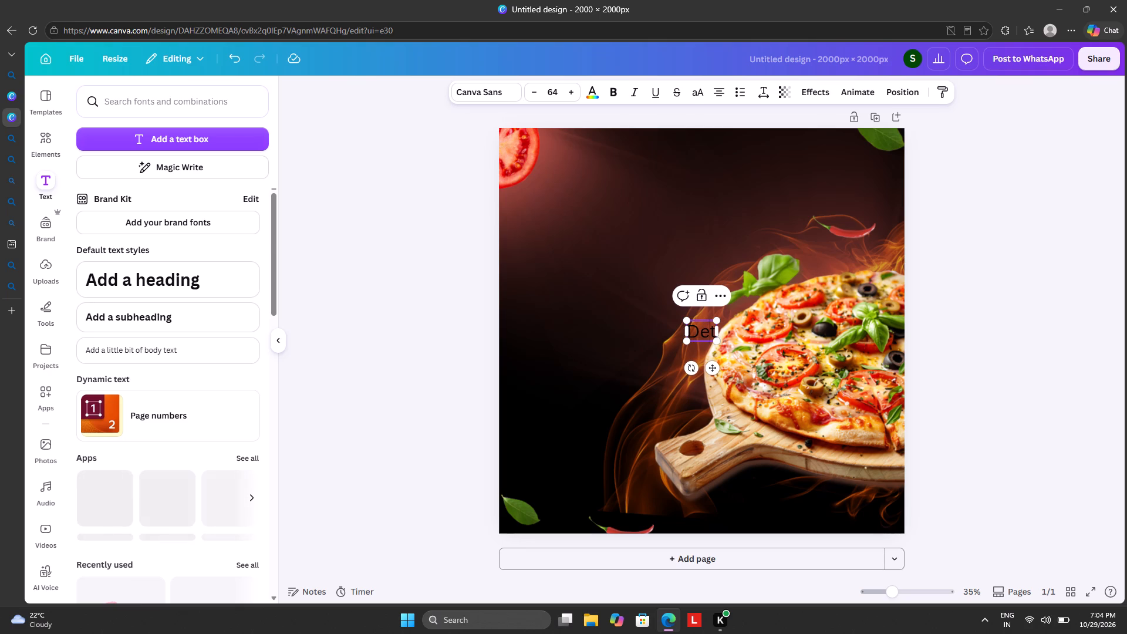
pyautogui.write('li')
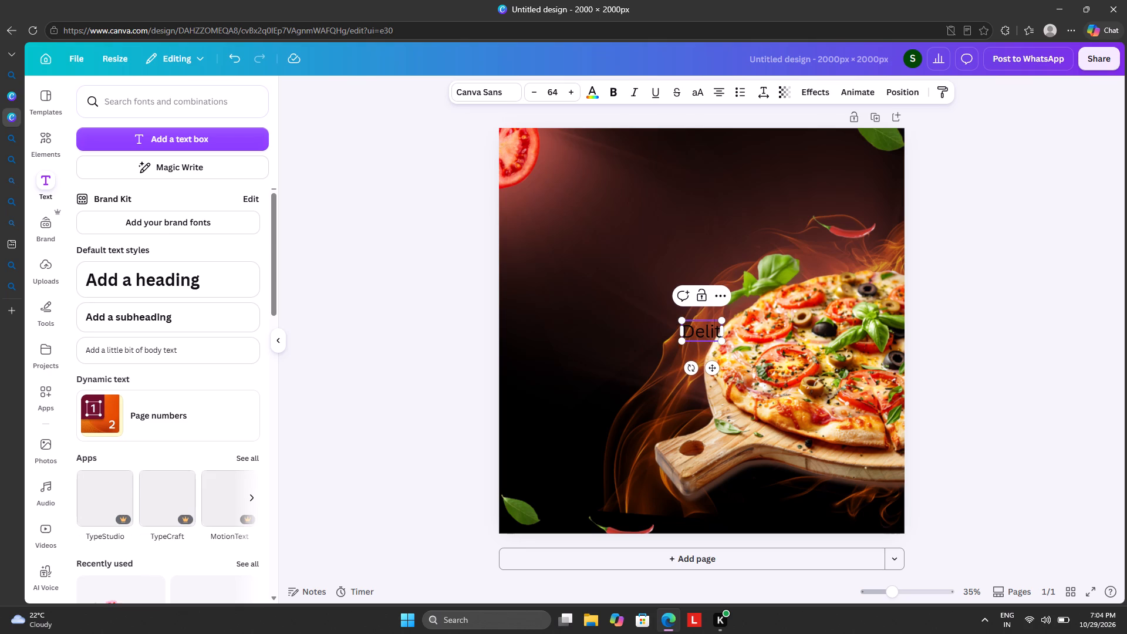
pyautogui.press('c')
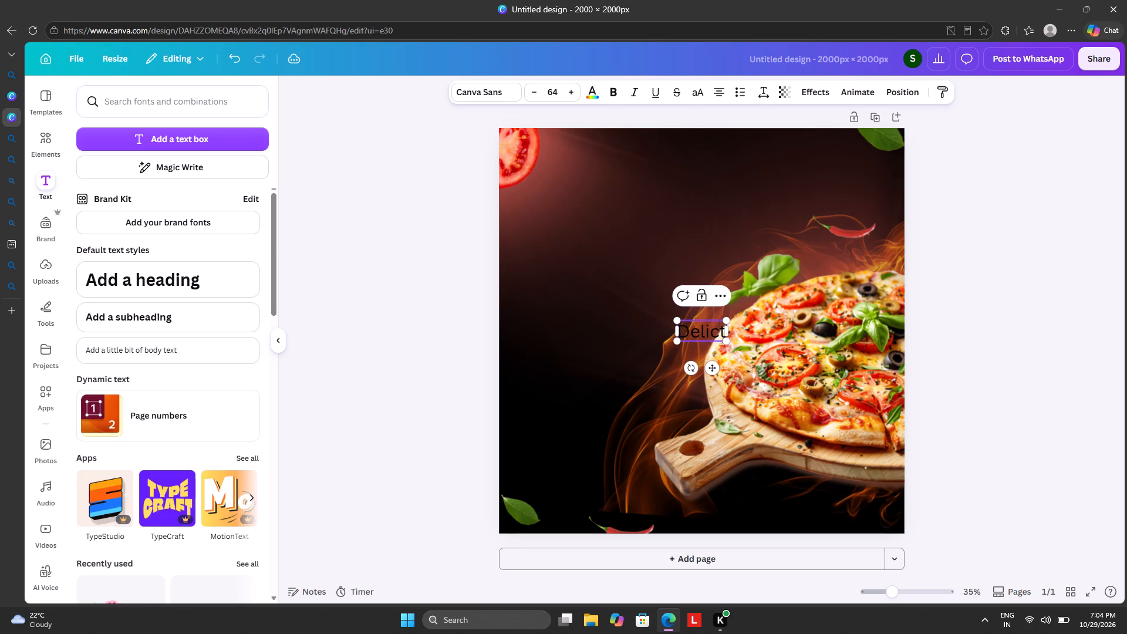
pyautogui.press('i')
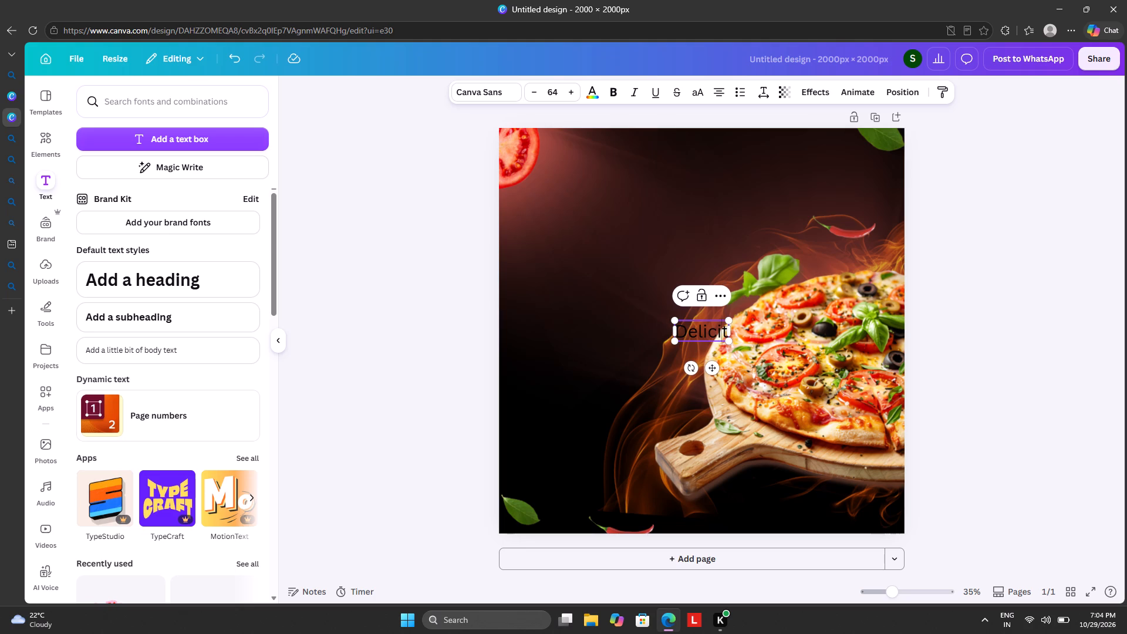
pyautogui.press('o')
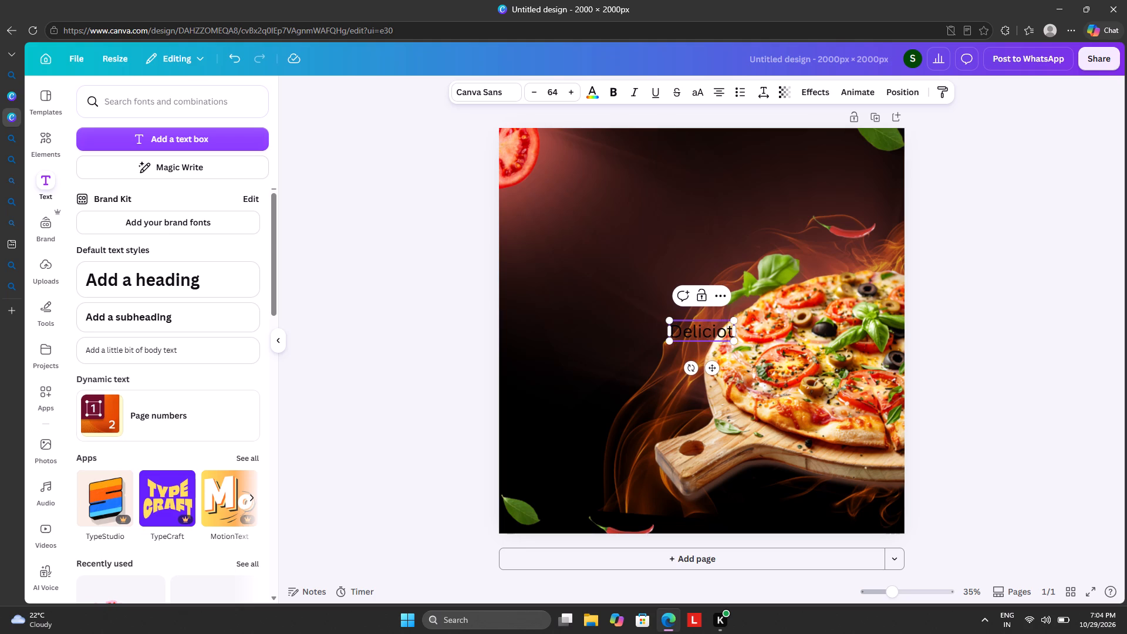
pyautogui.press('u')
pyautogui.press('s')
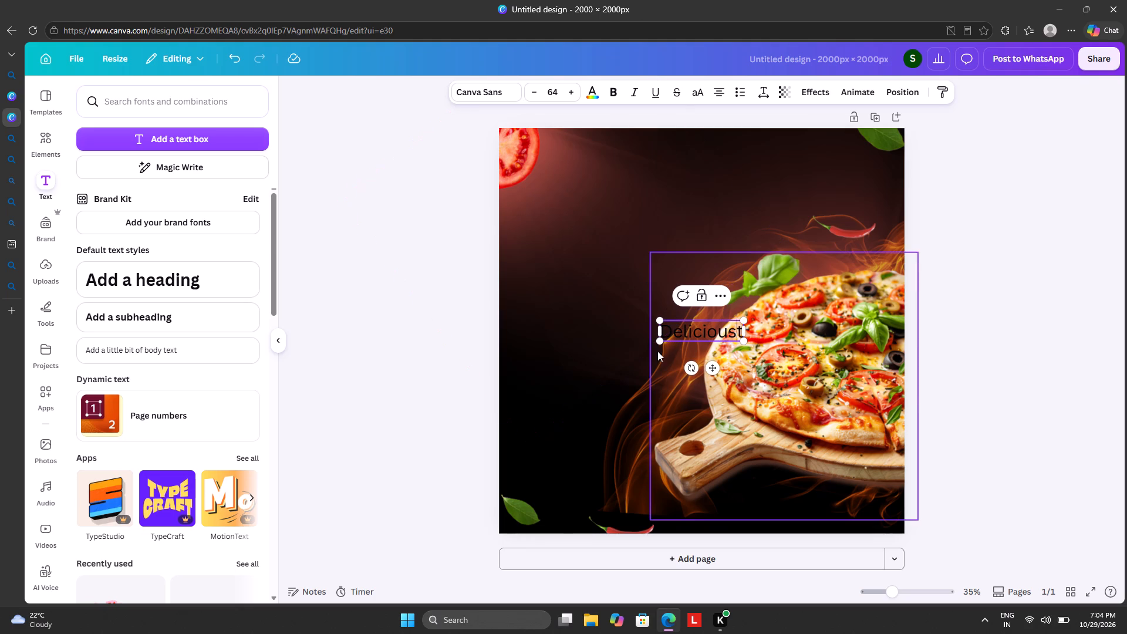
# Enlarge the text to about size 342 and delete the leftover placeholder letter "t" after "Delicious".
pyautogui.moveTo(657, 342); pyautogui.dragTo(291, 426)
pyautogui.click(737, 370)
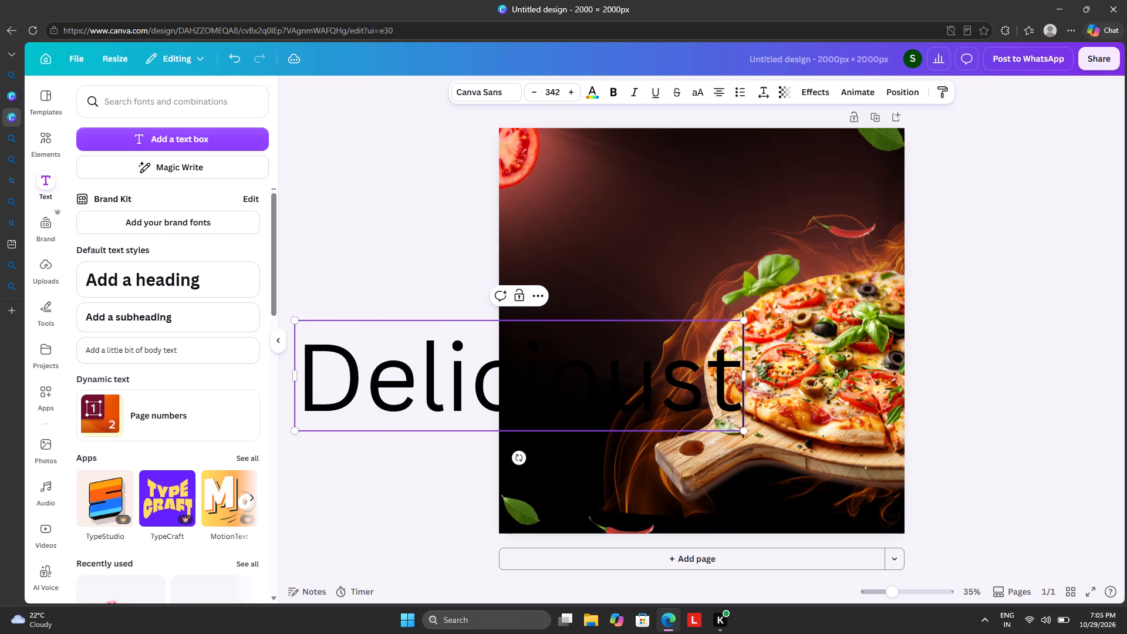
pyautogui.press('BackSpace')
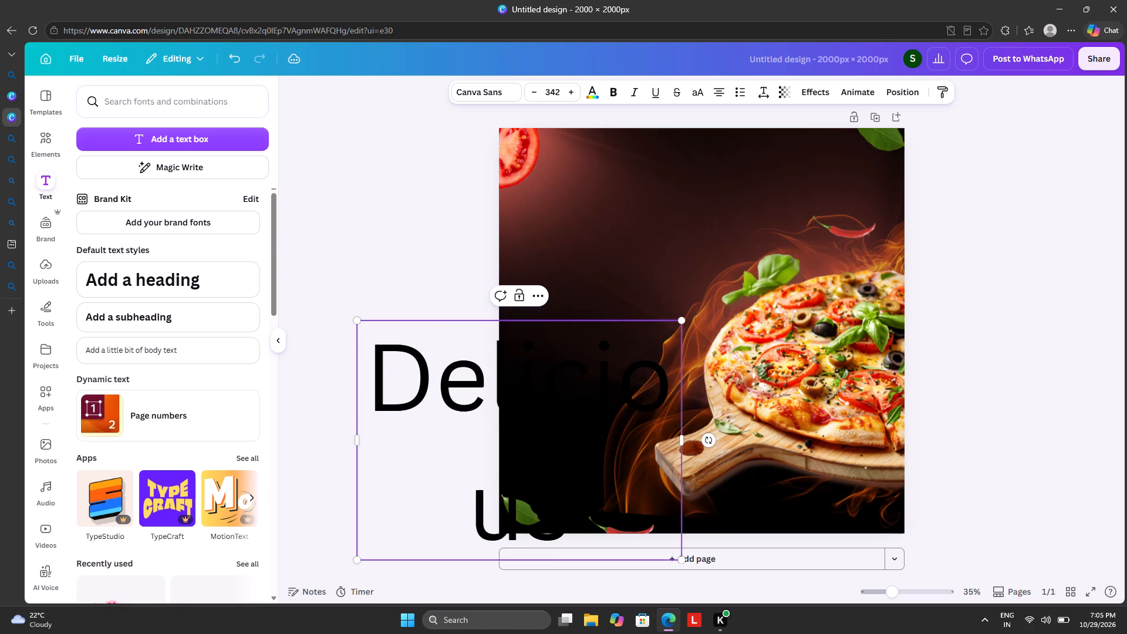
# Widen the text box so "Delicious" fits on one line, and scale it down to font size 164.
pyautogui.moveTo(680, 441); pyautogui.dragTo(777, 409)
pyautogui.moveTo(683, 440); pyautogui.dragTo(922, 367)
pyautogui.moveTo(355, 317); pyautogui.dragTo(359, 322)
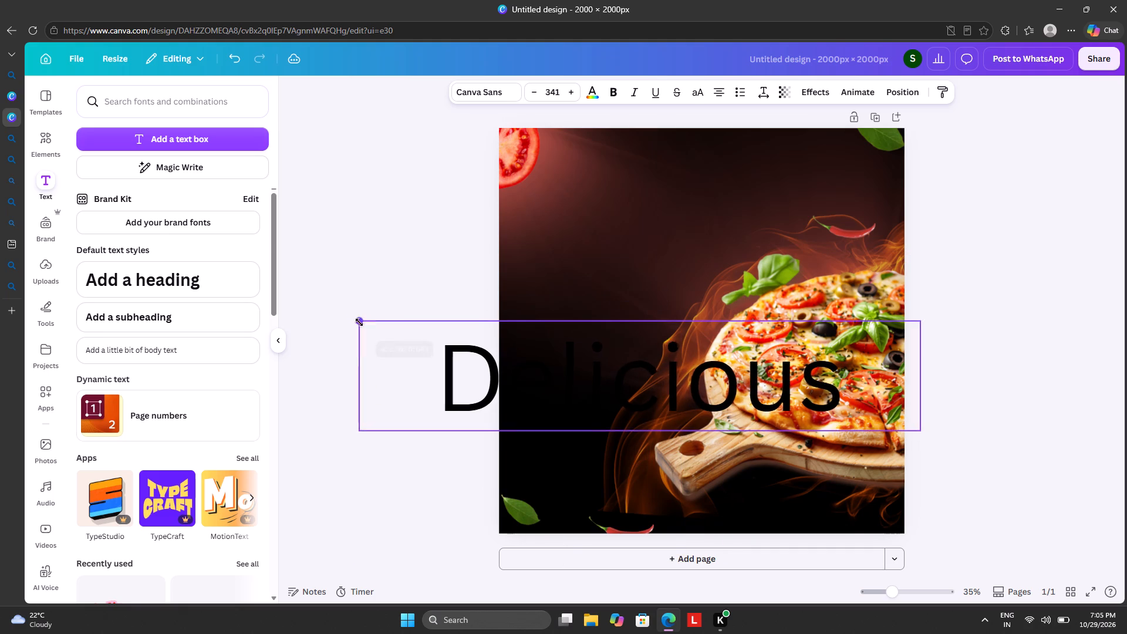
pyautogui.moveTo(359, 322); pyautogui.dragTo(649, 372)
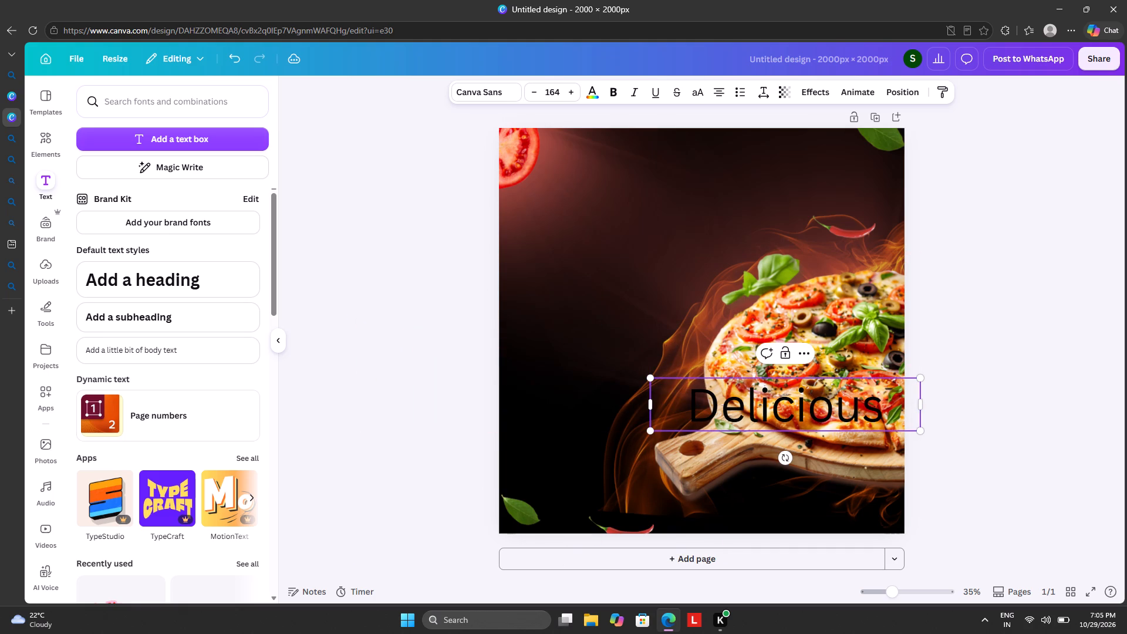
# Widen the "Delicious" text box slightly and move it to the top of the page, between the tomato and the leaf.
pyautogui.moveTo(792, 404); pyautogui.dragTo(761, 346)
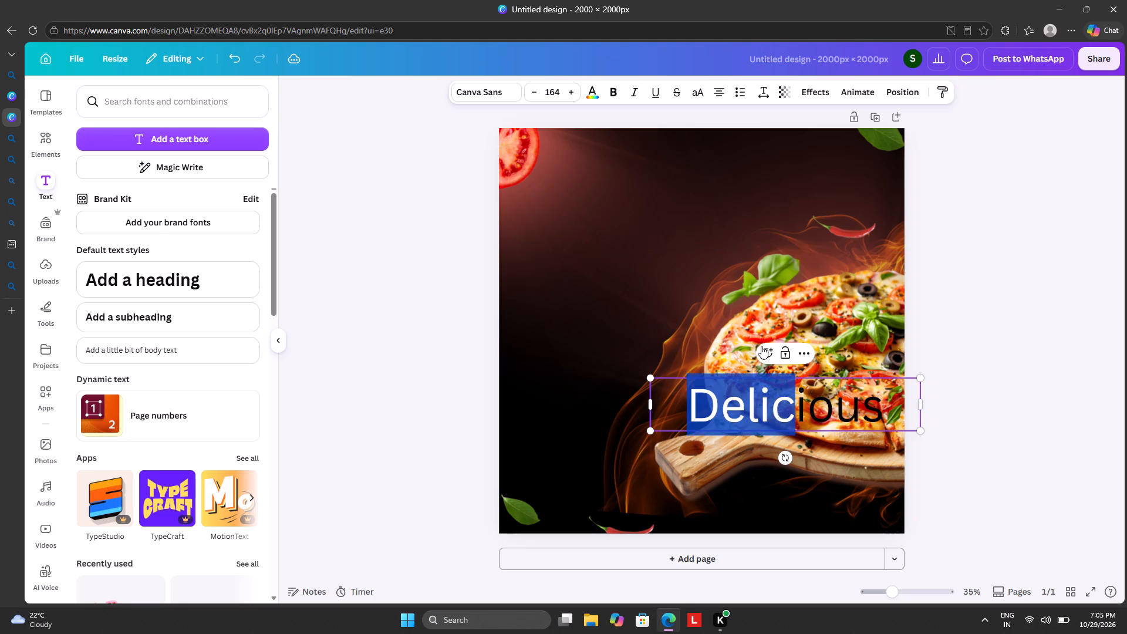
pyautogui.moveTo(761, 346); pyautogui.dragTo(765, 353)
pyautogui.click(801, 407)
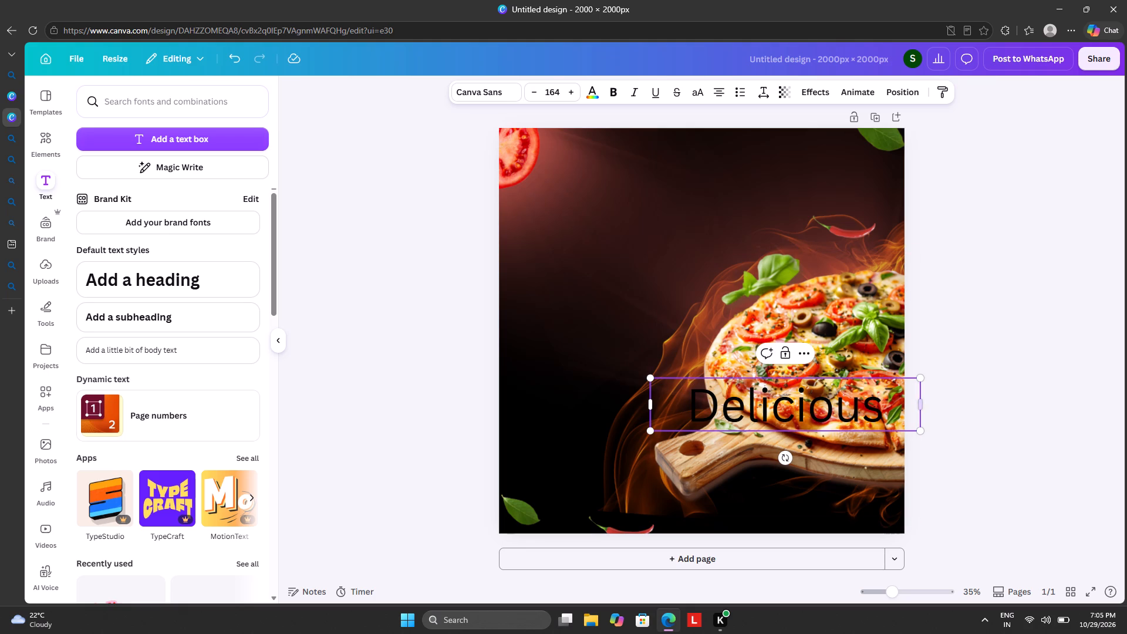
pyautogui.moveTo(924, 423); pyautogui.dragTo(932, 407)
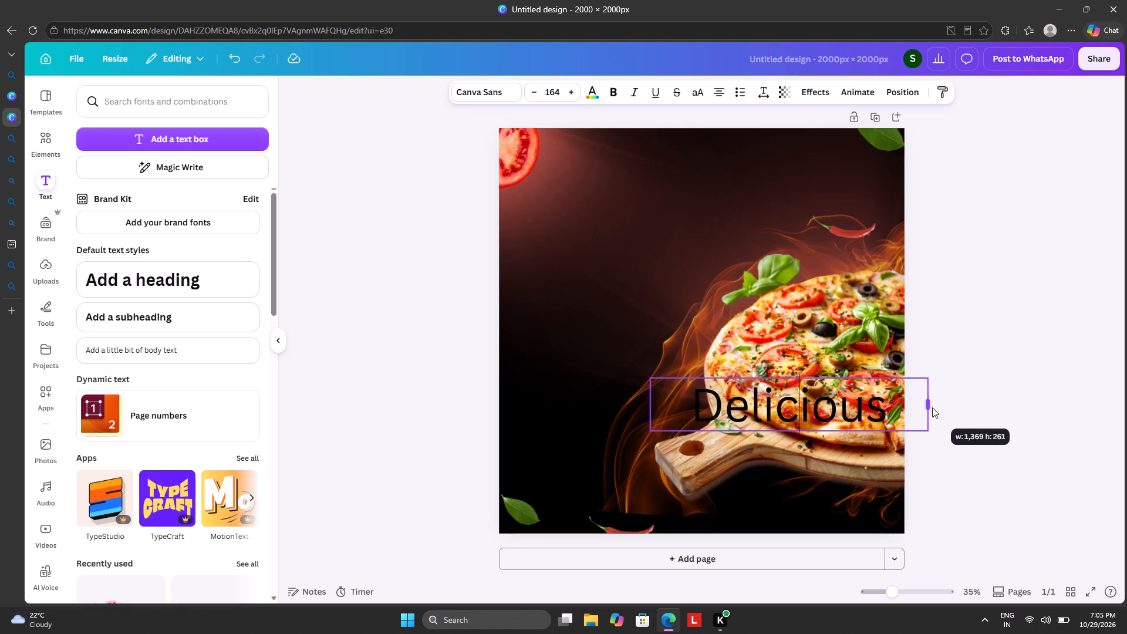
pyautogui.moveTo(932, 407); pyautogui.dragTo(933, 407)
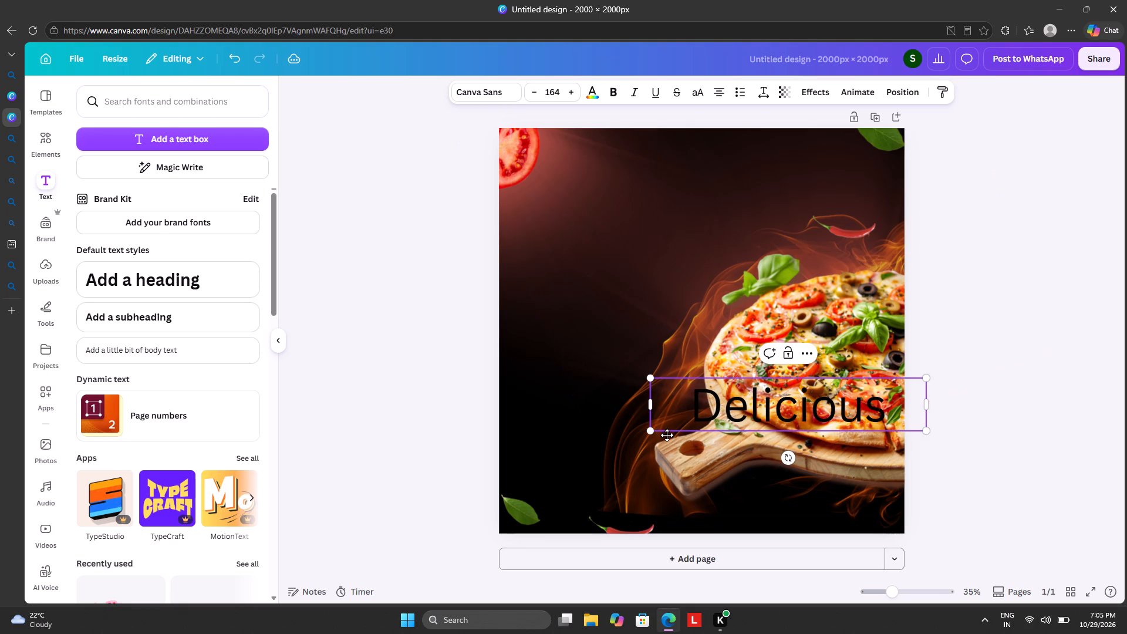
pyautogui.moveTo(667, 435); pyautogui.dragTo(583, 214)
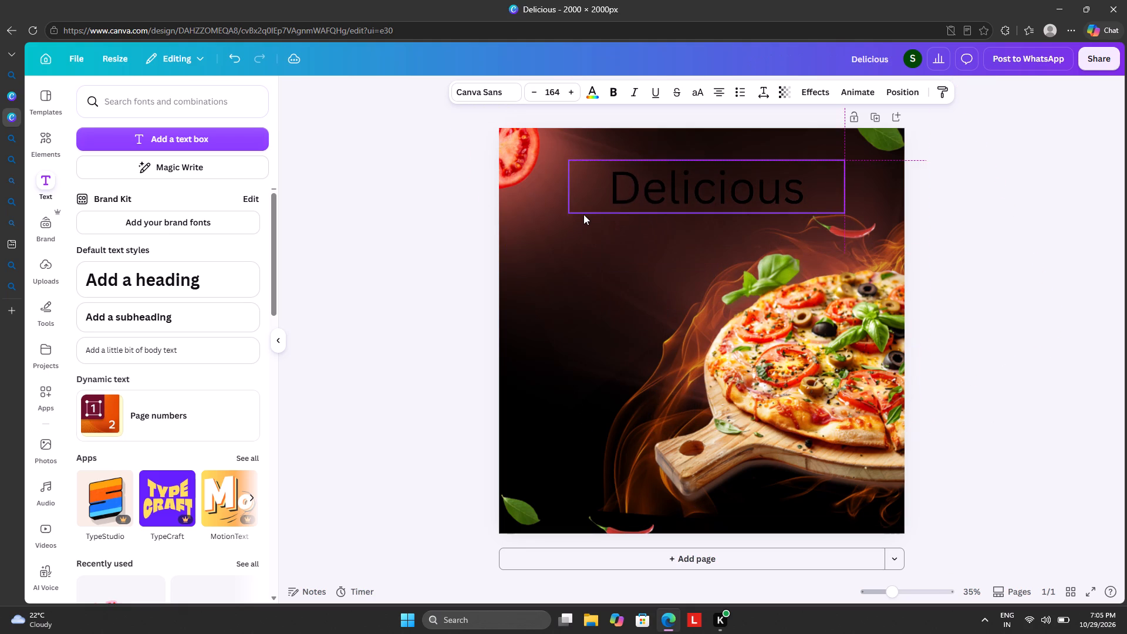
pyautogui.moveTo(583, 214); pyautogui.dragTo(579, 193)
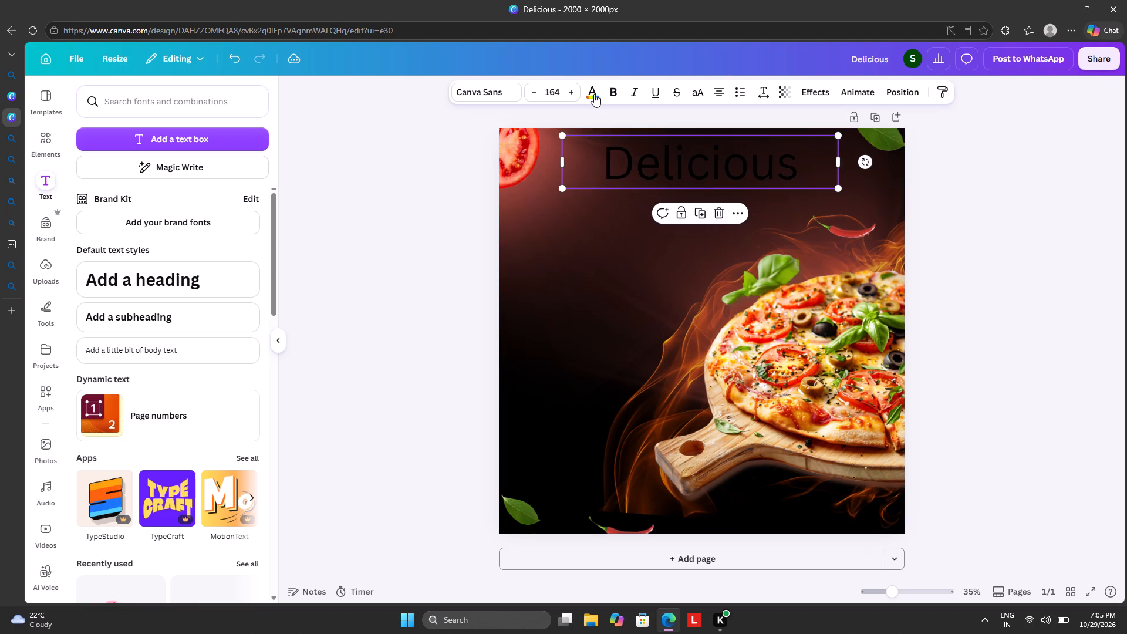
# Colour the "Delicious" heading white and set its font to Brittany.
pyautogui.click(593, 92)
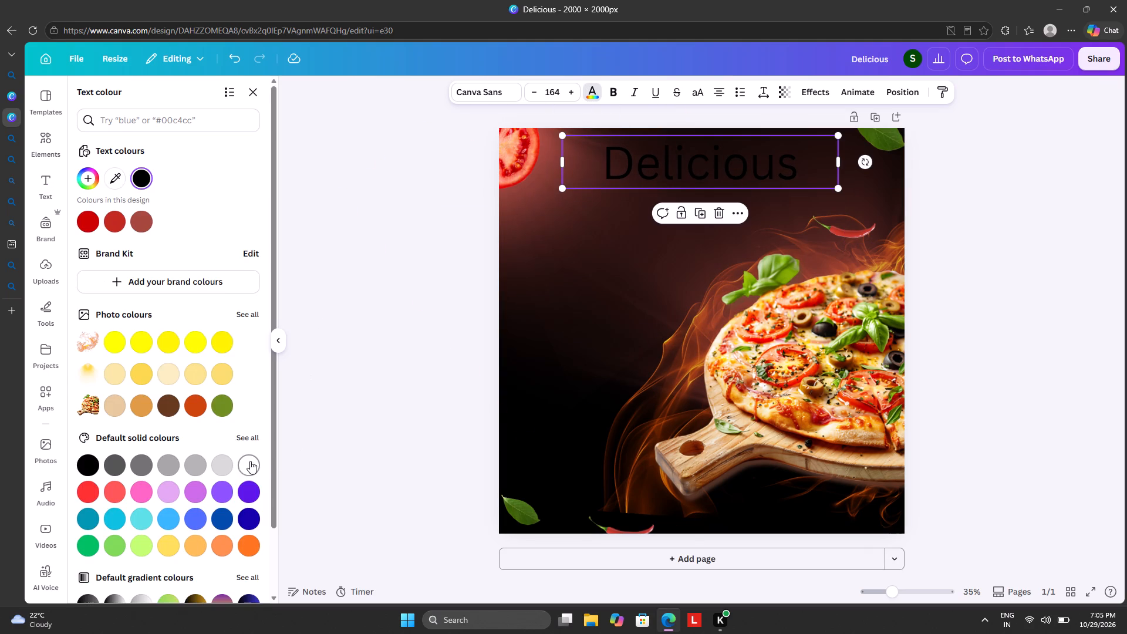
pyautogui.click(245, 461)
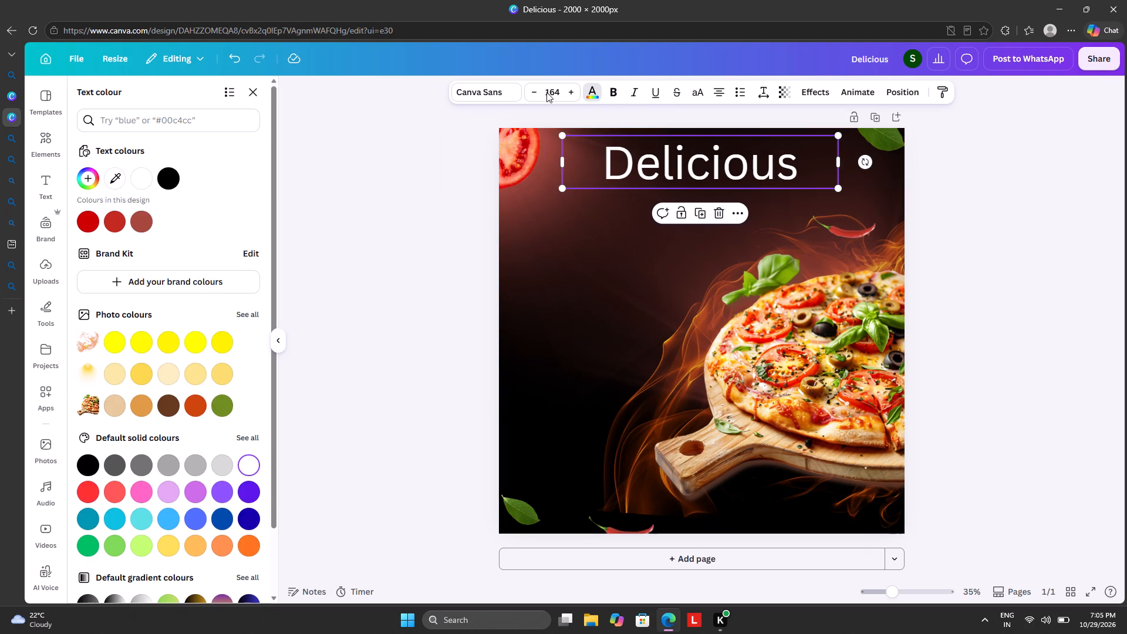
pyautogui.click(513, 92)
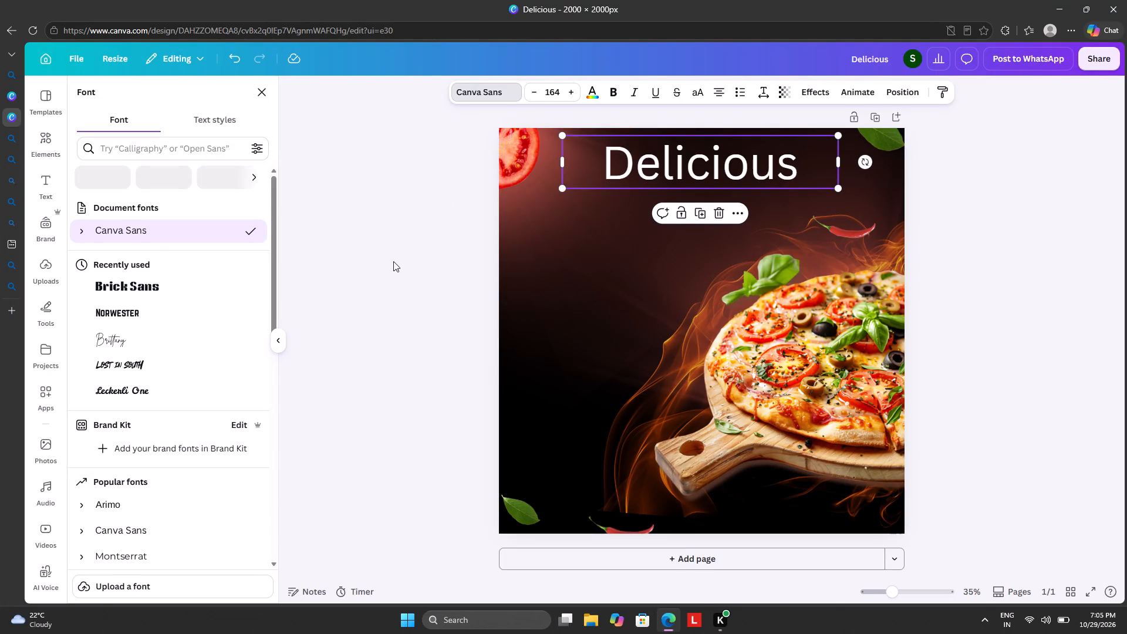
pyautogui.click(99, 338)
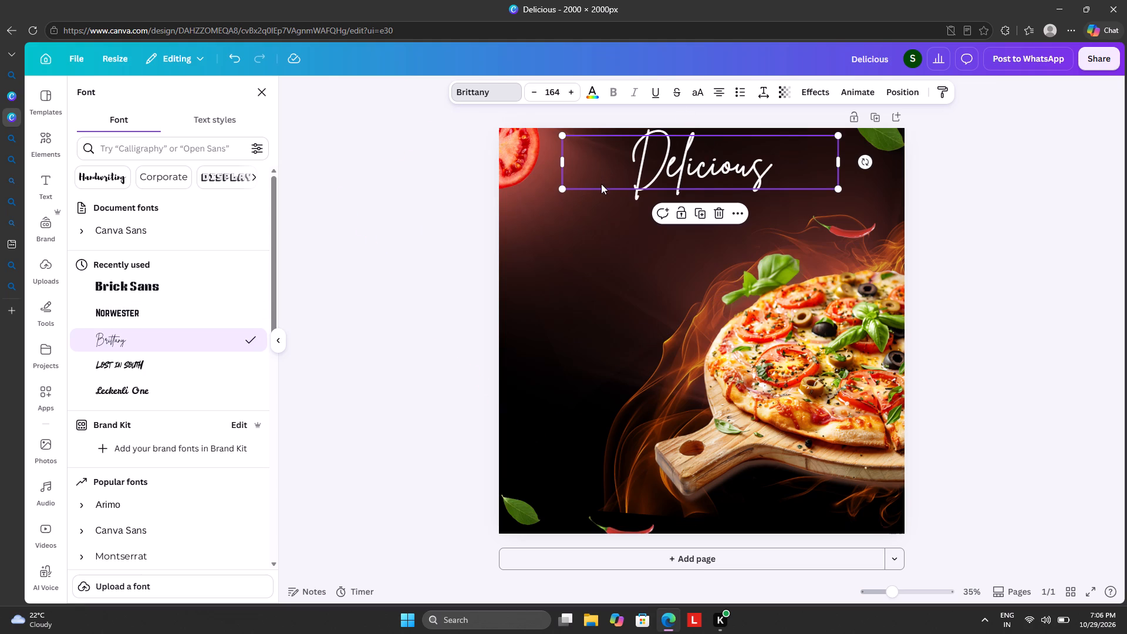
# Move the "Delicious" heading slightly down and to the left at the top of the page.
pyautogui.moveTo(603, 176); pyautogui.dragTo(599, 185)
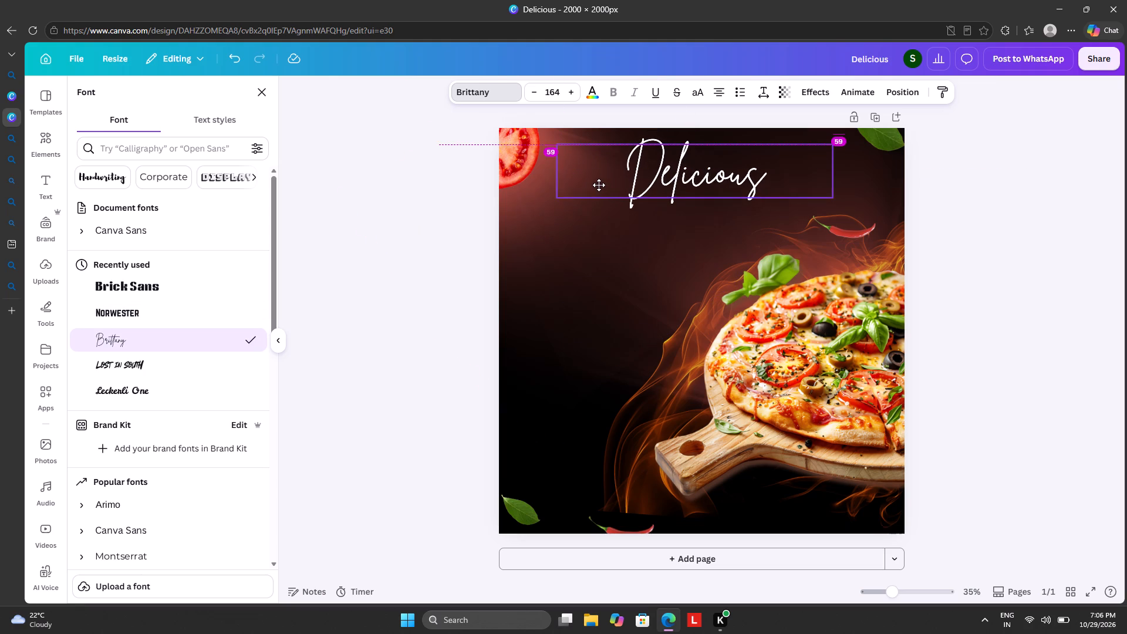
pyautogui.moveTo(599, 185); pyautogui.dragTo(596, 186)
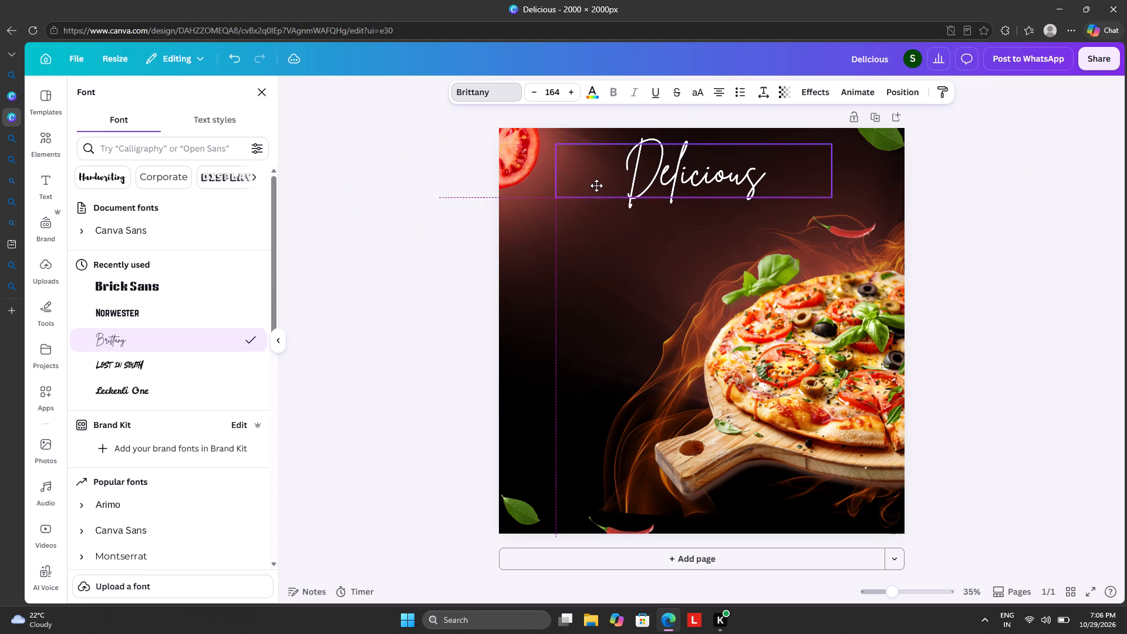
pyautogui.moveTo(596, 186); pyautogui.dragTo(596, 184)
pyautogui.moveTo(596, 184); pyautogui.dragTo(596, 183)
pyautogui.click(420, 268)
pyautogui.click(427, 264)
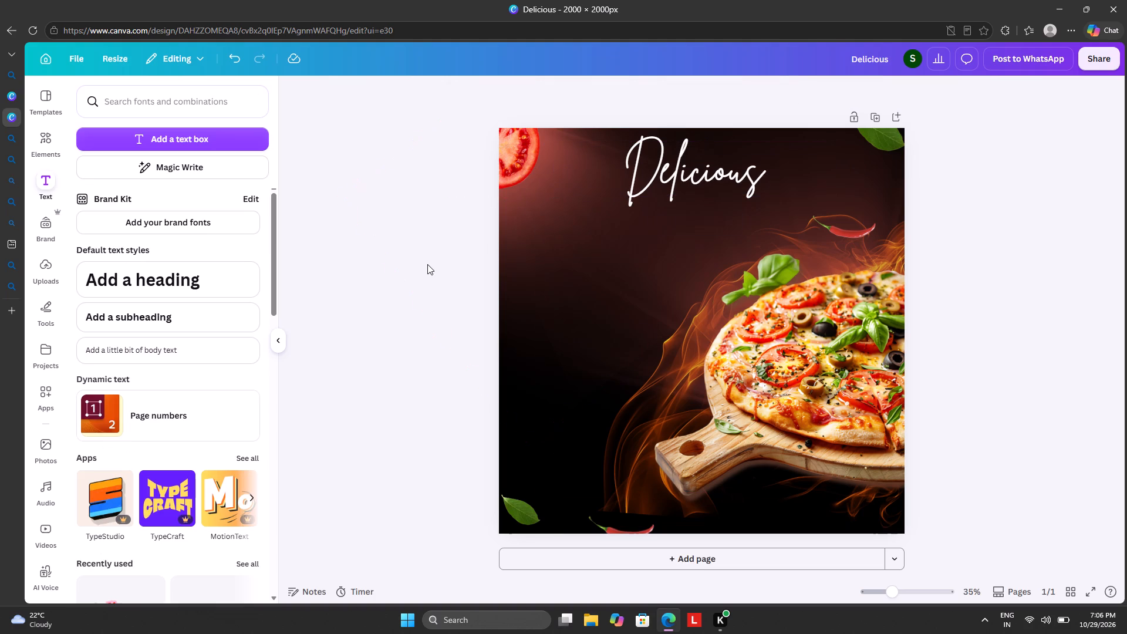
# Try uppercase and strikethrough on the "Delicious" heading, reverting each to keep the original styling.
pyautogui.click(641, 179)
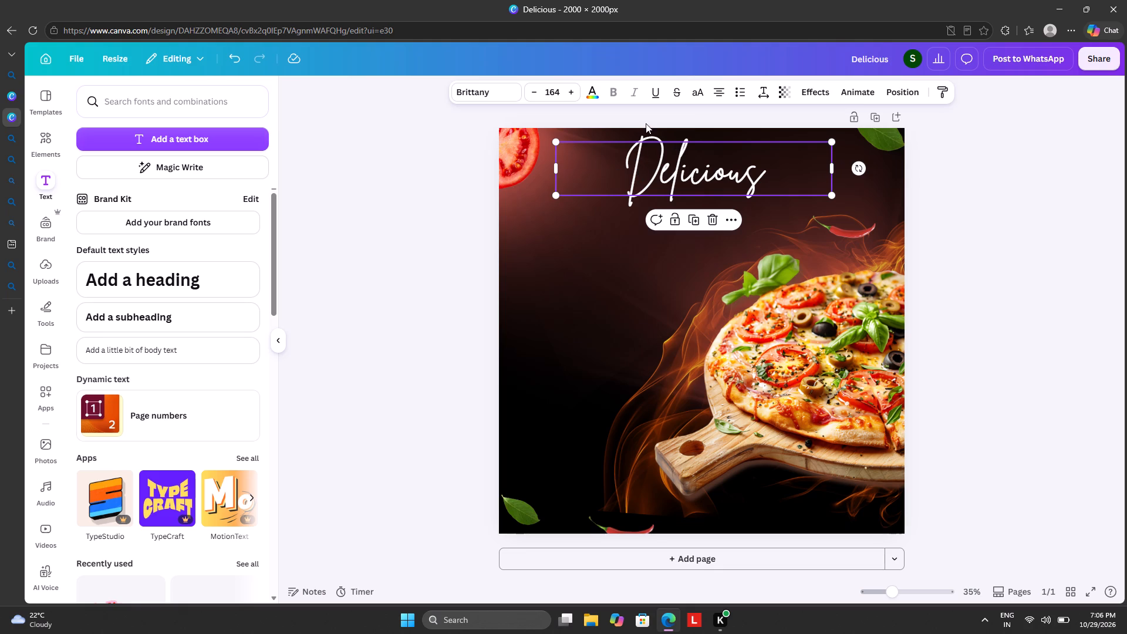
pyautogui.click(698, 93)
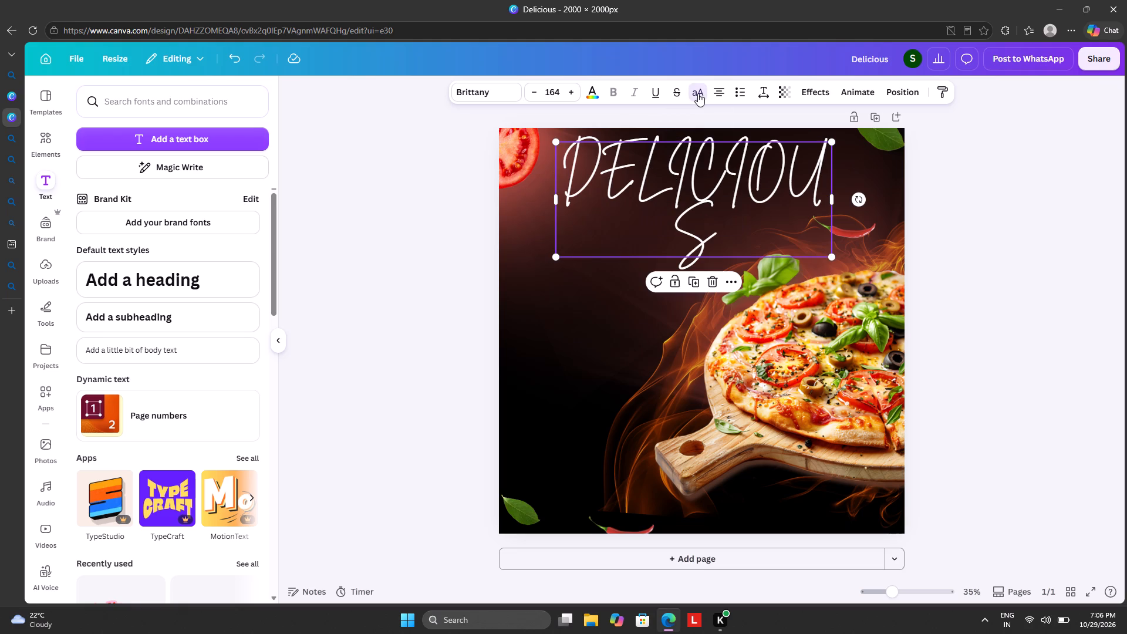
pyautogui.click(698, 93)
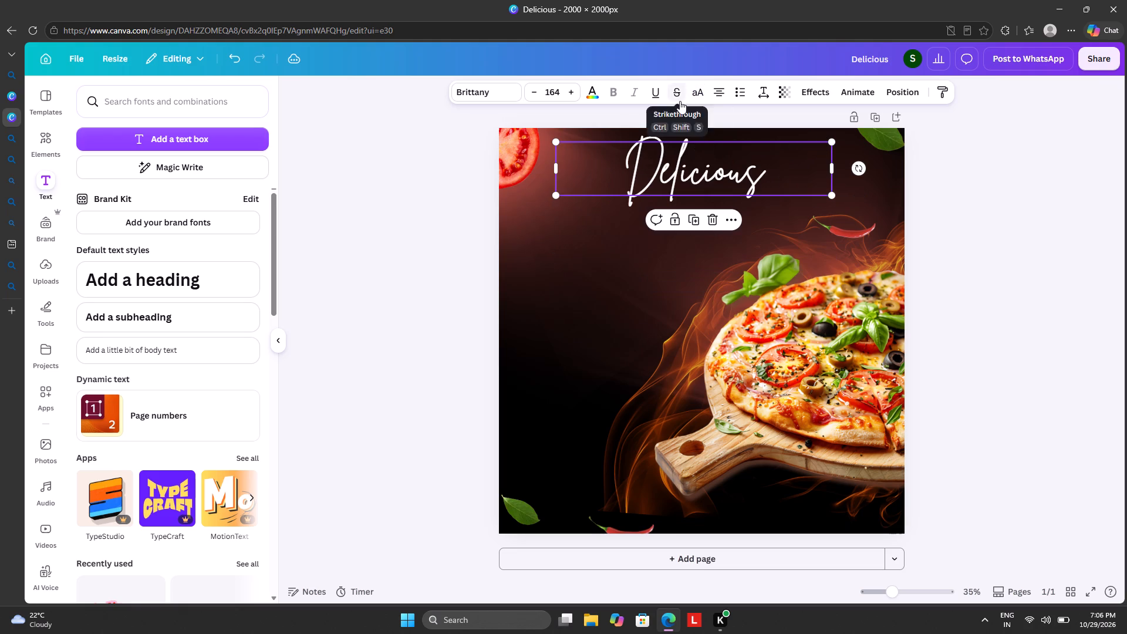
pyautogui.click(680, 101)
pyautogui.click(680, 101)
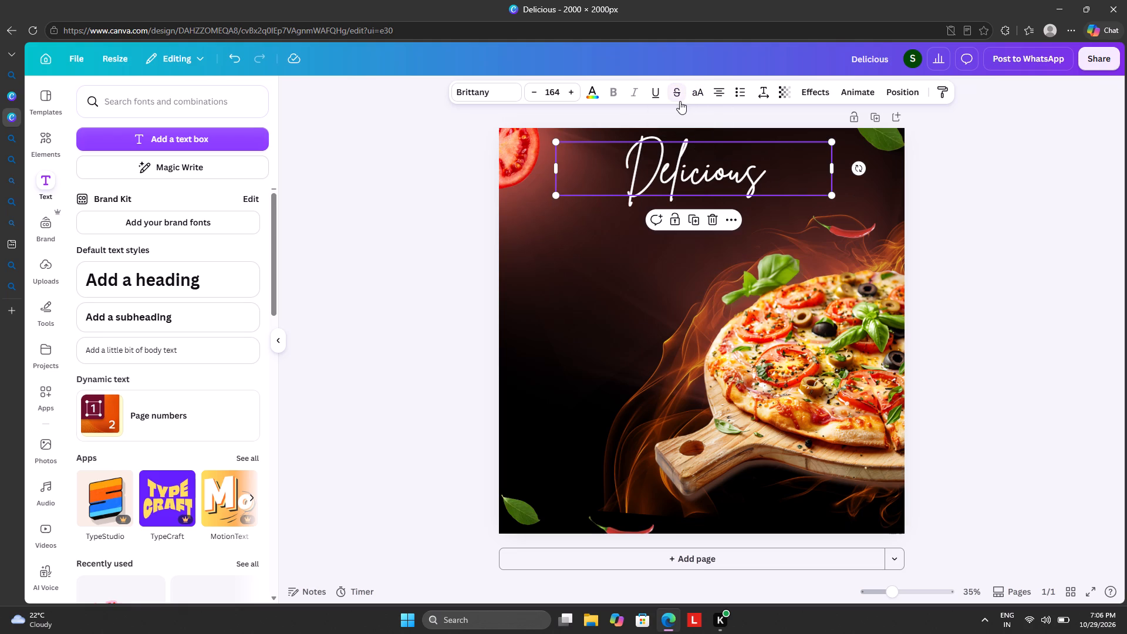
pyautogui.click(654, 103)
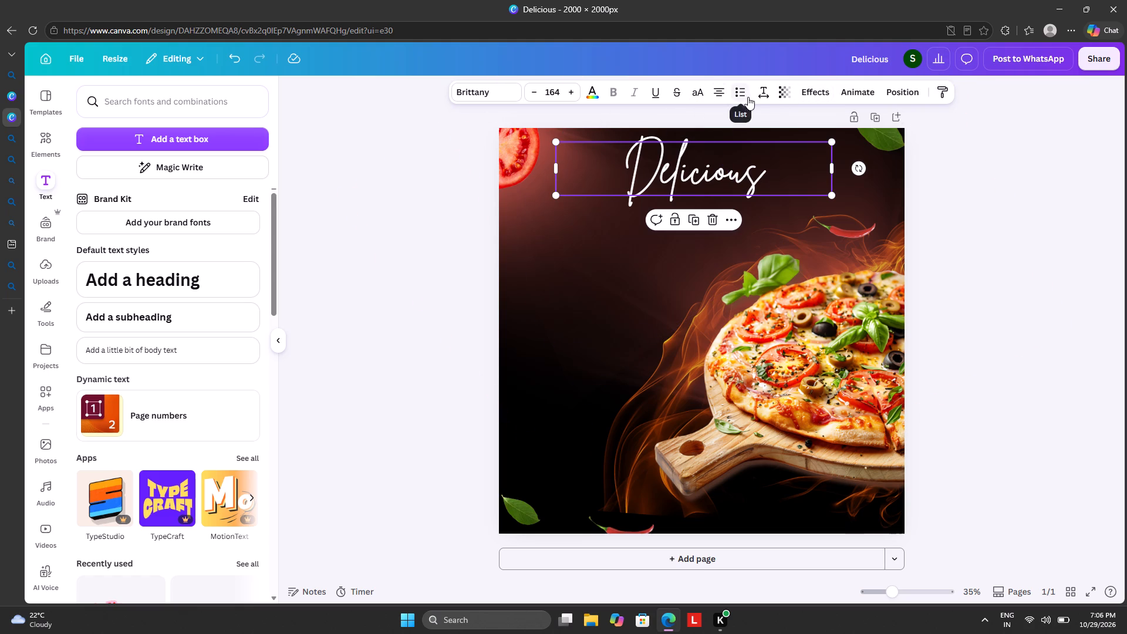
# Set the "Delicious" heading's letter spacing to 96 and its line spacing to 1.5.
pyautogui.click(764, 90)
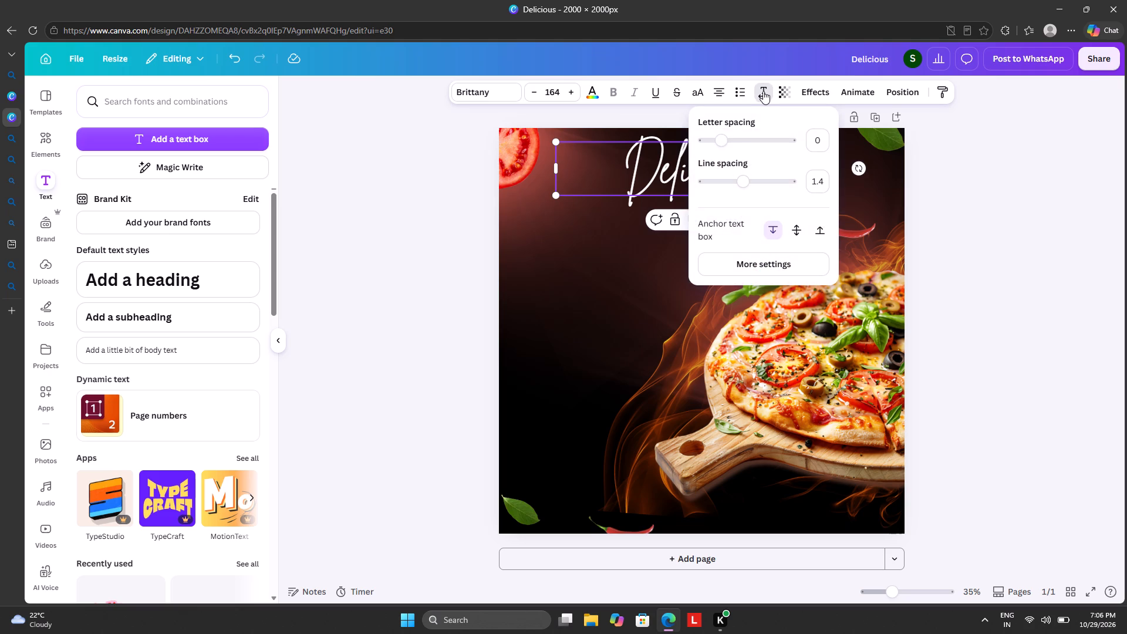
pyautogui.click(728, 140)
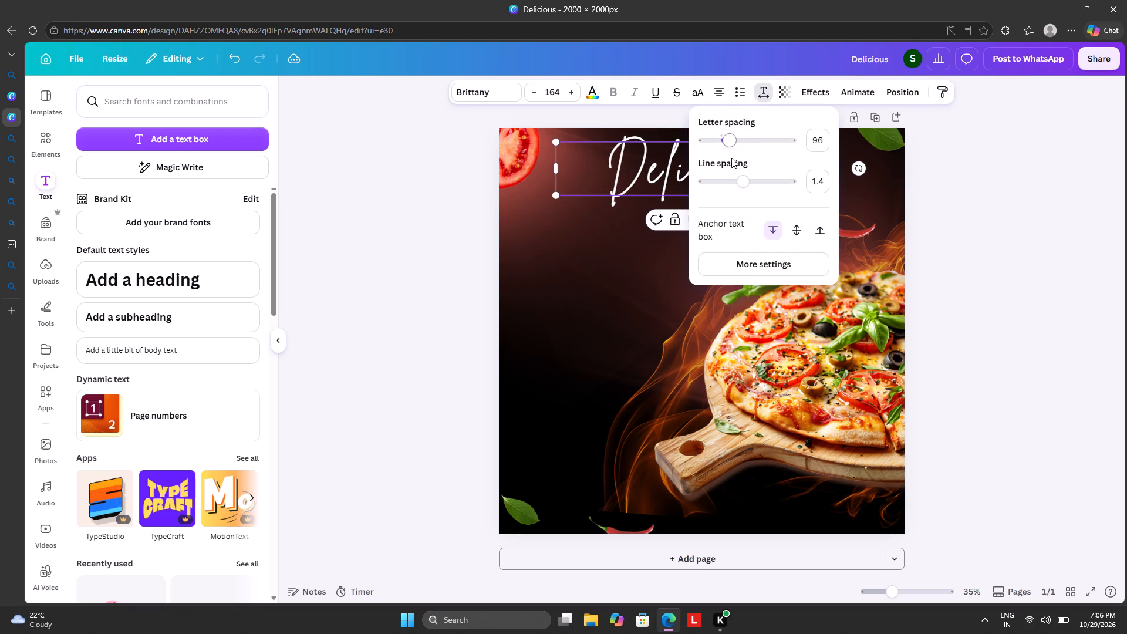
pyautogui.moveTo(740, 187); pyautogui.dragTo(788, 183)
pyautogui.moveTo(788, 183); pyautogui.dragTo(747, 181)
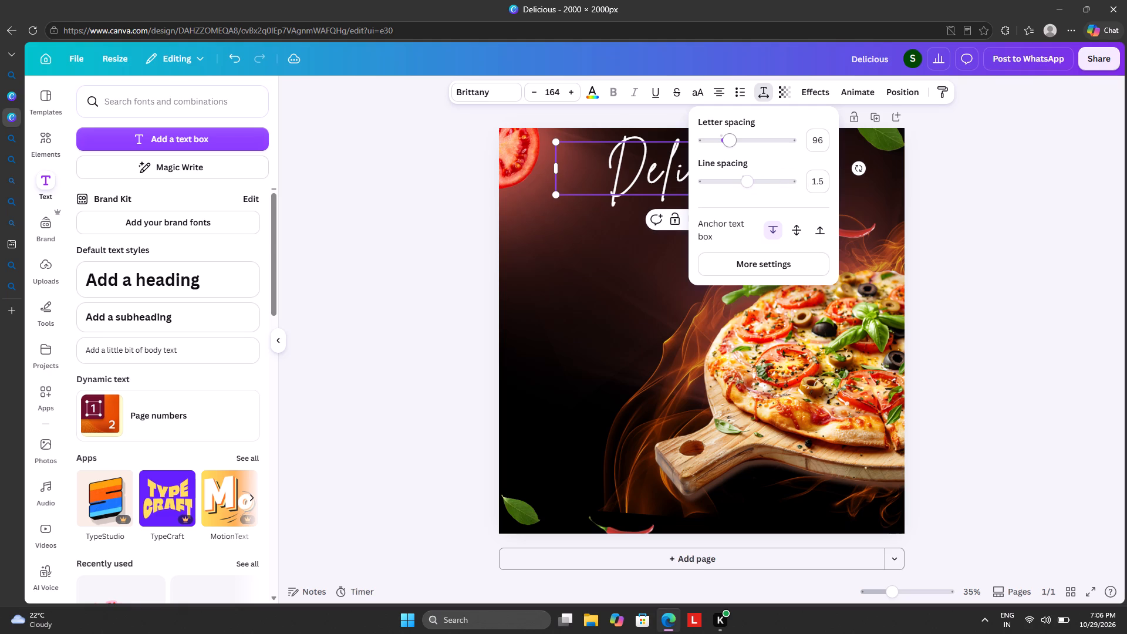
pyautogui.click(730, 144)
pyautogui.click(764, 263)
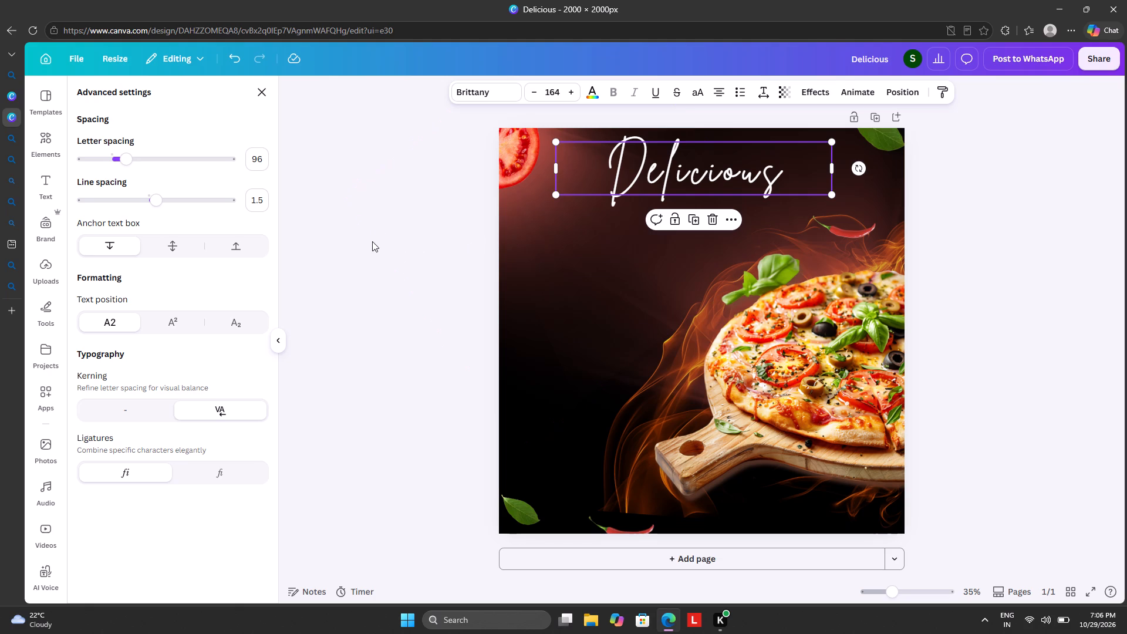
pyautogui.click(380, 215)
pyautogui.click(380, 215)
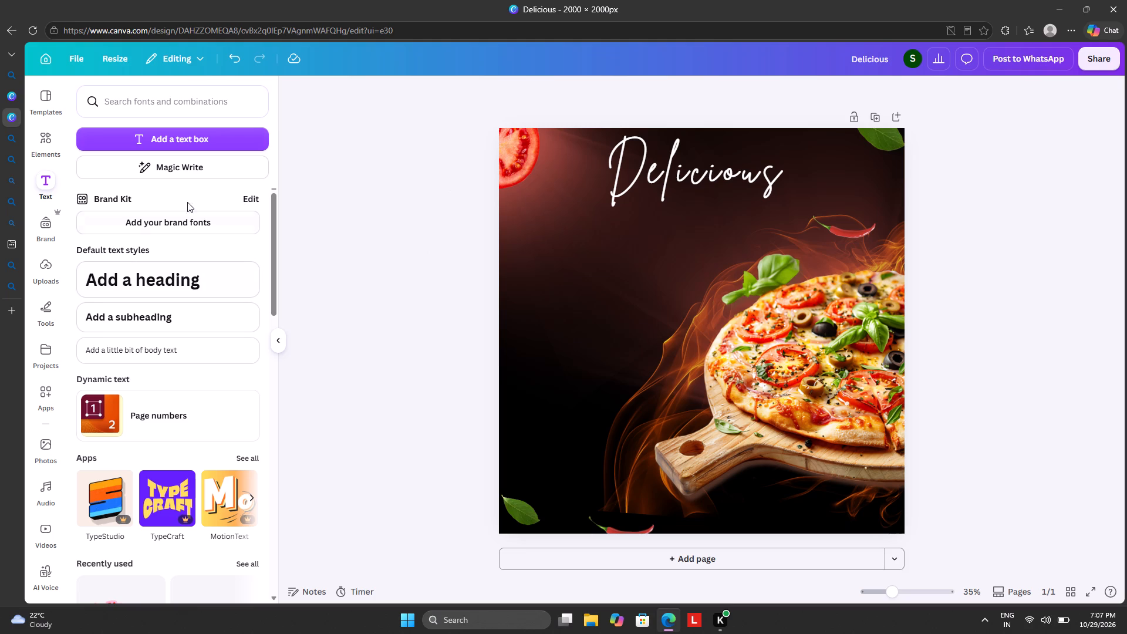
# Add a new text box below "Delicious" and replace its placeholder text with "PIZZA".
pyautogui.click(201, 139)
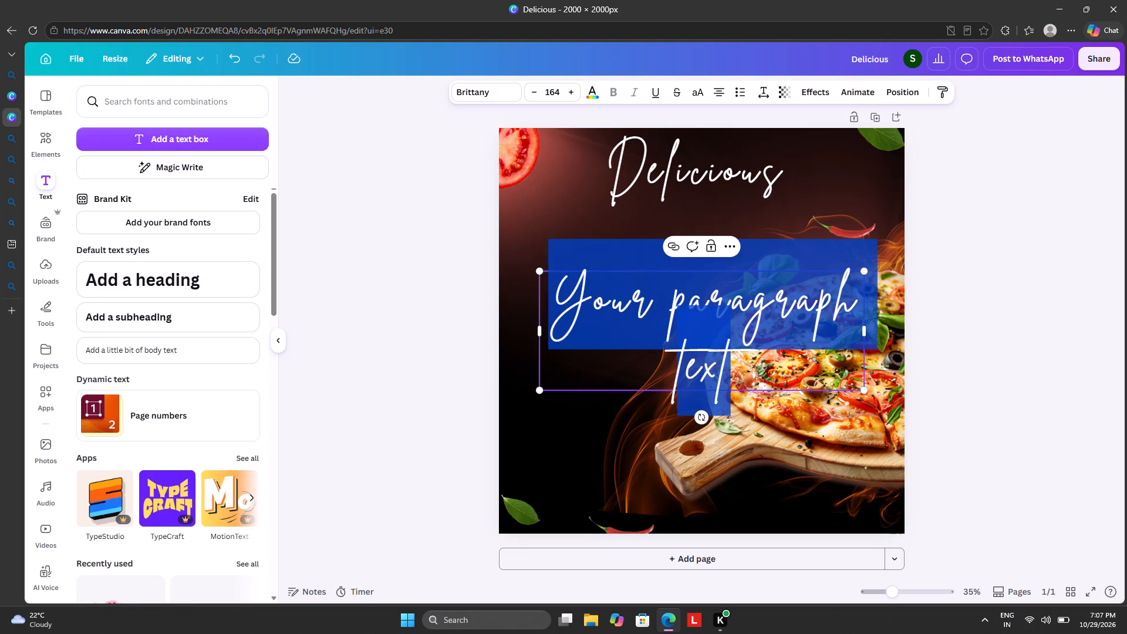
pyautogui.click(744, 369)
pyautogui.click(724, 369)
pyautogui.click(724, 369)
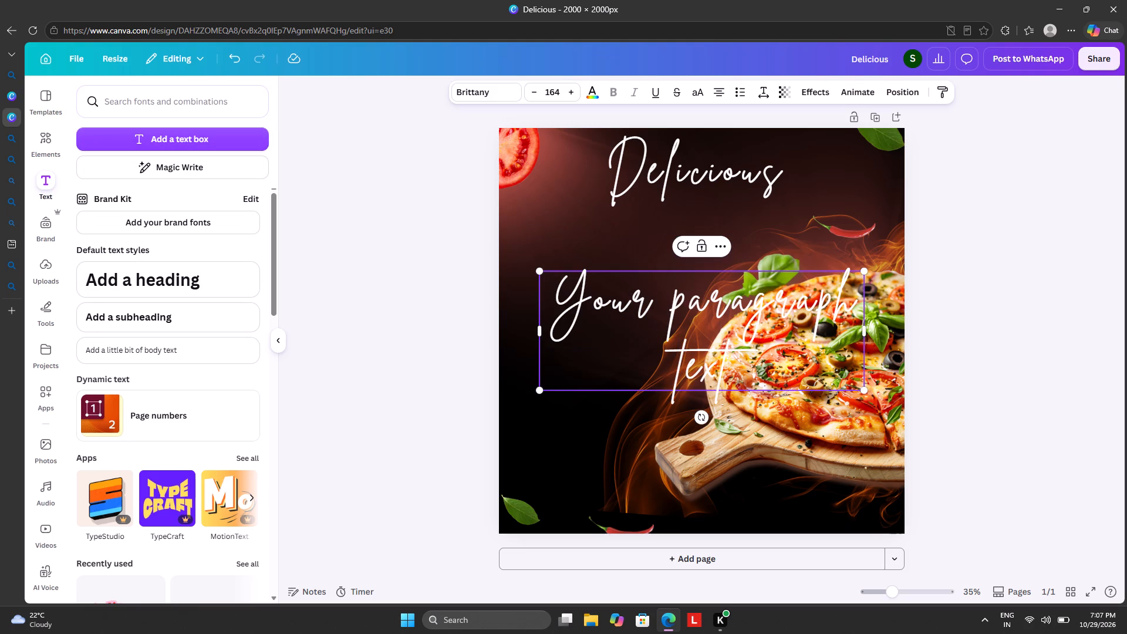
pyautogui.press('BackSpace')
pyautogui.press('BackSpace')
pyautogui.press('BackSpace')
pyautogui.press('BackSpace')
pyautogui.press('BackSpace')
pyautogui.press('BackSpace')
pyautogui.press('BackSpace')
pyautogui.press('BackSpace')
pyautogui.press('BackSpace')
pyautogui.press('BackSpace')
pyautogui.press('BackSpace')
pyautogui.press('BackSpace')
pyautogui.press('BackSpace')
pyautogui.press('BackSpace')
pyautogui.press('BackSpace')
pyautogui.press('BackSpace')
pyautogui.press('BackSpace')
pyautogui.press('BackSpace')
pyautogui.press('BackSpace')
pyautogui.press('BackSpace')
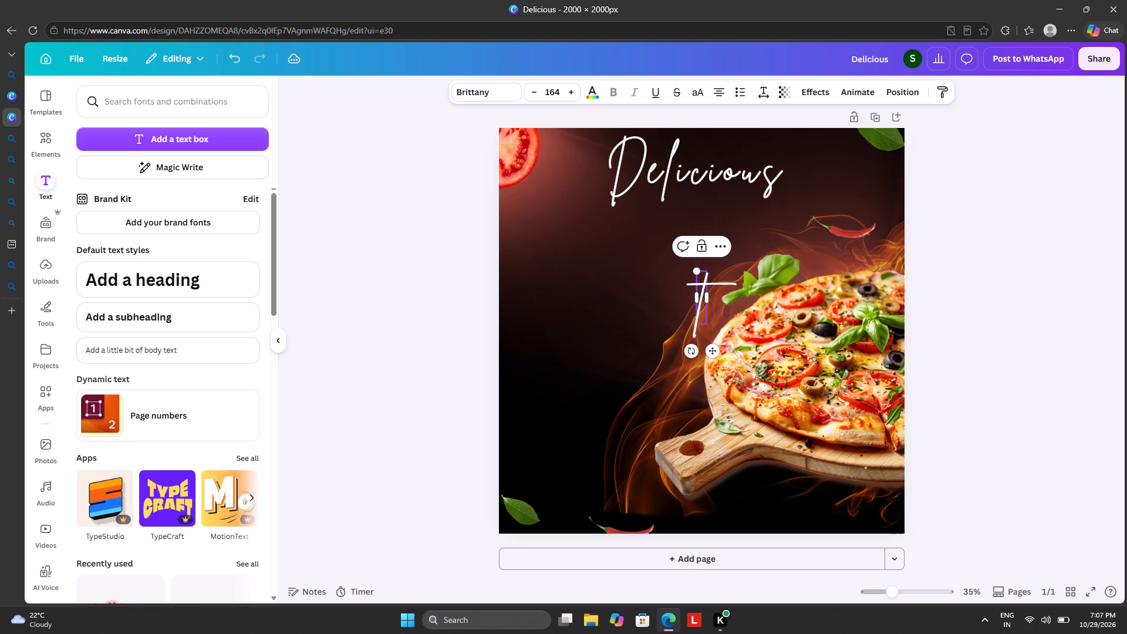
pyautogui.press('p')
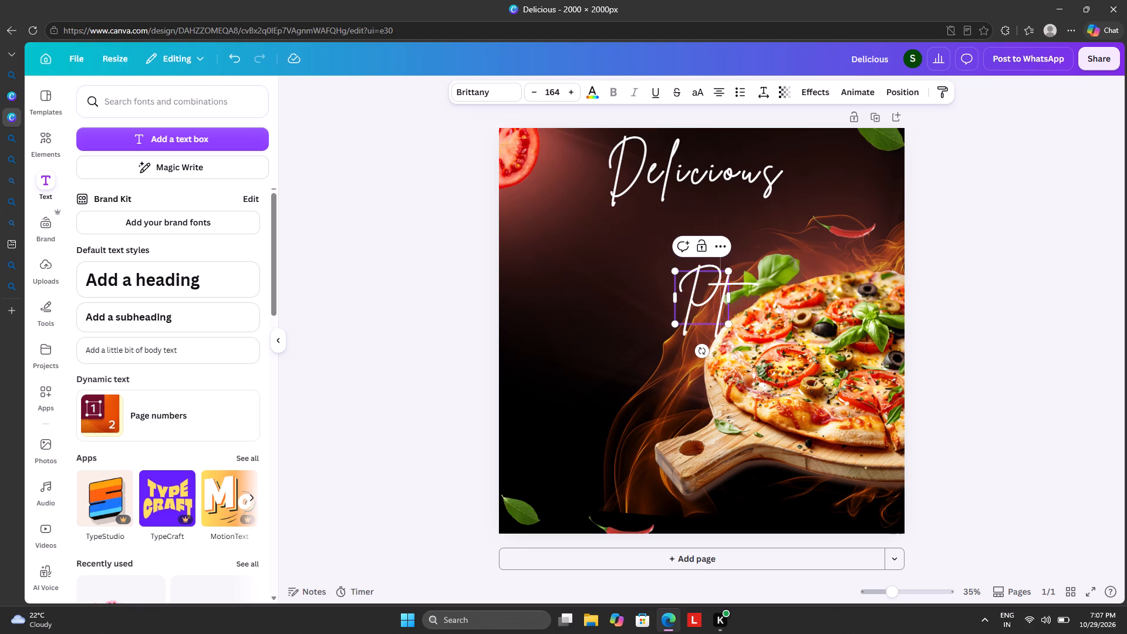
pyautogui.write('IZZ')
pyautogui.press('a')
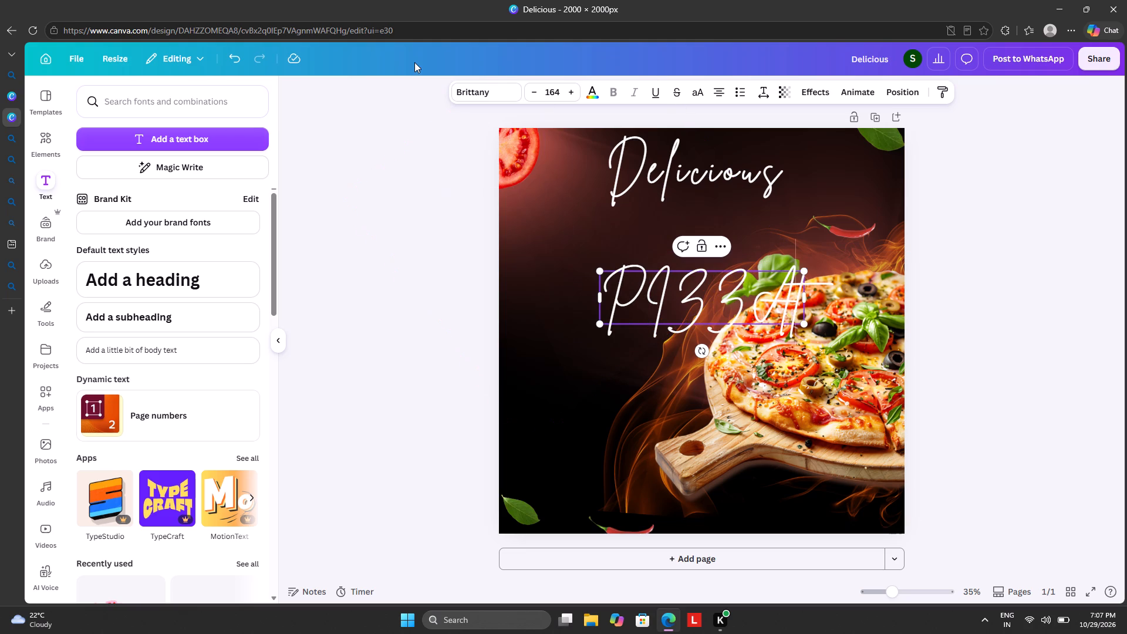
# Try the Brick Sans font on the "PIZZA" text, and change it to League Spartan.
pyautogui.click(469, 90)
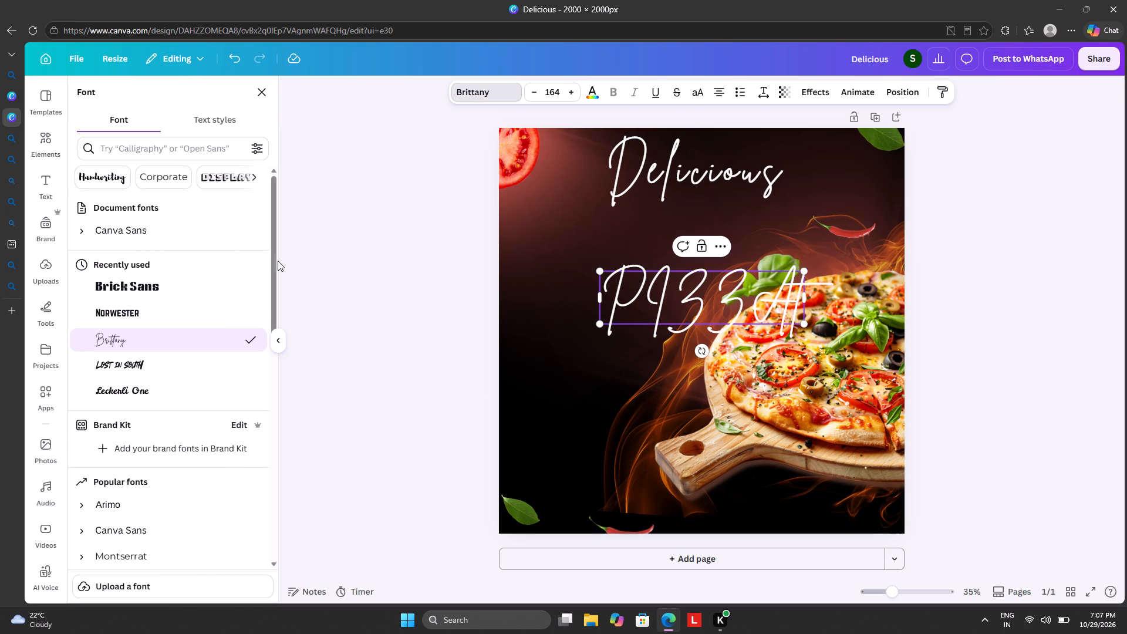
pyautogui.click(216, 291)
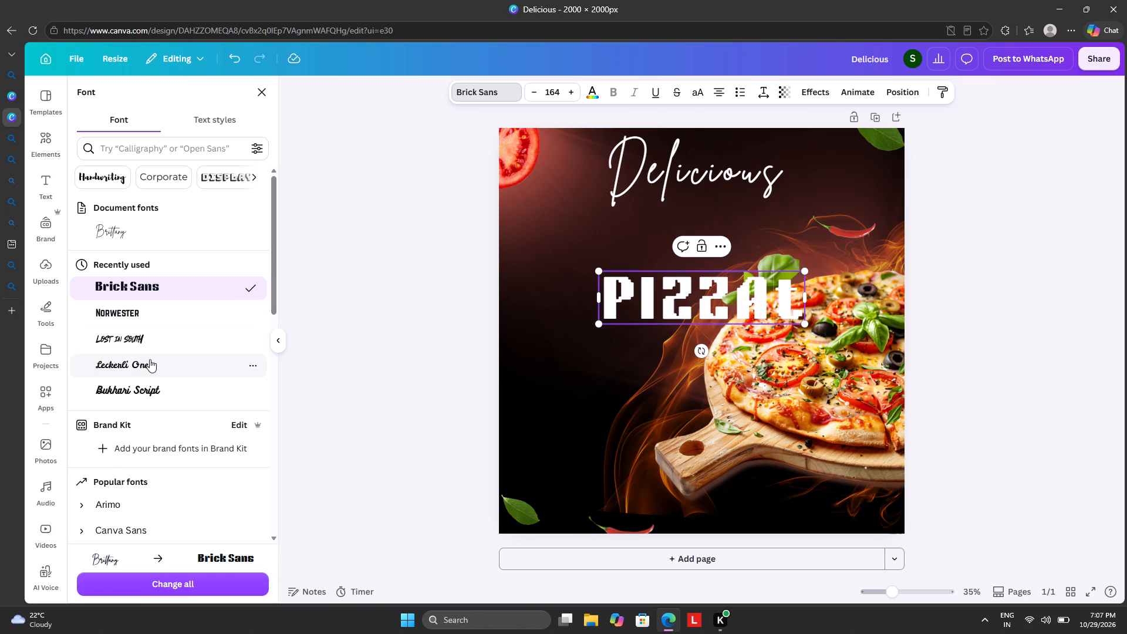
pyautogui.scroll(-6, 150, 359)
pyautogui.click(139, 306)
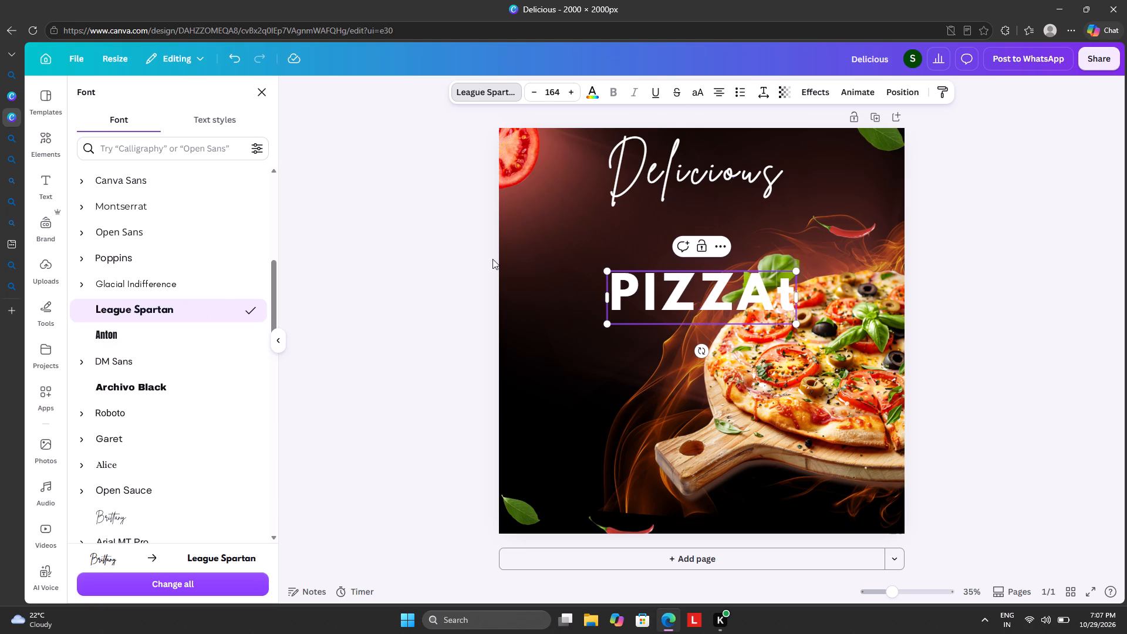
# Delete the leftover placeholder letter "t" after "PIZZA".
pyautogui.click(792, 303)
pyautogui.press('BackSpace')
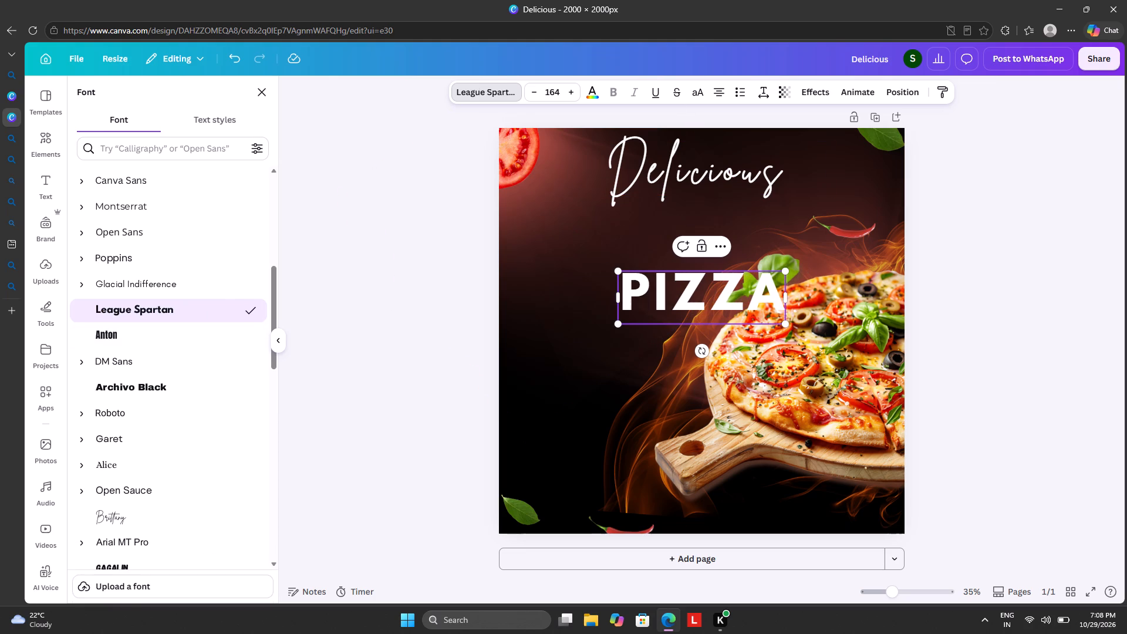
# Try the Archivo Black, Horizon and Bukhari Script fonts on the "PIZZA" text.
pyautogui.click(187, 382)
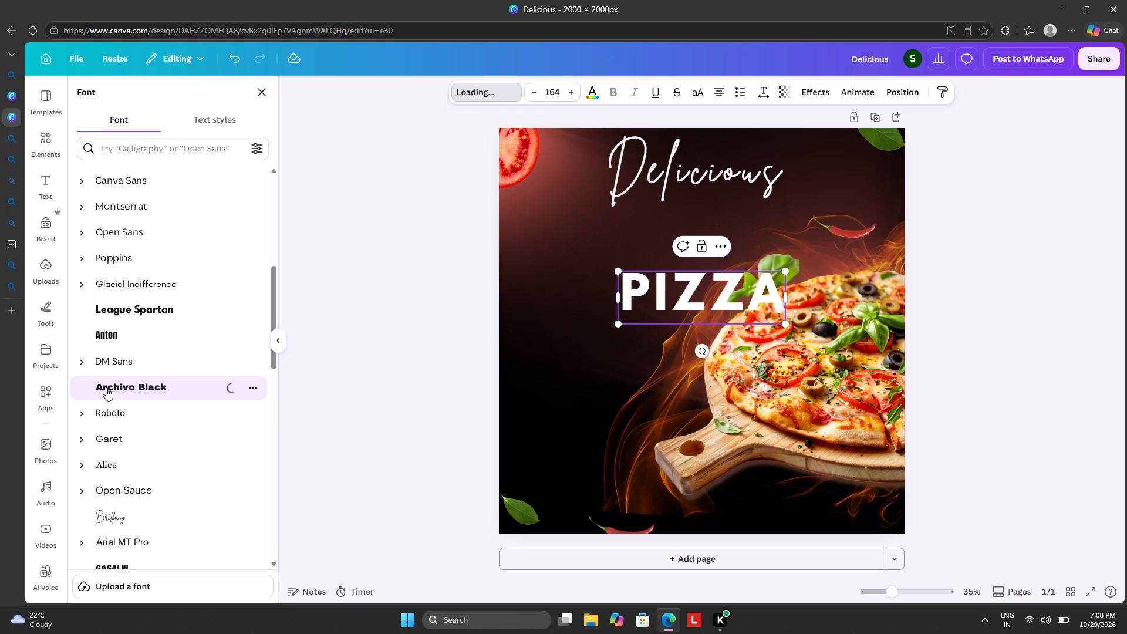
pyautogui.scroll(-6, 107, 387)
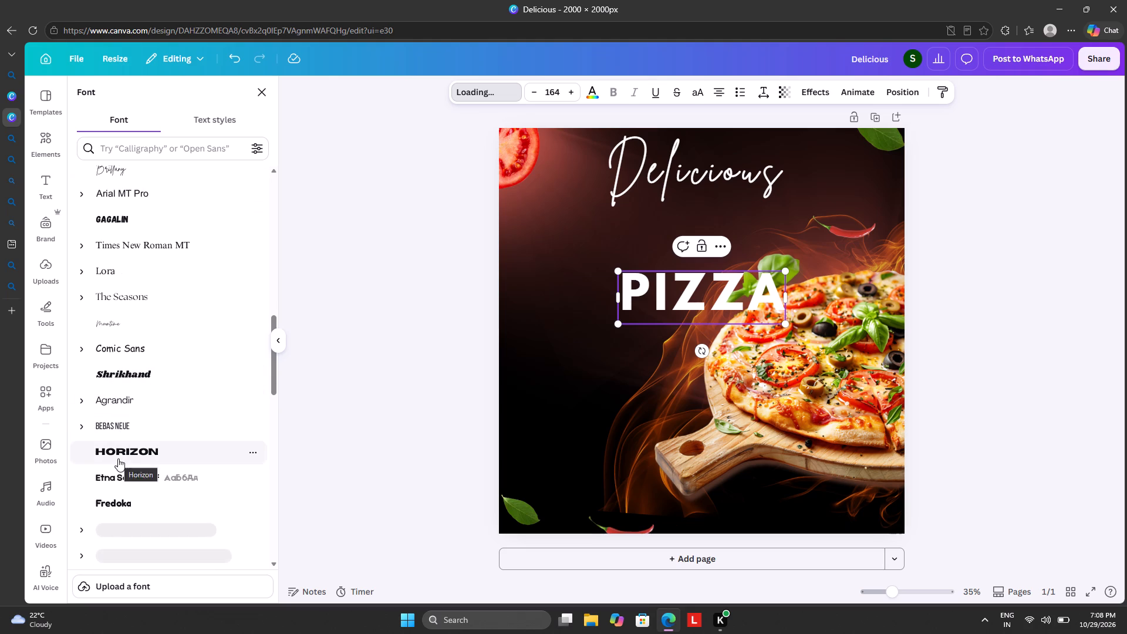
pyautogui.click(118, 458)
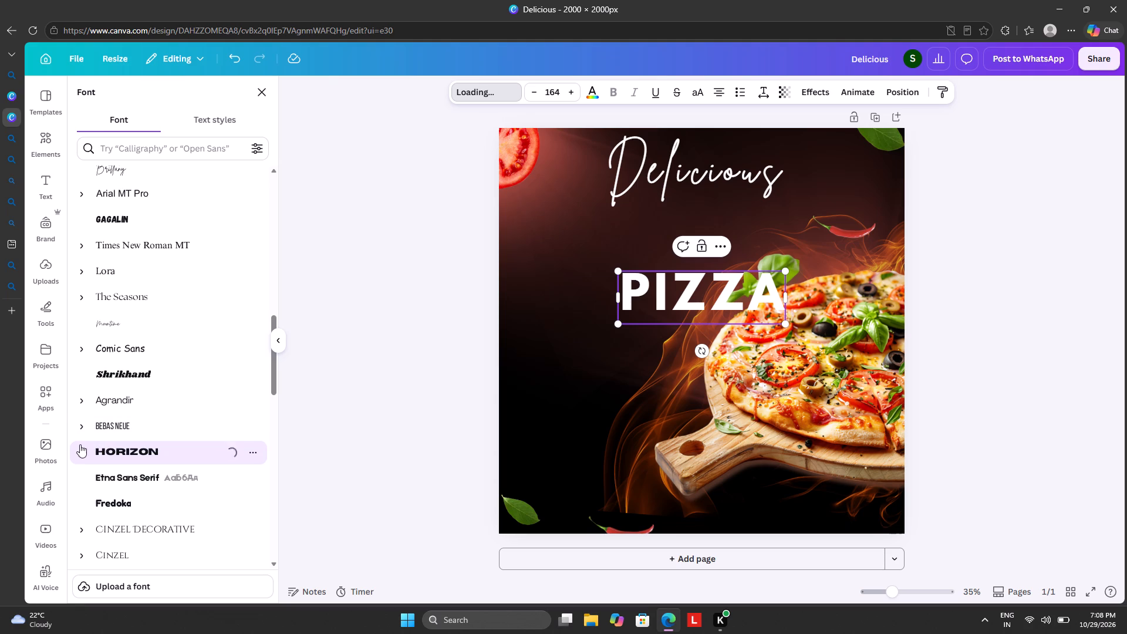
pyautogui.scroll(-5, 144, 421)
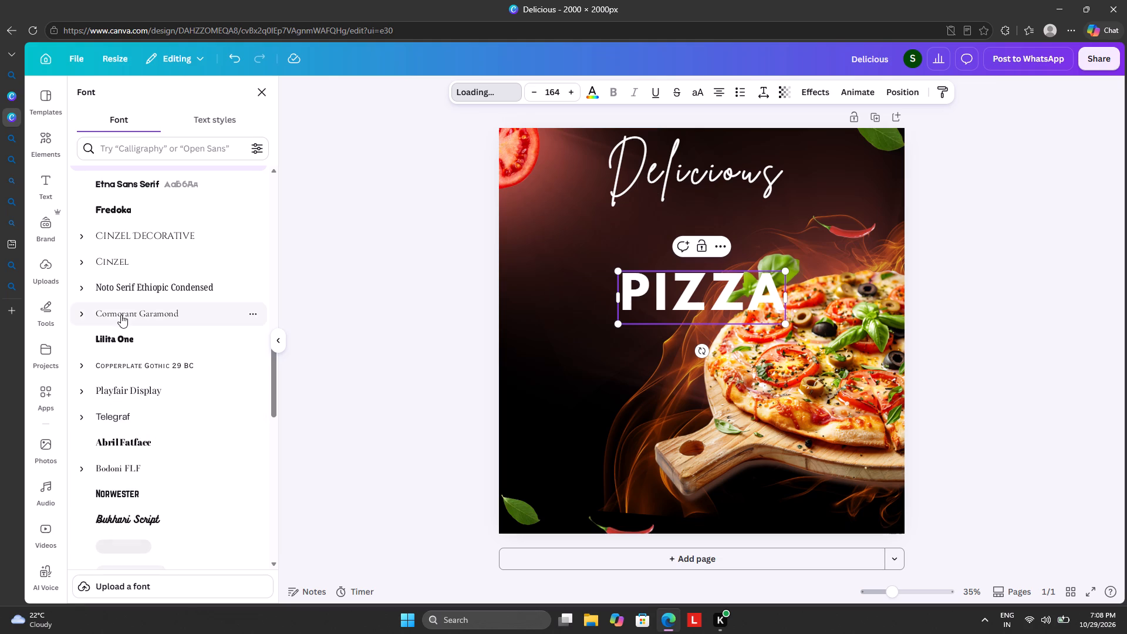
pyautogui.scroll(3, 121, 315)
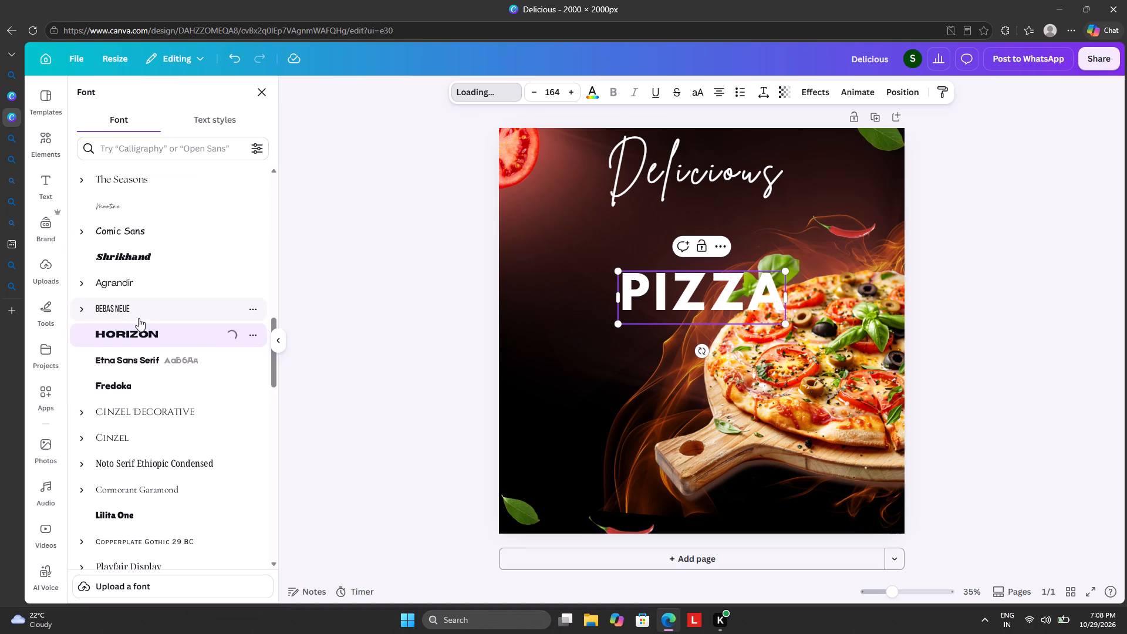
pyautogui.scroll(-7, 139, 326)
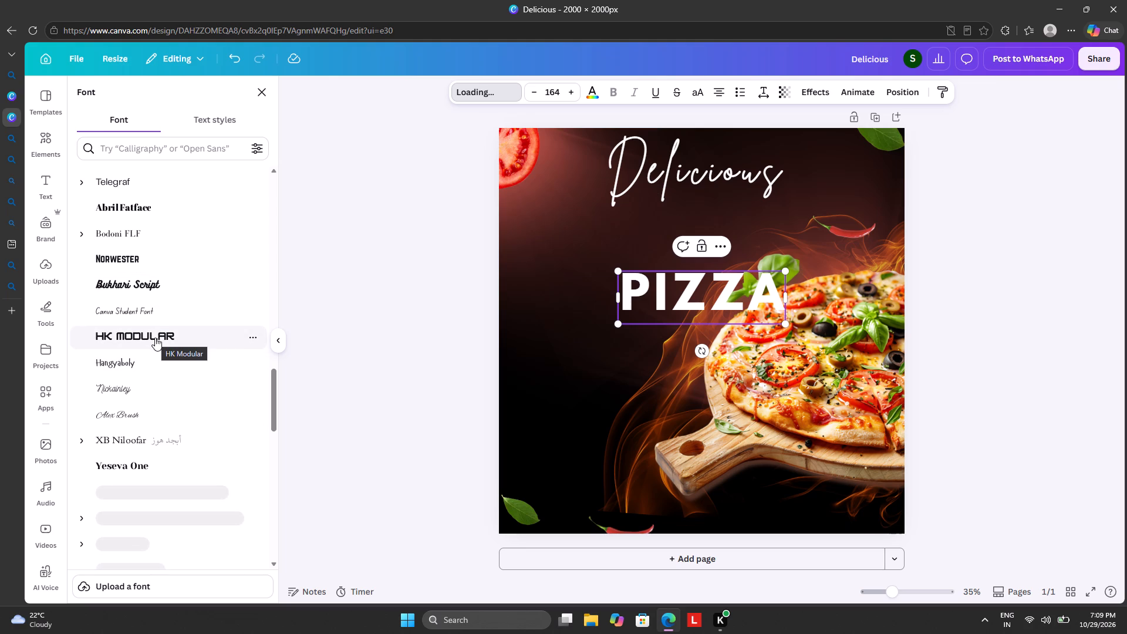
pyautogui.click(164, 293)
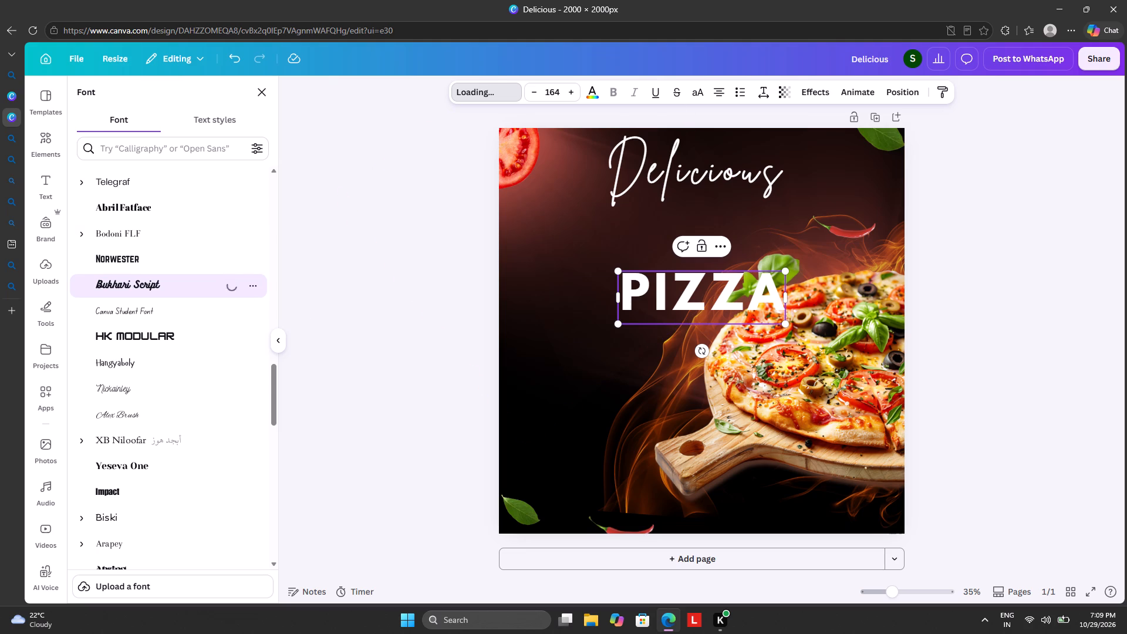
# Set the "PIZZA" text's font to Abril Fatface.
pyautogui.scroll(-5, 163, 335)
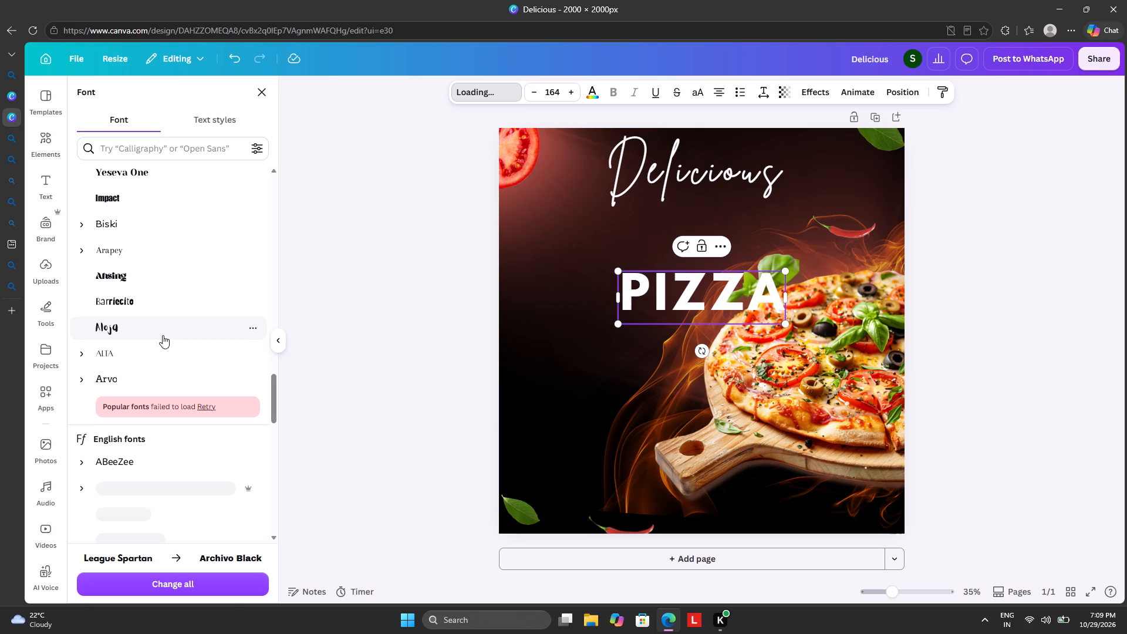
pyautogui.scroll(-3, 163, 335)
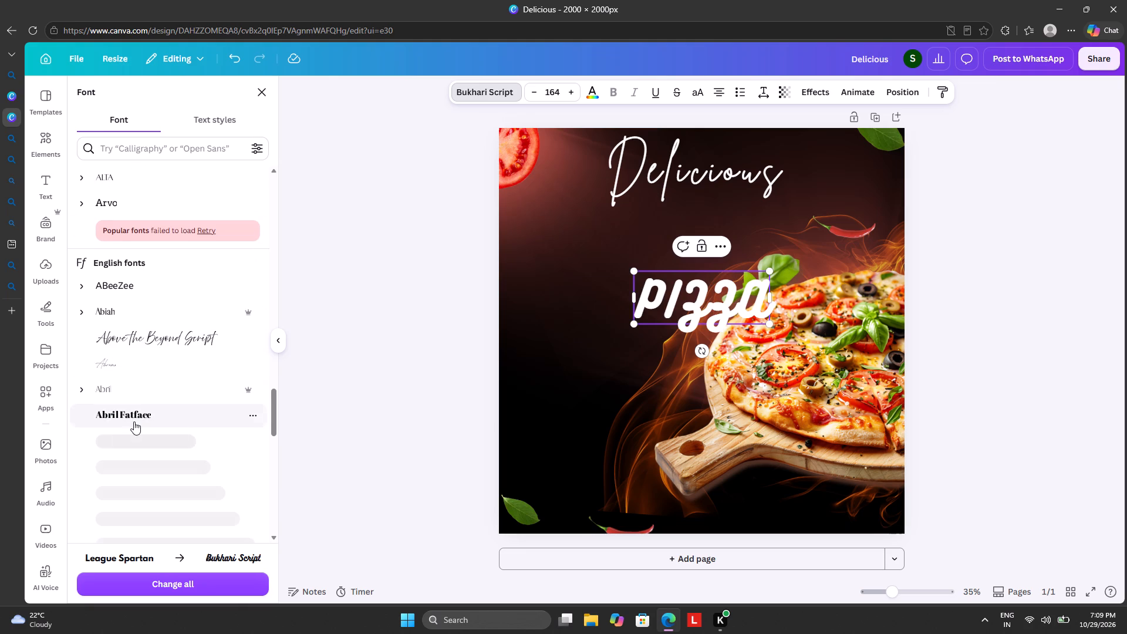
pyautogui.click(134, 421)
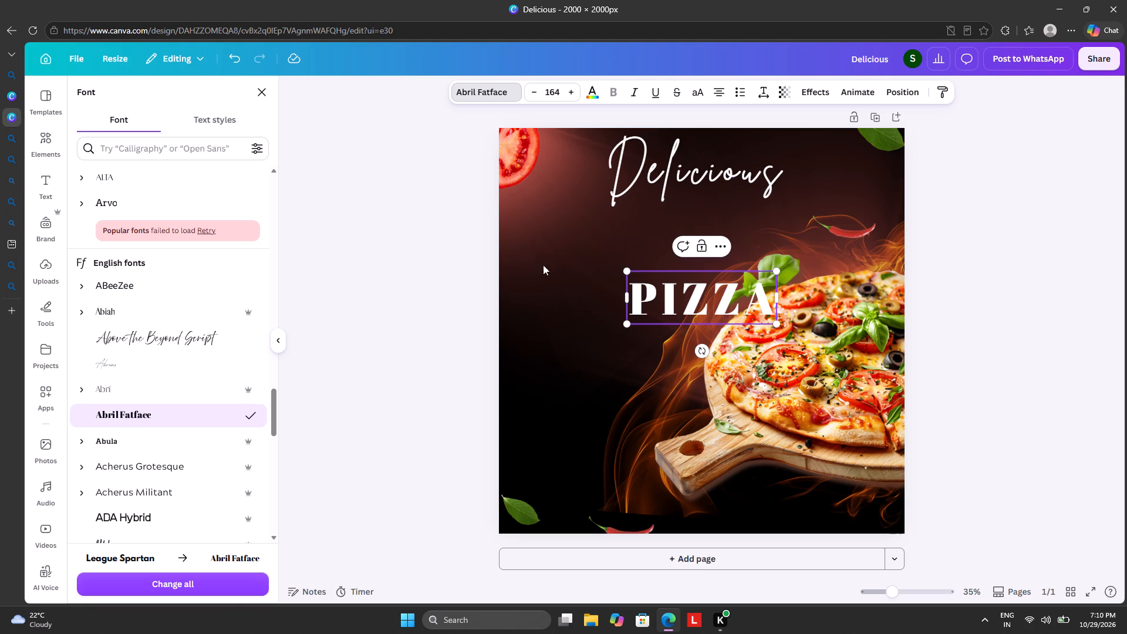
# Try several default gradients on the "PIZZA" text, including dark red and multicolour, and settle on the horizontal red-to-orange gradient.
pyautogui.click(650, 298)
pyautogui.click(650, 298)
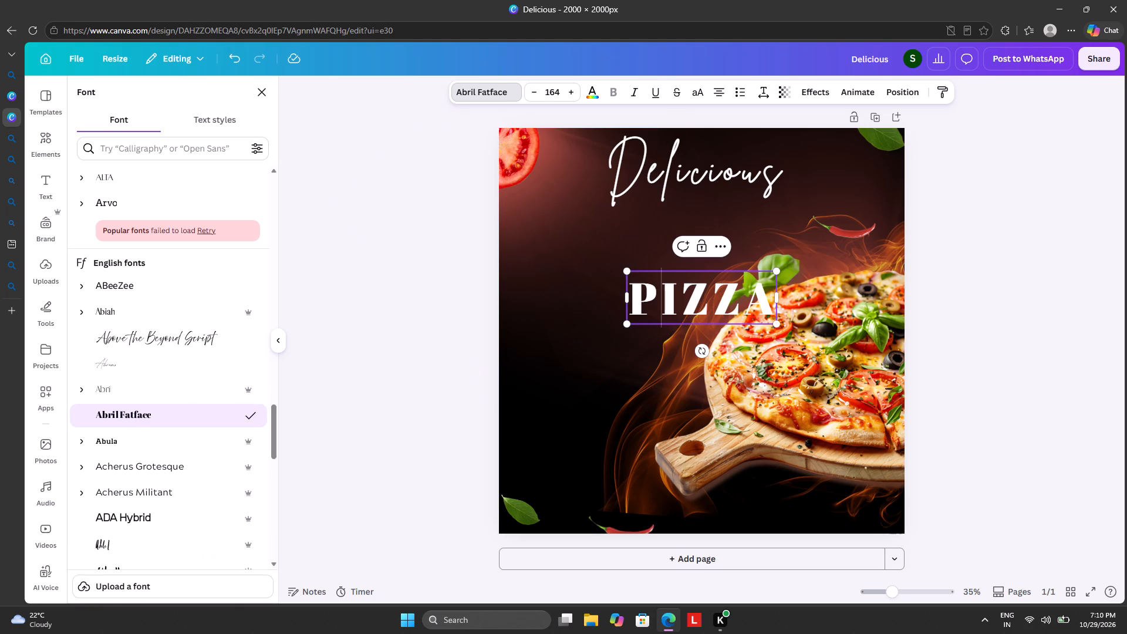
pyautogui.click(595, 89)
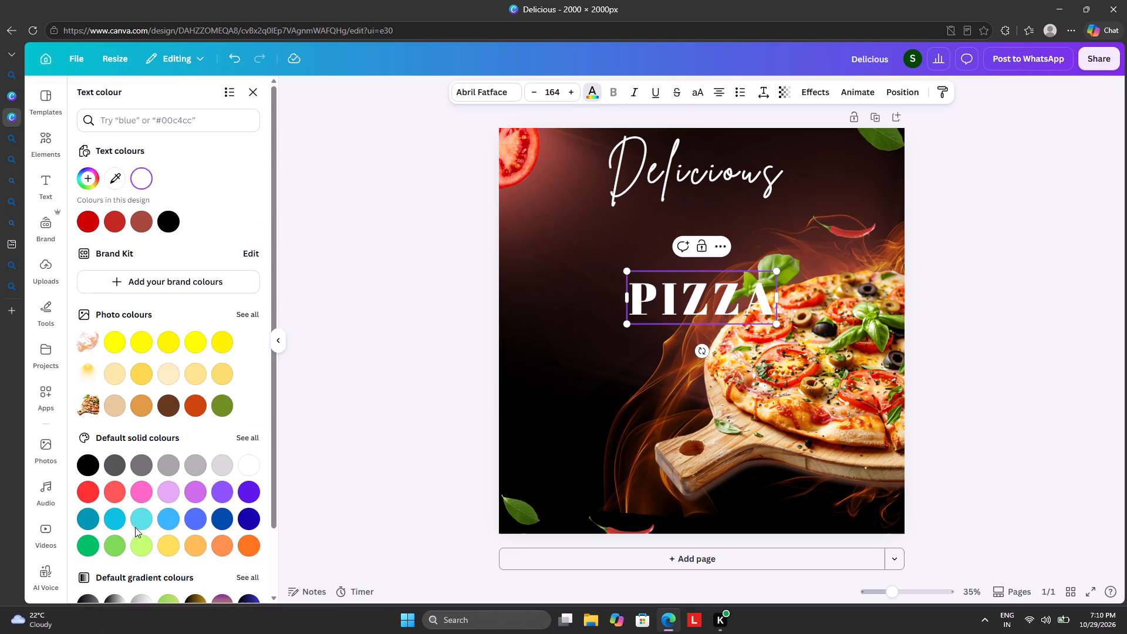
pyautogui.scroll(-4, 131, 530)
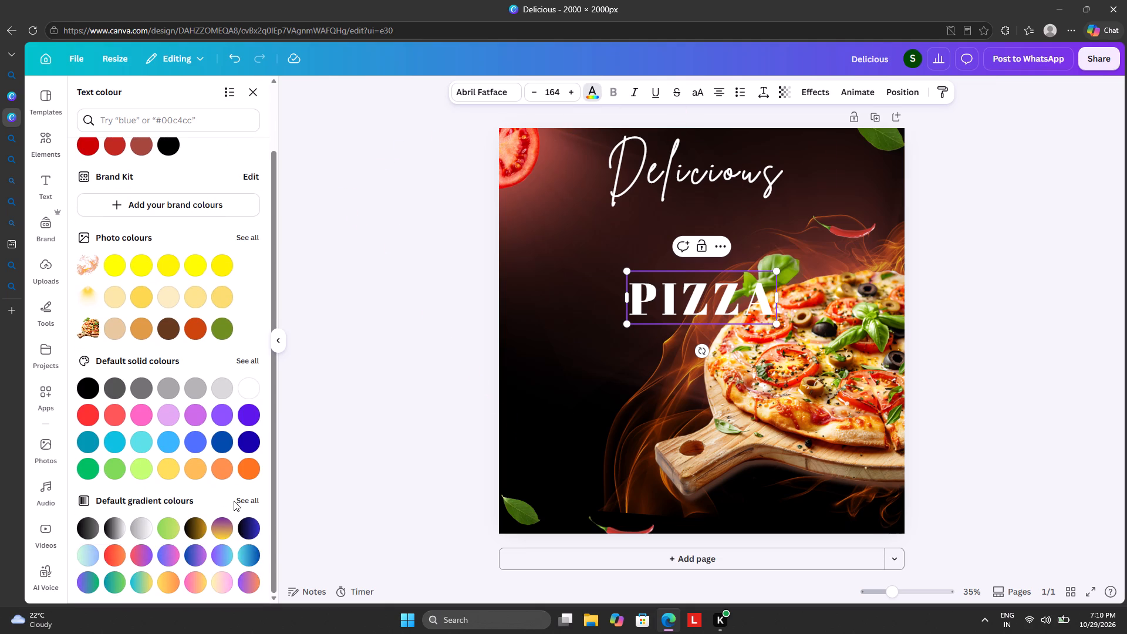
pyautogui.click(241, 501)
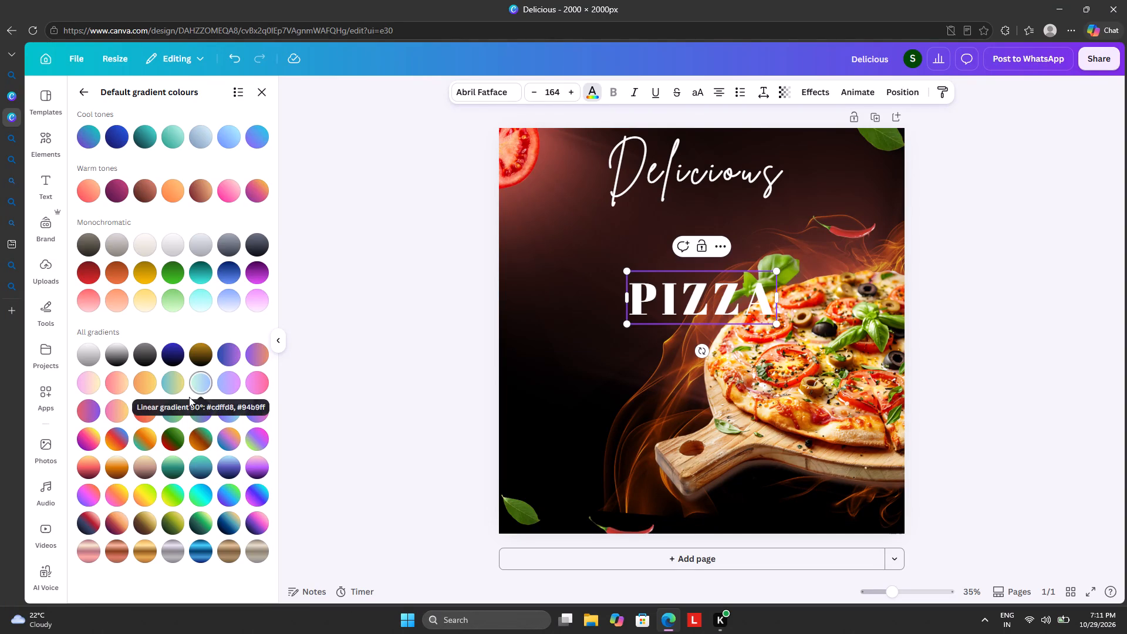
pyautogui.click(115, 496)
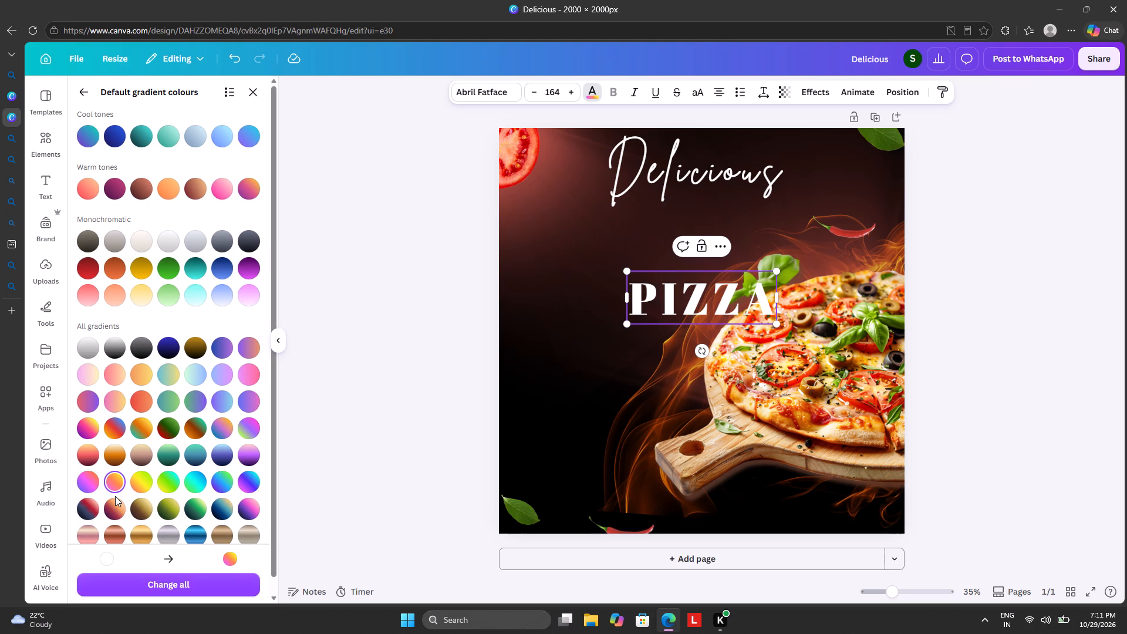
pyautogui.click(87, 267)
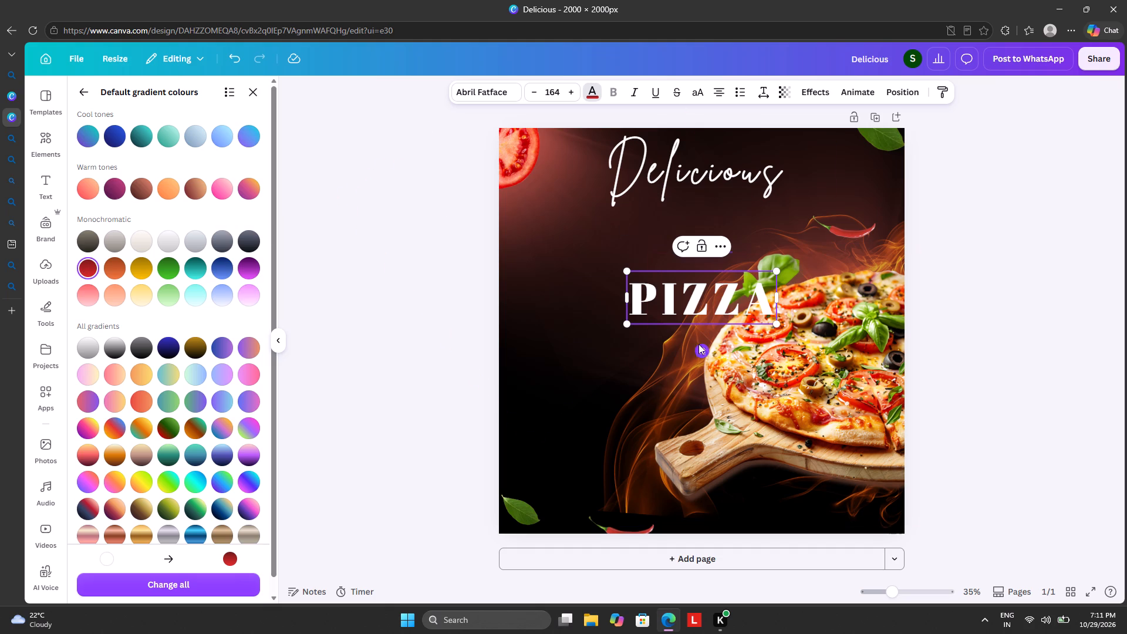
pyautogui.moveTo(694, 326); pyautogui.dragTo(626, 294)
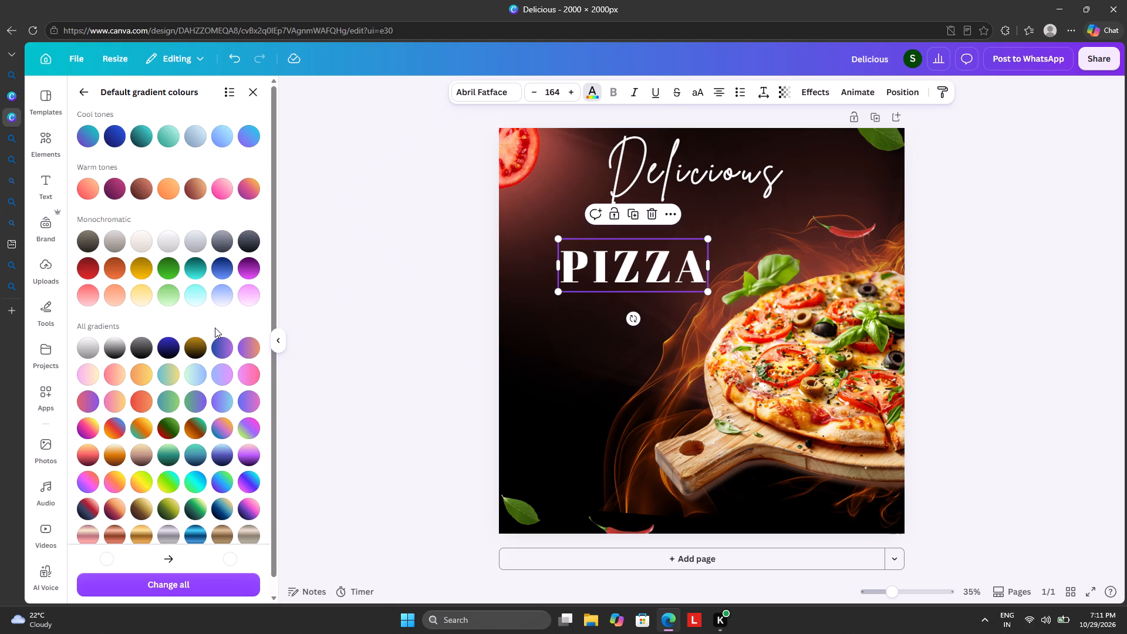
pyautogui.click(81, 262)
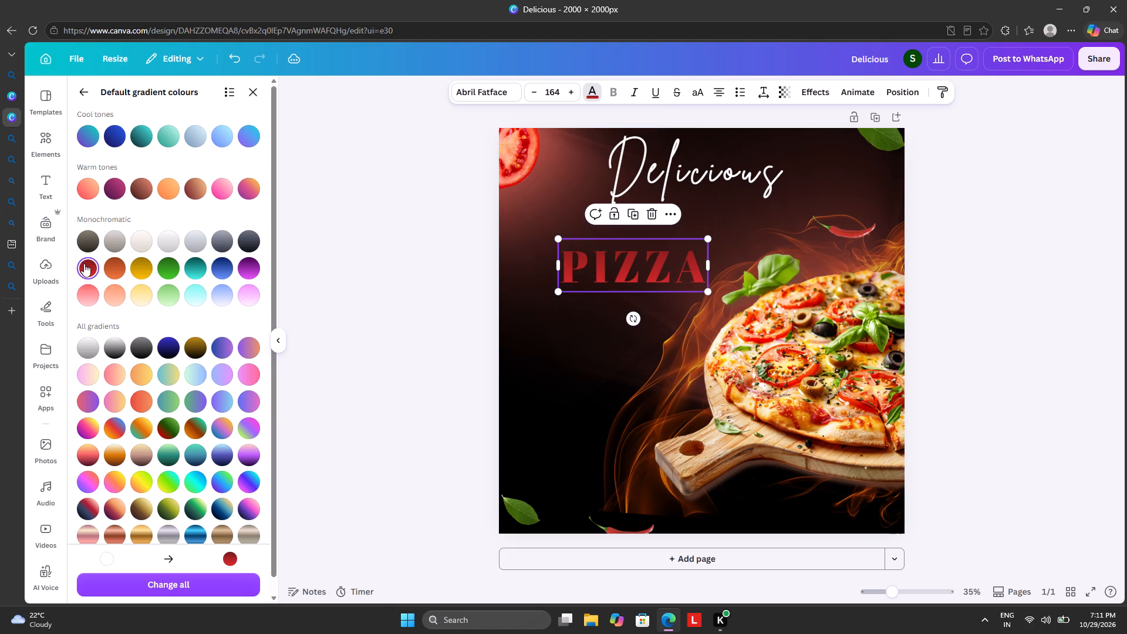
pyautogui.click(110, 270)
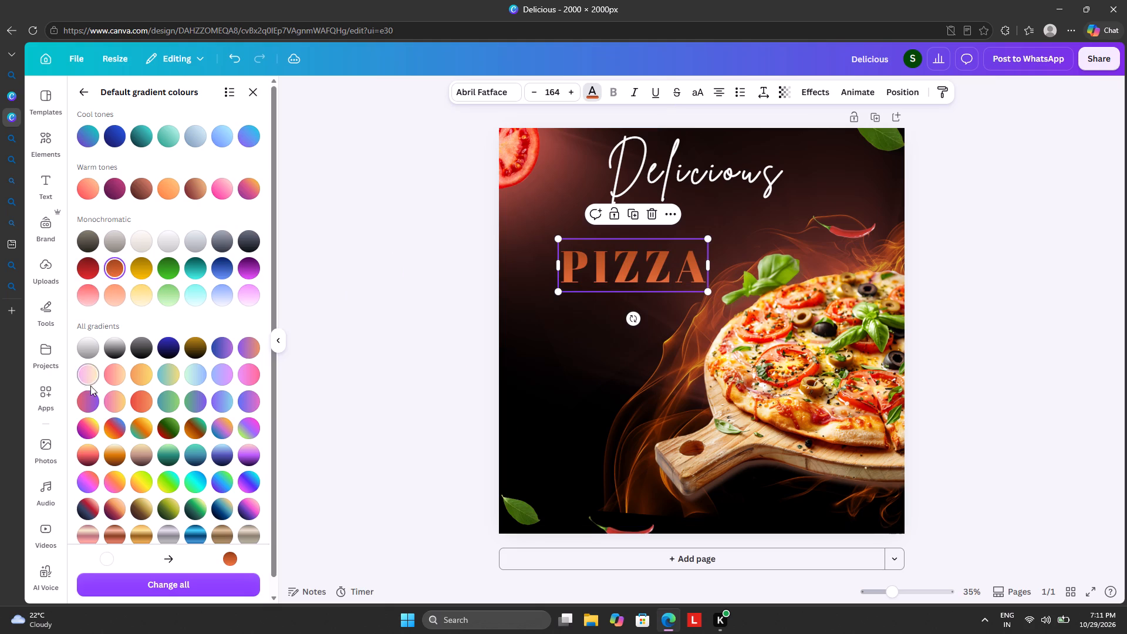
pyautogui.click(110, 422)
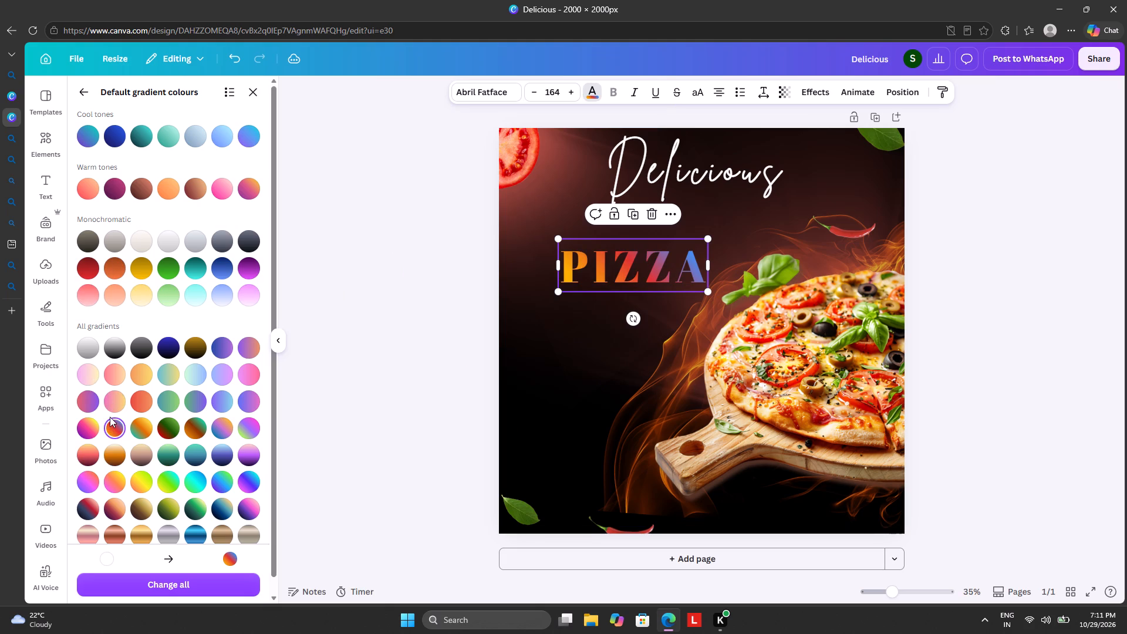
pyautogui.click(140, 401)
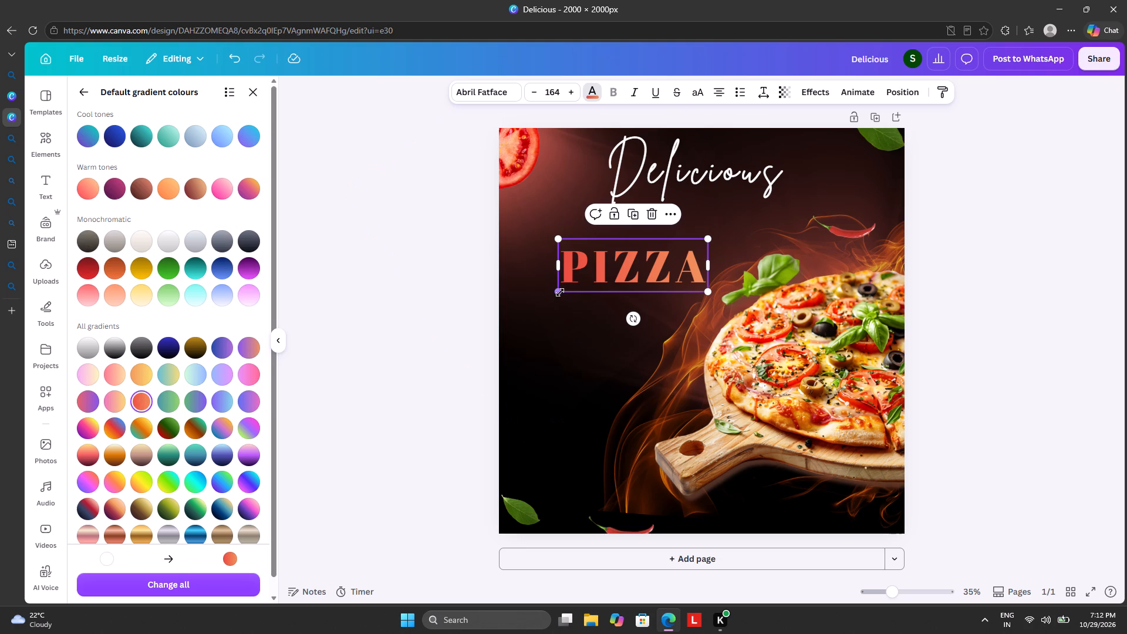
# Enlarge the "PIZZA" text to size 187 and place it directly beneath the "Delicious" heading.
pyautogui.moveTo(558, 292); pyautogui.dragTo(539, 306)
pyautogui.moveTo(585, 263); pyautogui.dragTo(662, 213)
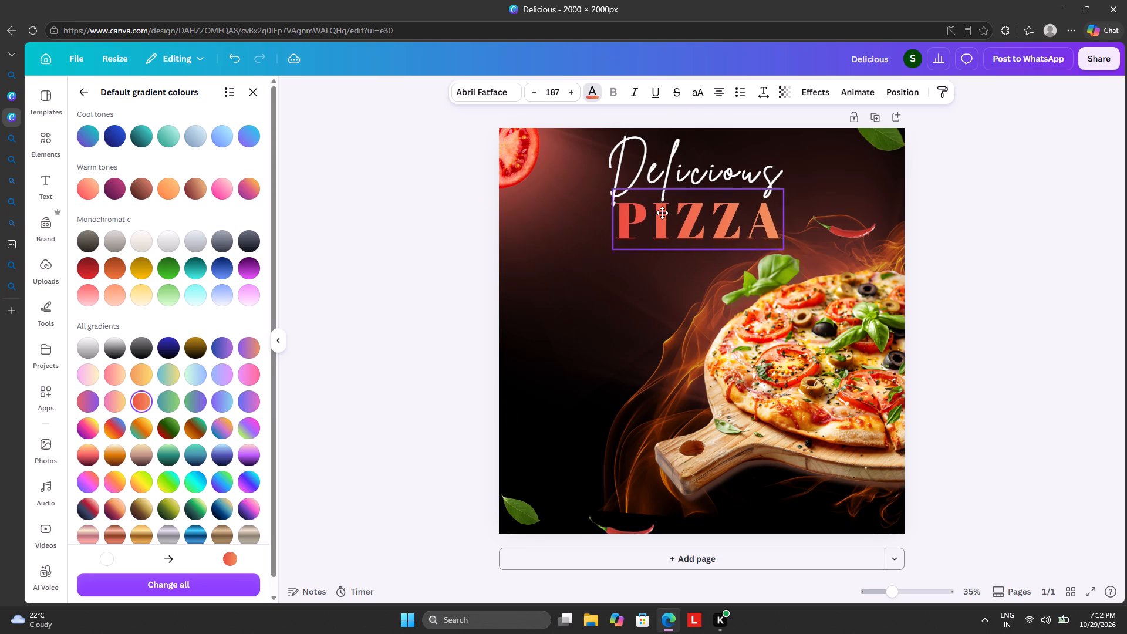
pyautogui.moveTo(662, 213); pyautogui.dragTo(675, 208)
pyautogui.click(480, 213)
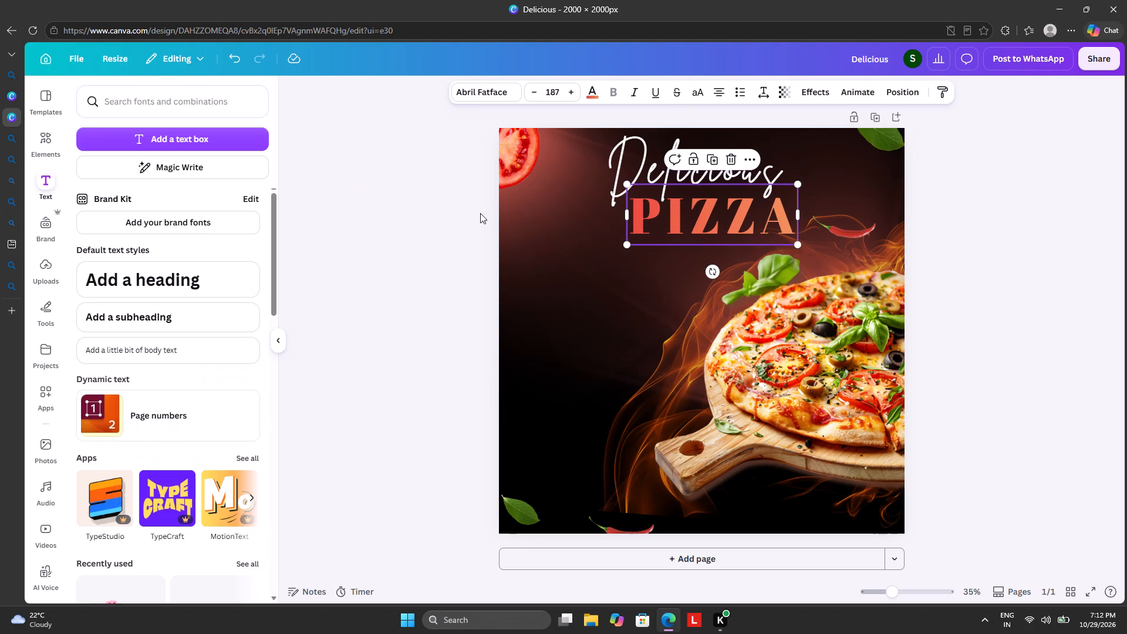
pyautogui.click(480, 213)
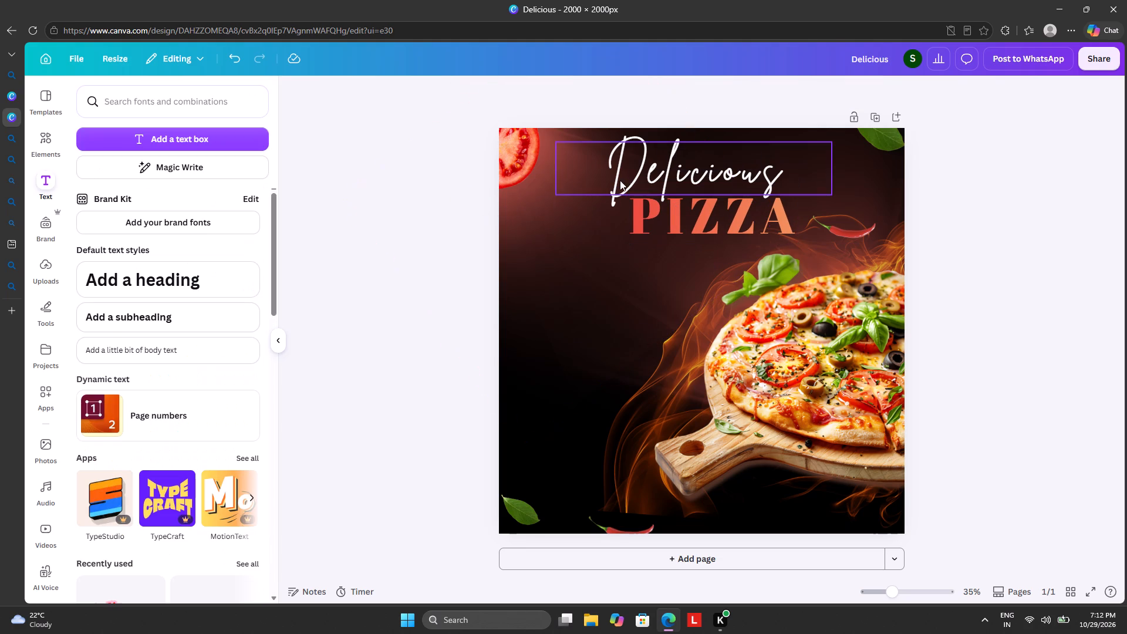
pyautogui.click(644, 214)
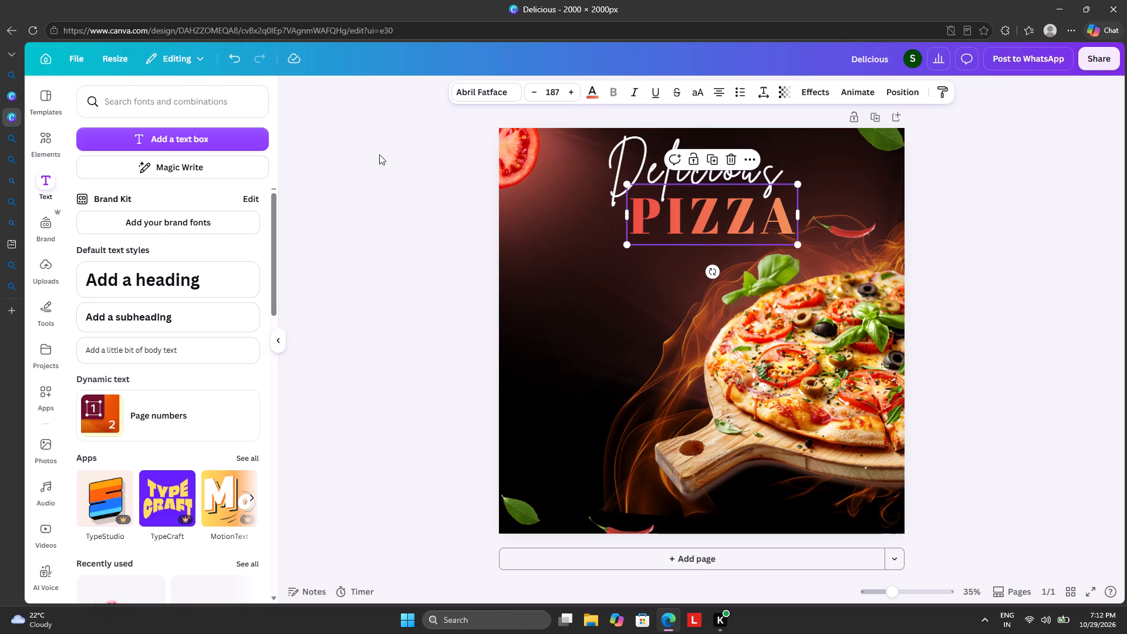
pyautogui.click(333, 194)
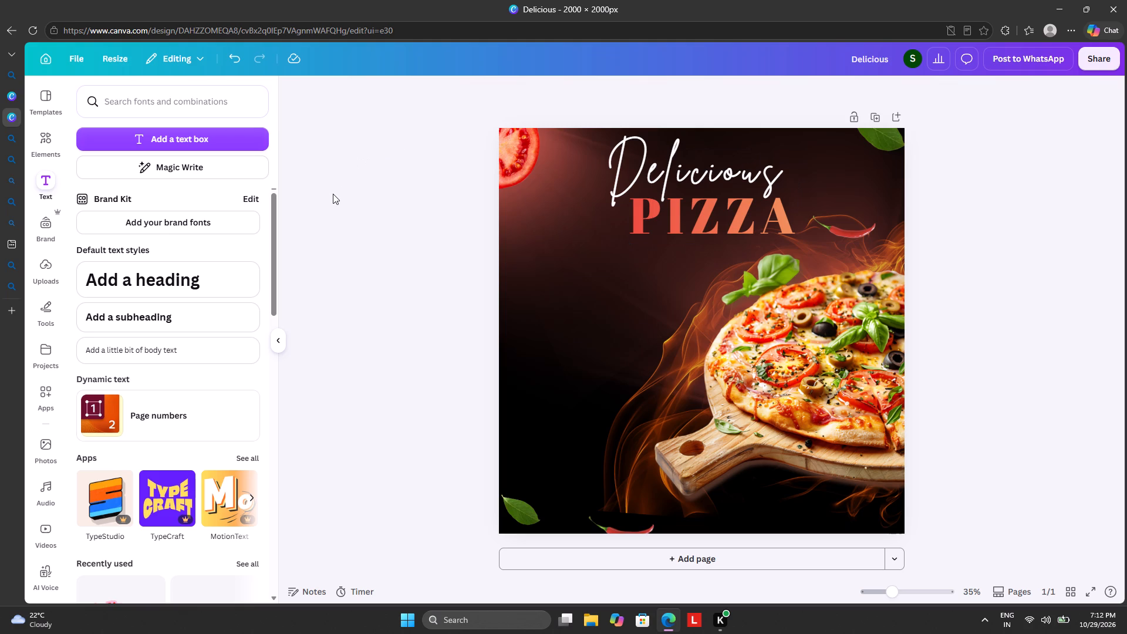
# Duplicate the "PIZZA" text and place the copy just below the original, offset toward the page's left side.
pyautogui.click(646, 221)
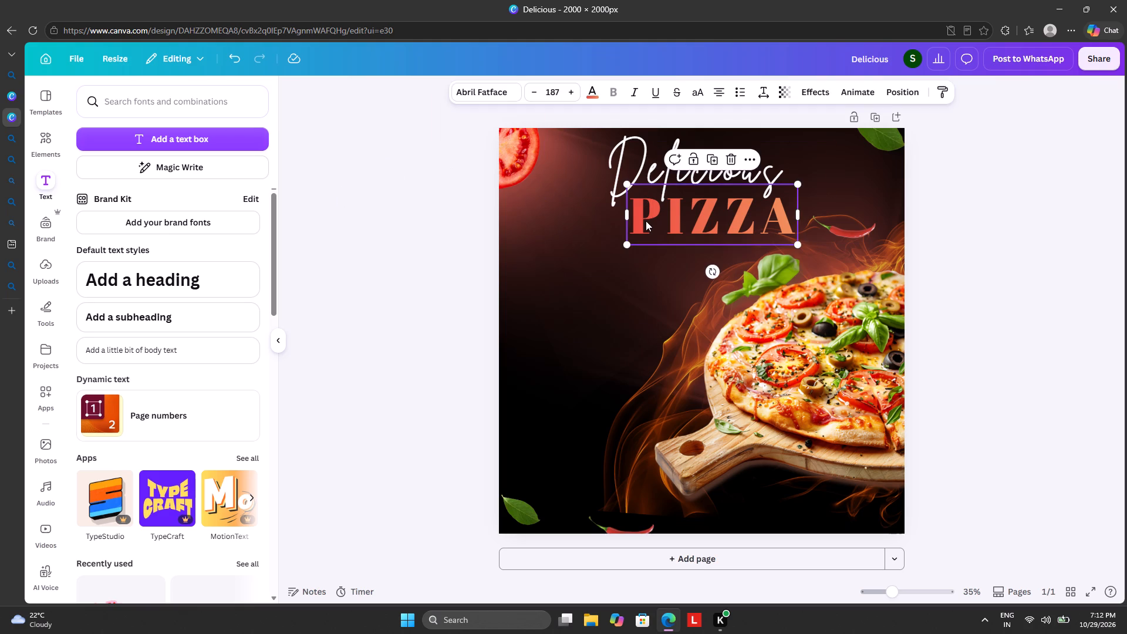
pyautogui.click(710, 165)
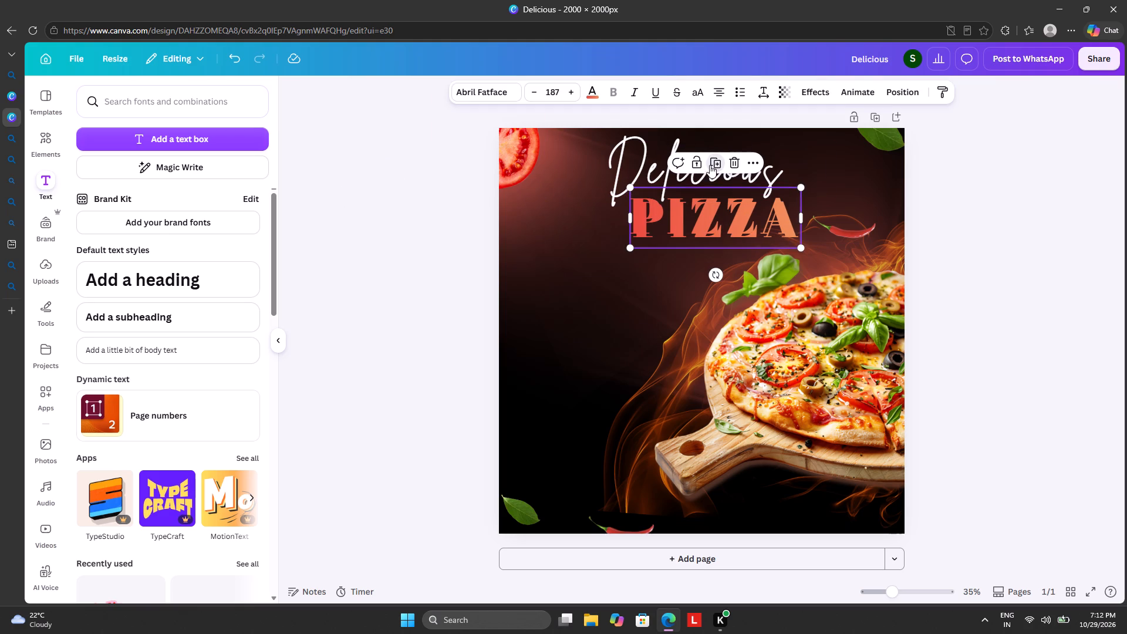
pyautogui.moveTo(700, 217); pyautogui.dragTo(629, 254)
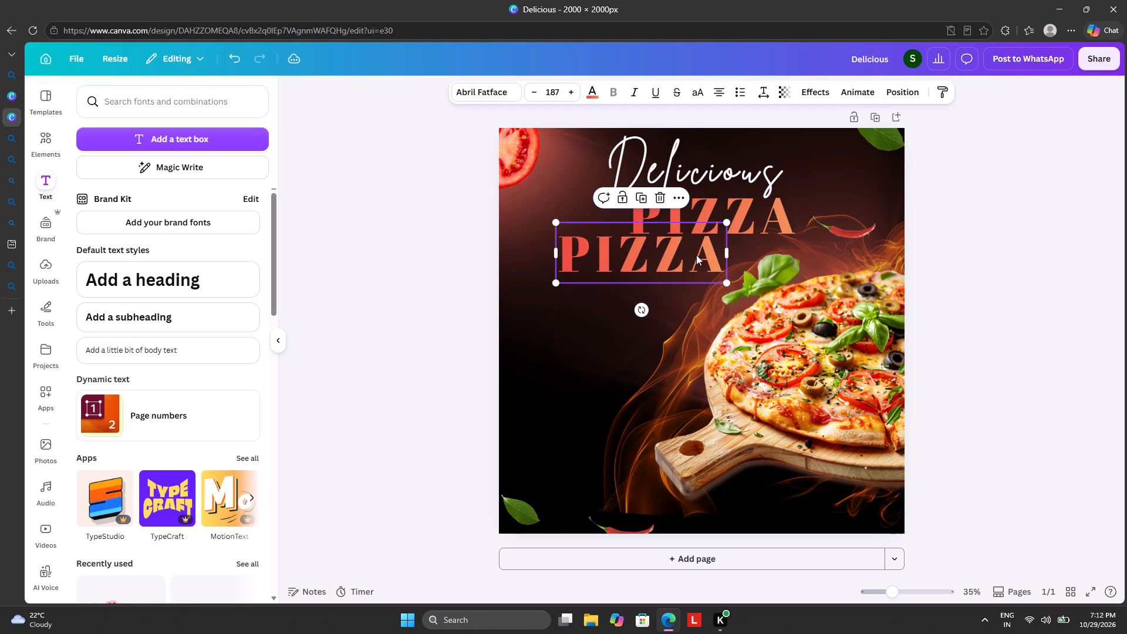
# Replace the duplicated text's wording with "OFF" in capital letters.
pyautogui.click(716, 255)
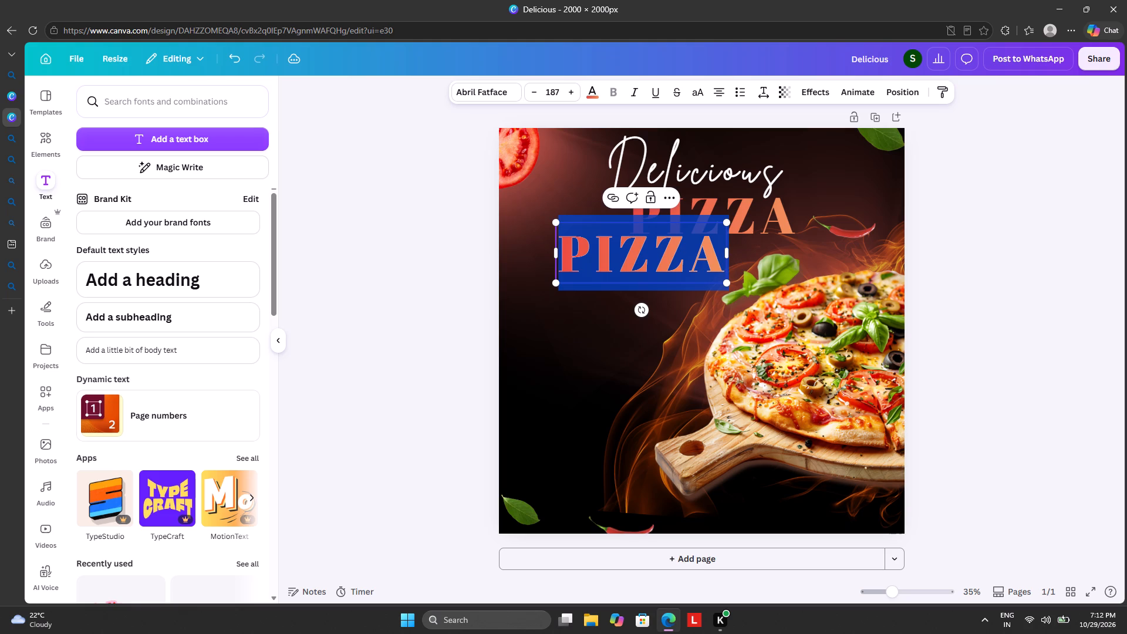
pyautogui.press('BackSpace')
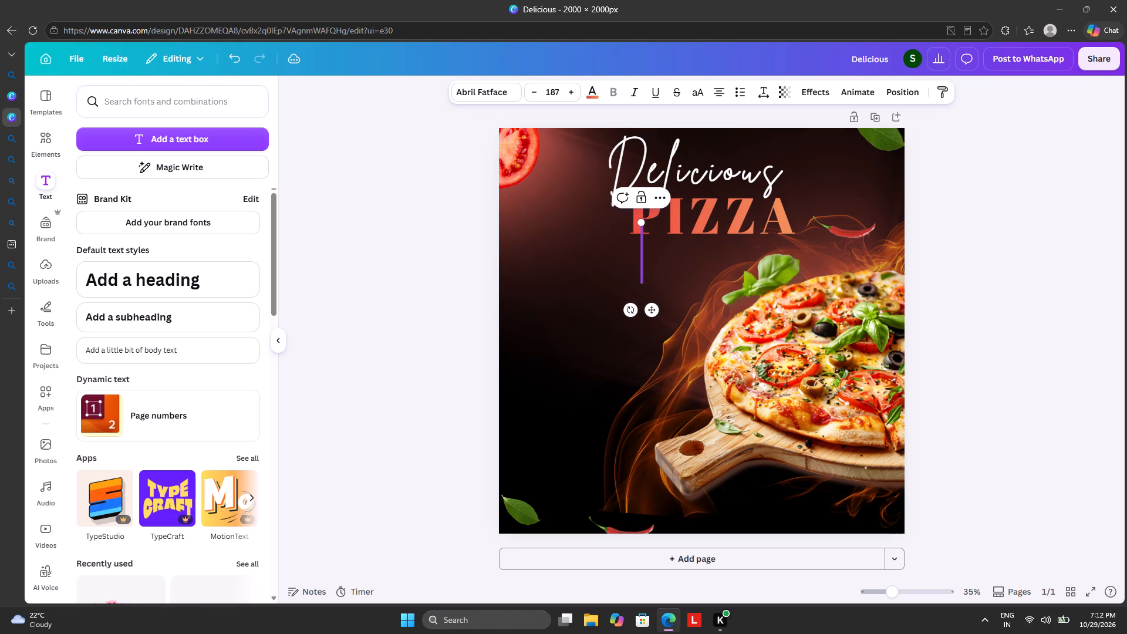
pyautogui.press('o')
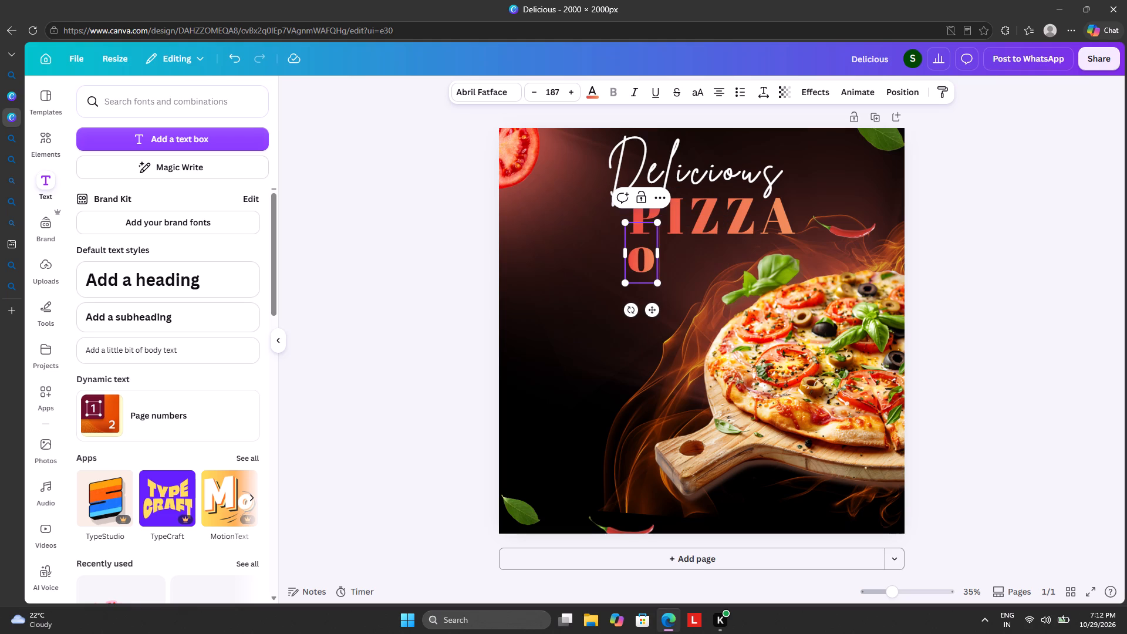
pyautogui.press('f')
pyautogui.press('BackSpace')
pyautogui.press('BackSpace')
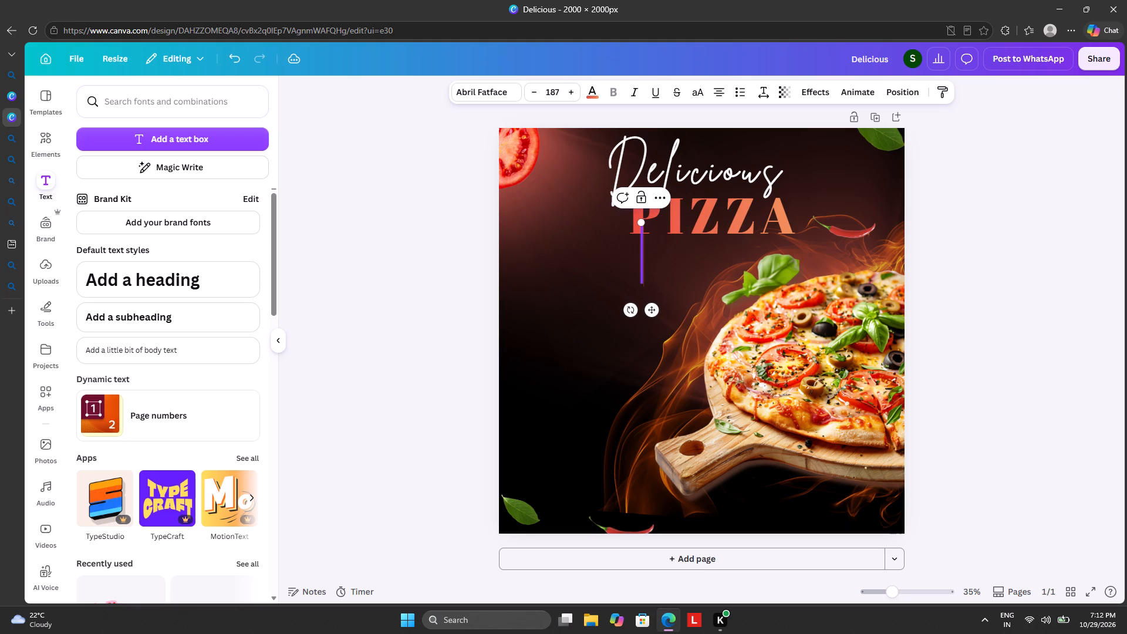
pyautogui.press('o')
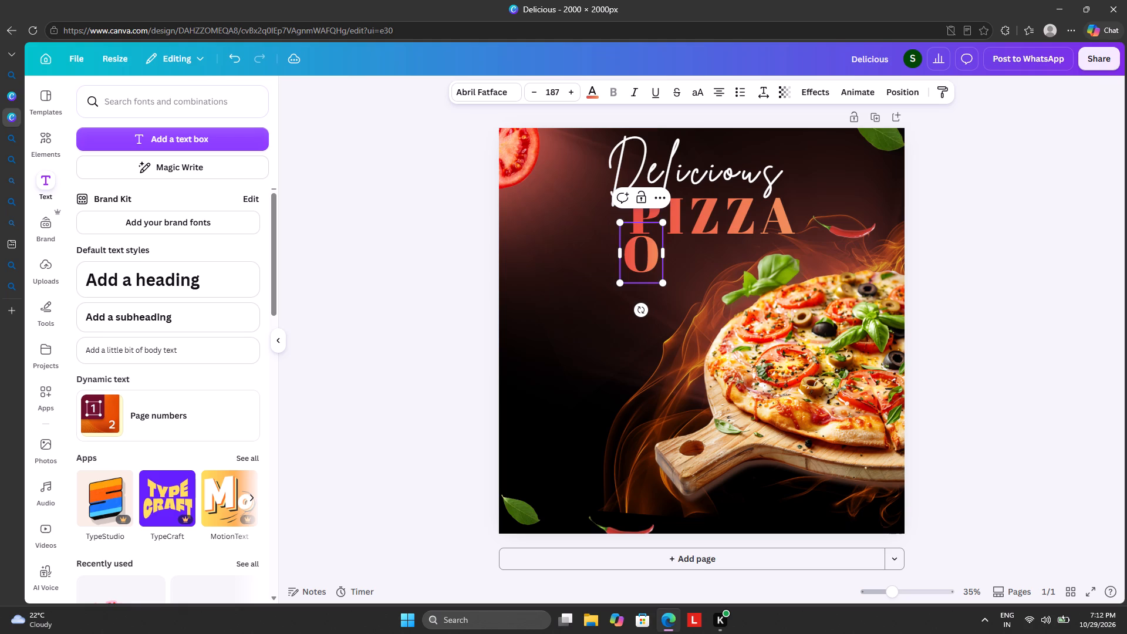
pyautogui.write('FF')
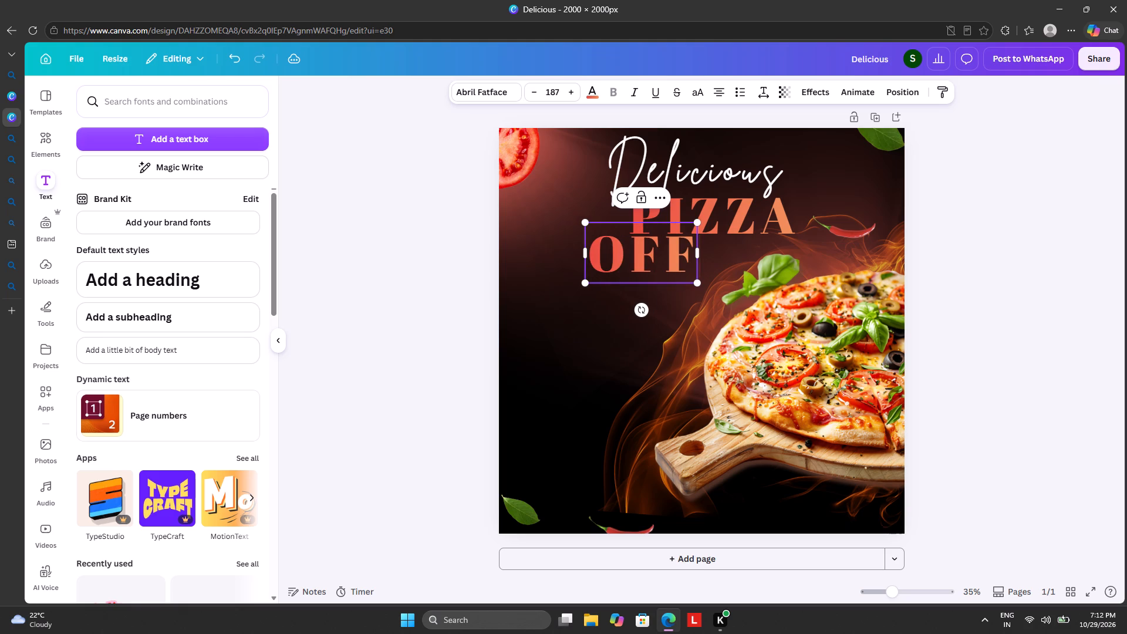
# Extend the "OFF" text so it reads "OFFER" in capital letters.
pyautogui.write('ER')
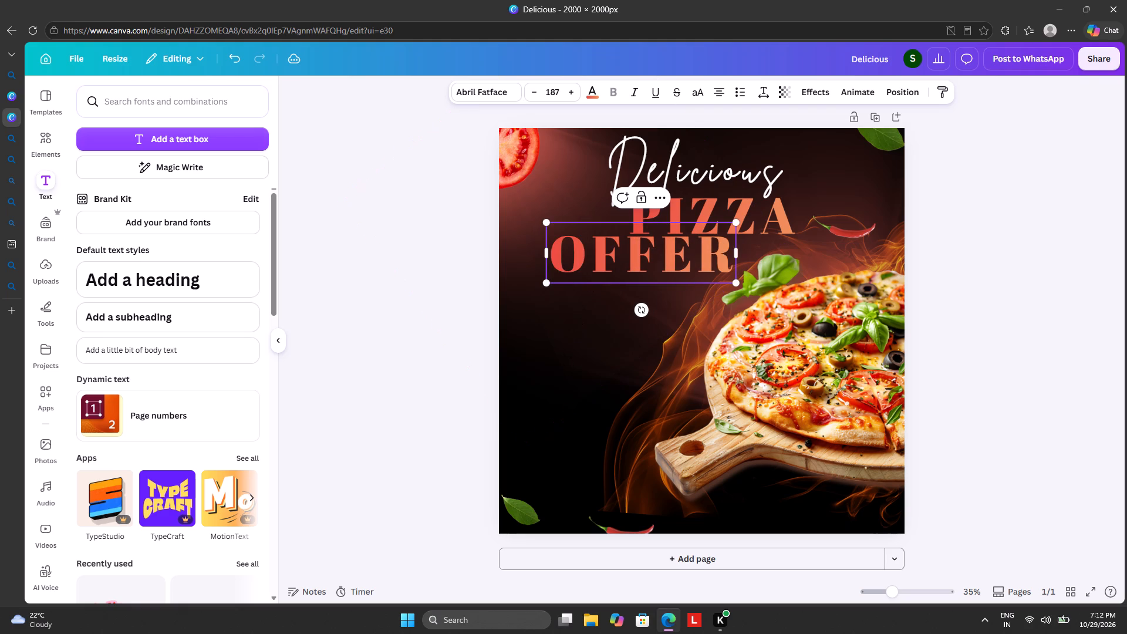
# Set the "OFFER" text's letter spacing to 800 with line spacing 1.4, and widen its box until the word fits on one line.
pyautogui.click(763, 99)
pyautogui.moveTo(749, 180); pyautogui.dragTo(775, 185)
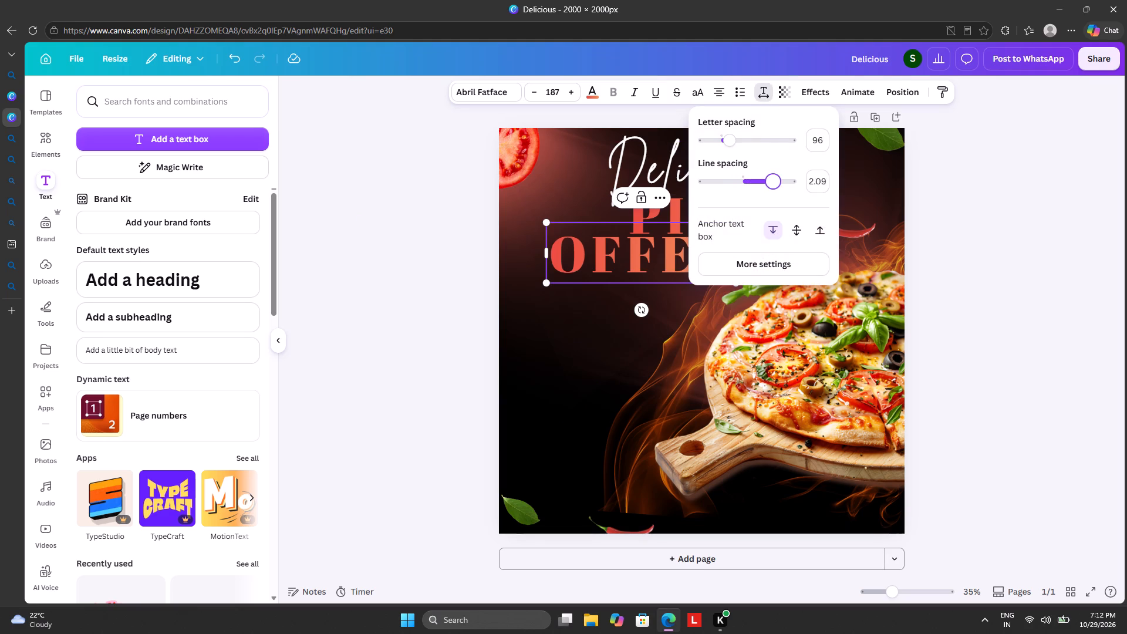
pyautogui.moveTo(775, 185); pyautogui.dragTo(740, 189)
pyautogui.moveTo(728, 143); pyautogui.dragTo(805, 150)
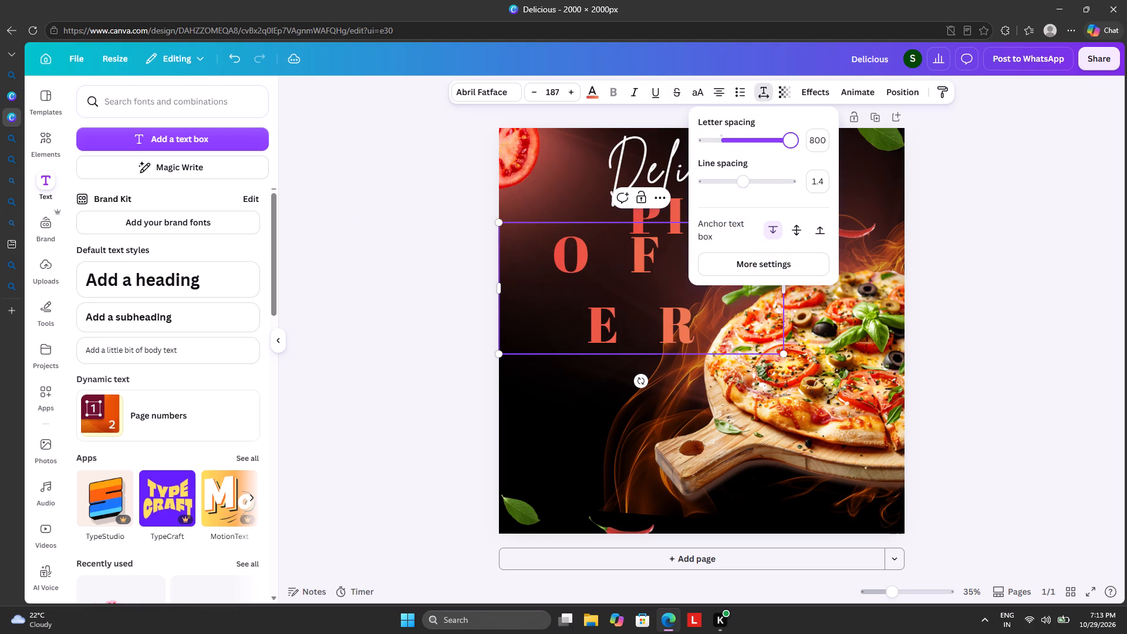
pyautogui.moveTo(805, 150); pyautogui.dragTo(808, 150)
pyautogui.moveTo(789, 291); pyautogui.dragTo(900, 265)
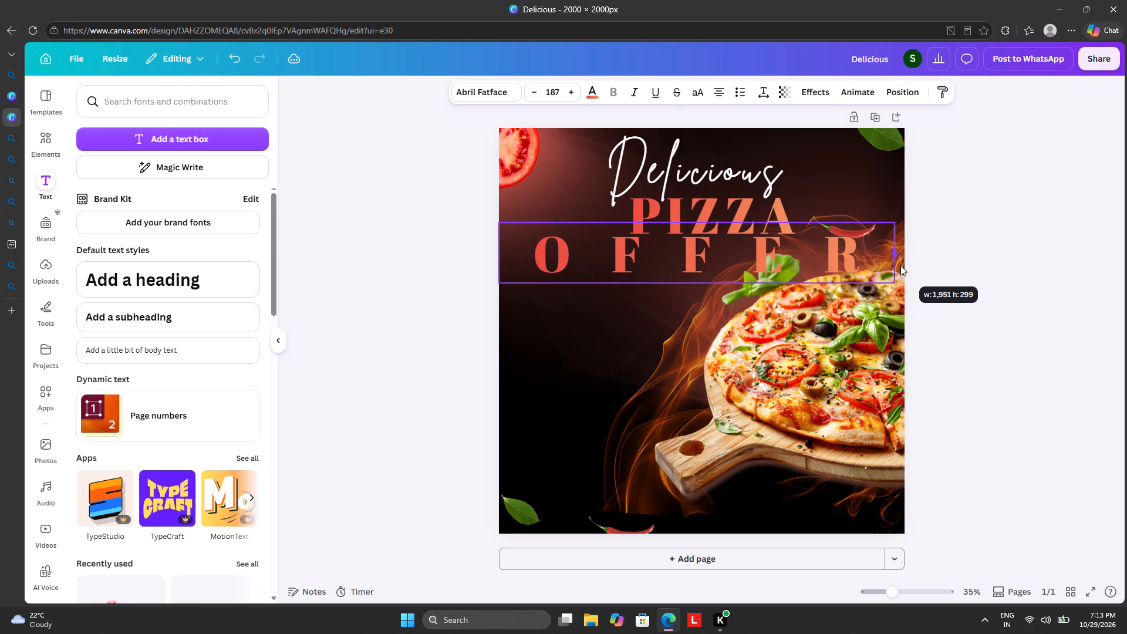
pyautogui.moveTo(900, 265); pyautogui.dragTo(899, 265)
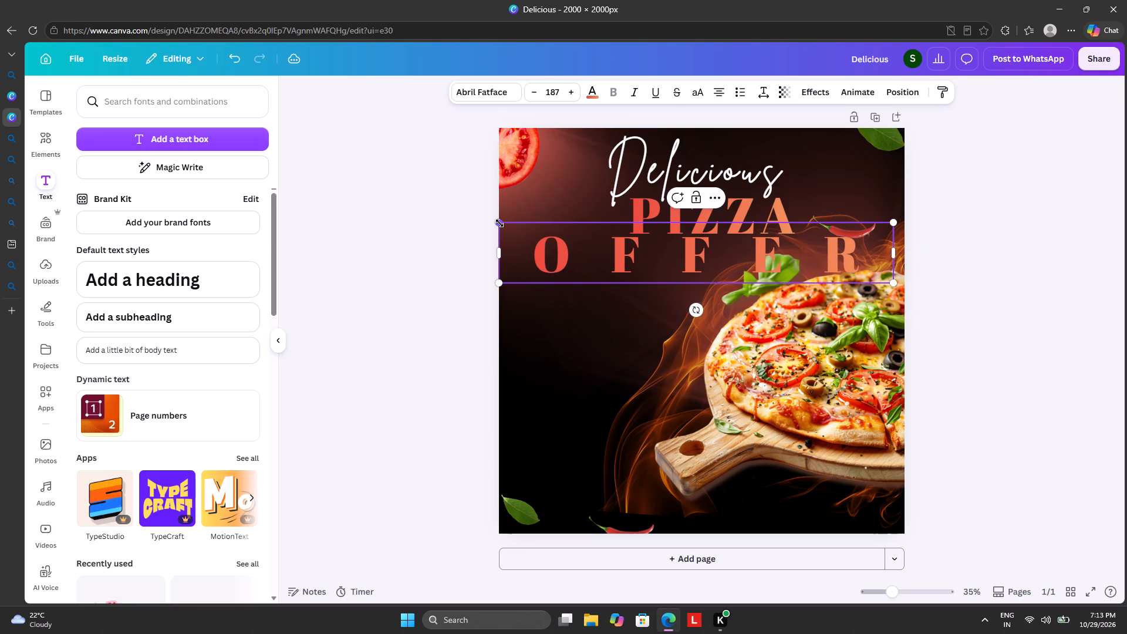
# Shrink the "OFFER" text to size 98.3 and move it directly beneath the "PIZZA" text.
pyautogui.moveTo(500, 223); pyautogui.dragTo(687, 248)
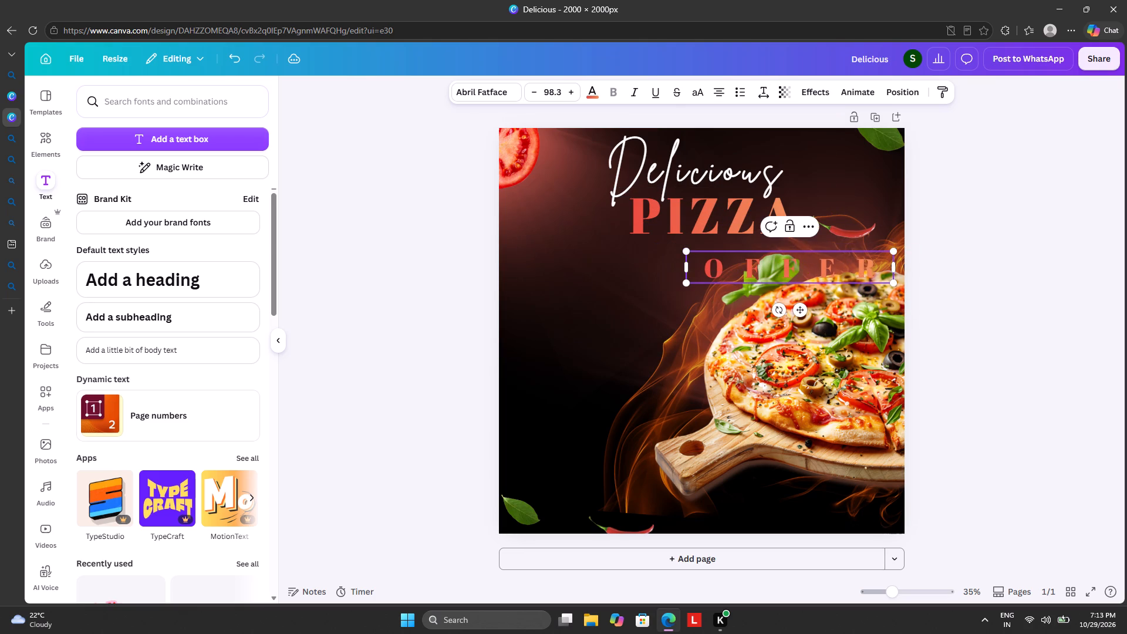
pyautogui.moveTo(797, 306); pyautogui.dragTo(704, 286)
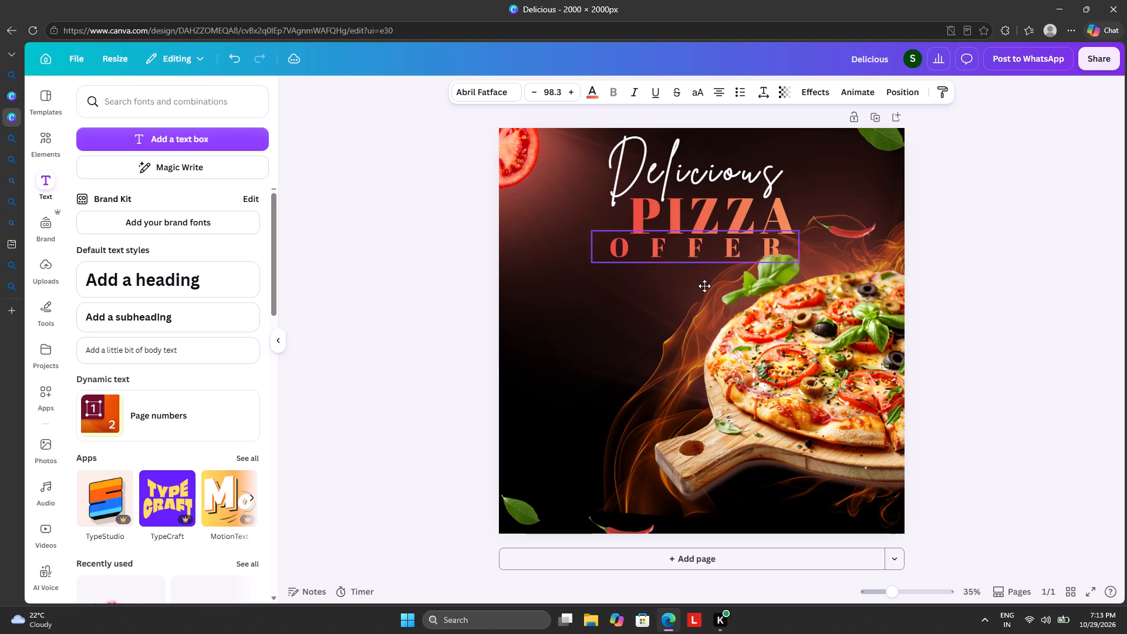
pyautogui.moveTo(704, 286); pyautogui.dragTo(714, 282)
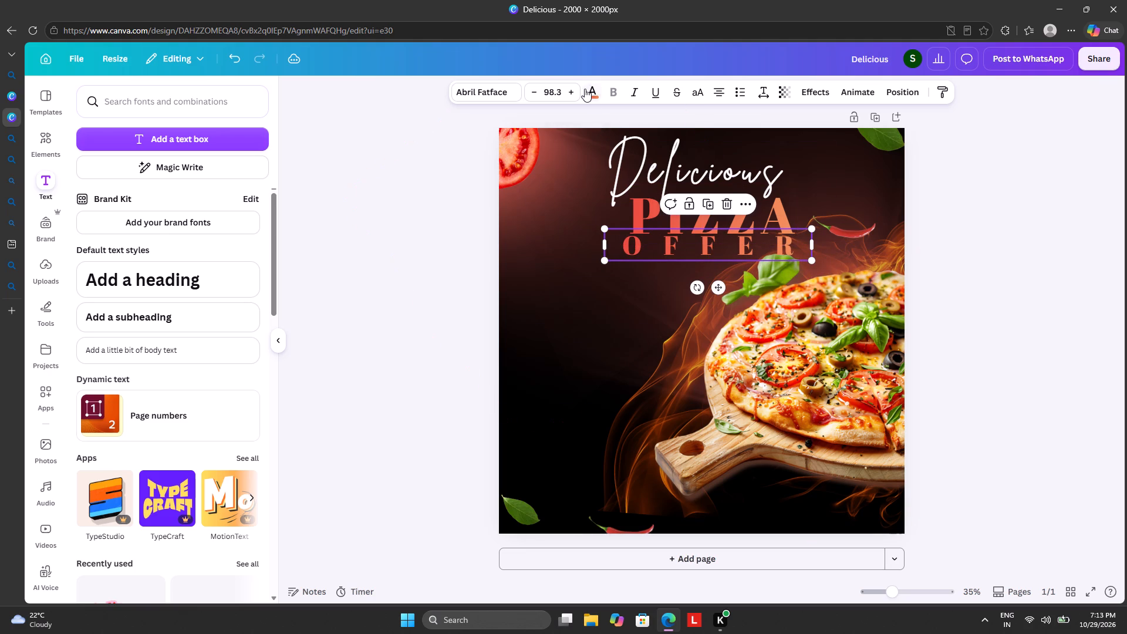
# Change the "OFFER" text's colour to solid white.
pyautogui.click(585, 89)
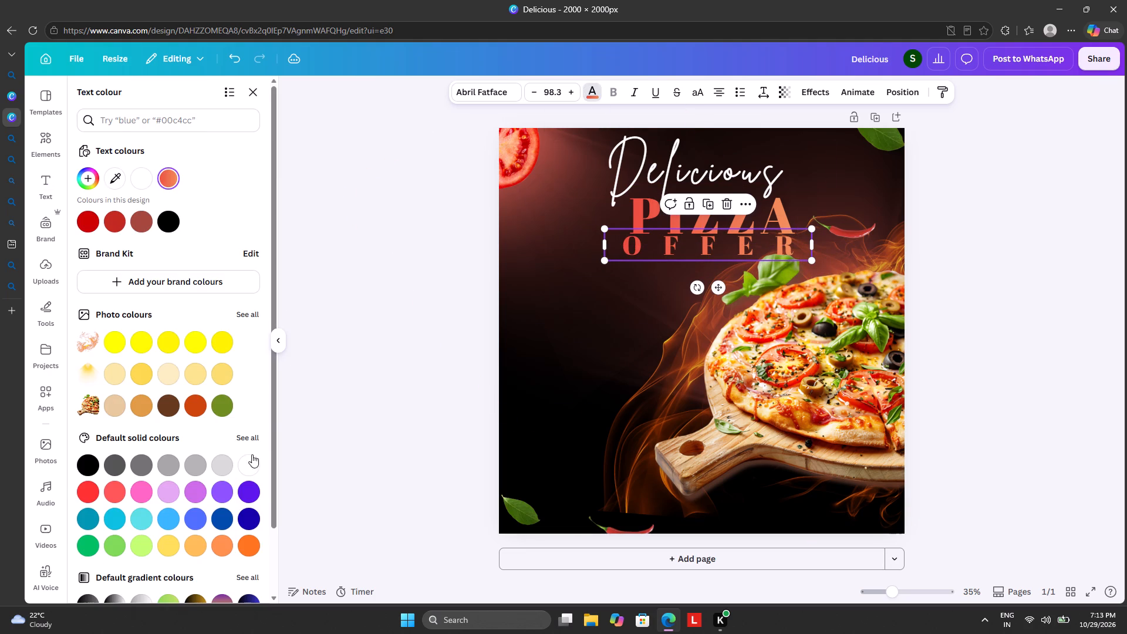
pyautogui.click(245, 464)
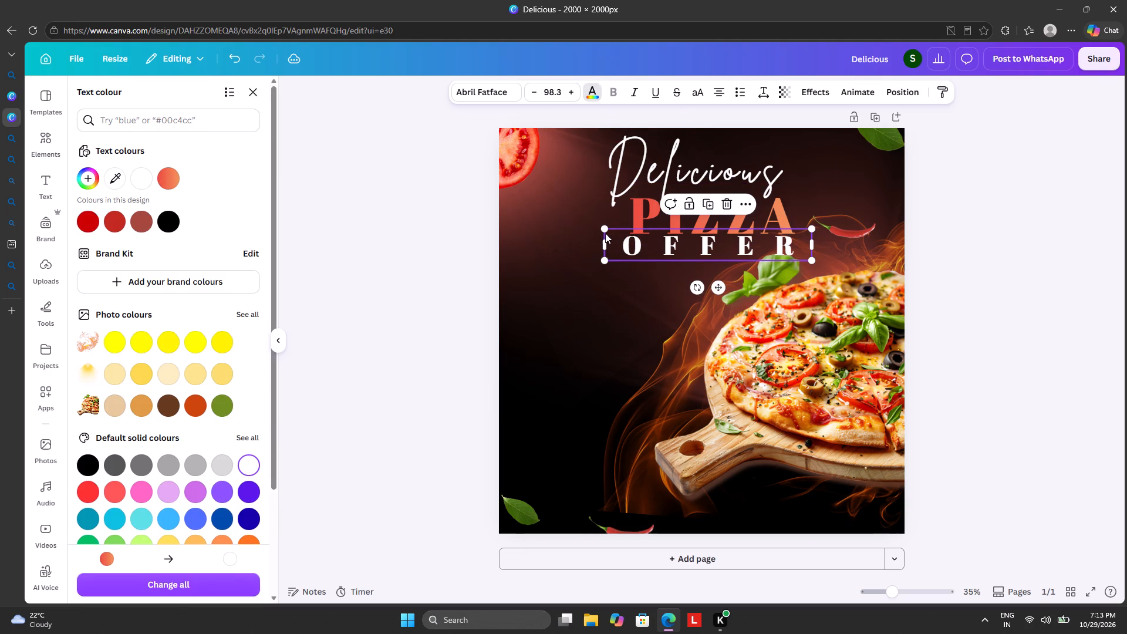
# Reduce the "OFFER" text further to size 58.5 and position it centrally just below "PIZZA".
pyautogui.moveTo(605, 228); pyautogui.dragTo(659, 239)
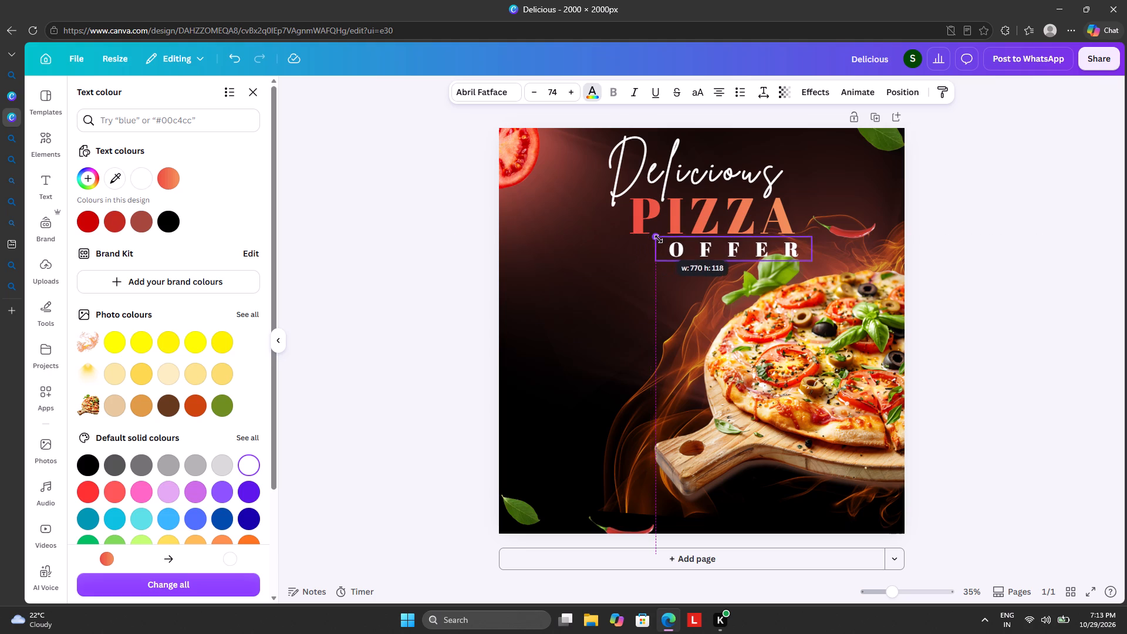
pyautogui.moveTo(659, 239); pyautogui.dragTo(659, 238)
pyautogui.moveTo(726, 249); pyautogui.dragTo(705, 249)
pyautogui.moveTo(636, 232); pyautogui.dragTo(656, 247)
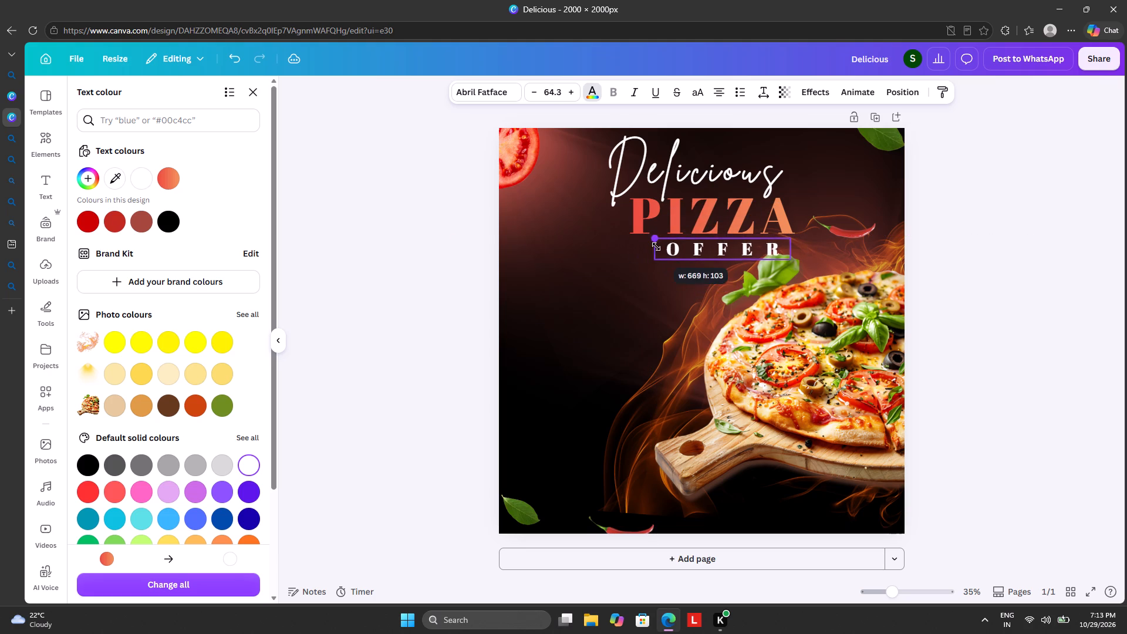
pyautogui.moveTo(656, 247); pyautogui.dragTo(667, 248)
pyautogui.moveTo(713, 244); pyautogui.dragTo(699, 242)
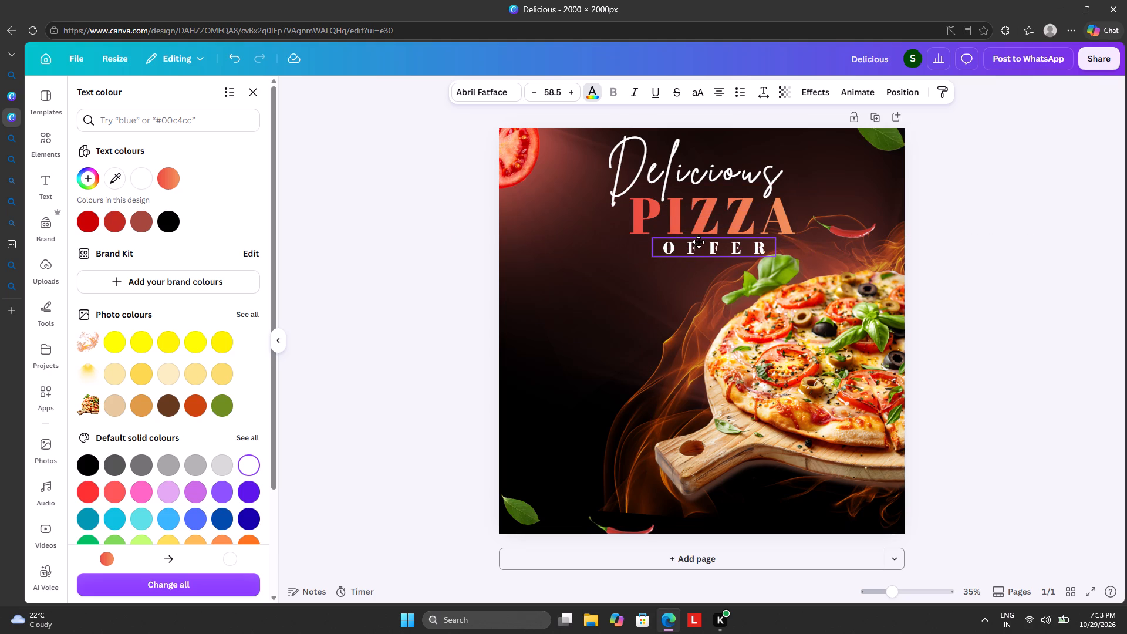
pyautogui.moveTo(699, 242); pyautogui.dragTo(690, 239)
# Move the "Delicious" heading down and toward the page's left side so its end overlaps the "PIZZA" text.
pyautogui.moveTo(637, 168); pyautogui.dragTo(630, 170)
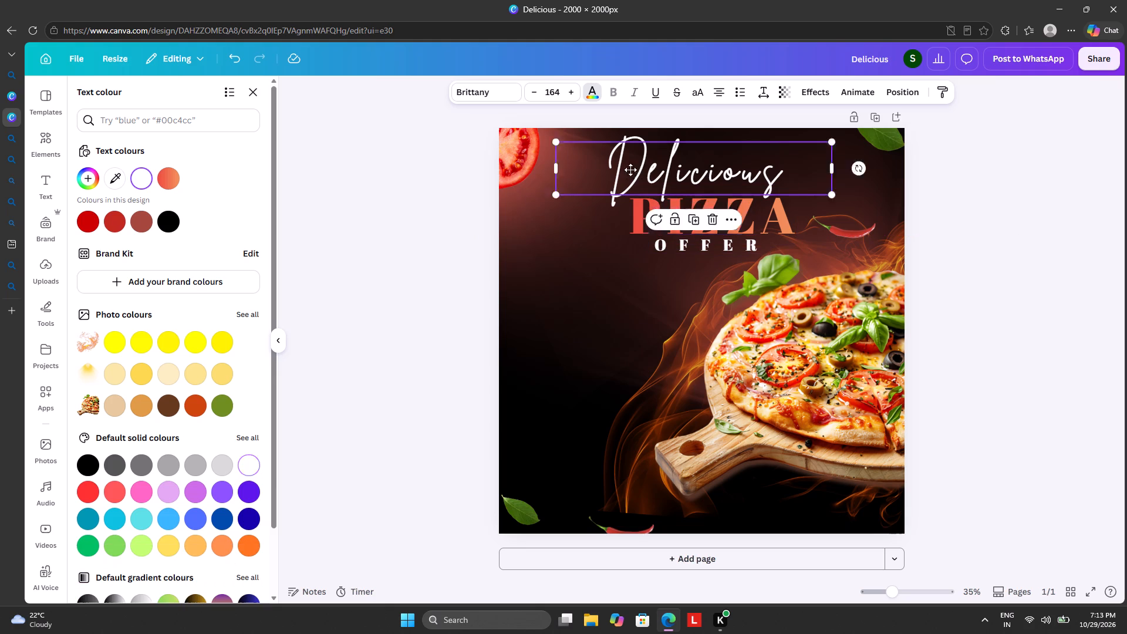
pyautogui.moveTo(630, 170); pyautogui.dragTo(555, 199)
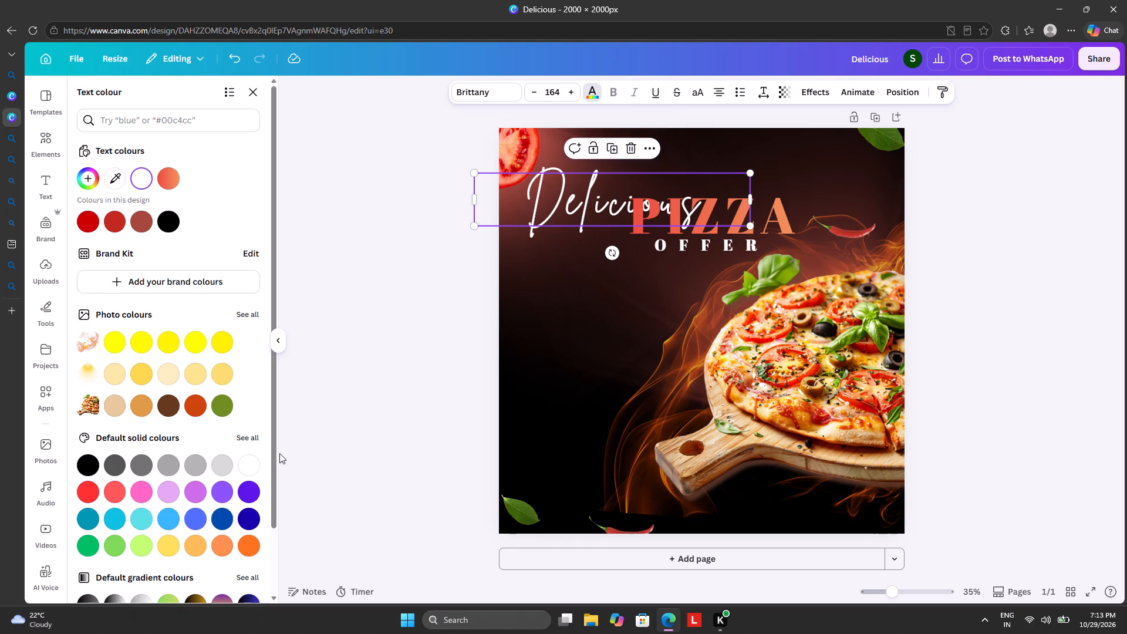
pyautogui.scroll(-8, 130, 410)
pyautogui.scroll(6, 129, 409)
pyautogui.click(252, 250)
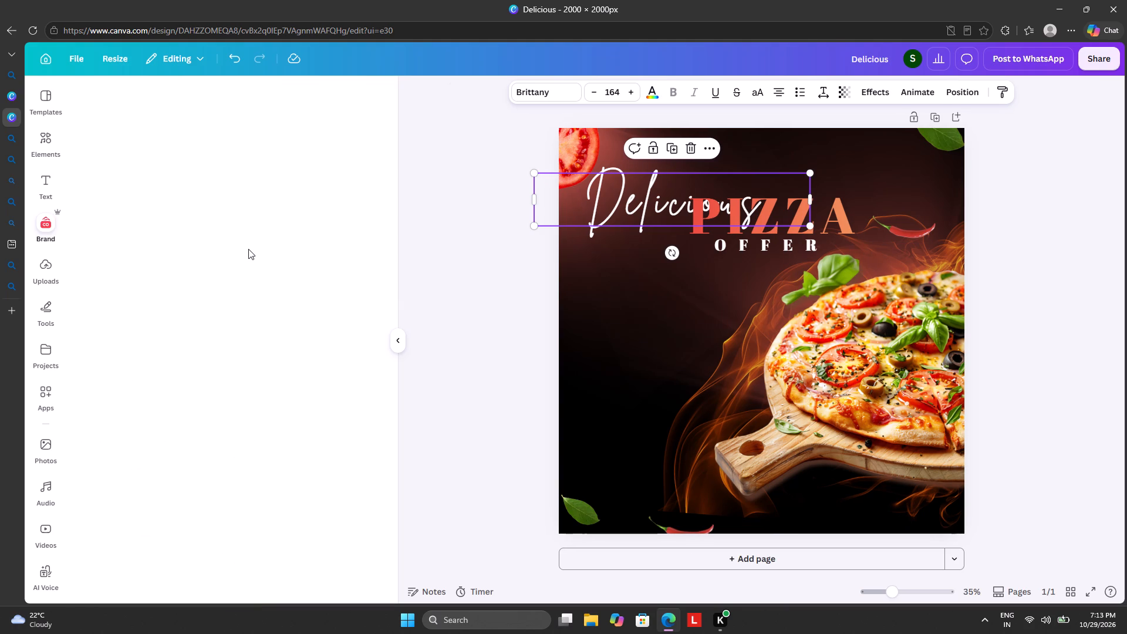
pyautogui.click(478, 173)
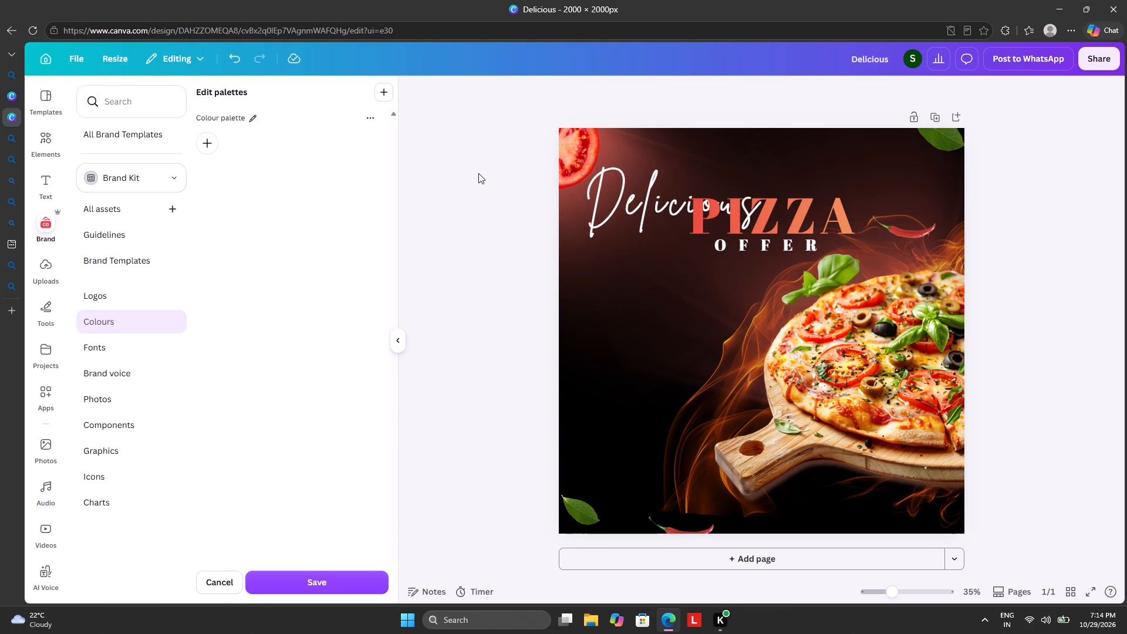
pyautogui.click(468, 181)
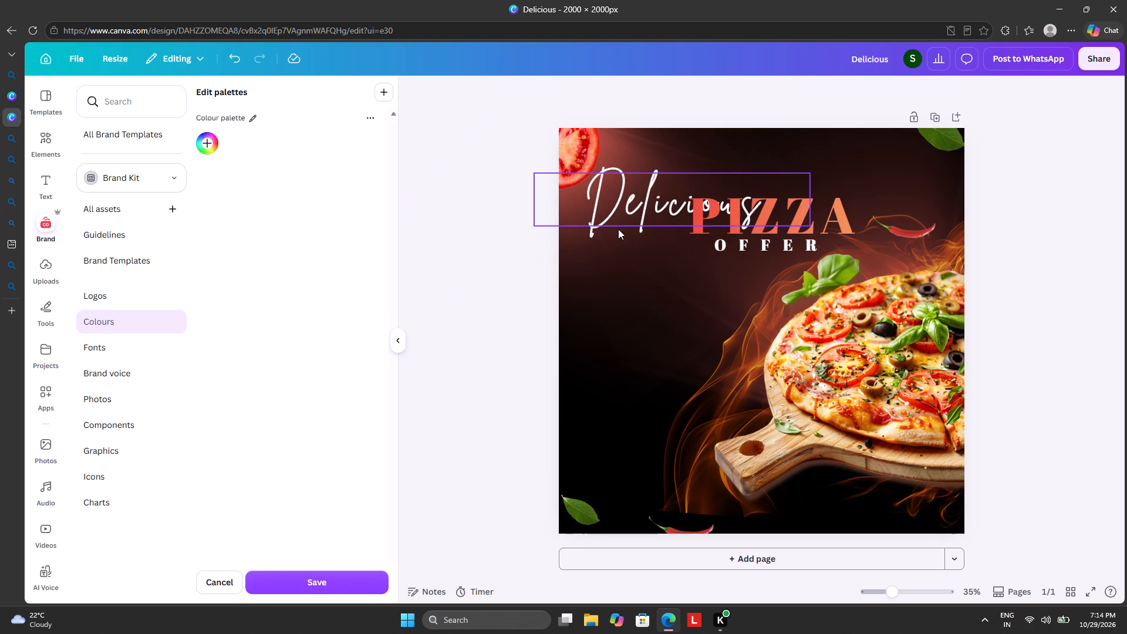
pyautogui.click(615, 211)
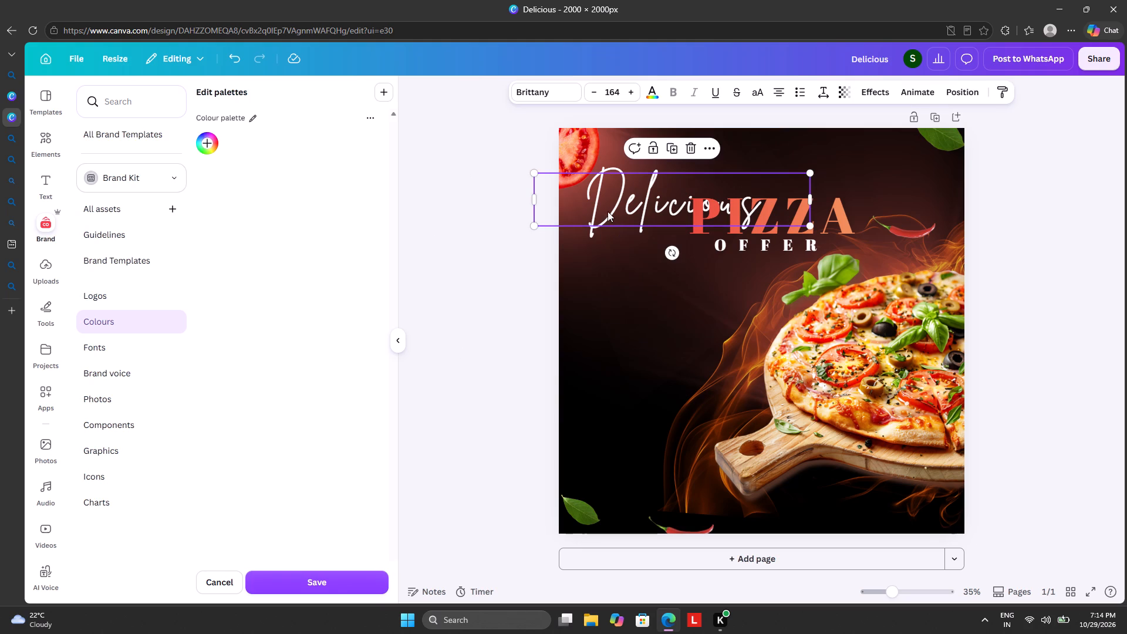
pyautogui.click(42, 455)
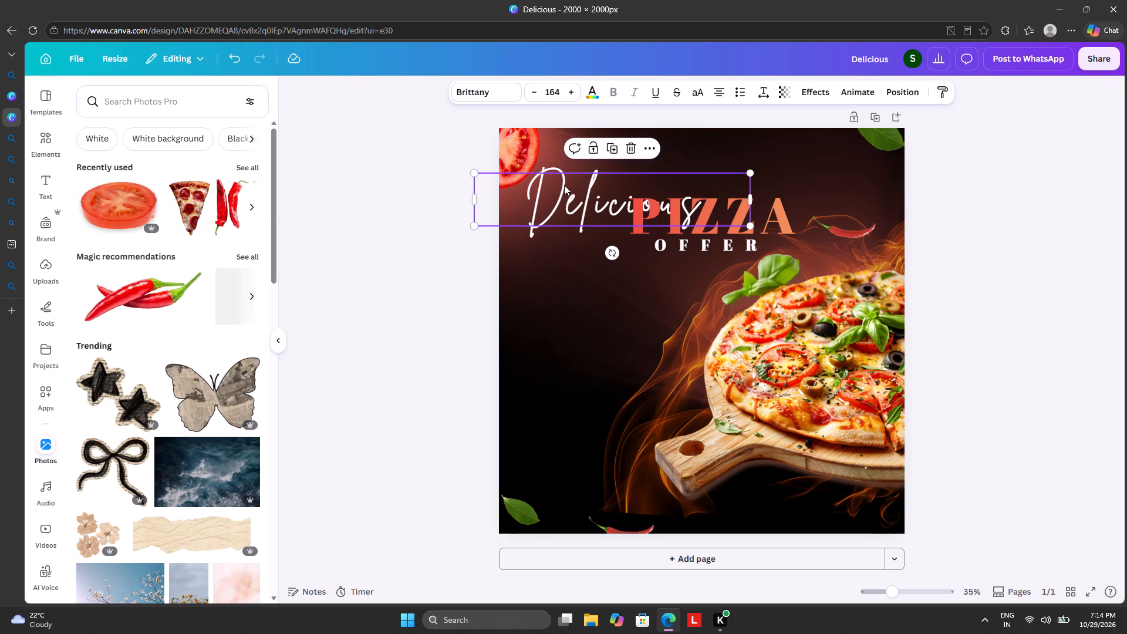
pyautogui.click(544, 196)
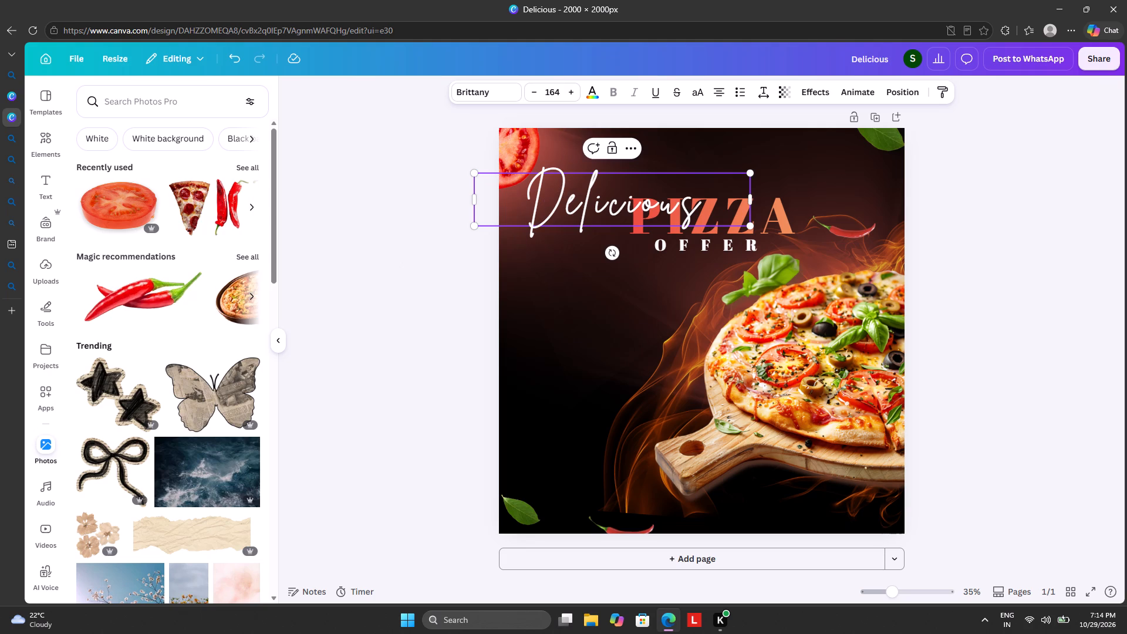
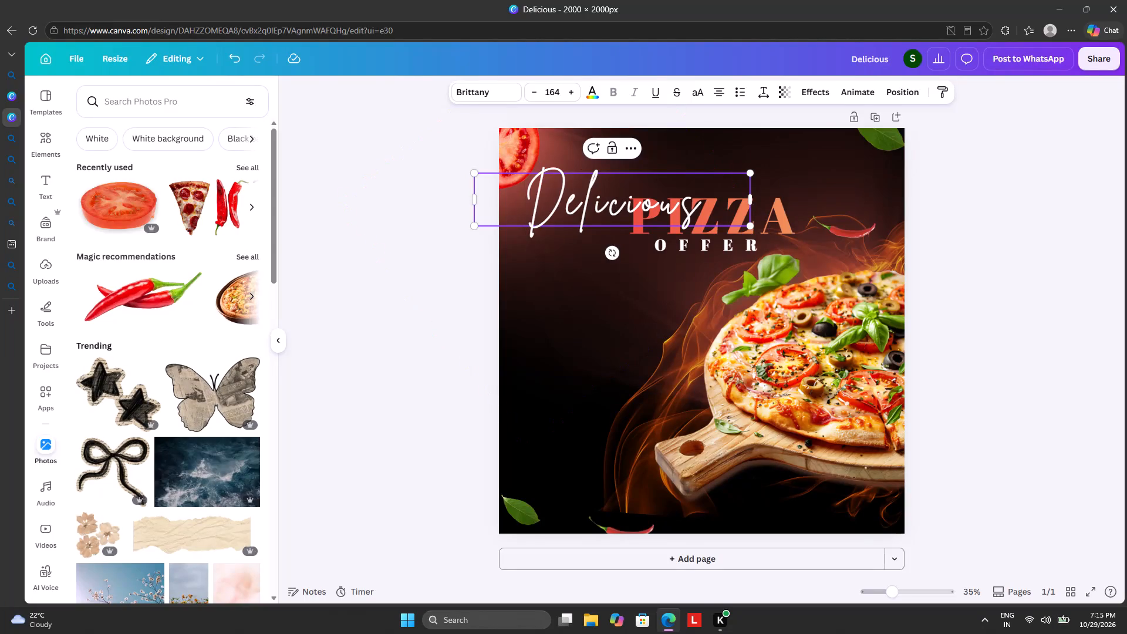
# Apply the Curve shape effect to the white script "Delicious" heading.
pyautogui.click(591, 215)
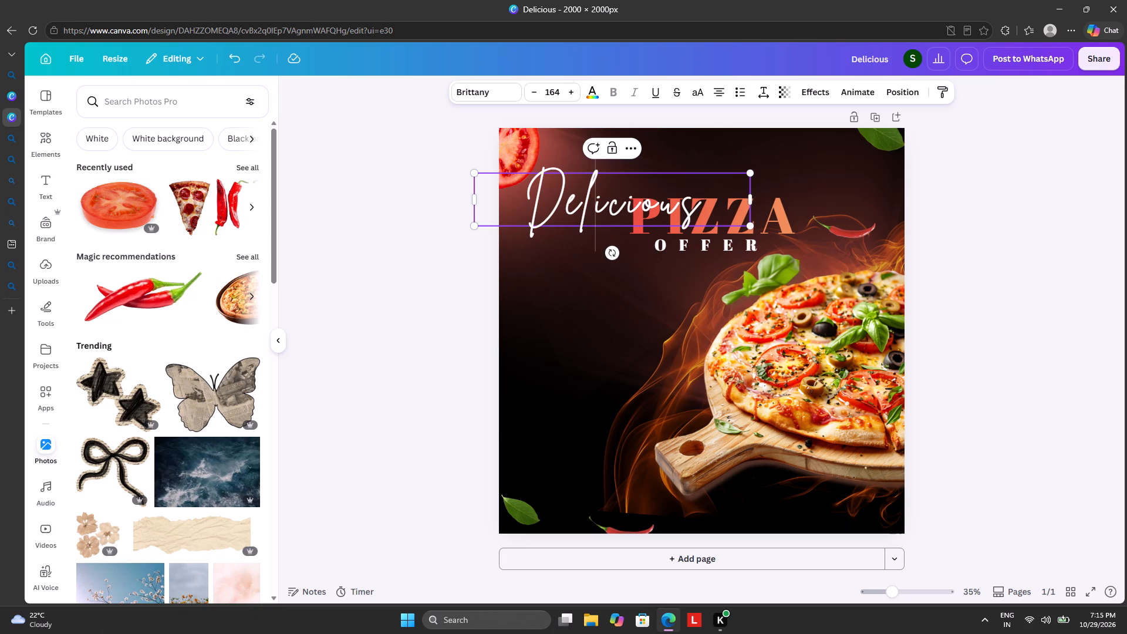
pyautogui.click(811, 90)
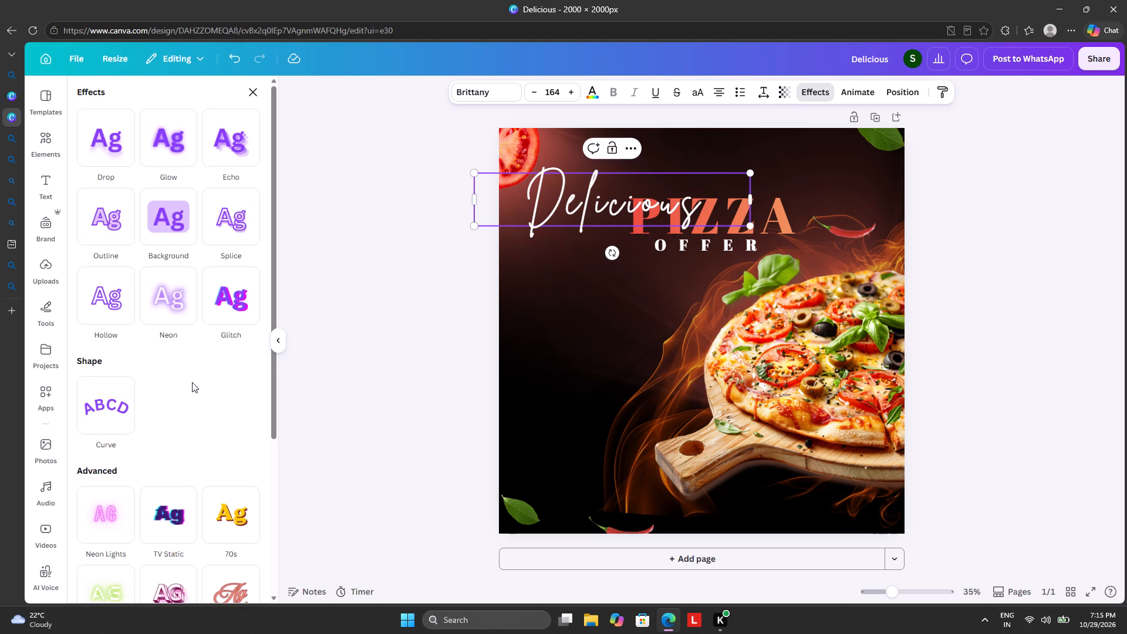
pyautogui.click(101, 407)
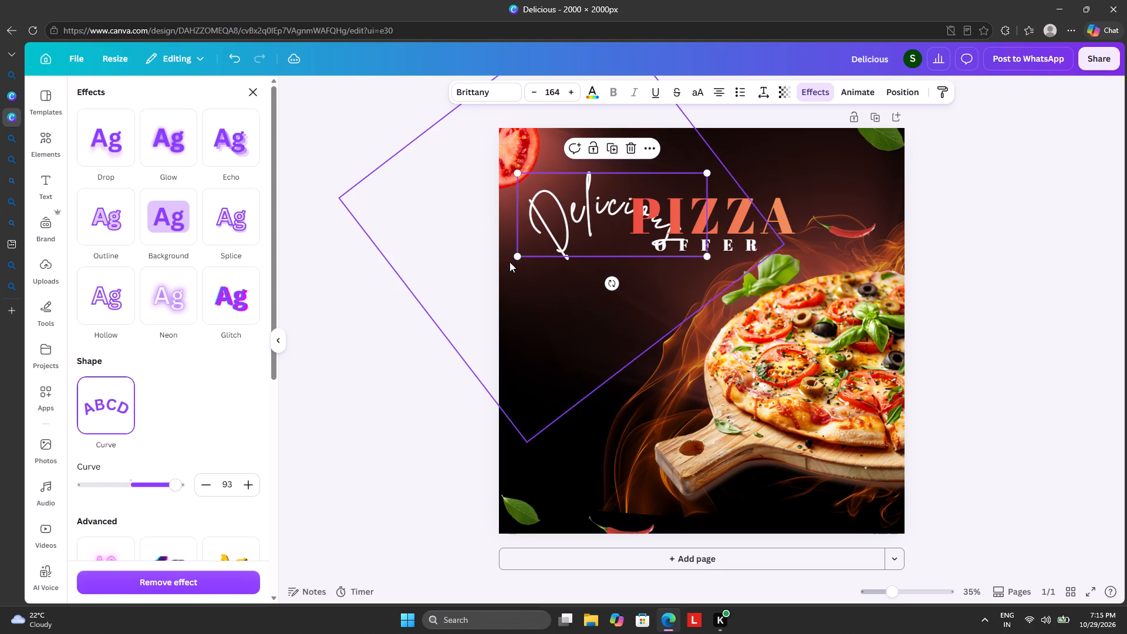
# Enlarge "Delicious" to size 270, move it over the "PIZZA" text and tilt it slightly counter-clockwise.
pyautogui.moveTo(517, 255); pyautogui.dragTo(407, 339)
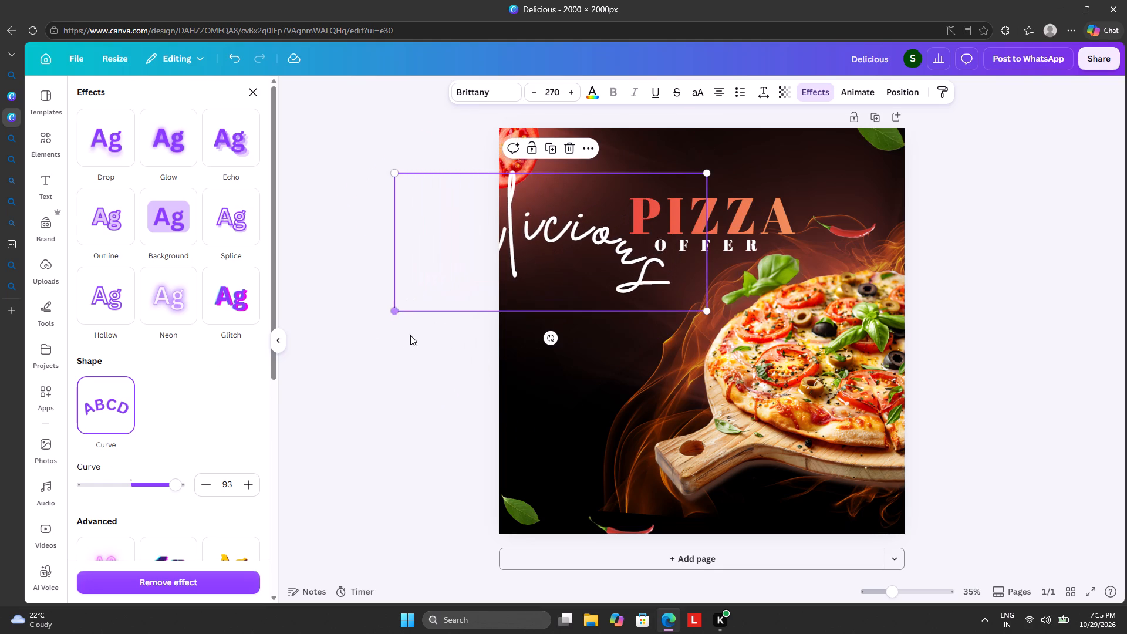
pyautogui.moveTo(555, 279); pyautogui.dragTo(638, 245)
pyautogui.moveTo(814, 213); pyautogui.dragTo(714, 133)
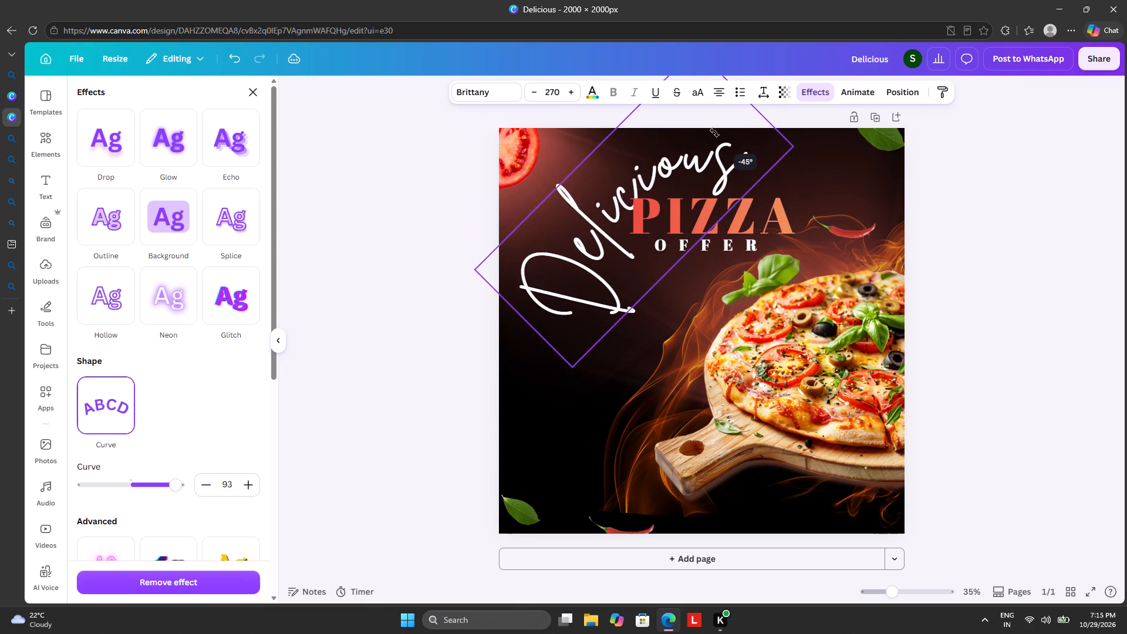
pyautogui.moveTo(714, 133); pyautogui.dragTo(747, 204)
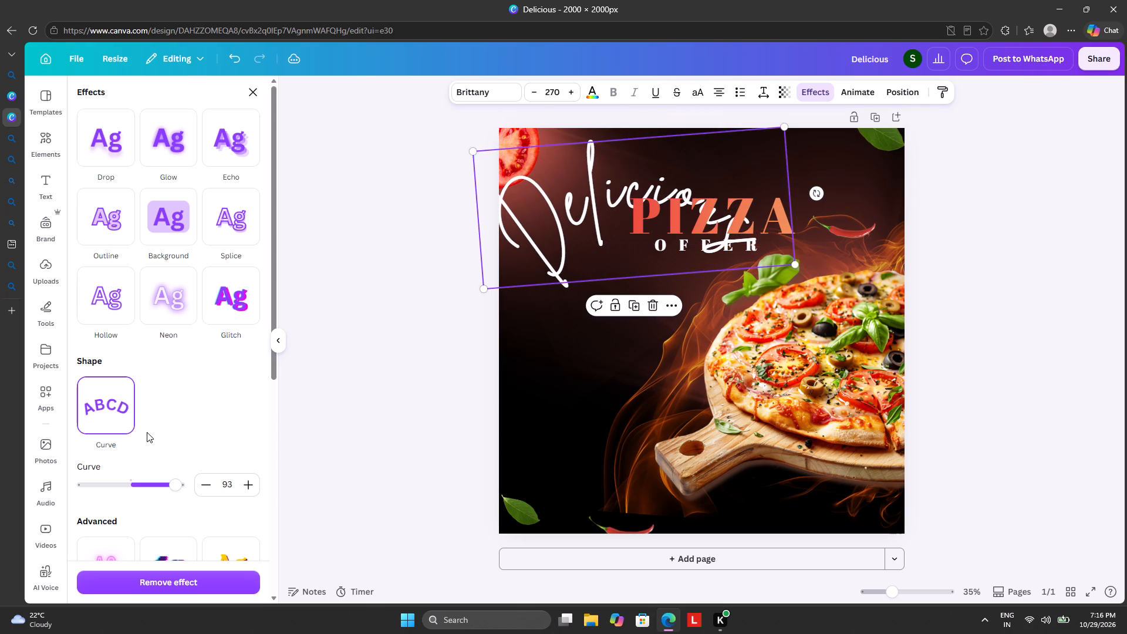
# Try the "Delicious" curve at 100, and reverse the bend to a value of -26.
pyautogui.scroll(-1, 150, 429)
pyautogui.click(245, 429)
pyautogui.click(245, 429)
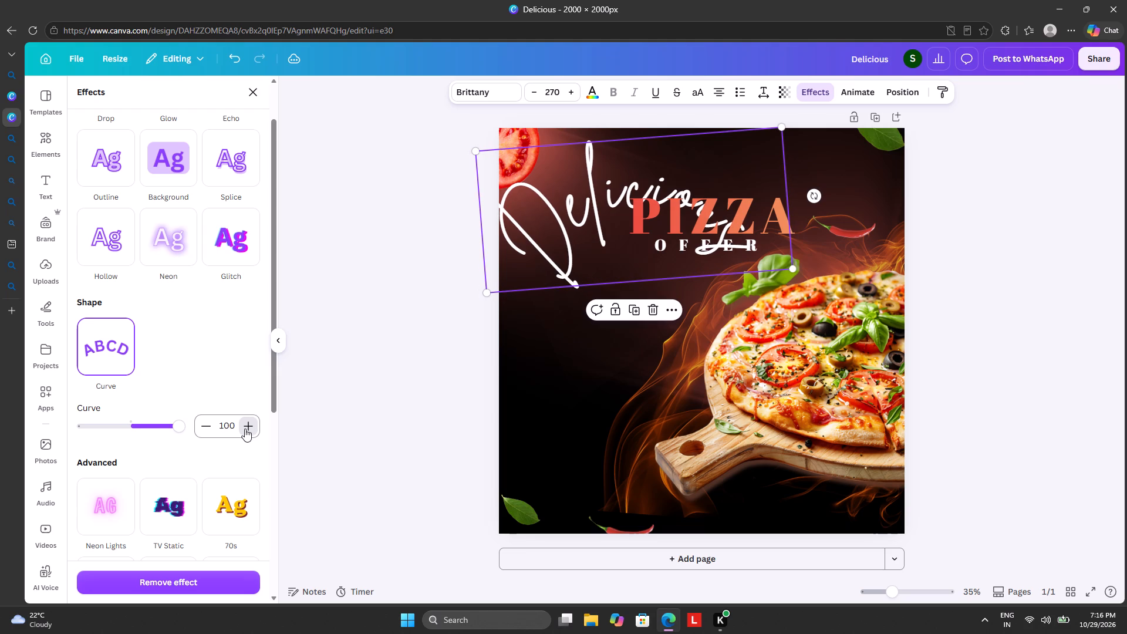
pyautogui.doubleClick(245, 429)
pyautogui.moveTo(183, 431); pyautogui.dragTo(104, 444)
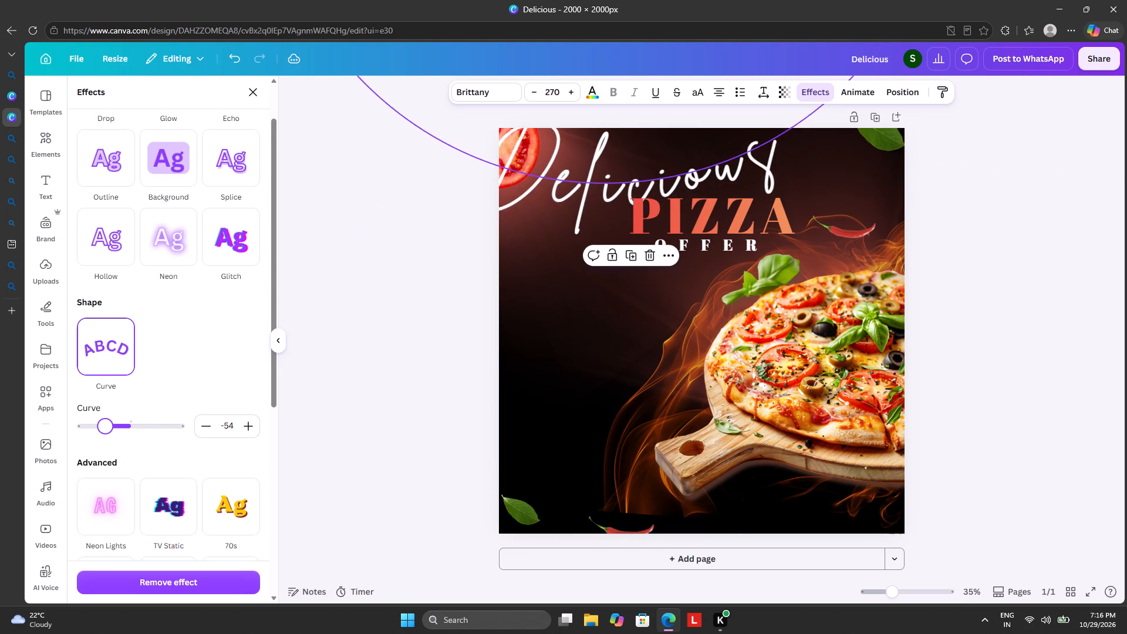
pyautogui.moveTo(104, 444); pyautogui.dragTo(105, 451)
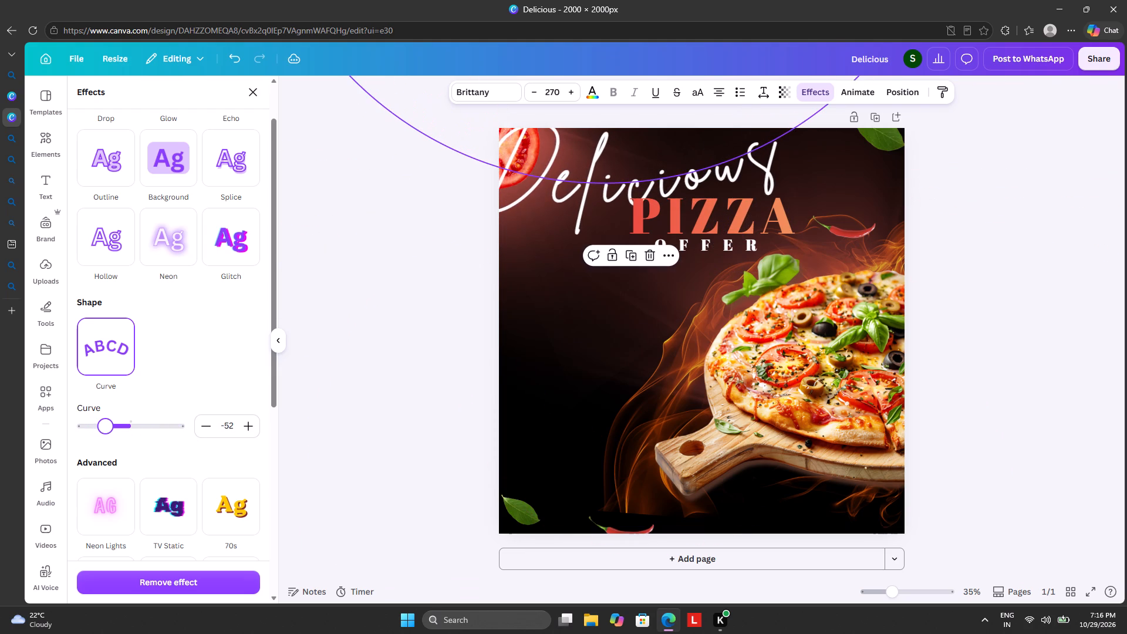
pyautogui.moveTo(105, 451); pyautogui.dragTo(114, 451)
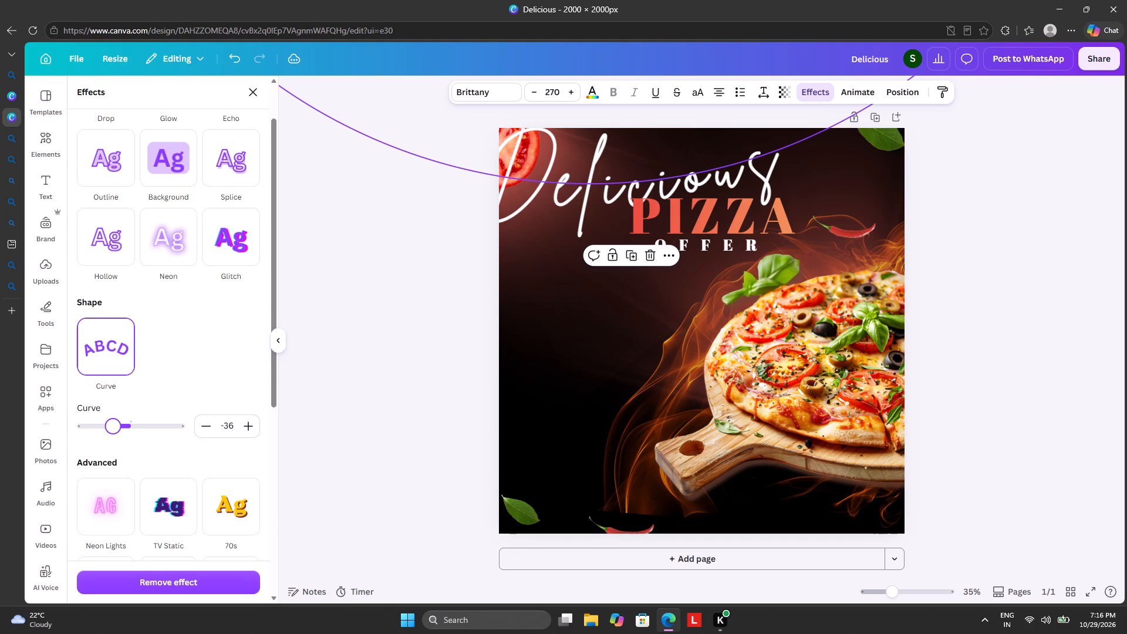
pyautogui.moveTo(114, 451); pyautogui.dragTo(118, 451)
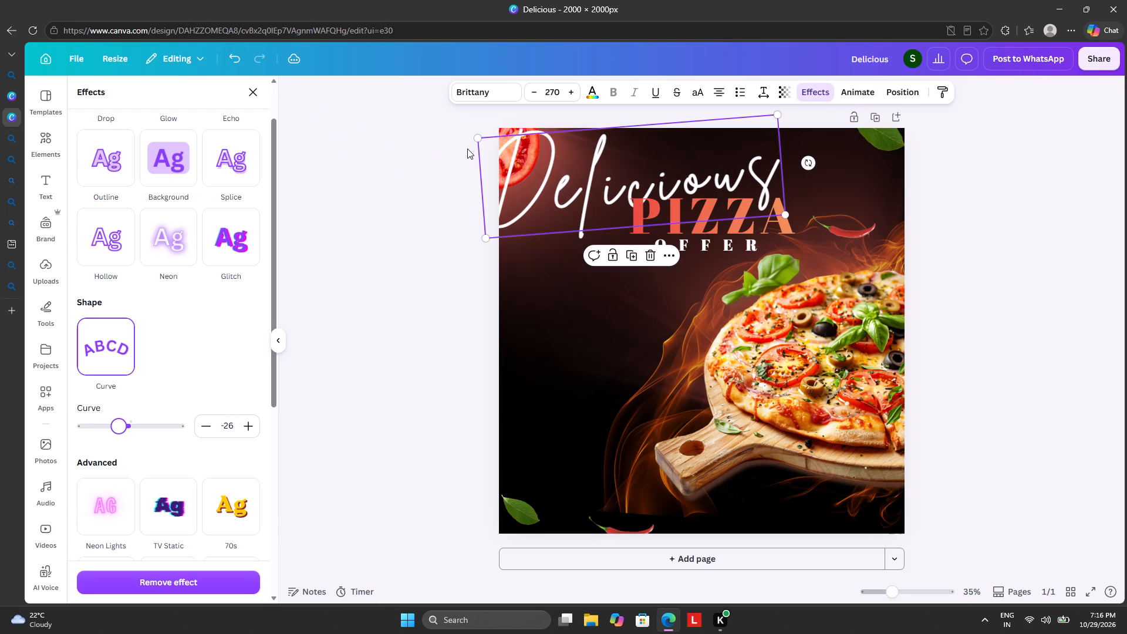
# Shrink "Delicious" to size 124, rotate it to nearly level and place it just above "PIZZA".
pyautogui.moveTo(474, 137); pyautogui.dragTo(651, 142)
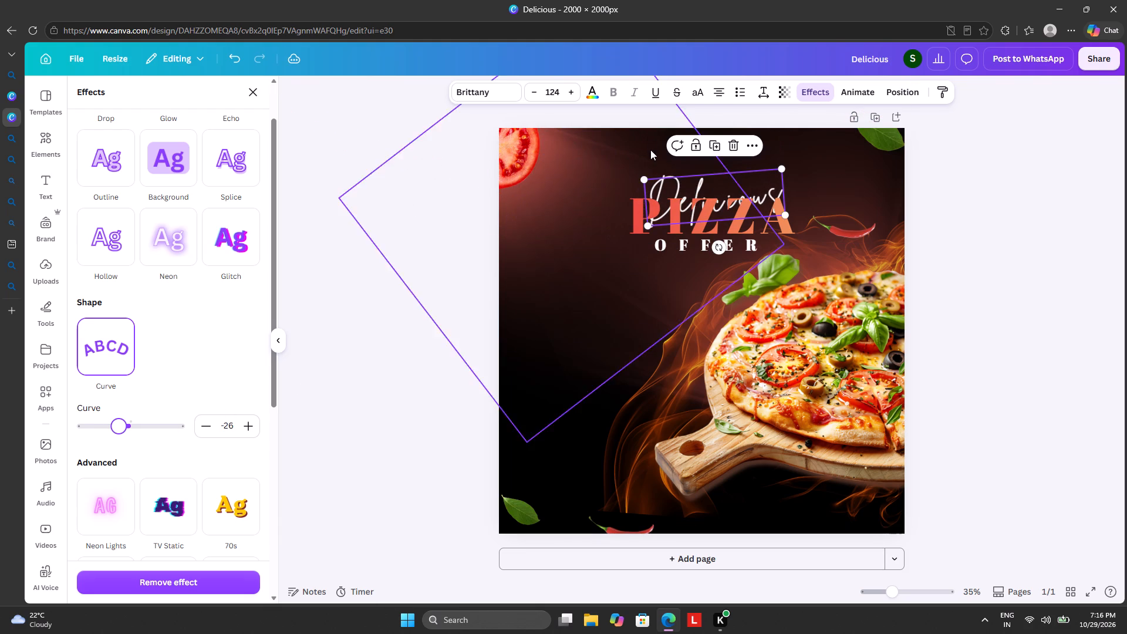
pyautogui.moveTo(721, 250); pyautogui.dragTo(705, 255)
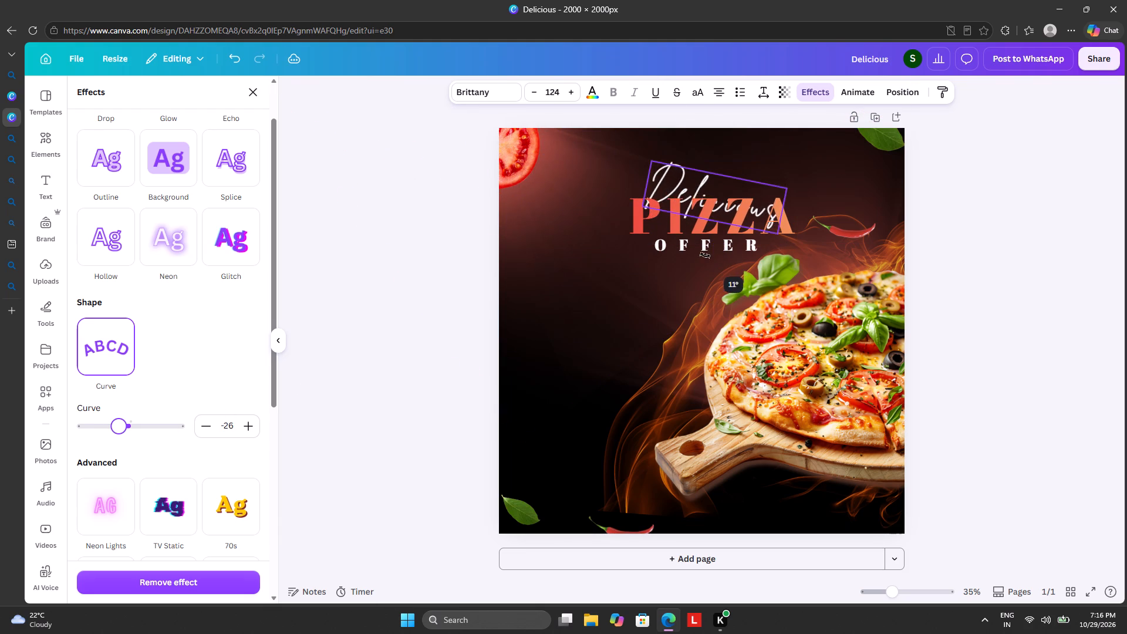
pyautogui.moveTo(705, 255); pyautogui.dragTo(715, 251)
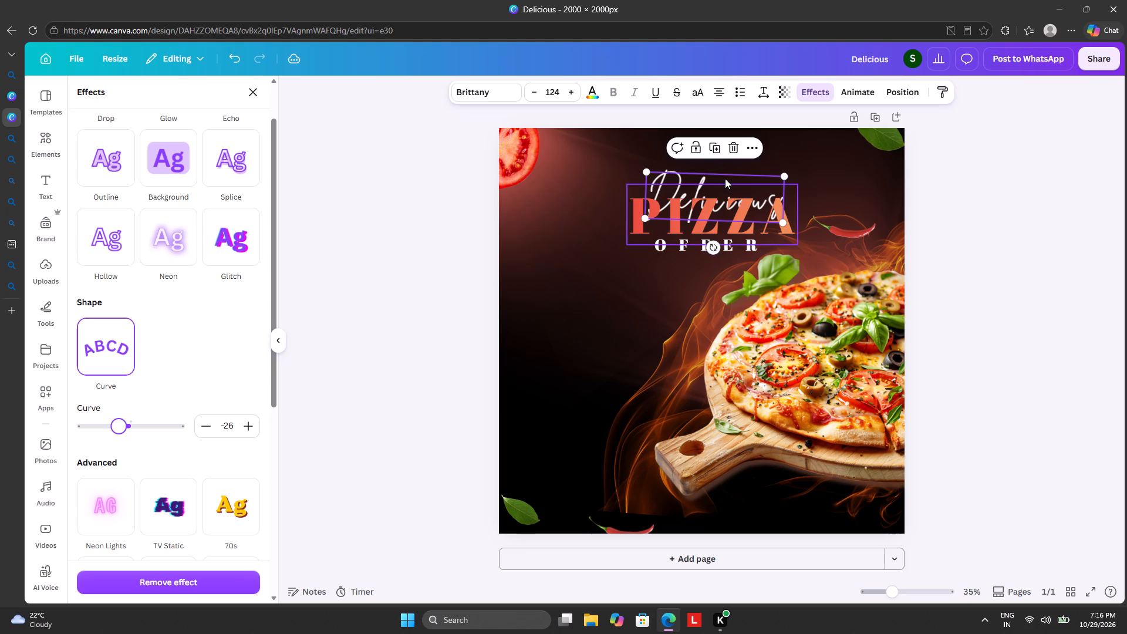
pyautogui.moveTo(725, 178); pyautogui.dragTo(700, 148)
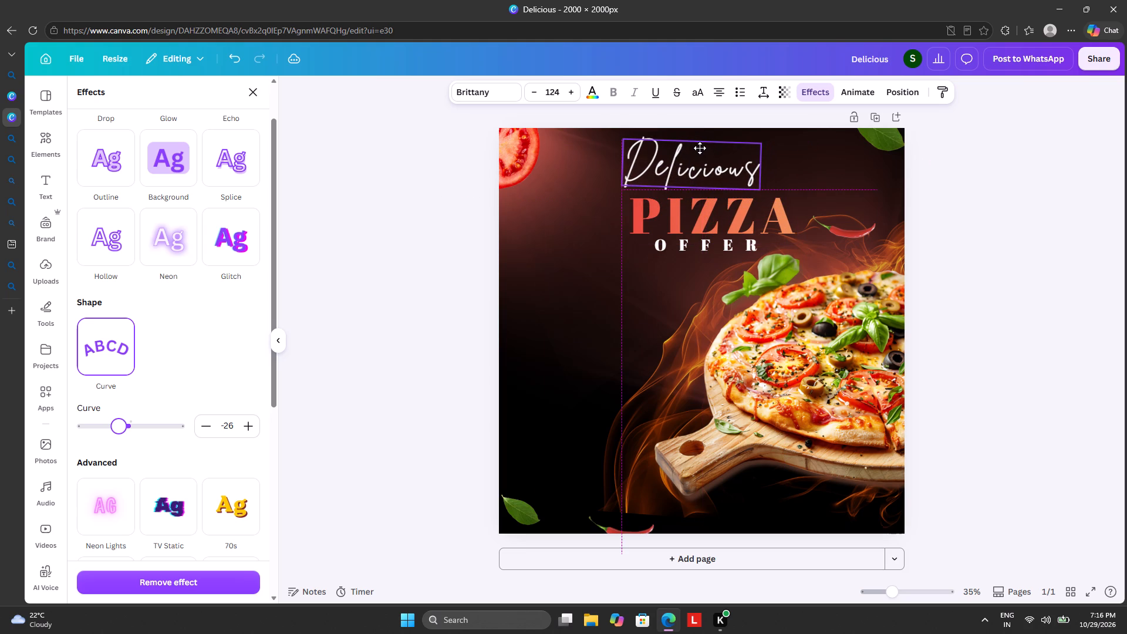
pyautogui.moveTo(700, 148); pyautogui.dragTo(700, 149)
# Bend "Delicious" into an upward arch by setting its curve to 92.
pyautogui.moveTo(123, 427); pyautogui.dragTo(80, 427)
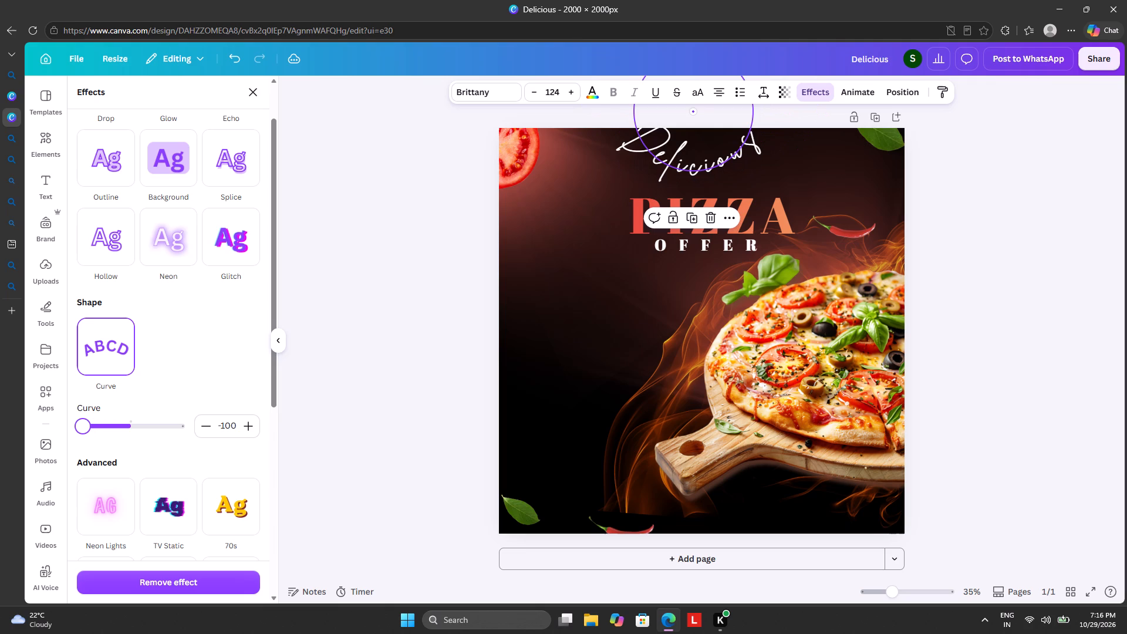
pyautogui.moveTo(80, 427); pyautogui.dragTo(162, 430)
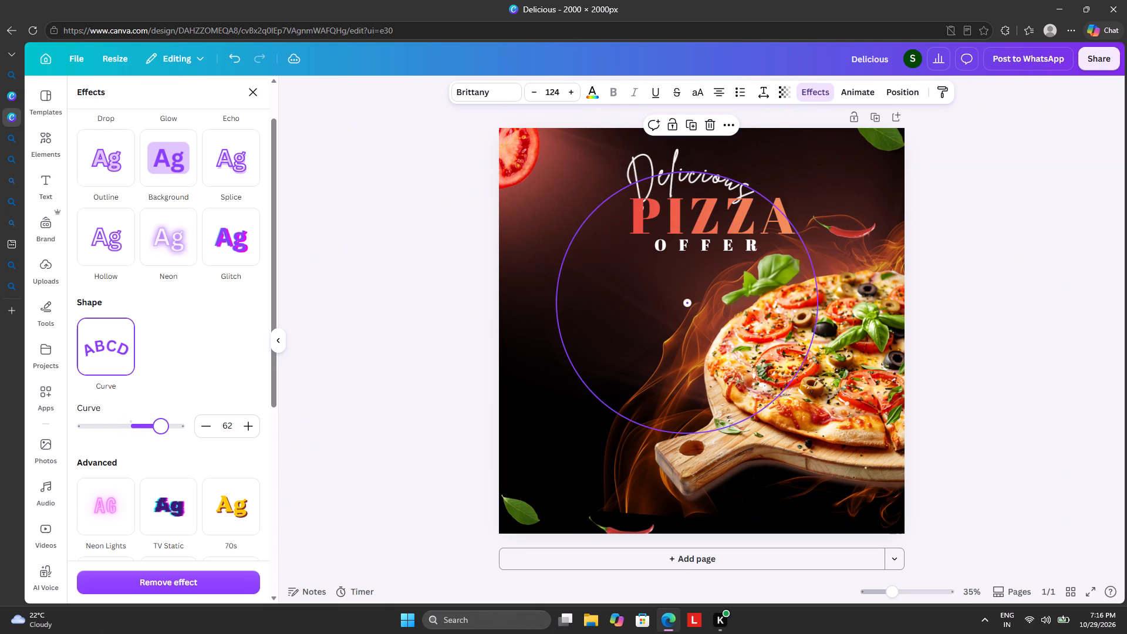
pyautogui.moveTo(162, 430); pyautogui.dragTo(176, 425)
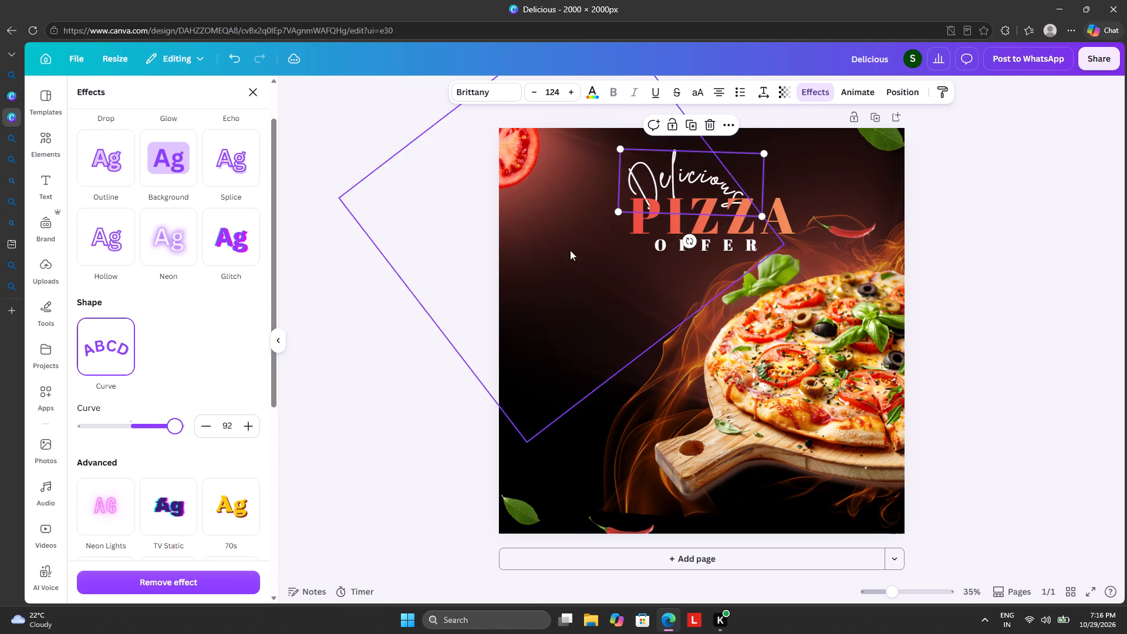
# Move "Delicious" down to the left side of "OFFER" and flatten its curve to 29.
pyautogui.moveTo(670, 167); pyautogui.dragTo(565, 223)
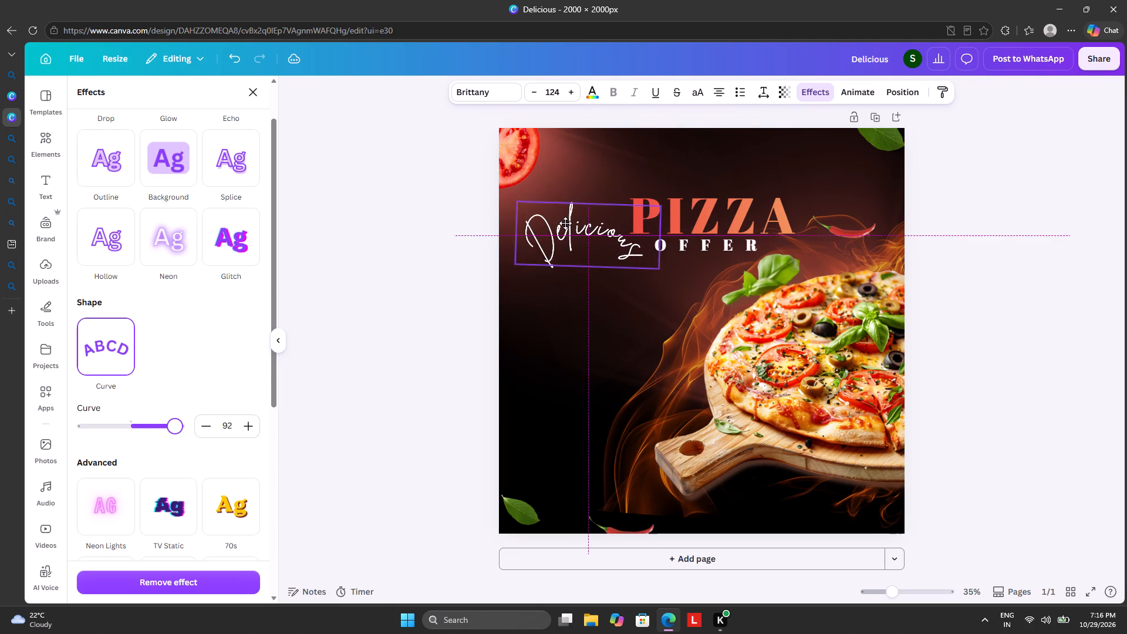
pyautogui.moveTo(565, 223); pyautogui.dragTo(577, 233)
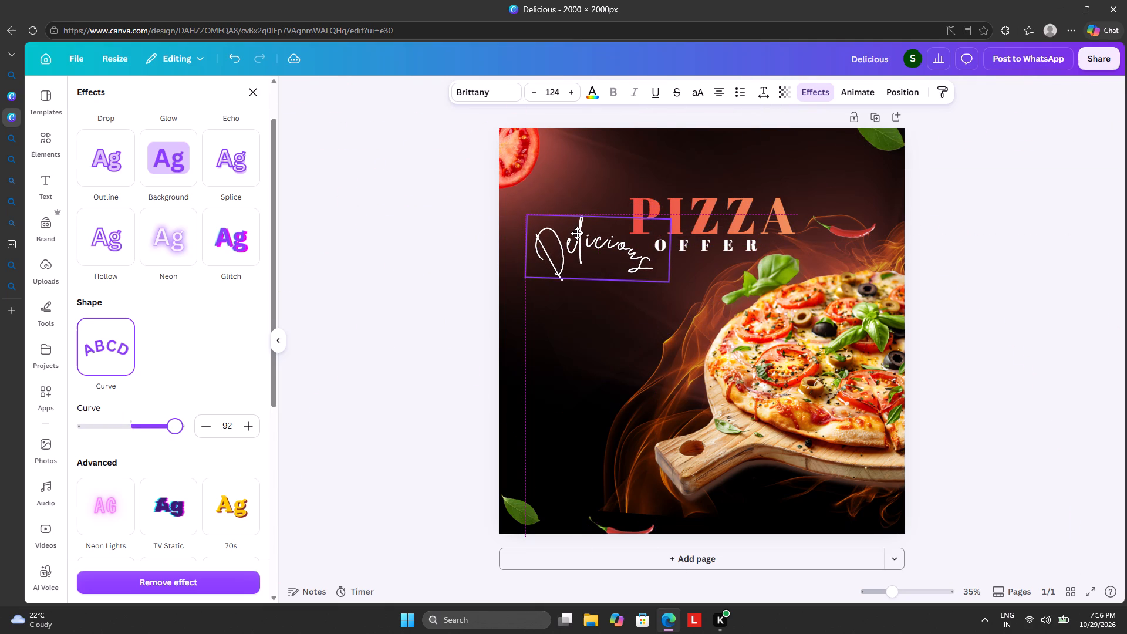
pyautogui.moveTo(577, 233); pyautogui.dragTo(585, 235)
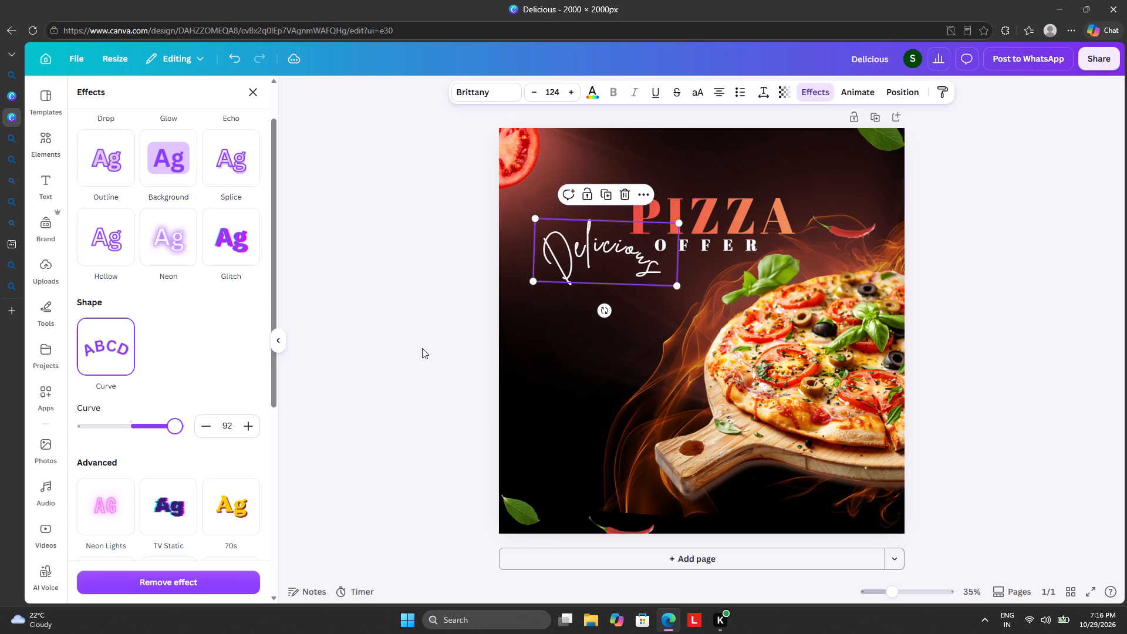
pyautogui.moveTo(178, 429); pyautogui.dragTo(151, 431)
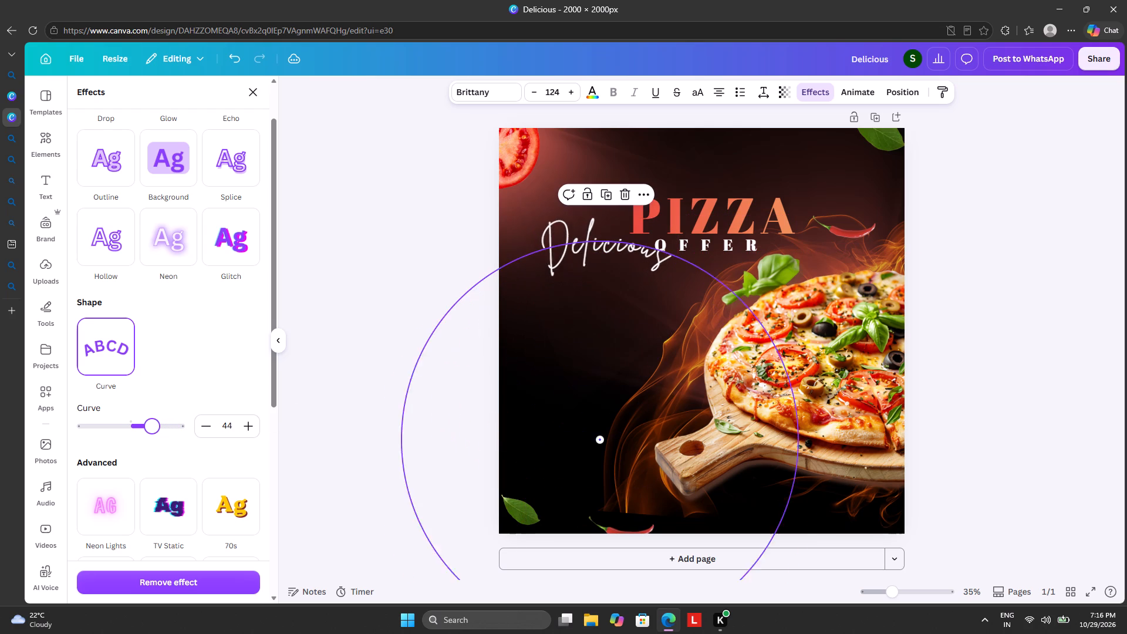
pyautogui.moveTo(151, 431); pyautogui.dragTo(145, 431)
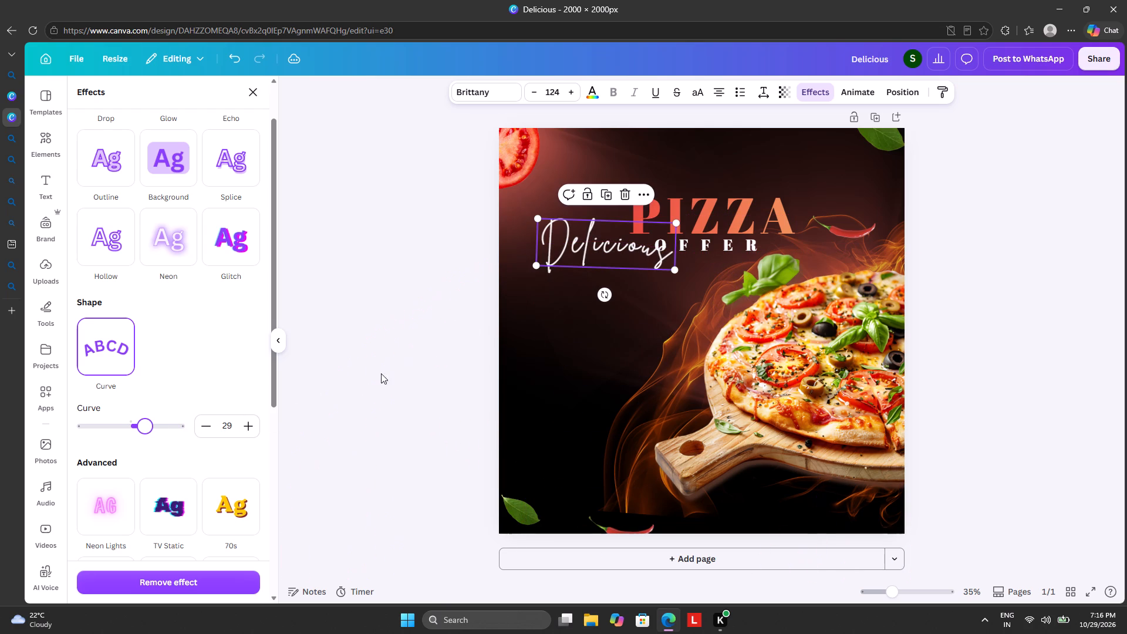
# Enlarge "Delicious" to size 328 and position it across the "PIZZA" and "OFFER" text.
pyautogui.moveTo(534, 264); pyautogui.dragTo(416, 318)
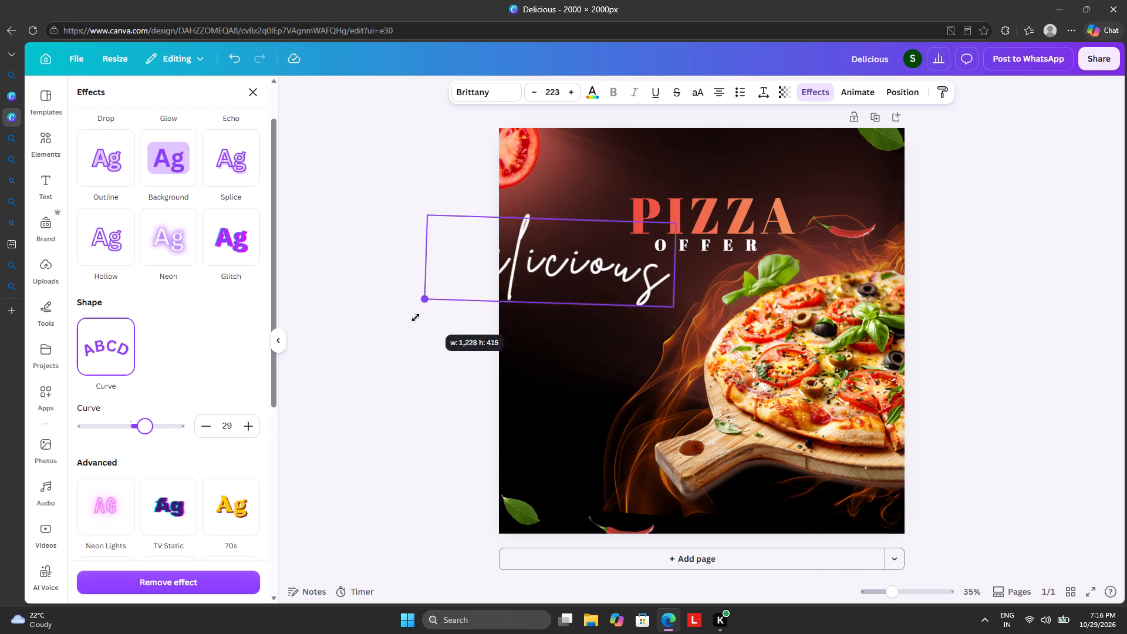
pyautogui.moveTo(416, 318); pyautogui.dragTo(306, 340)
pyautogui.moveTo(534, 285); pyautogui.dragTo(747, 242)
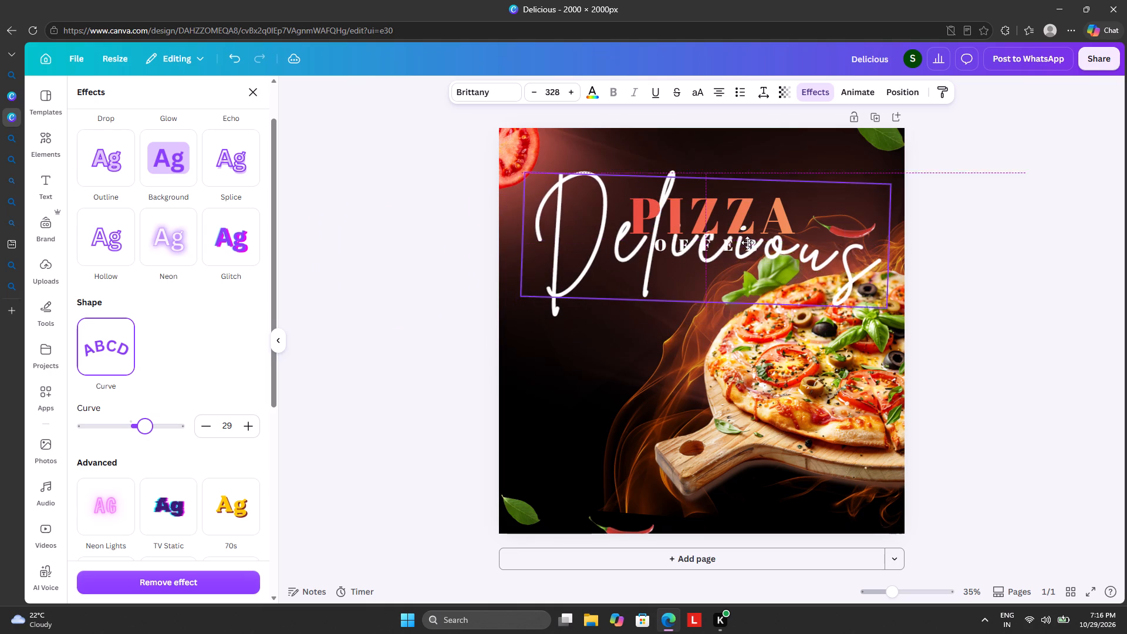
pyautogui.moveTo(747, 242); pyautogui.dragTo(723, 236)
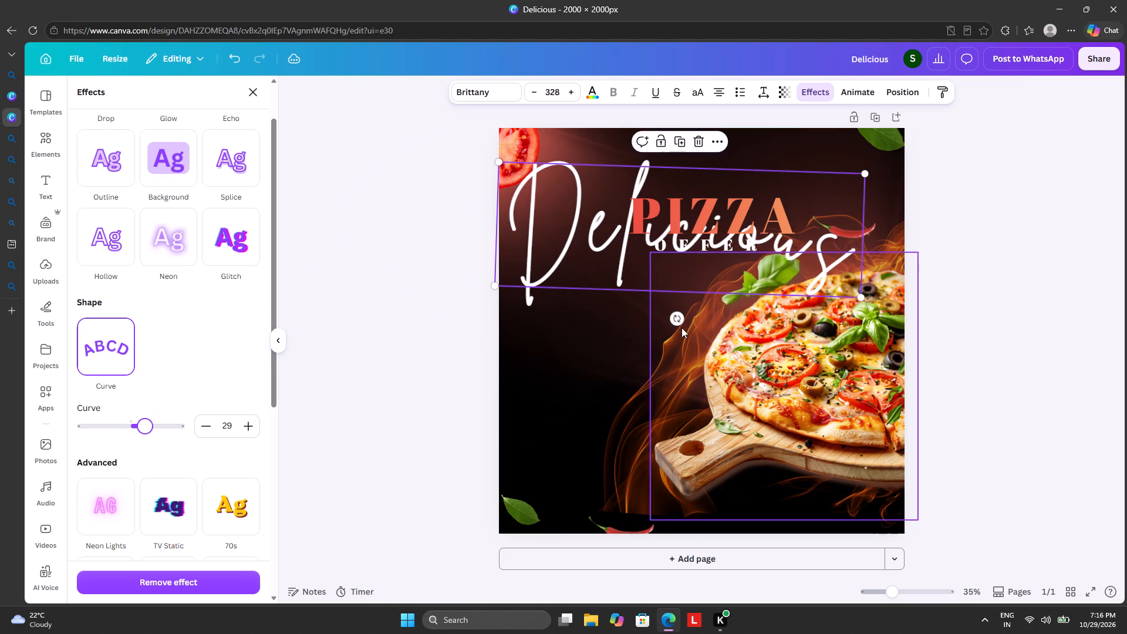
# Rotate "Delicious" to about -31° so it slants upward, and shift it toward the page's right side.
pyautogui.moveTo(679, 322); pyautogui.dragTo(735, 318)
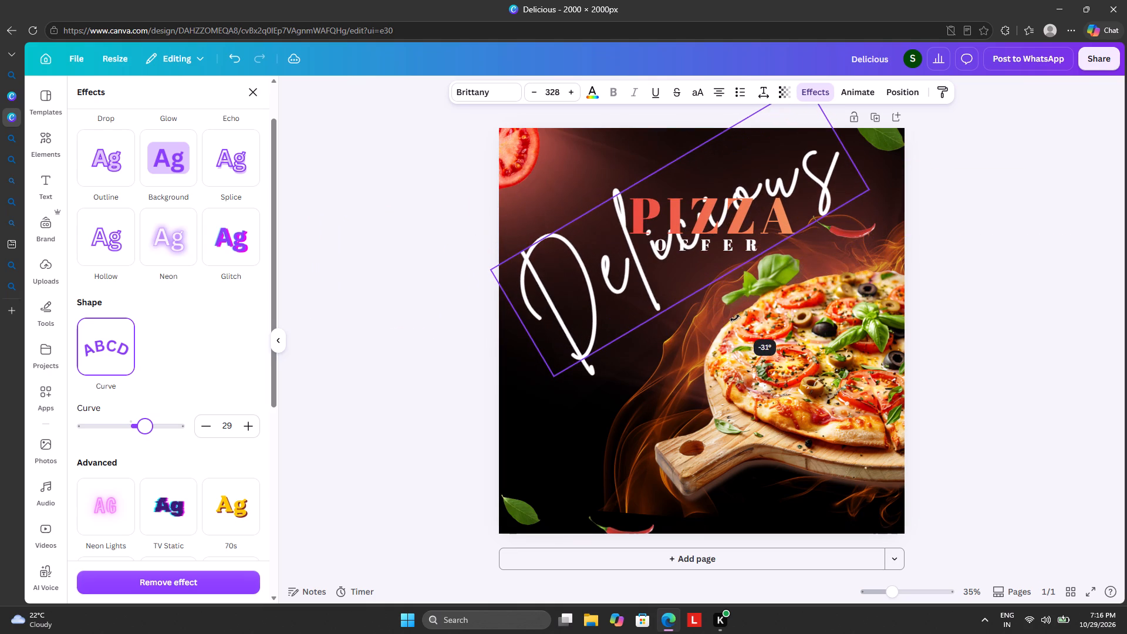
pyautogui.moveTo(735, 318); pyautogui.dragTo(734, 318)
pyautogui.moveTo(699, 272); pyautogui.dragTo(735, 273)
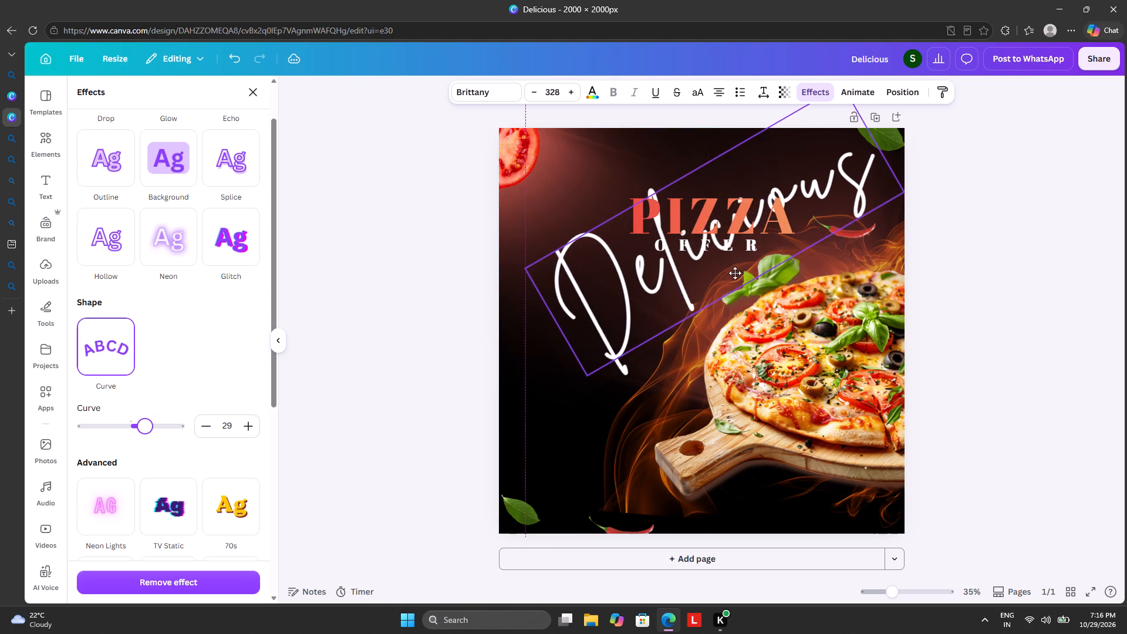
pyautogui.moveTo(735, 273); pyautogui.dragTo(734, 272)
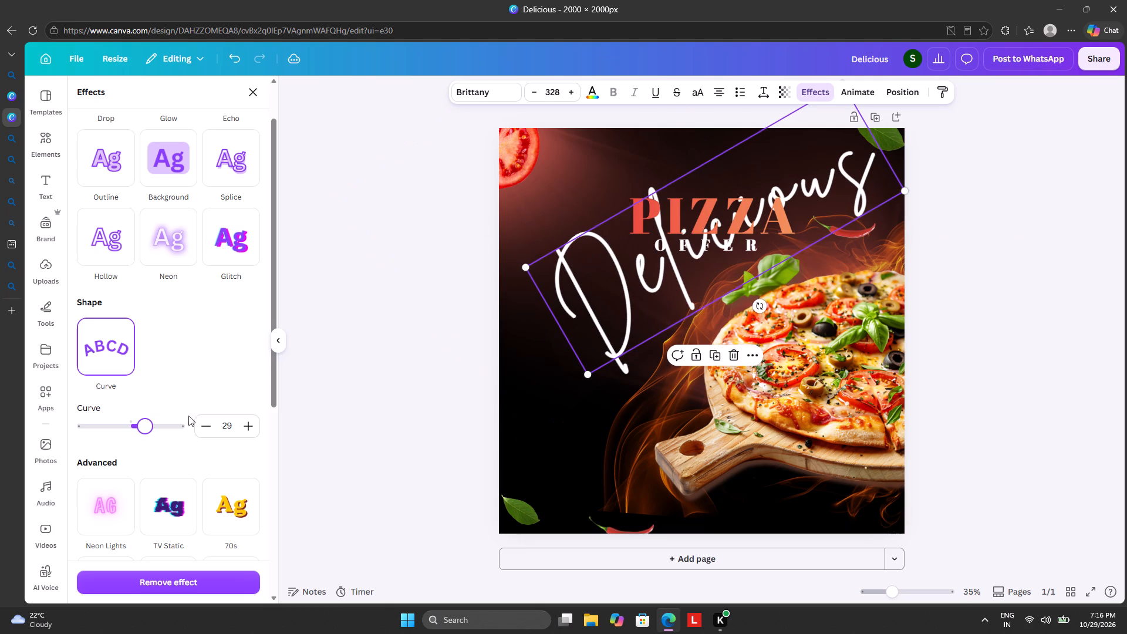
# Set the "Delicious" curve to 75 and nudge the slanted heading slightly upward over "PIZZA".
pyautogui.moveTo(153, 427); pyautogui.dragTo(170, 421)
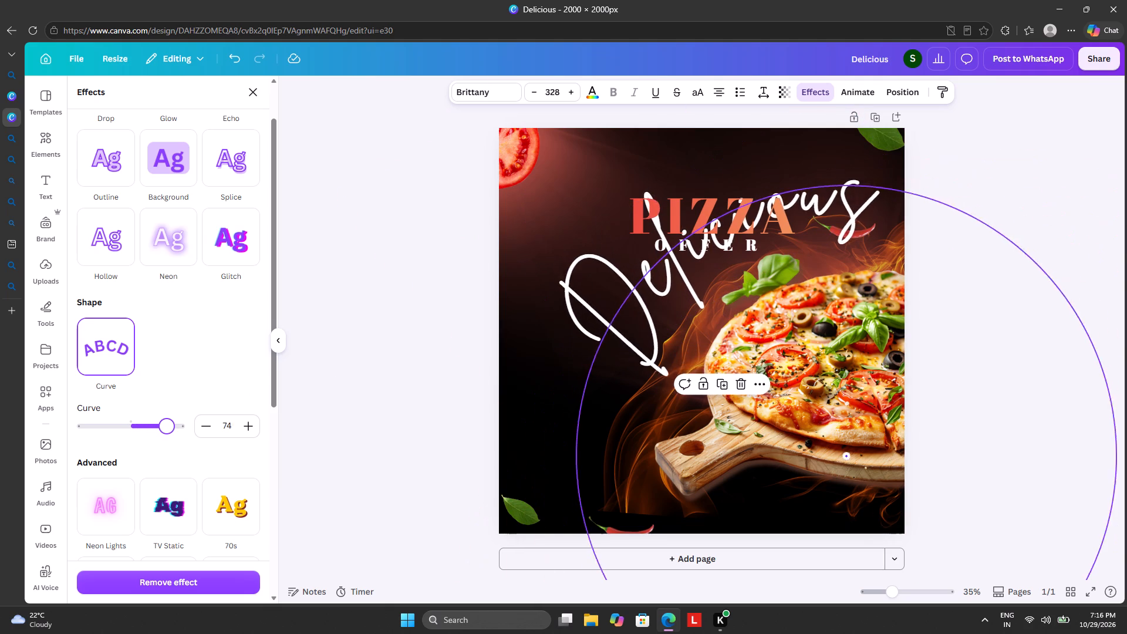
pyautogui.moveTo(170, 421); pyautogui.dragTo(183, 416)
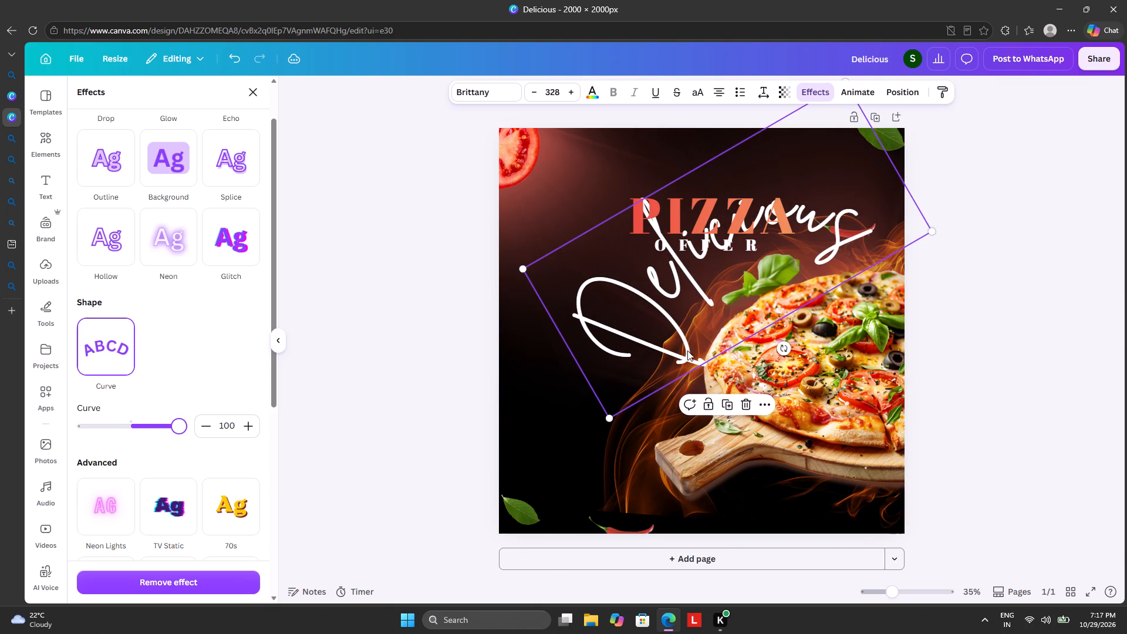
pyautogui.moveTo(726, 333); pyautogui.dragTo(716, 303)
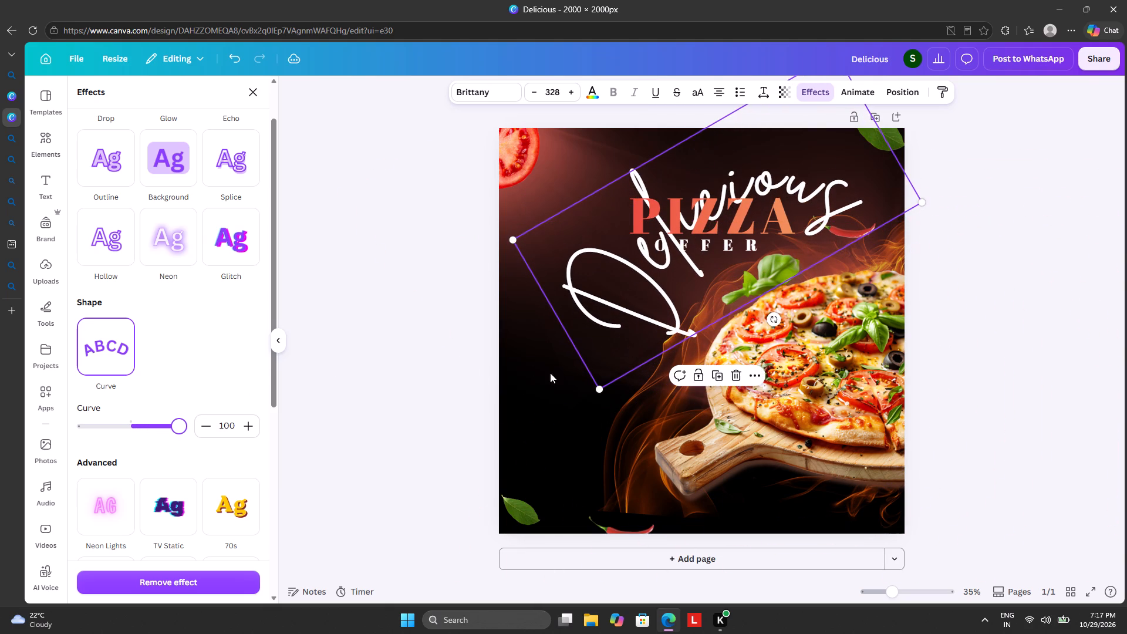
pyautogui.moveTo(178, 428); pyautogui.dragTo(172, 428)
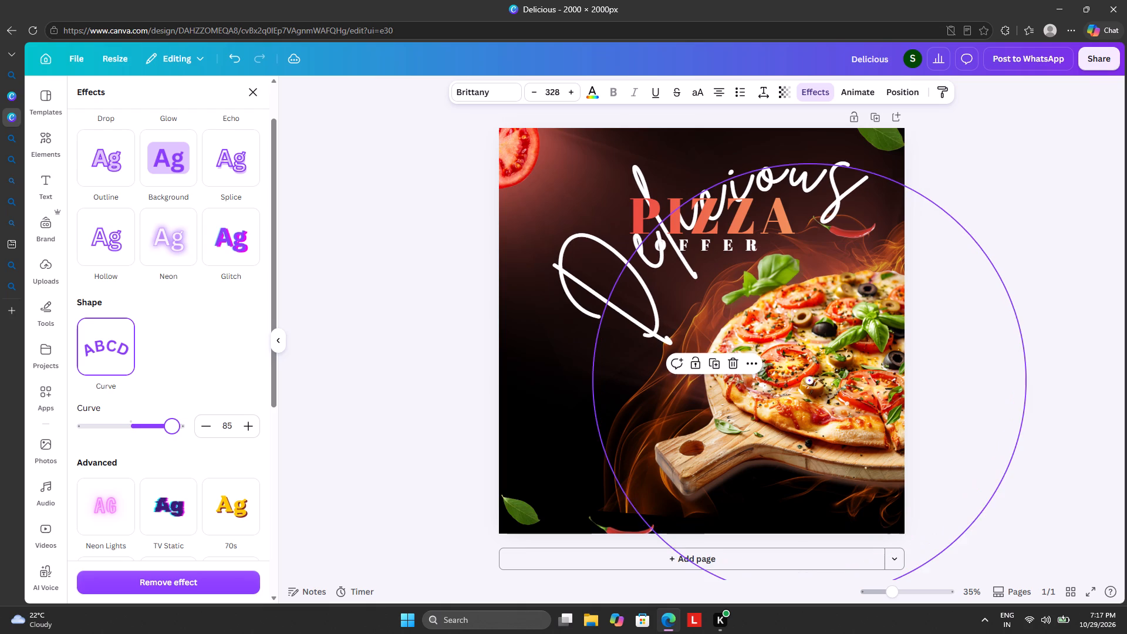
pyautogui.moveTo(172, 428); pyautogui.dragTo(168, 428)
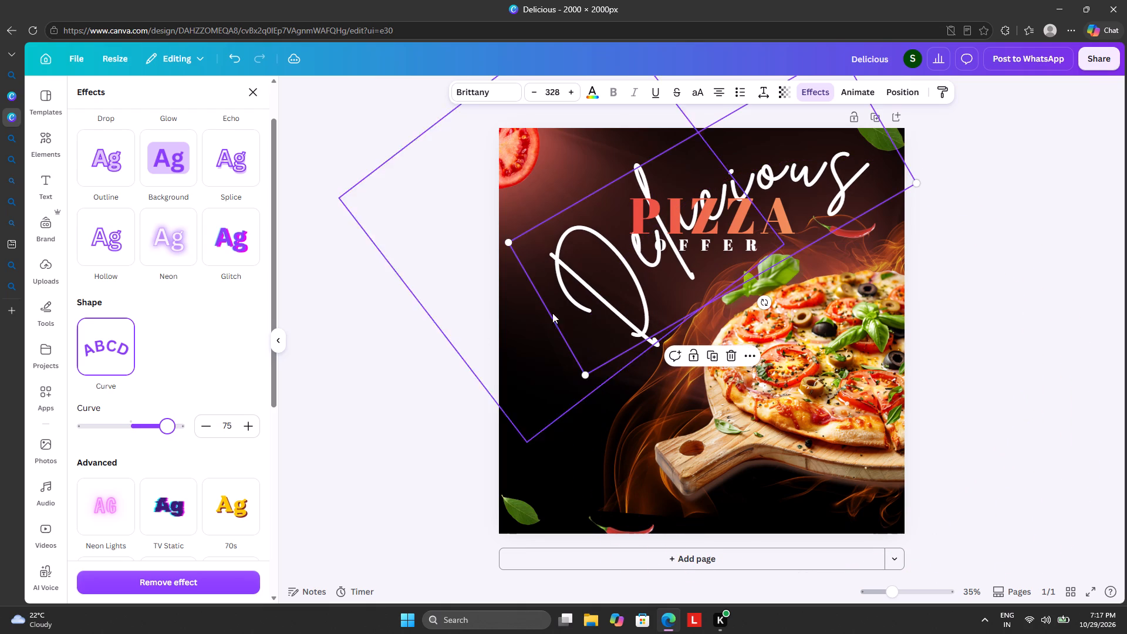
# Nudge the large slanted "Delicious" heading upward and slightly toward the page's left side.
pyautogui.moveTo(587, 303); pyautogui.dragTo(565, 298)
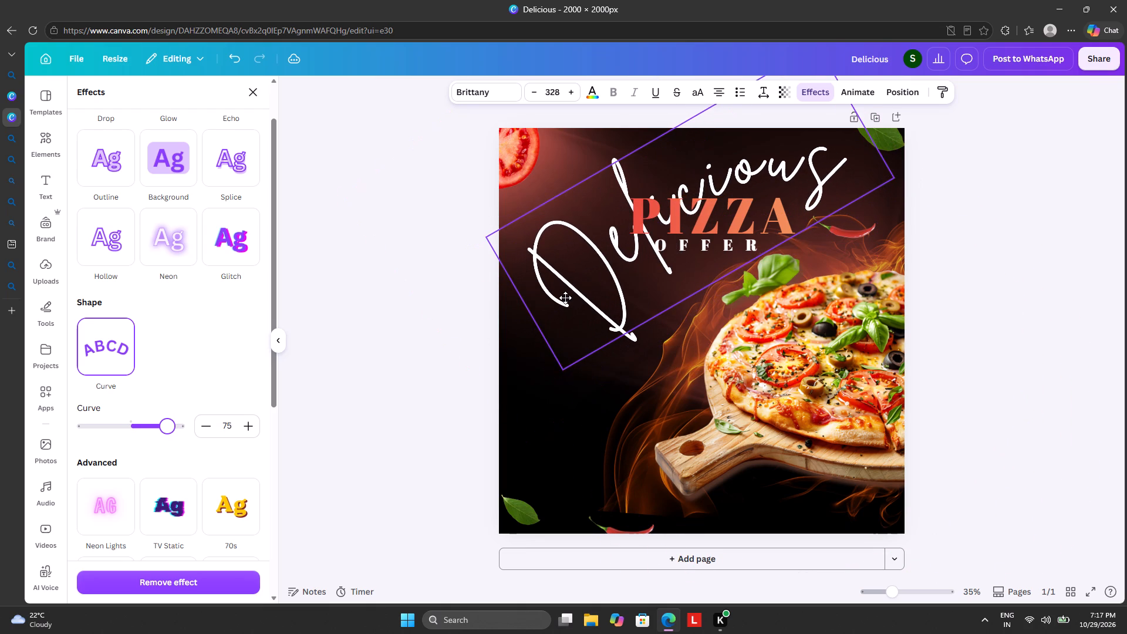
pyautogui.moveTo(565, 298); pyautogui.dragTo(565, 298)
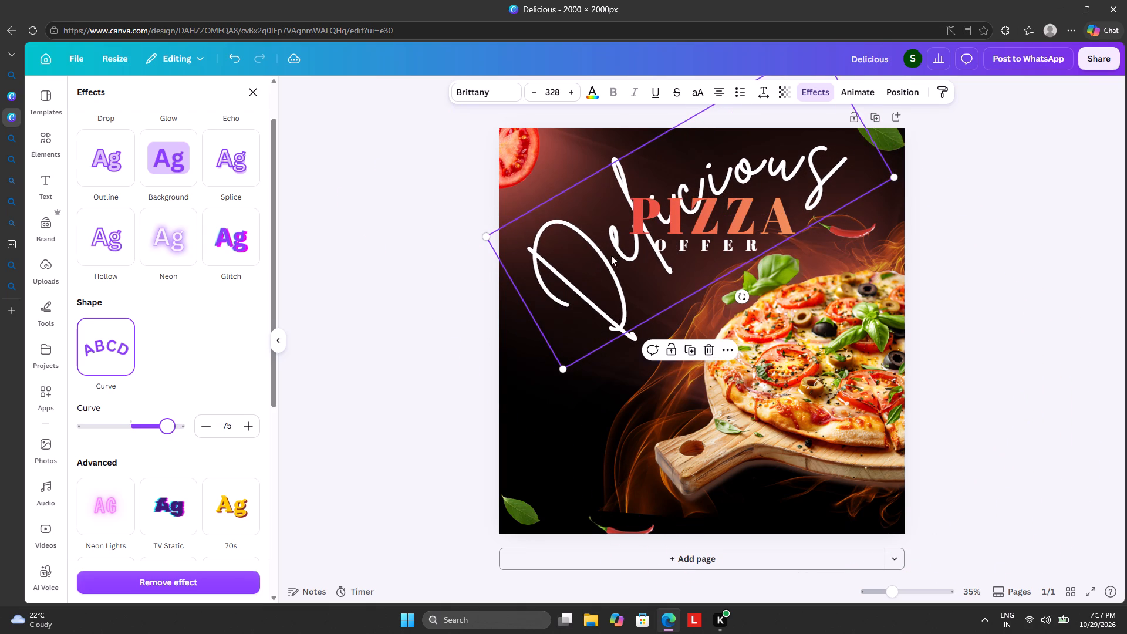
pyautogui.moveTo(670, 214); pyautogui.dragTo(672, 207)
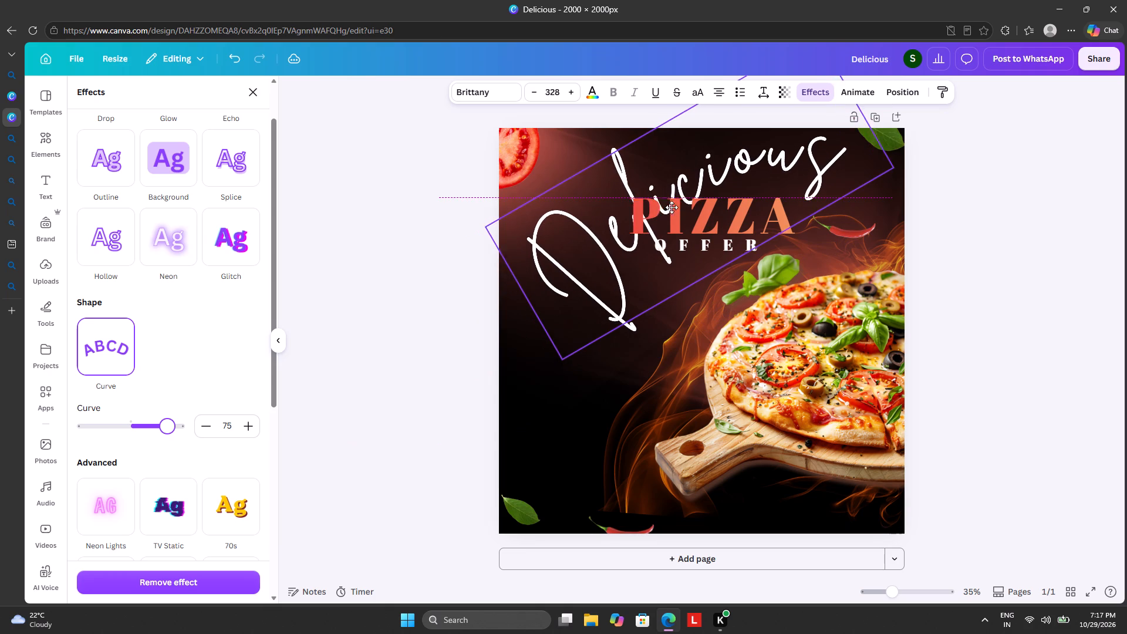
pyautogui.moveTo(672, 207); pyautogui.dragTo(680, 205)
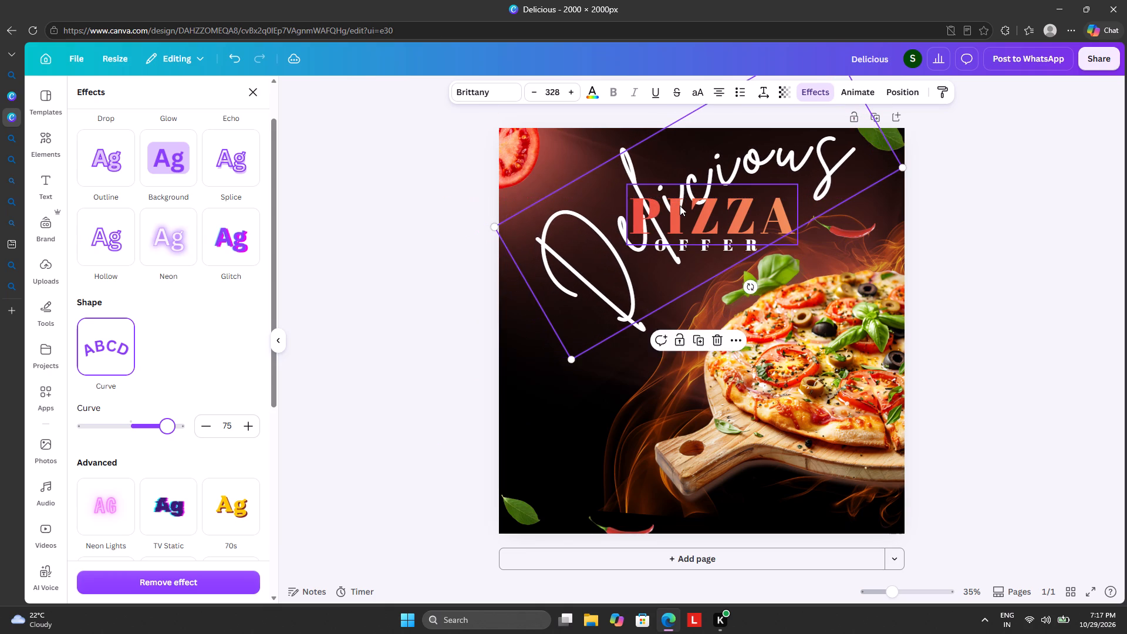
# Reduce "PIZZA" to size 133 and move it to the left side of the page, below "Delicious".
pyautogui.click(680, 205)
pyautogui.moveTo(680, 207); pyautogui.dragTo(573, 400)
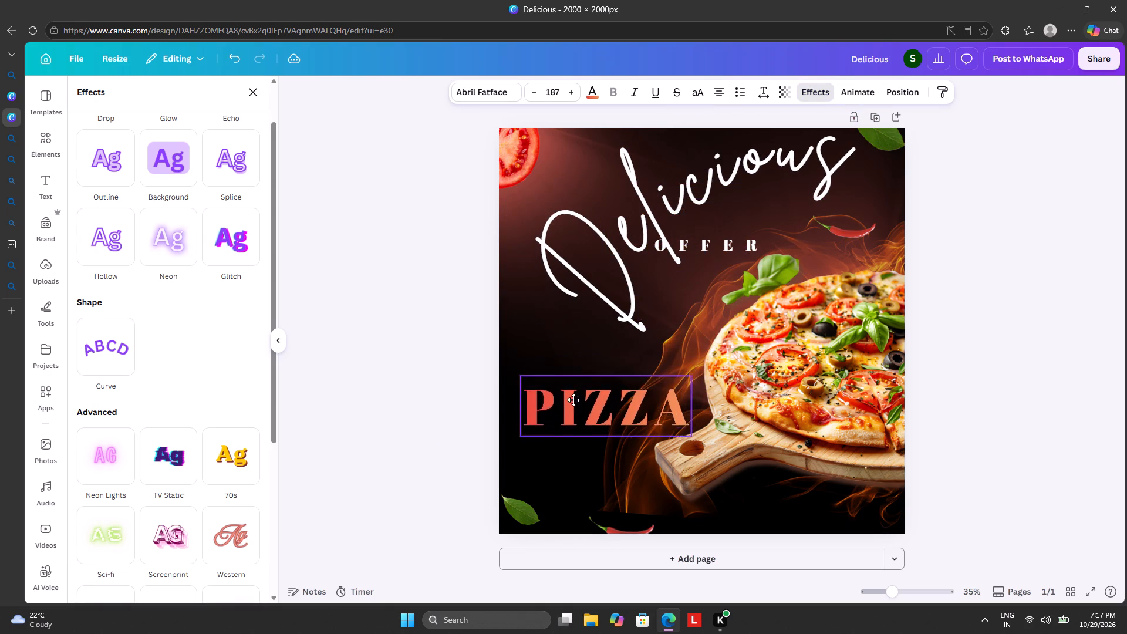
pyautogui.moveTo(573, 400); pyautogui.dragTo(559, 367)
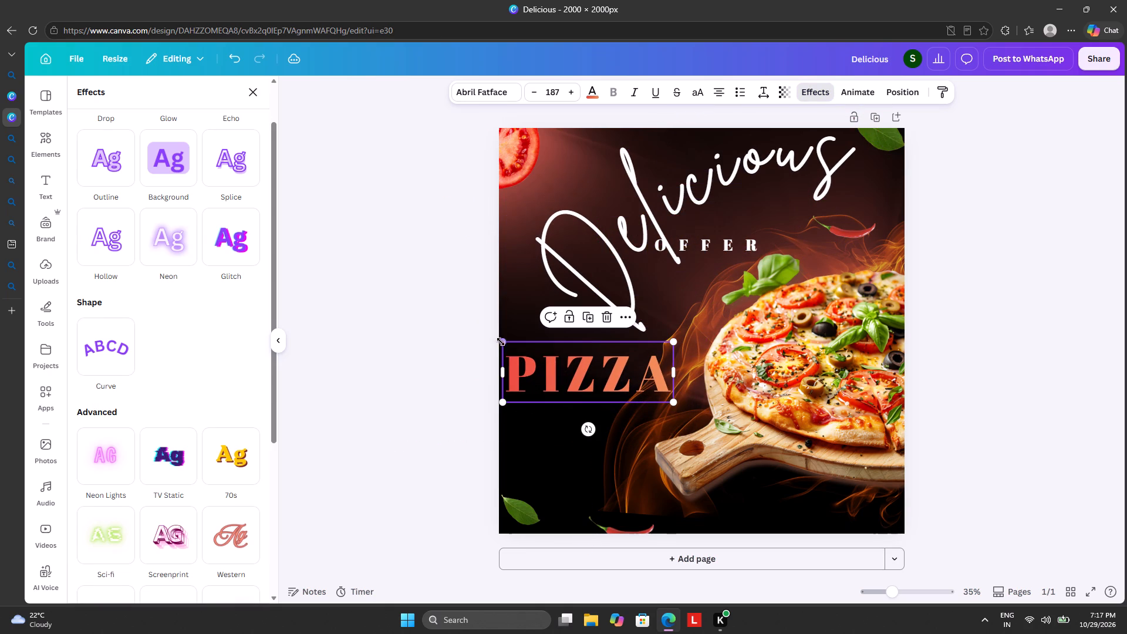
pyautogui.moveTo(498, 339); pyautogui.dragTo(551, 346)
pyautogui.moveTo(602, 389); pyautogui.dragTo(583, 372)
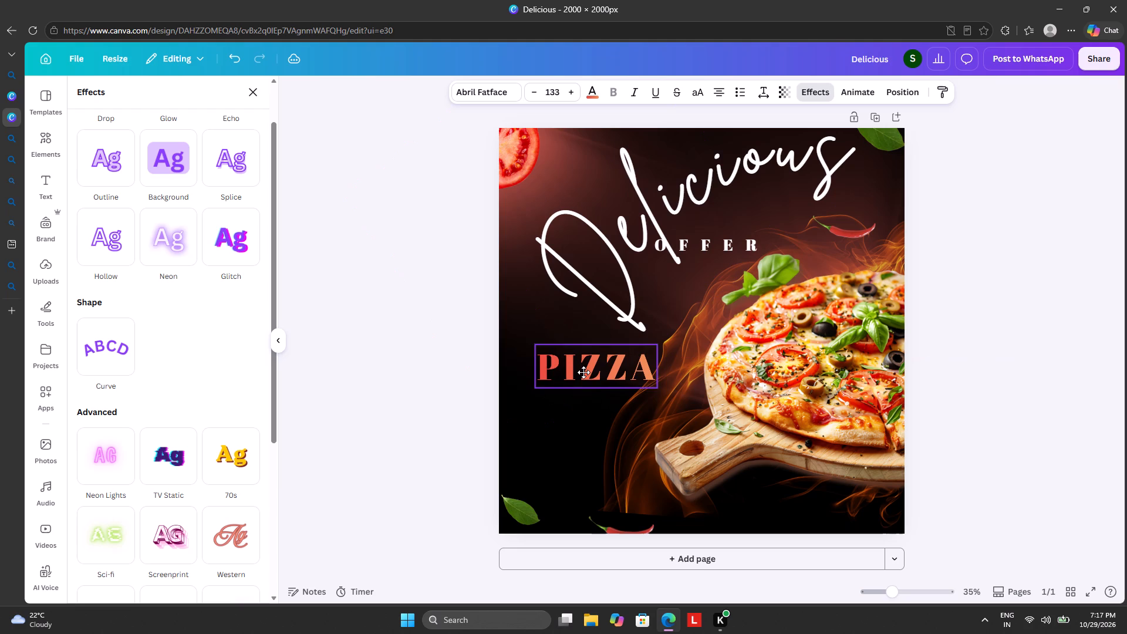
pyautogui.moveTo(583, 372); pyautogui.dragTo(577, 364)
# Move the "OFFER" text directly beneath "PIZZA" on the left side of the page.
pyautogui.moveTo(726, 234); pyautogui.dragTo(702, 264)
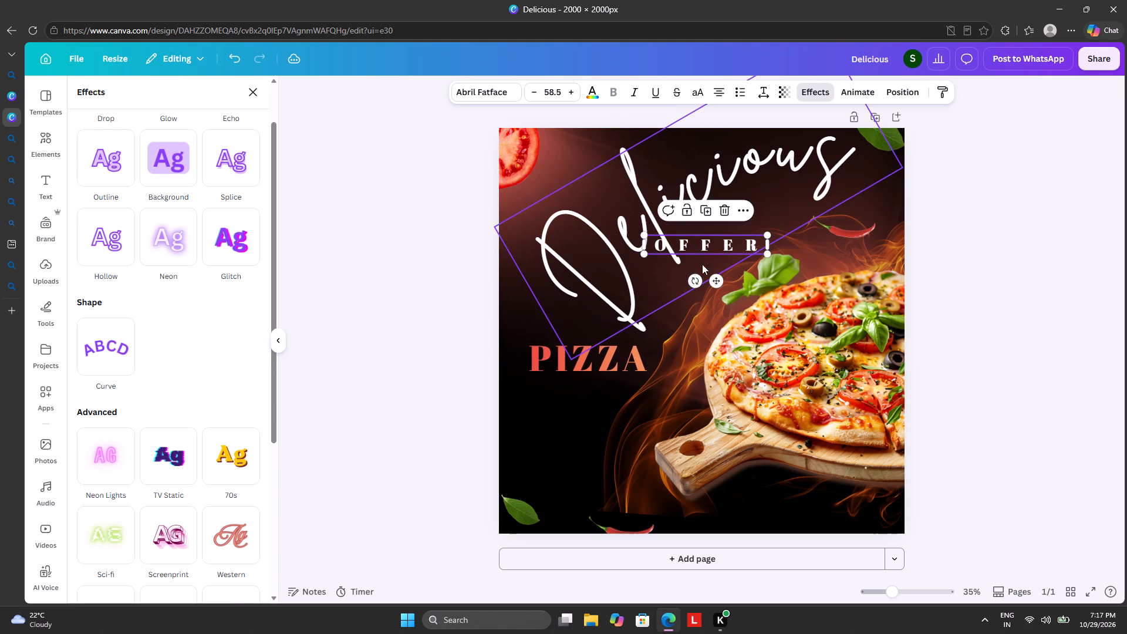
pyautogui.moveTo(702, 264); pyautogui.dragTo(677, 315)
pyautogui.click(710, 240)
pyautogui.click(708, 245)
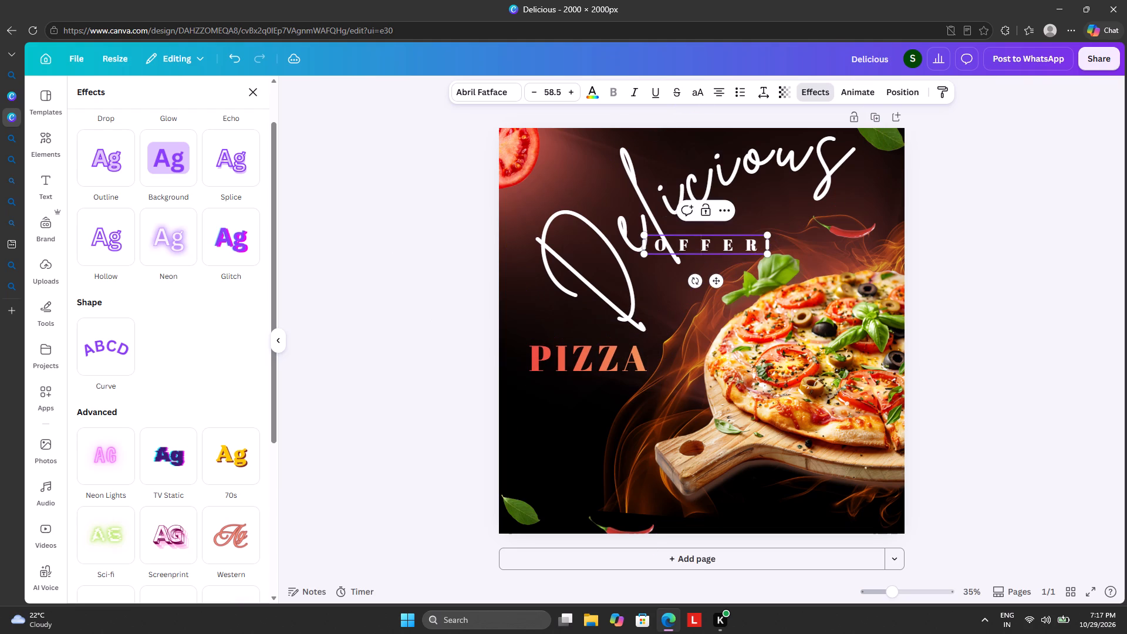
pyautogui.moveTo(716, 279); pyautogui.dragTo(592, 424)
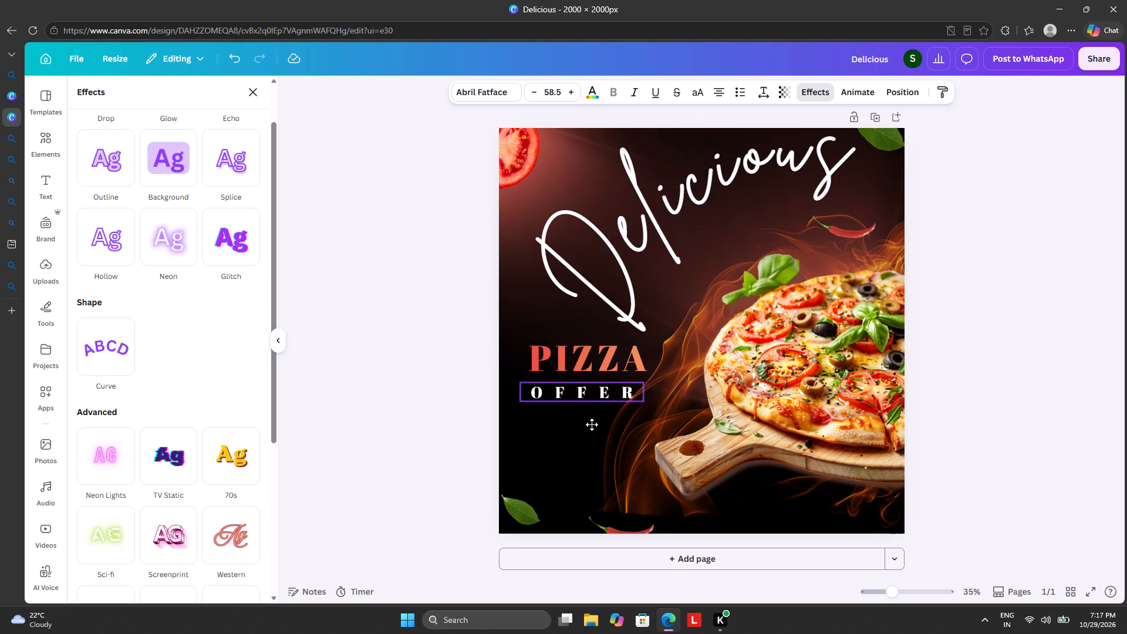
pyautogui.moveTo(592, 424); pyautogui.dragTo(593, 420)
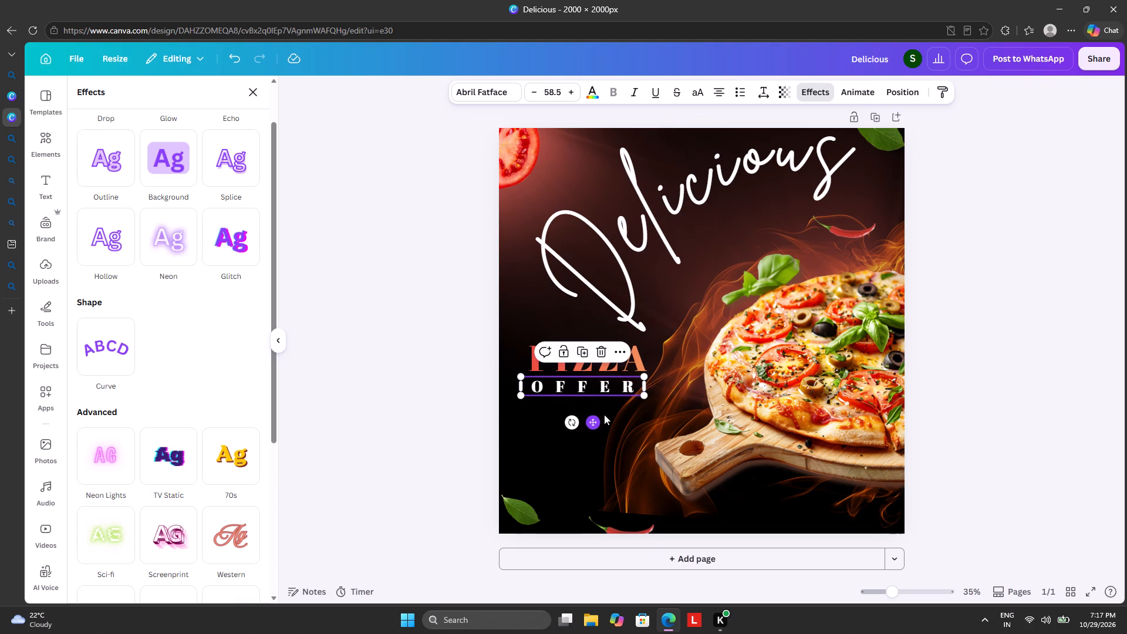
pyautogui.click(1093, 250)
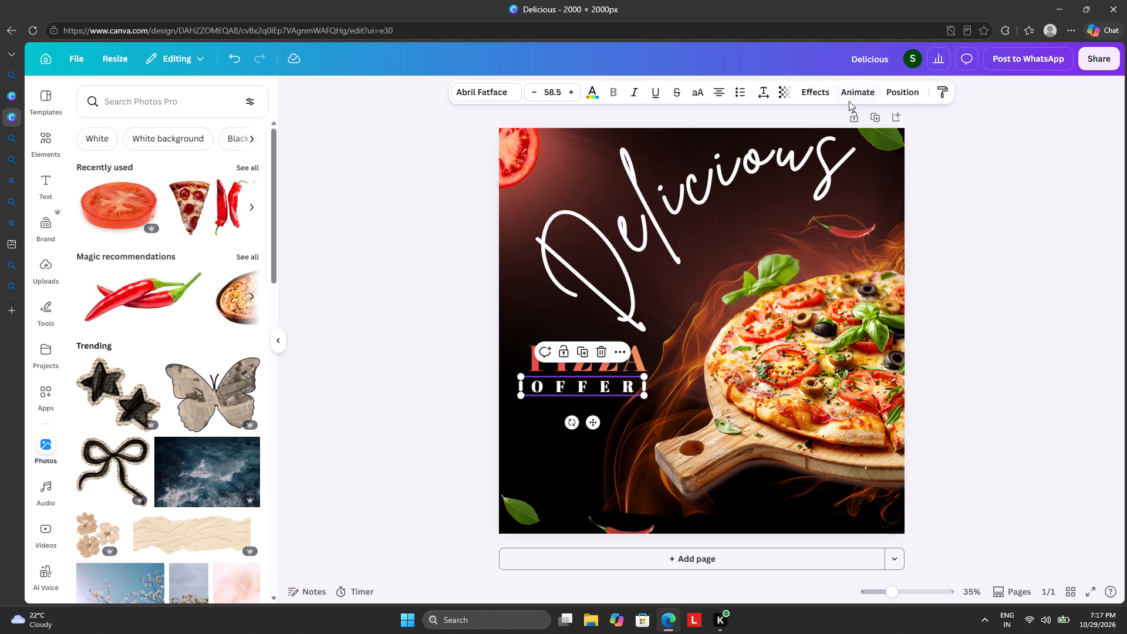
# Shrink "Delicious" to size 149 and move it to the page's upper-left area beside the tomato slice.
pyautogui.moveTo(726, 210); pyautogui.dragTo(645, 225)
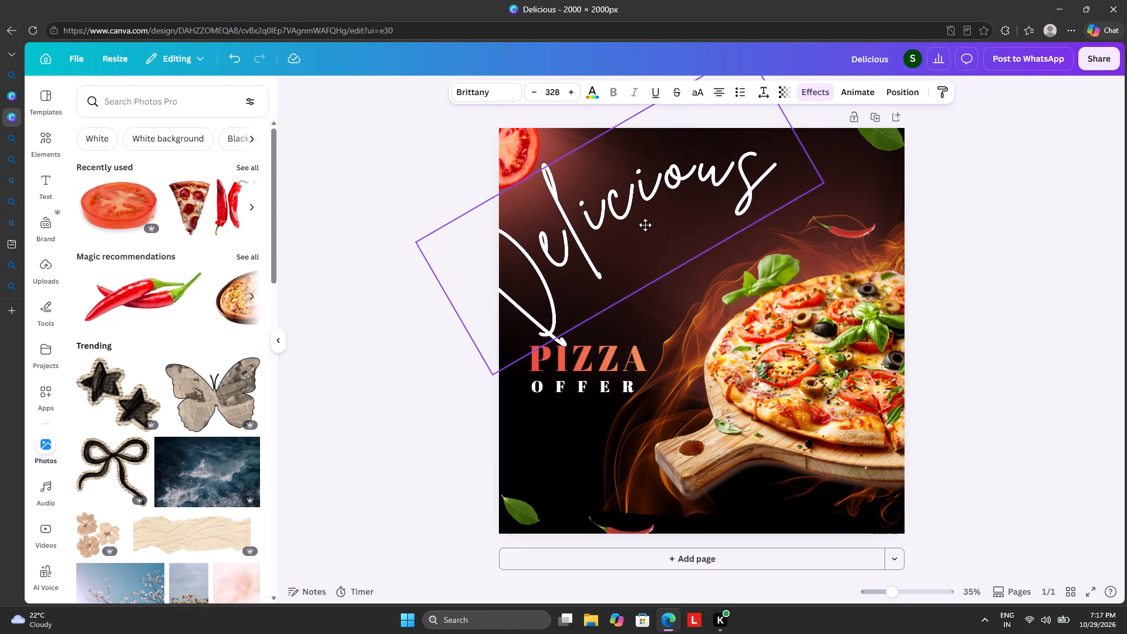
pyautogui.moveTo(645, 225); pyautogui.dragTo(671, 212)
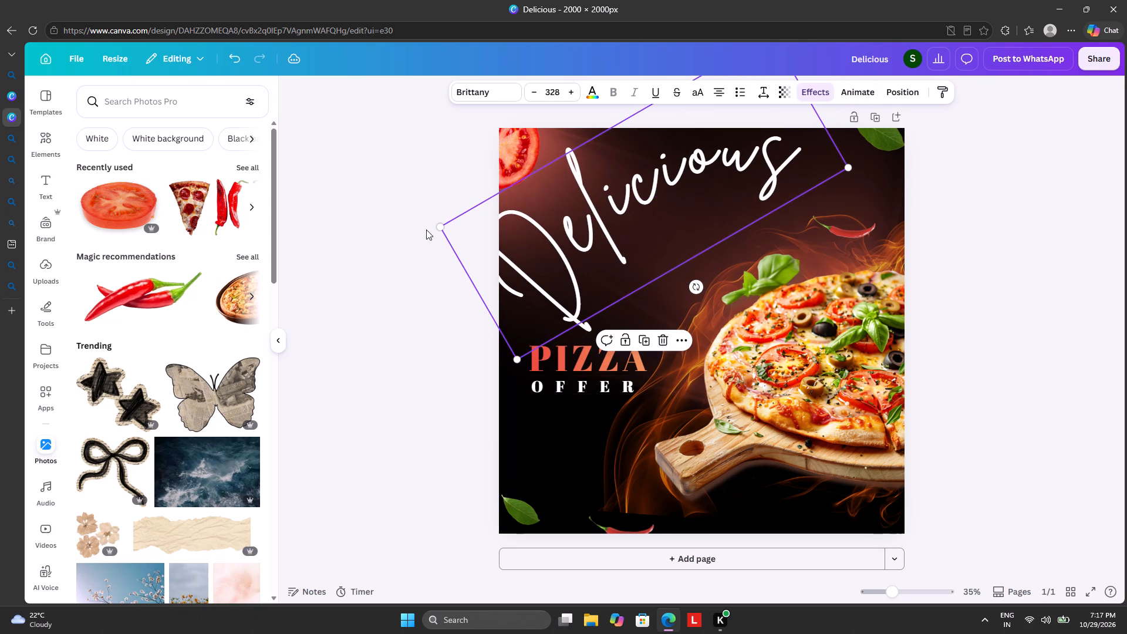
pyautogui.moveTo(439, 225); pyautogui.dragTo(664, 207)
pyautogui.moveTo(778, 167); pyautogui.dragTo(615, 177)
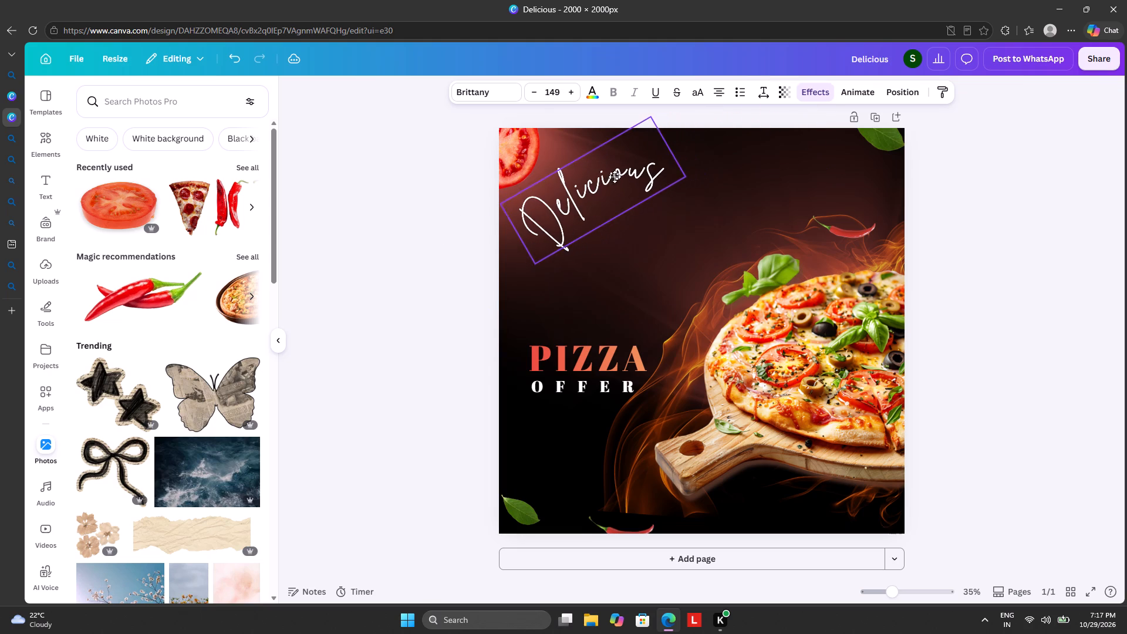
pyautogui.moveTo(615, 177); pyautogui.dragTo(606, 181)
# Tilt "Delicious" more steeply upward, reduce it to size 131 and reposition it beside the tomato slice.
pyautogui.moveTo(616, 250); pyautogui.dragTo(638, 235)
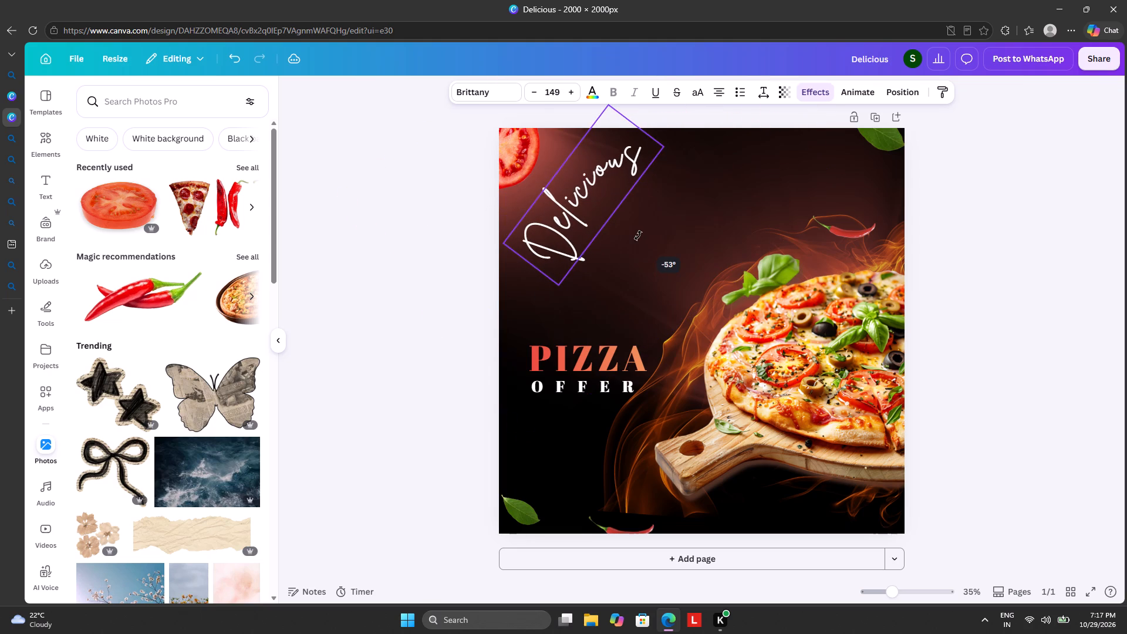
pyautogui.moveTo(638, 235); pyautogui.dragTo(632, 235)
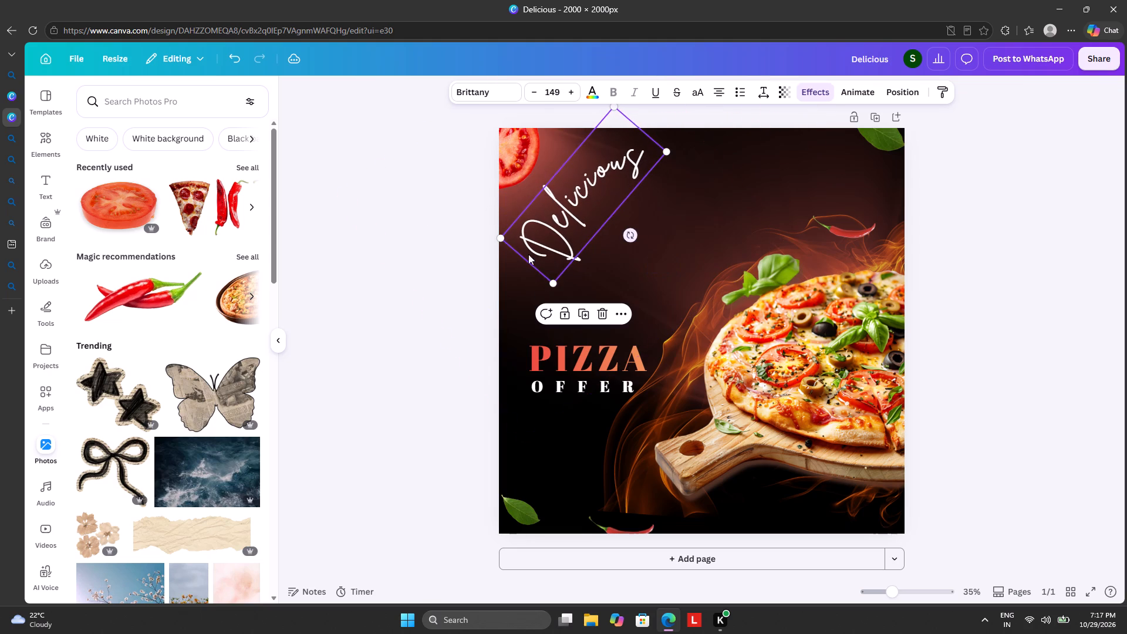
pyautogui.moveTo(498, 236); pyautogui.dragTo(522, 232)
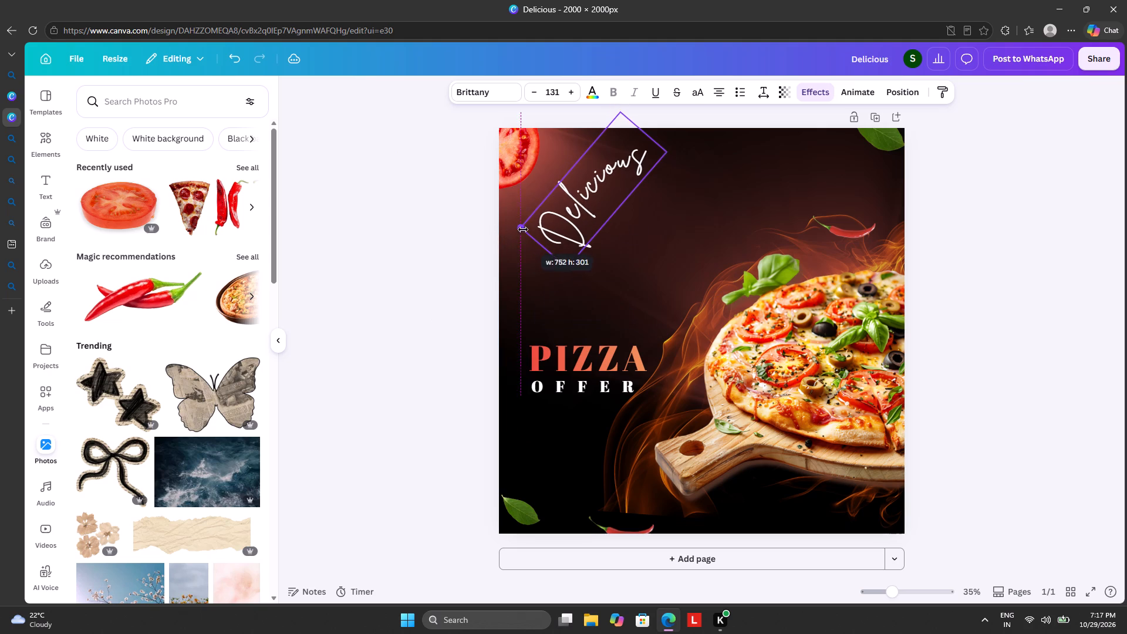
pyautogui.moveTo(584, 193); pyautogui.dragTo(560, 193)
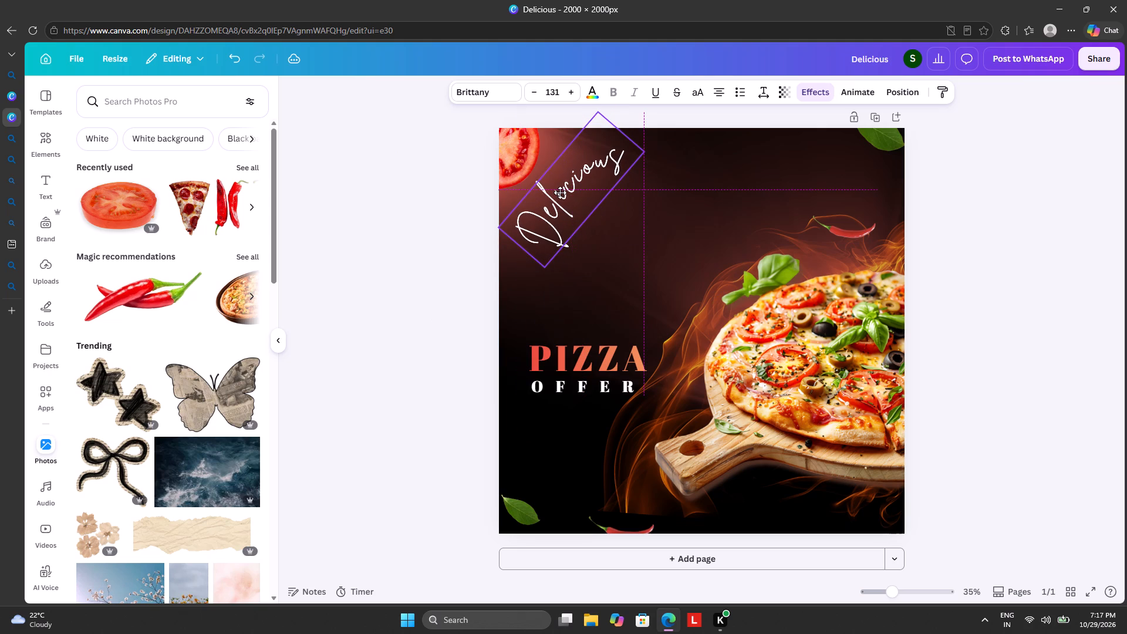
pyautogui.moveTo(560, 193); pyautogui.dragTo(559, 206)
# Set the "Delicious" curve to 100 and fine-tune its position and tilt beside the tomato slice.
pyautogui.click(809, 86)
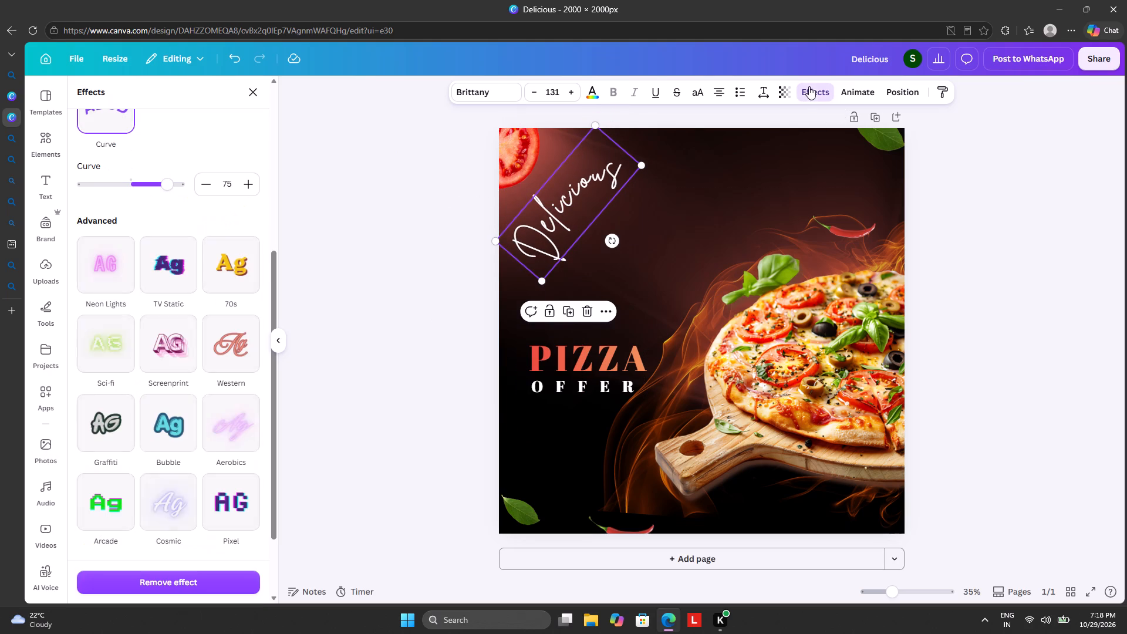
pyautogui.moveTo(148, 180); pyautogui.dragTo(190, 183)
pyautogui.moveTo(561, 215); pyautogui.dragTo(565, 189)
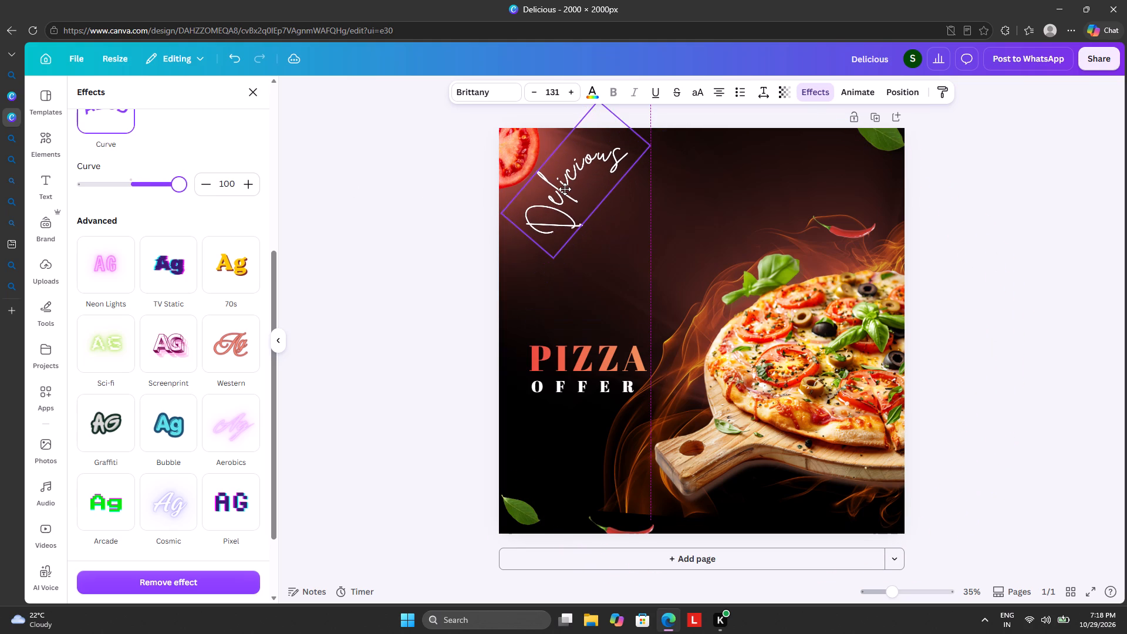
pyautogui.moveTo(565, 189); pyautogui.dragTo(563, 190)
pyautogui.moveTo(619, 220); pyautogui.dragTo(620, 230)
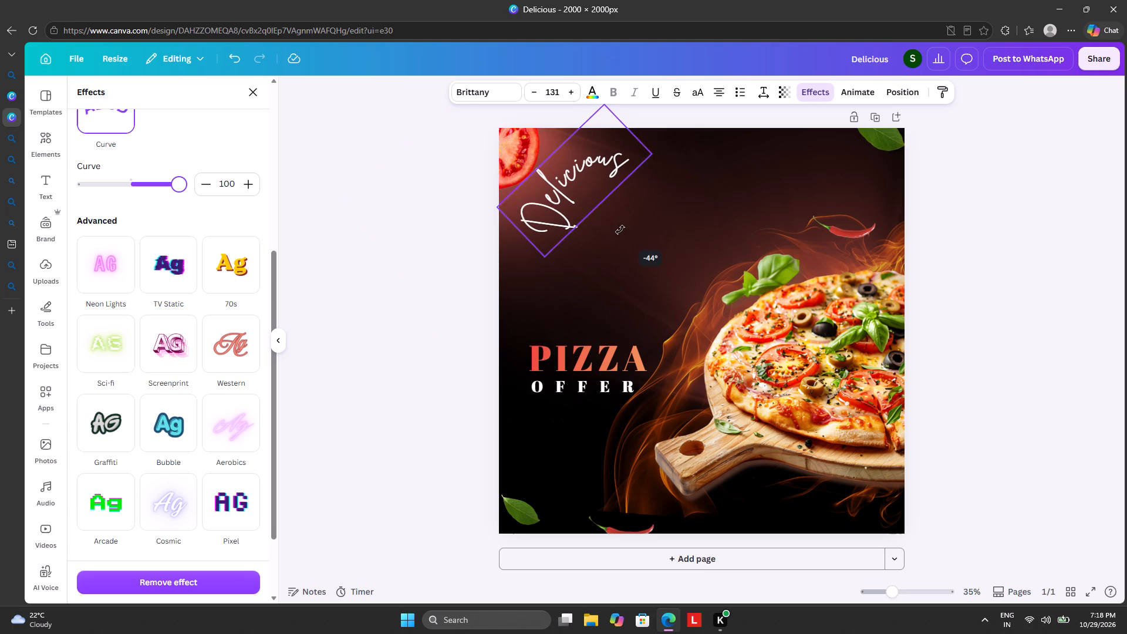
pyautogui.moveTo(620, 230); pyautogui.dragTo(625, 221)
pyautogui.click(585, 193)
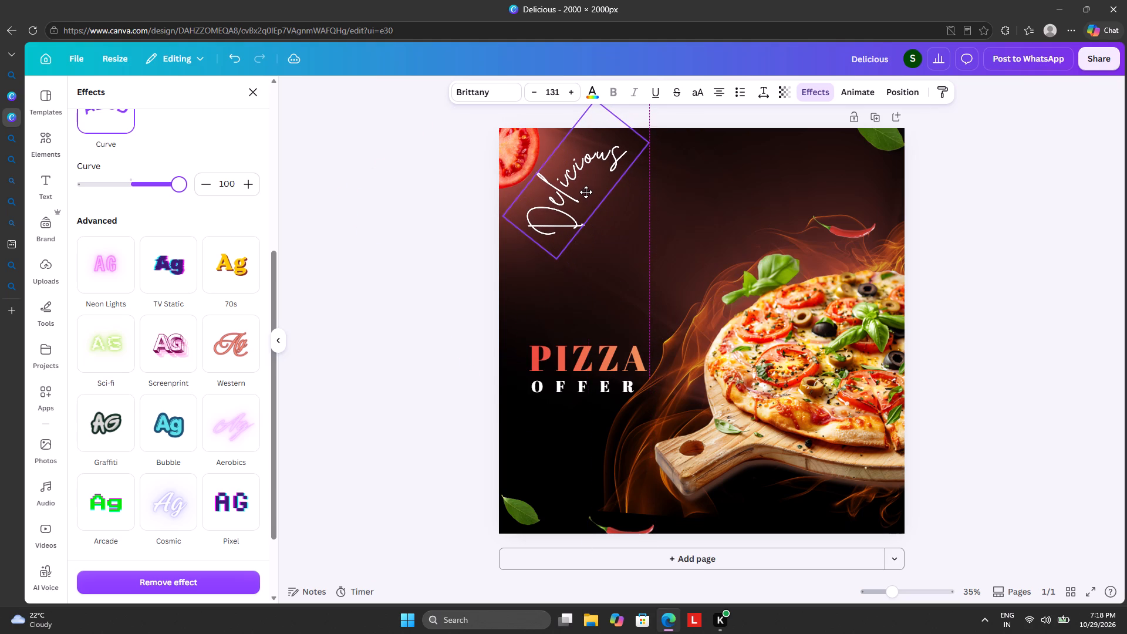
# Apply a Curve effect of 100 to "PIZZA" and move it up beside "Delicious".
pyautogui.click(584, 350)
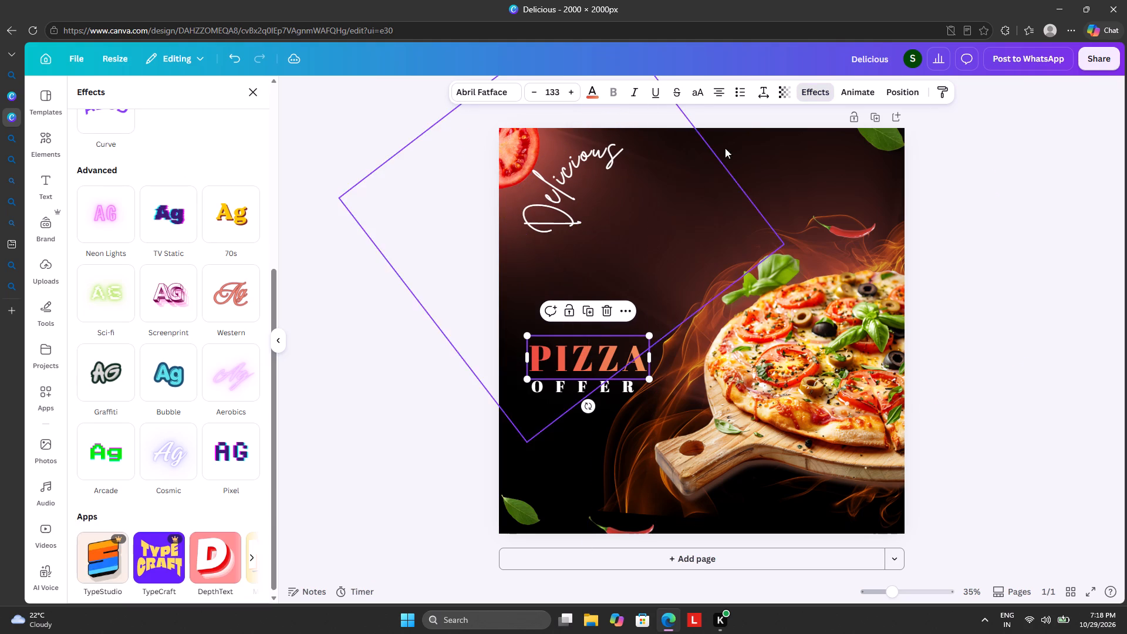
pyautogui.click(809, 88)
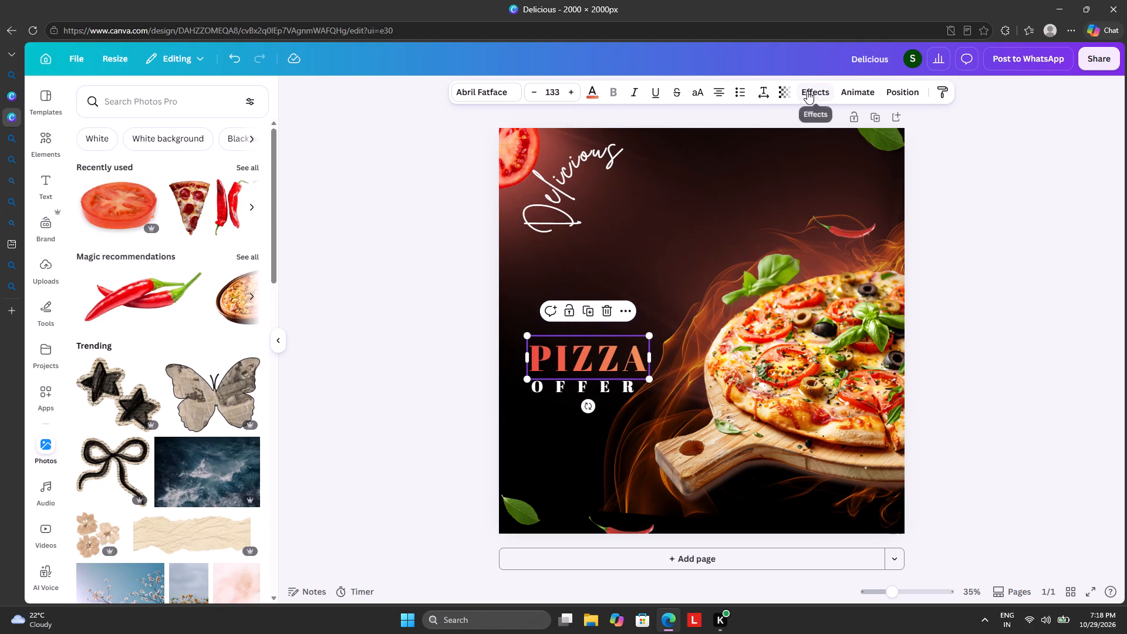
pyautogui.click(807, 91)
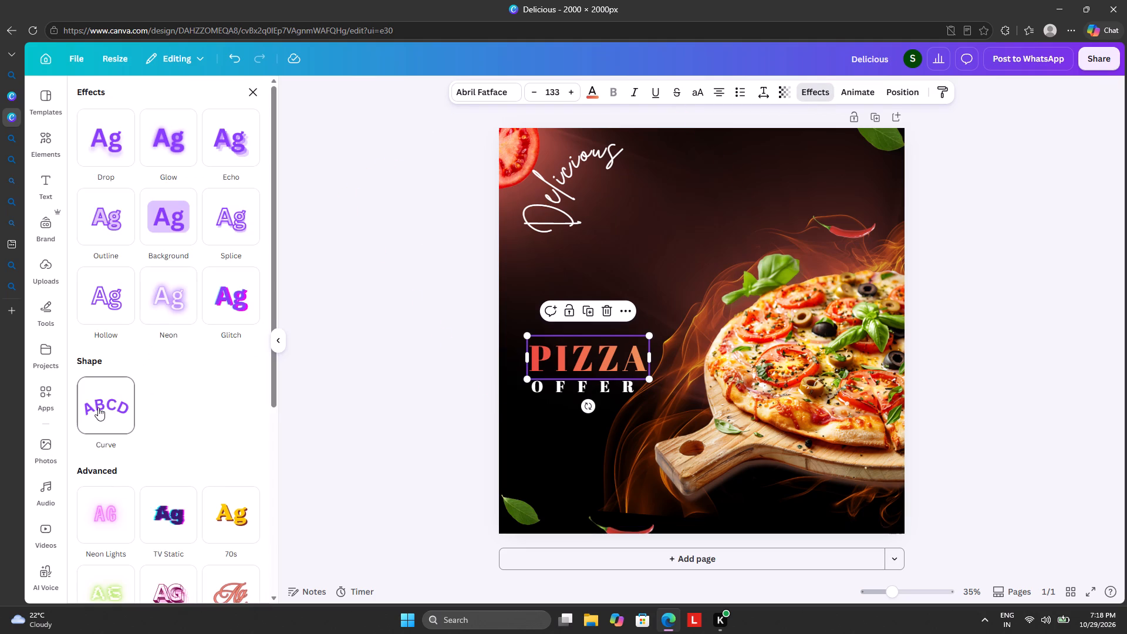
pyautogui.click(98, 407)
pyautogui.moveTo(598, 367); pyautogui.dragTo(660, 207)
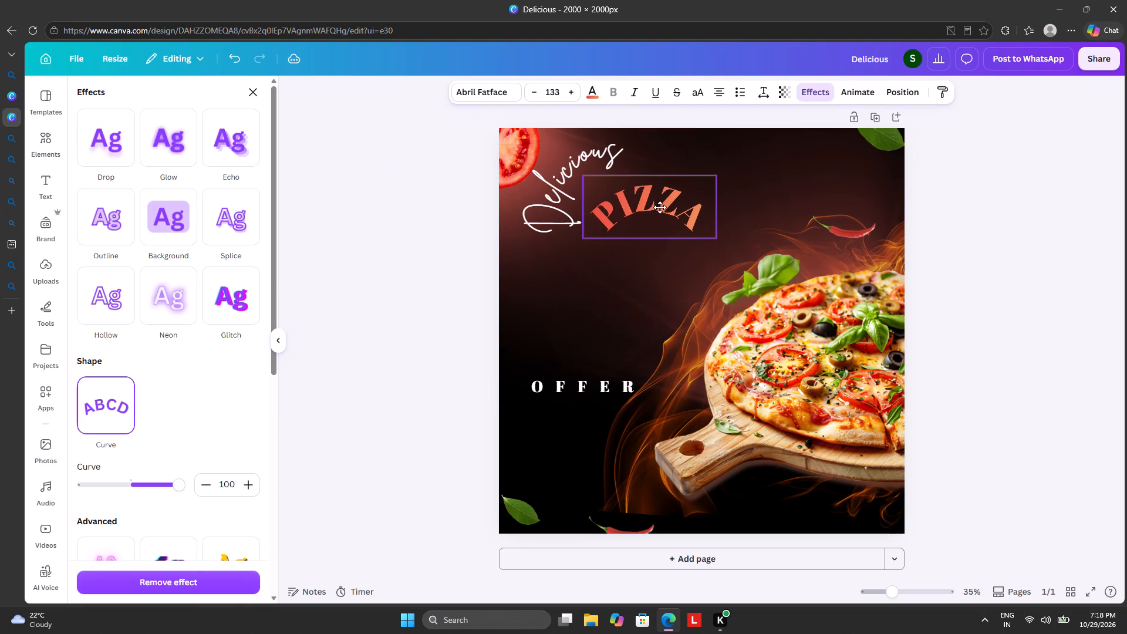
pyautogui.moveTo(660, 207); pyautogui.dragTo(659, 208)
# Flatten the "Delicious" curve to 7 and shift the heading over toward the arched "PIZZA".
pyautogui.click(556, 193)
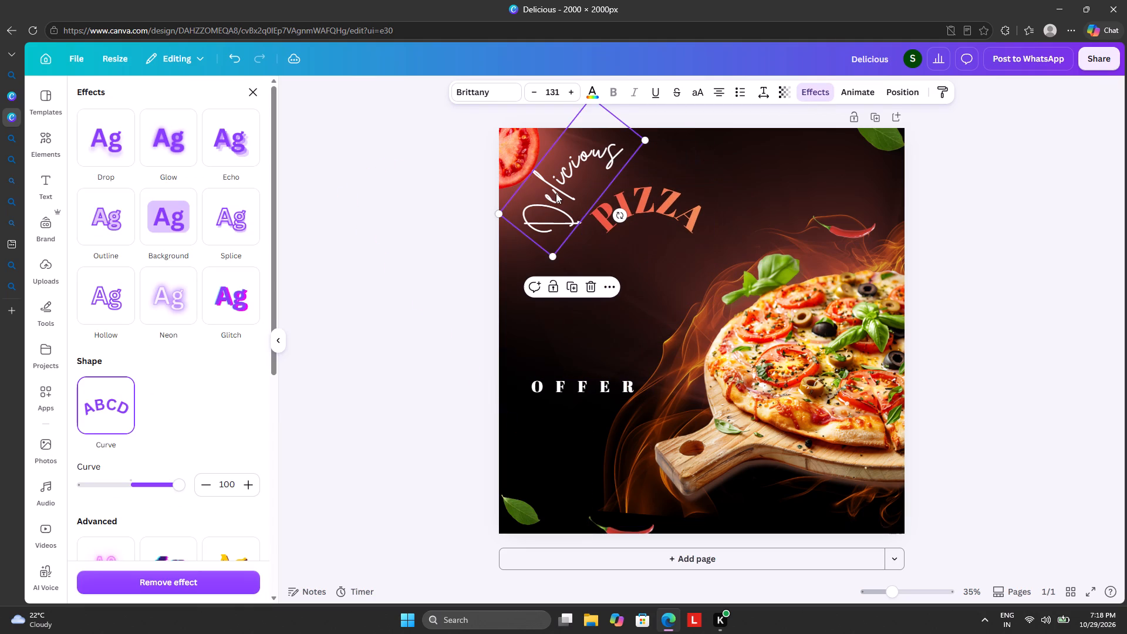
pyautogui.moveTo(166, 480); pyautogui.dragTo(136, 473)
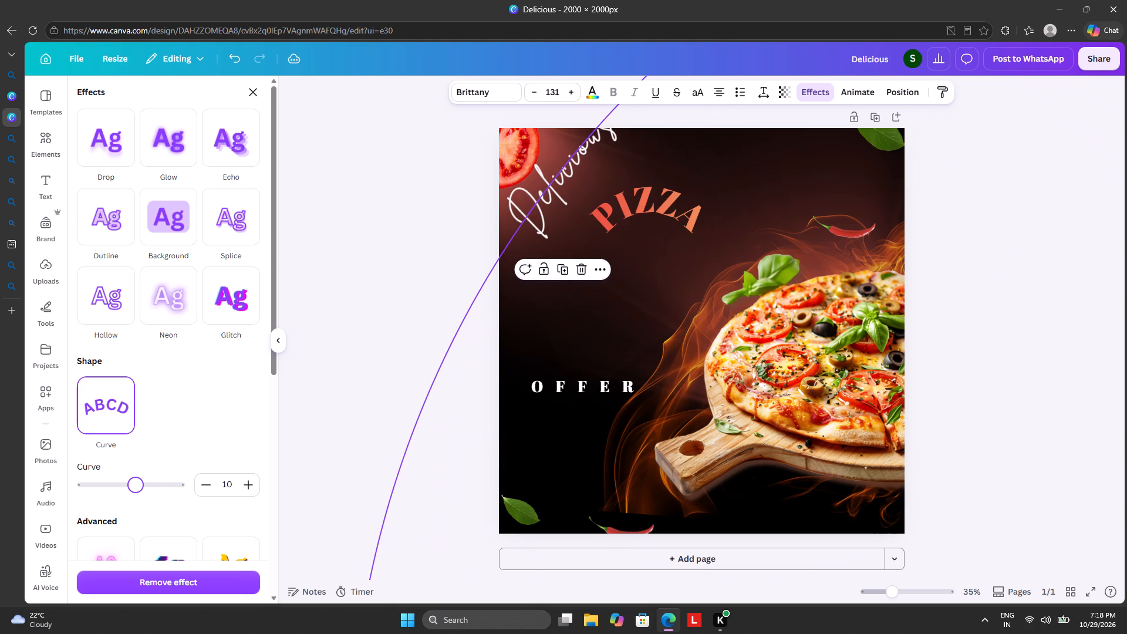
pyautogui.moveTo(136, 473); pyautogui.dragTo(134, 469)
pyautogui.moveTo(547, 168); pyautogui.dragTo(598, 170)
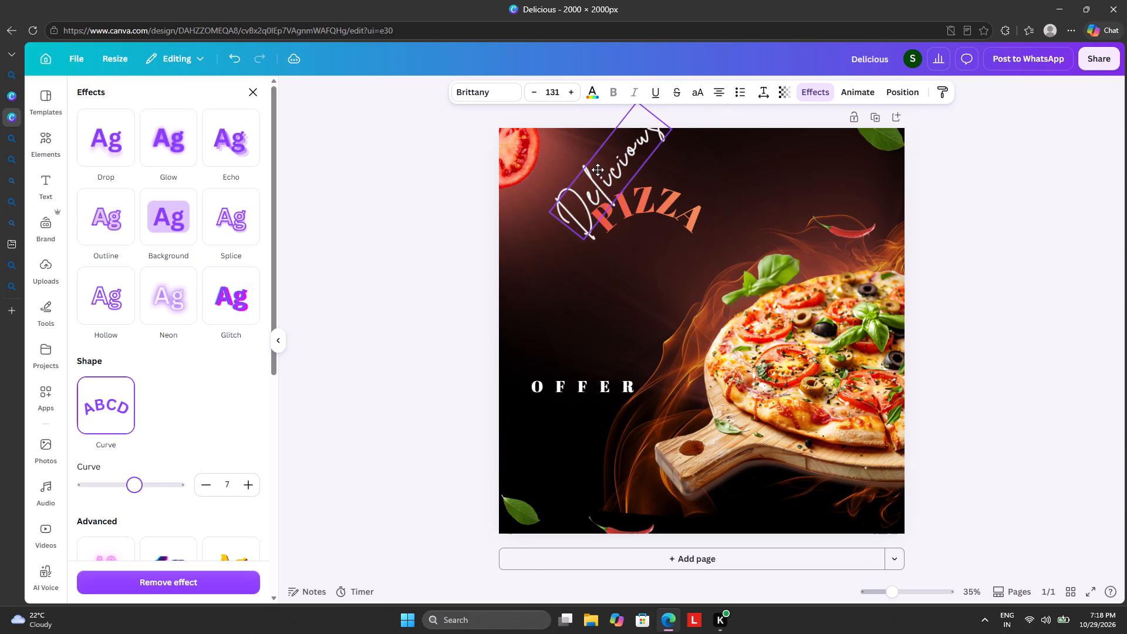
pyautogui.moveTo(598, 170); pyautogui.dragTo(610, 170)
# Rotate "Delicious" until it is horizontal and move it above and to the right of the arched "PIZZA".
pyautogui.moveTo(667, 201); pyautogui.dragTo(655, 231)
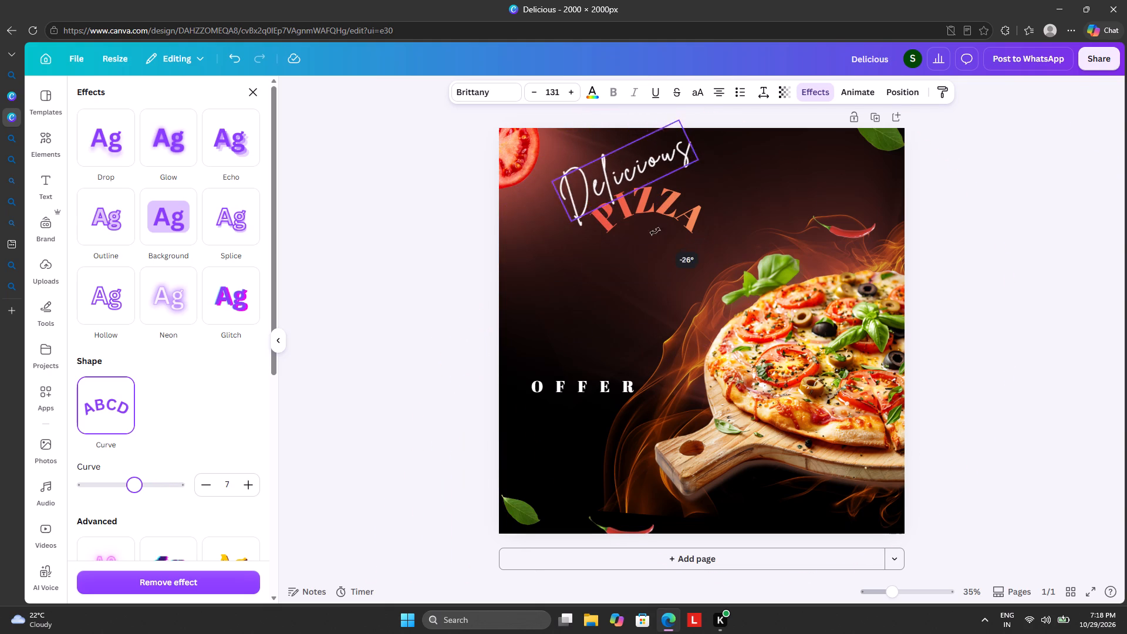
pyautogui.moveTo(655, 231); pyautogui.dragTo(635, 239)
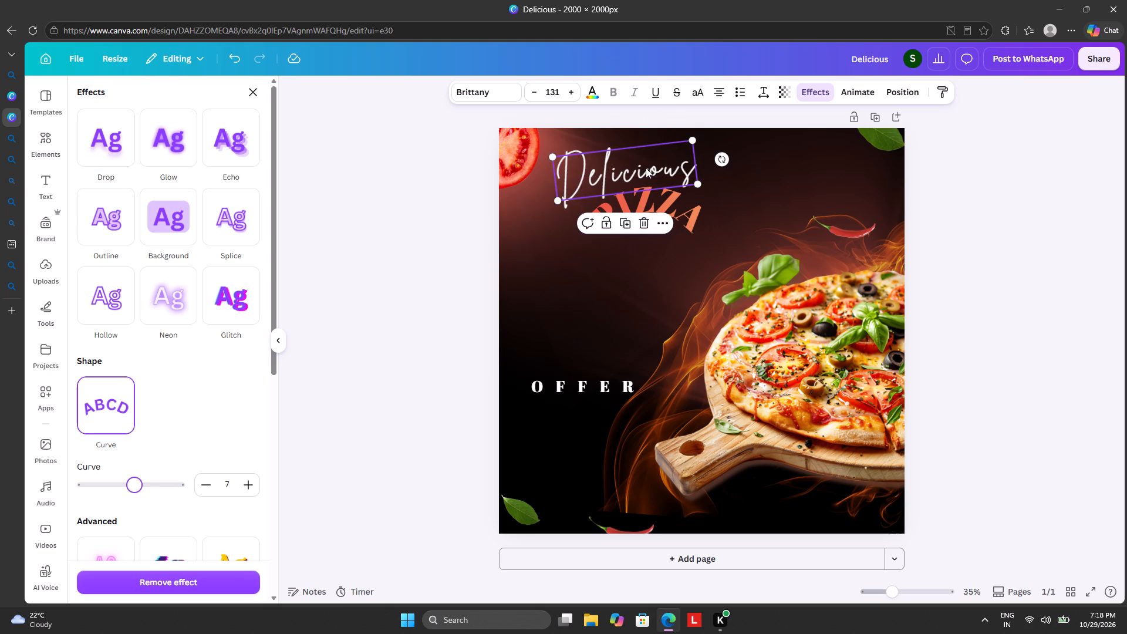
pyautogui.click(646, 159)
pyautogui.click(654, 163)
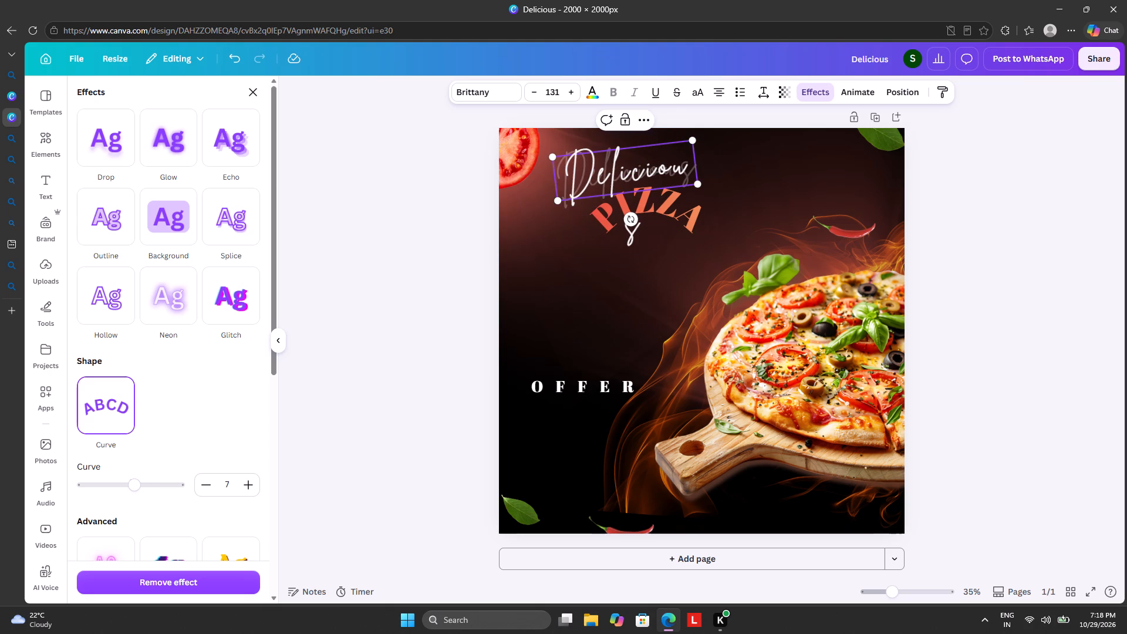
pyautogui.moveTo(630, 222); pyautogui.dragTo(623, 222)
pyautogui.moveTo(645, 154); pyautogui.dragTo(700, 147)
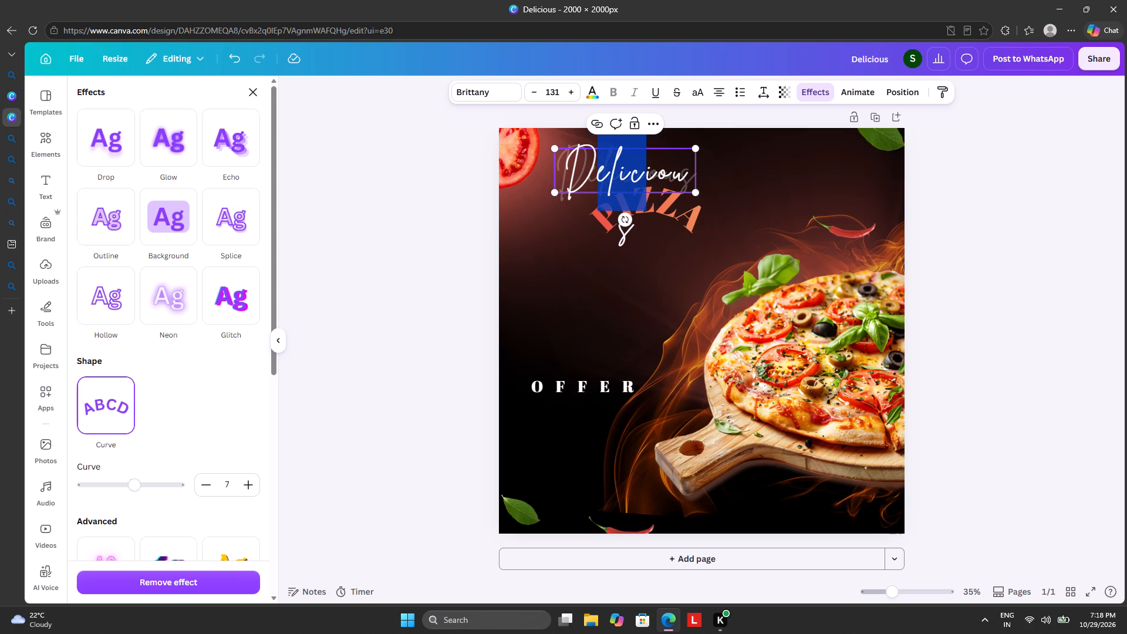
pyautogui.click(668, 186)
pyautogui.moveTo(697, 166); pyautogui.dragTo(779, 156)
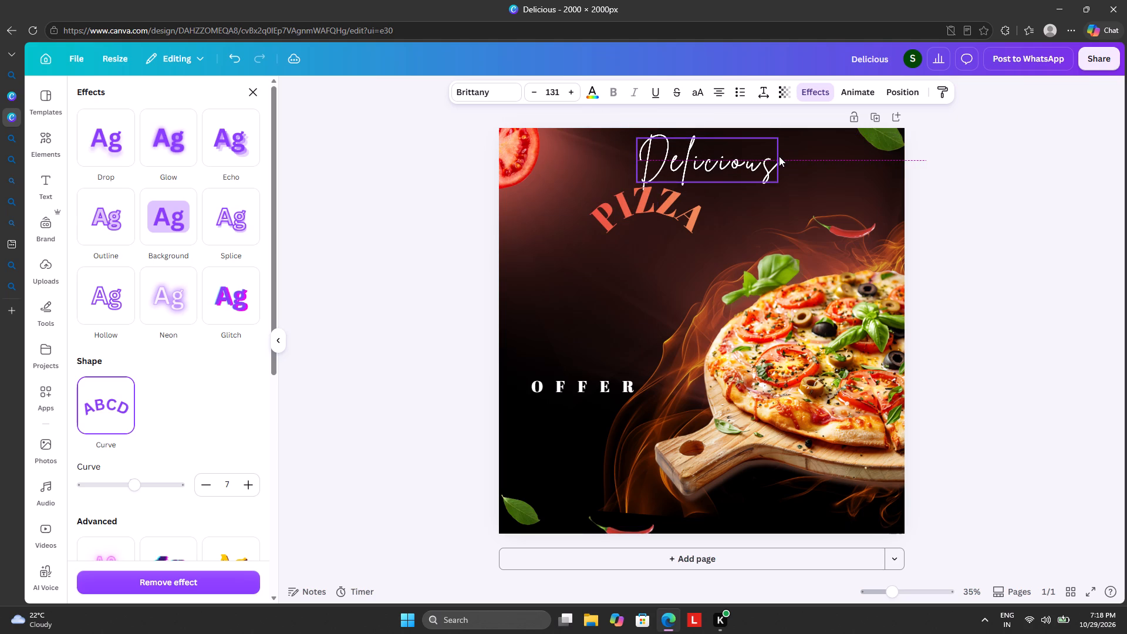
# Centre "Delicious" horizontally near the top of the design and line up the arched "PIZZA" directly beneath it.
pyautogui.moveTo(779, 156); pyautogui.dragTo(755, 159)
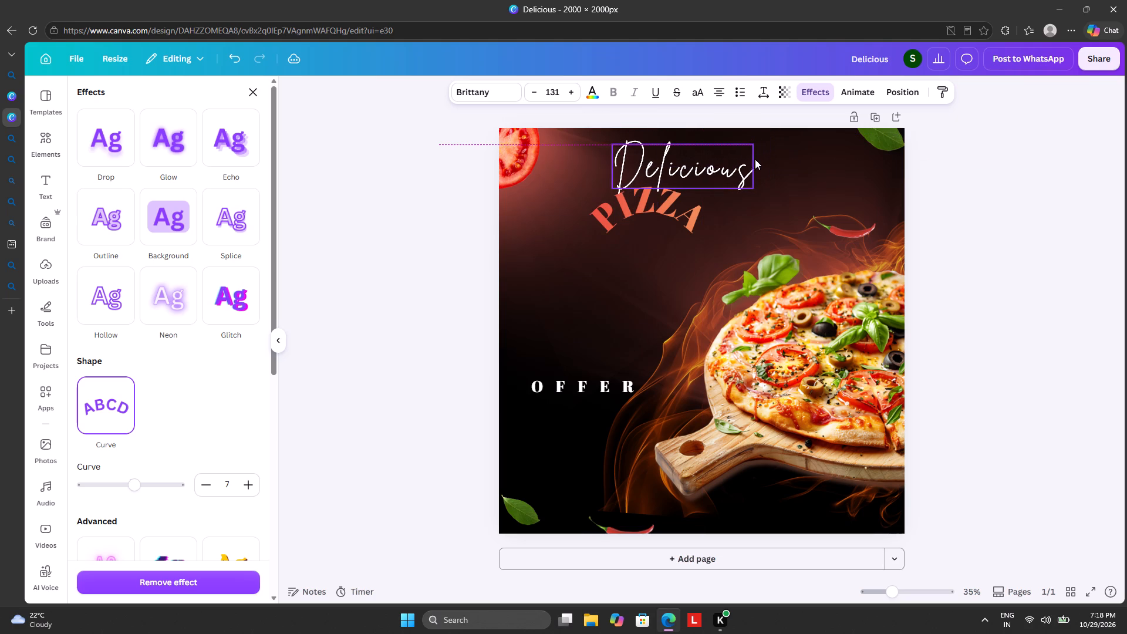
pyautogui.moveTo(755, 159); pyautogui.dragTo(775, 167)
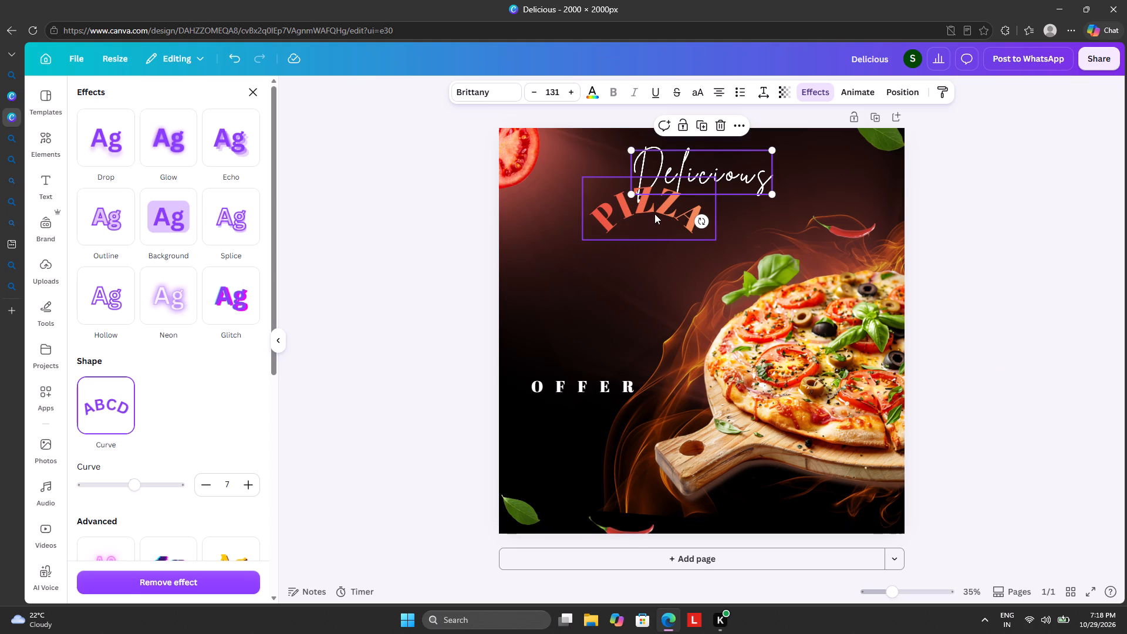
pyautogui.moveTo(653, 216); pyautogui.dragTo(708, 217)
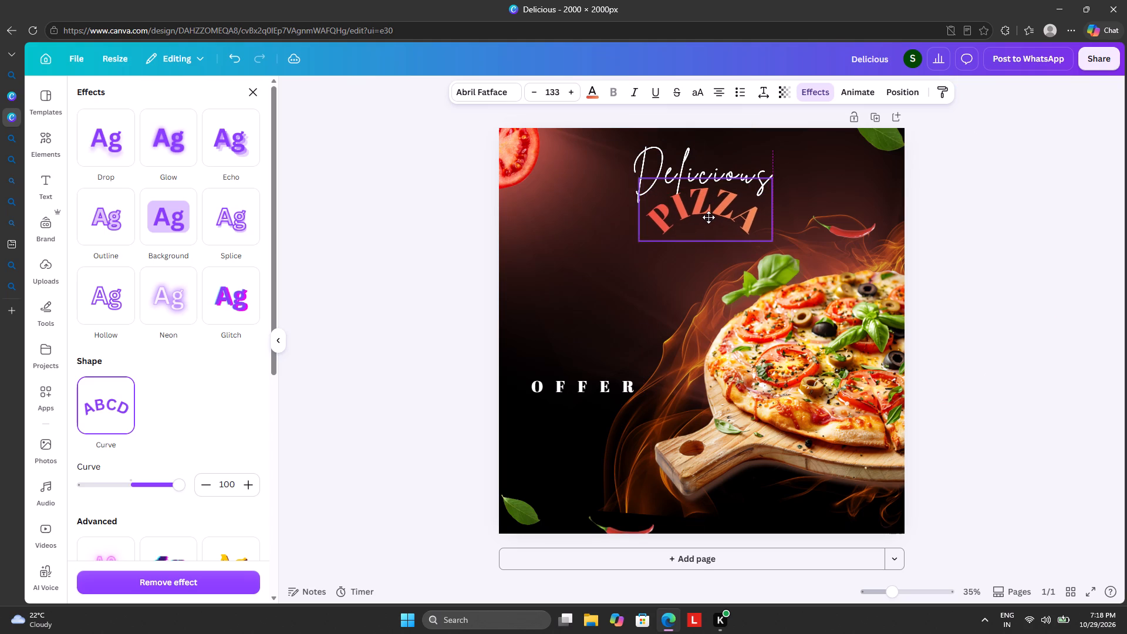
# Move the arched "PIZZA" down to just above "OFFER".
pyautogui.moveTo(708, 217); pyautogui.dragTo(589, 342)
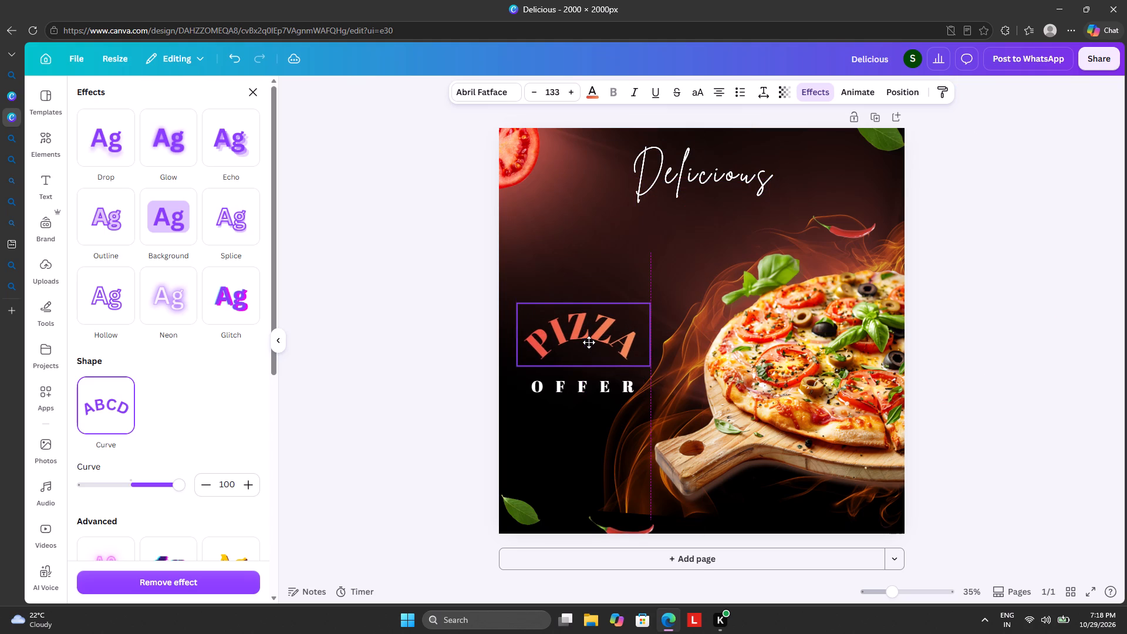
pyautogui.moveTo(589, 342); pyautogui.dragTo(589, 342)
# Apply a Curve effect of 52 to "OFFER".
pyautogui.click(589, 389)
pyautogui.click(603, 391)
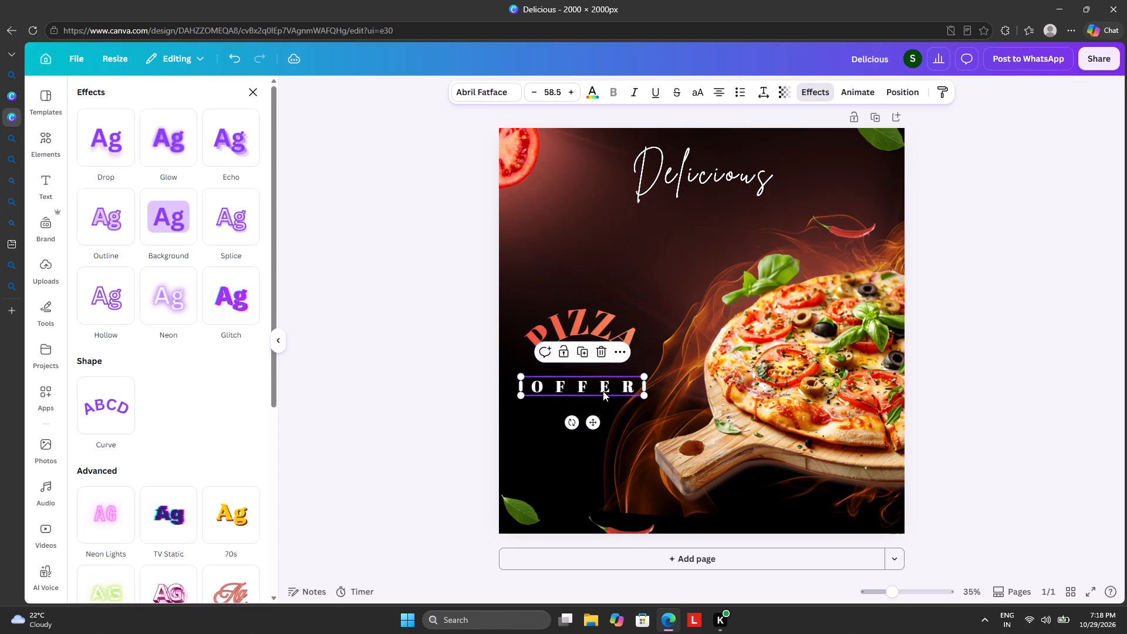
pyautogui.click(122, 405)
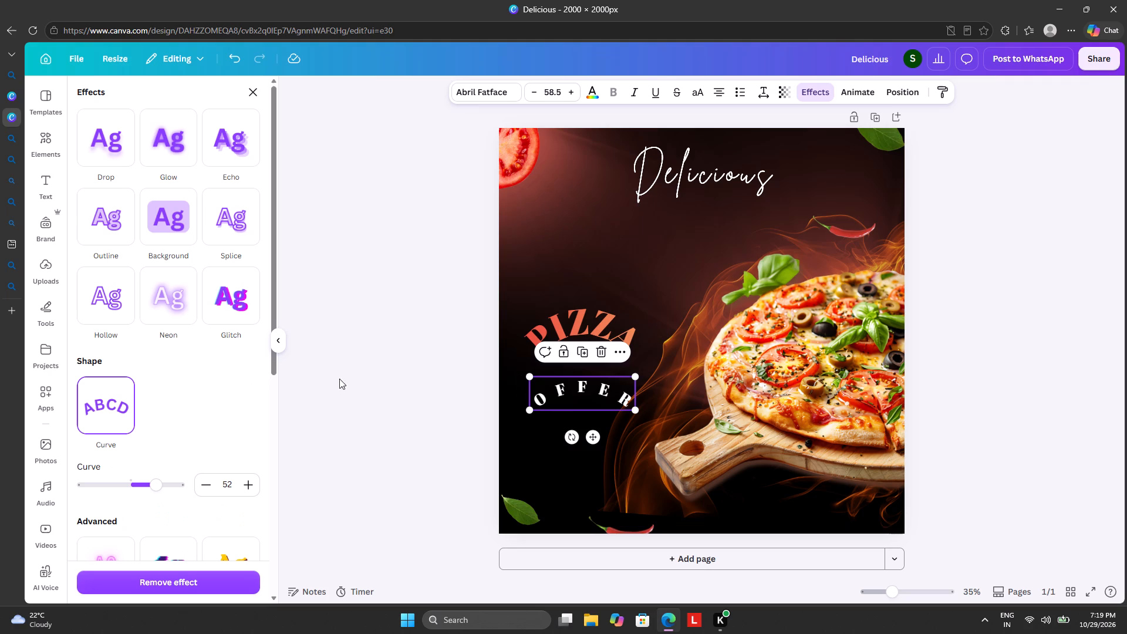
# Scale the curved "OFFER" down to size 40.4 and nest it beneath the arch of "PIZZA".
pyautogui.moveTo(571, 392); pyautogui.dragTo(571, 352)
pyautogui.moveTo(528, 334); pyautogui.dragTo(536, 346)
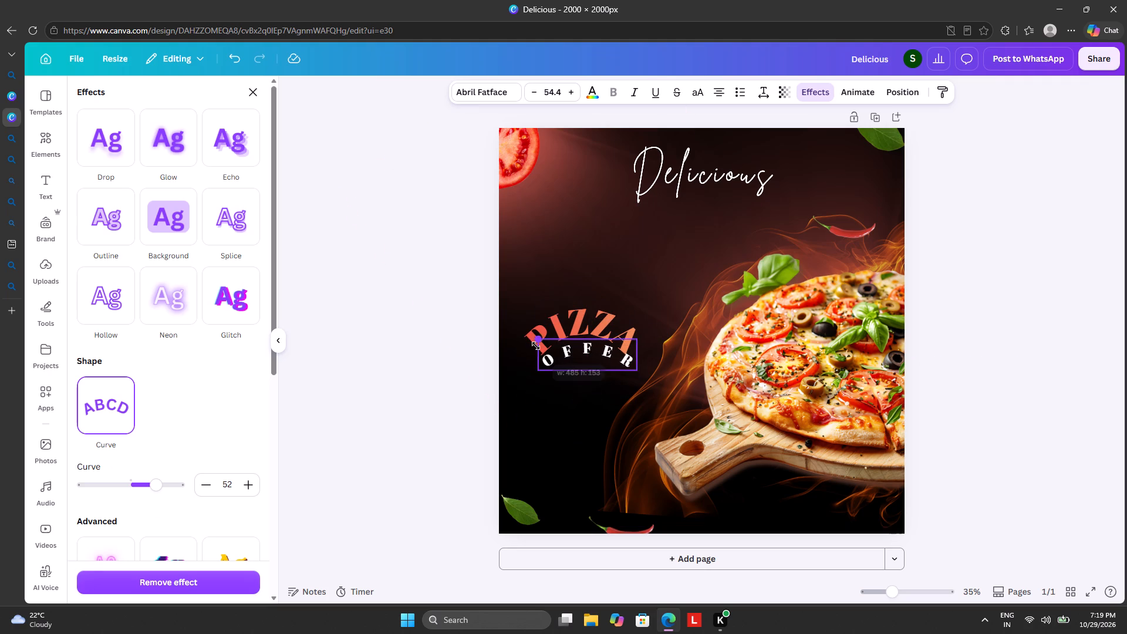
pyautogui.moveTo(536, 346); pyautogui.dragTo(538, 347)
pyautogui.moveTo(591, 360); pyautogui.dragTo(583, 352)
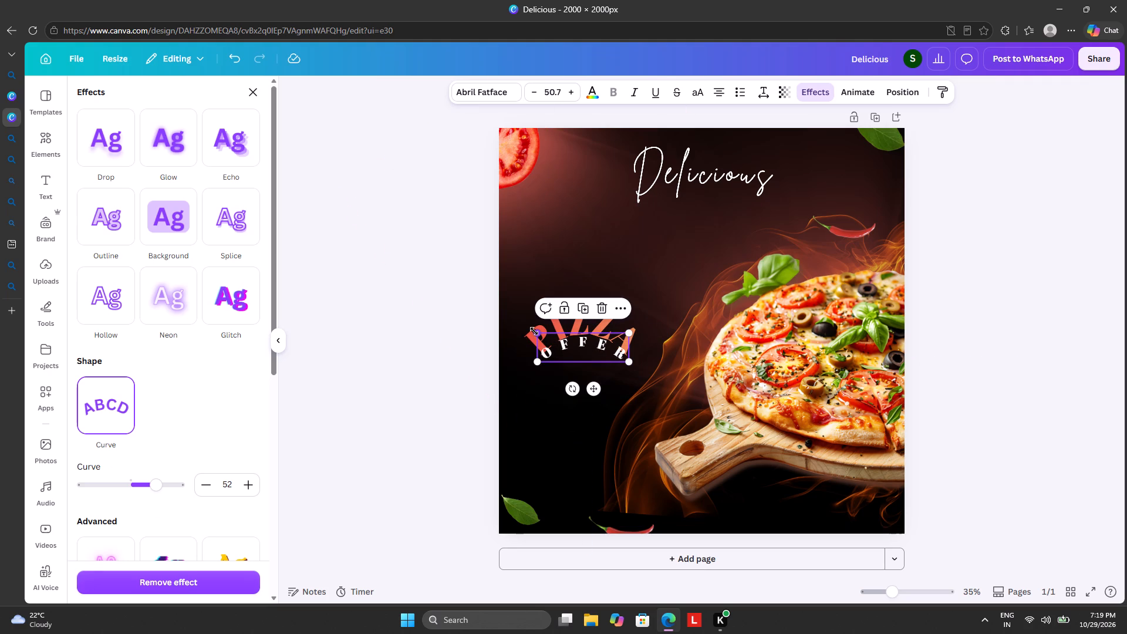
pyautogui.moveTo(534, 331); pyautogui.dragTo(552, 336)
pyautogui.moveTo(582, 346); pyautogui.dragTo(578, 344)
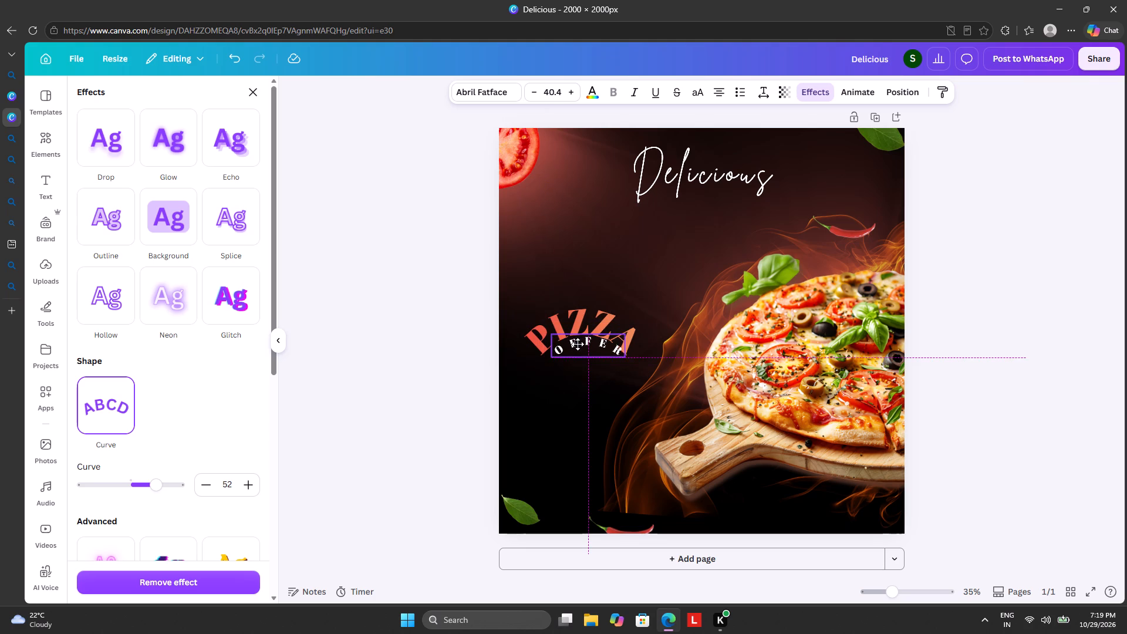
pyautogui.moveTo(578, 344); pyautogui.dragTo(574, 344)
pyautogui.click(470, 329)
pyautogui.click(470, 329)
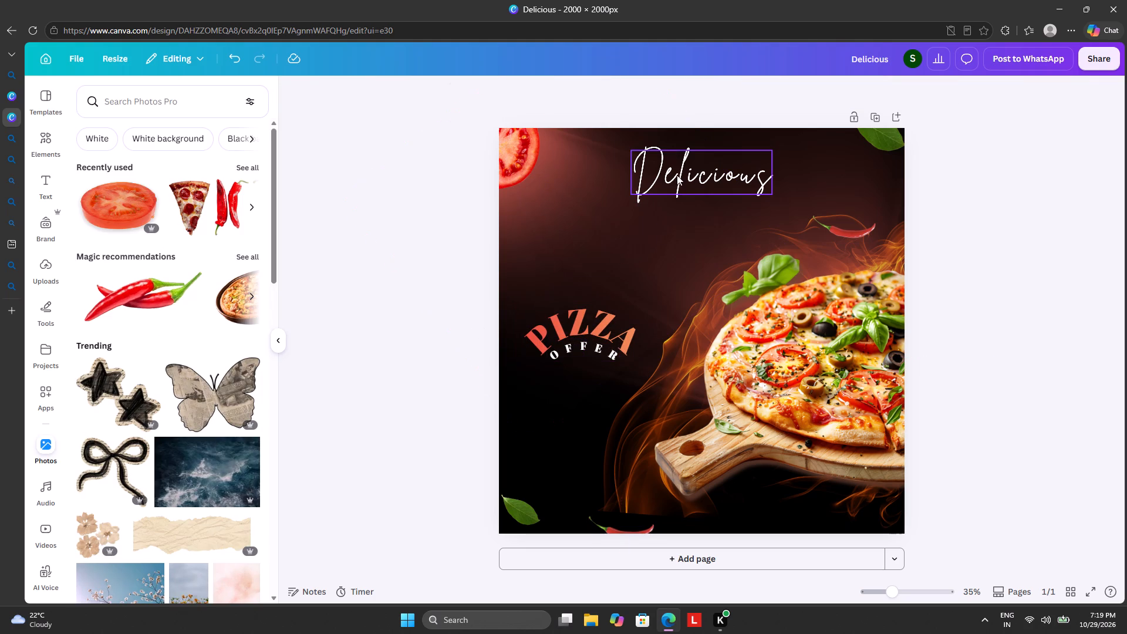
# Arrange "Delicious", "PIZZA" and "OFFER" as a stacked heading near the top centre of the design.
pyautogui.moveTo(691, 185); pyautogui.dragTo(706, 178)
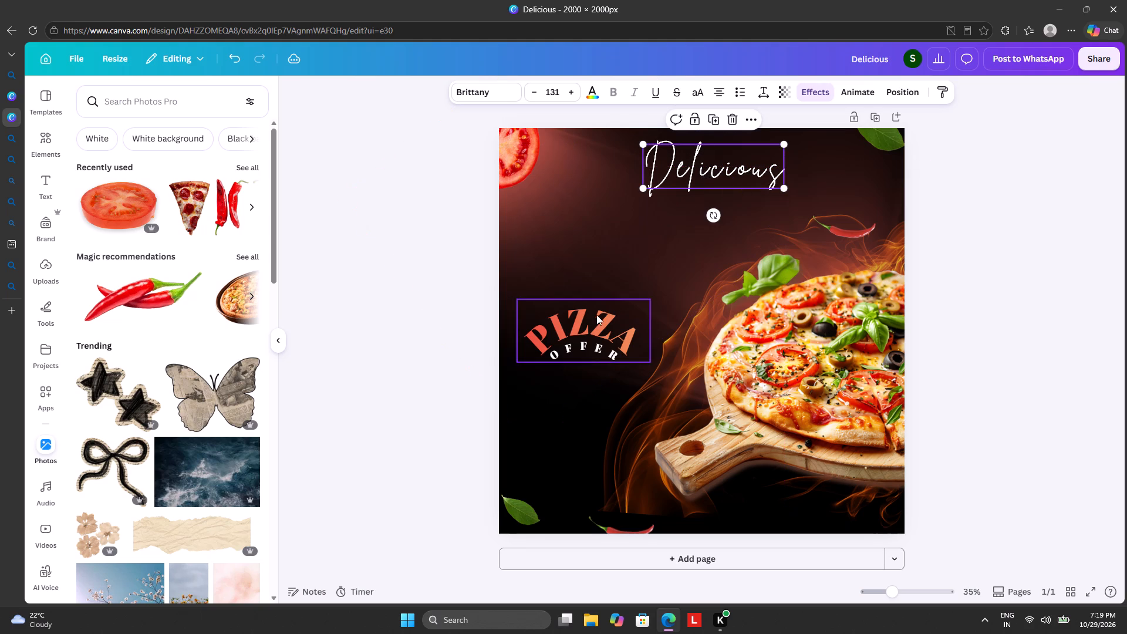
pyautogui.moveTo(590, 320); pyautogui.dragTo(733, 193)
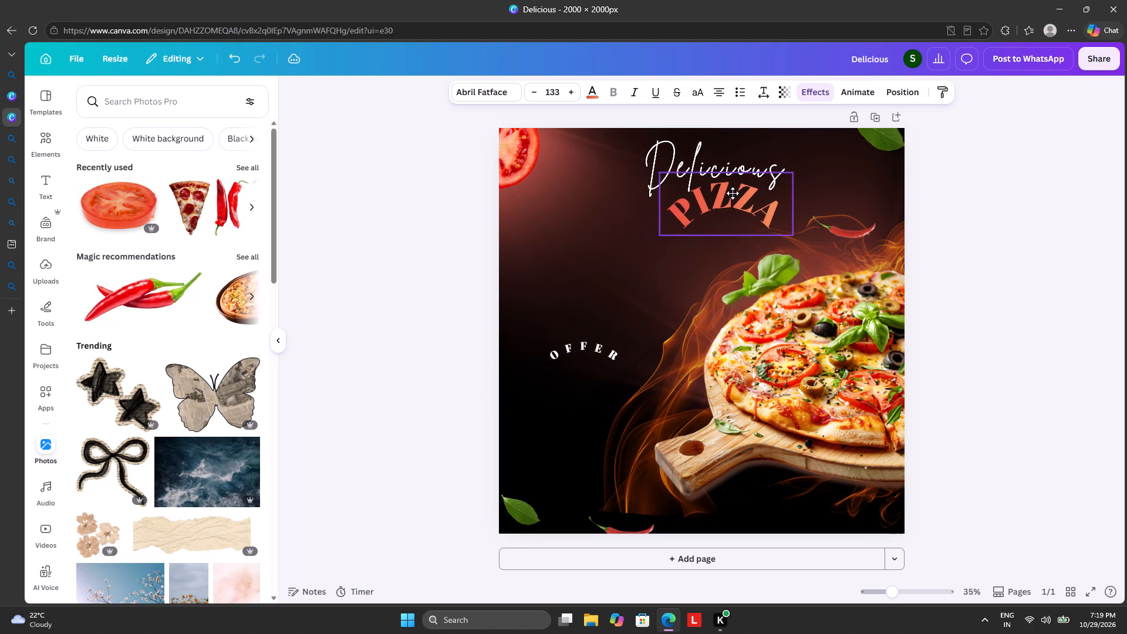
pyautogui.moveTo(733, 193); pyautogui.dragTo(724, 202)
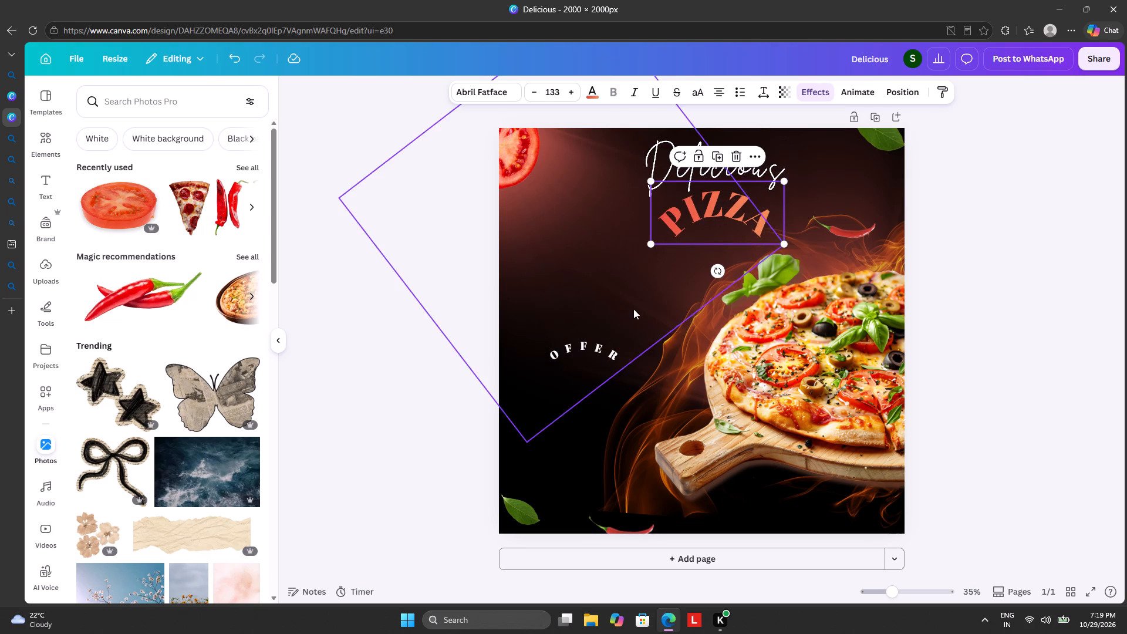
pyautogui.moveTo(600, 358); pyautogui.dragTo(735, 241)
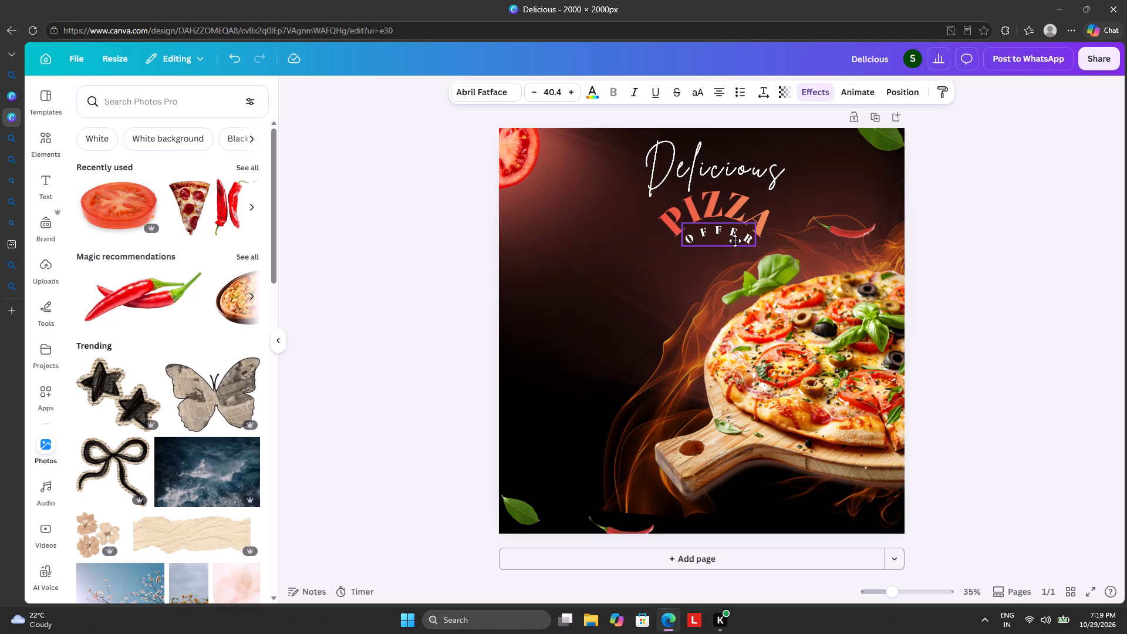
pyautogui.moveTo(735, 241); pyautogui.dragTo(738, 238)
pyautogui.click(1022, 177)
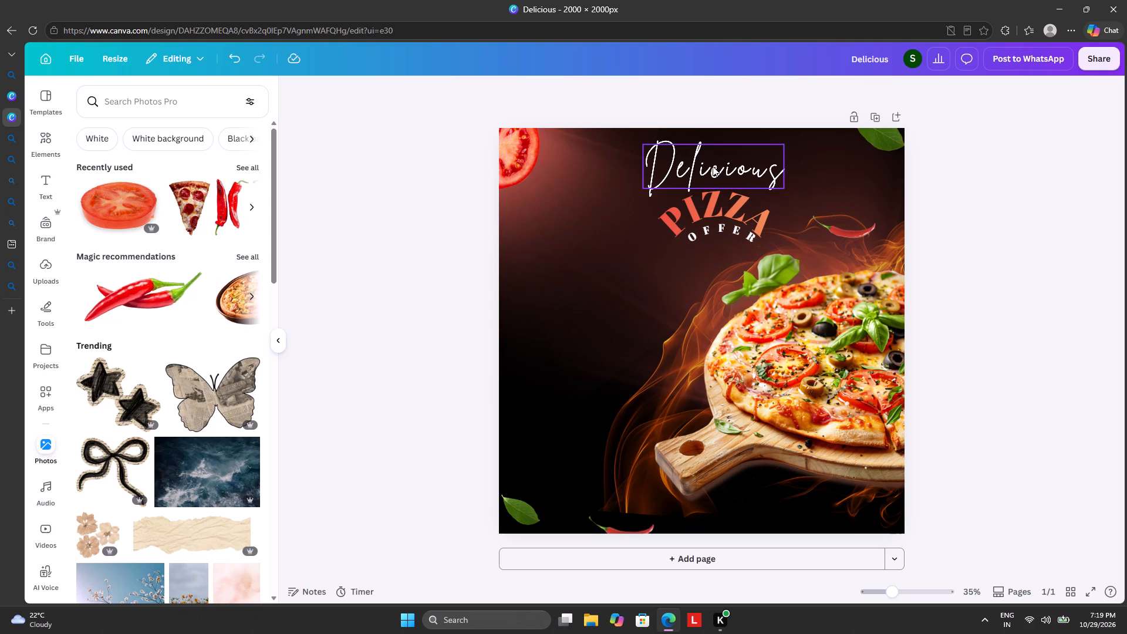
# Shift the stacked "Delicious", "PIZZA" and "OFFER" texts over to just below and right of the tomato slice.
pyautogui.moveTo(707, 163); pyautogui.dragTo(598, 194)
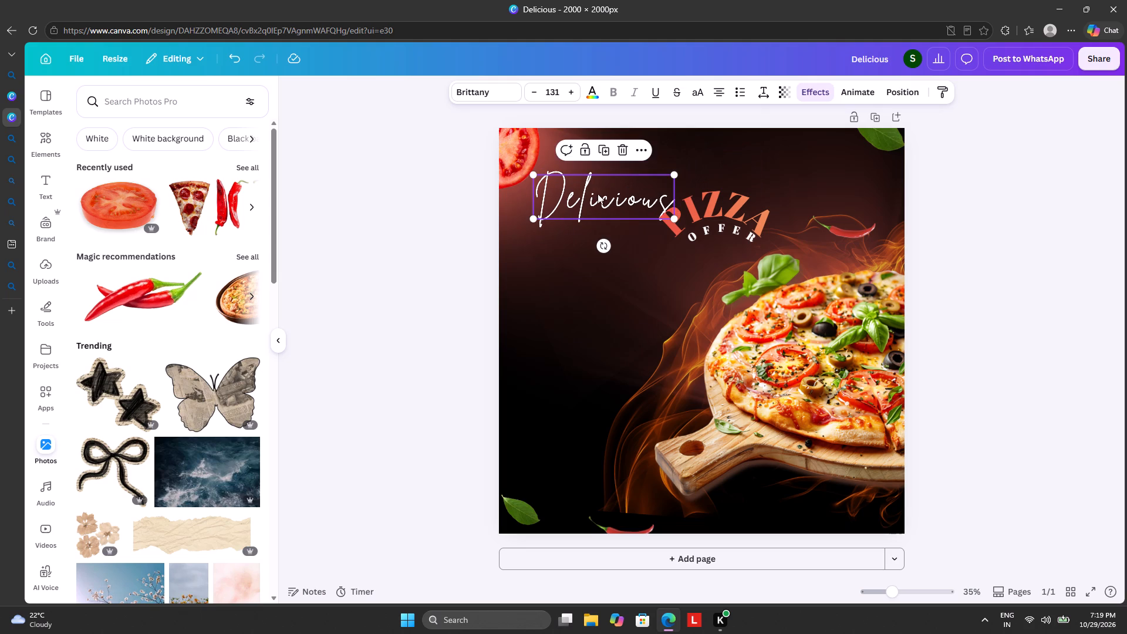
pyautogui.moveTo(736, 212); pyautogui.dragTo(619, 240)
pyautogui.moveTo(717, 232); pyautogui.dragTo(577, 267)
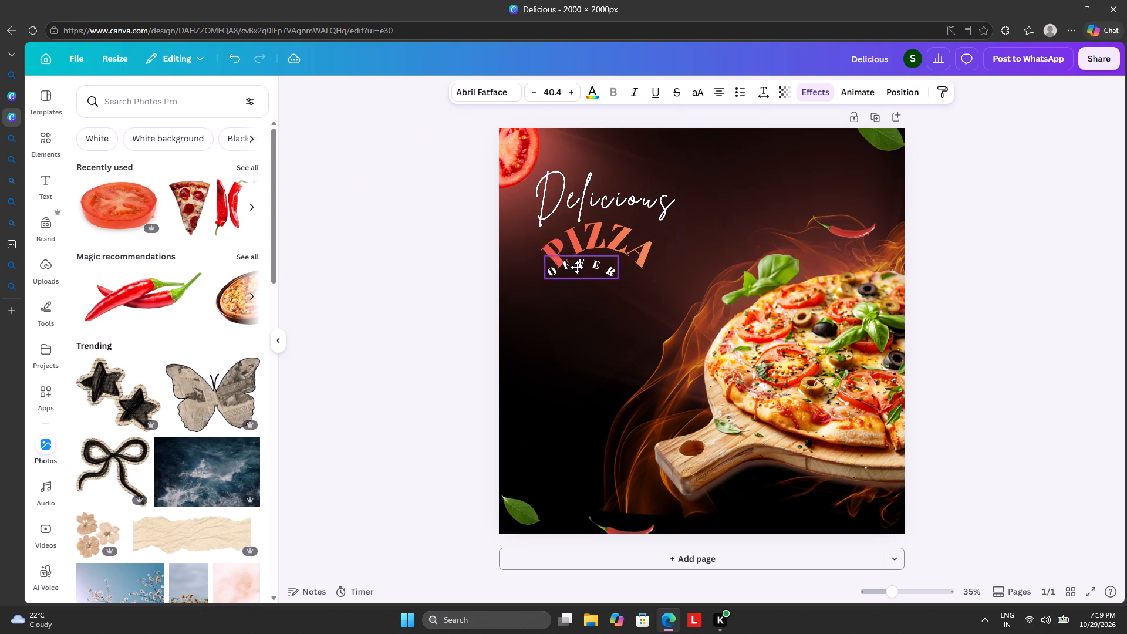
pyautogui.moveTo(577, 267); pyautogui.dragTo(596, 259)
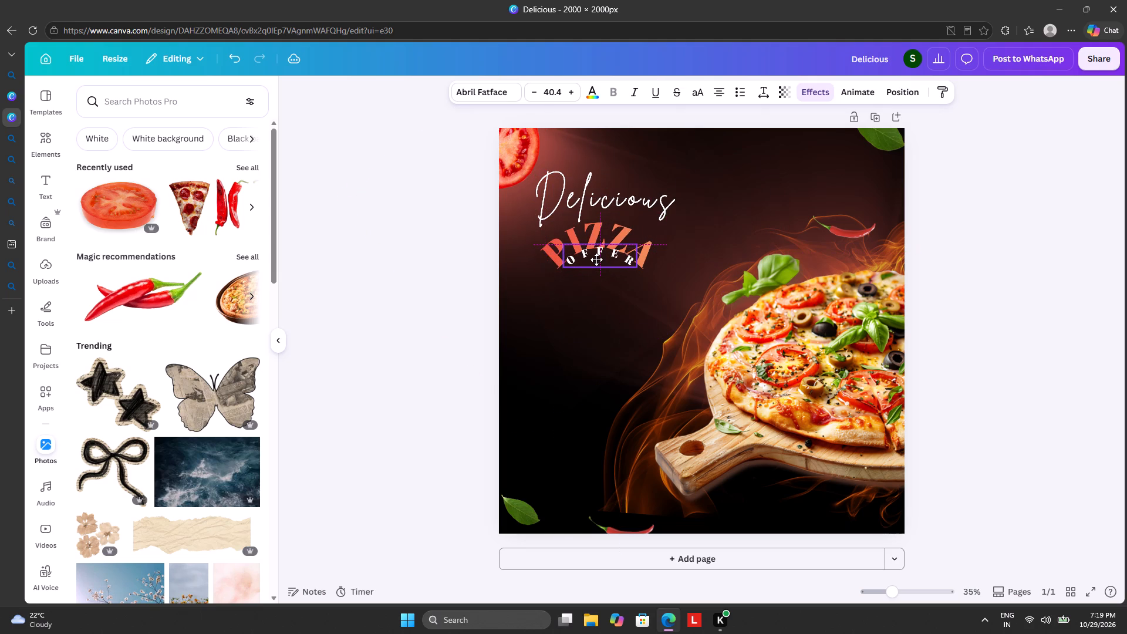
pyautogui.moveTo(596, 259); pyautogui.dragTo(596, 261)
pyautogui.click(1119, 160)
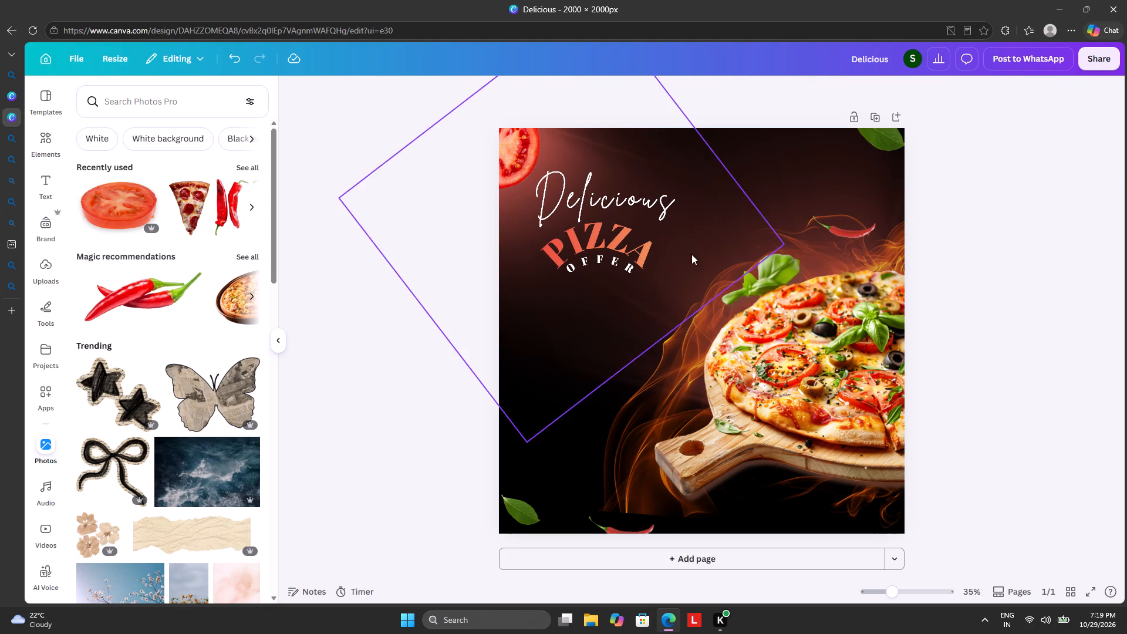
# Move "Delicious" to the horizontal centre of the design, above and to the right of "PIZZA".
pyautogui.moveTo(647, 210); pyautogui.dragTo(747, 199)
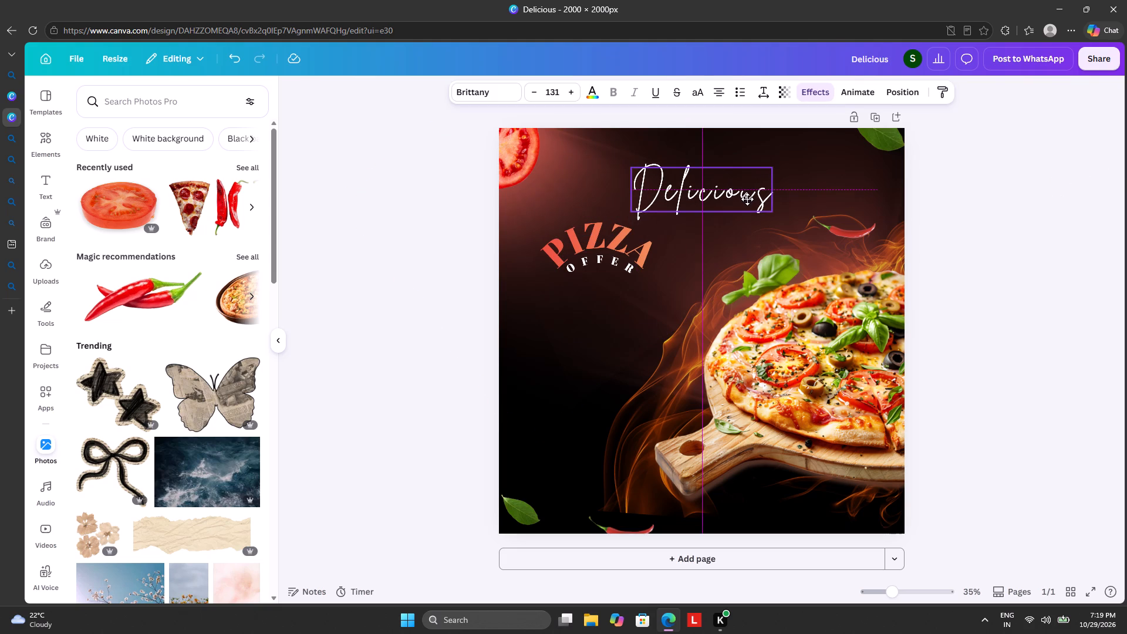
pyautogui.moveTo(747, 199); pyautogui.dragTo(747, 192)
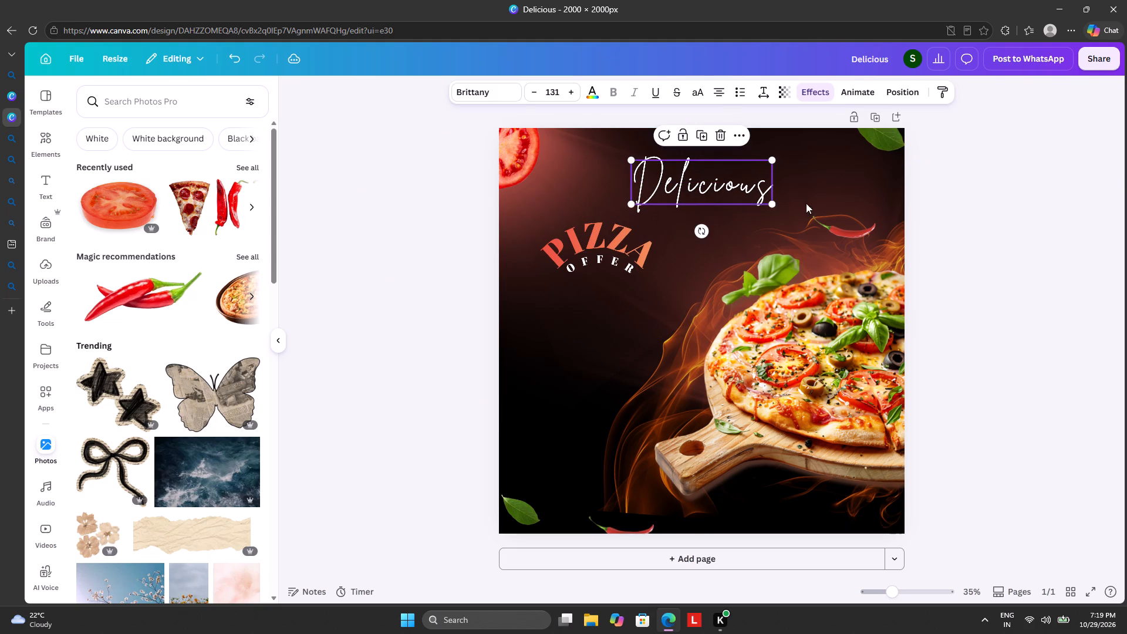
pyautogui.click(1098, 193)
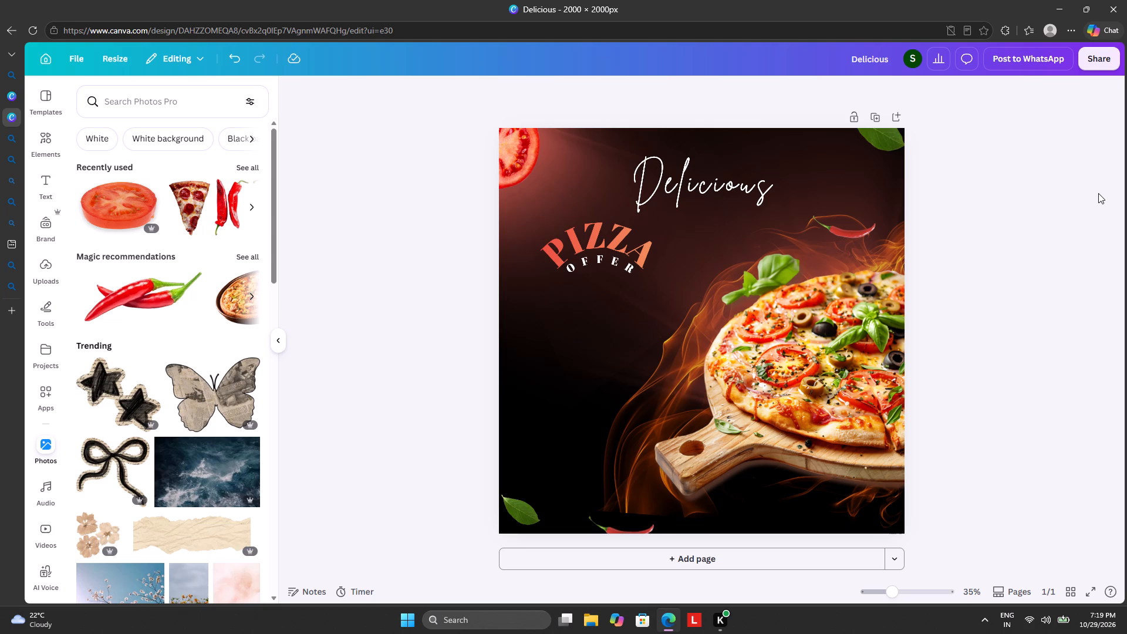
# Search the photo library for "ARROW".
pyautogui.click(158, 102)
pyautogui.write('ARROW')
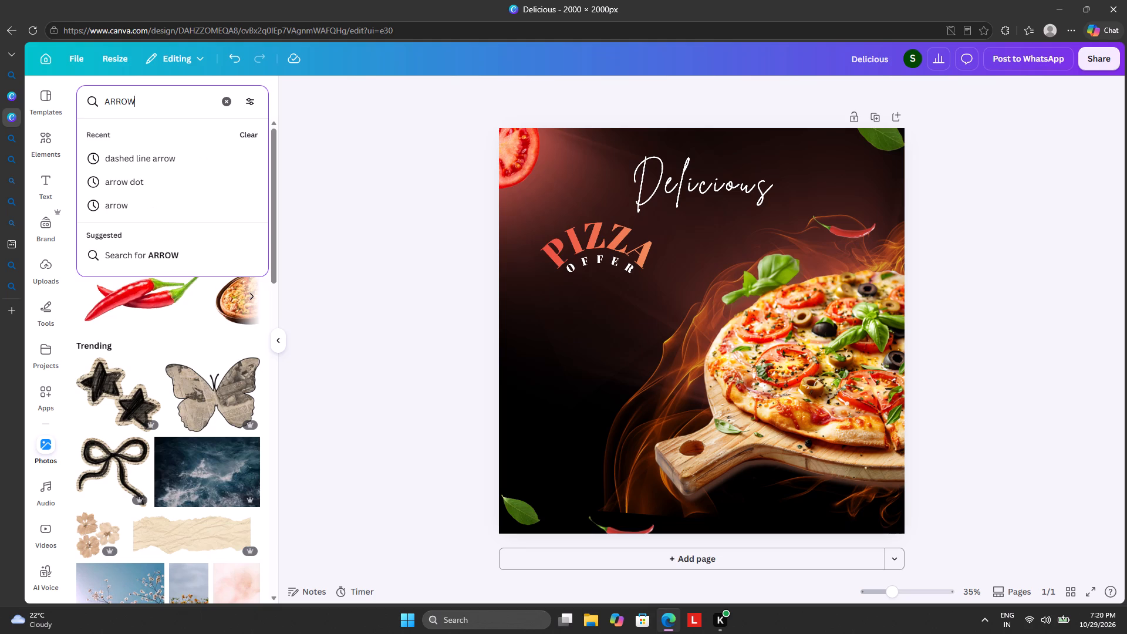
pyautogui.press('Return')
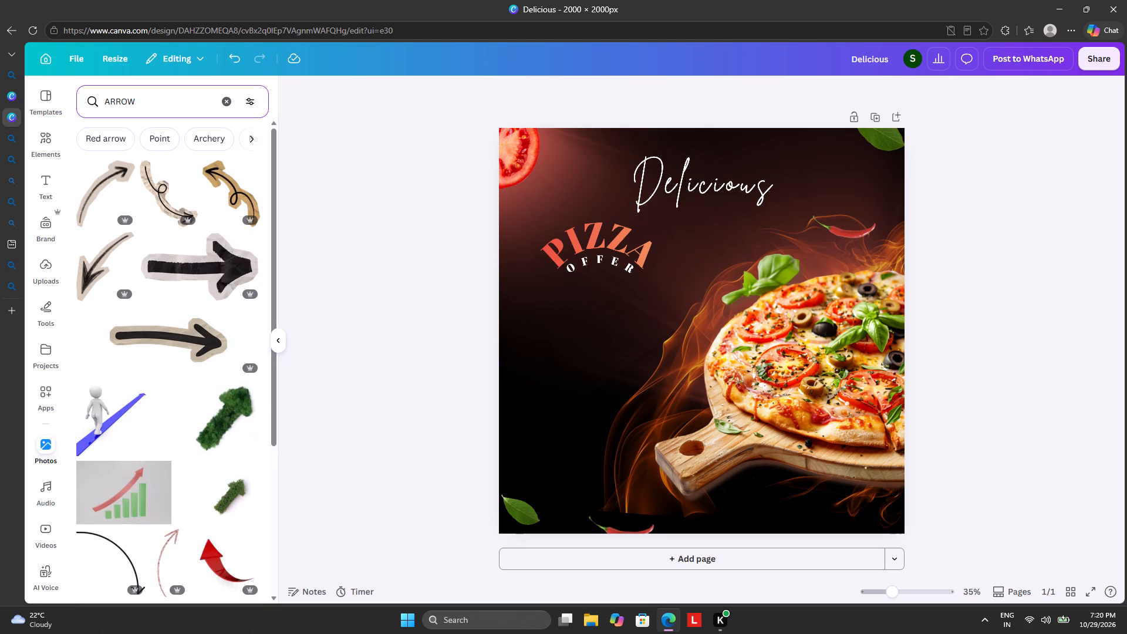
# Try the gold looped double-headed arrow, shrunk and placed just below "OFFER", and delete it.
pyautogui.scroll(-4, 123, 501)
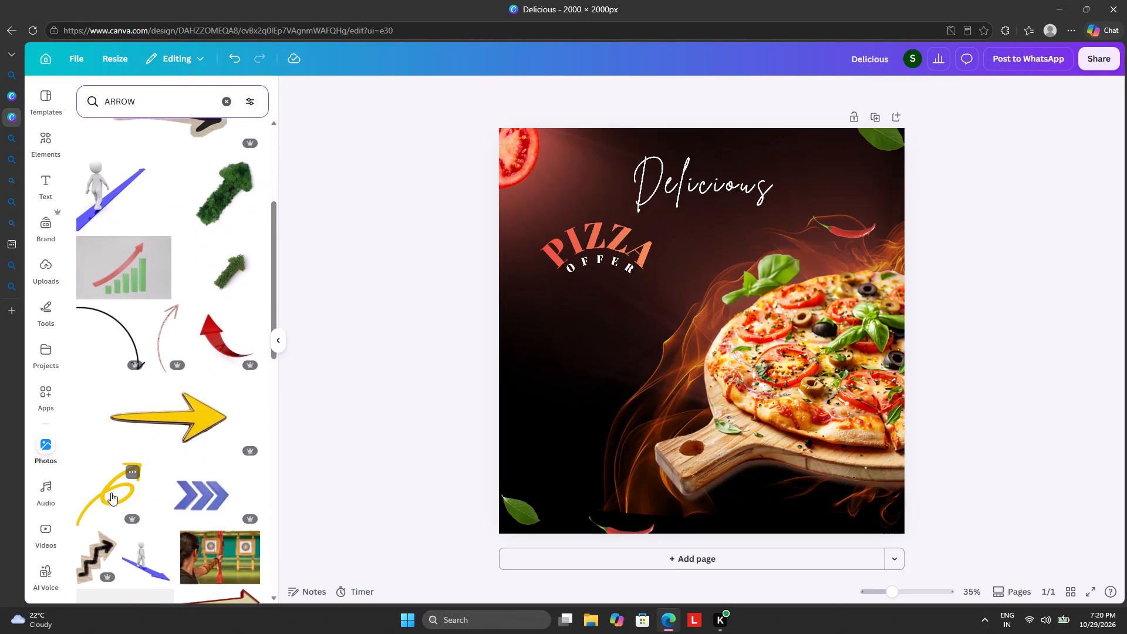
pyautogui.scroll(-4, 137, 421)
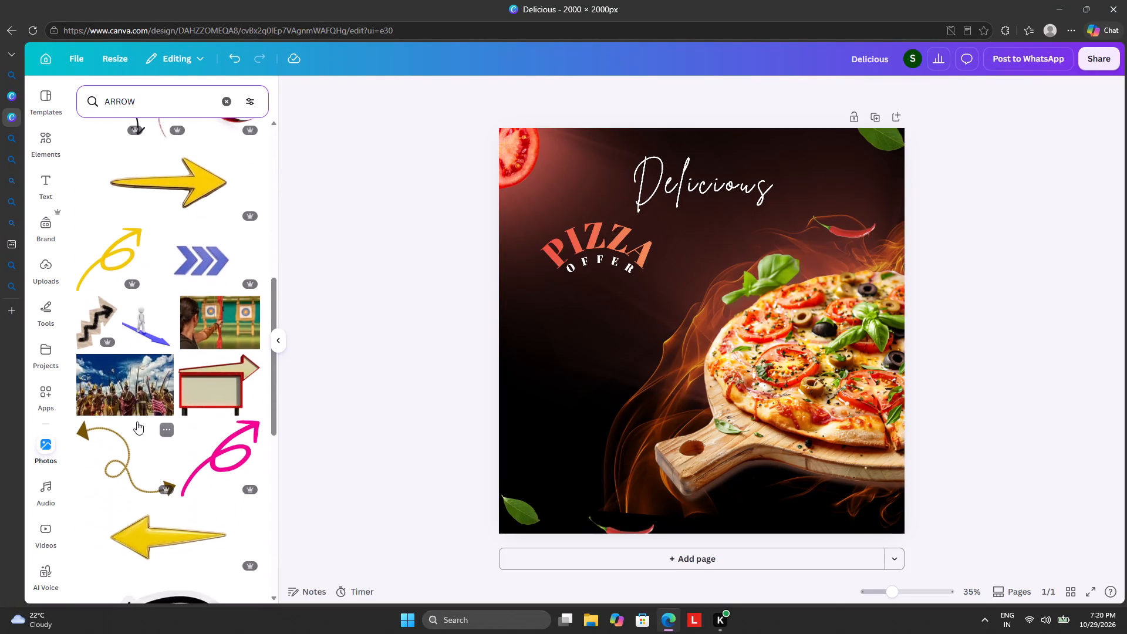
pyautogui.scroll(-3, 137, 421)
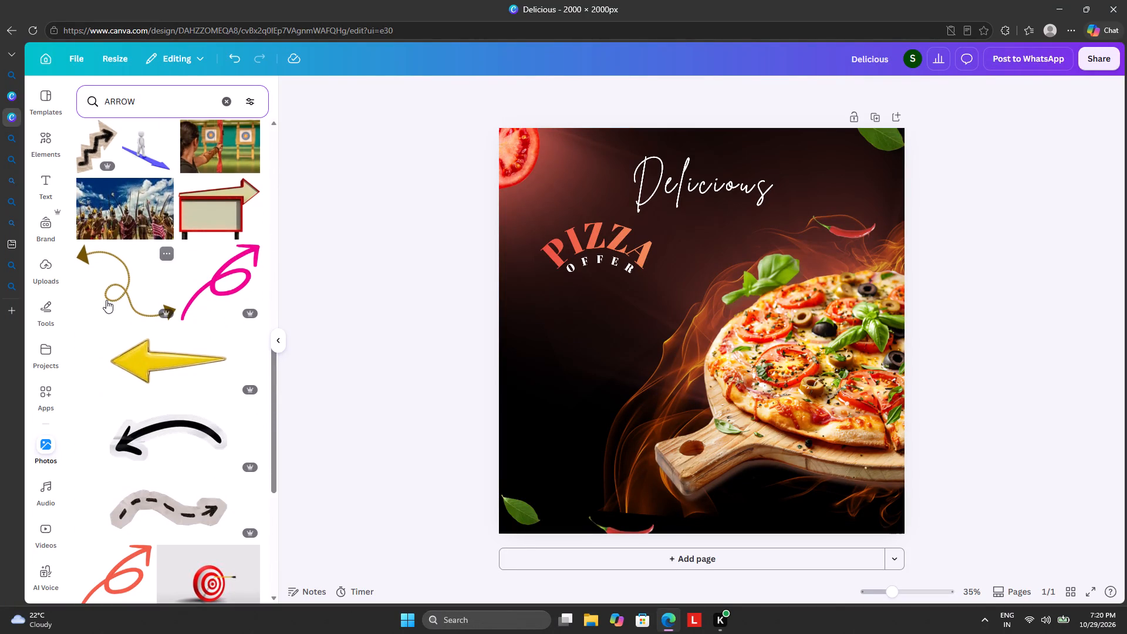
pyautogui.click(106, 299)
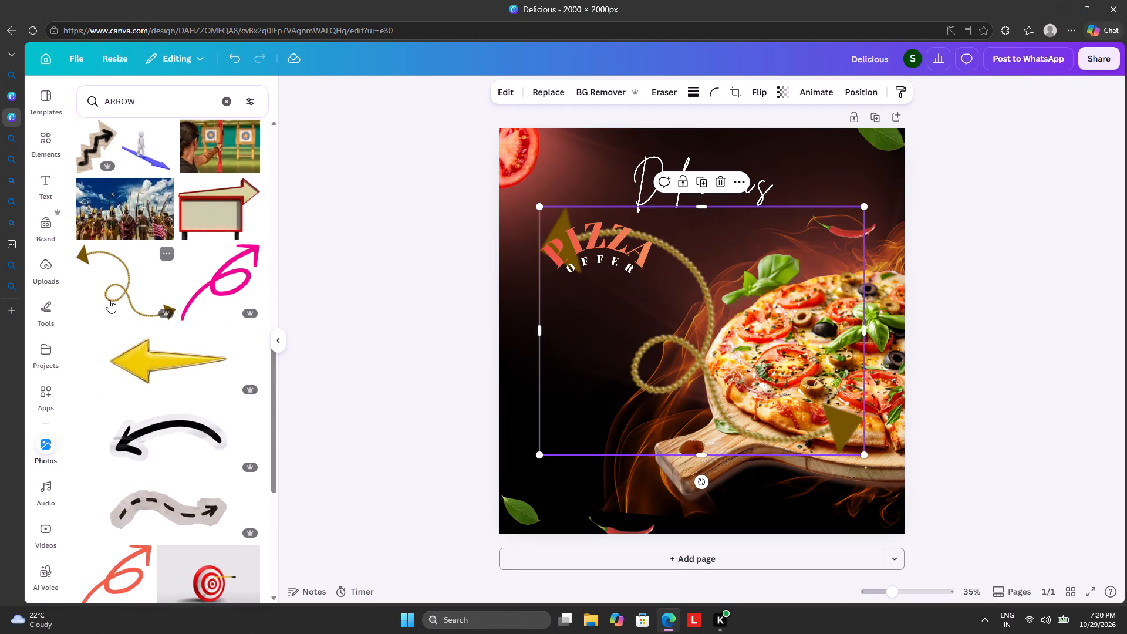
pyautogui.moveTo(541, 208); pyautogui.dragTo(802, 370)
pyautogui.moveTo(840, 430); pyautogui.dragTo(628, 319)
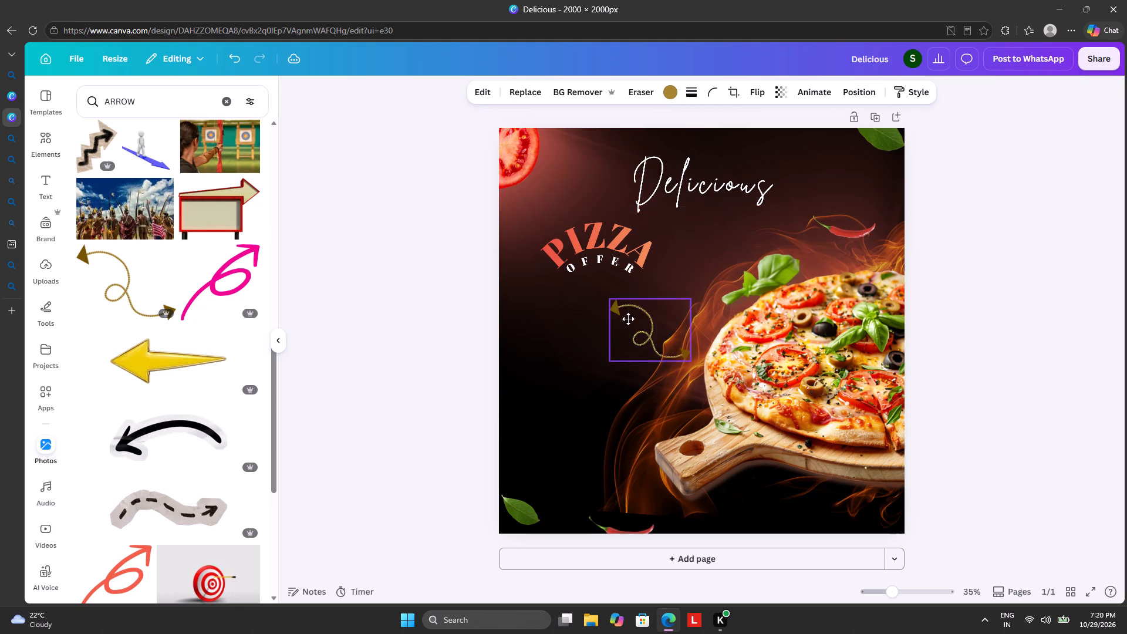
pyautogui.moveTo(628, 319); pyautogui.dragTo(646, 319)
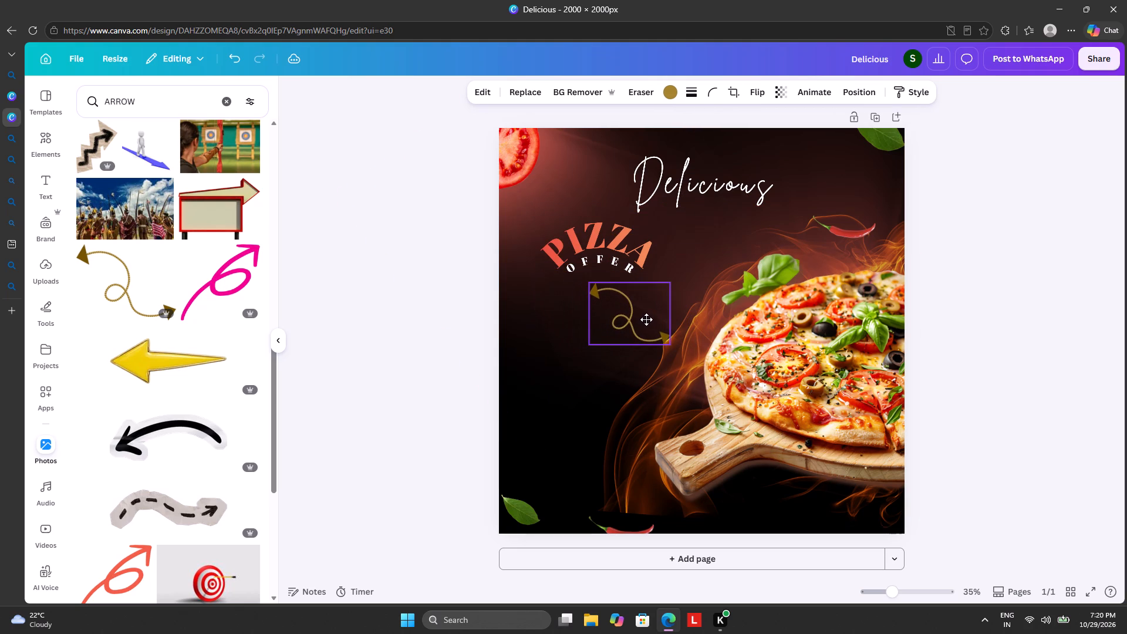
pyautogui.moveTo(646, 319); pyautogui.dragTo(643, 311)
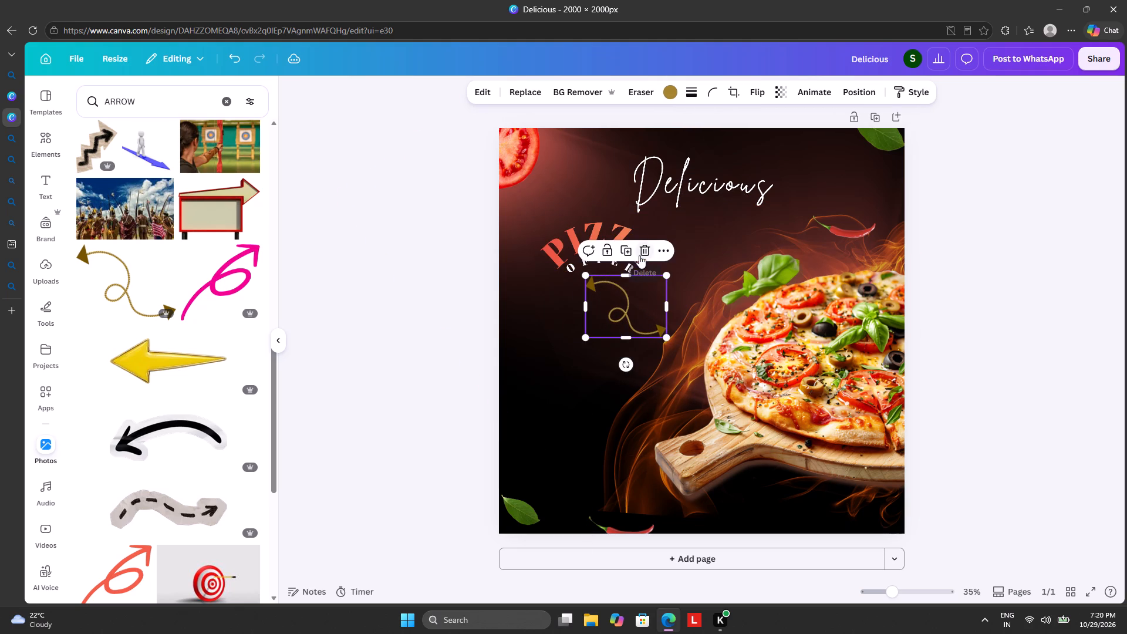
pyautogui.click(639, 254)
# Browse the arrow photo results for a graphic that suits the space below "OFFER".
pyautogui.scroll(-4, 168, 454)
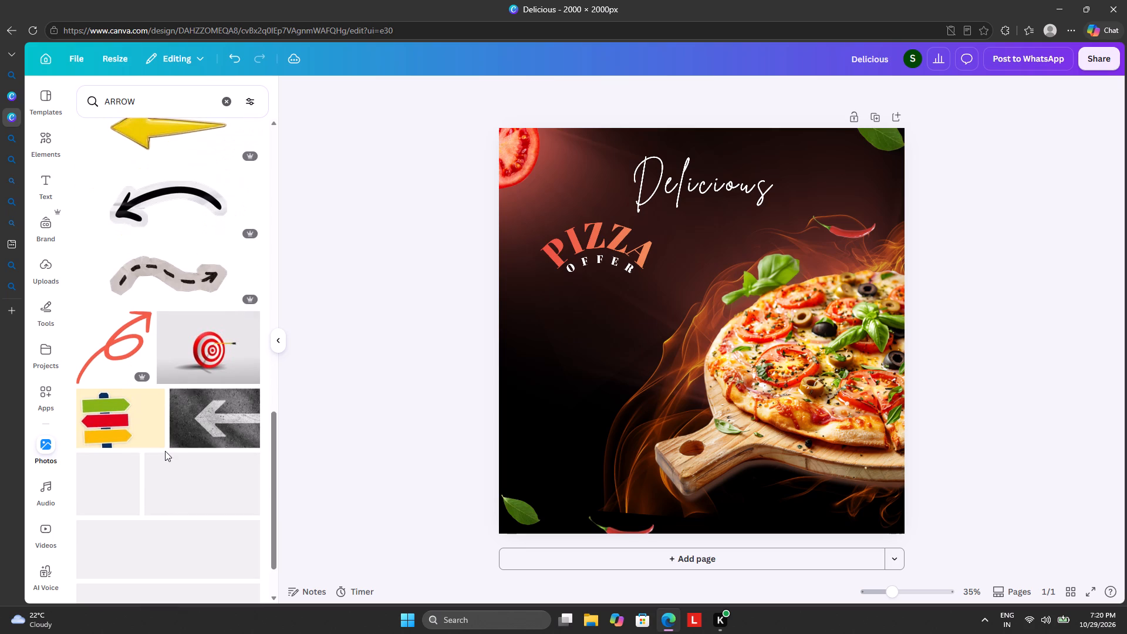
pyautogui.scroll(-4, 161, 450)
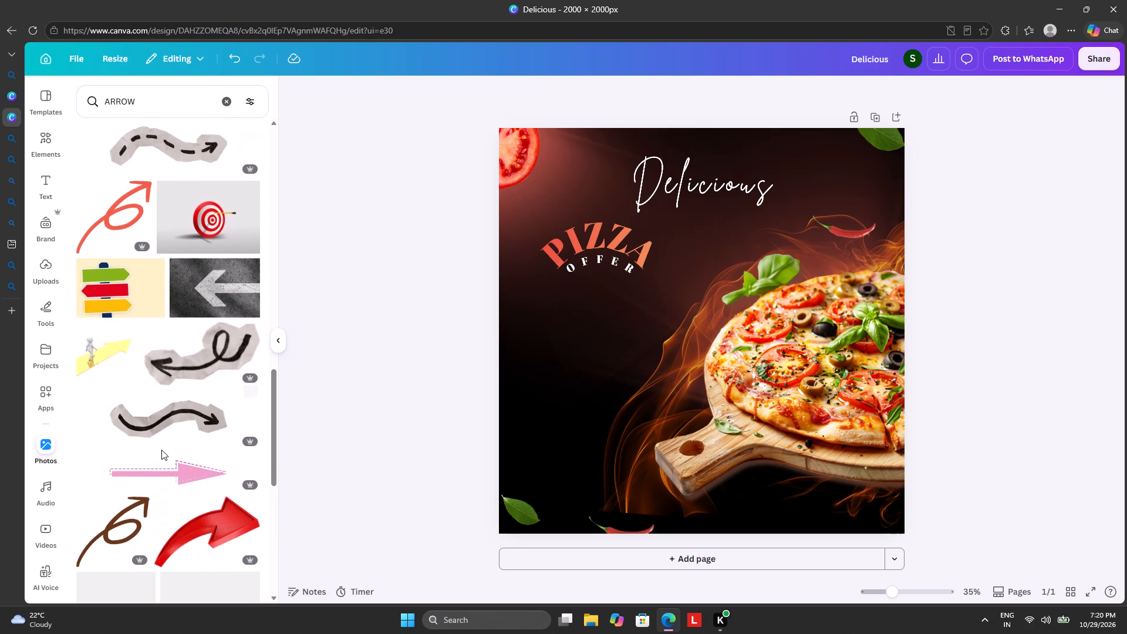
pyautogui.scroll(-5, 161, 450)
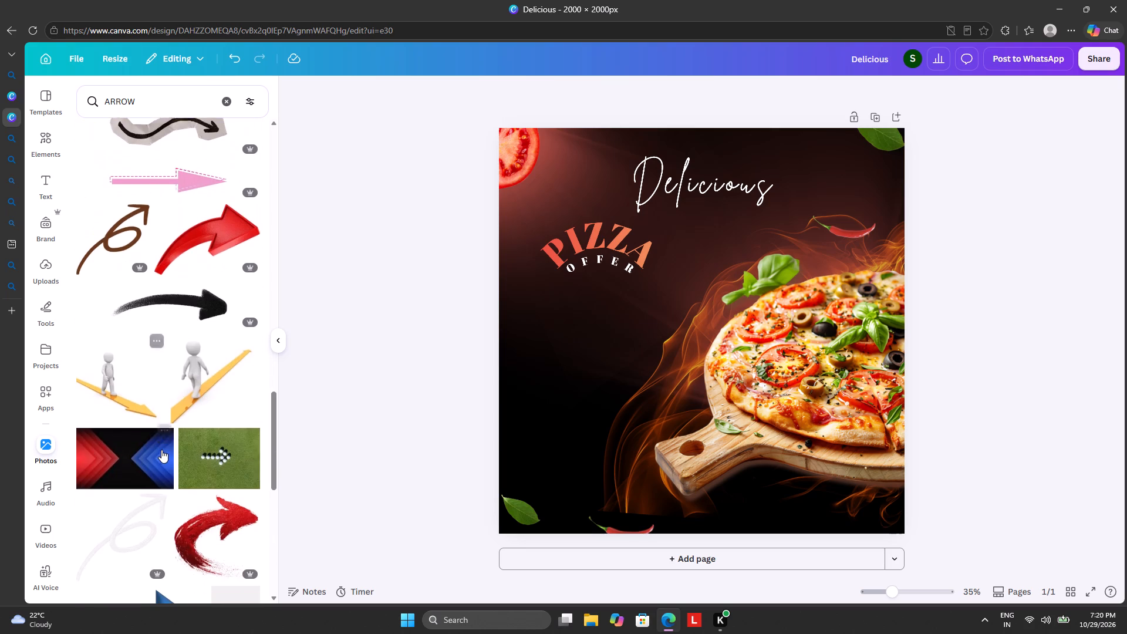
pyautogui.scroll(-5, 161, 450)
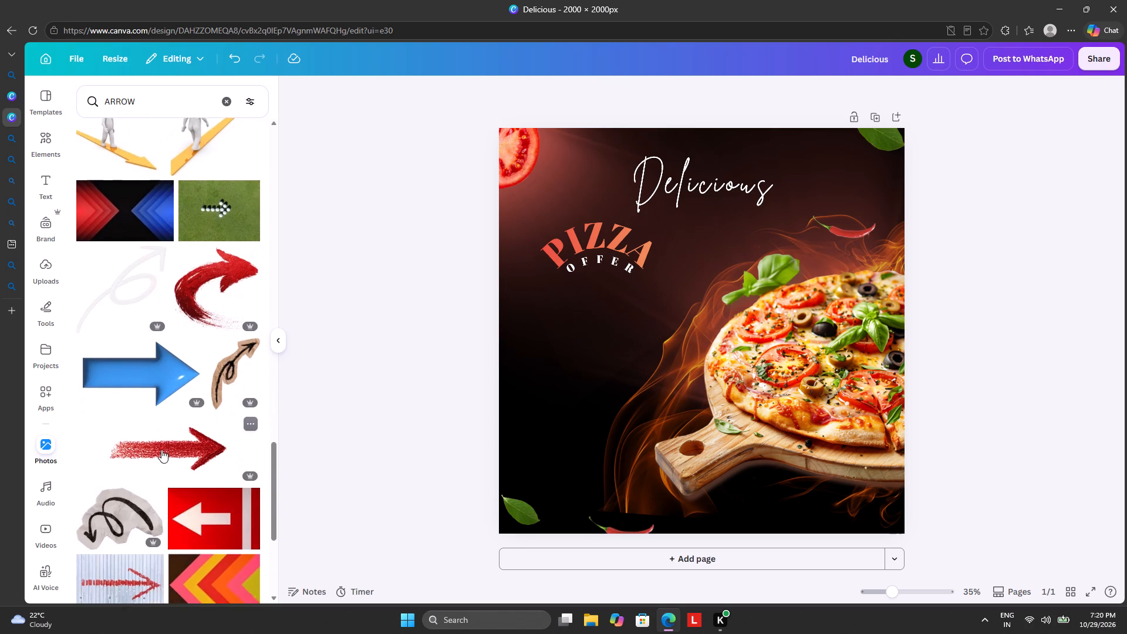
pyautogui.scroll(-10, 161, 450)
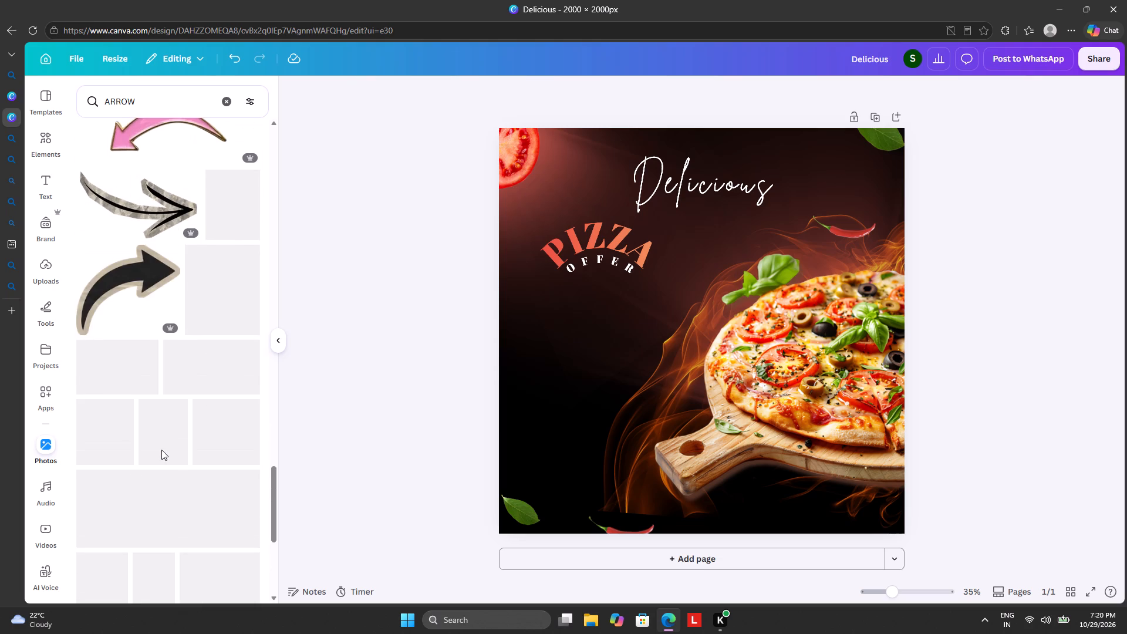
# Move "Delicious" back over beside the tomato slice, centred directly above the arched "PIZZA".
pyautogui.moveTo(709, 188); pyautogui.dragTo(709, 189)
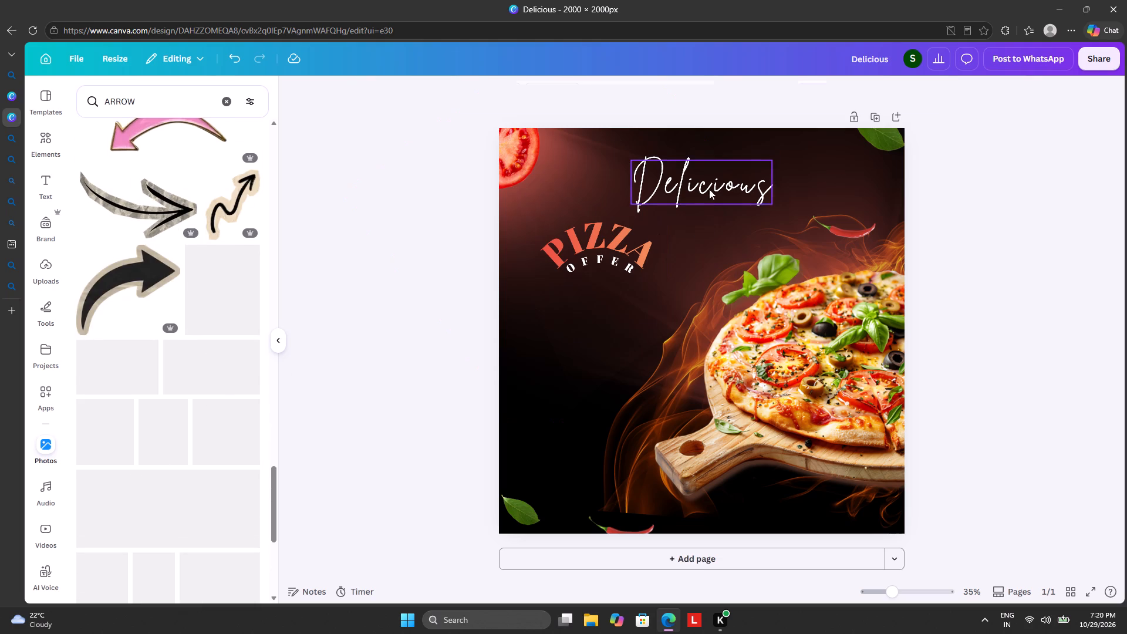
pyautogui.moveTo(709, 189); pyautogui.dragTo(598, 203)
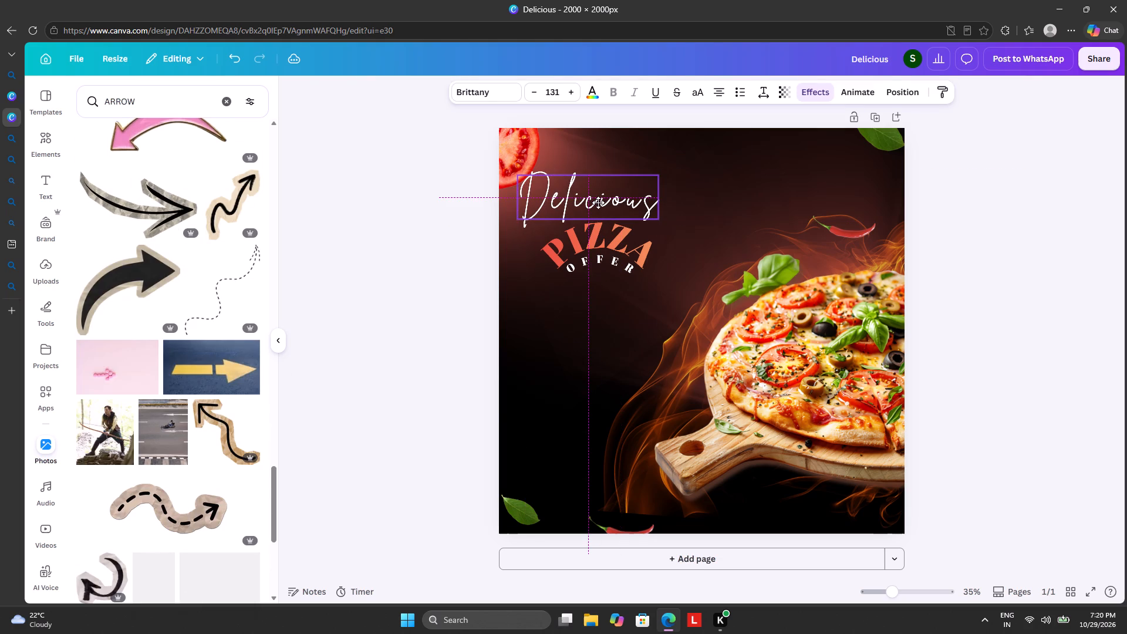
pyautogui.moveTo(598, 203); pyautogui.dragTo(598, 213)
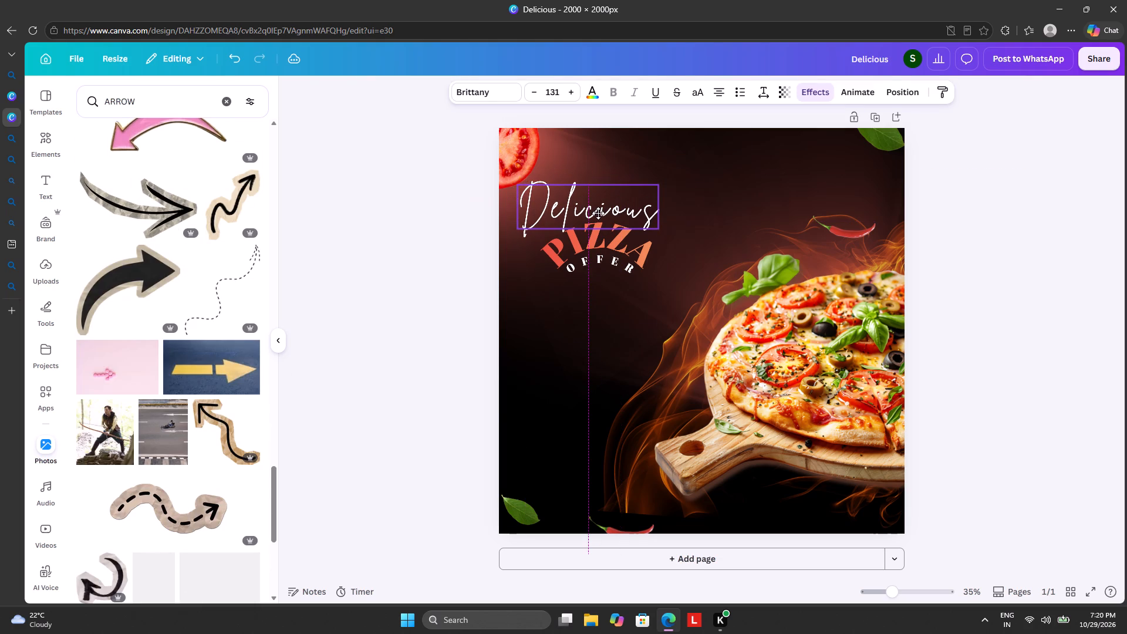
pyautogui.moveTo(598, 213); pyautogui.dragTo(598, 205)
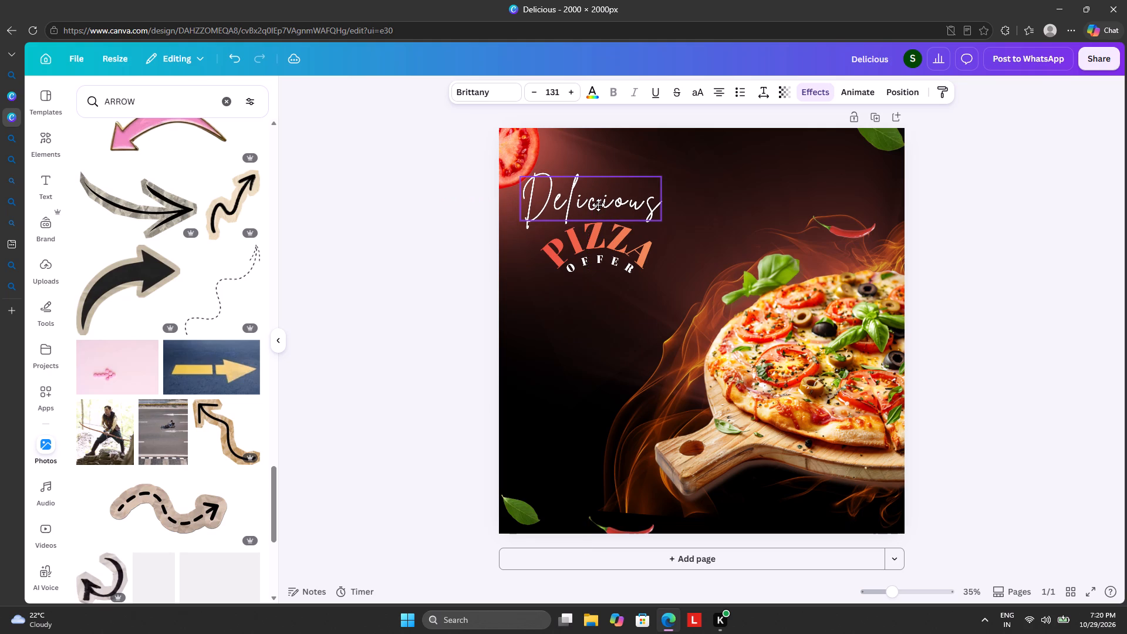
pyautogui.moveTo(598, 205); pyautogui.dragTo(596, 211)
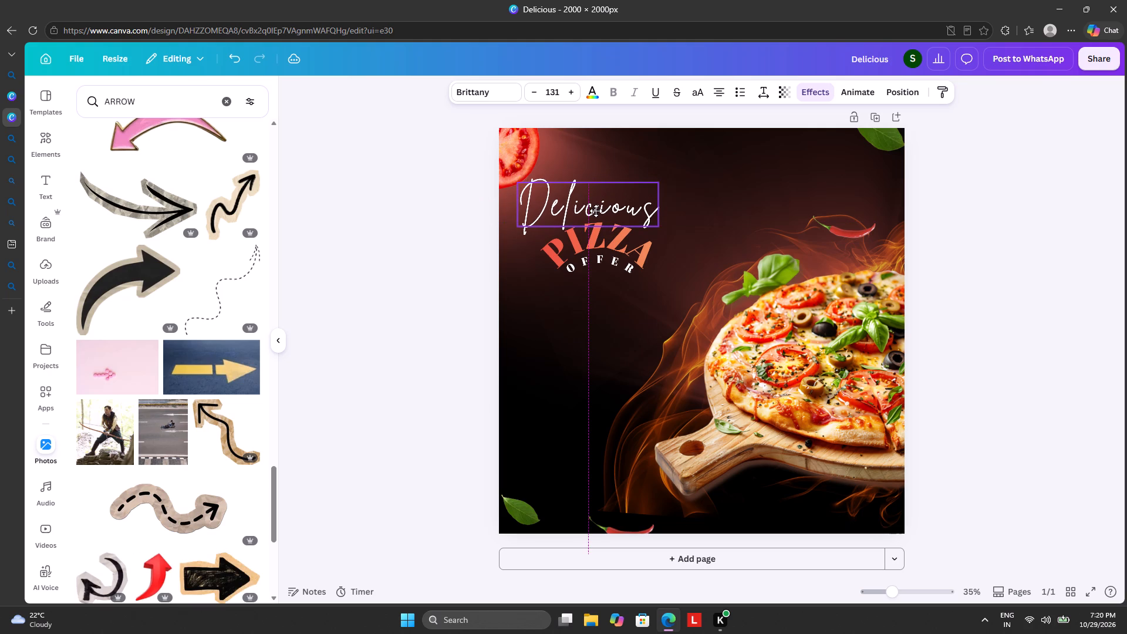
pyautogui.moveTo(596, 211); pyautogui.dragTo(595, 210)
pyautogui.click(469, 284)
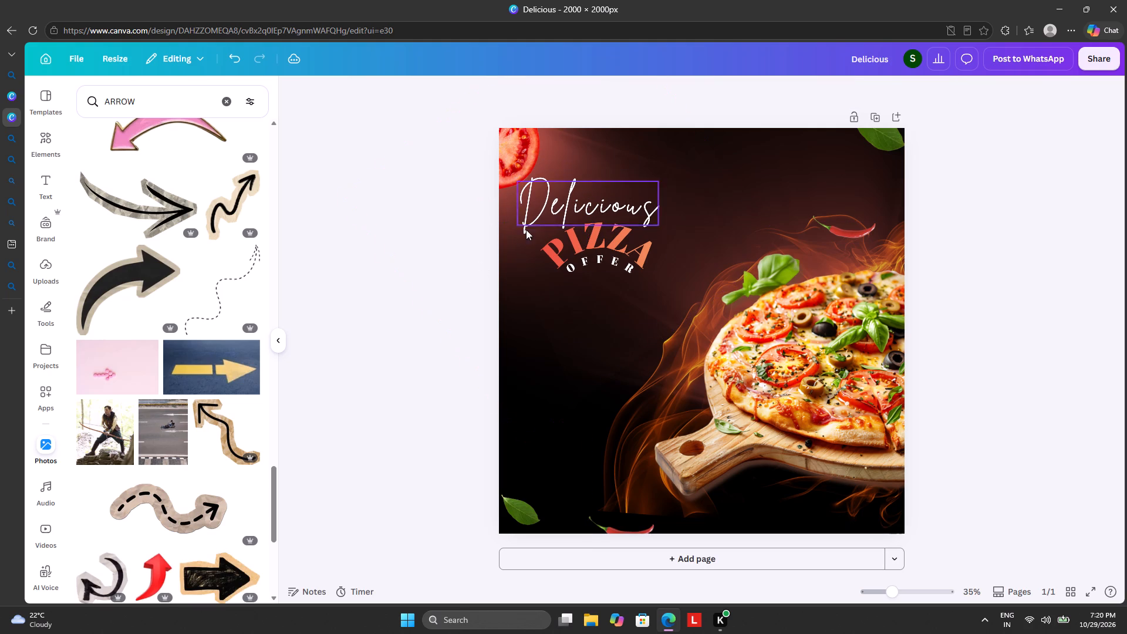
# Shift "PIZZA" slightly left beneath "Delicious" and re-centre "OFFER" under its arch.
pyautogui.moveTo(549, 249); pyautogui.dragTo(537, 249)
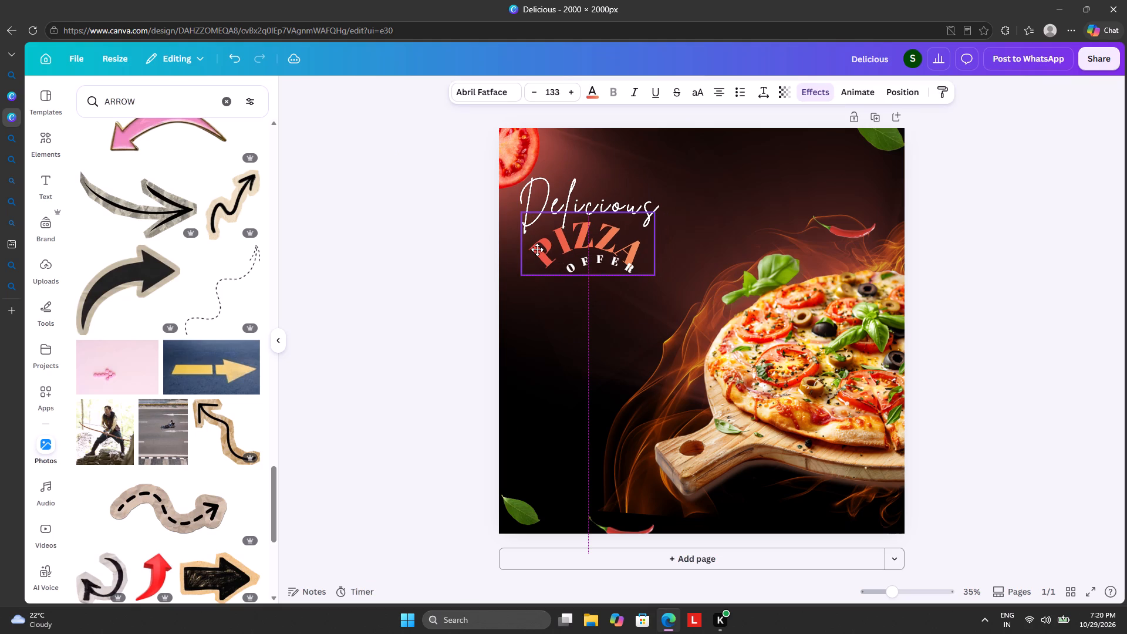
pyautogui.moveTo(537, 249); pyautogui.dragTo(535, 248)
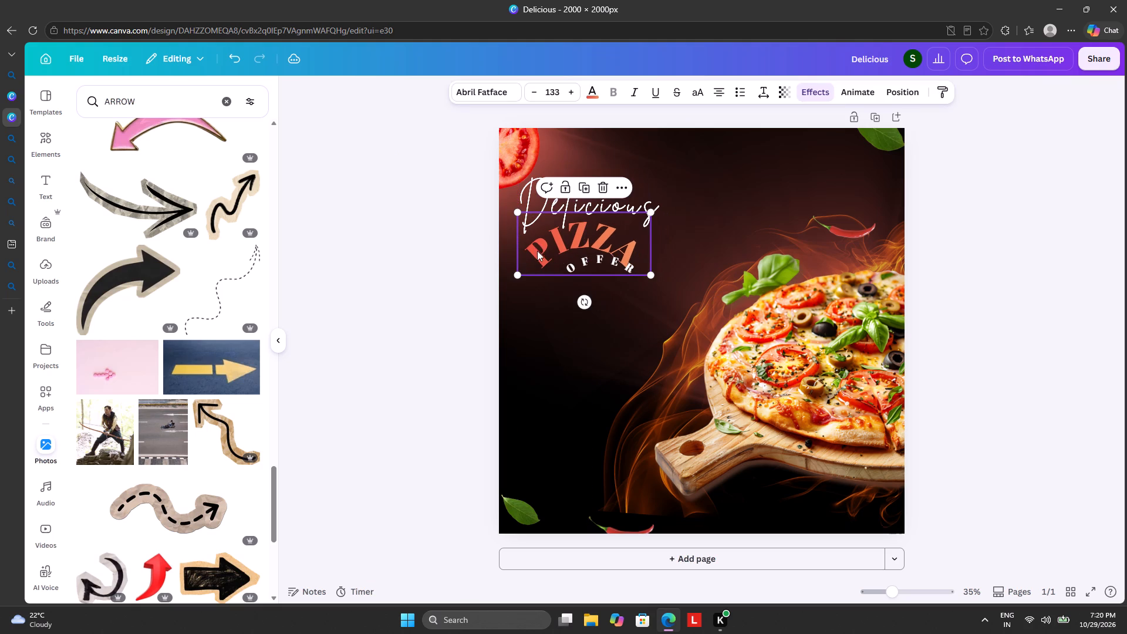
pyautogui.moveTo(581, 264); pyautogui.dragTo(560, 262)
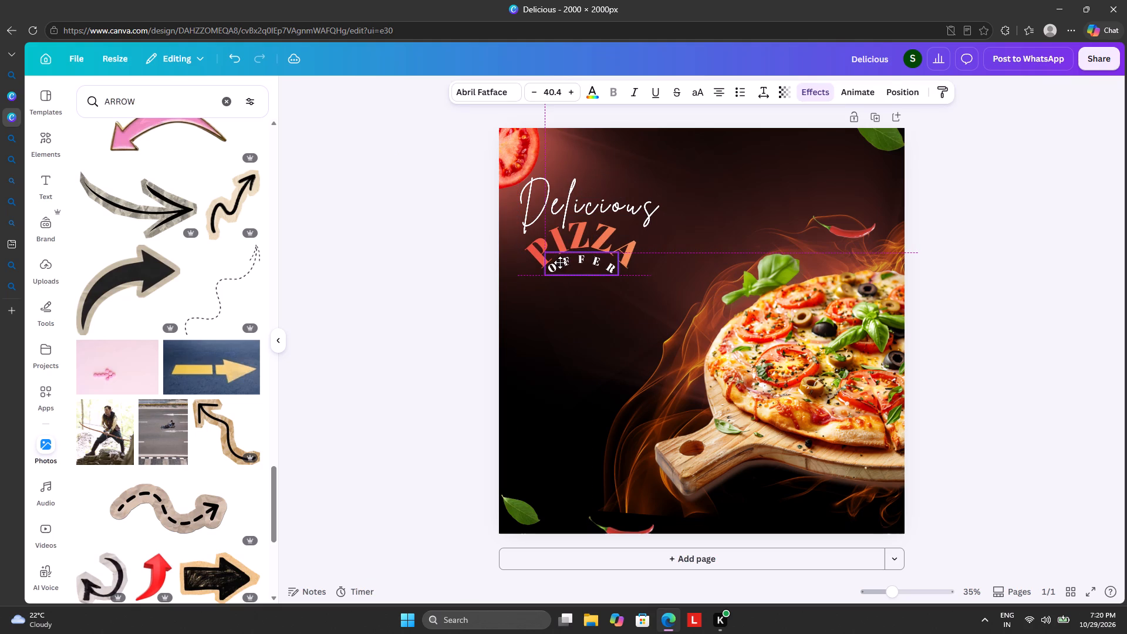
pyautogui.moveTo(560, 262); pyautogui.dragTo(565, 262)
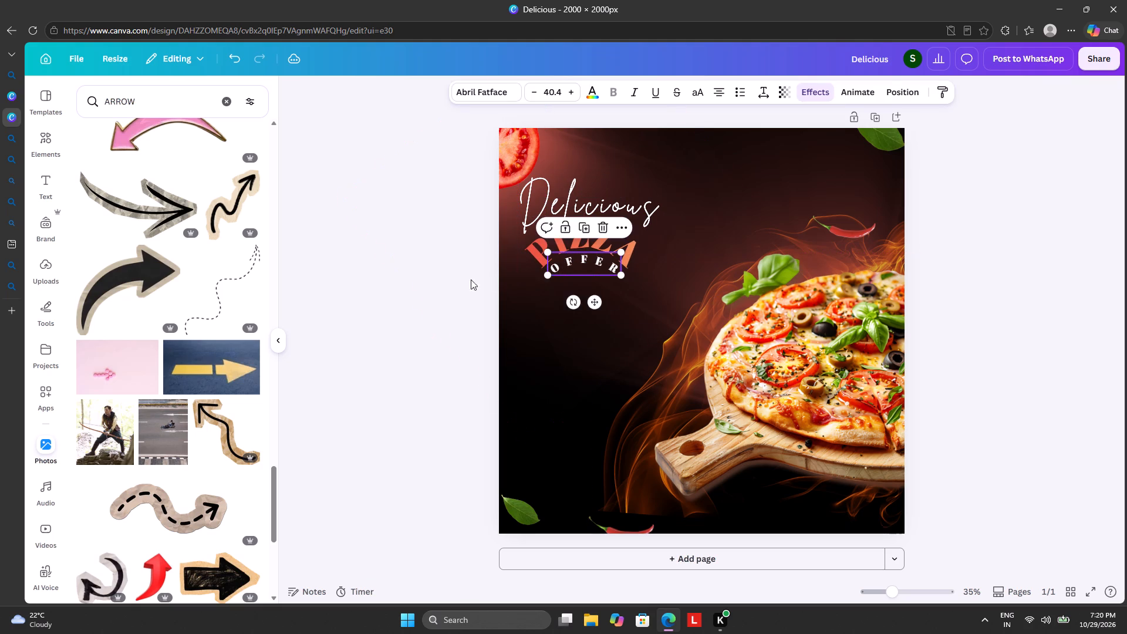
pyautogui.click(457, 279)
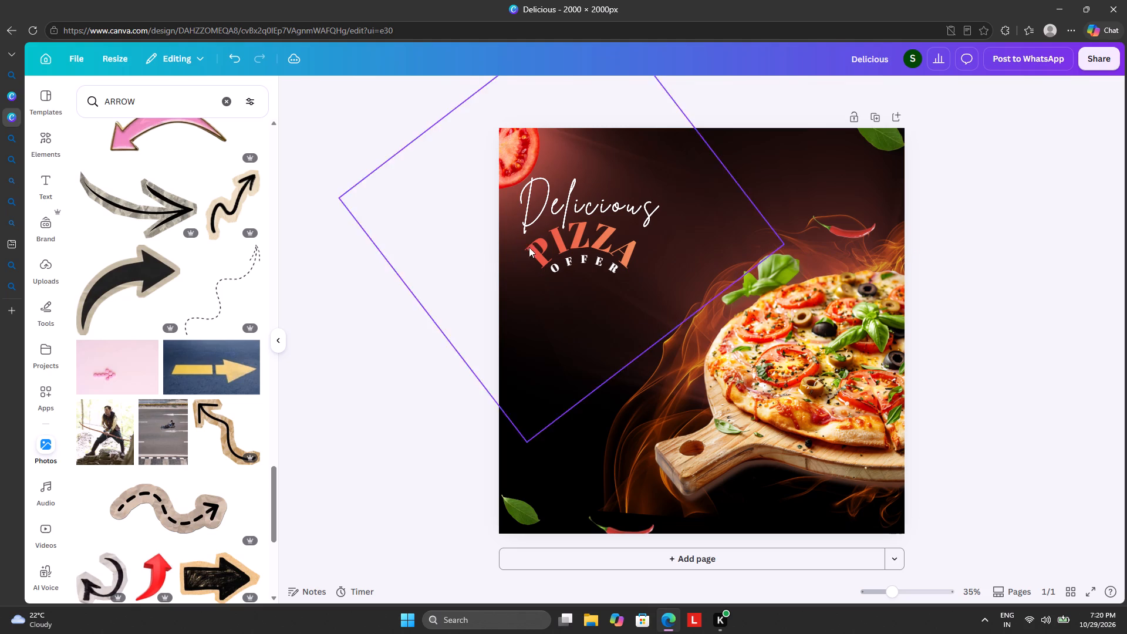
# Raise "Delicious" so its first letter overlaps the tomato slice, leaving it centred above "PIZZA".
pyautogui.moveTo(588, 201); pyautogui.dragTo(584, 191)
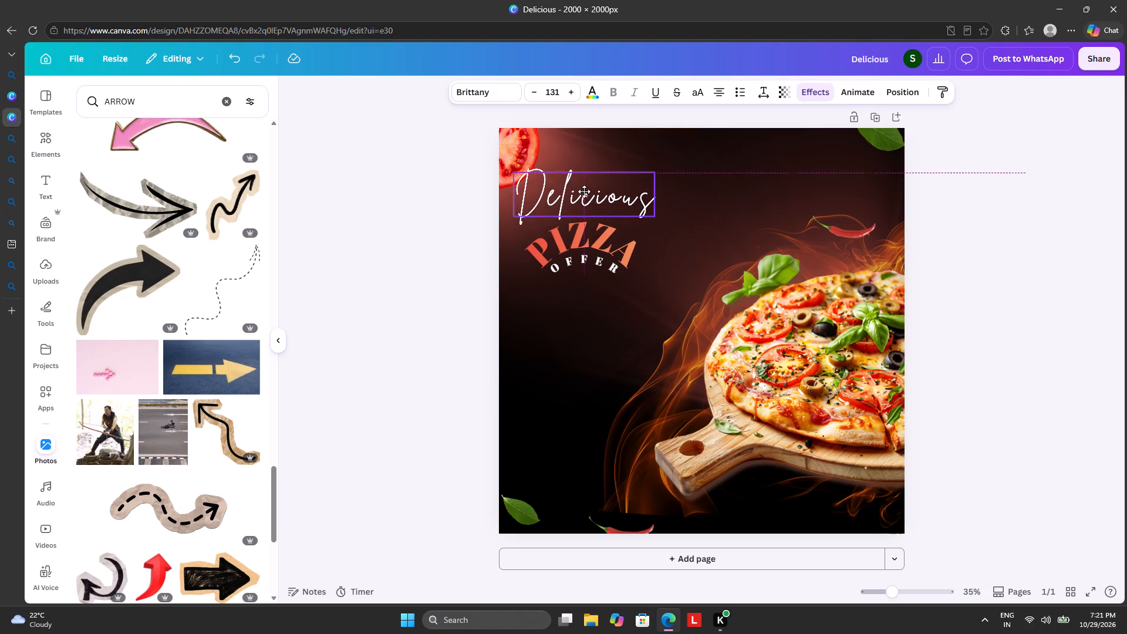
pyautogui.moveTo(584, 191); pyautogui.dragTo(569, 202)
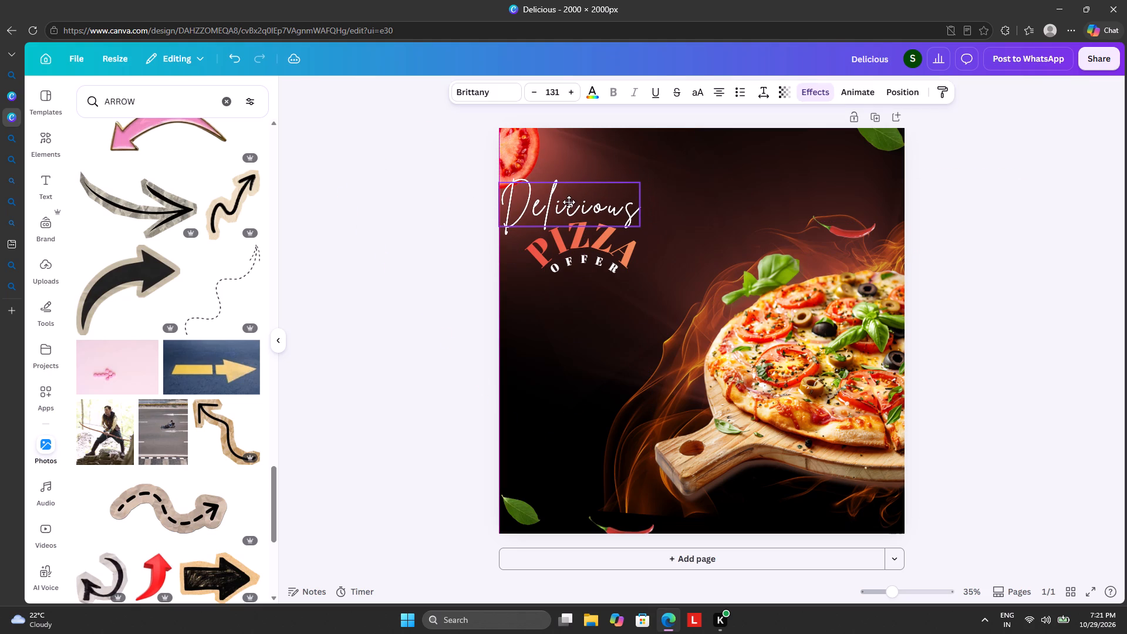
pyautogui.moveTo(569, 202); pyautogui.dragTo(579, 198)
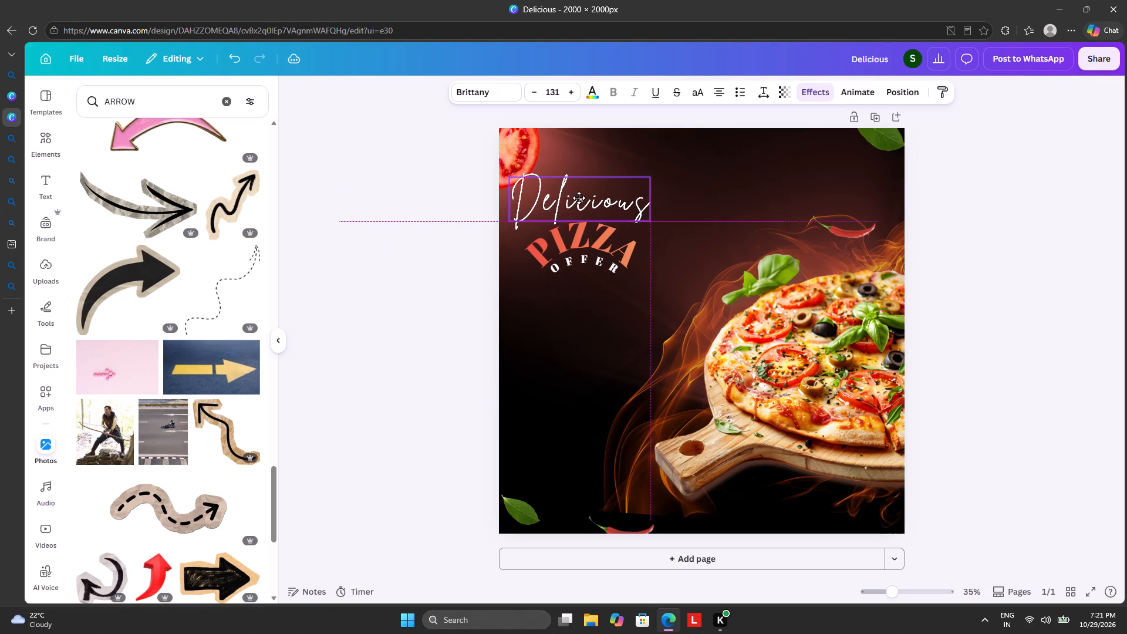
pyautogui.moveTo(579, 198); pyautogui.dragTo(577, 177)
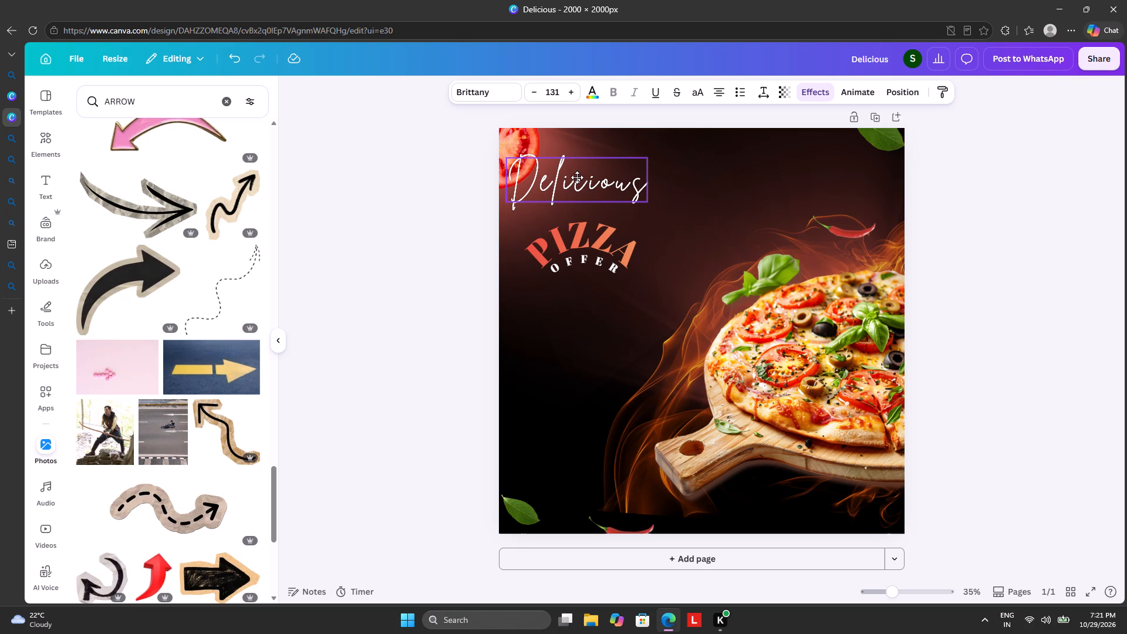
pyautogui.moveTo(577, 177); pyautogui.dragTo(577, 178)
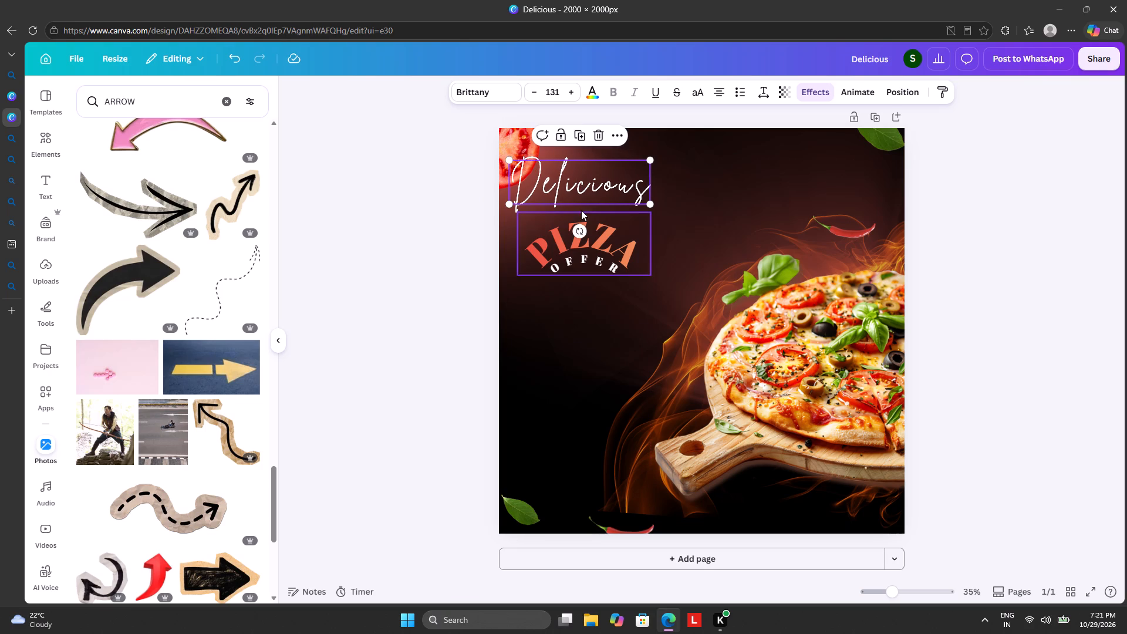
# Move "PIZZA" up close beneath "Delicious" and bring "OFFER" up under the arch.
pyautogui.moveTo(591, 241); pyautogui.dragTo(585, 227)
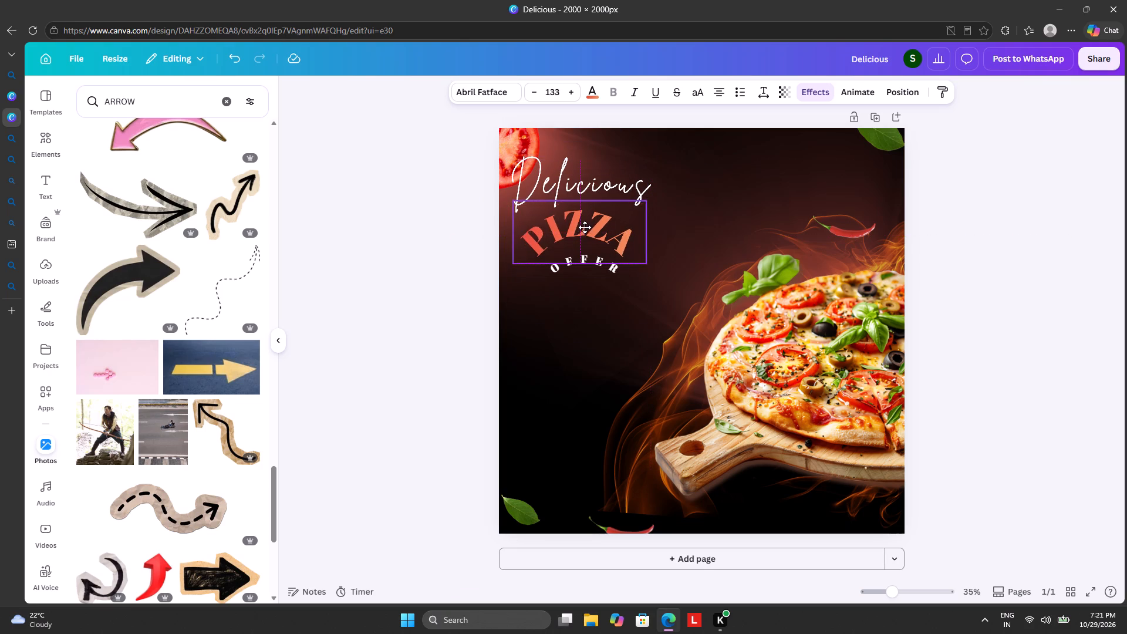
pyautogui.moveTo(585, 227); pyautogui.dragTo(586, 222)
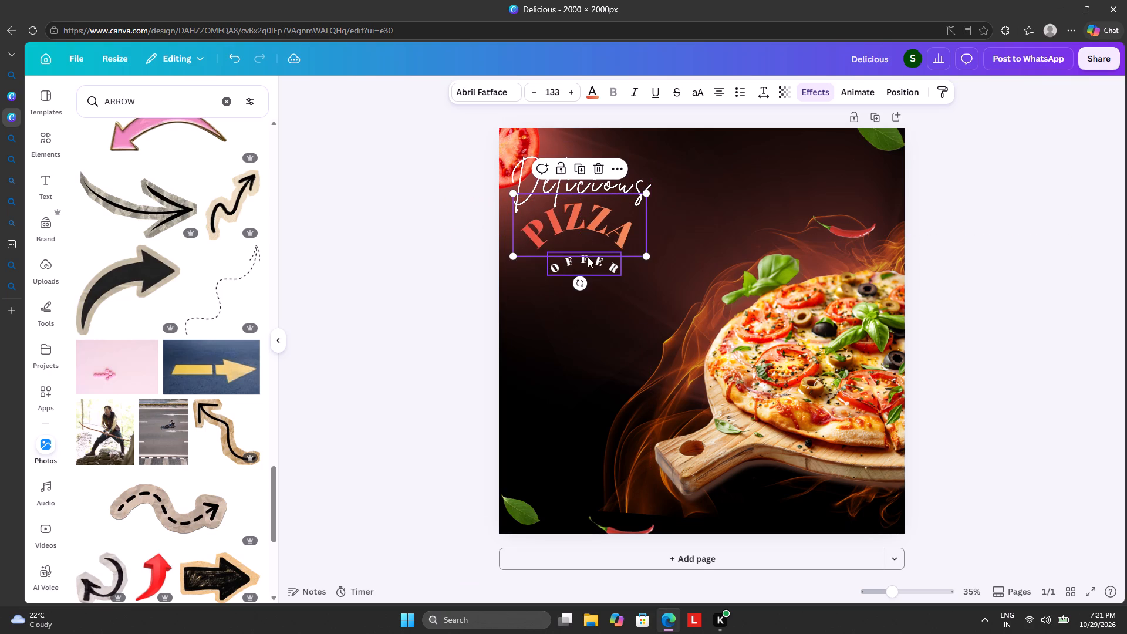
pyautogui.moveTo(588, 258); pyautogui.dragTo(582, 238)
pyautogui.click(461, 278)
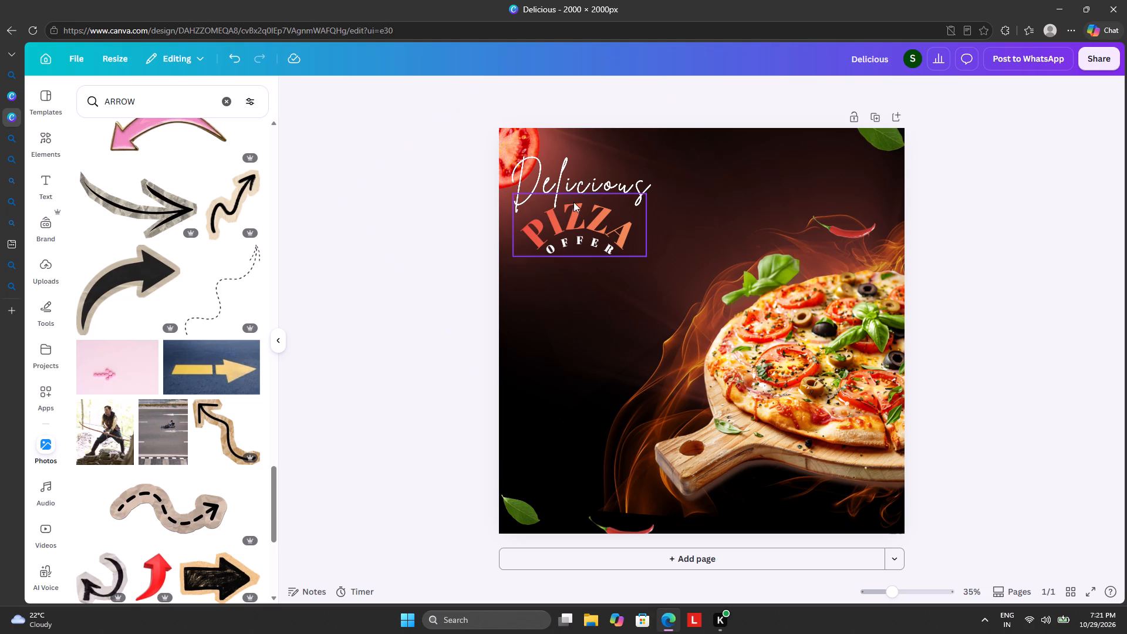
# Fine-tune the text stack by nudging "PIZZA" up and right under "Delicious" and tucking "OFFER" centrally into its arch.
pyautogui.click(561, 183)
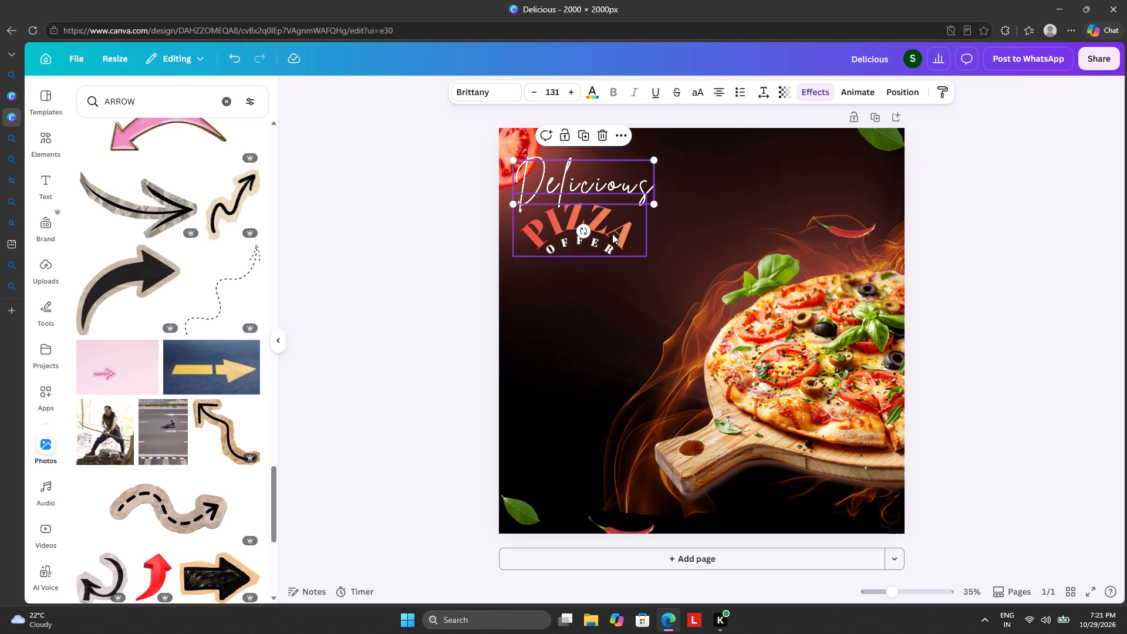
pyautogui.moveTo(617, 231); pyautogui.dragTo(631, 226)
pyautogui.click(599, 250)
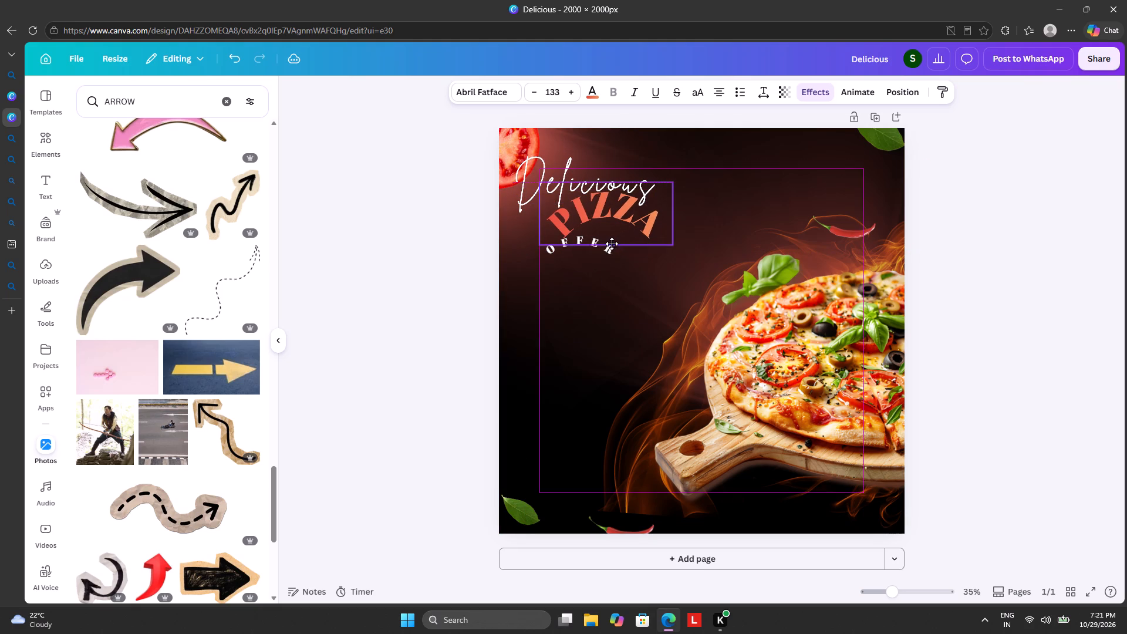
pyautogui.click(596, 248)
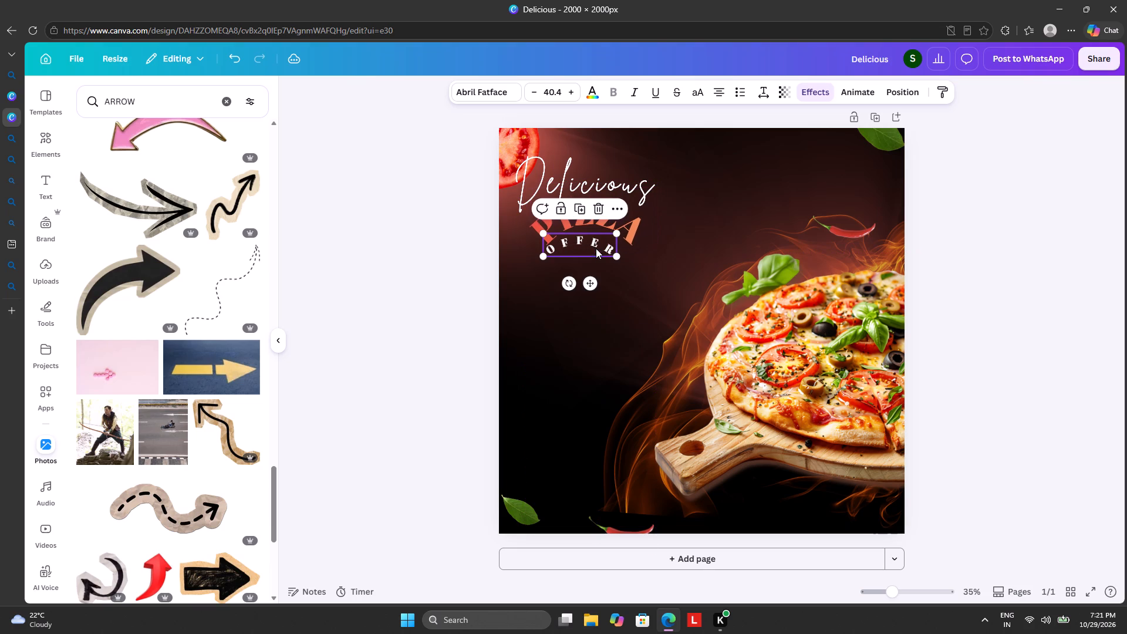
pyautogui.moveTo(586, 280); pyautogui.dragTo(592, 274)
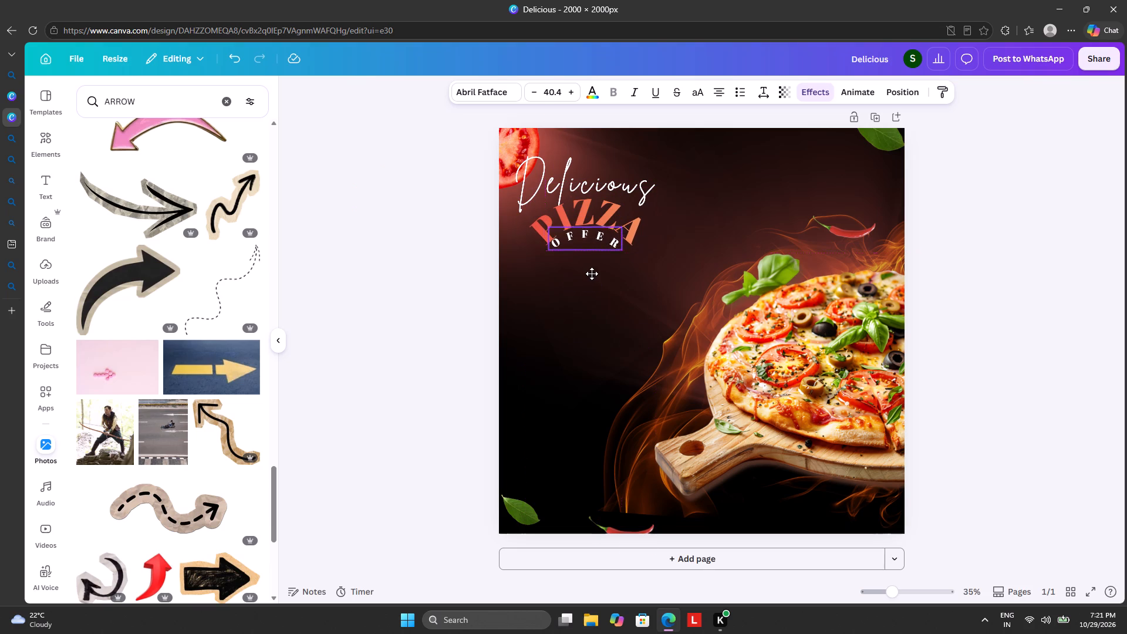
pyautogui.moveTo(592, 274); pyautogui.dragTo(592, 274)
pyautogui.click(404, 321)
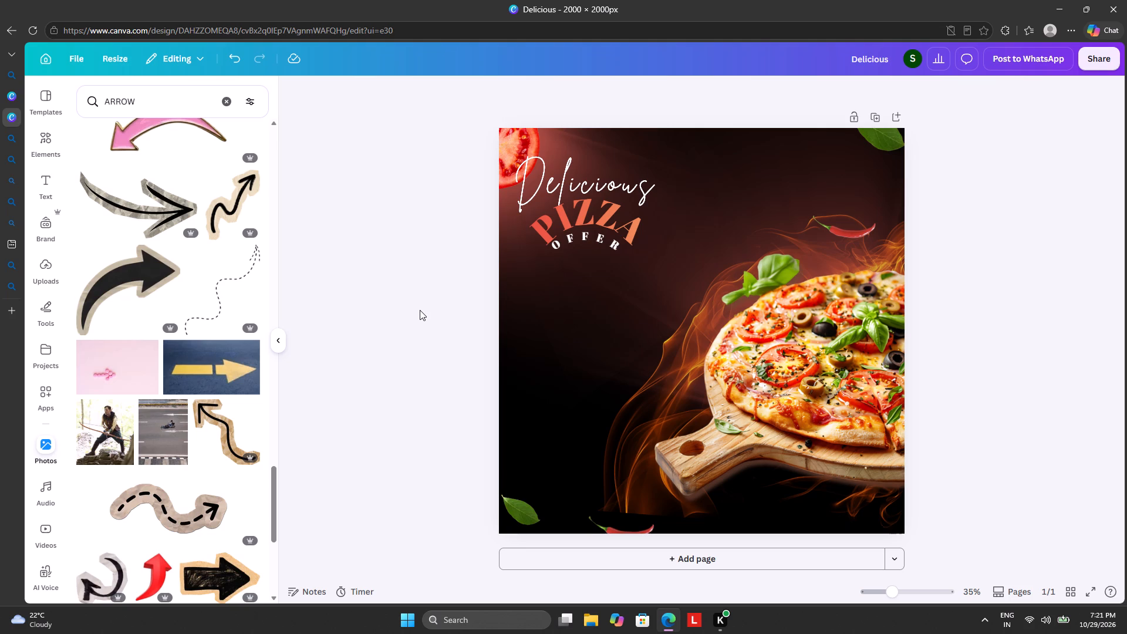
# Replace the previous photo search with a search for "50% OFF".
pyautogui.scroll(5, 129, 366)
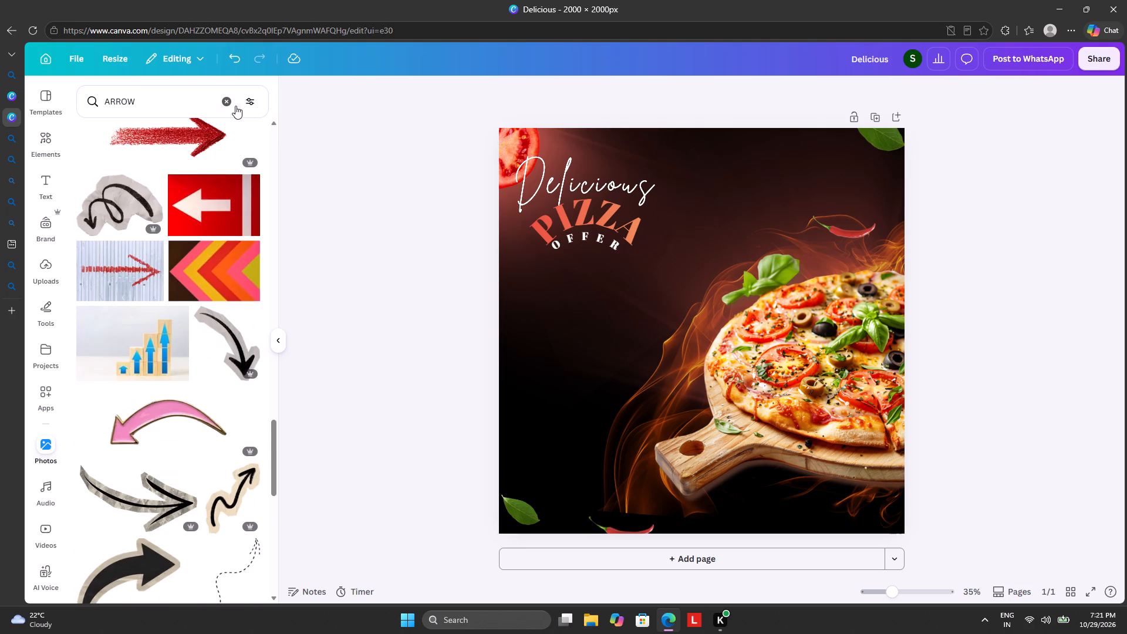
pyautogui.click(232, 102)
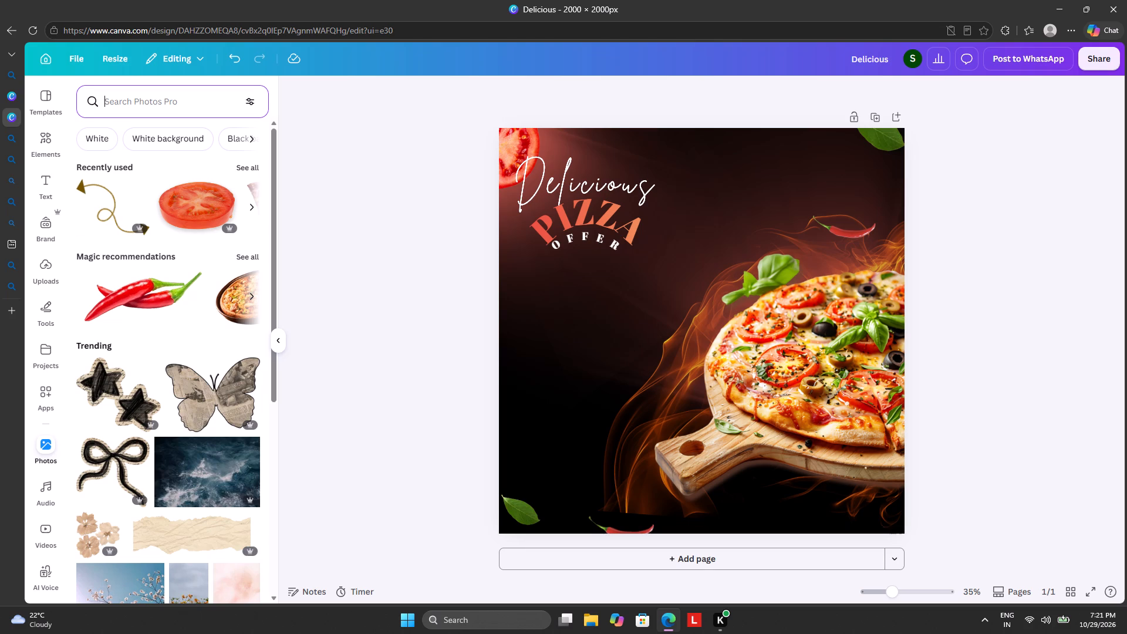
pyautogui.write('50')
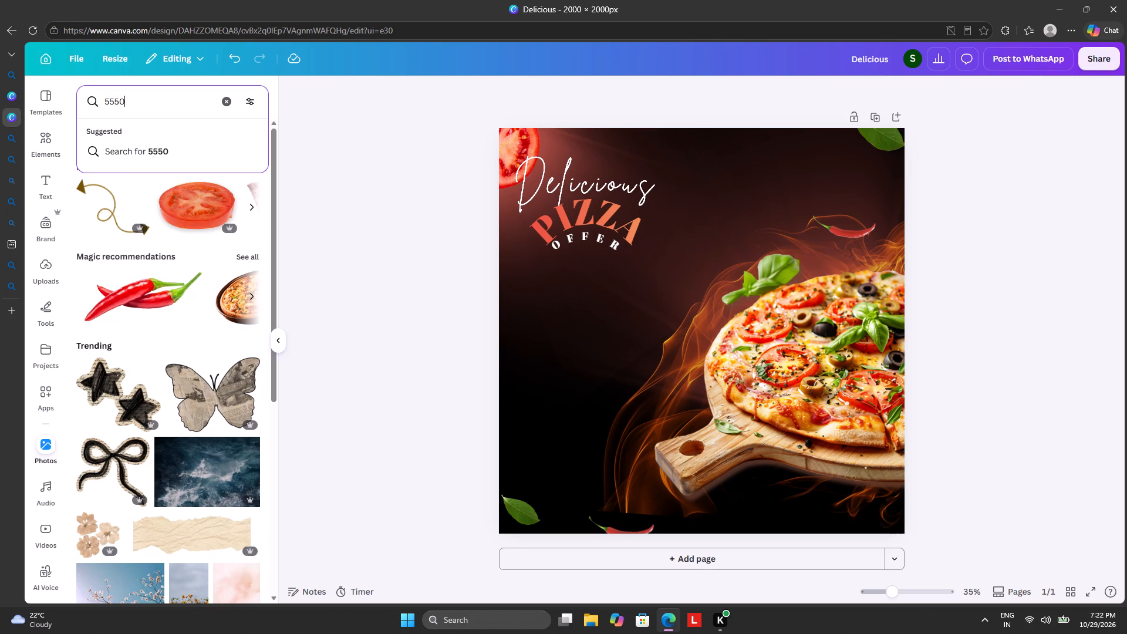
pyautogui.hotkey('shift', '%')
pyautogui.press('BackSpace')
pyautogui.press('BackSpace')
pyautogui.press('BackSpace')
pyautogui.press('BackSpace')
pyautogui.press('BackSpace')
pyautogui.press('BackSpace')
pyautogui.press('BackSpace')
pyautogui.press('BackSpace')
pyautogui.press('BackSpace')
pyautogui.press('BackSpace')
pyautogui.press('BackSpace')
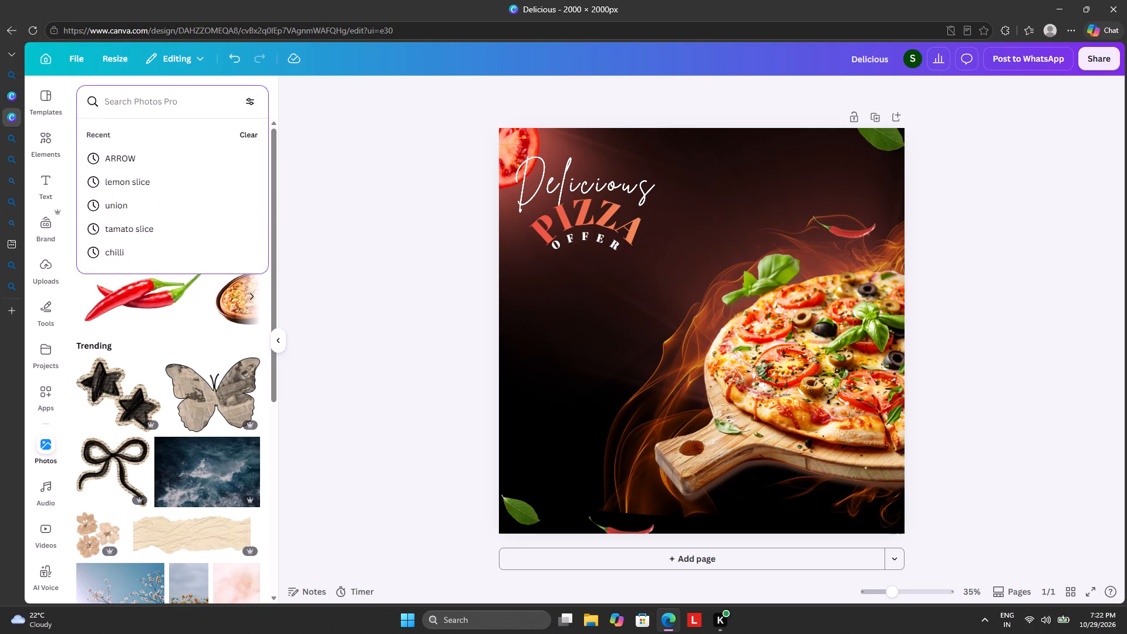
pyautogui.write('50')
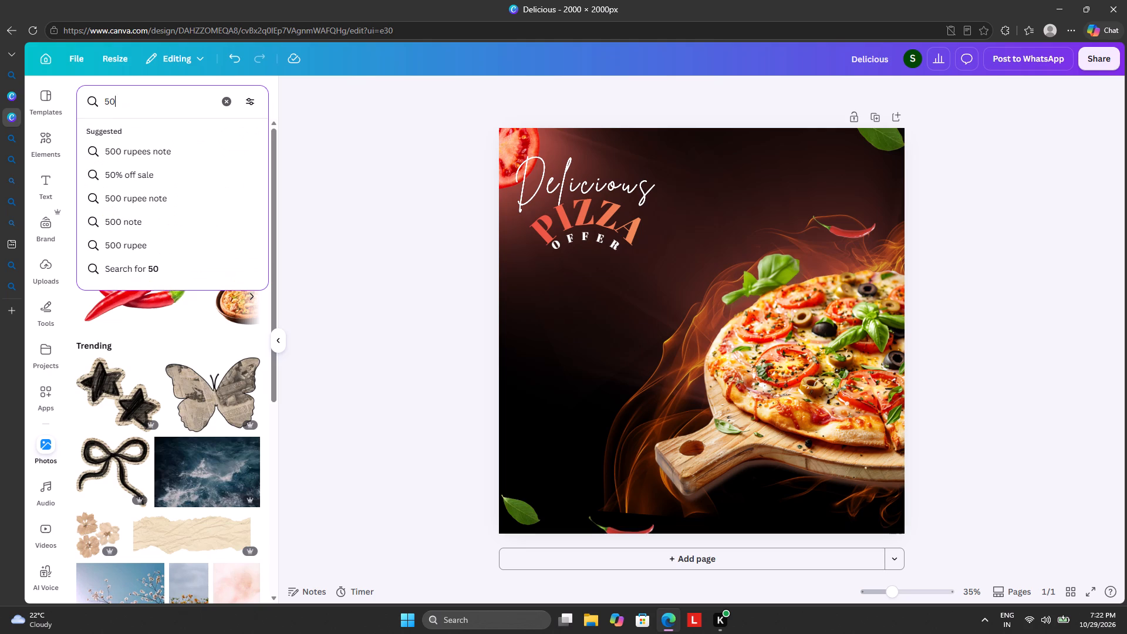
pyautogui.hotkey('shift', '%')
pyautogui.press('space')
pyautogui.write('OFF')
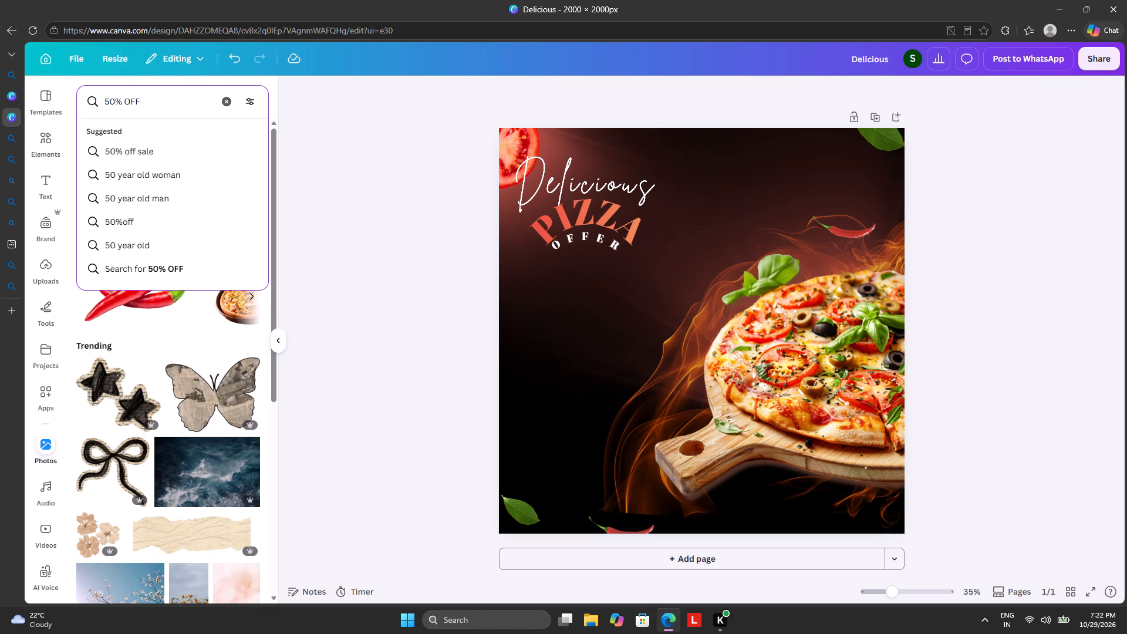
pyautogui.press('Return')
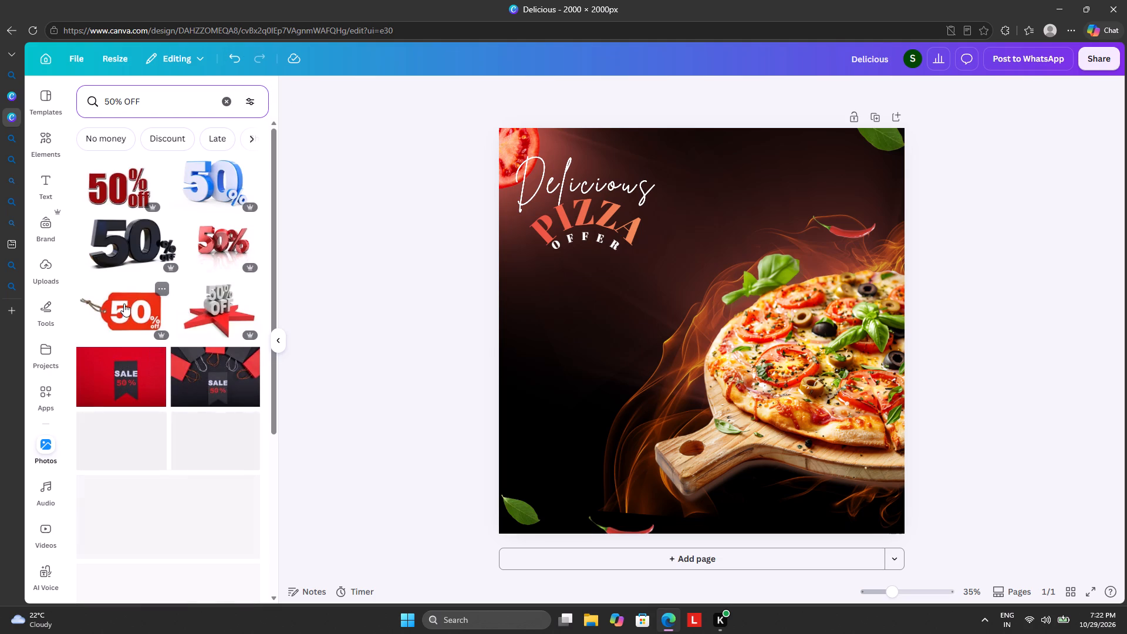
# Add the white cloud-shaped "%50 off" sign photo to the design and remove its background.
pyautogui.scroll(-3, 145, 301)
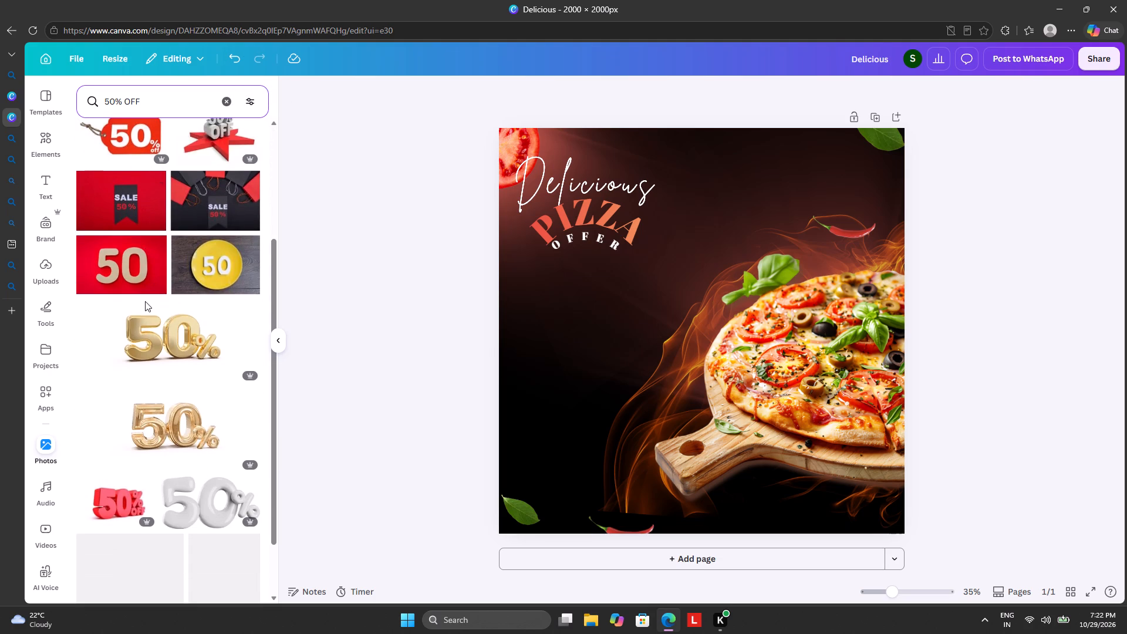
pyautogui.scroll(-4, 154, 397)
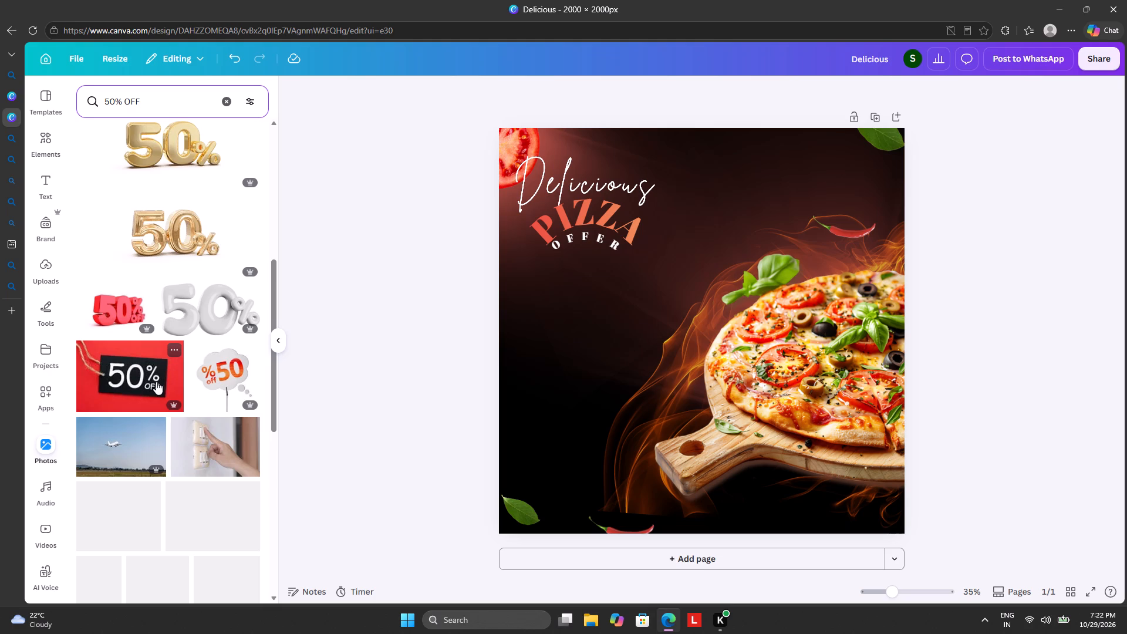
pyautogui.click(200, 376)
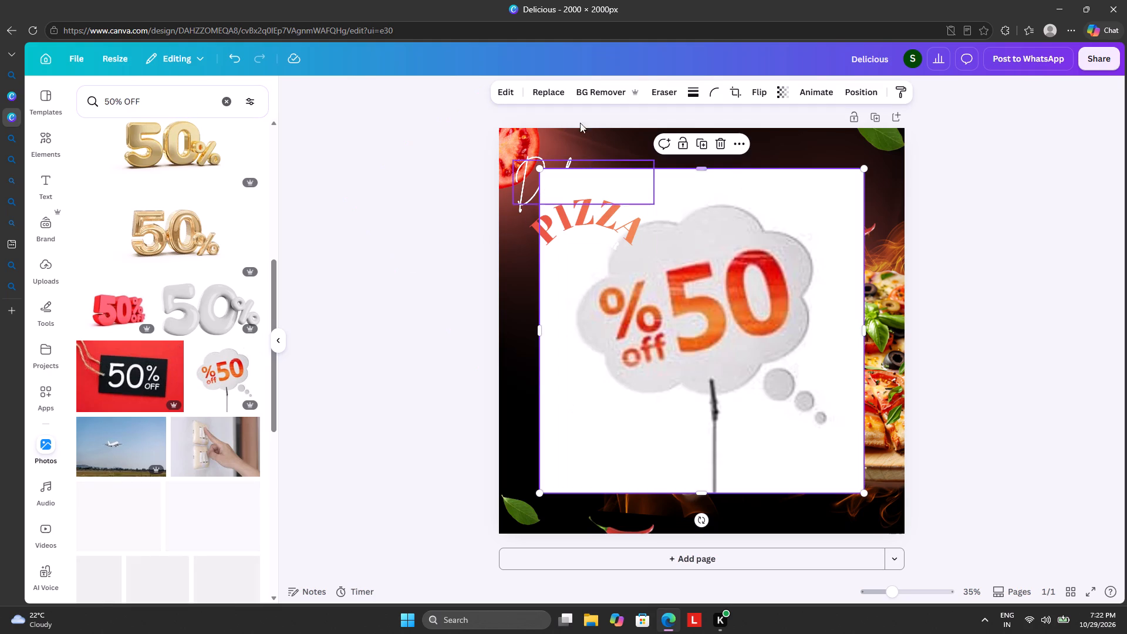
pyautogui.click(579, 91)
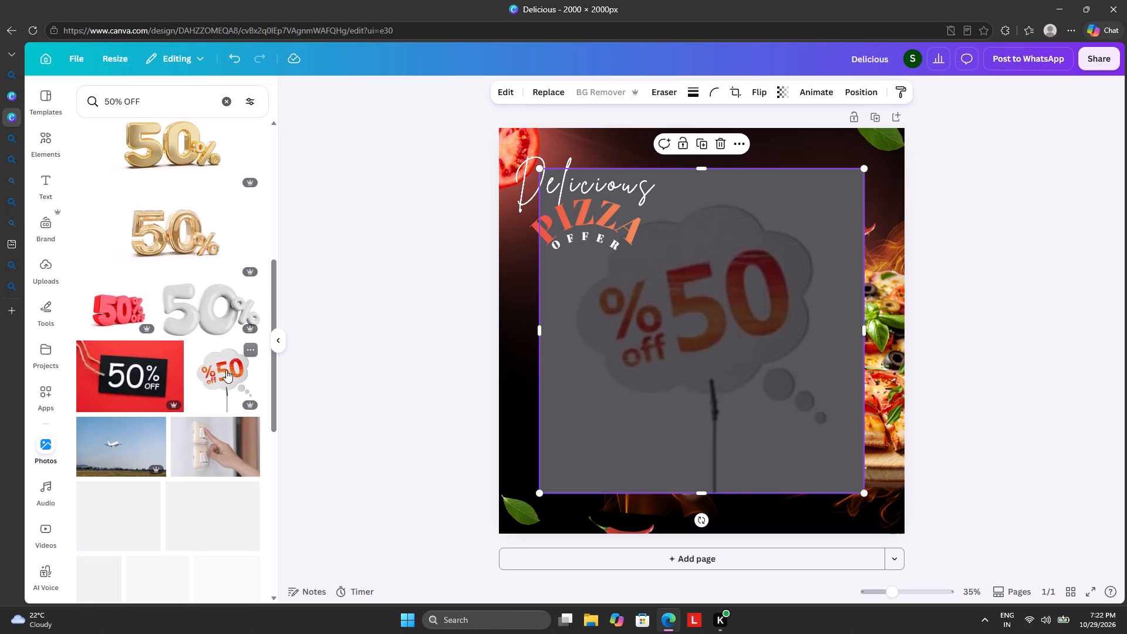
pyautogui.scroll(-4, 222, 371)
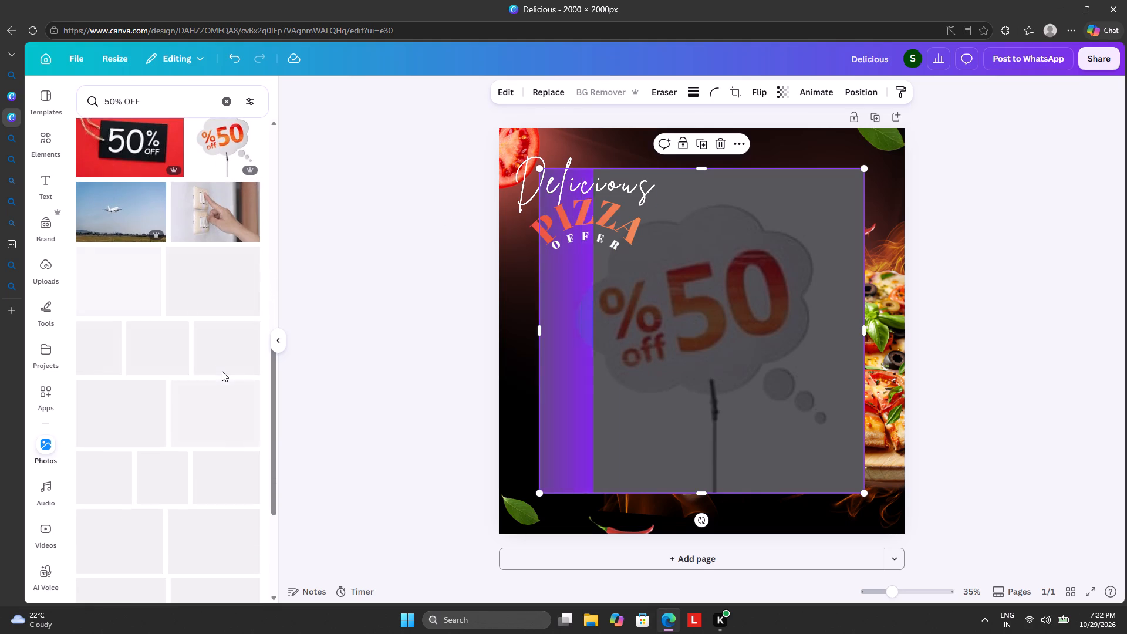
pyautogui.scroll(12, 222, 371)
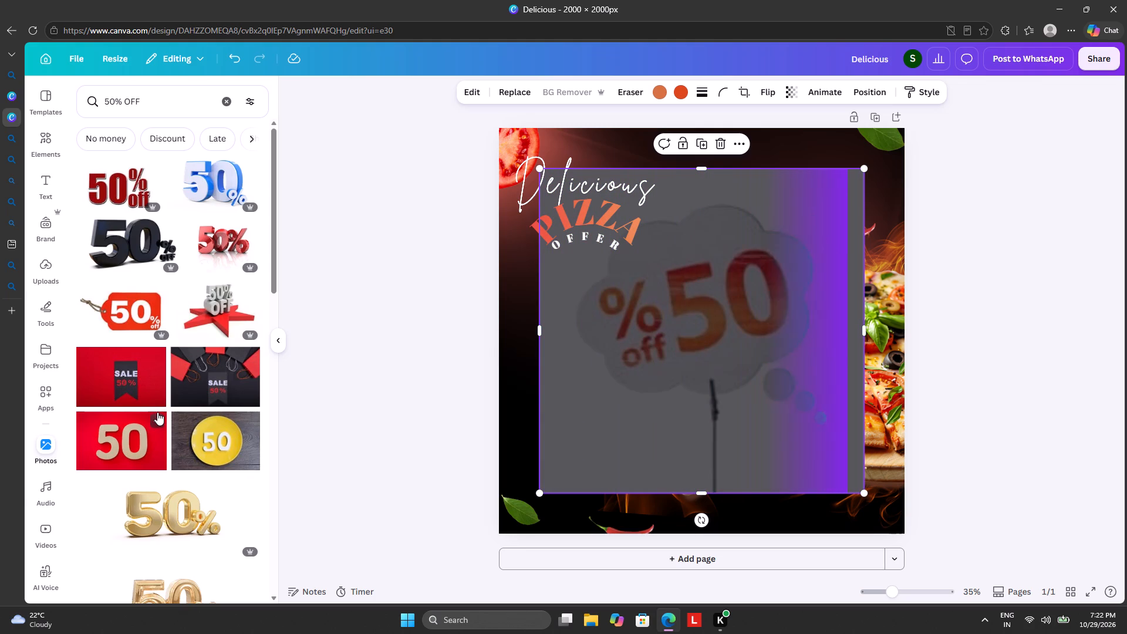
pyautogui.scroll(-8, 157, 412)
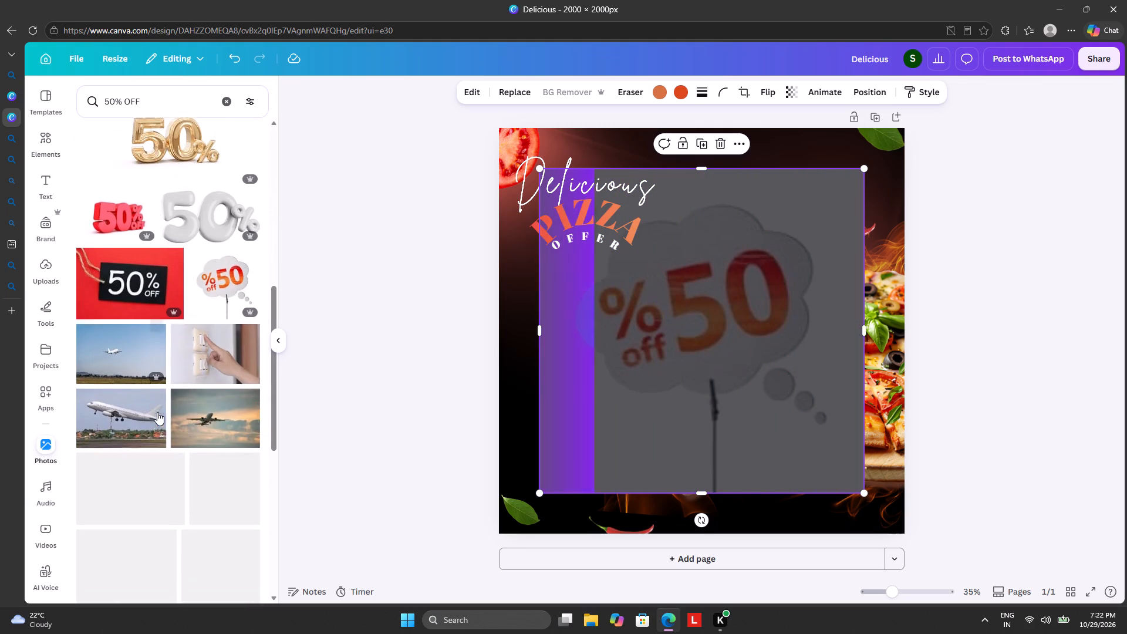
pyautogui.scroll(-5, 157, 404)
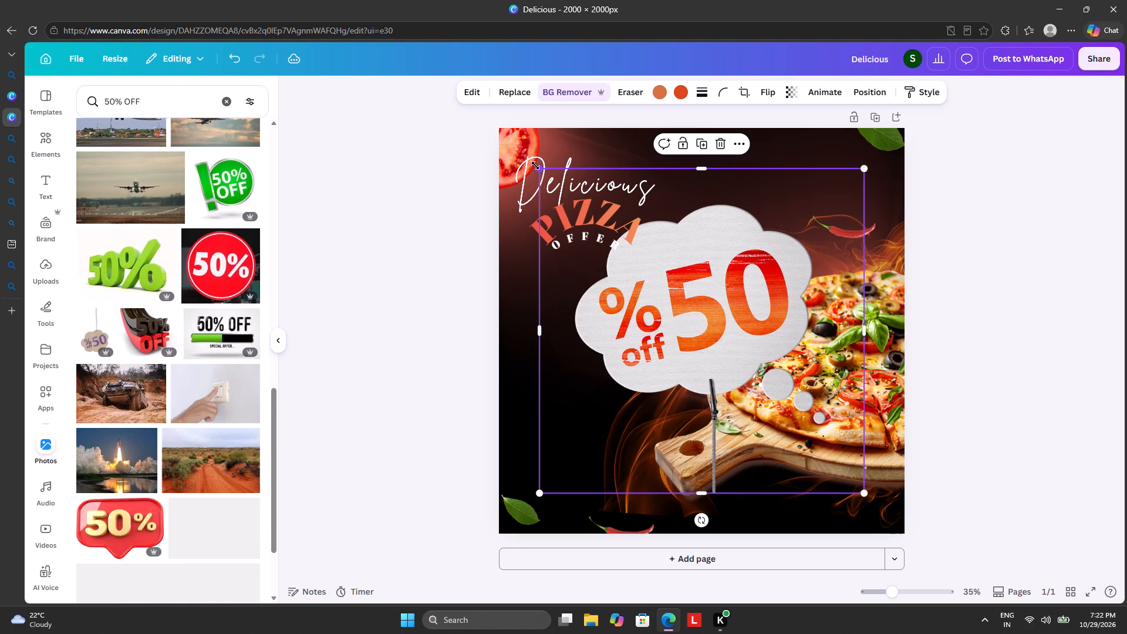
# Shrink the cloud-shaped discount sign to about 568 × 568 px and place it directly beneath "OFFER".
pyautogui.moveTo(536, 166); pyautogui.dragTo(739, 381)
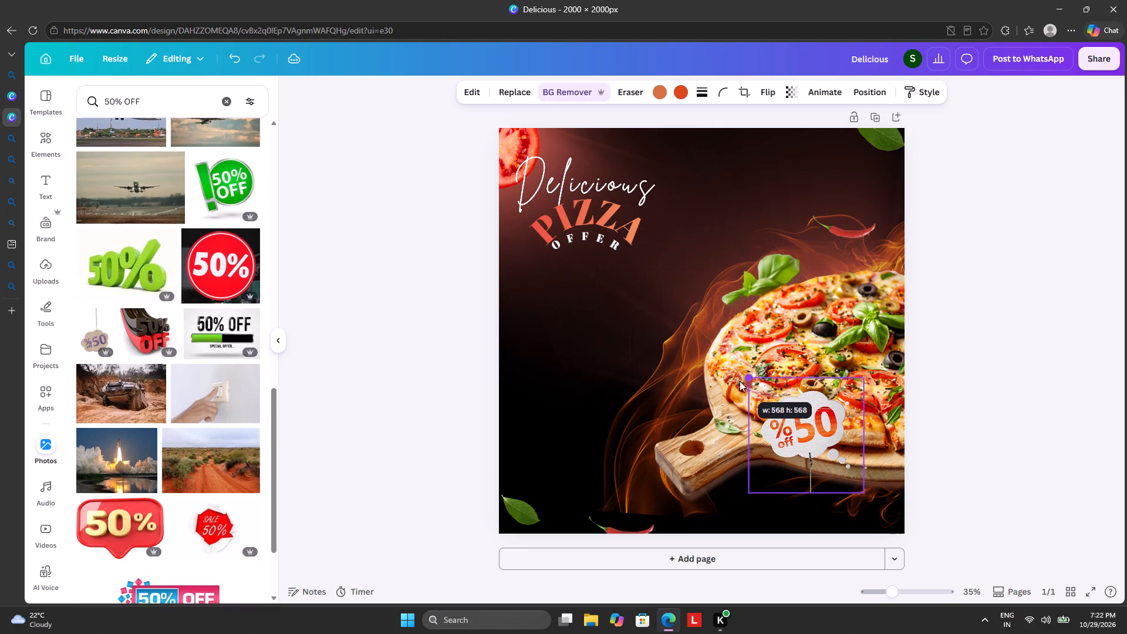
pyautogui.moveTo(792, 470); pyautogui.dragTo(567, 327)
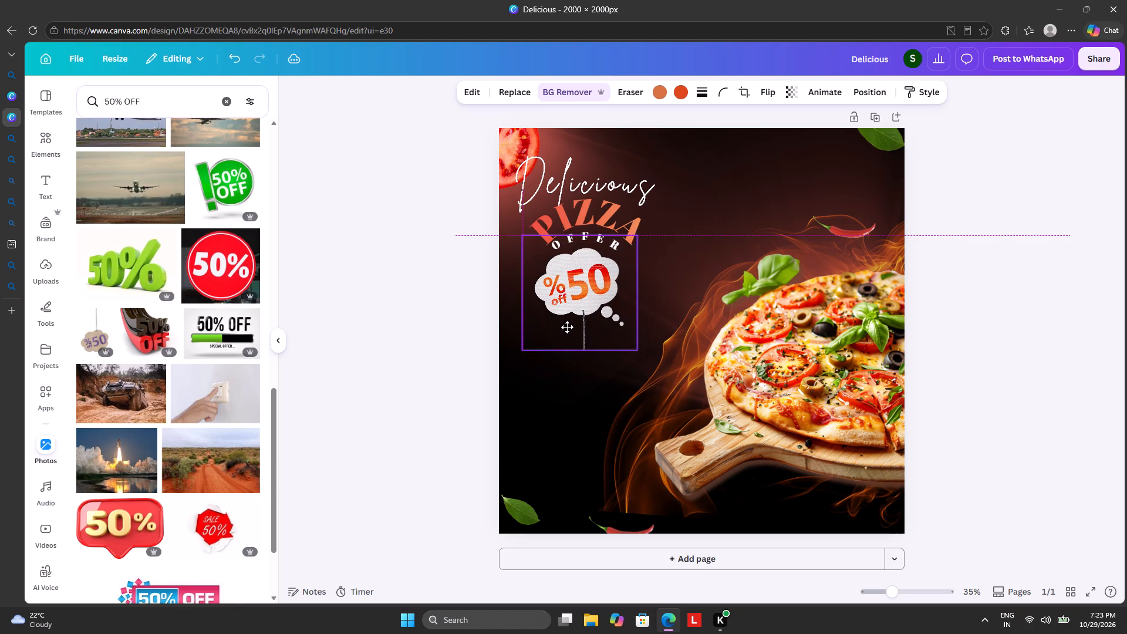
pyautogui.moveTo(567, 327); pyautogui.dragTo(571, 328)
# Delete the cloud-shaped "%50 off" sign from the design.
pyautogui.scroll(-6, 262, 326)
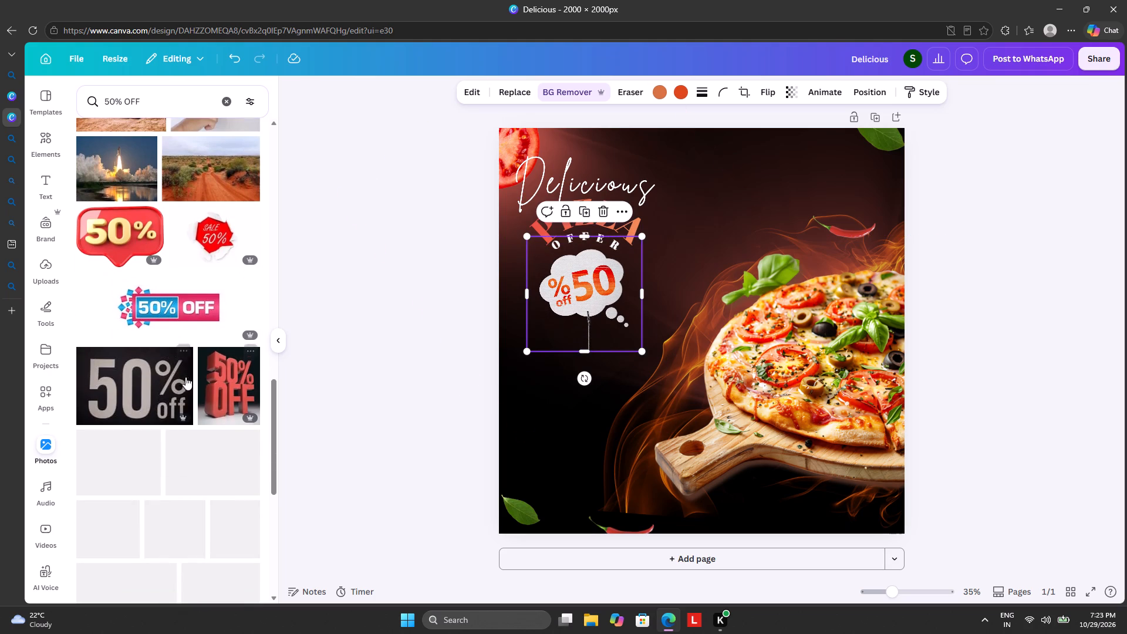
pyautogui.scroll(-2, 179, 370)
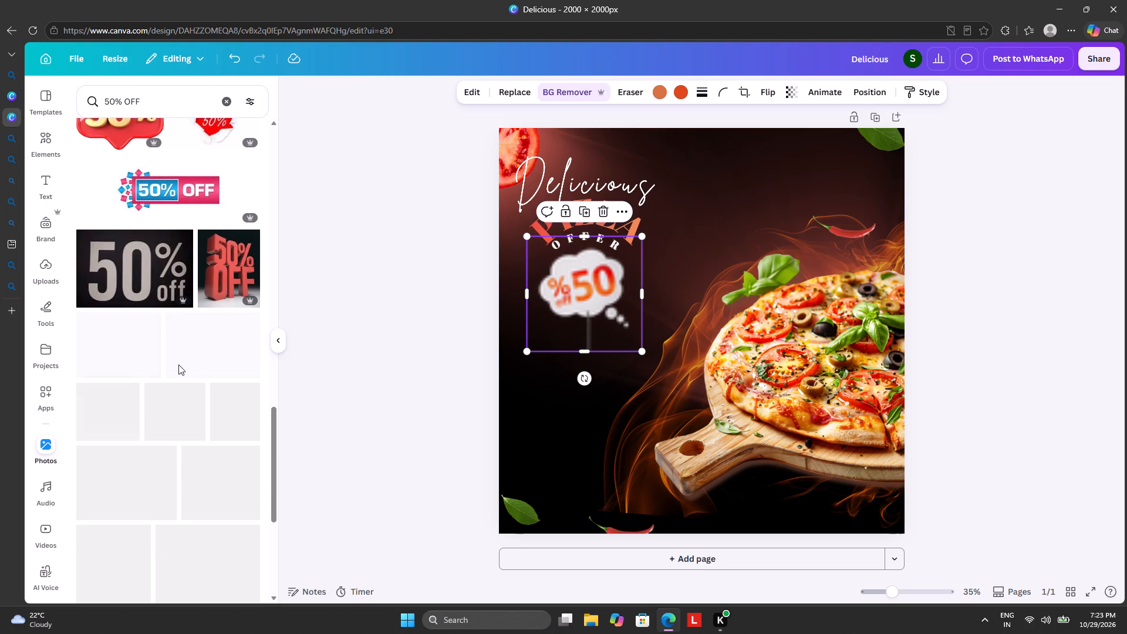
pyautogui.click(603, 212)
# Look through the "50% OFF" photo results for a discount graphic that suits the pizza poster.
pyautogui.scroll(-4, 238, 397)
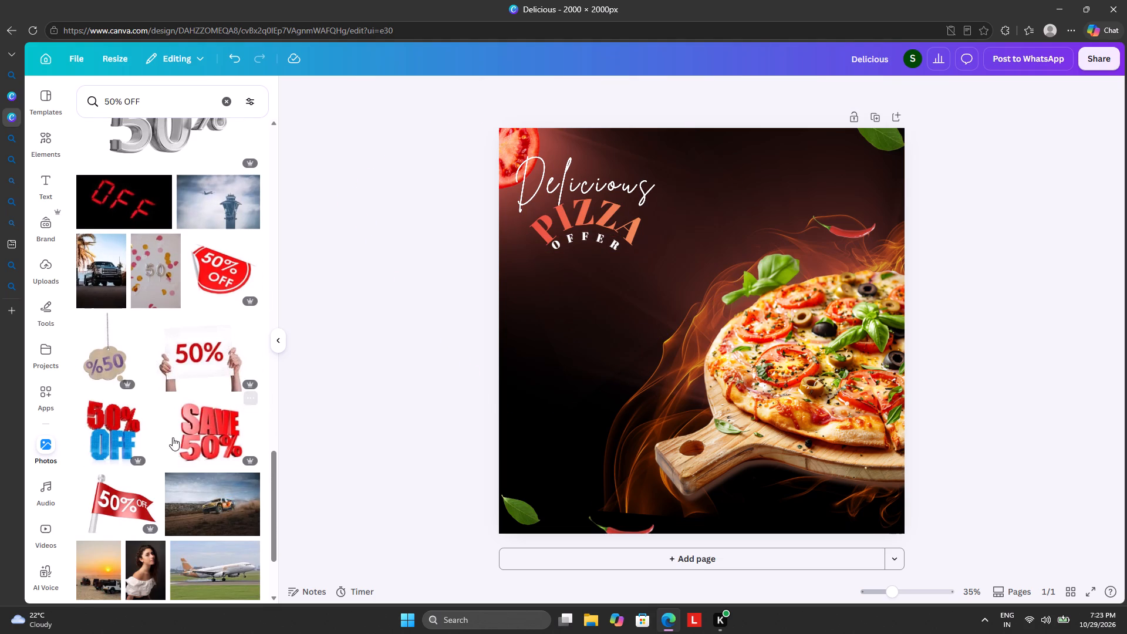
pyautogui.scroll(-6, 190, 419)
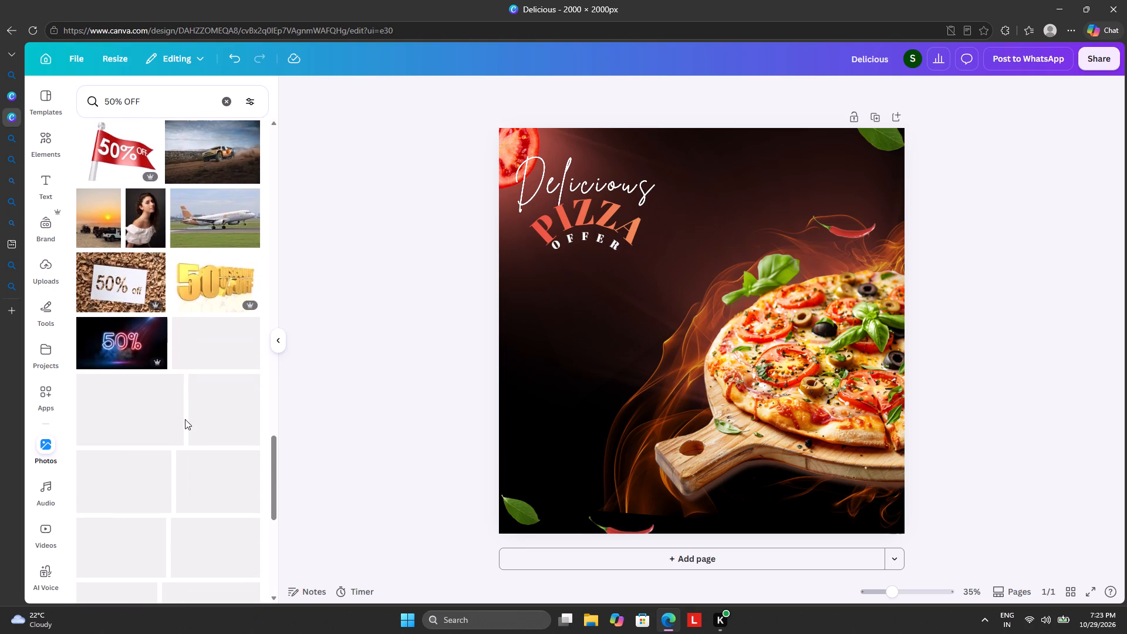
pyautogui.scroll(-4, 181, 421)
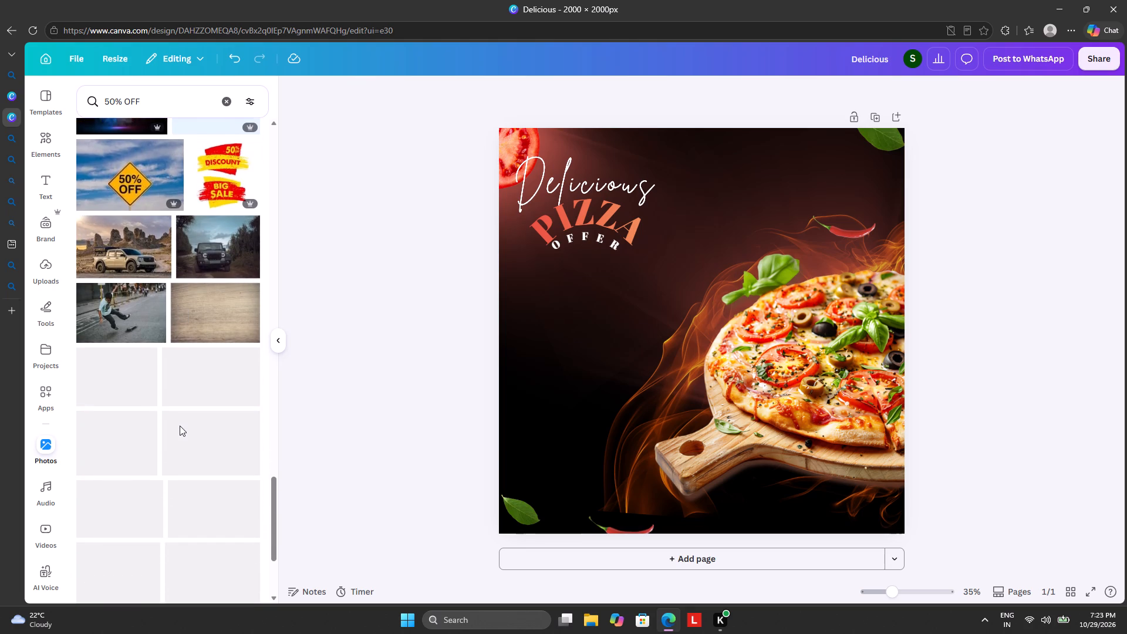
pyautogui.scroll(-4, 180, 426)
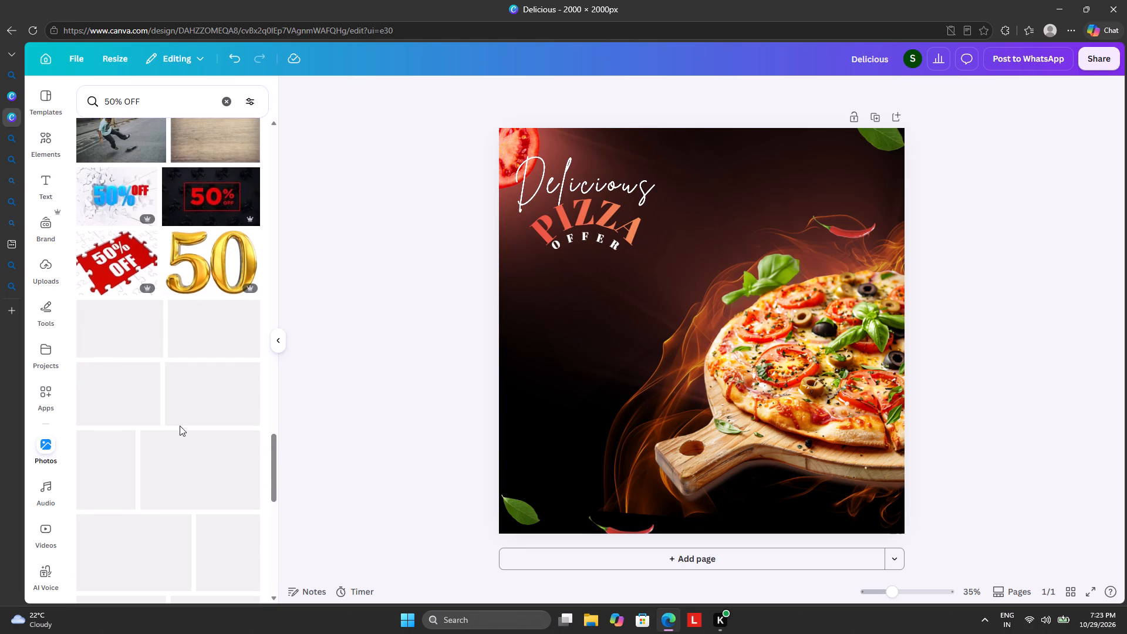
pyautogui.scroll(-3, 176, 426)
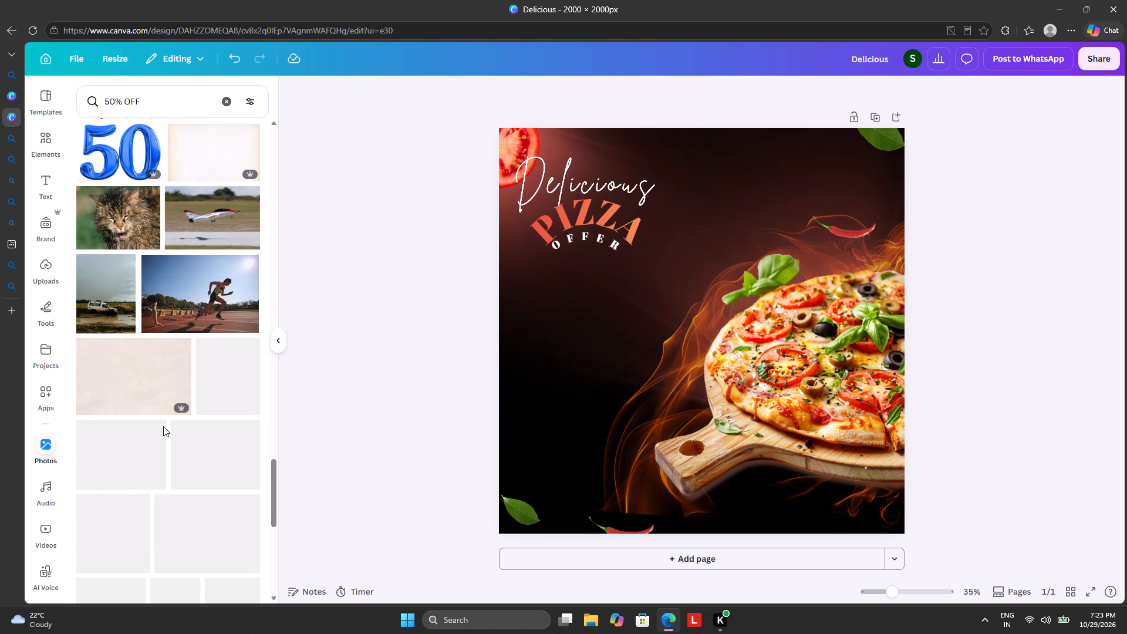
pyautogui.scroll(6, 160, 426)
pyautogui.scroll(20, 160, 426)
pyautogui.scroll(3, 160, 426)
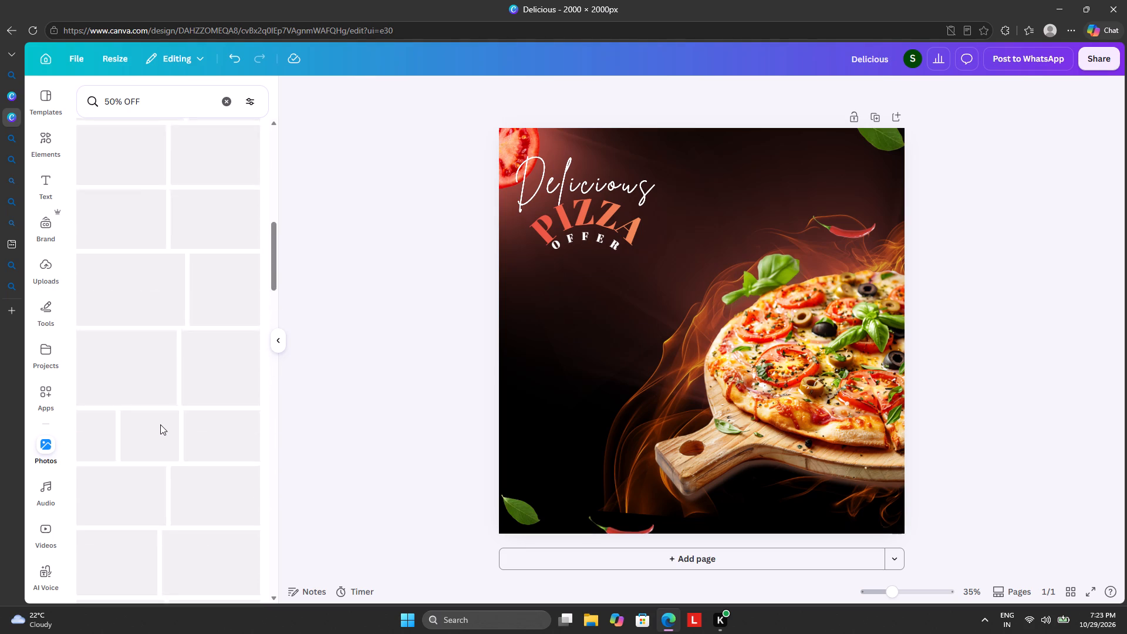
pyautogui.scroll(18, 160, 424)
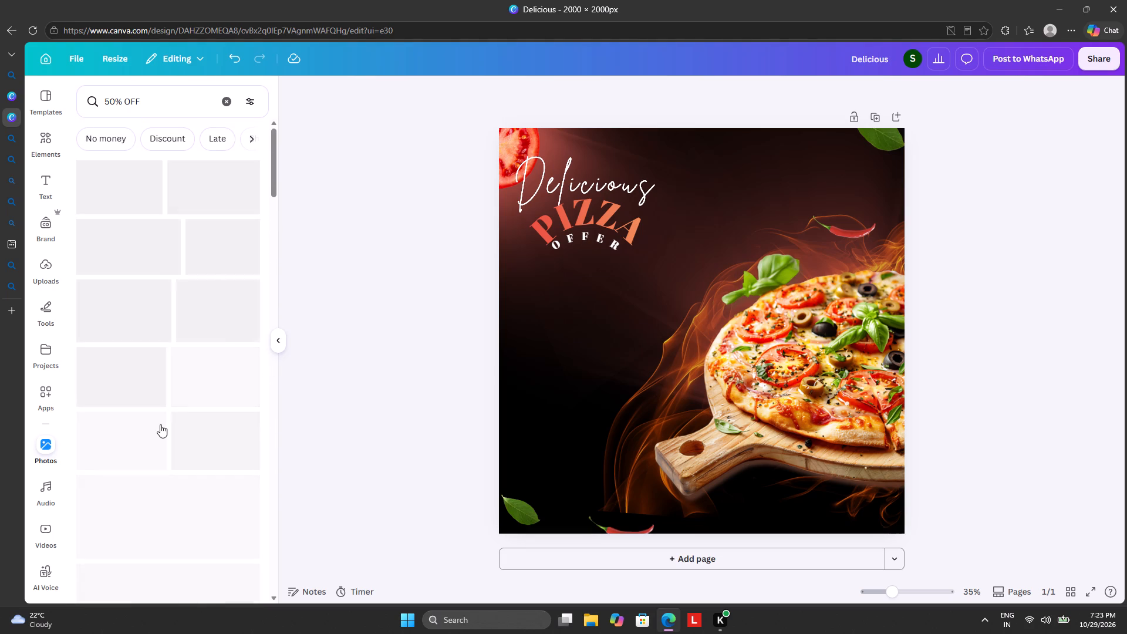
pyautogui.scroll(2, 160, 424)
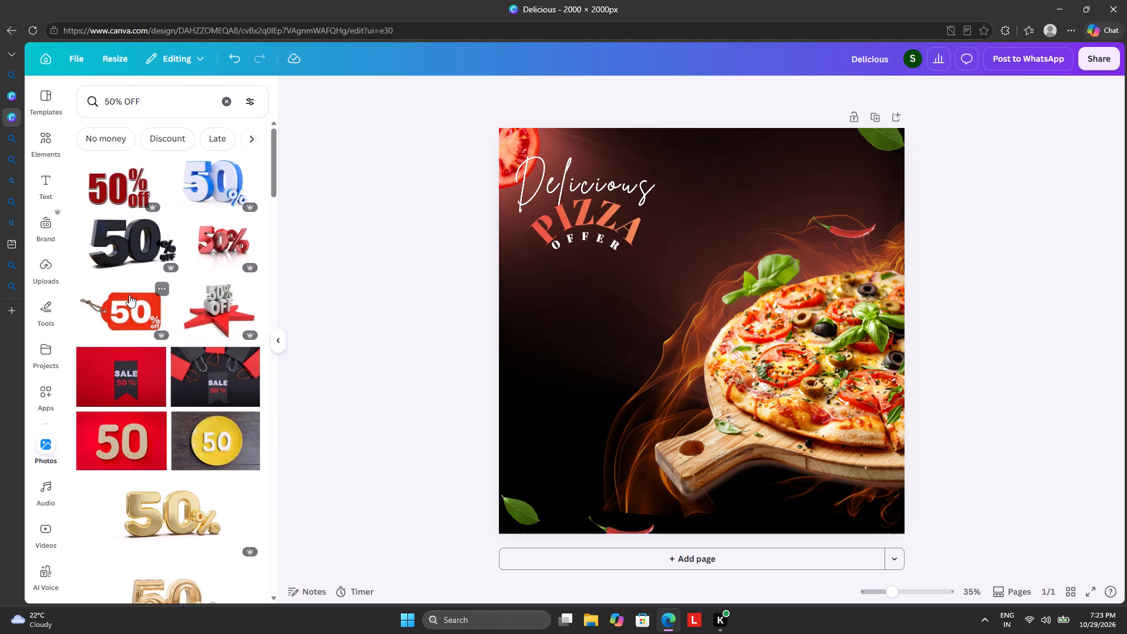
# Search the web in a new browser tab for "50% OFF SALE PNG".
pyautogui.click(12, 309)
pyautogui.click(413, 114)
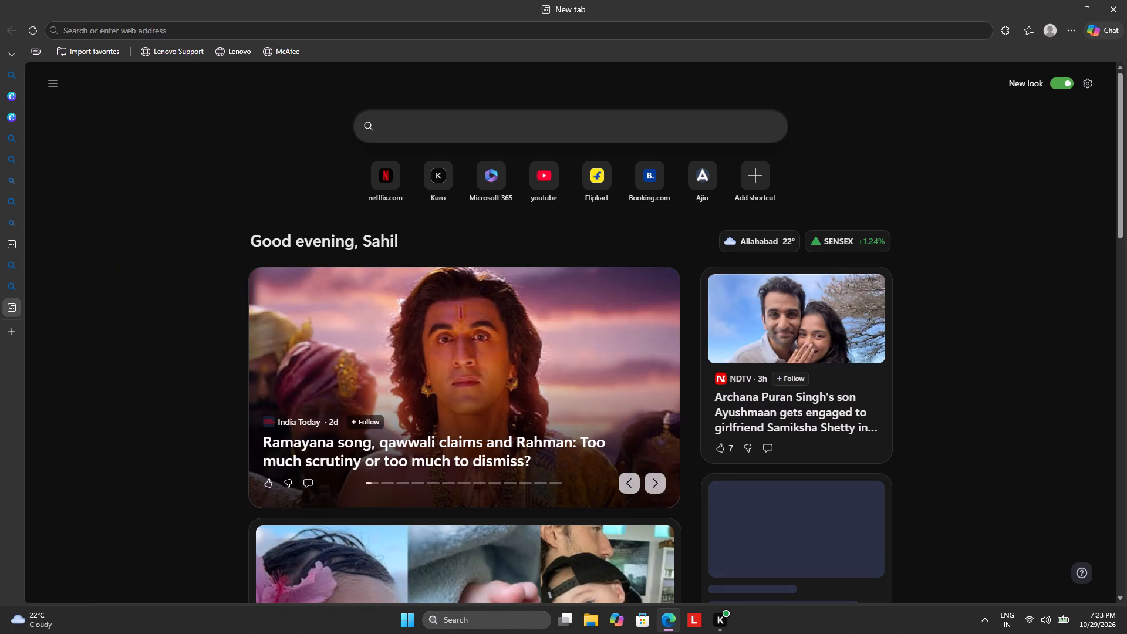
pyautogui.press('5')
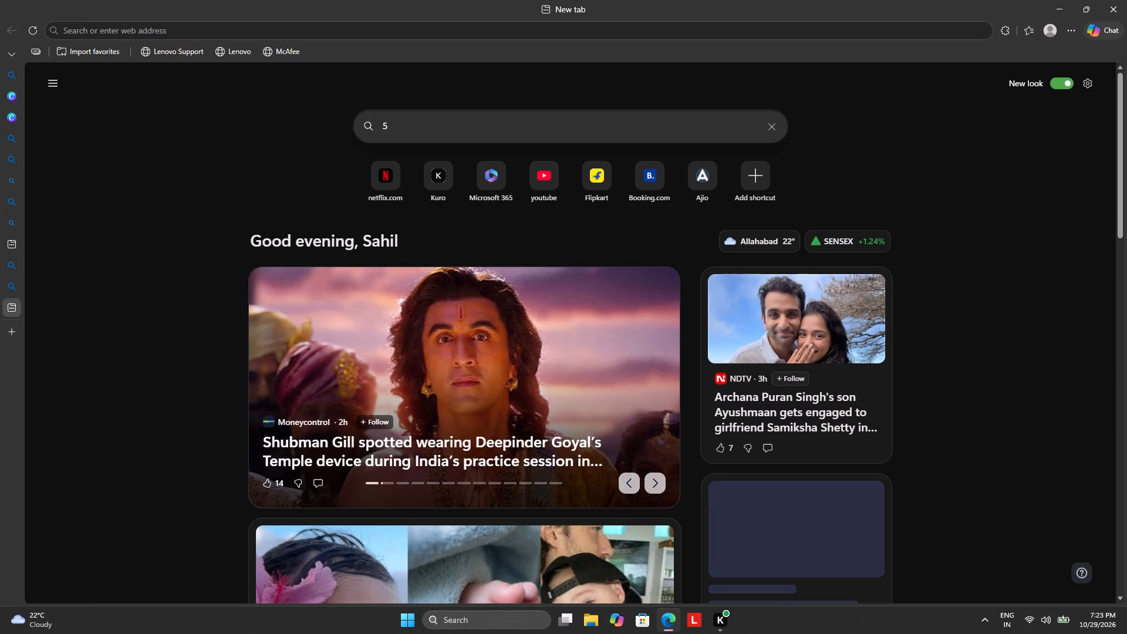
pyautogui.press('0')
pyautogui.hotkey('shift', '%')
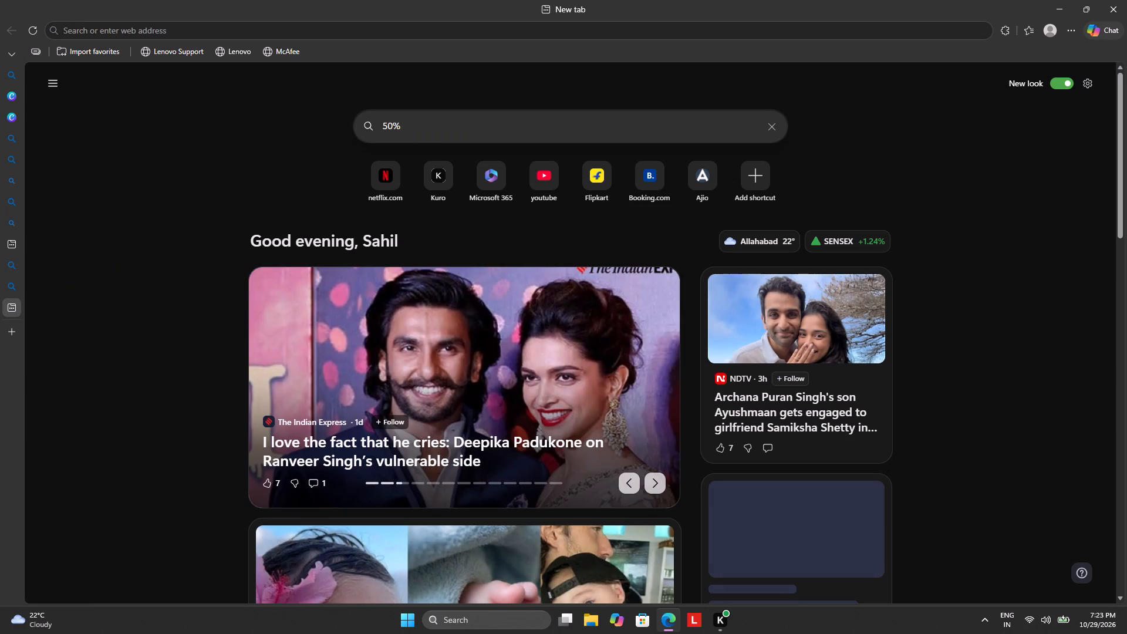
pyautogui.press('space')
pyautogui.write('OFF')
pyautogui.press('space')
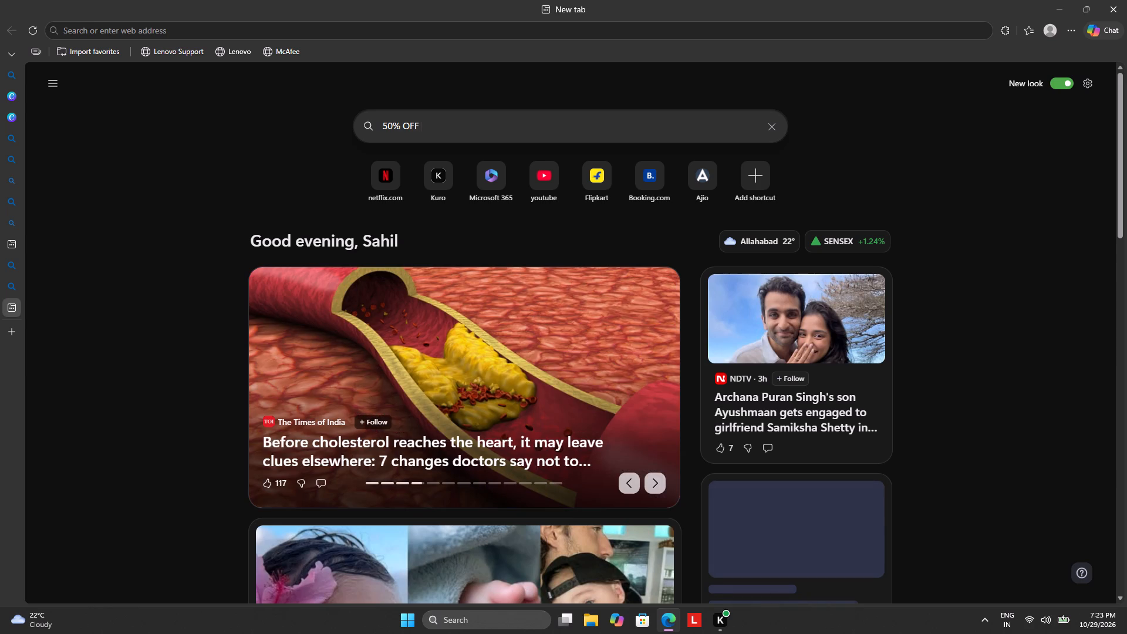
pyautogui.press('s')
pyautogui.write('ALE PNG')
pyautogui.press('Return')
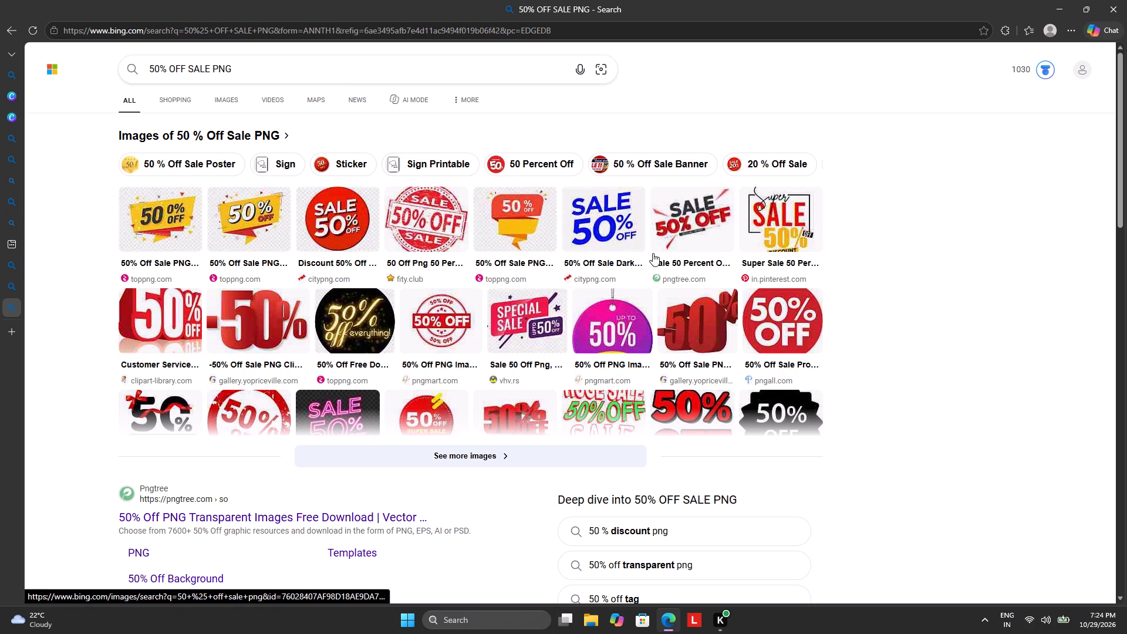
# Open the full set of image results for the 50% off sale search and browse them for a suitable discount graphic.
pyautogui.click(471, 454)
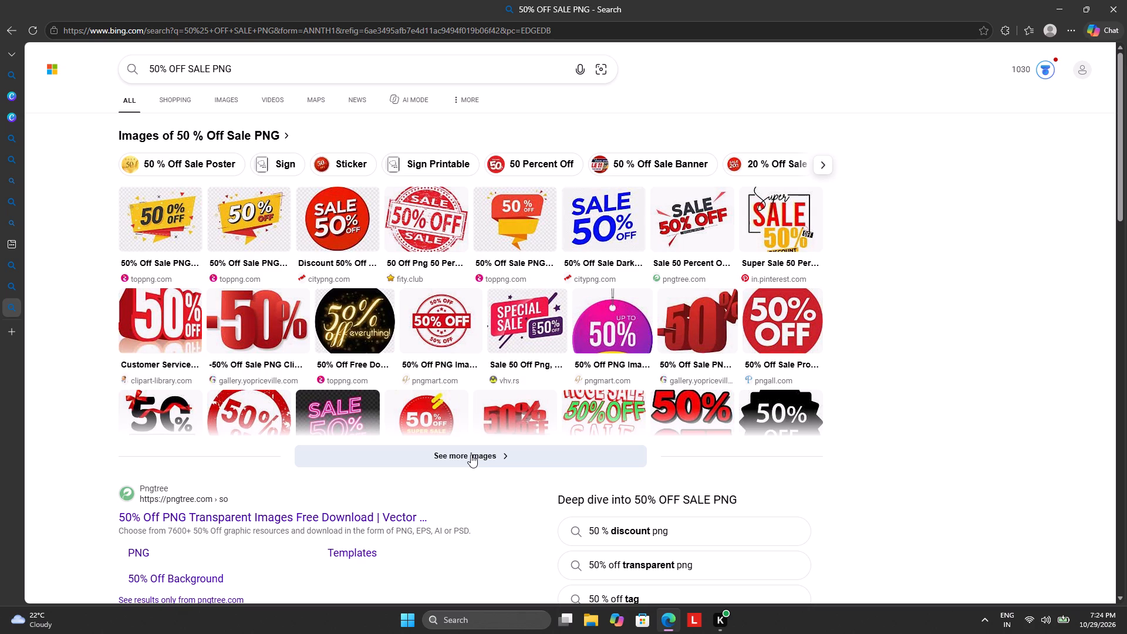
pyautogui.click(490, 453)
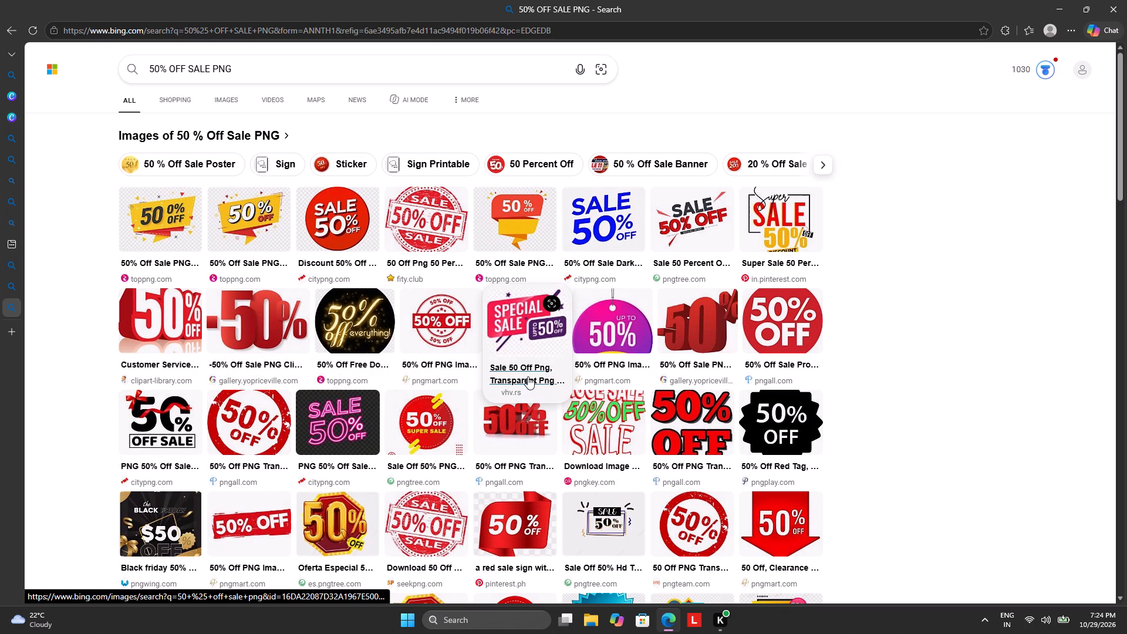
pyautogui.scroll(-3, 653, 411)
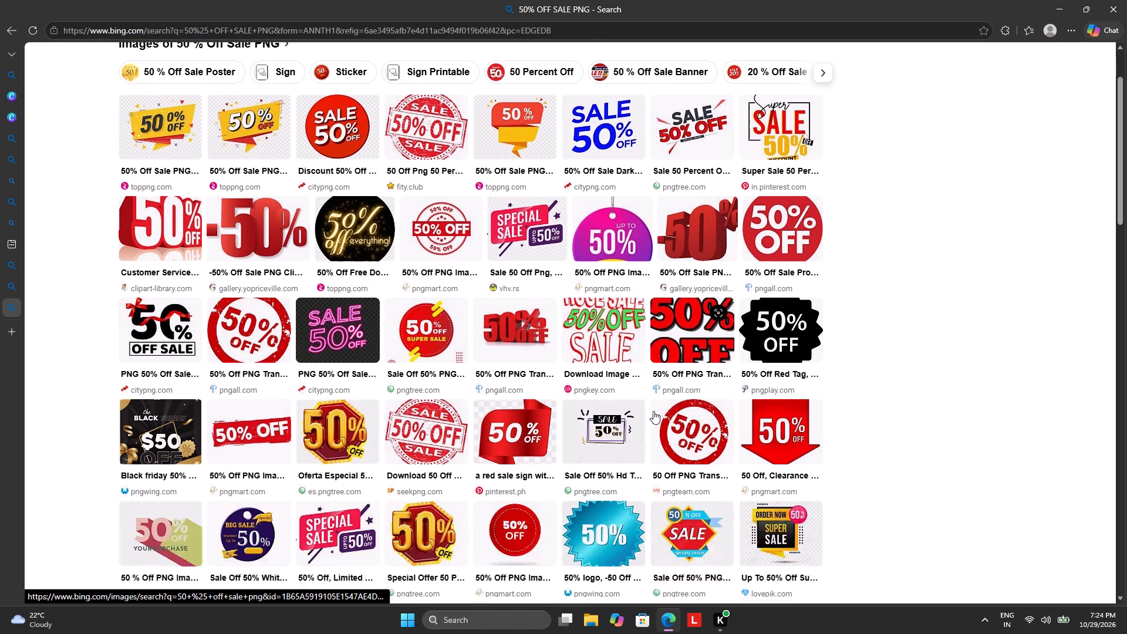
pyautogui.scroll(-2, 653, 411)
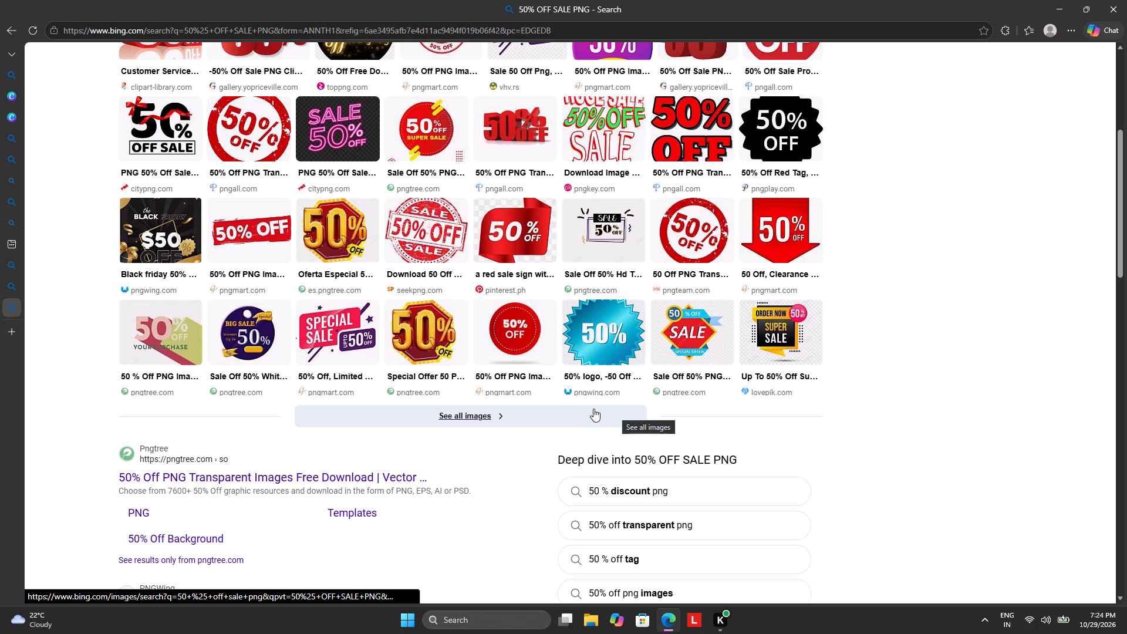
pyautogui.click(456, 420)
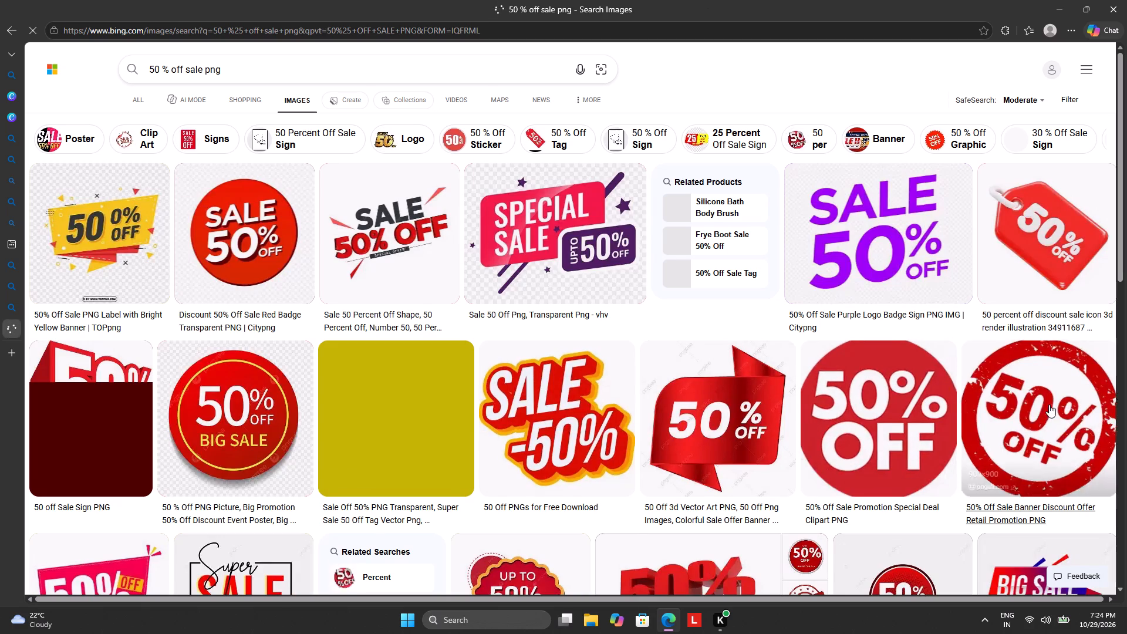
pyautogui.scroll(-1, 468, 419)
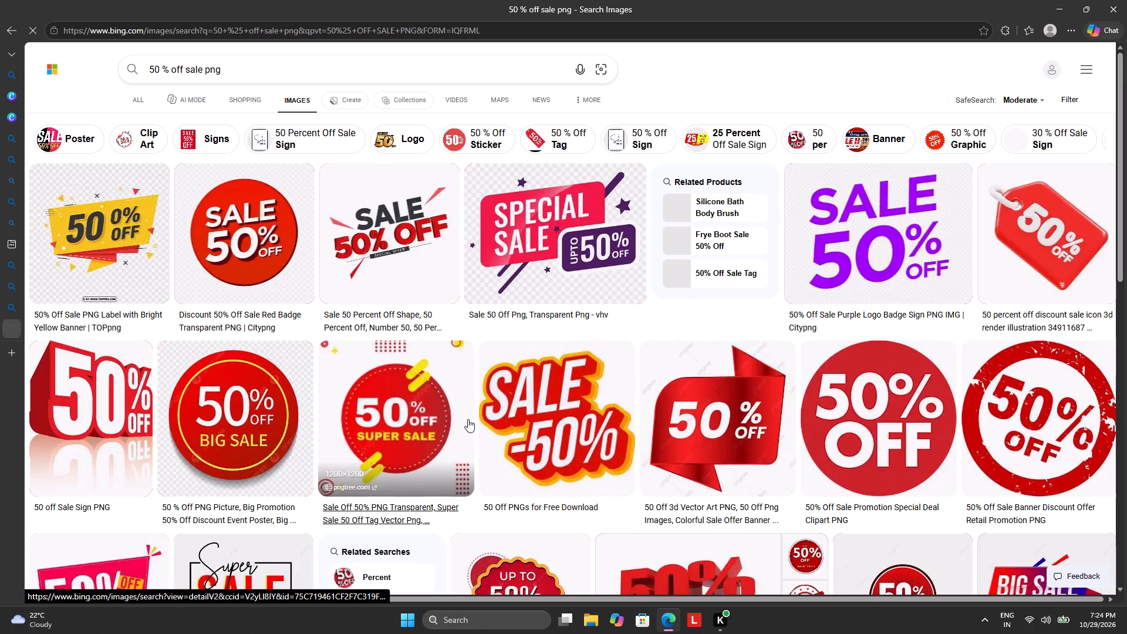
pyautogui.scroll(-3, 467, 416)
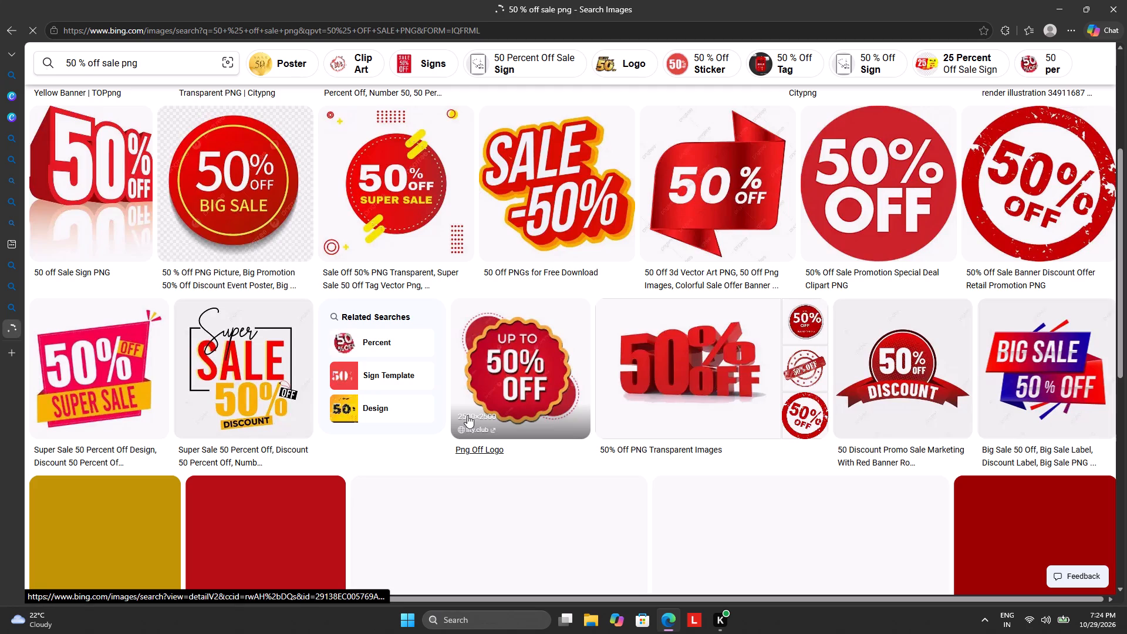
pyautogui.scroll(11, 343, 409)
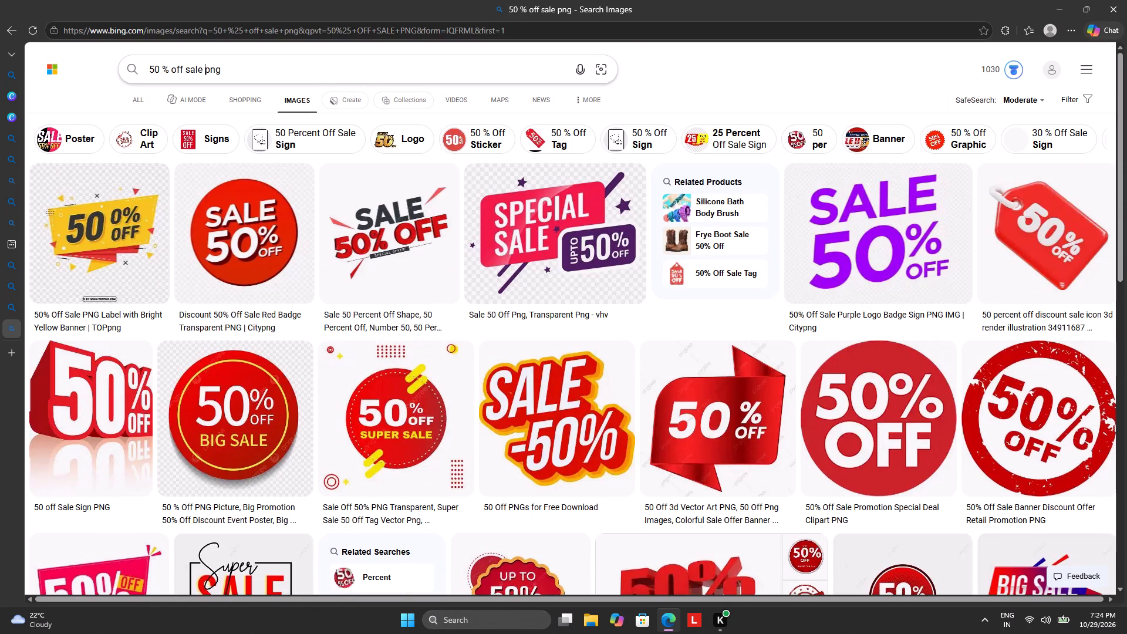
# Add "PIZZA" to the "50 % off sale png" image search and run it again.
pyautogui.click(206, 69)
pyautogui.press('space')
pyautogui.write('PIZZA')
pyautogui.press('Return')
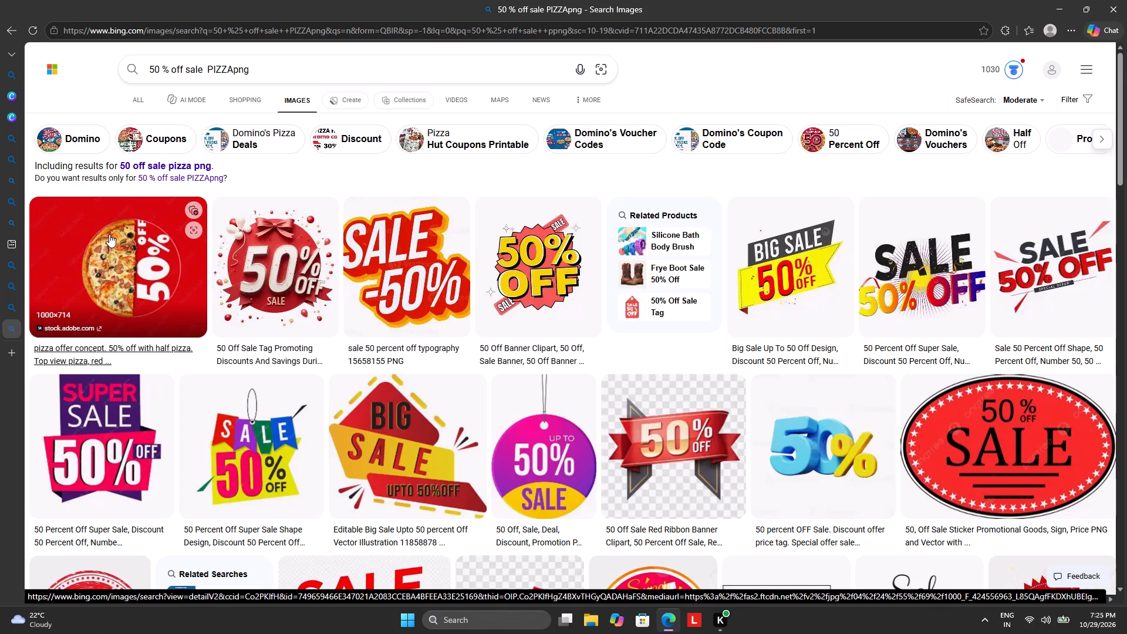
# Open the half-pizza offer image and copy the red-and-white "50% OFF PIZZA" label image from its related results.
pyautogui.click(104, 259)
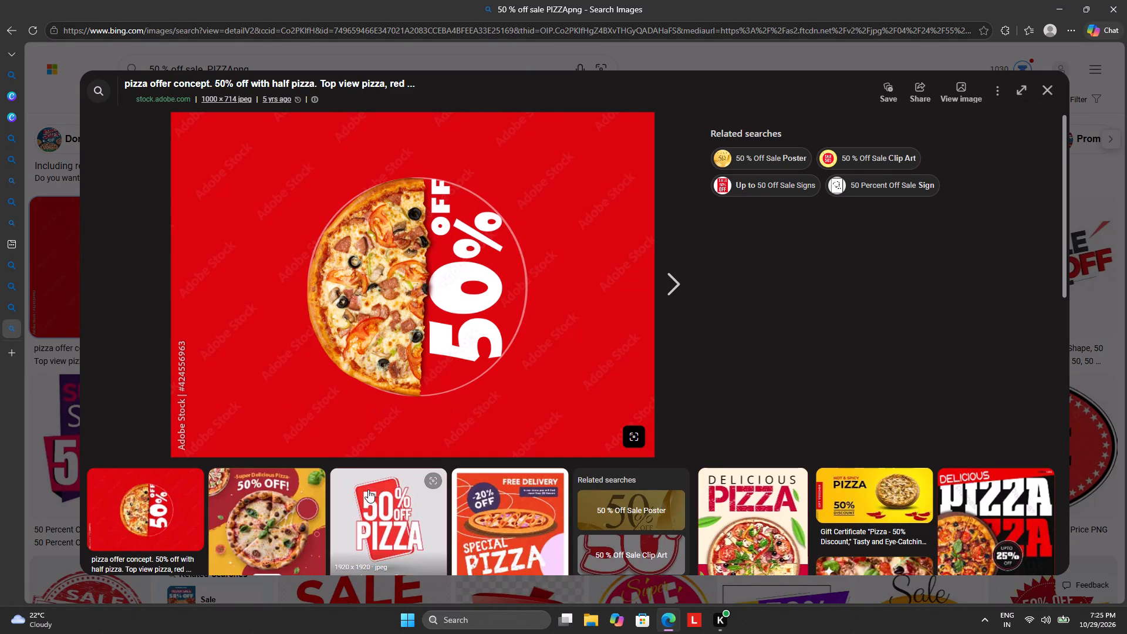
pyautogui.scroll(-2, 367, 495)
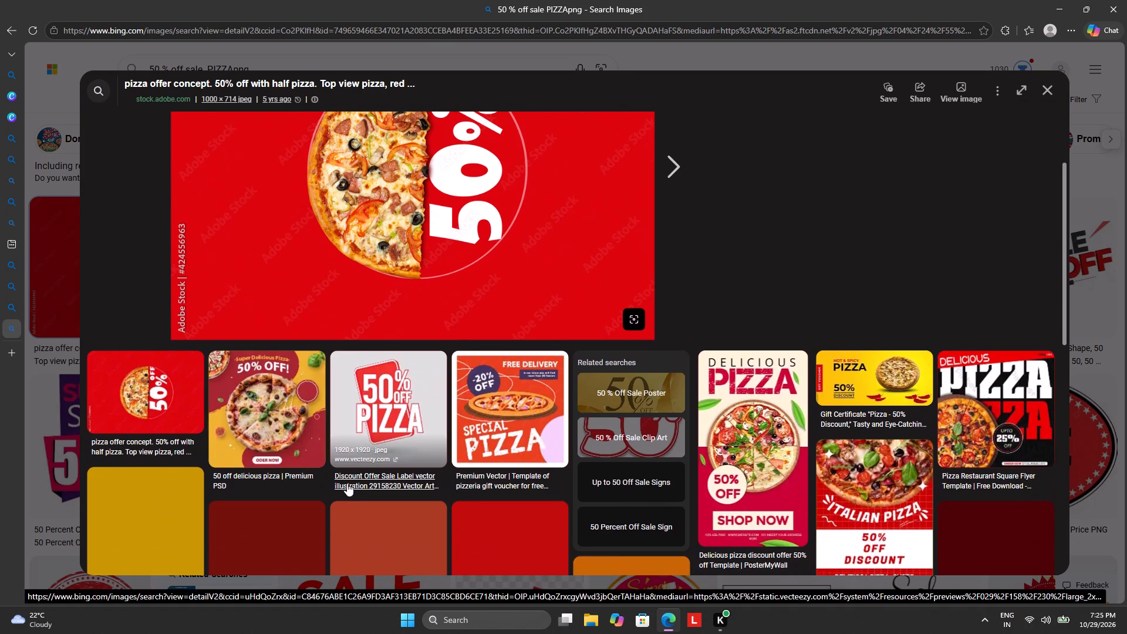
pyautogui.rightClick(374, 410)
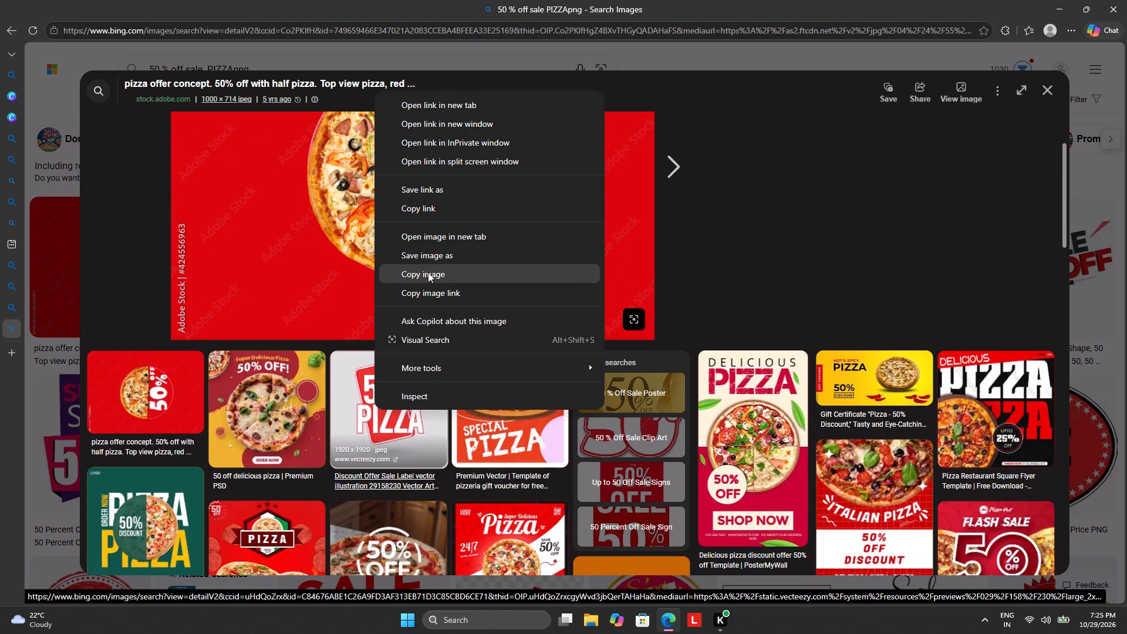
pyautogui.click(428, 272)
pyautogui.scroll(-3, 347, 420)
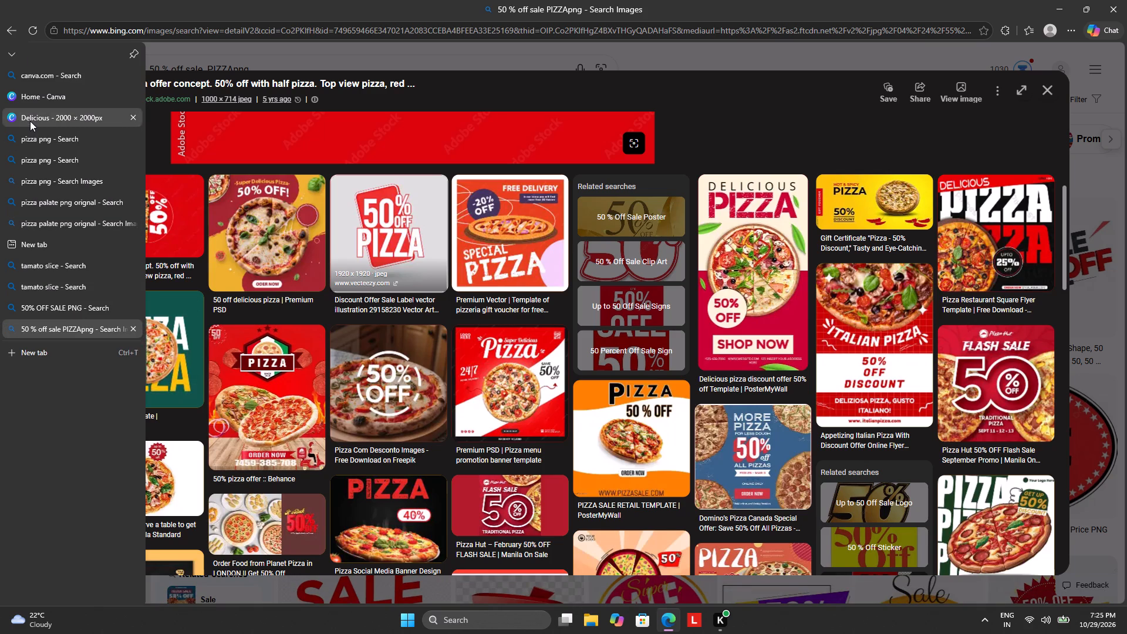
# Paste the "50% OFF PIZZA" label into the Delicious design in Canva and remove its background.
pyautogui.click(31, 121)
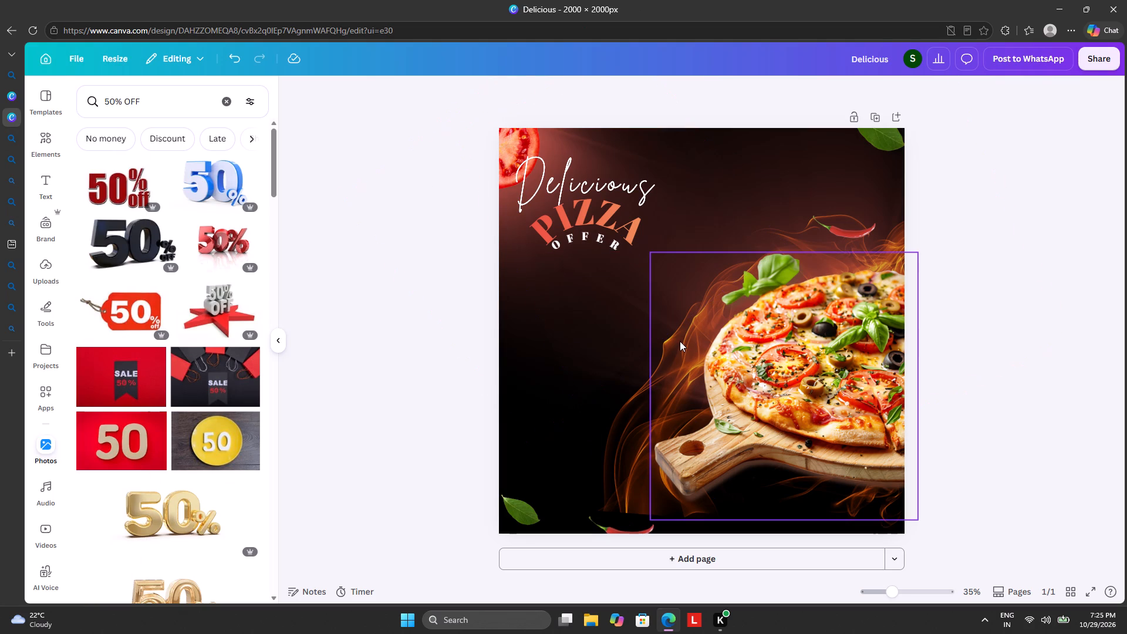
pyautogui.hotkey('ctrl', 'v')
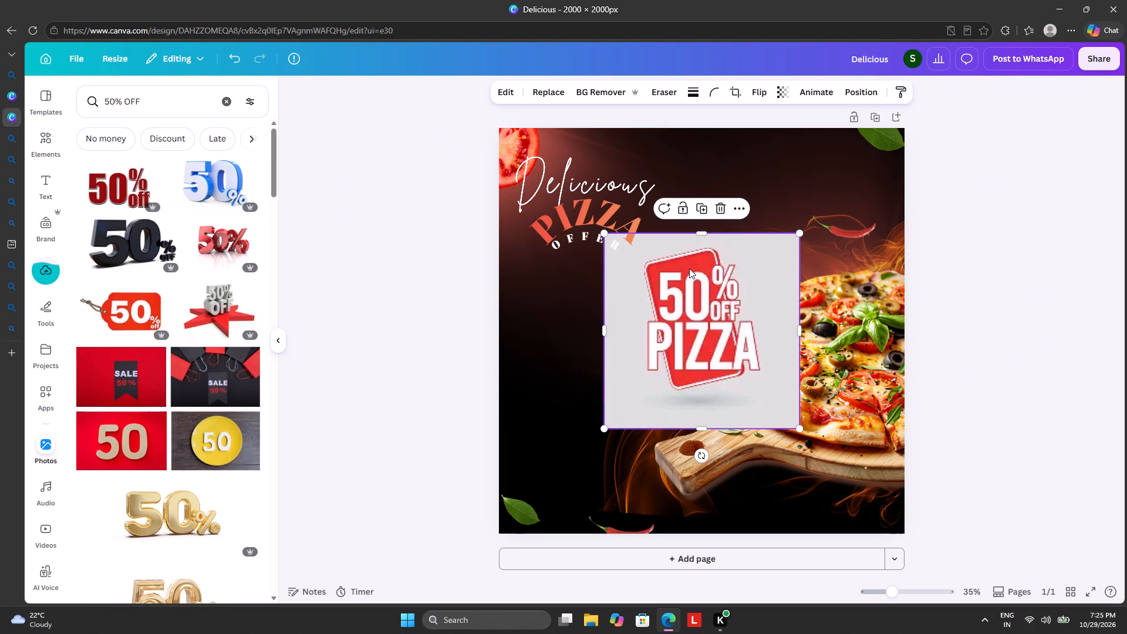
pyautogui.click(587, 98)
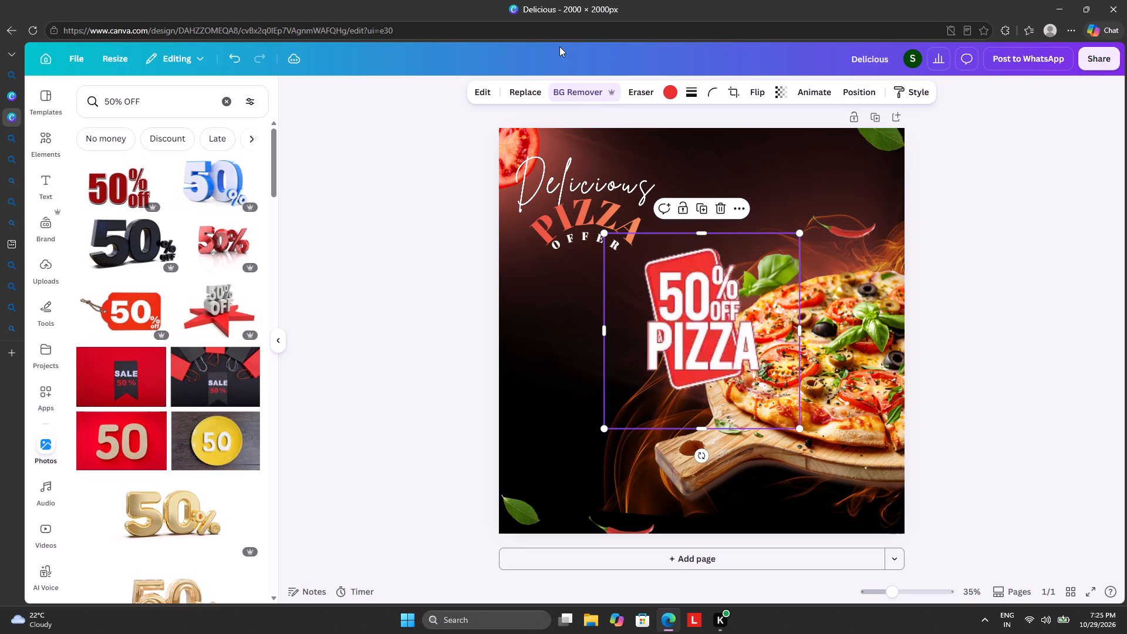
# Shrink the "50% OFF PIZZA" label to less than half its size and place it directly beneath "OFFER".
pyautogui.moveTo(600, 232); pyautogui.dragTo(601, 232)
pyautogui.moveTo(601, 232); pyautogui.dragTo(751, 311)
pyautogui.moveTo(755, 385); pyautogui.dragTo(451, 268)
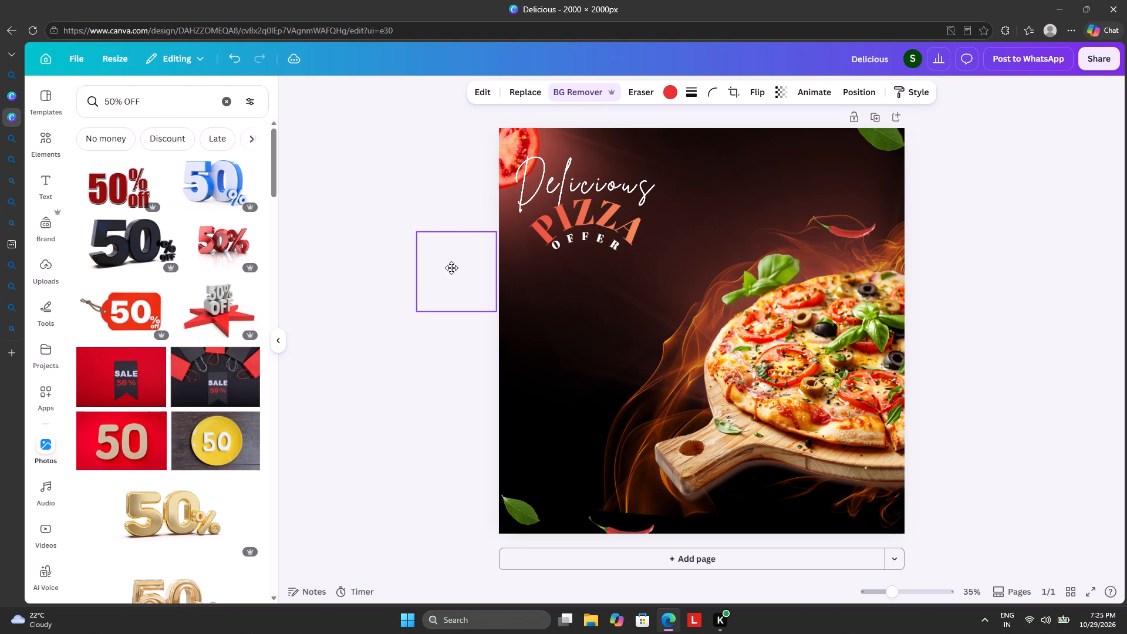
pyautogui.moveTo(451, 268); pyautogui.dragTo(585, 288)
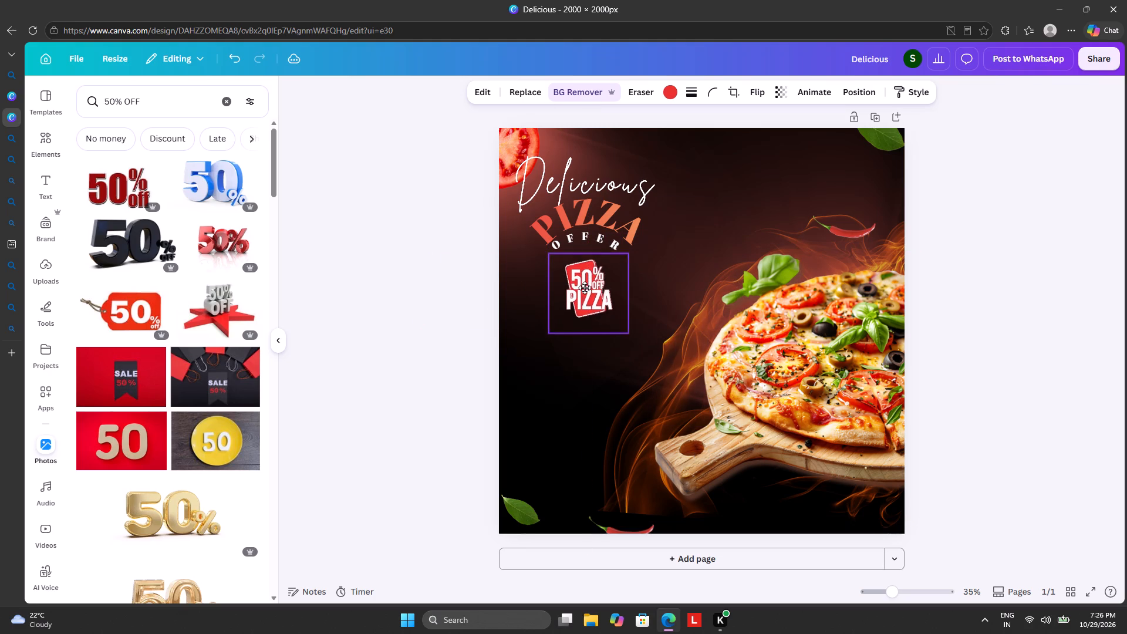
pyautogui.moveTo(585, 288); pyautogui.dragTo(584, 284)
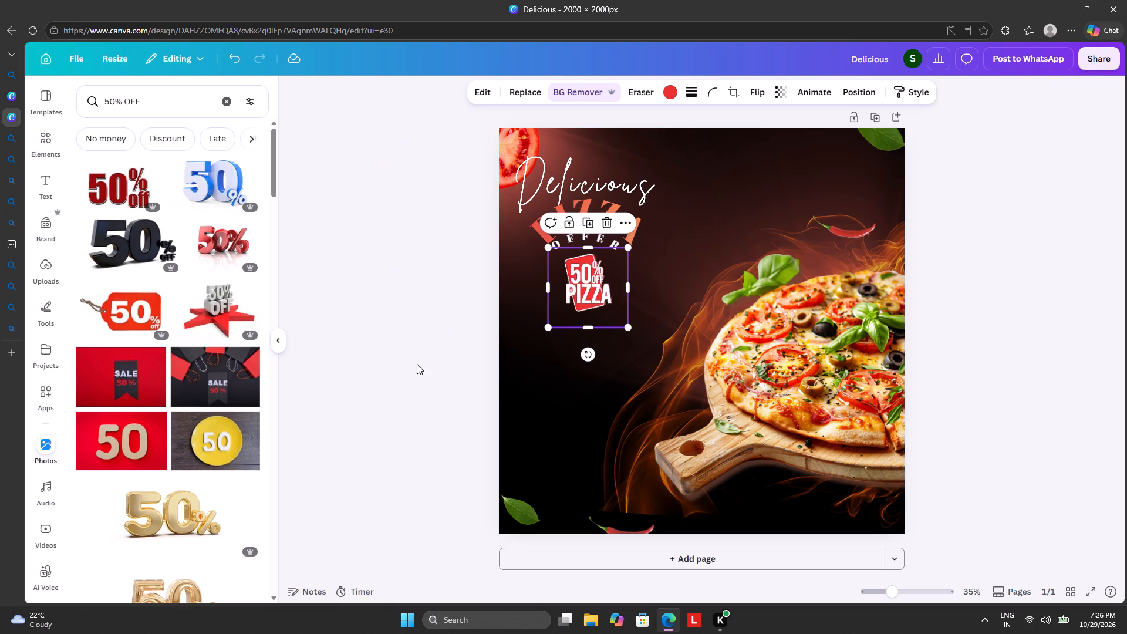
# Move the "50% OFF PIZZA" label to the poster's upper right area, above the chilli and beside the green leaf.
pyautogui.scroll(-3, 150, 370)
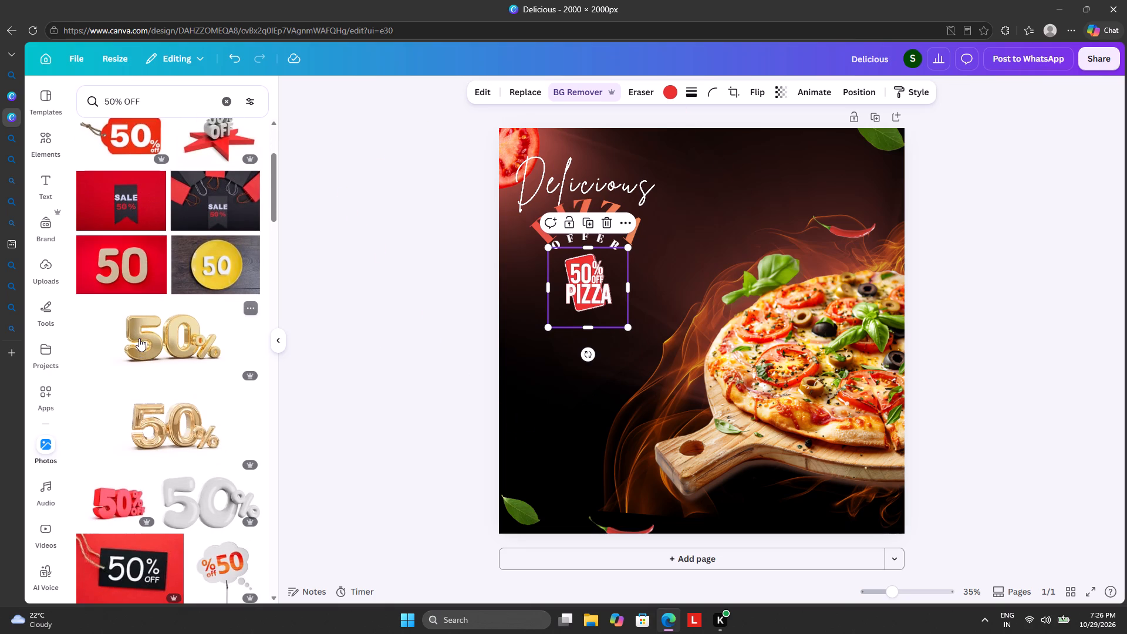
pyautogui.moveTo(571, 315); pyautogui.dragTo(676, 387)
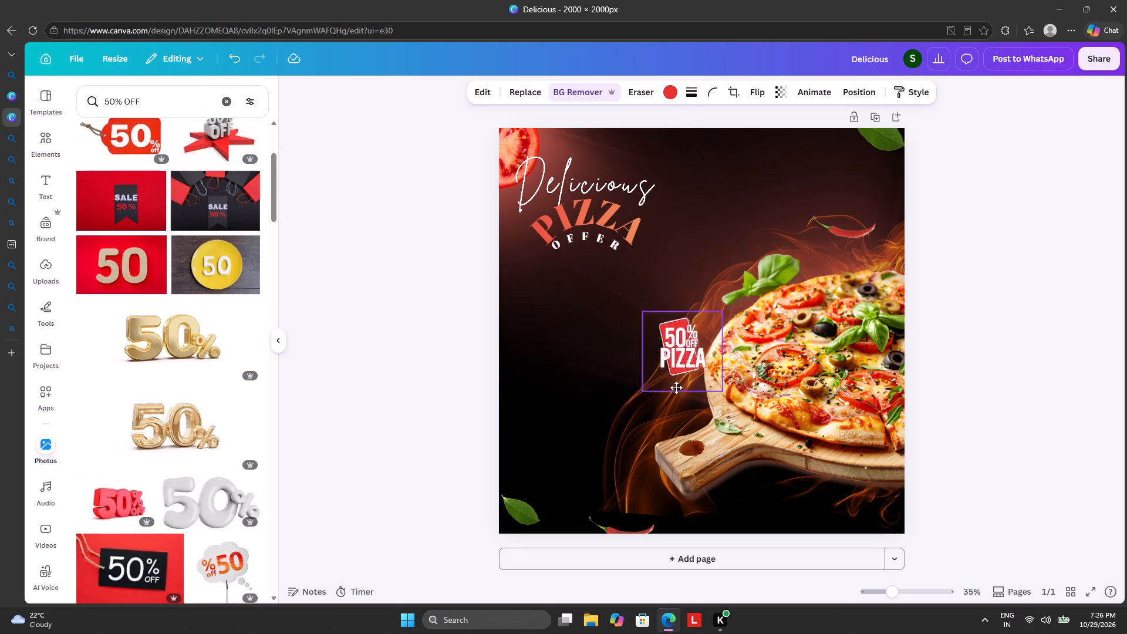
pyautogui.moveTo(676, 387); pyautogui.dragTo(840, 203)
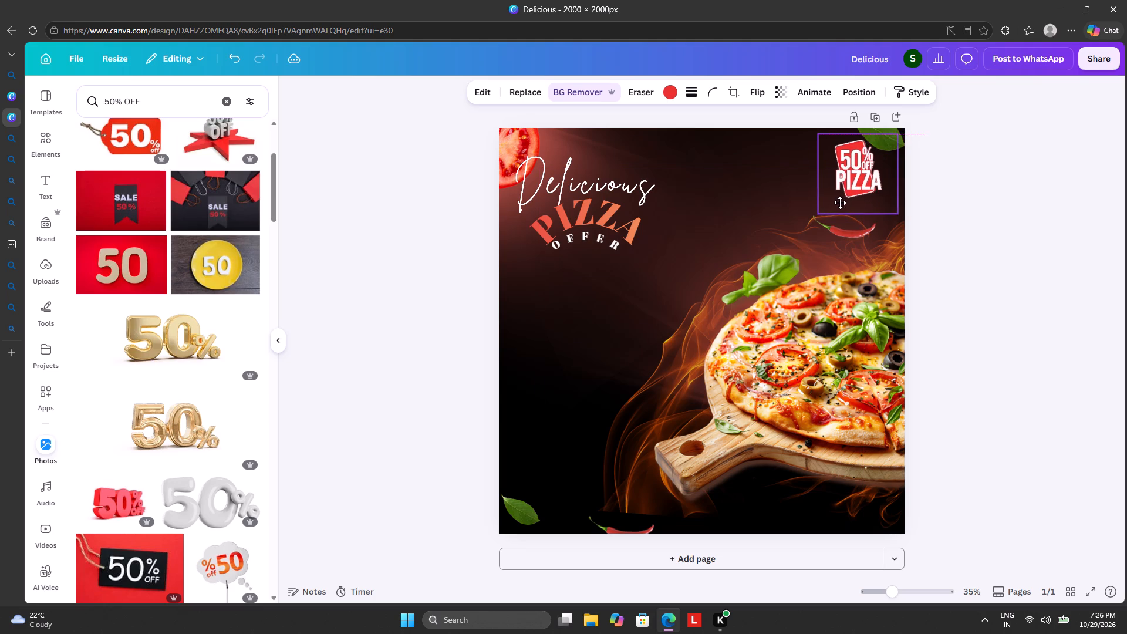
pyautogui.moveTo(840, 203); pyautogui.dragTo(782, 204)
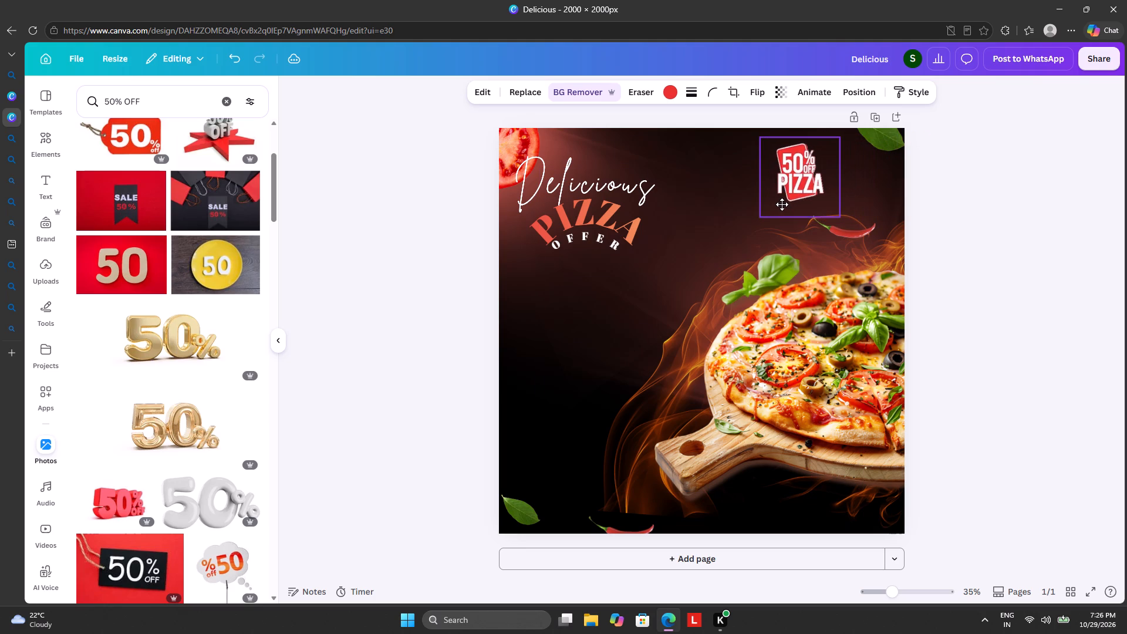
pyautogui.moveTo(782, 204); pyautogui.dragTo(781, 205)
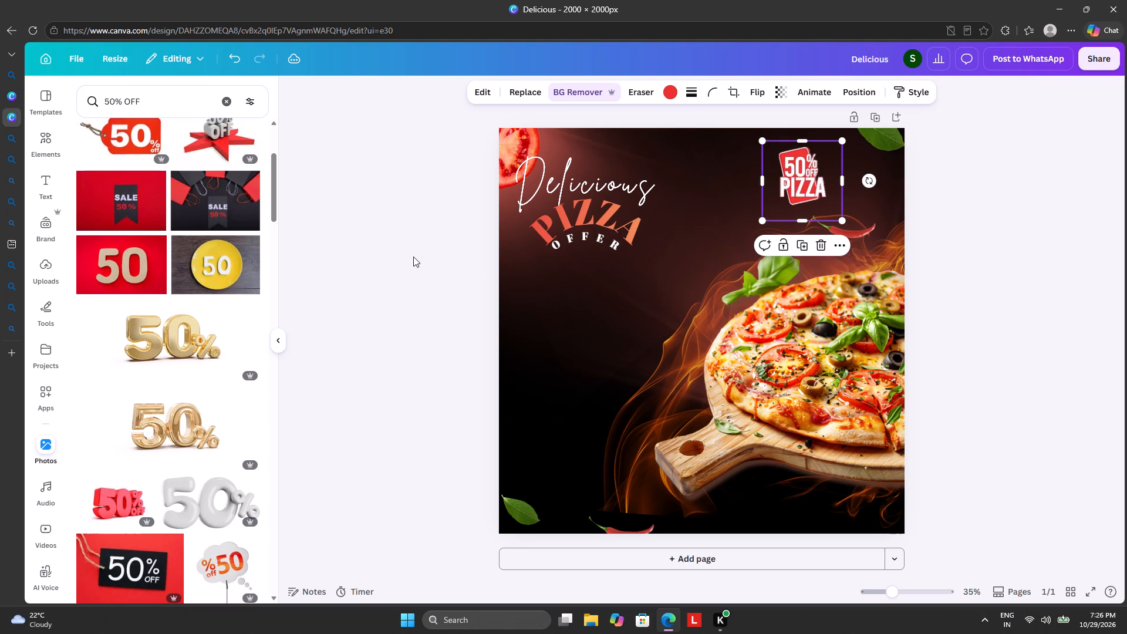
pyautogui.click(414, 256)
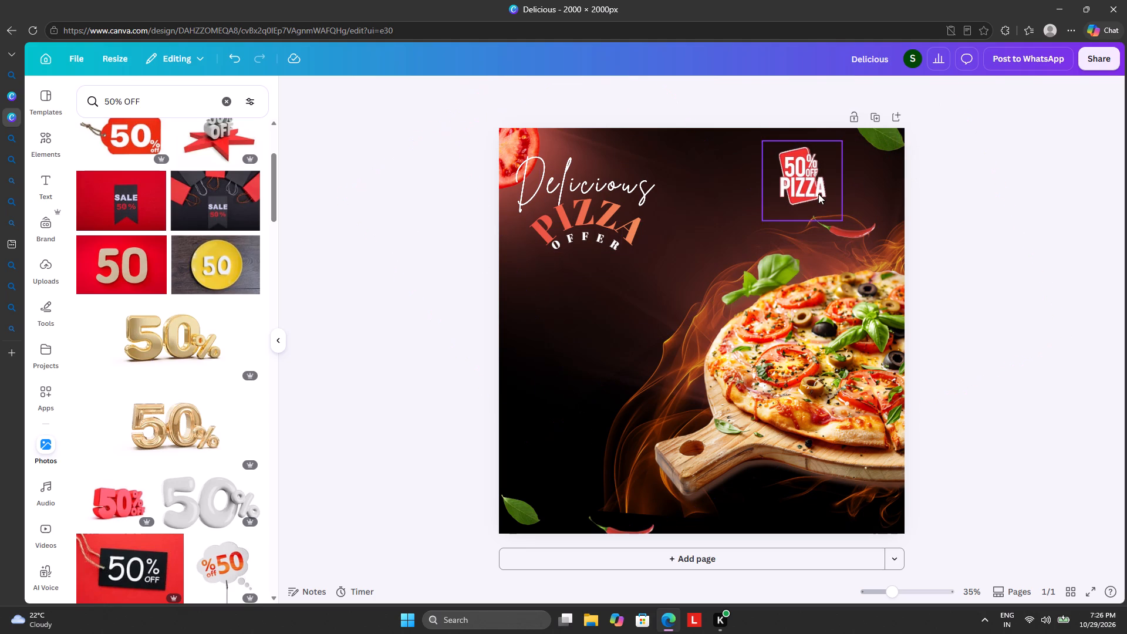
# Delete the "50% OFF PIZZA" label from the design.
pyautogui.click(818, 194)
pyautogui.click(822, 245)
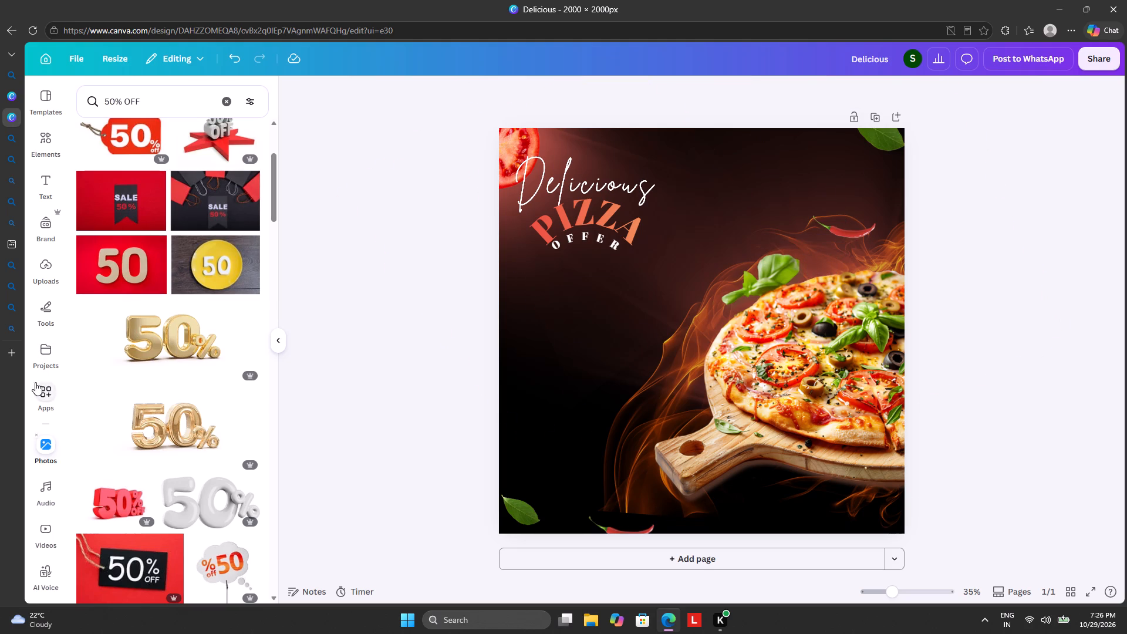
# Search the web for "50% OFF" in a new browser tab.
pyautogui.click(15, 355)
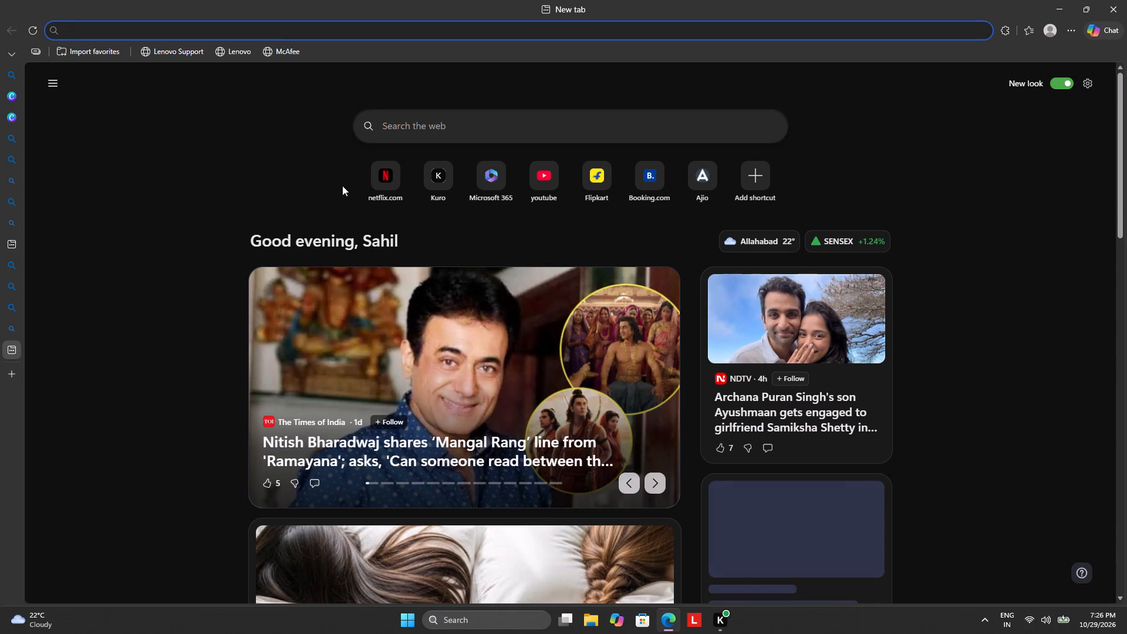
pyautogui.click(431, 134)
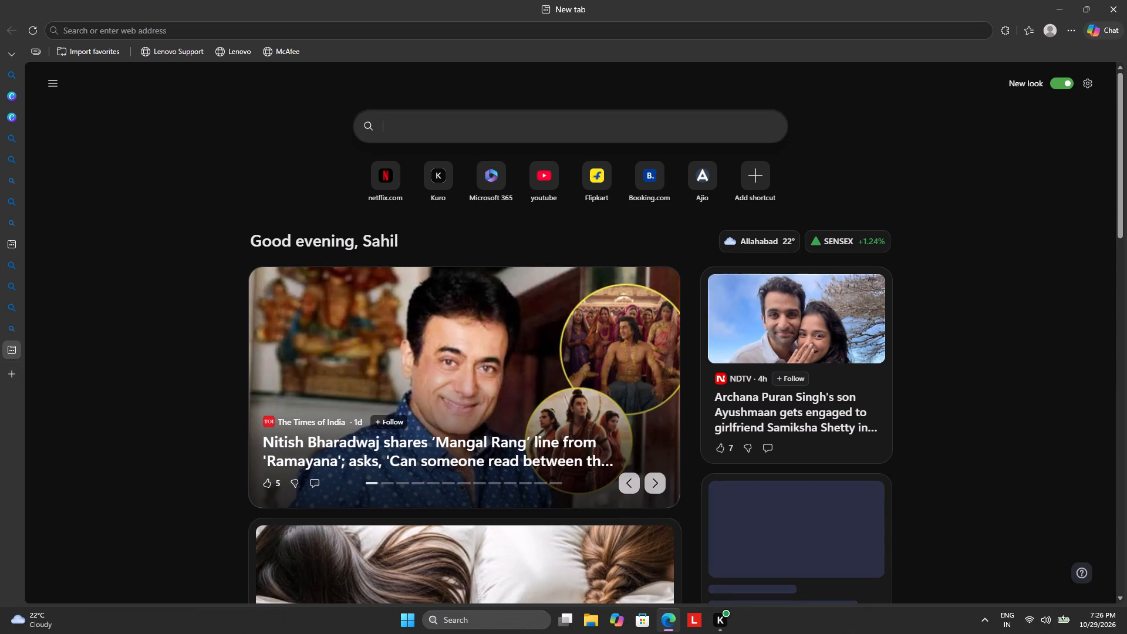
pyautogui.write('50')
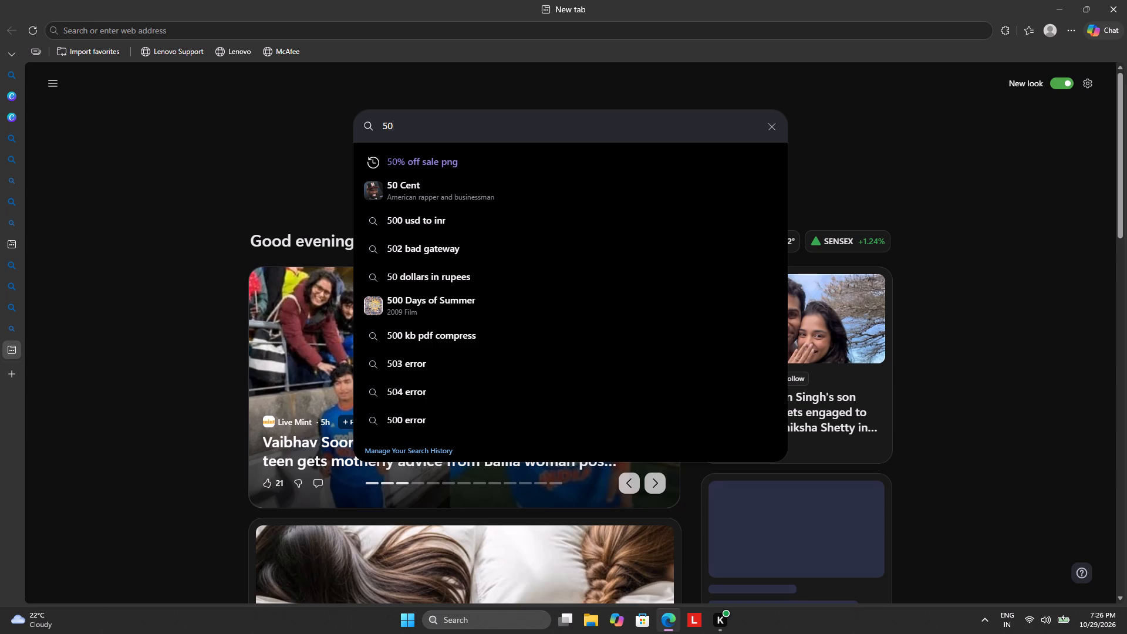
pyautogui.hotkey('shift', '%')
pyautogui.press('space')
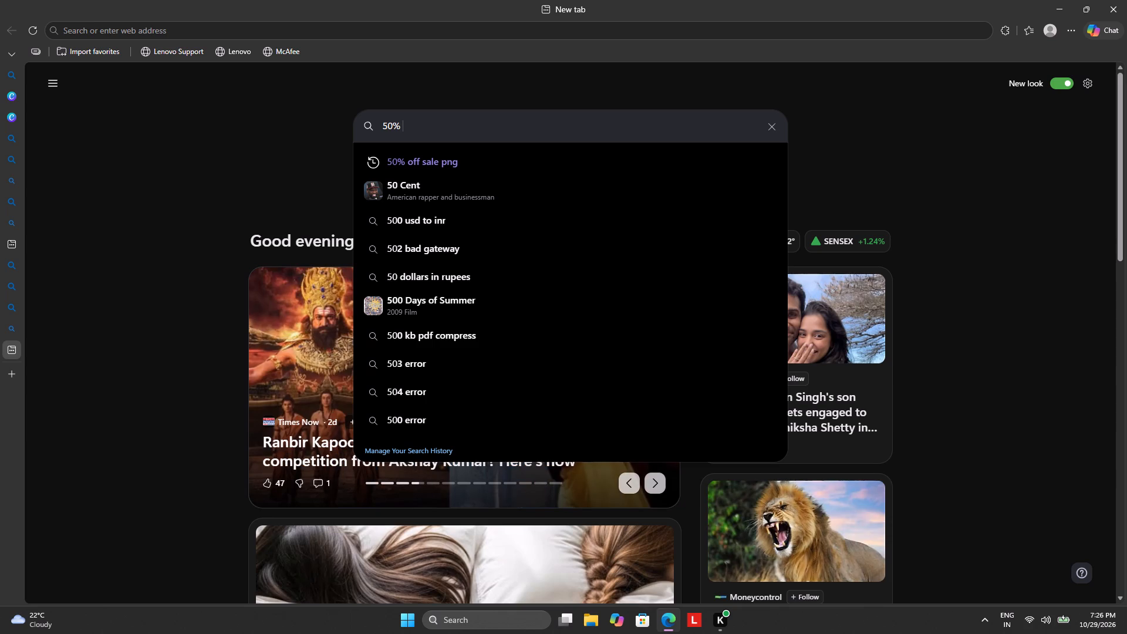
pyautogui.write('OFF')
pyautogui.press('space')
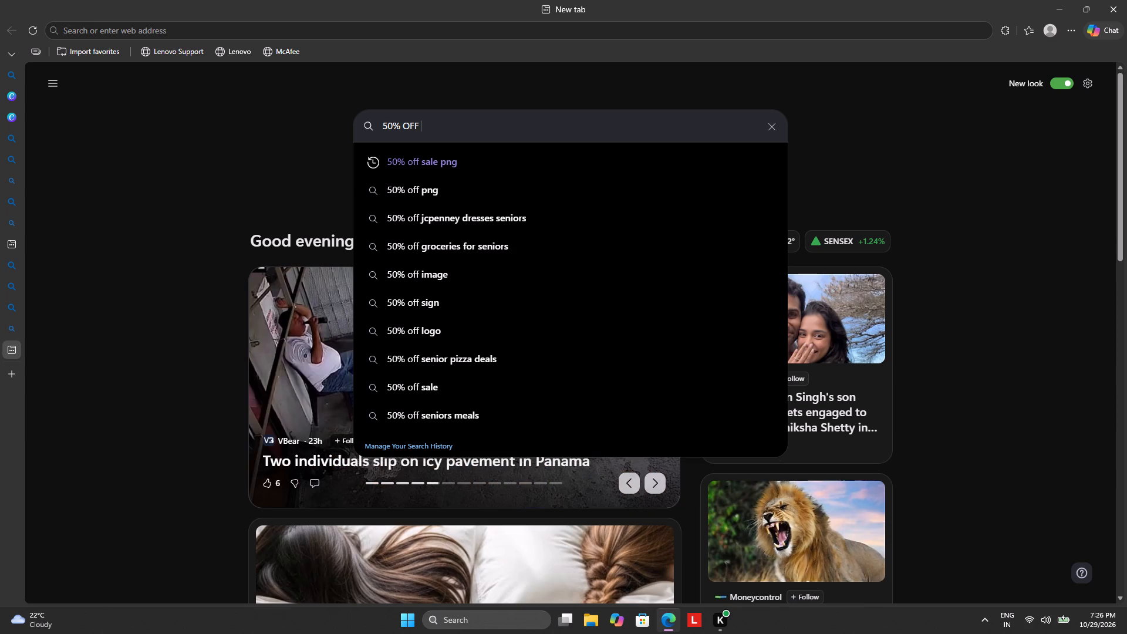
pyautogui.press('Return')
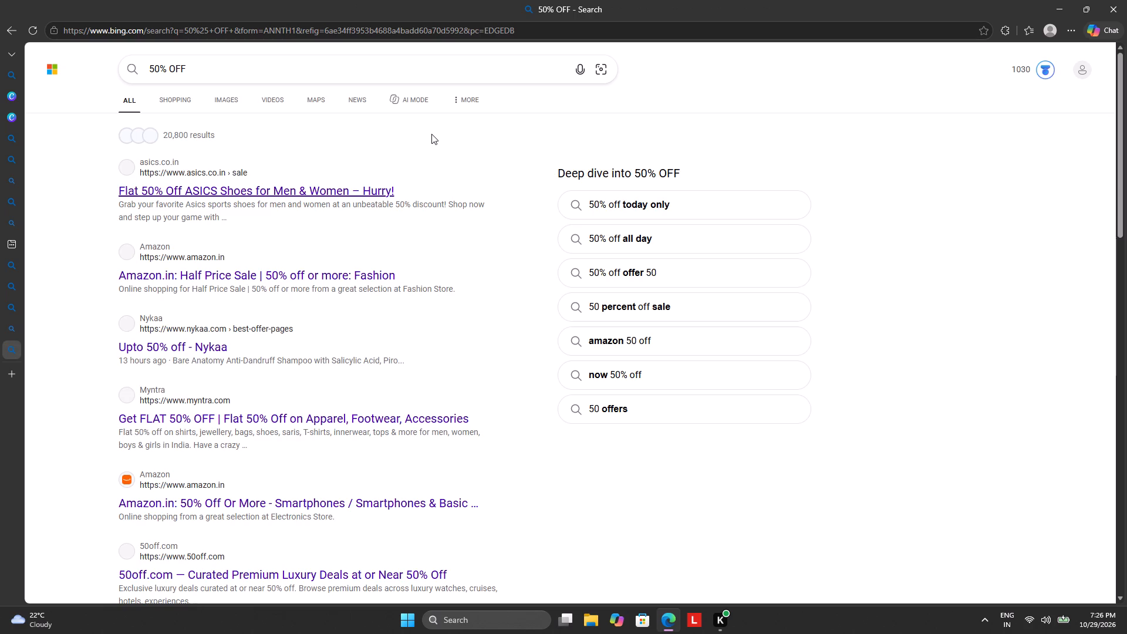
# Refine the web search to "50% OFF PIZZA PNG".
pyautogui.click(265, 80)
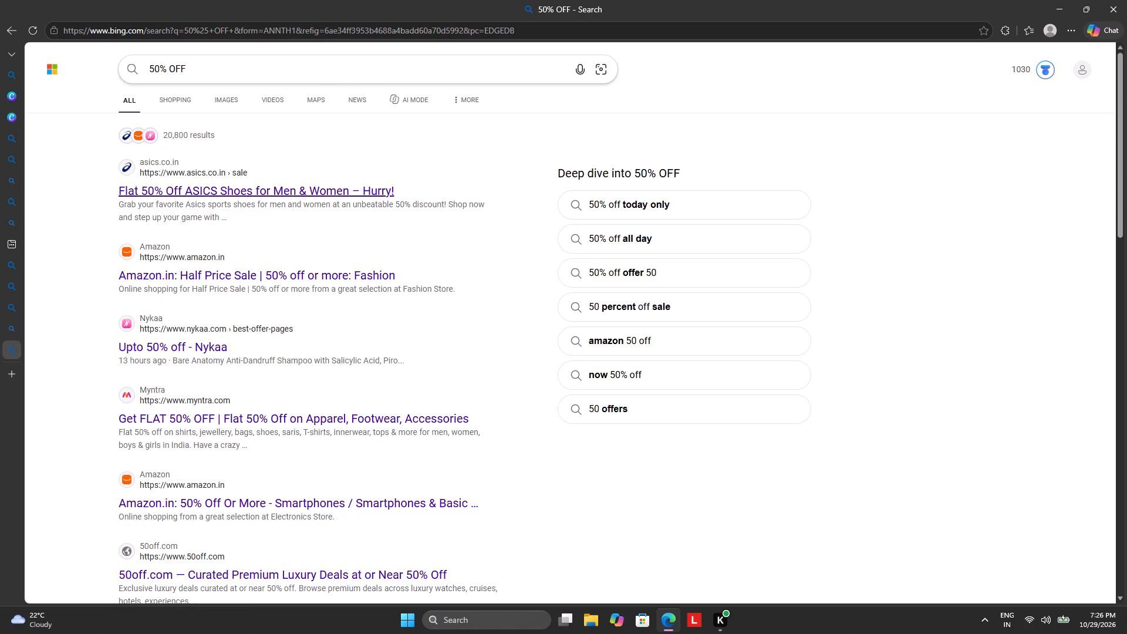
pyautogui.write('PIZZA')
pyautogui.press('Return')
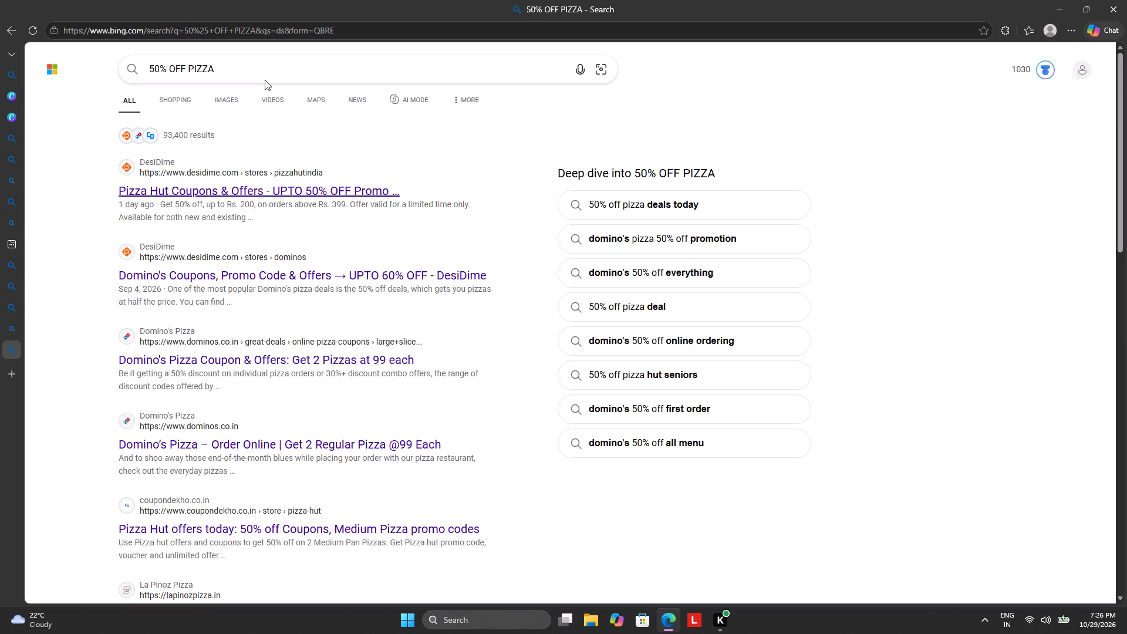
pyautogui.write('PNG')
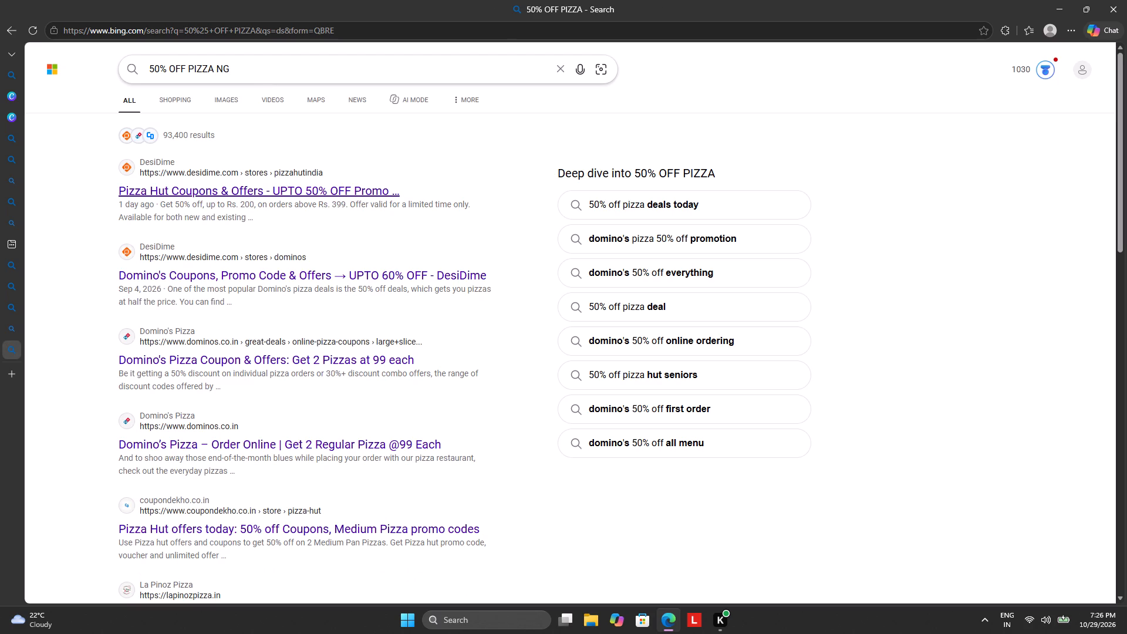
pyautogui.press('Return')
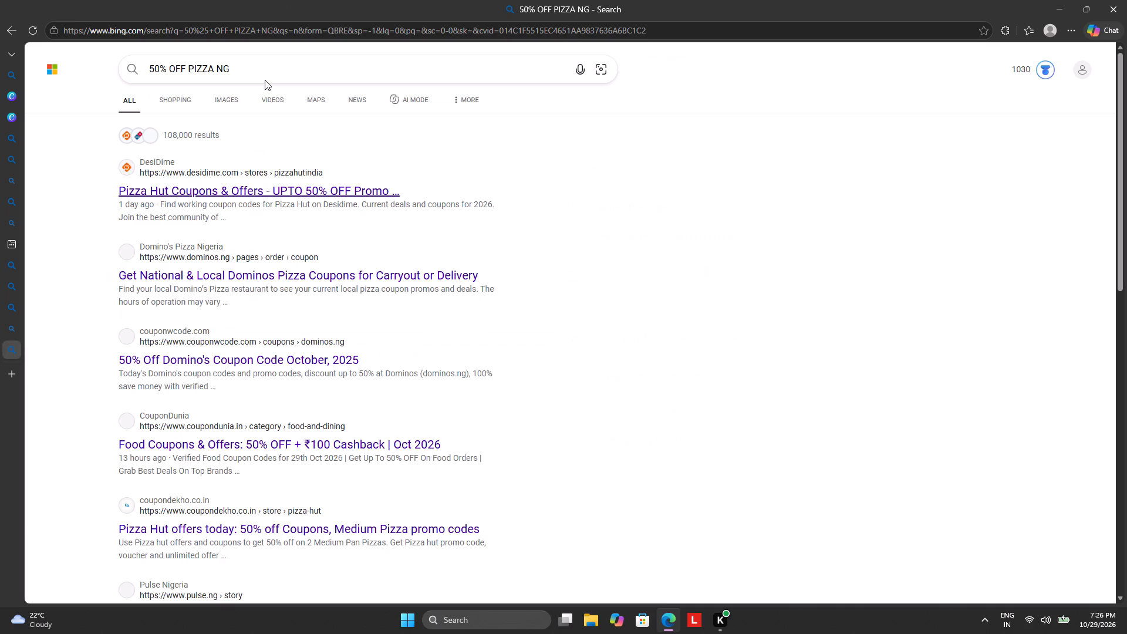
pyautogui.press('BackSpace')
pyautogui.press('BackSpace')
pyautogui.press('BackSpace')
pyautogui.click(227, 69)
pyautogui.press('BackSpace')
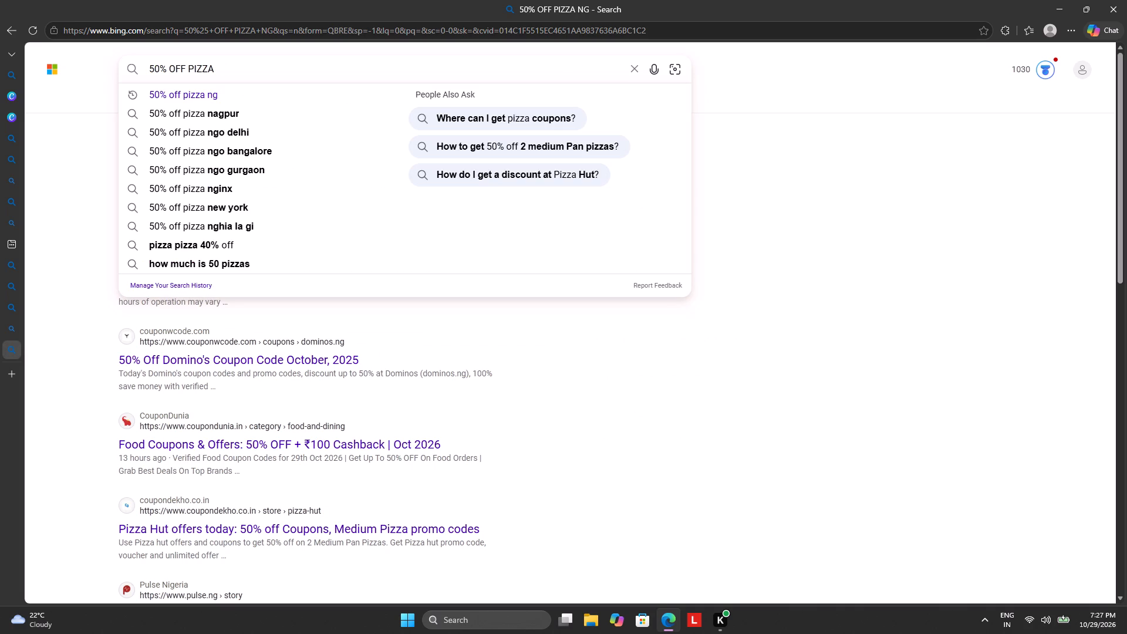
pyautogui.press('BackSpace')
pyautogui.write('PNG')
pyautogui.press('Return')
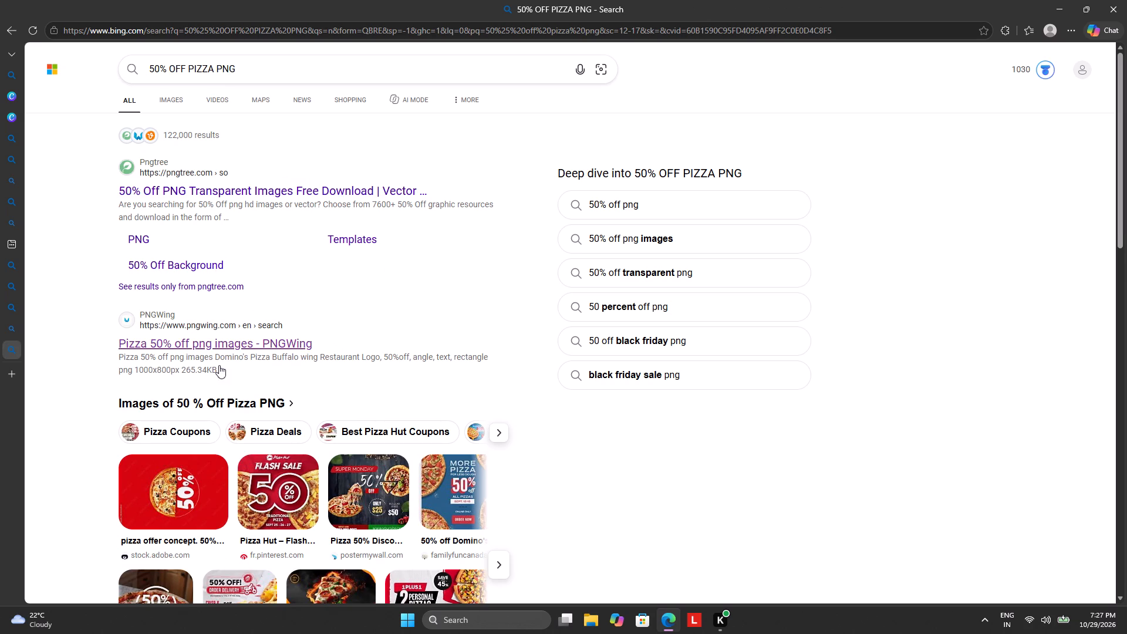
# Open the full image results for the pizza discount search and browse them for a suitable 50% off graphic.
pyautogui.scroll(-6, 205, 426)
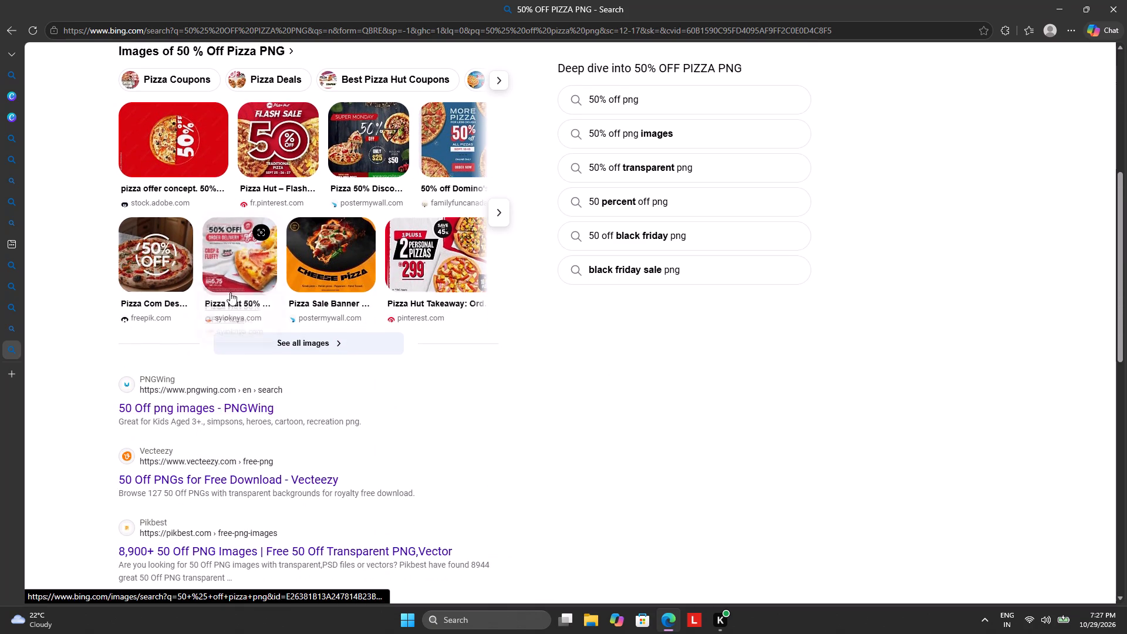
pyautogui.click(319, 344)
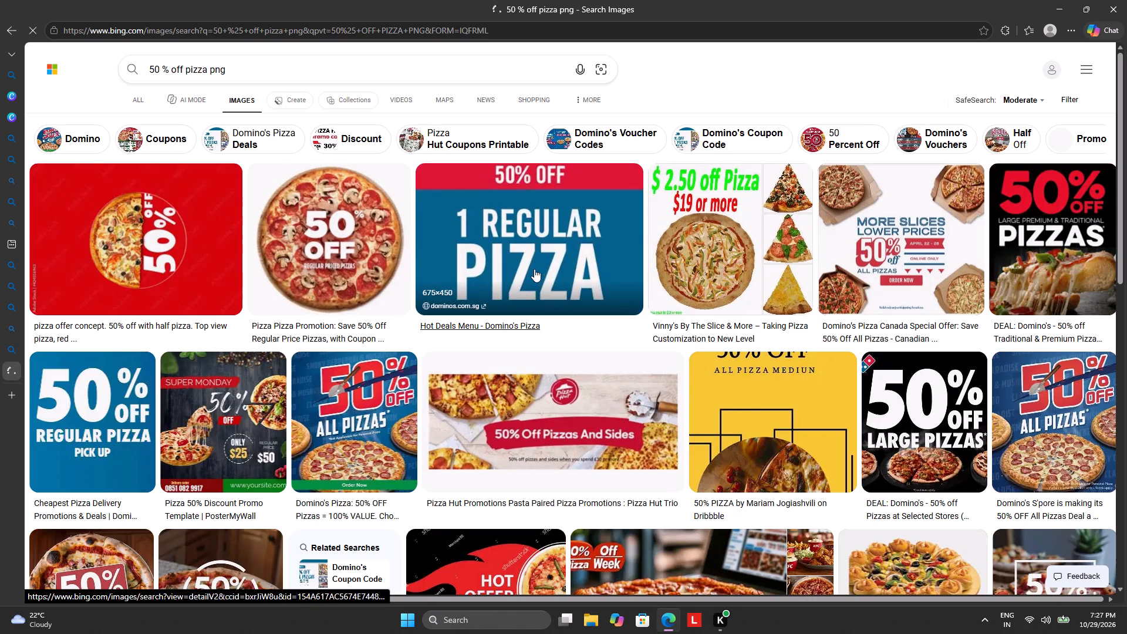
pyautogui.scroll(-4, 555, 272)
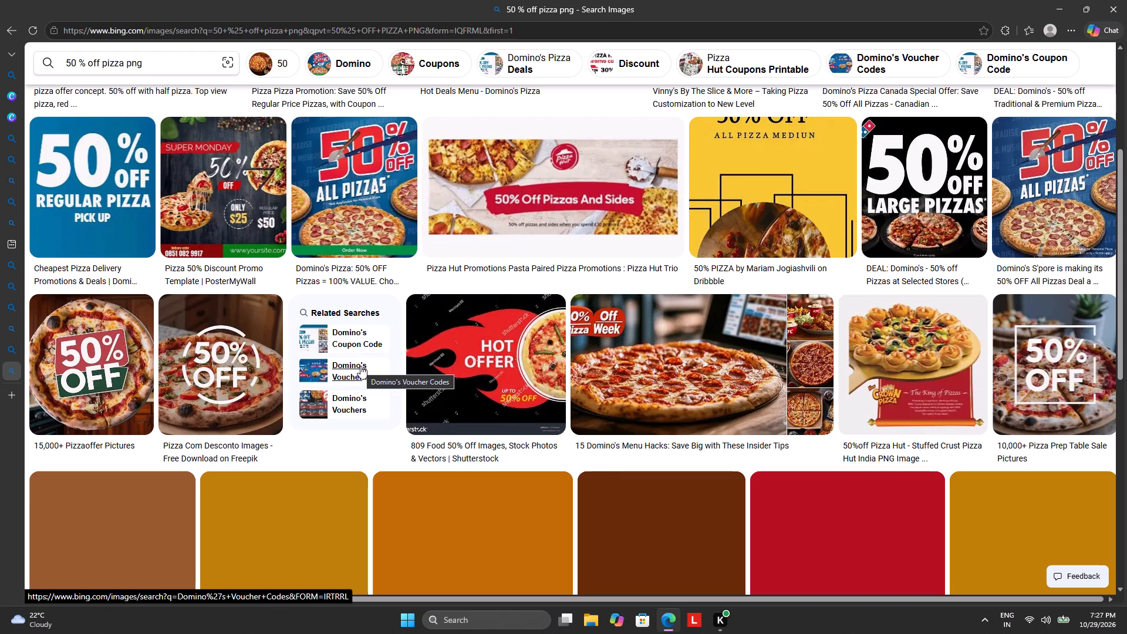
pyautogui.scroll(5, 353, 362)
pyautogui.scroll(1, 308, 316)
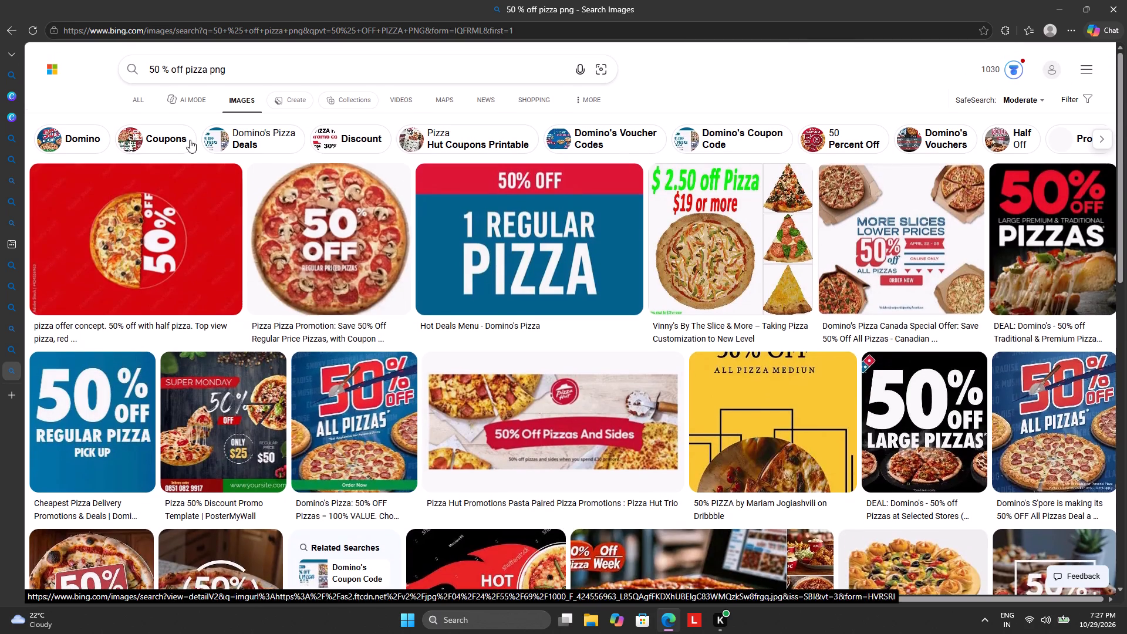
# Remove "pizza" from the image search and search for "50 % off png" instead.
pyautogui.click(203, 68)
pyautogui.click(207, 68)
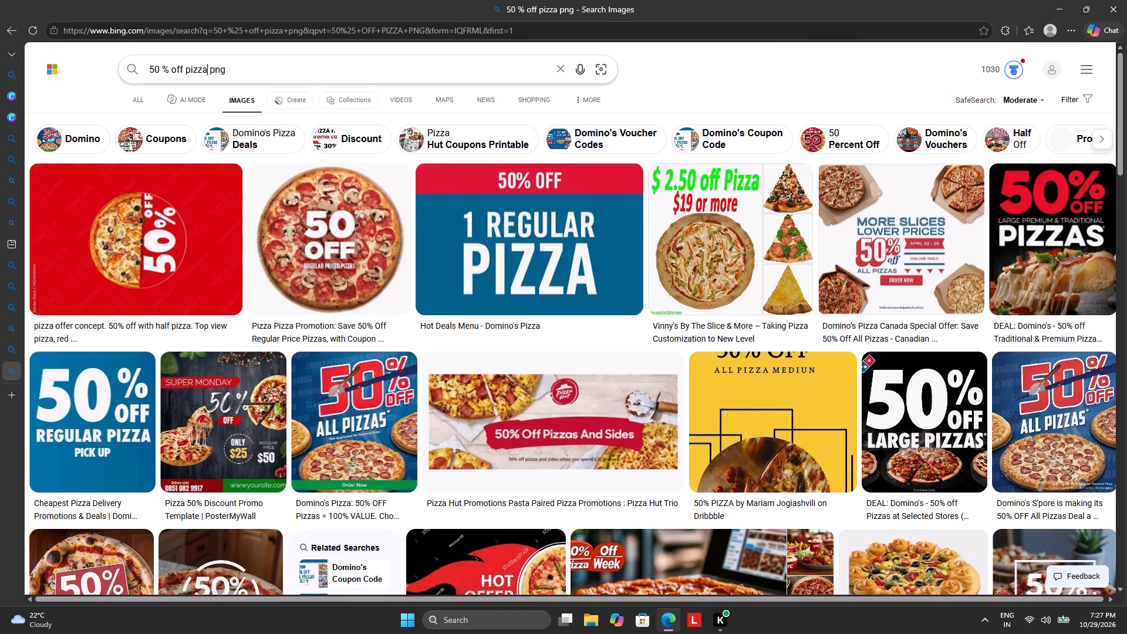
pyautogui.press('BackSpace')
pyautogui.press('BackSpace')
pyautogui.press('BackSpace')
pyautogui.press('BackSpace')
pyautogui.press('BackSpace')
pyautogui.press('Return')
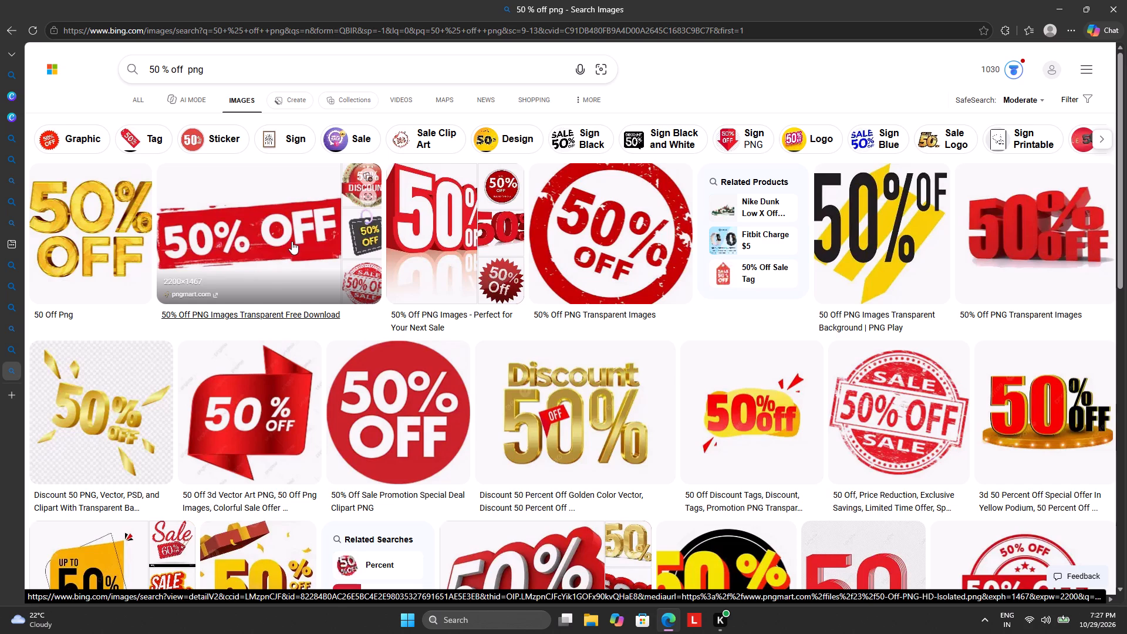
# Find the black scalloped badge with red "50" and white "% OFF" among the related images and copy it.
pyautogui.scroll(-2, 292, 241)
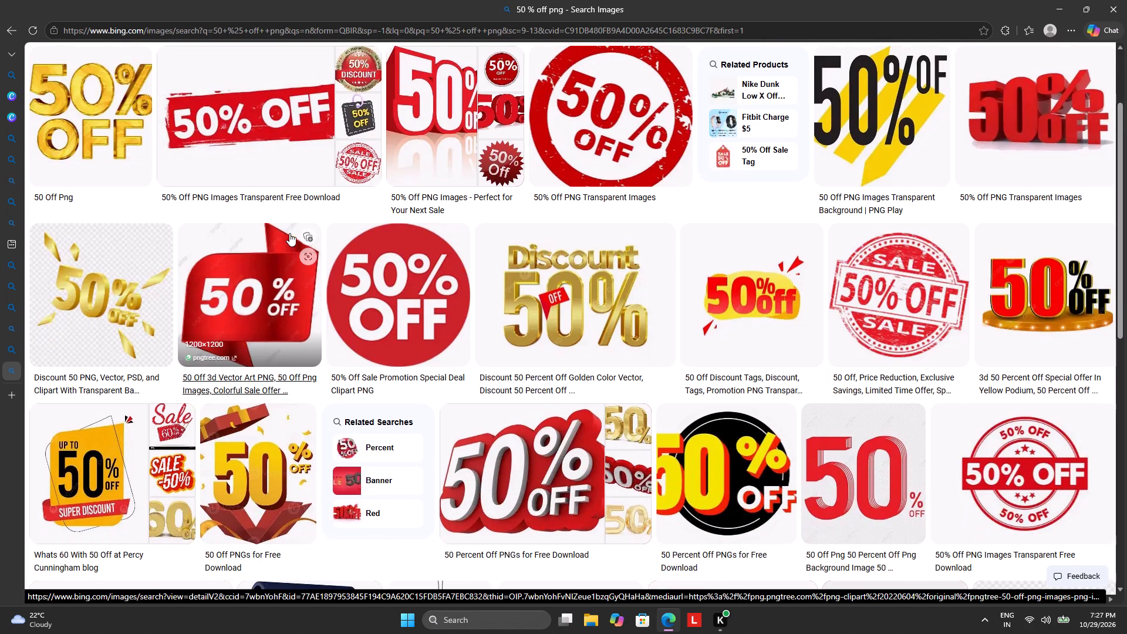
pyautogui.scroll(-1, 289, 232)
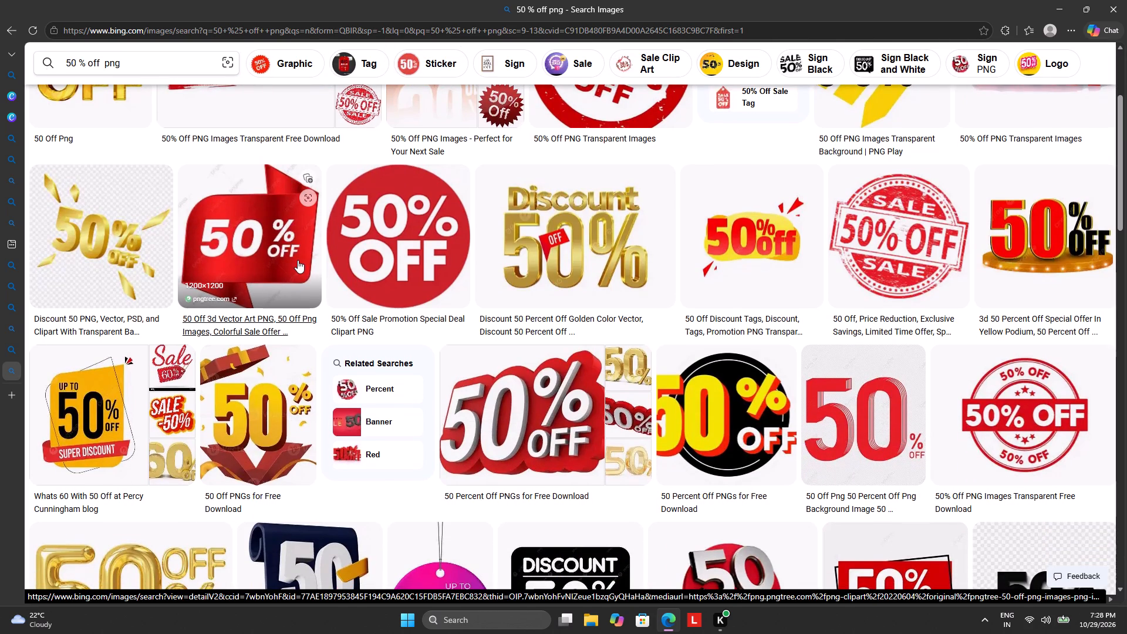
pyautogui.click(225, 385)
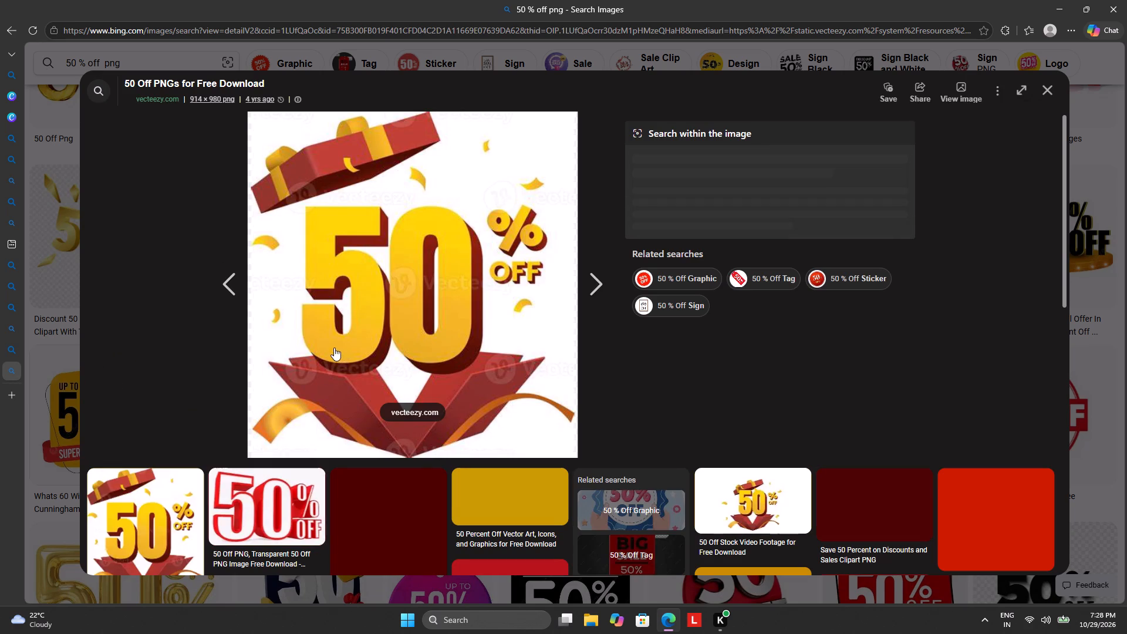
pyautogui.scroll(-2, 329, 343)
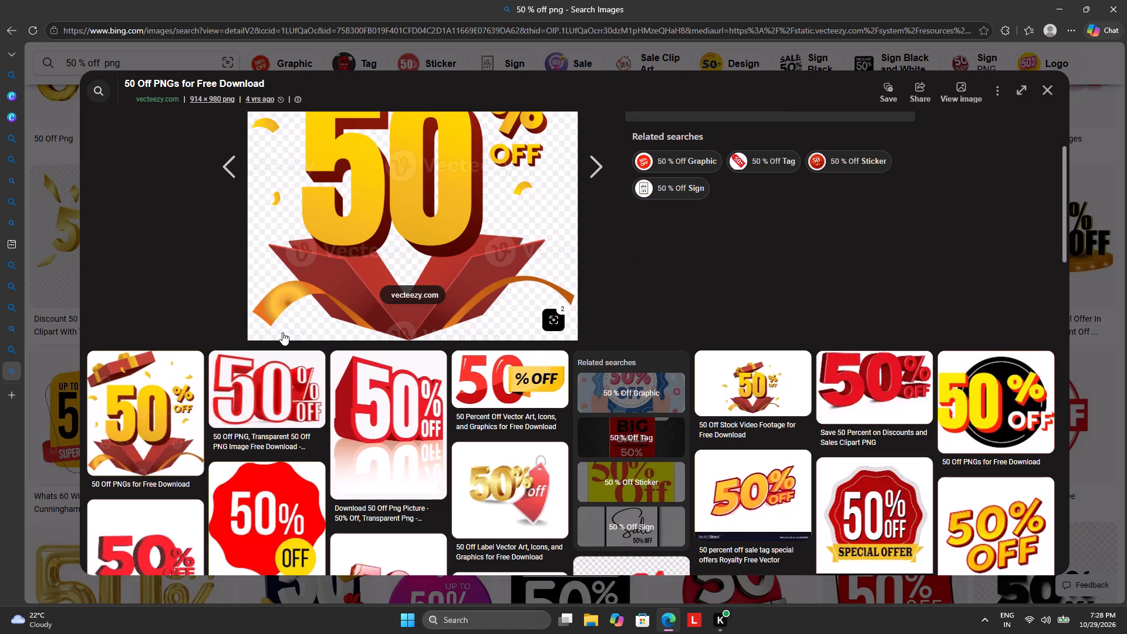
pyautogui.scroll(-3, 282, 332)
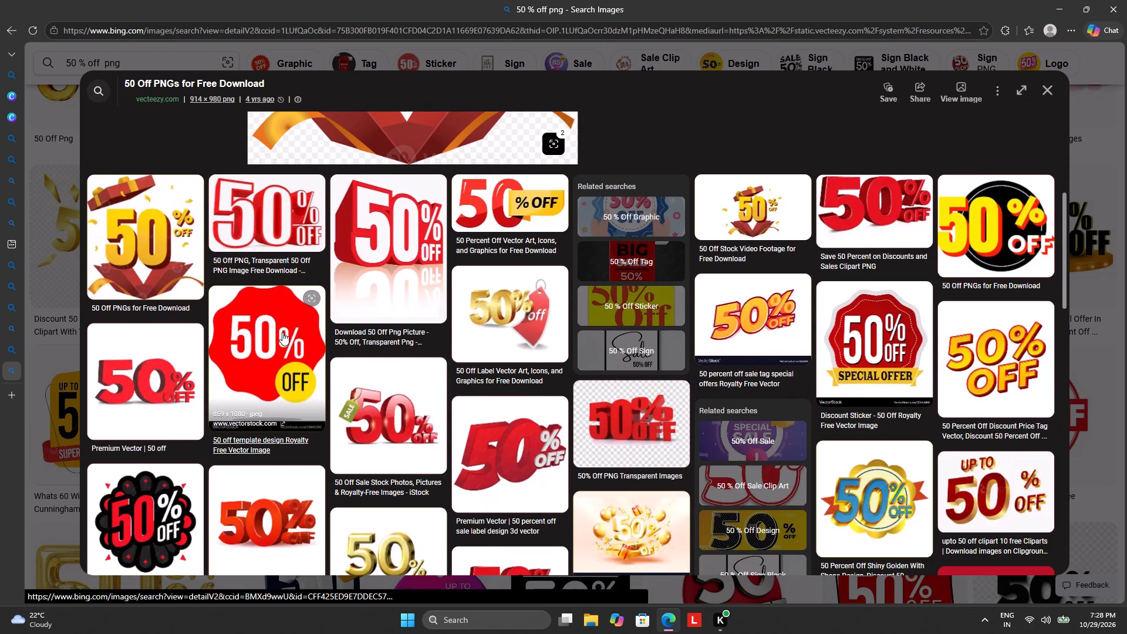
pyautogui.rightClick(136, 527)
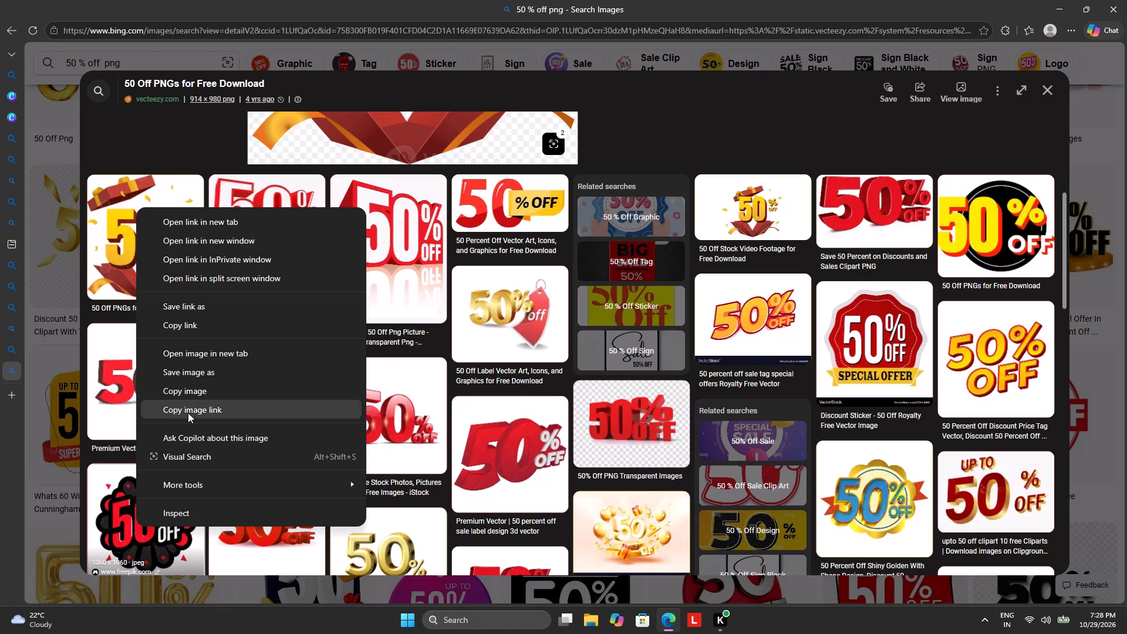
pyautogui.click(185, 389)
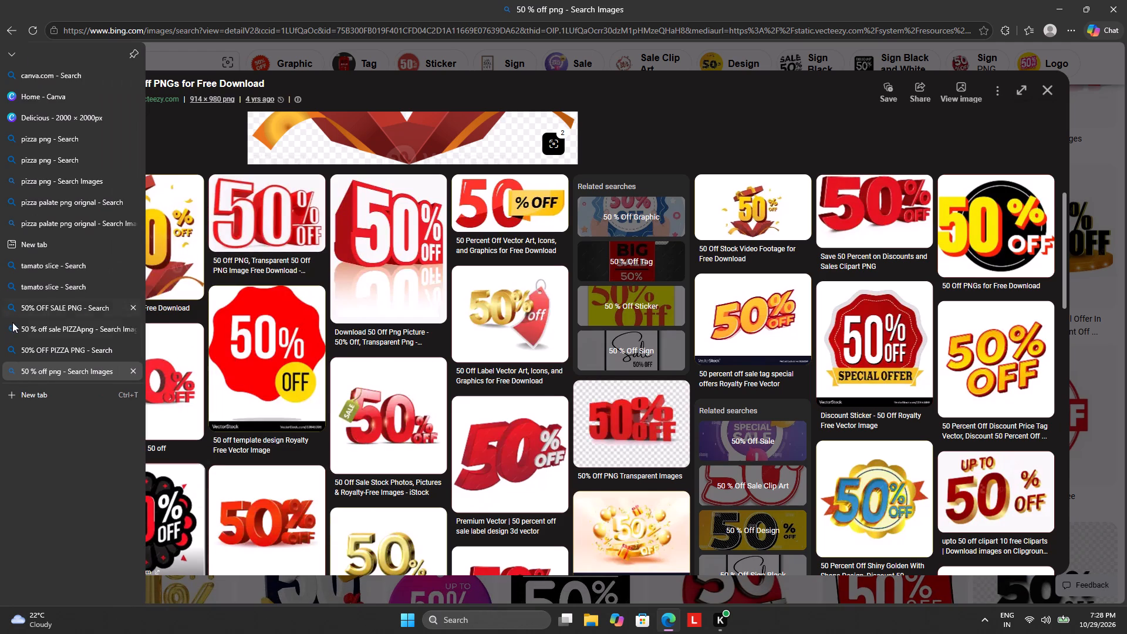
# Paste the black and red "50% OFF" badge into the Delicious design in Canva and remove its background.
pyautogui.click(29, 114)
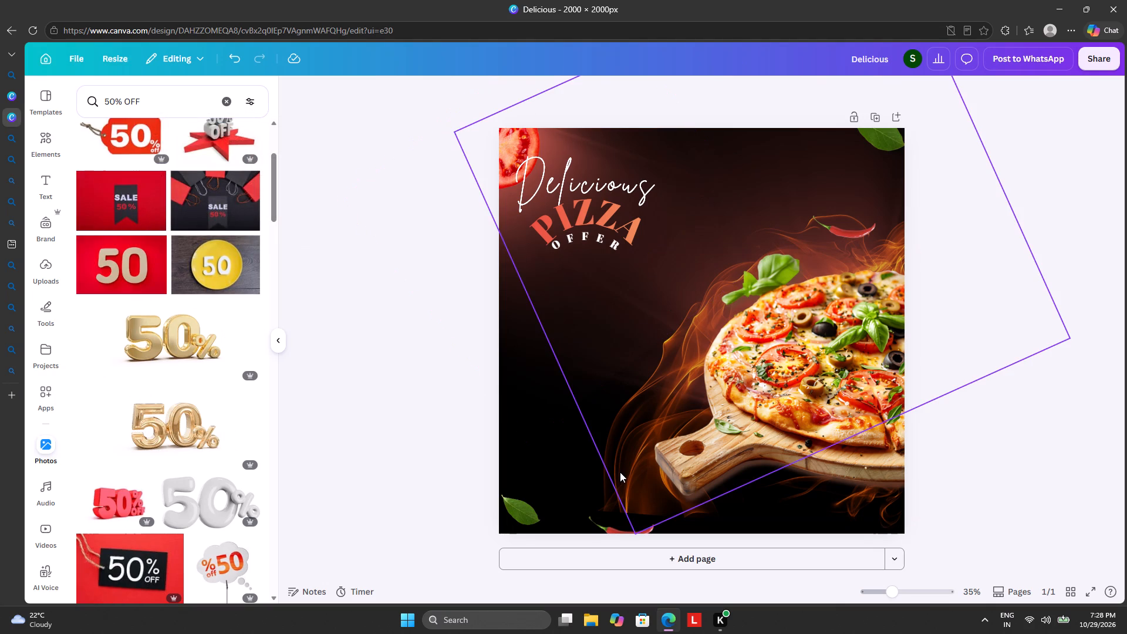
pyautogui.hotkey('ctrl', 'v')
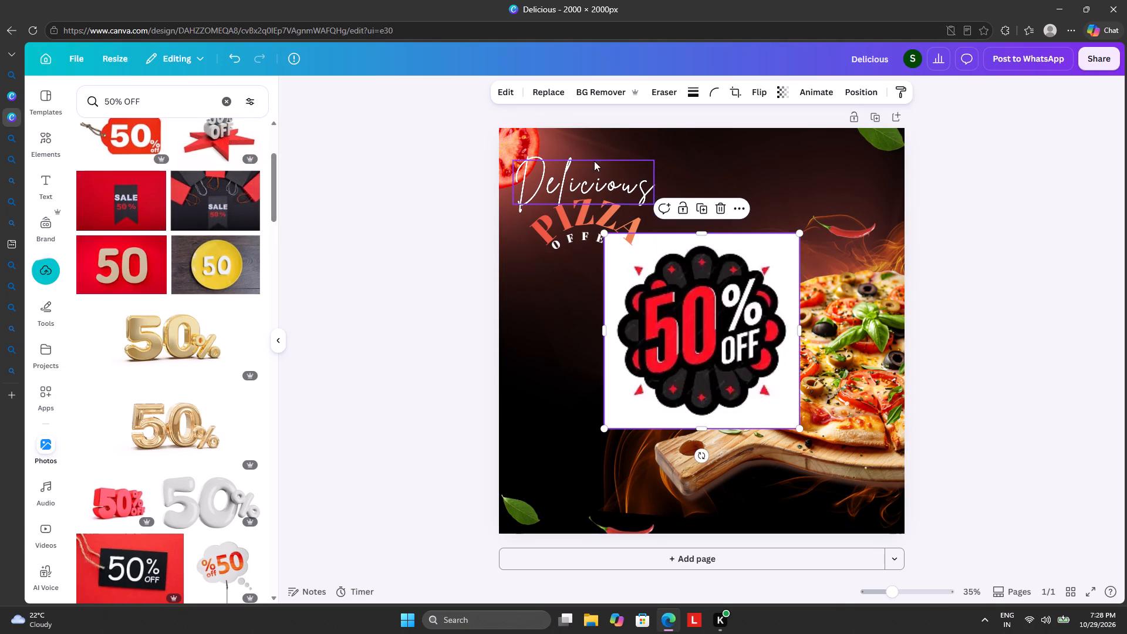
pyautogui.click(568, 92)
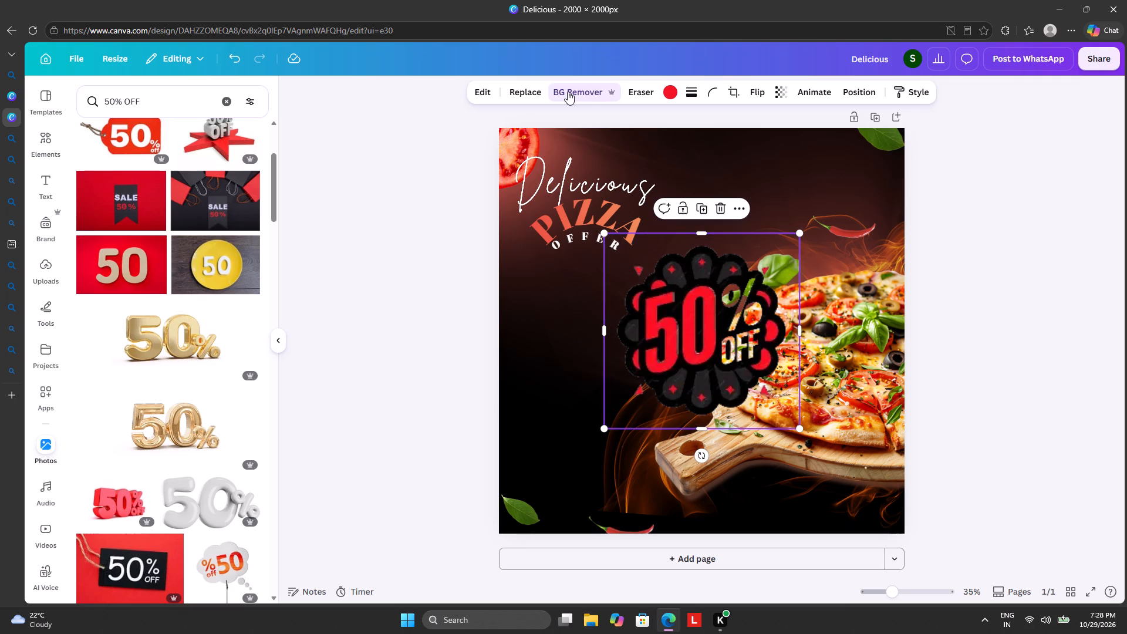
# Shrink the "50% OFF" badge to a little over half its size and place it directly beneath "OFFER".
pyautogui.moveTo(605, 235); pyautogui.dragTo(696, 318)
pyautogui.moveTo(728, 368); pyautogui.dragTo(592, 299)
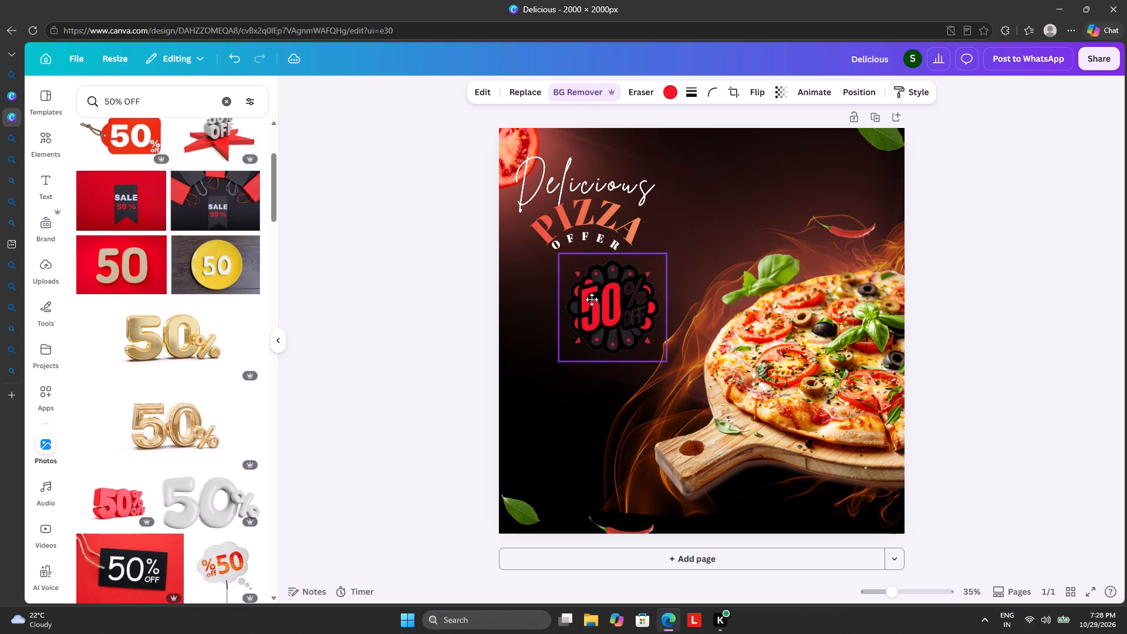
pyautogui.moveTo(592, 299); pyautogui.dragTo(576, 298)
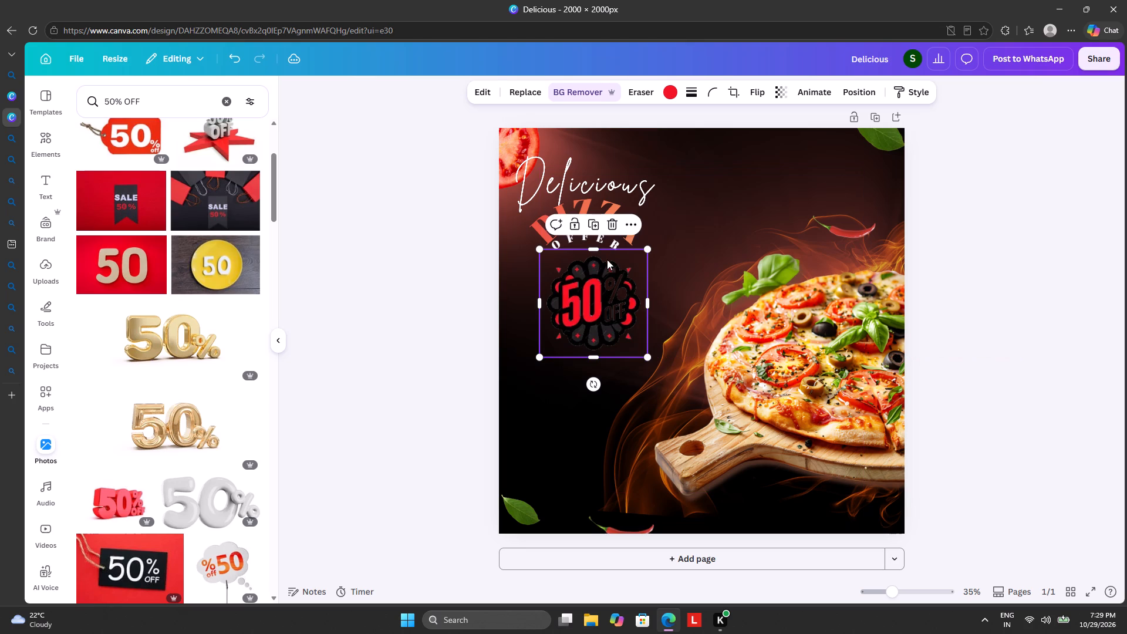
# Try the "50% OFF" badge above the chilli in the poster's upper right area, and return it centred beneath "OFFER".
pyautogui.moveTo(598, 314); pyautogui.dragTo(784, 202)
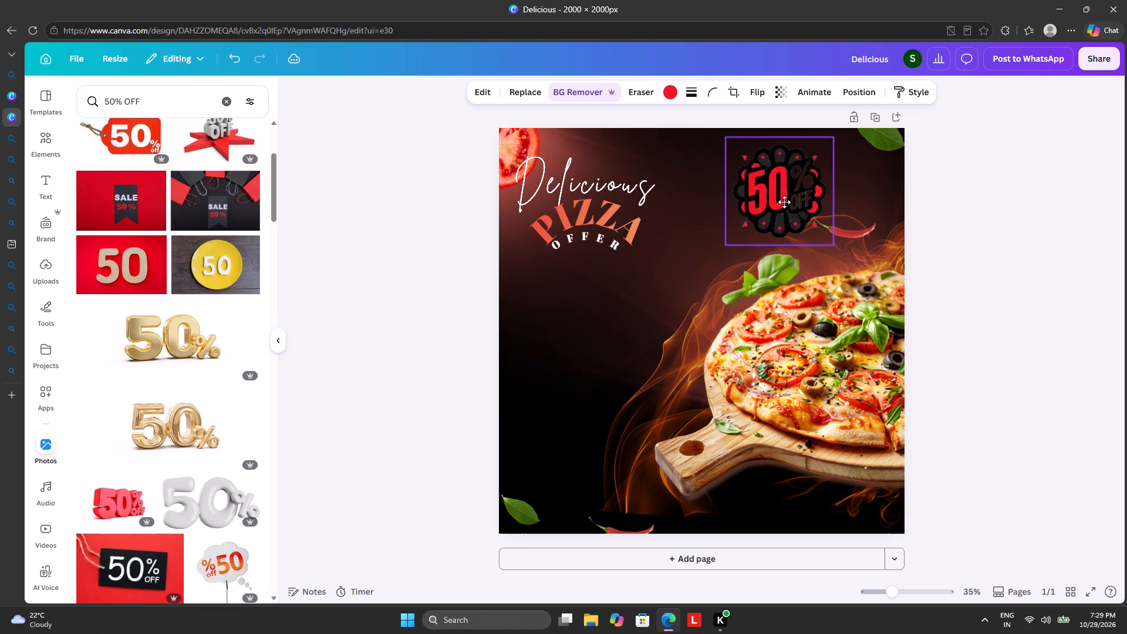
pyautogui.moveTo(784, 202); pyautogui.dragTo(589, 306)
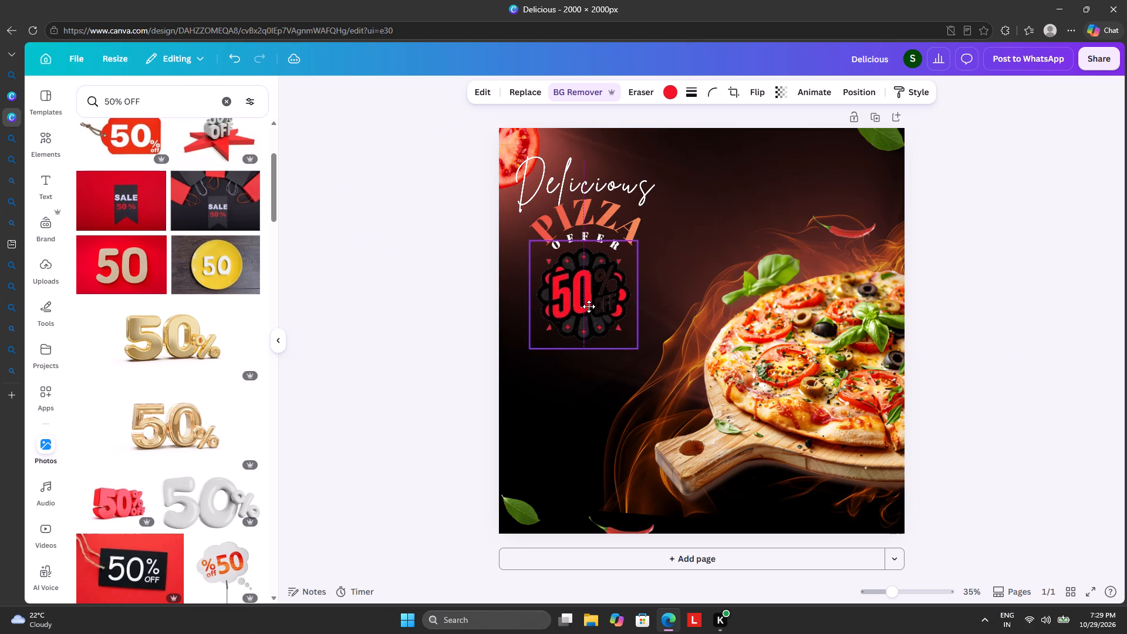
pyautogui.moveTo(589, 306); pyautogui.dragTo(591, 311)
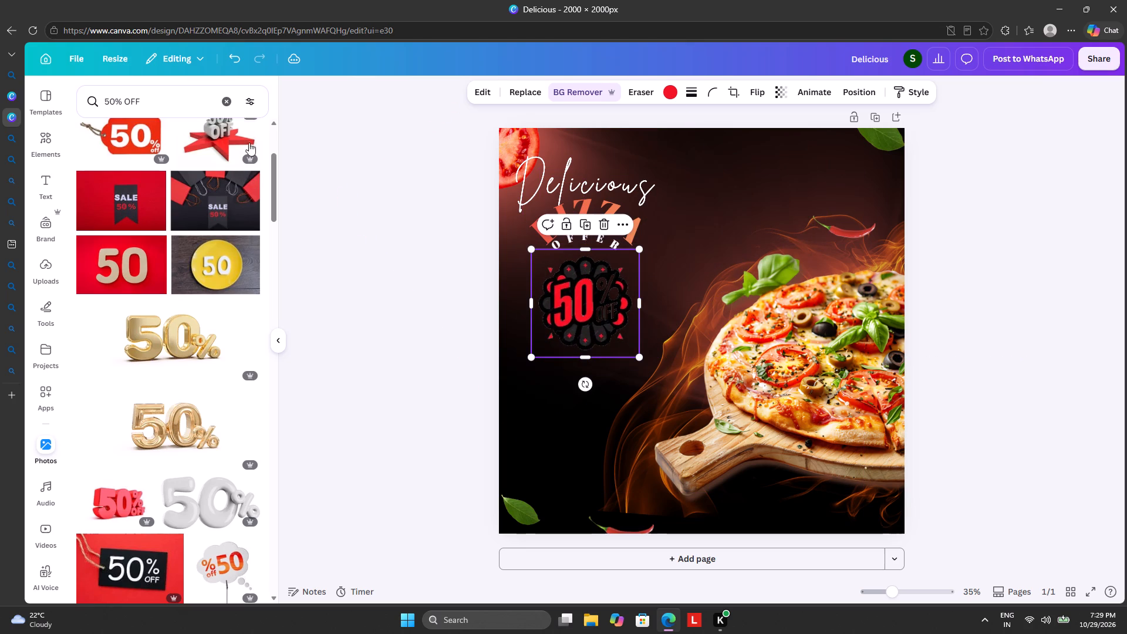
# Search the photo library for "GLOW" and look through the results for a light effect to put behind the badge.
pyautogui.click(230, 97)
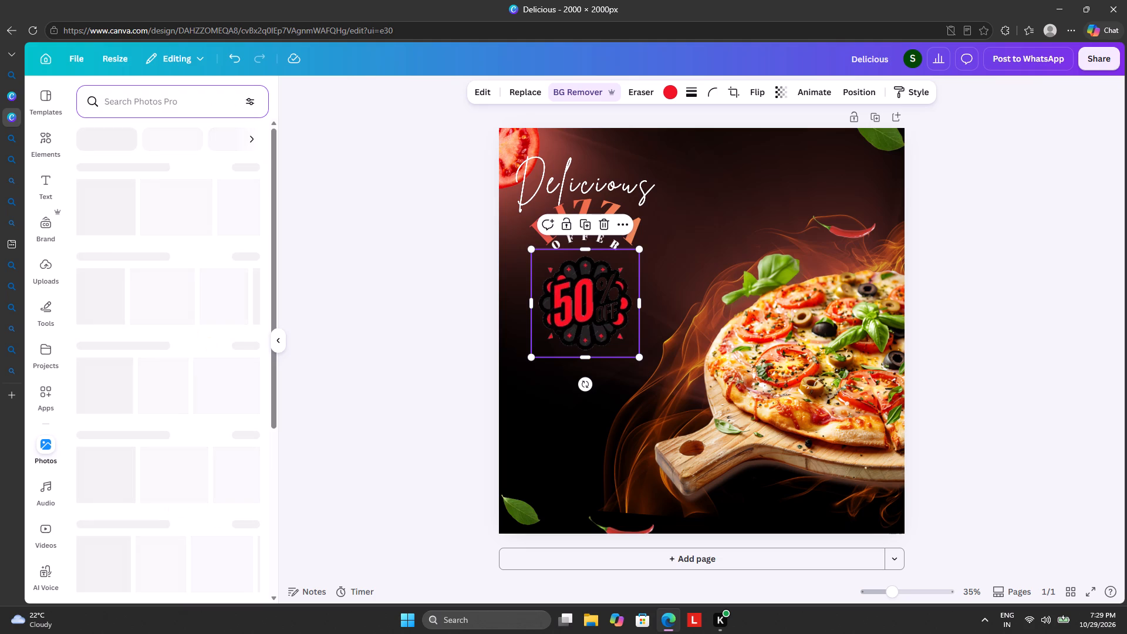
pyautogui.press('g')
pyautogui.press('l')
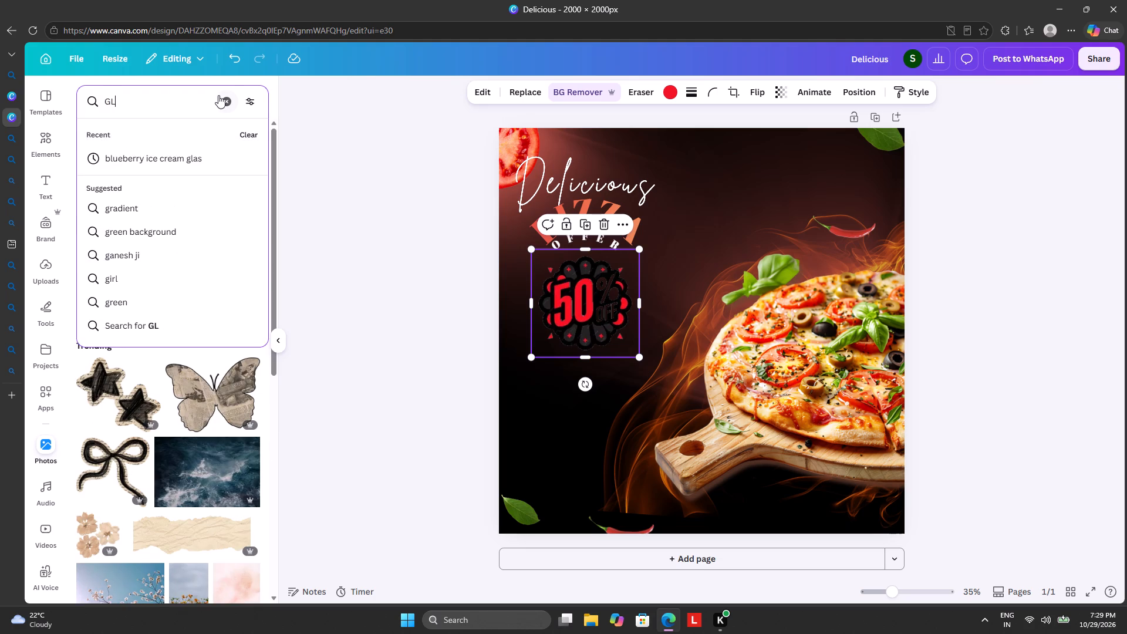
pyautogui.press('o')
pyautogui.press('w')
pyautogui.press('Return')
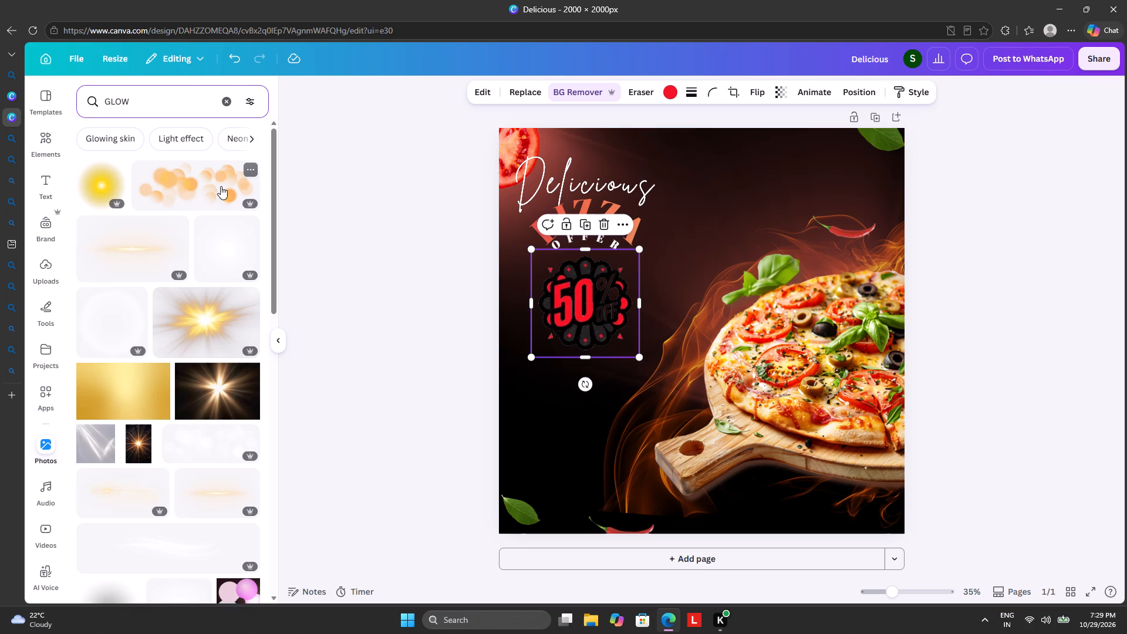
pyautogui.scroll(-5, 221, 187)
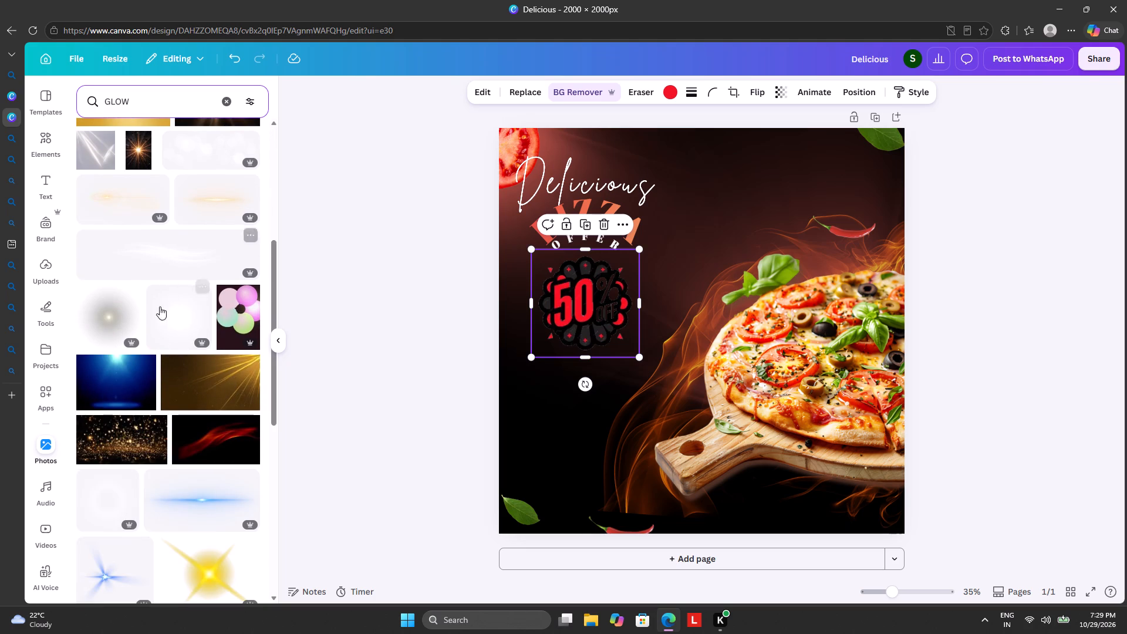
pyautogui.scroll(-6, 166, 365)
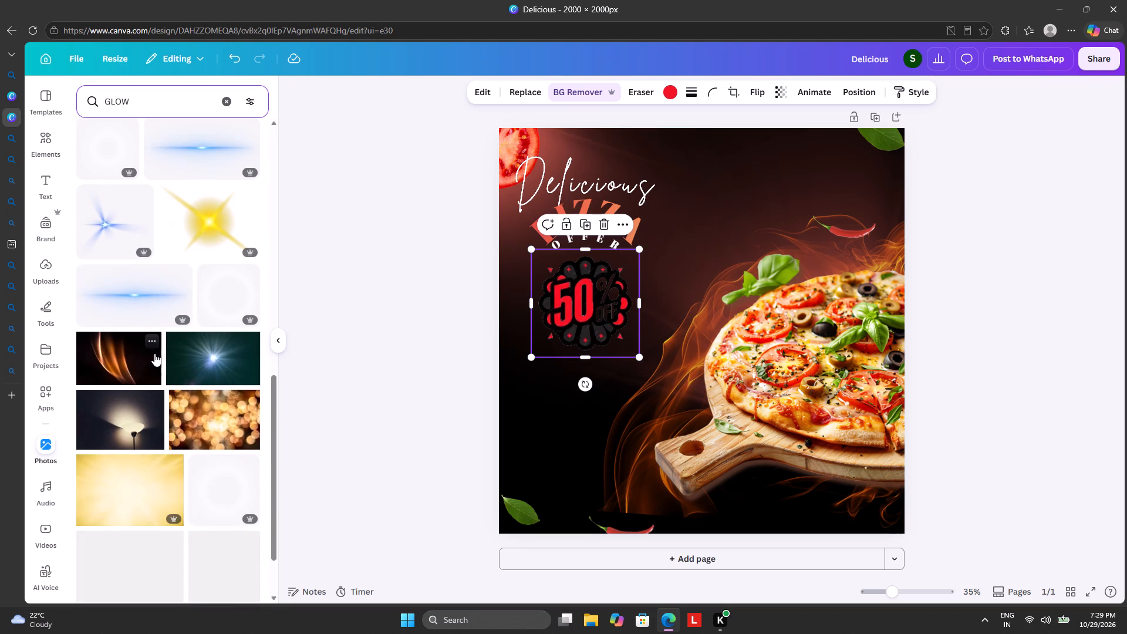
pyautogui.scroll(-9, 154, 353)
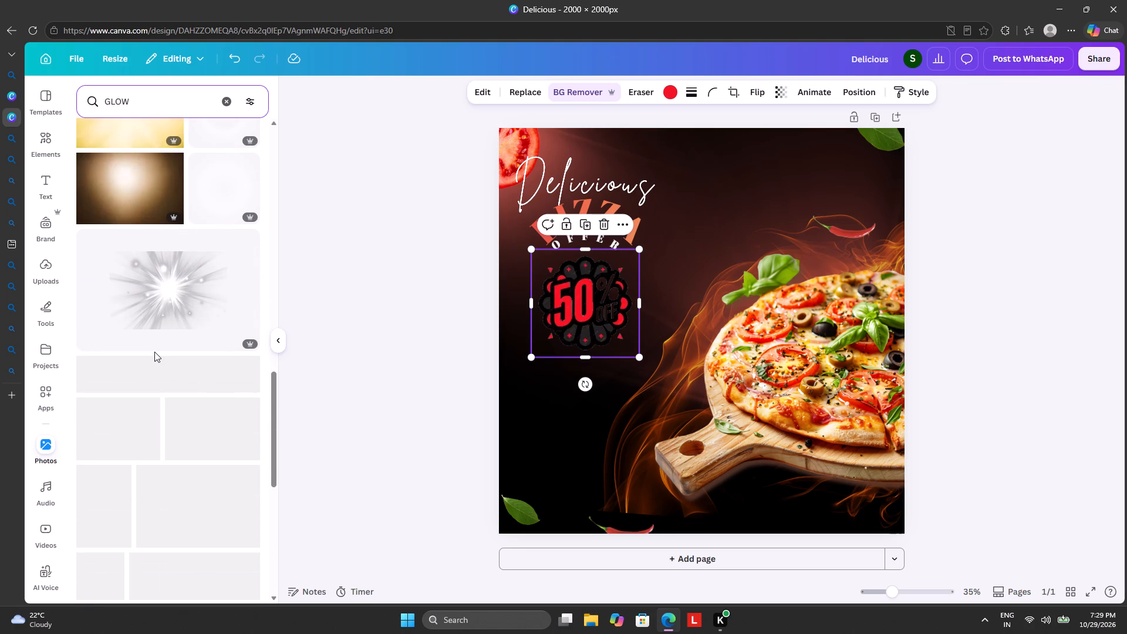
pyautogui.scroll(-2, 154, 352)
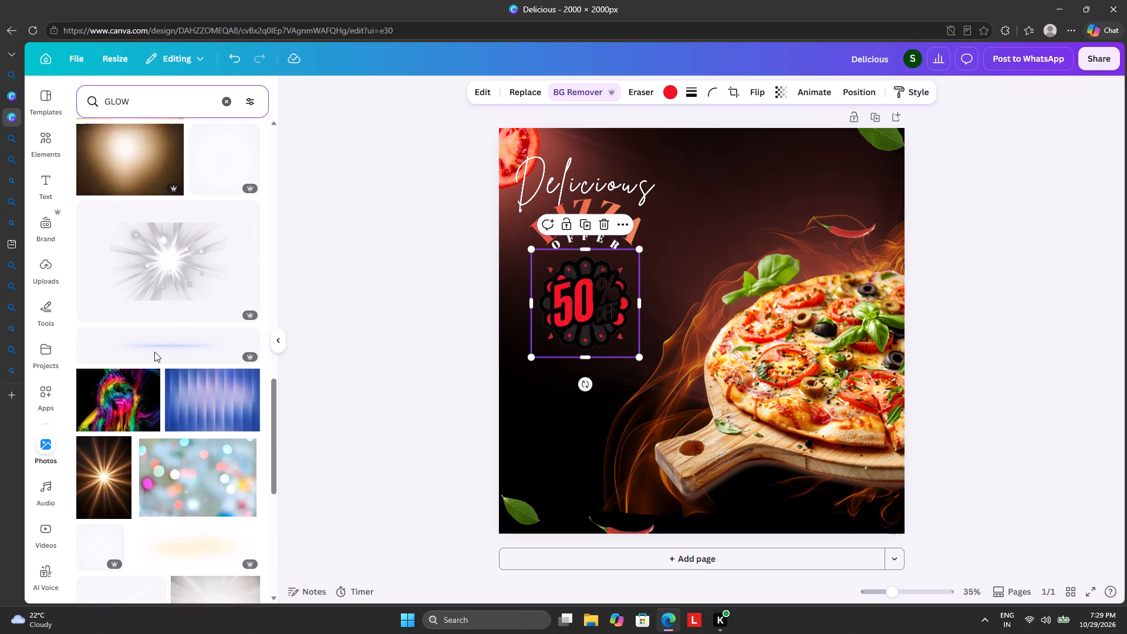
pyautogui.scroll(-3, 154, 352)
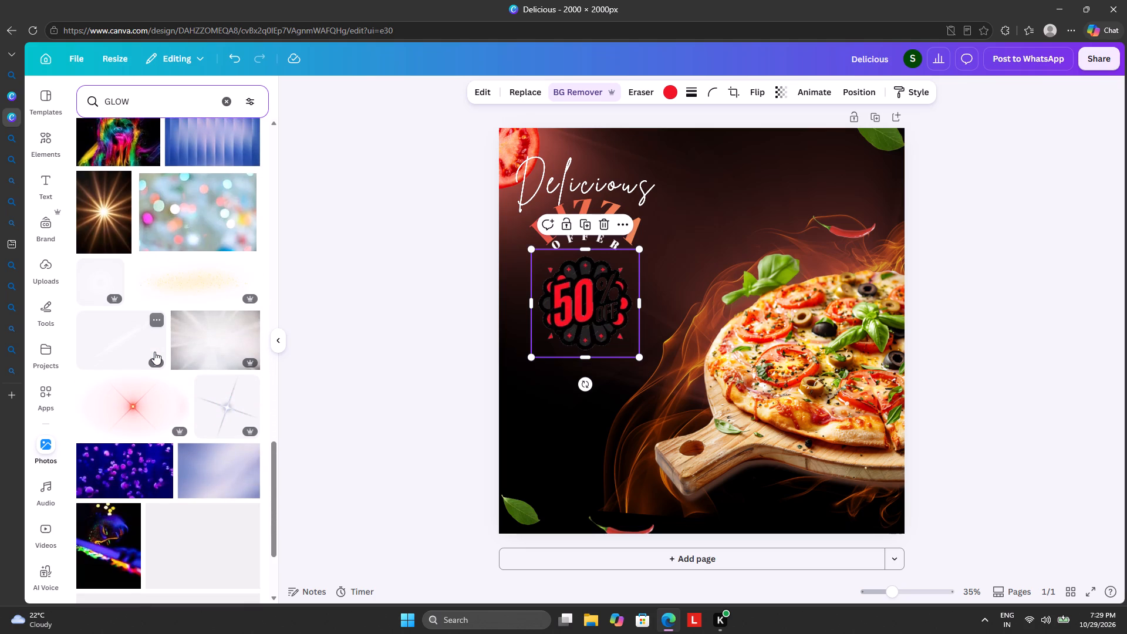
pyautogui.scroll(-1, 143, 352)
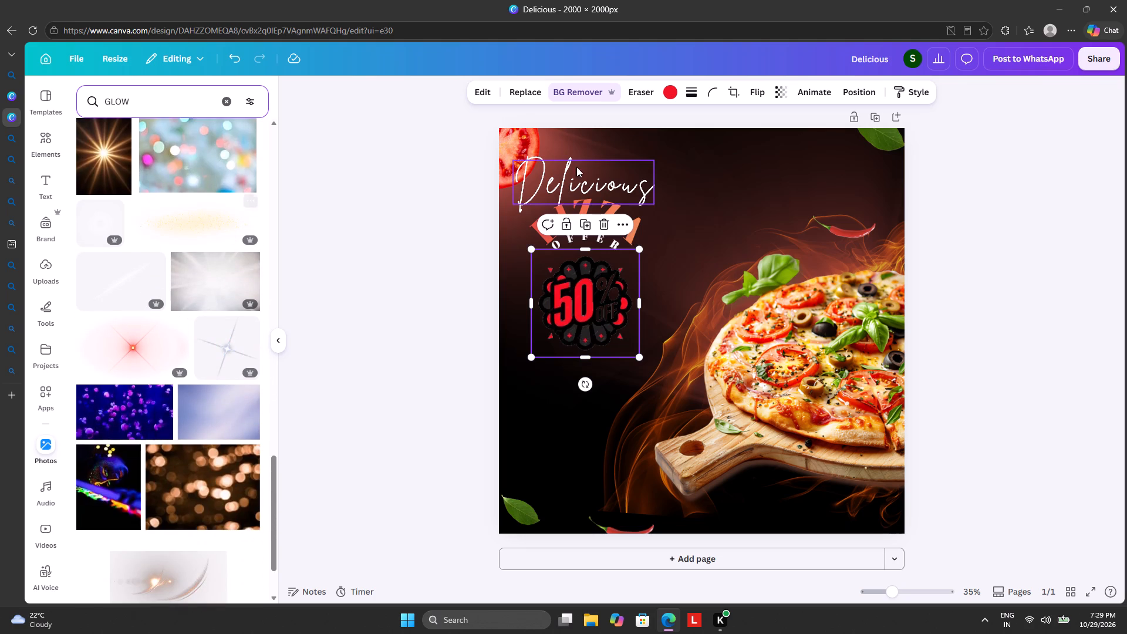
# Duplicate the red light glow from the poster's upper left corner and move the copy over the "50% OFF" badge.
pyautogui.click(856, 94)
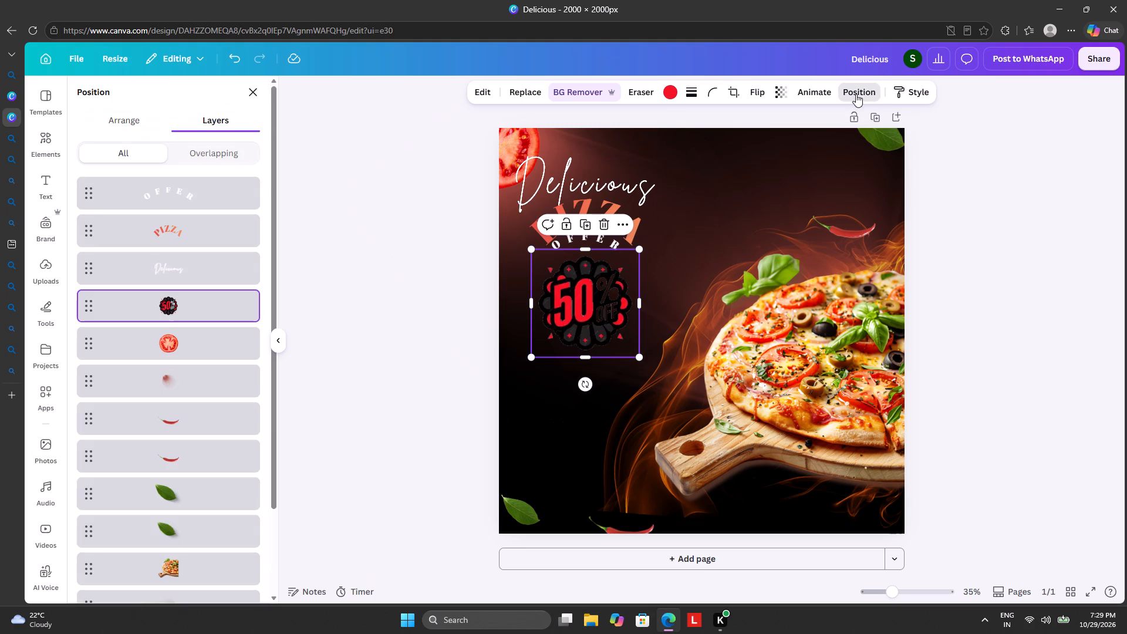
pyautogui.click(159, 386)
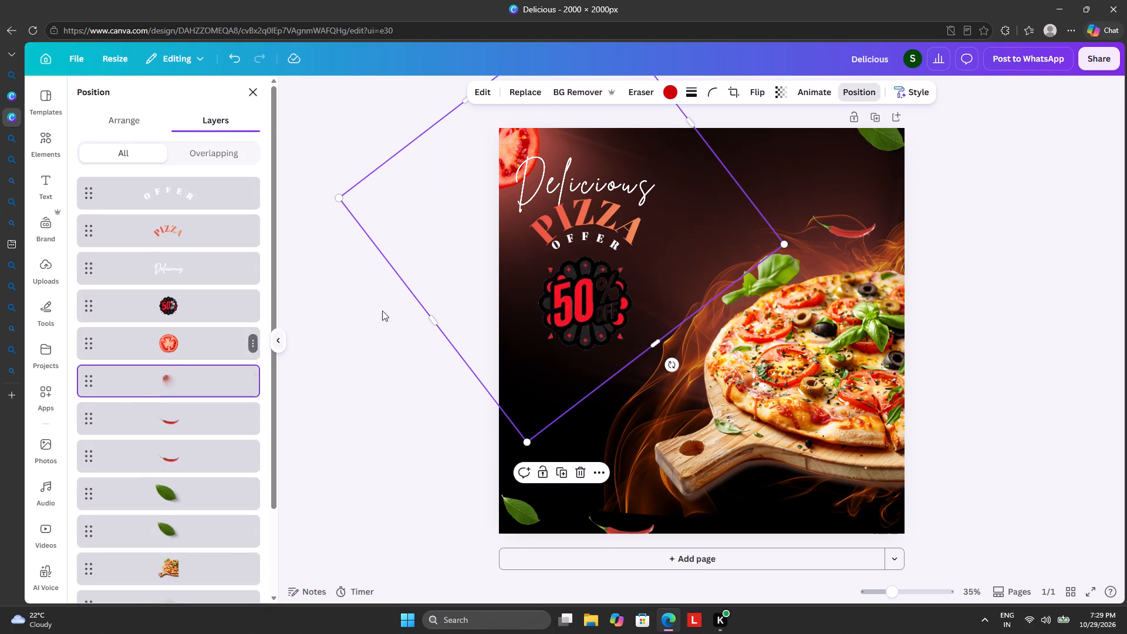
pyautogui.click(562, 470)
pyautogui.moveTo(538, 355); pyautogui.dragTo(568, 420)
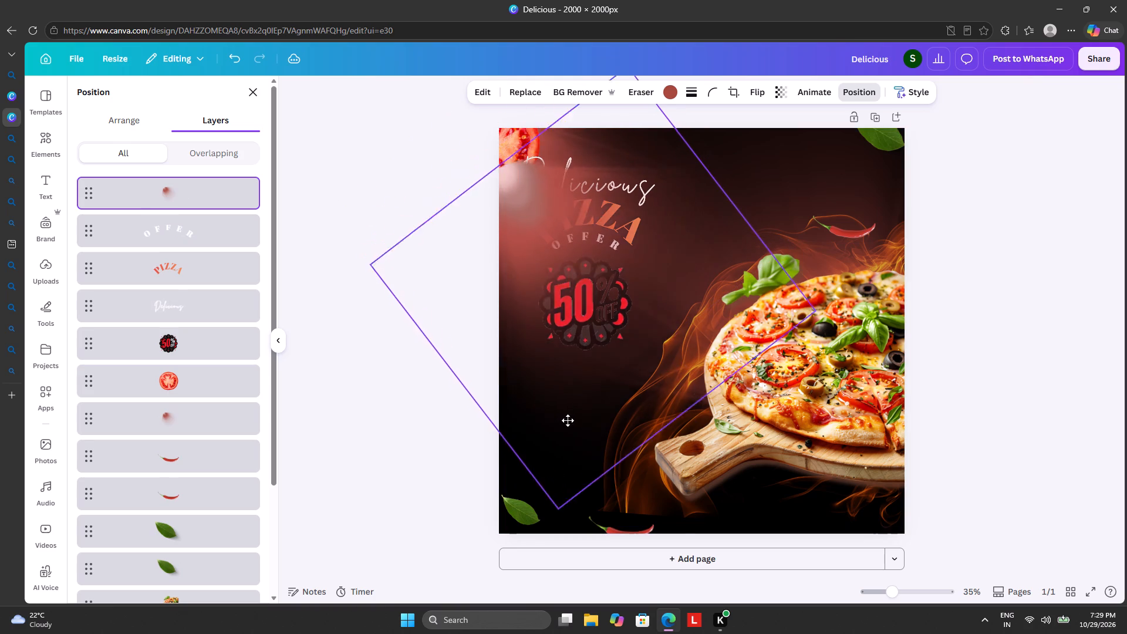
pyautogui.moveTo(568, 420); pyautogui.dragTo(613, 493)
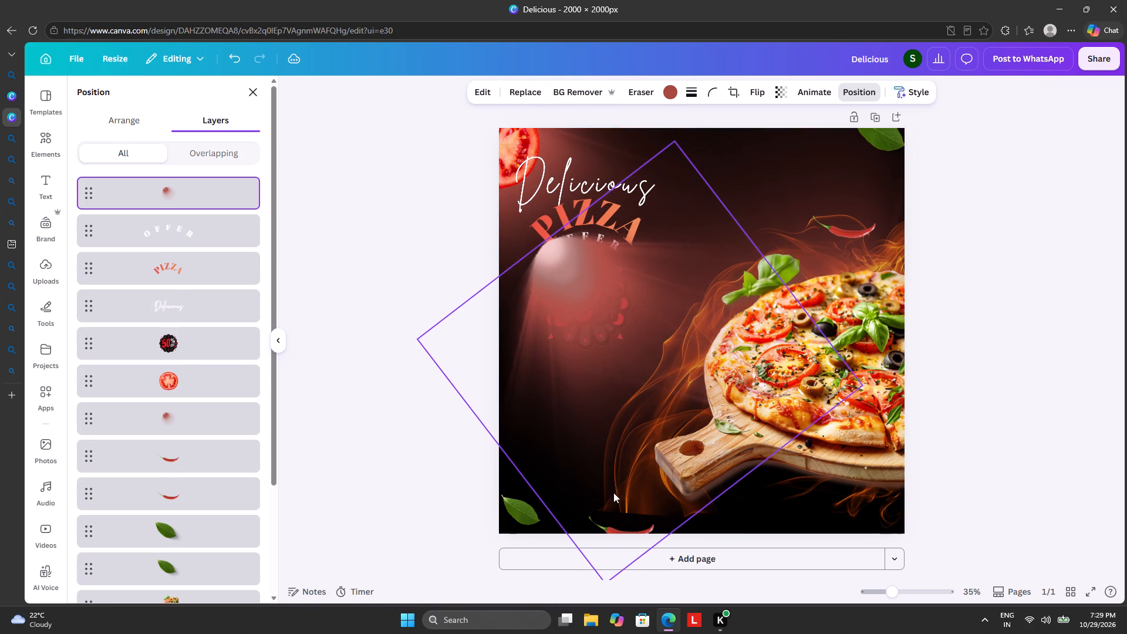
# Recolour the duplicated glow over the badge to white.
pyautogui.click(667, 93)
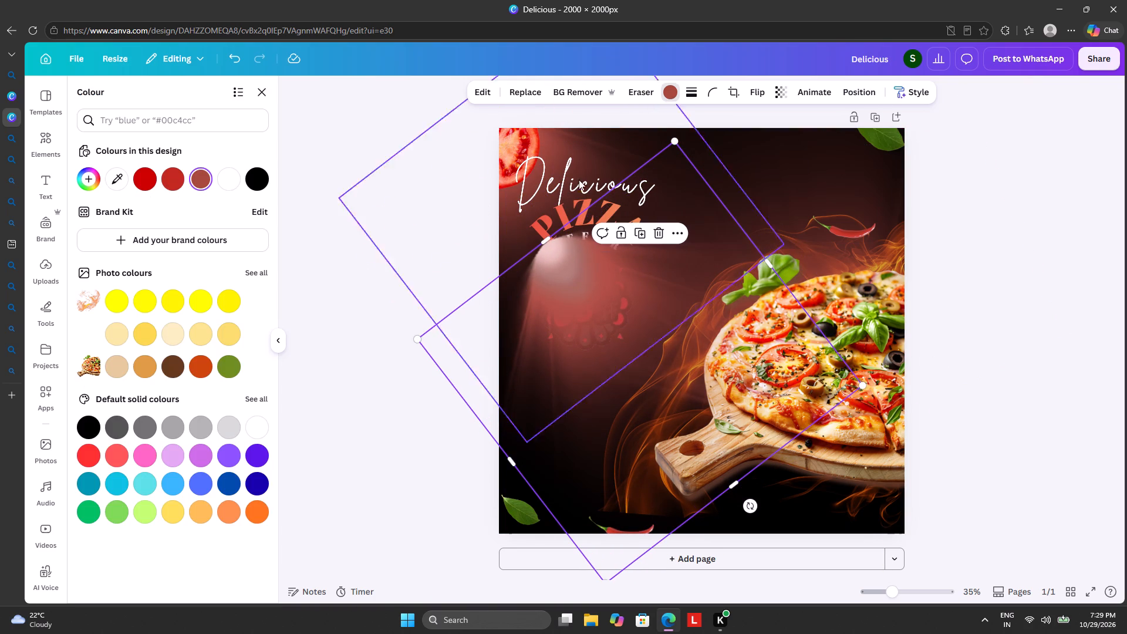
pyautogui.click(251, 429)
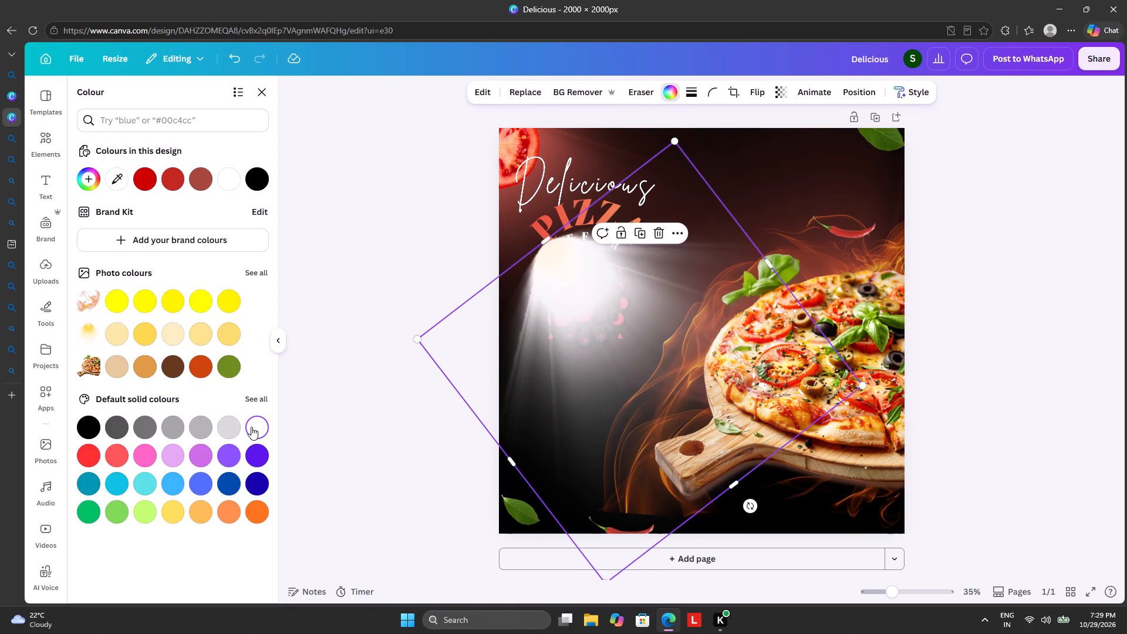
# Reorder the white glow's layer to sit directly beneath the "50% OFF" badge and above the tomato.
pyautogui.click(839, 91)
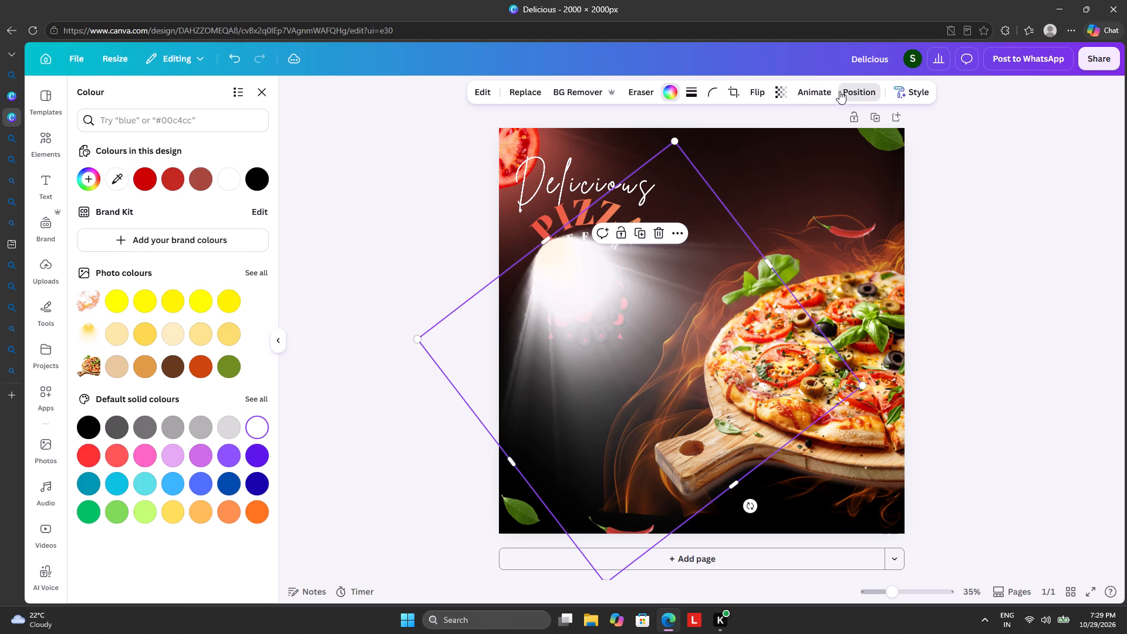
pyautogui.moveTo(154, 194); pyautogui.dragTo(154, 276)
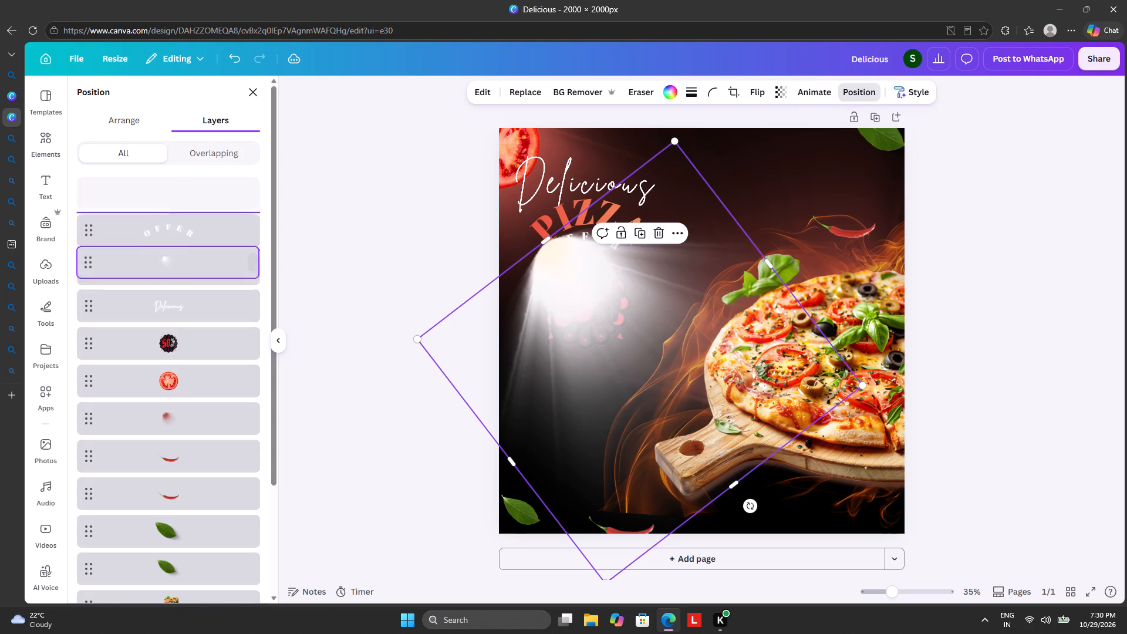
pyautogui.moveTo(154, 276); pyautogui.dragTo(150, 367)
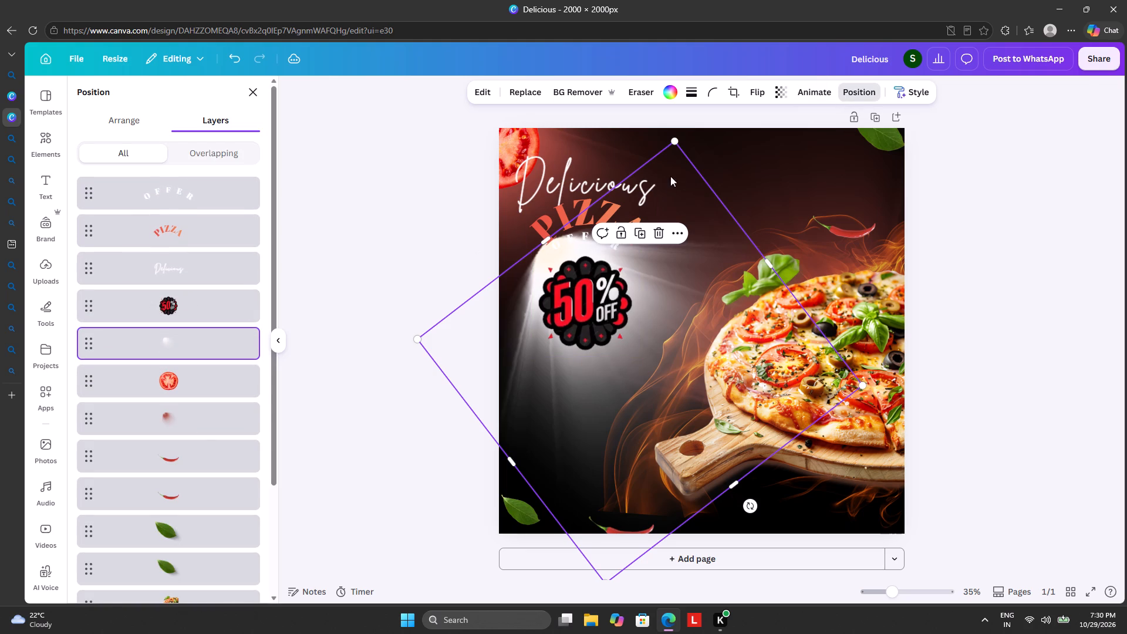
# Shrink the white glow to a little under half its size and position it behind the "50% OFF" badge.
pyautogui.moveTo(676, 142); pyautogui.dragTo(638, 376)
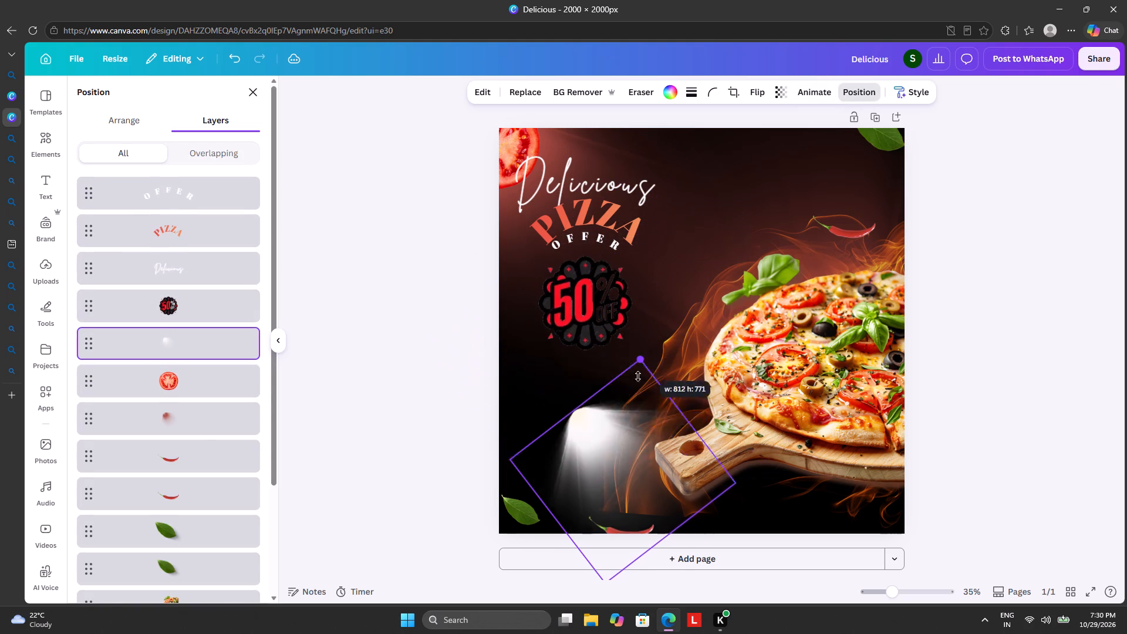
pyautogui.moveTo(638, 376); pyautogui.dragTo(629, 392)
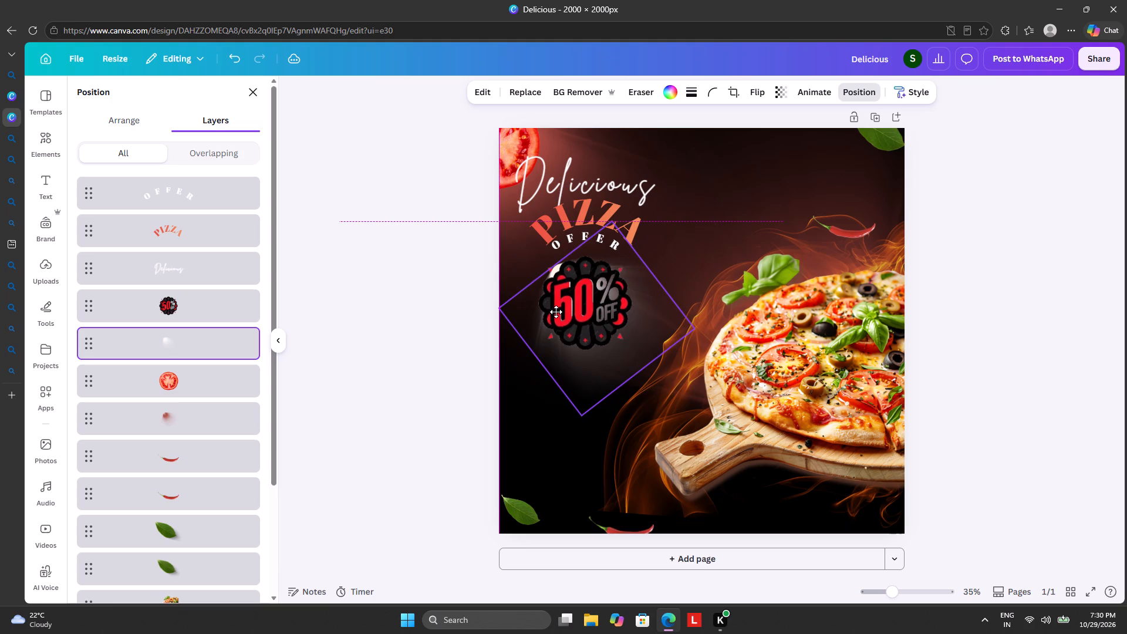
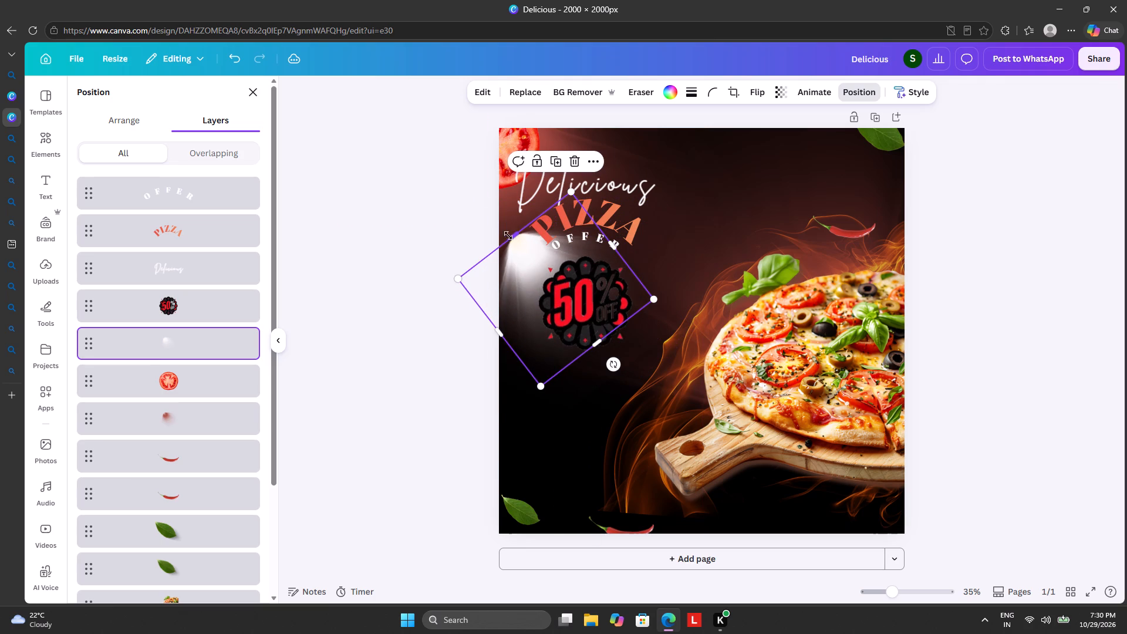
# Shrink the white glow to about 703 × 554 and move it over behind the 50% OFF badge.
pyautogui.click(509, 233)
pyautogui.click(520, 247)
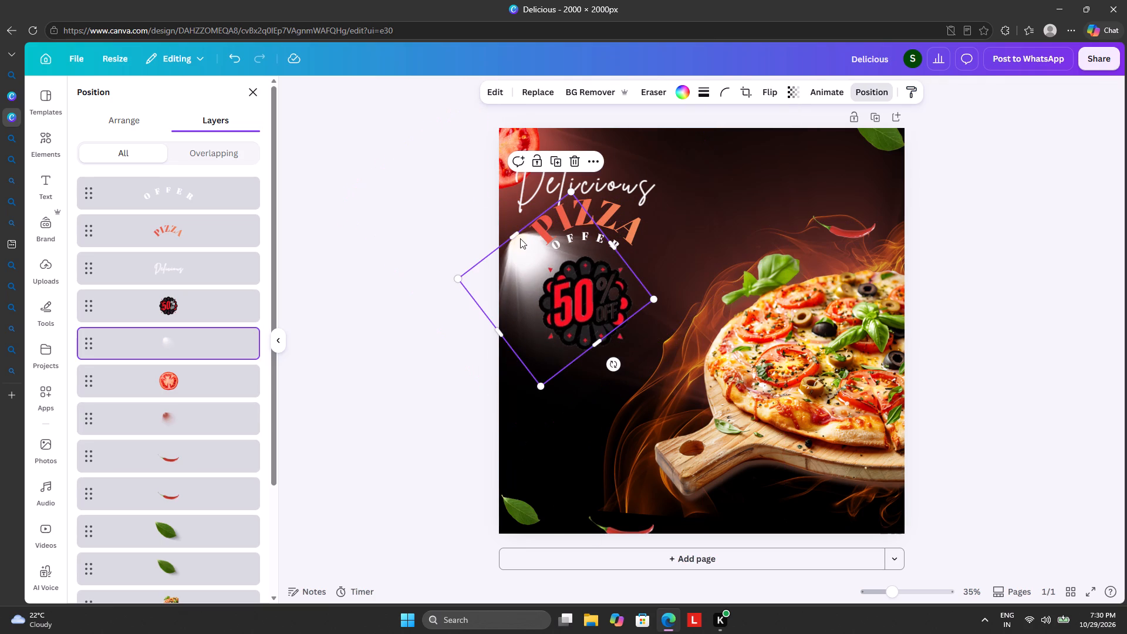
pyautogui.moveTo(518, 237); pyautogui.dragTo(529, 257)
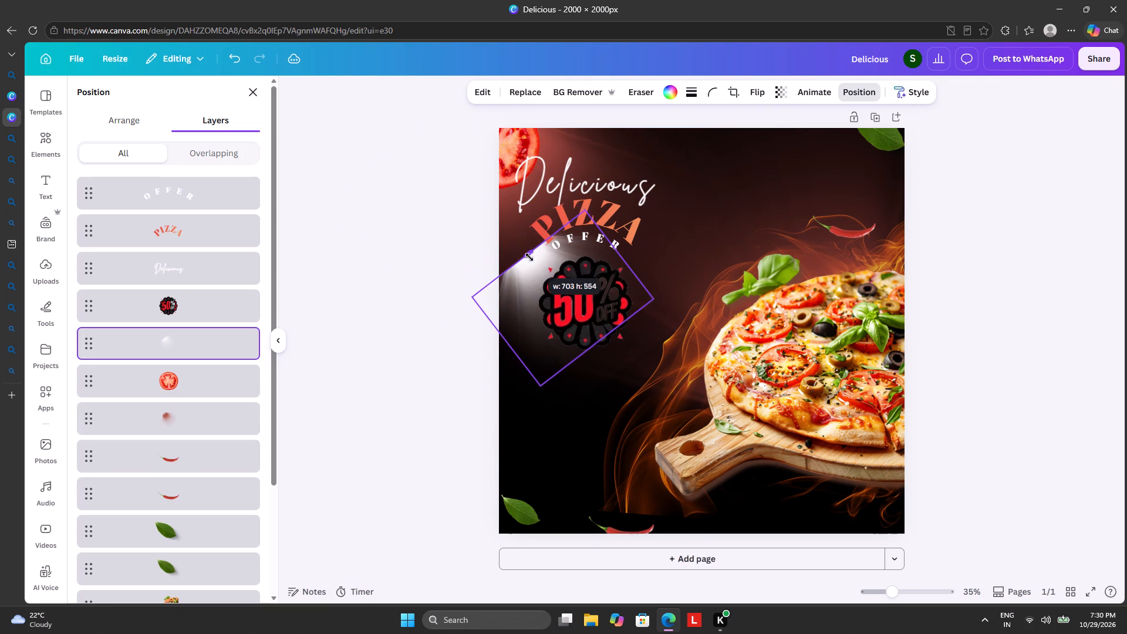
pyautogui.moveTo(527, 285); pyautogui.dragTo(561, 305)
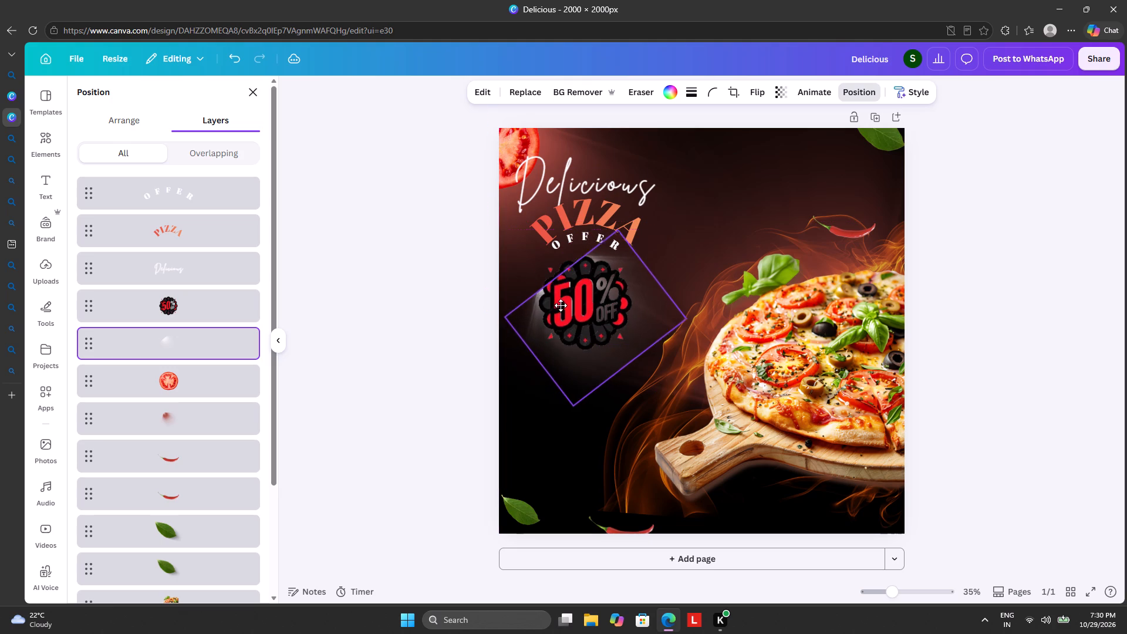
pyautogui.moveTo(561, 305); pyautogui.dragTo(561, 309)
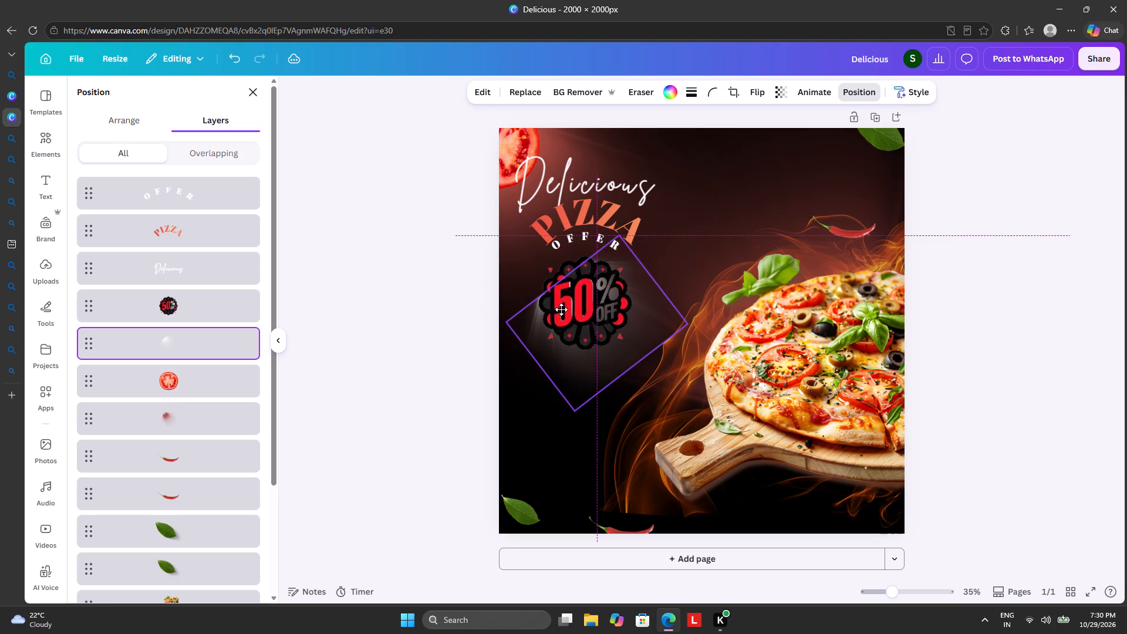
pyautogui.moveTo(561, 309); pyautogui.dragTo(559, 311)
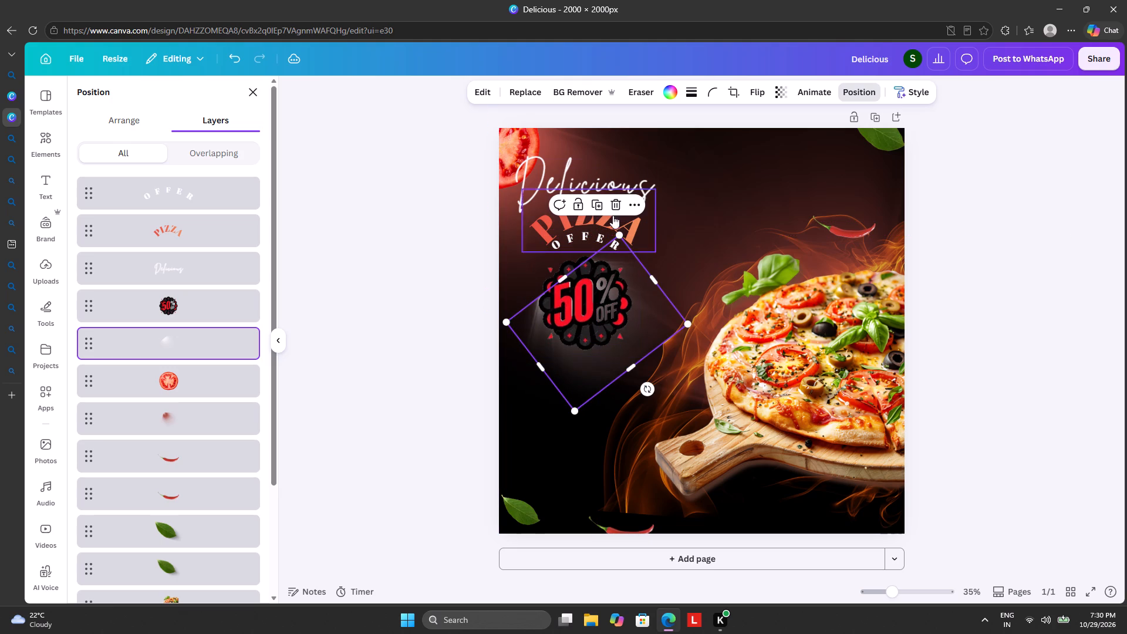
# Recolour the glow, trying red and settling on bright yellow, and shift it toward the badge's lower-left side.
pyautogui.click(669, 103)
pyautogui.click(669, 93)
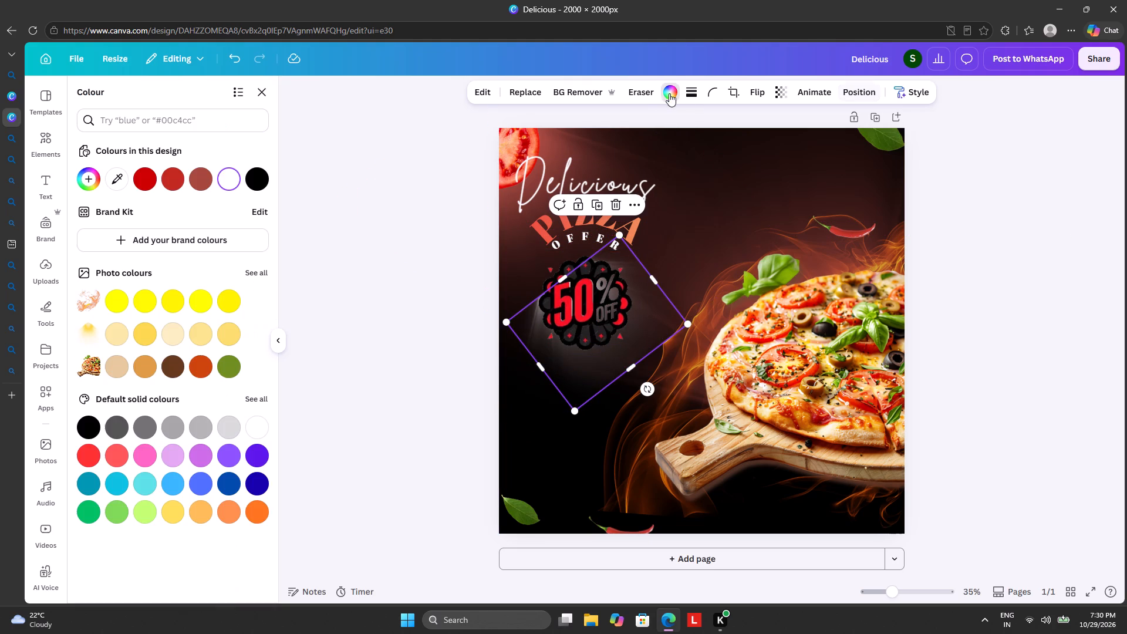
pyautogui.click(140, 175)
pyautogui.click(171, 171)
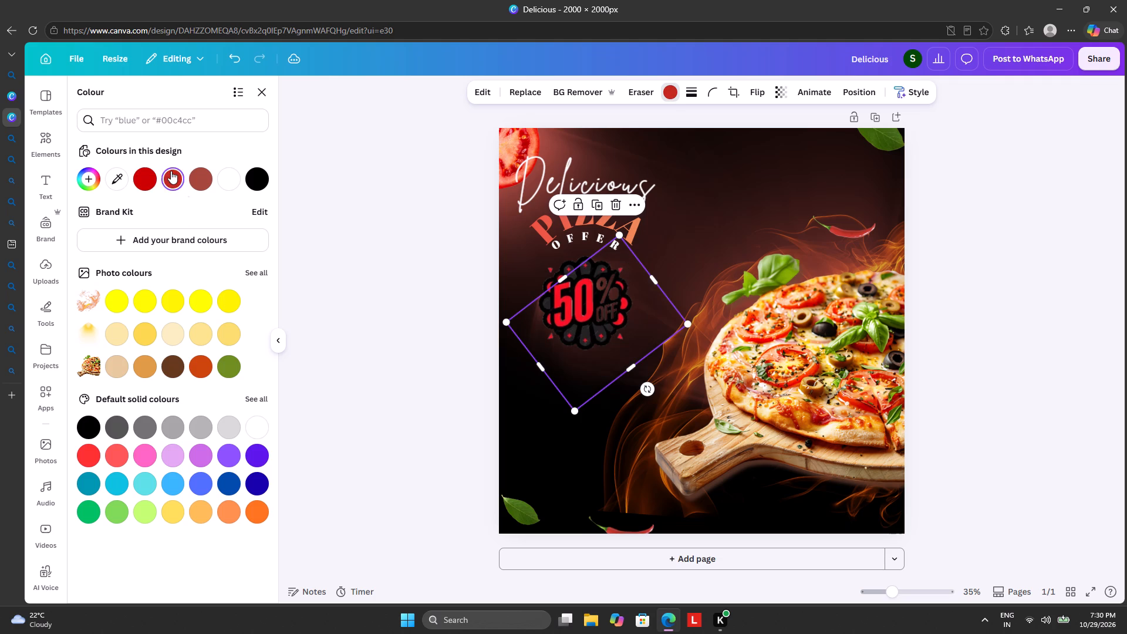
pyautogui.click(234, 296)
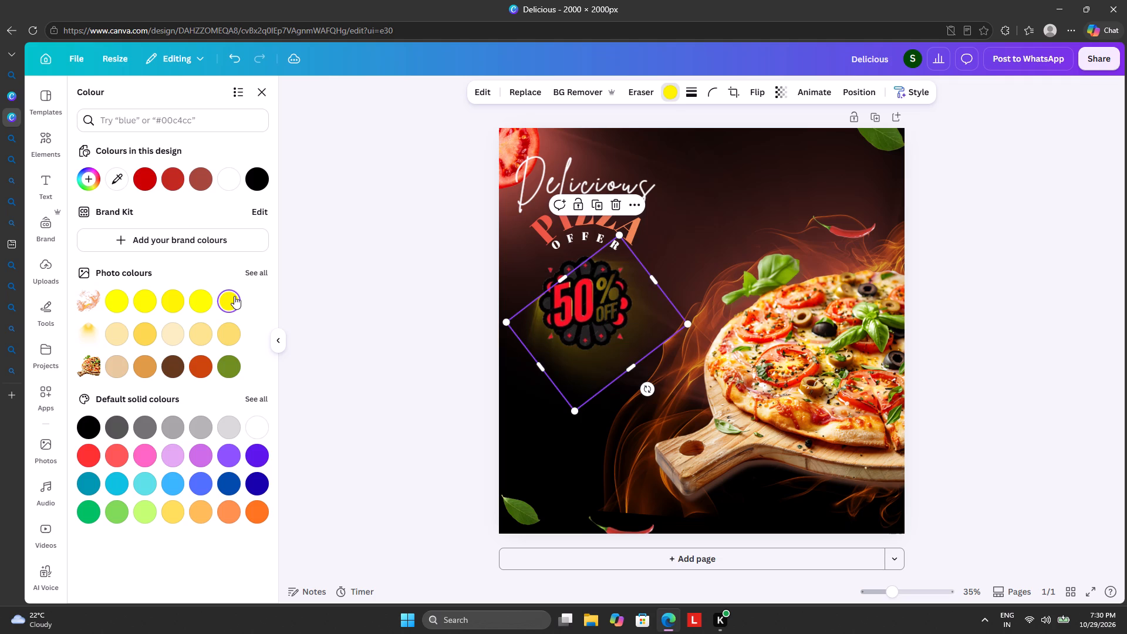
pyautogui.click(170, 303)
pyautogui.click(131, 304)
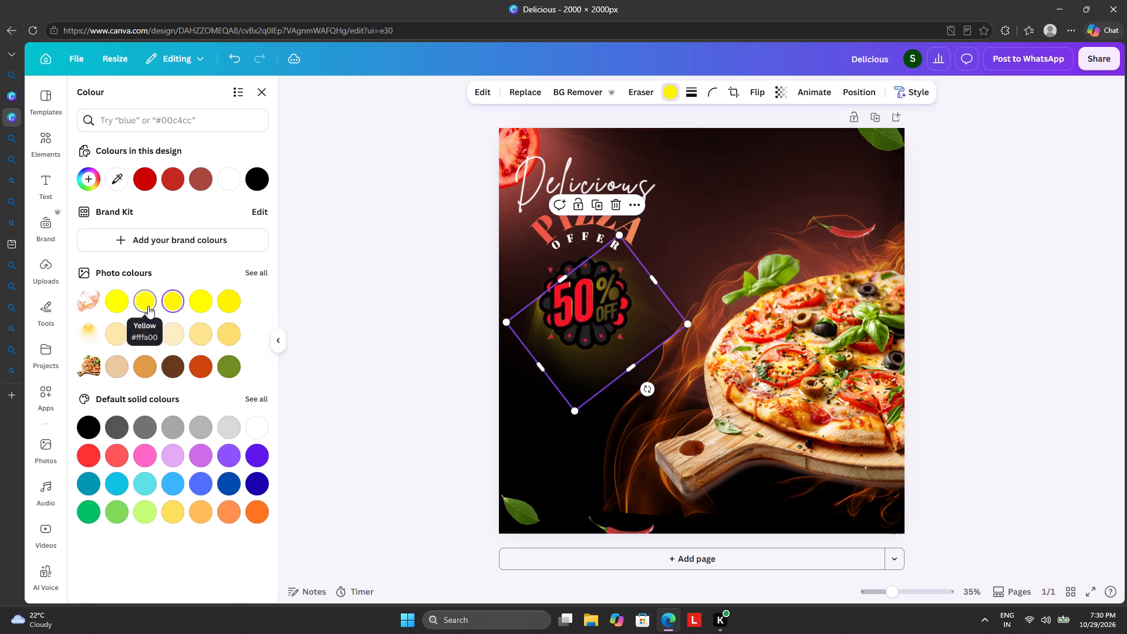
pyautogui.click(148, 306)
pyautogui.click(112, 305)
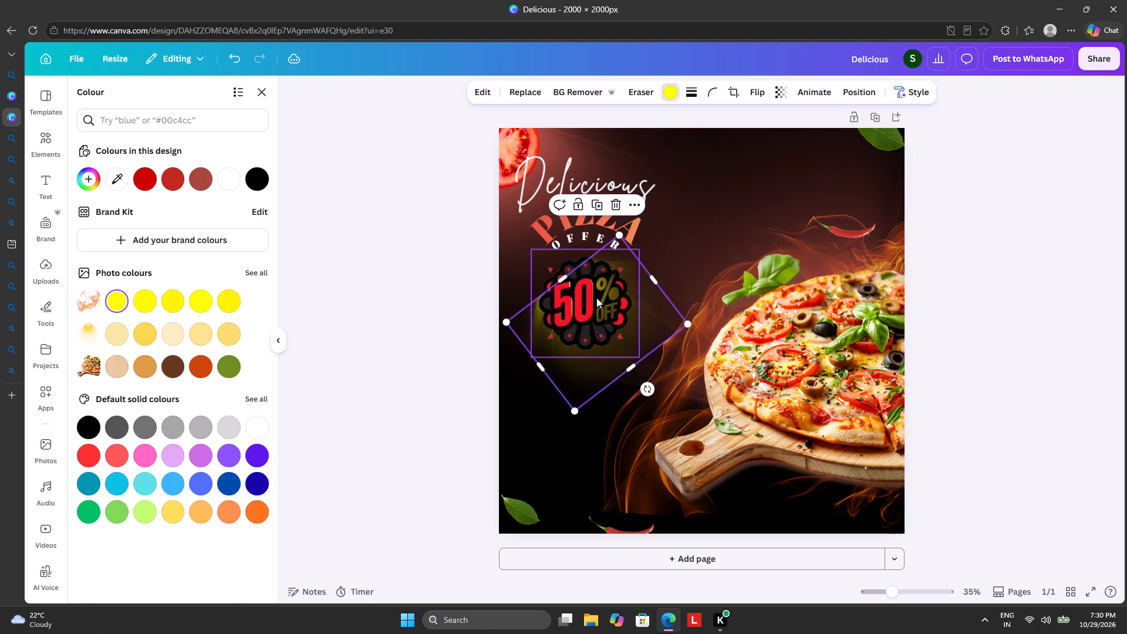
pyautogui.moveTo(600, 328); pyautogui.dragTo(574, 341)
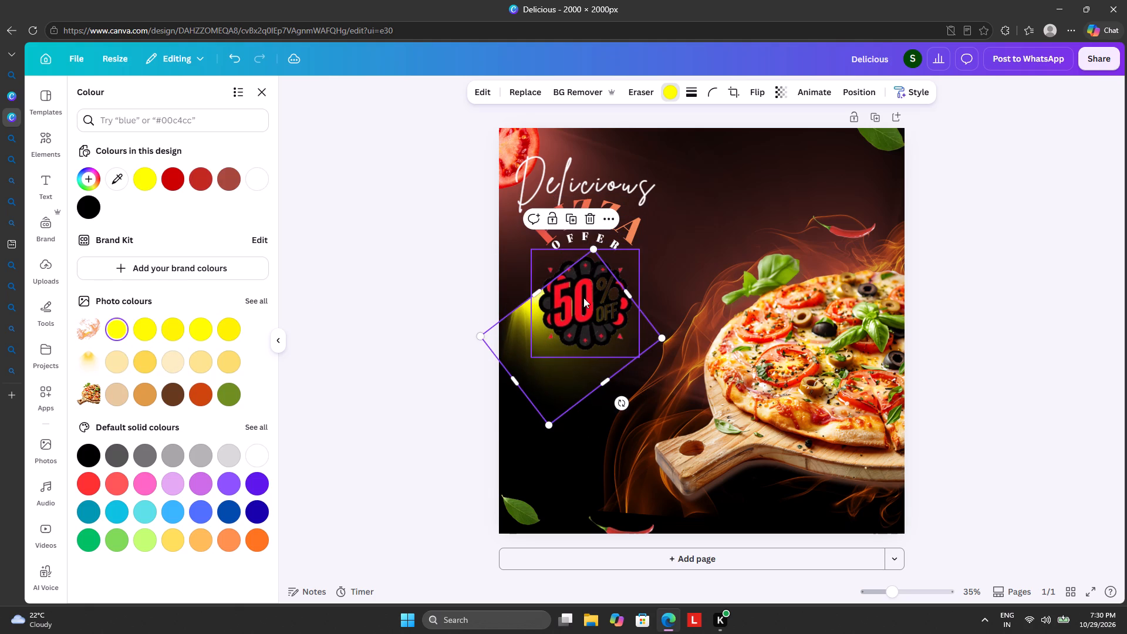
# Delete the yellow glow and the black 50% OFF badge from the poster.
pyautogui.click(586, 217)
pyautogui.click(578, 294)
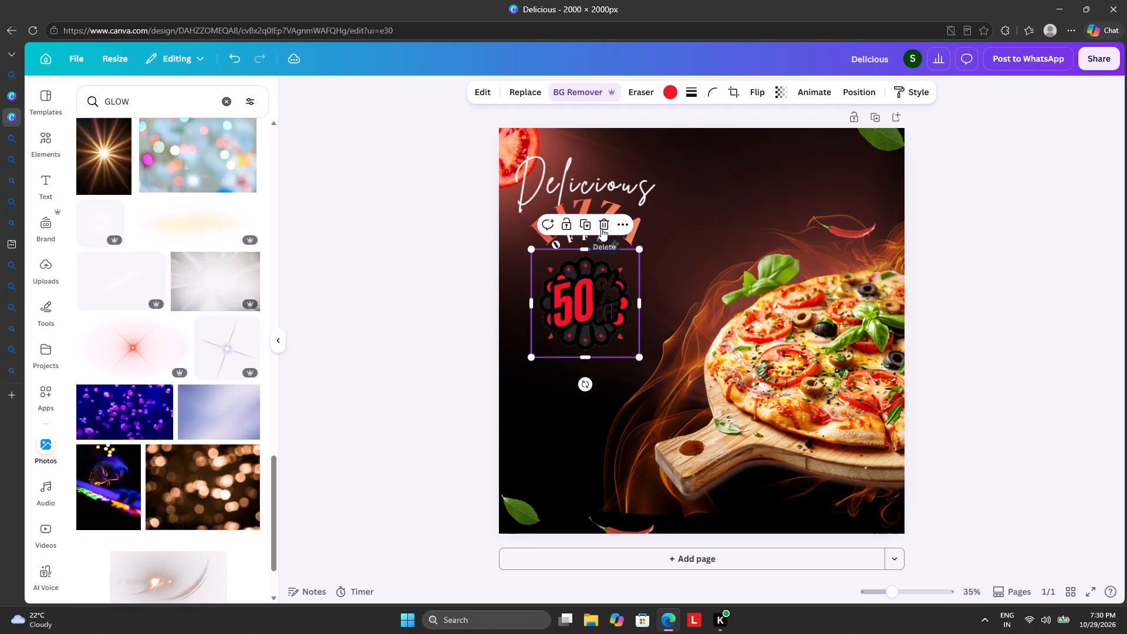
pyautogui.click(601, 228)
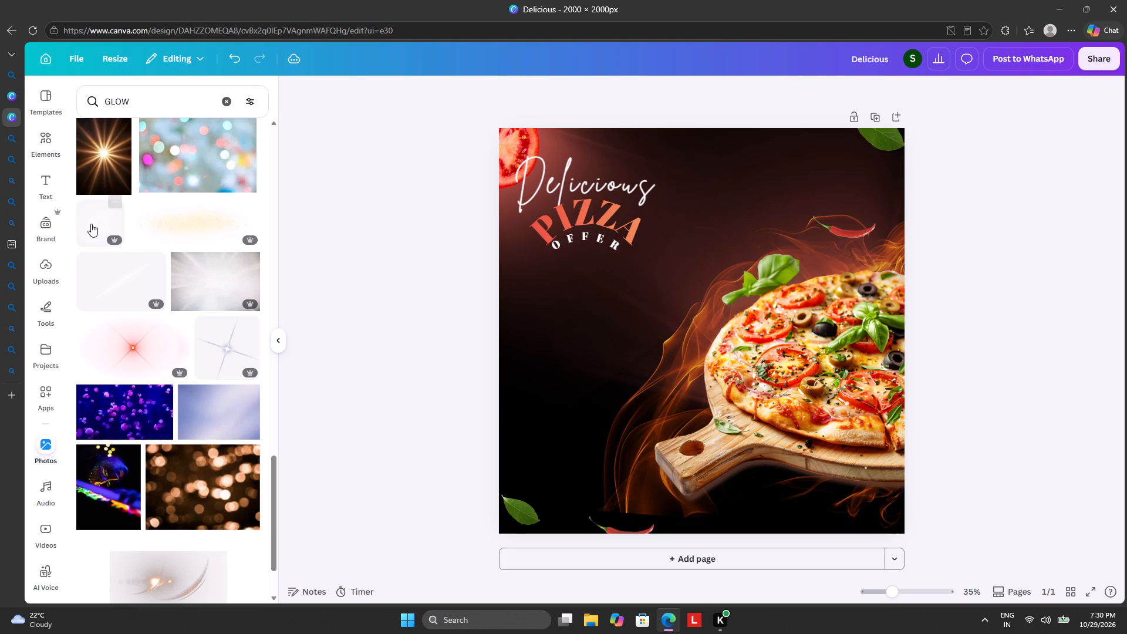
# Search the web in a new browser tab for "50% OFF", refining the query to "50% OFF PNG".
pyautogui.click(28, 393)
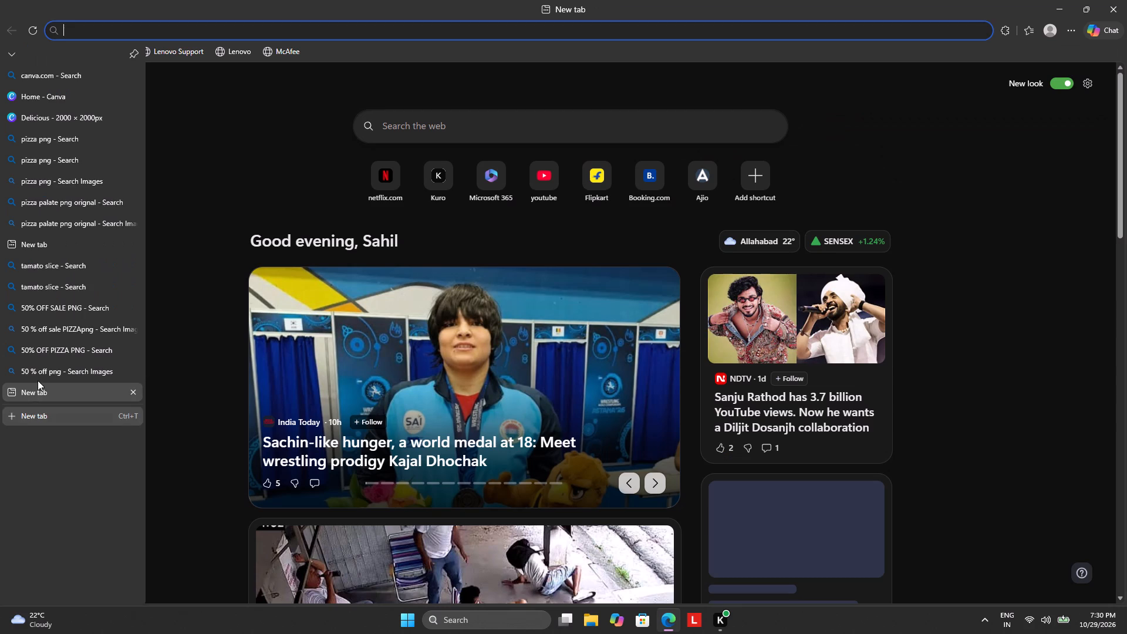
pyautogui.click(414, 131)
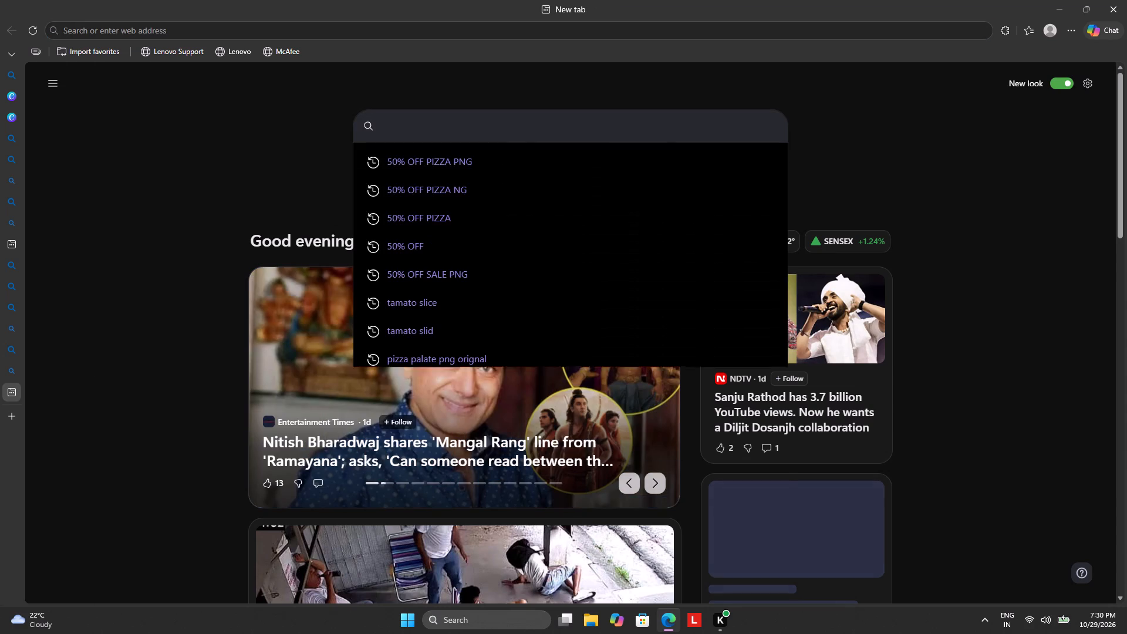
pyautogui.press('5')
pyautogui.press('0')
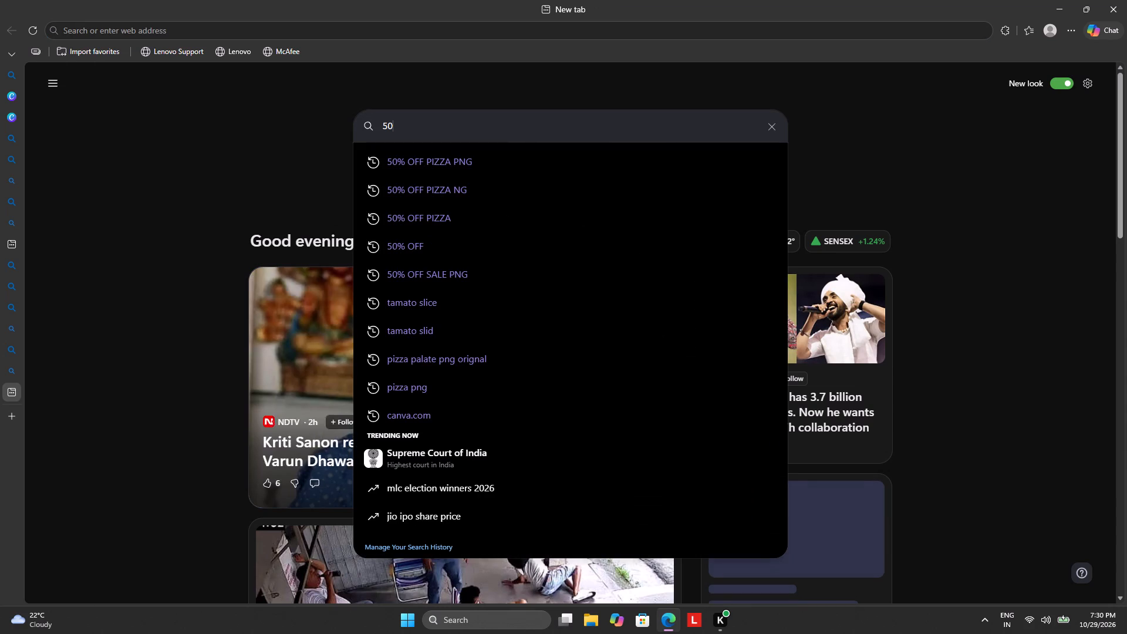
pyautogui.write('% OFF')
pyautogui.press('Return')
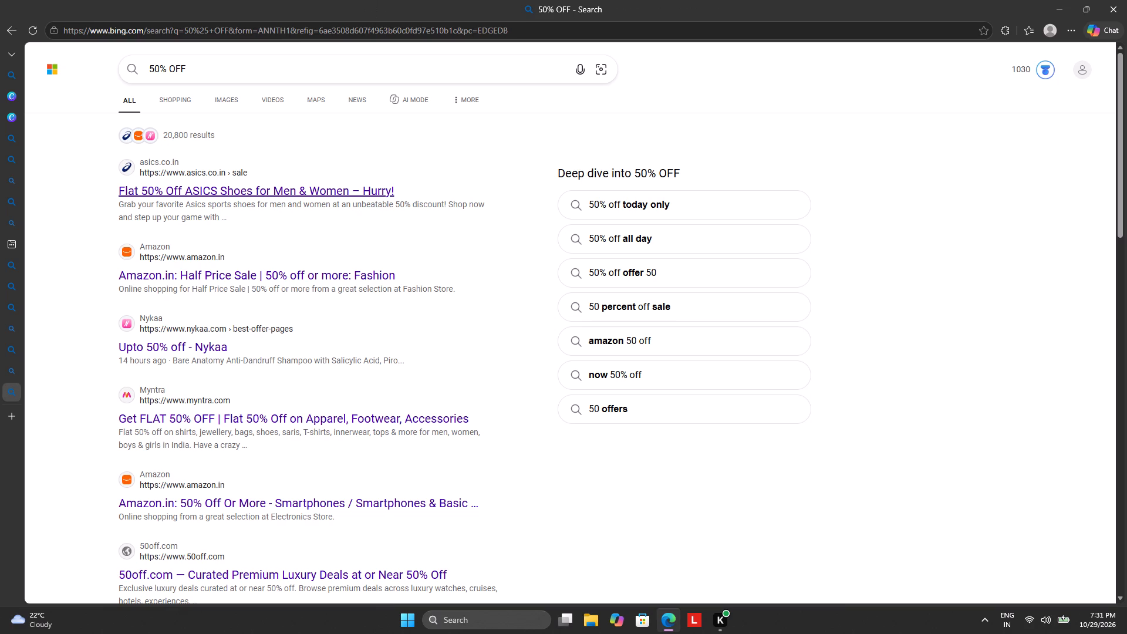
pyautogui.click(317, 75)
pyautogui.press('space')
pyautogui.write('PNG')
pyautogui.press('Return')
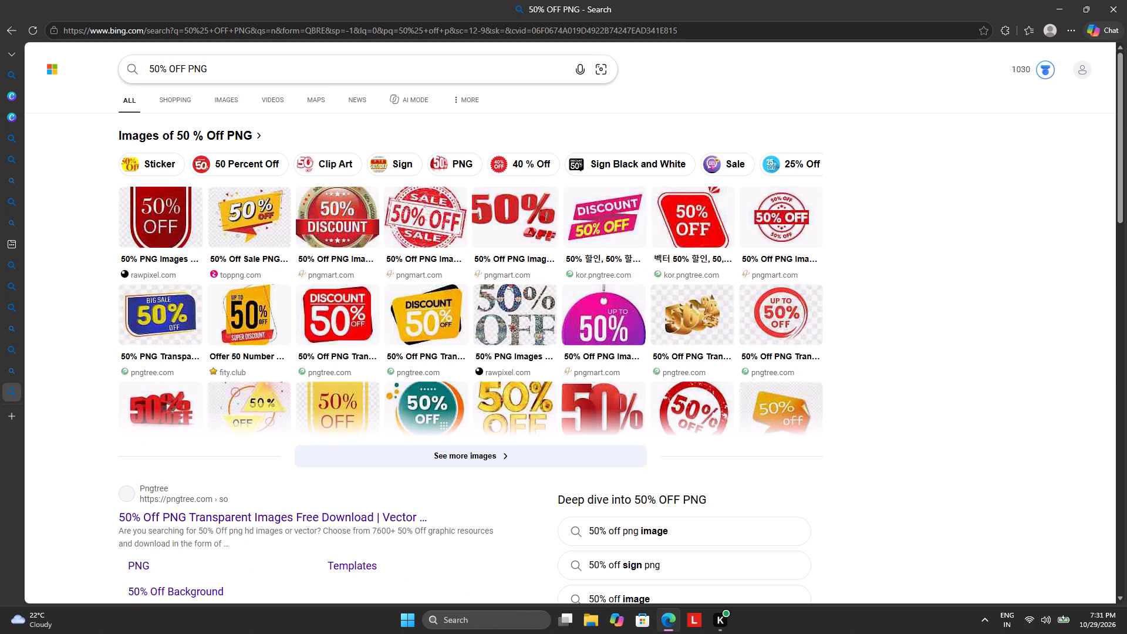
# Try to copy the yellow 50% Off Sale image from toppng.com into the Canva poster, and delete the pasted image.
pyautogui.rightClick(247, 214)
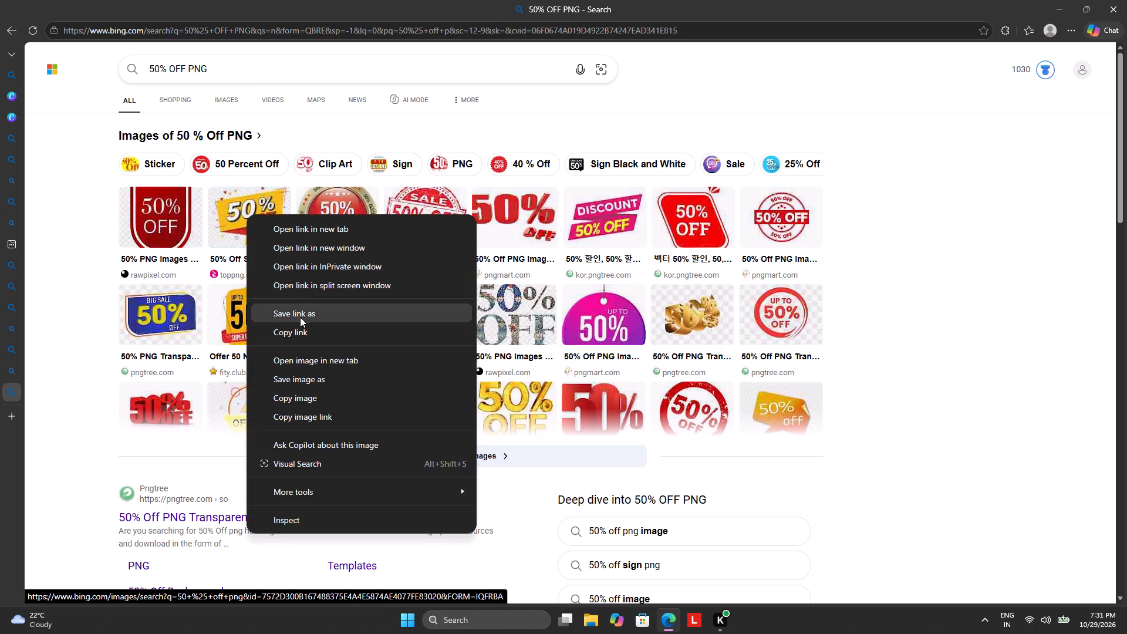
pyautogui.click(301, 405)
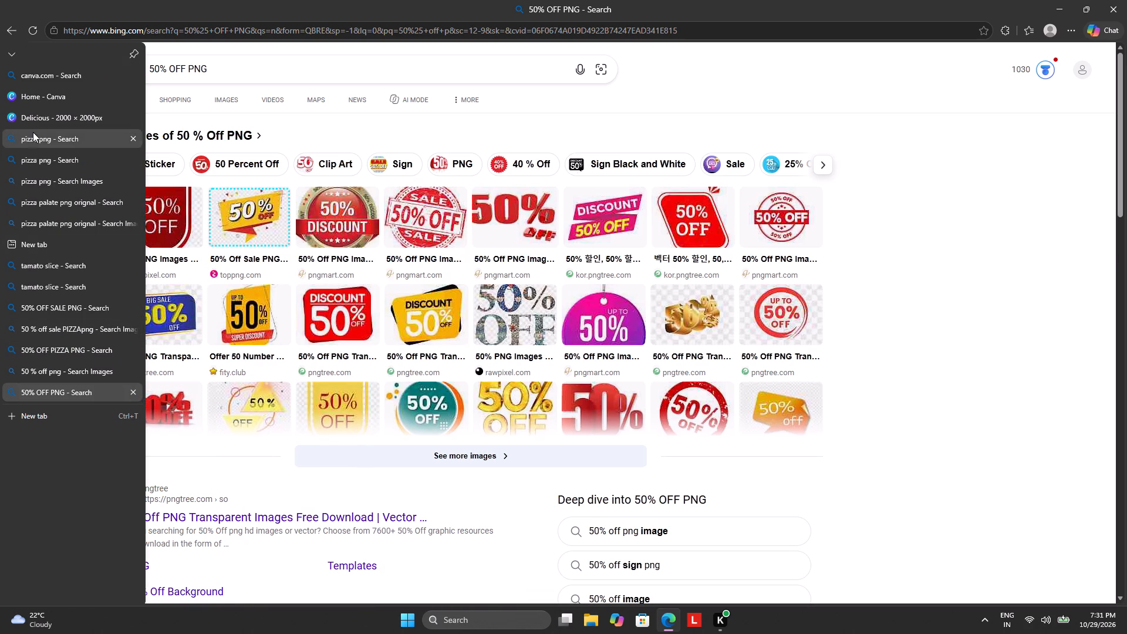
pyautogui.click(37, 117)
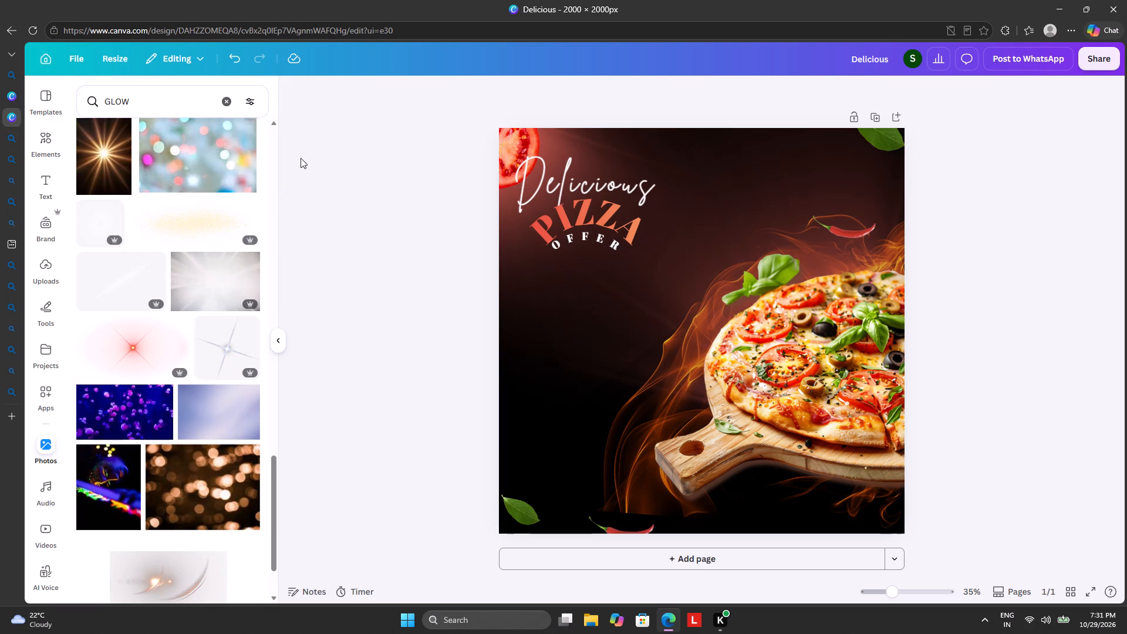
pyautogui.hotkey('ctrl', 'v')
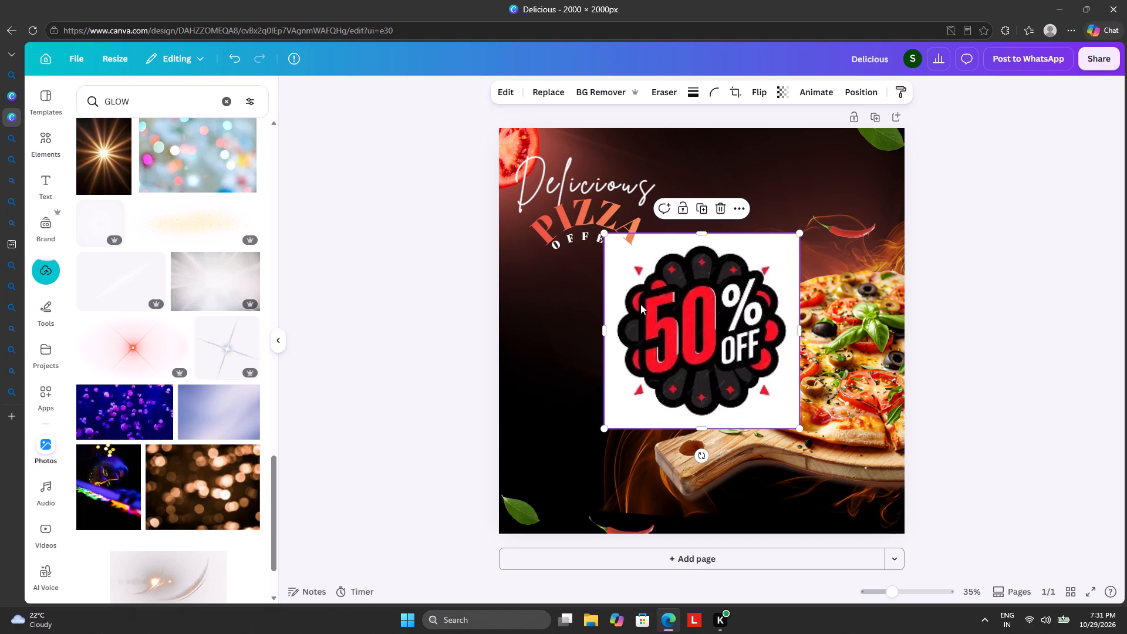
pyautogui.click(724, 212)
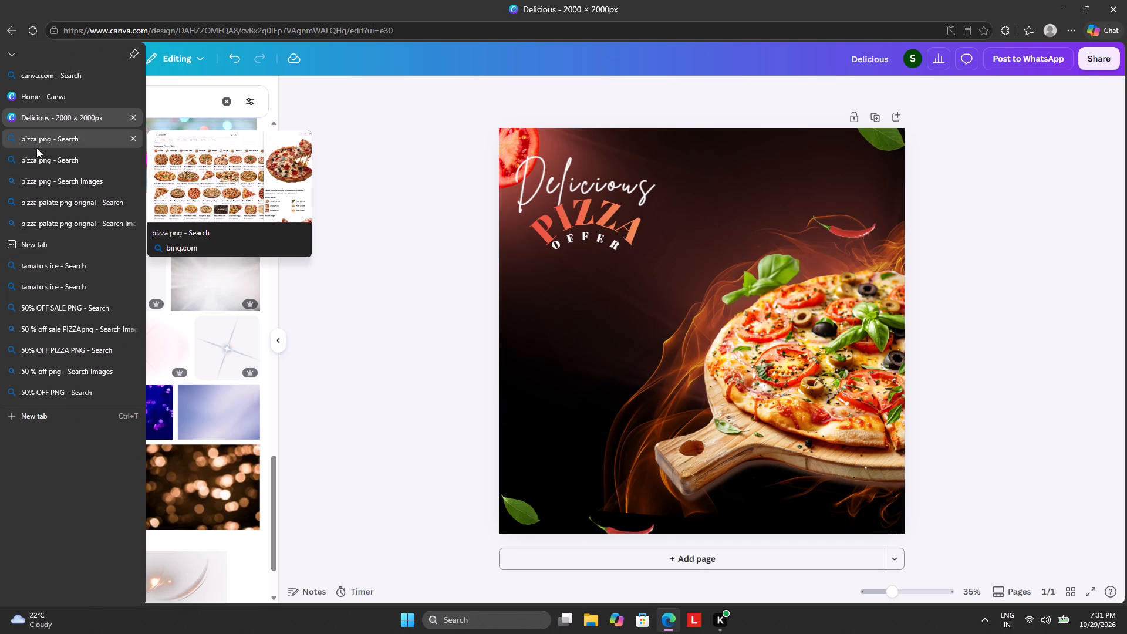
# Copy the red ribbon 50% OFF image from the open "50% OFF SALE PNG" search and paste it into the Canva poster.
pyautogui.click(39, 306)
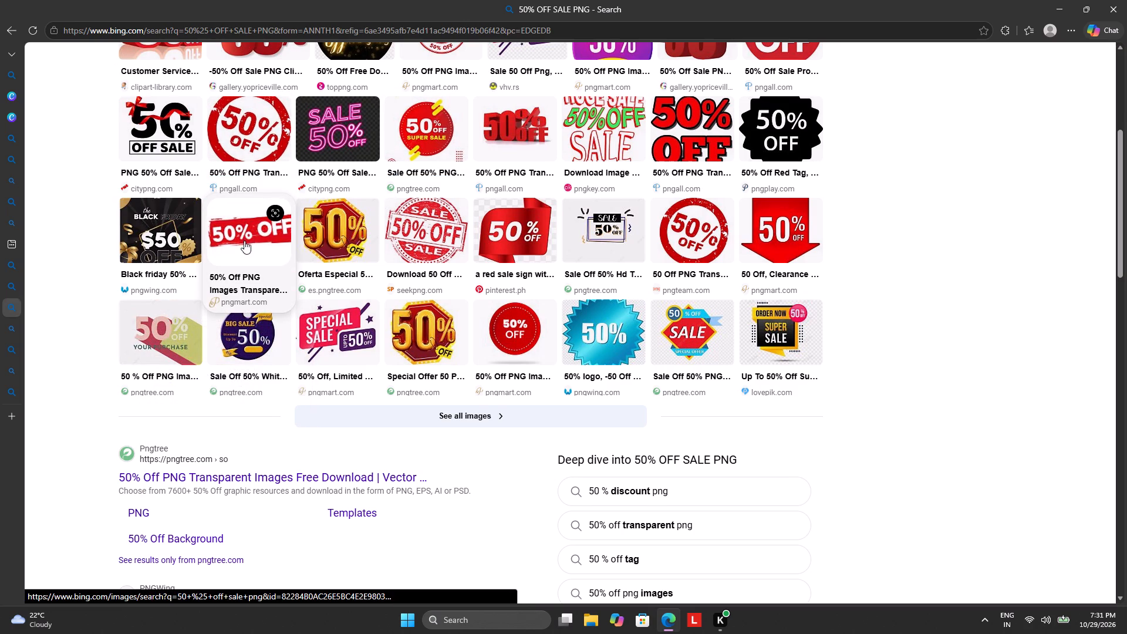
pyautogui.scroll(1, 244, 241)
pyautogui.click(523, 287)
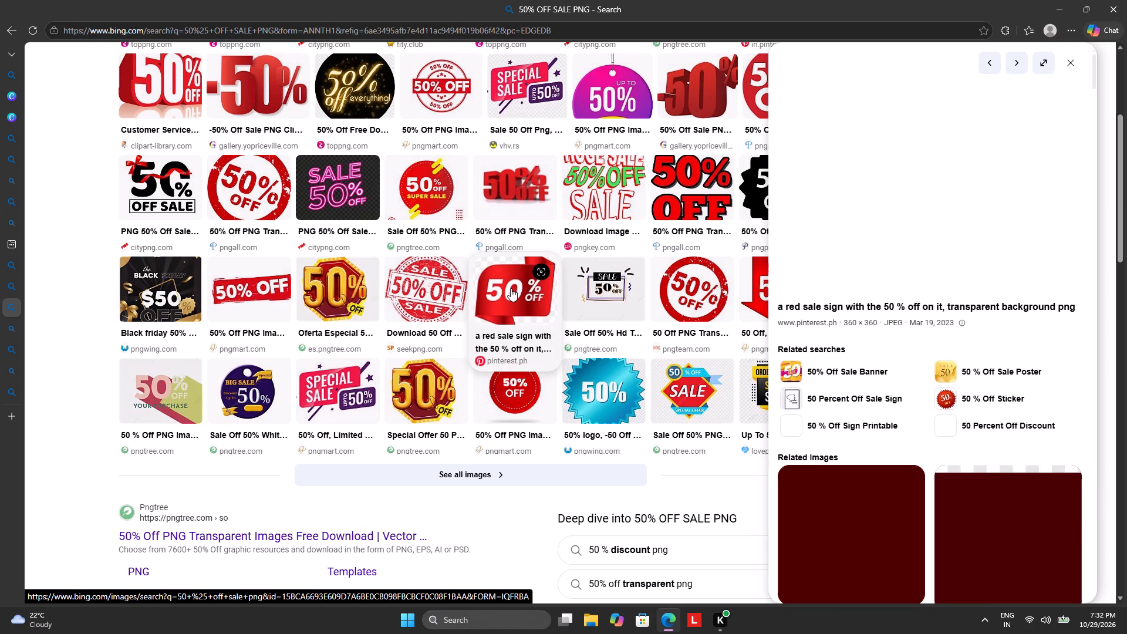
pyautogui.rightClick(944, 177)
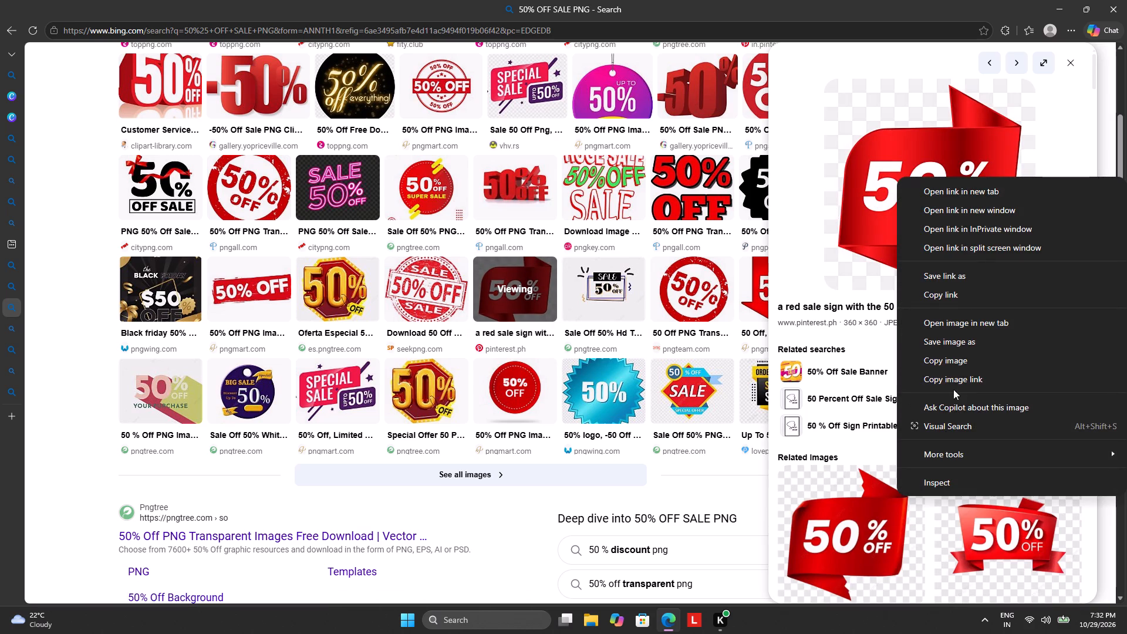
pyautogui.click(953, 362)
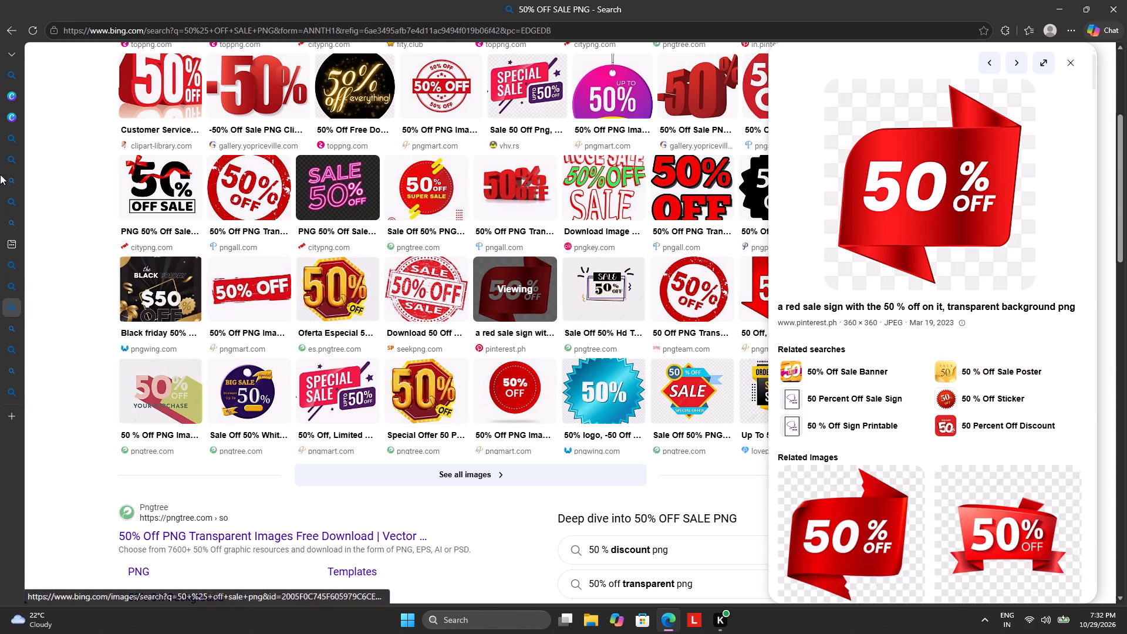
pyautogui.click(30, 116)
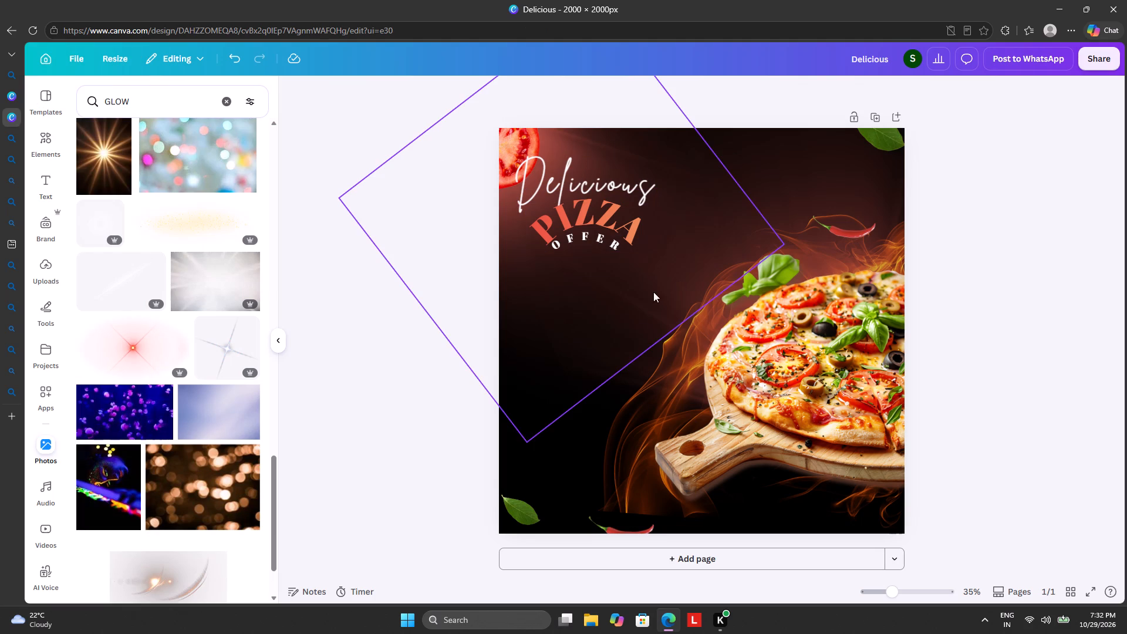
pyautogui.hotkey('ctrl', 'v')
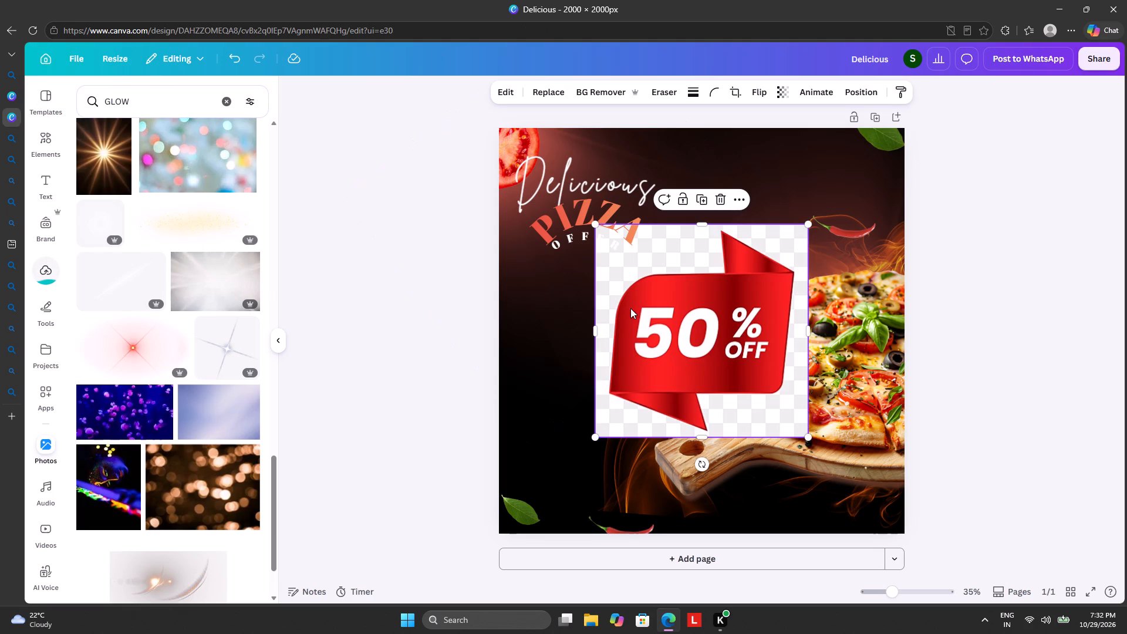
# Remove the checkered background from the red 50% OFF ribbon image.
pyautogui.click(582, 85)
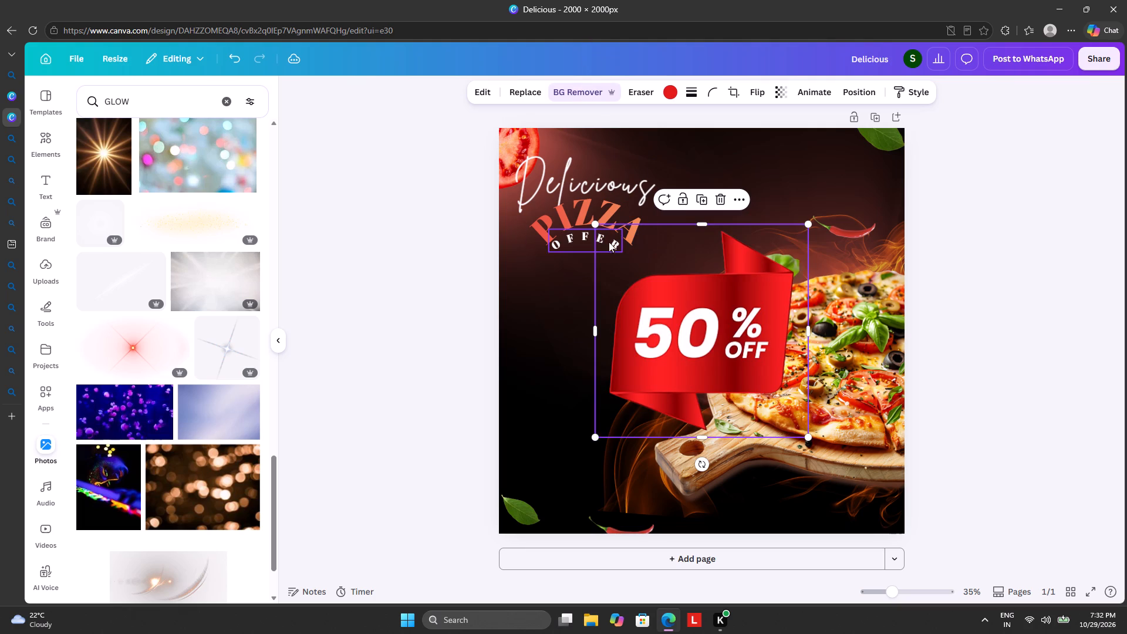
# Shrink the red 50% OFF ribbon proportionally to less than half its size, keeping its lower-right corner in place.
pyautogui.click(591, 221)
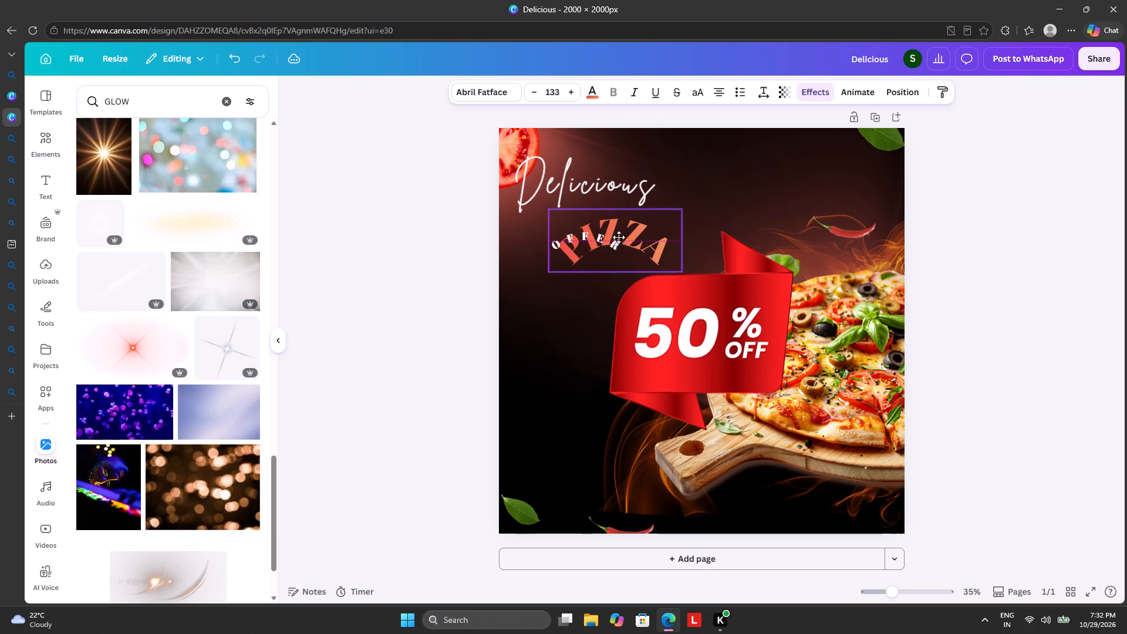
pyautogui.click(668, 317)
pyautogui.moveTo(599, 225); pyautogui.dragTo(606, 232)
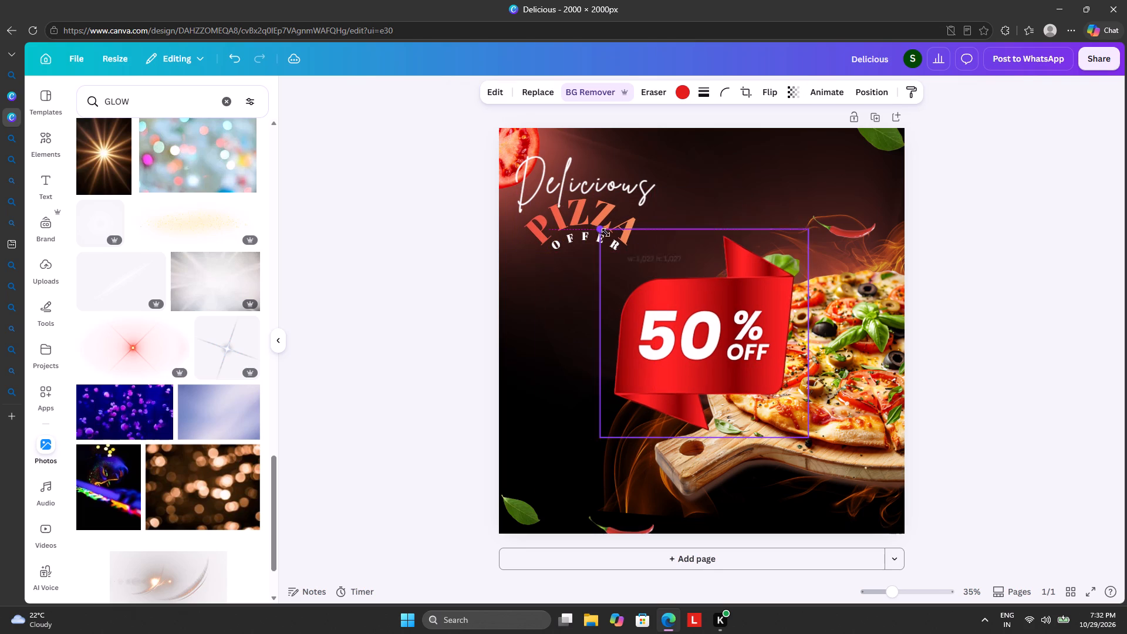
pyautogui.moveTo(606, 232); pyautogui.dragTo(711, 352)
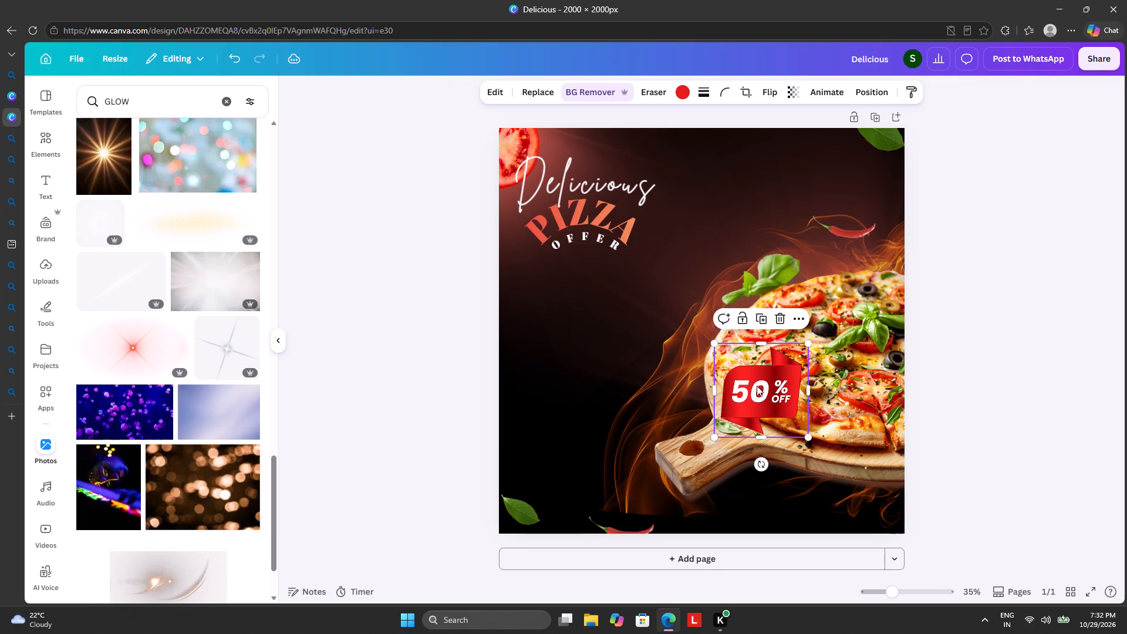
# Move the red 50% OFF ribbon off the pizza, shrink it to about two-thirds, trim its side slightly, and place it below the OFFER text.
pyautogui.moveTo(777, 394); pyautogui.dragTo(656, 355)
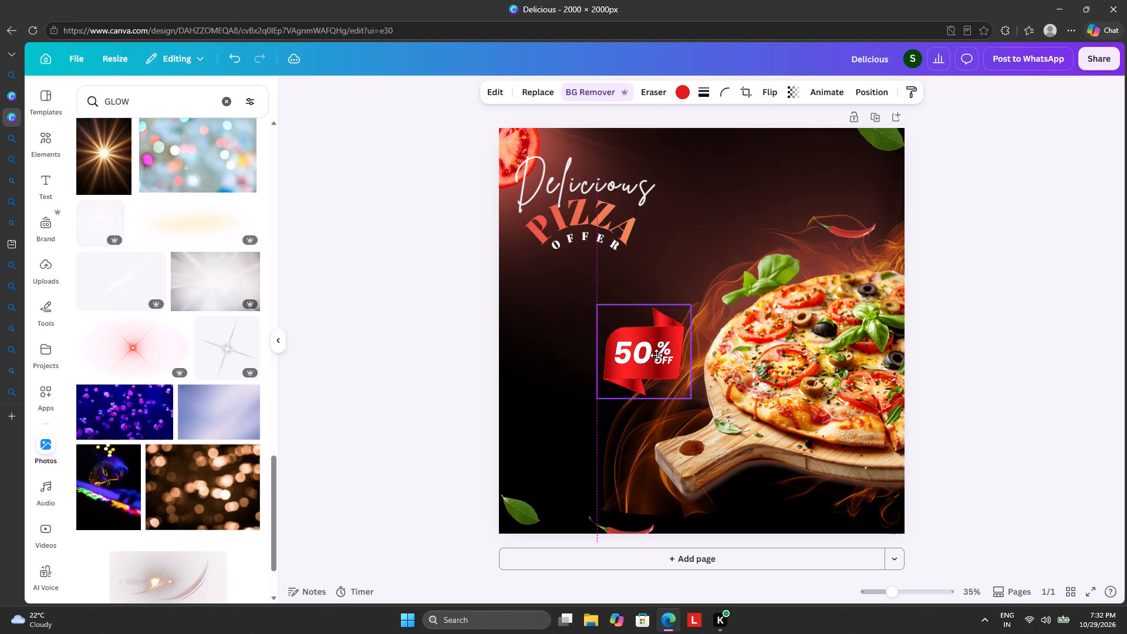
pyautogui.moveTo(656, 355); pyautogui.dragTo(607, 351)
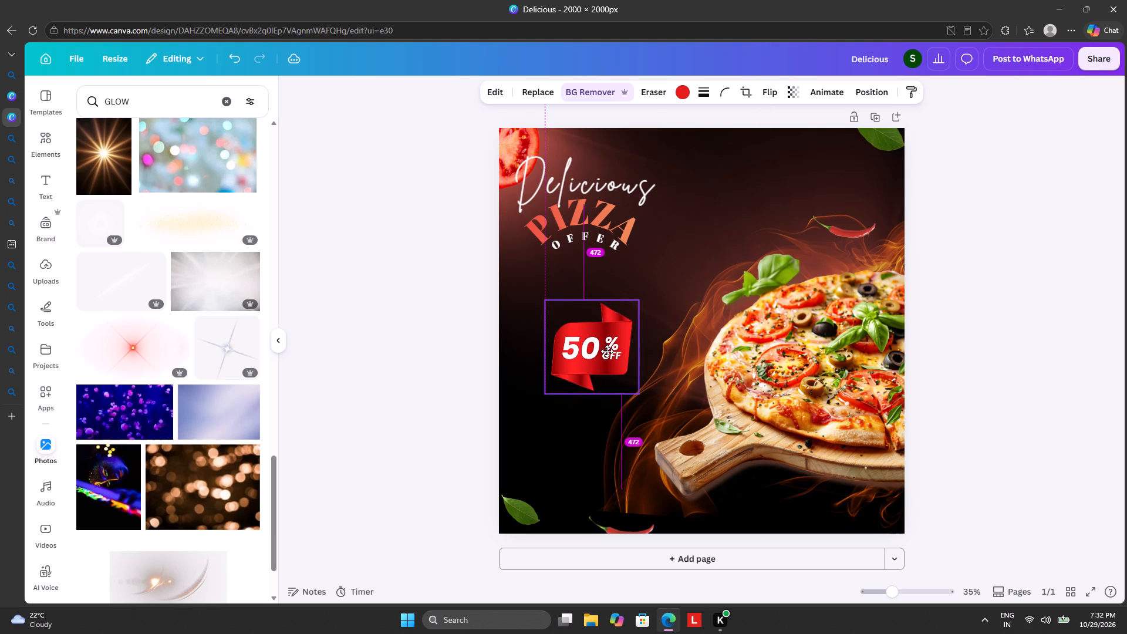
pyautogui.moveTo(607, 351); pyautogui.dragTo(618, 335)
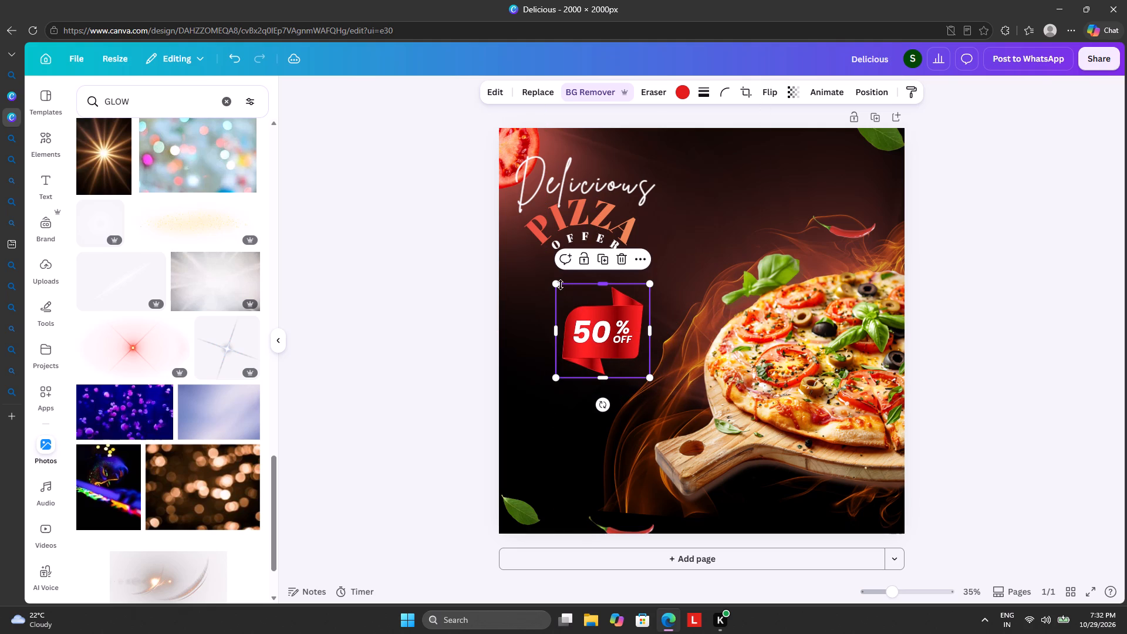
pyautogui.moveTo(559, 285); pyautogui.dragTo(592, 313)
pyautogui.moveTo(647, 349); pyautogui.dragTo(643, 339)
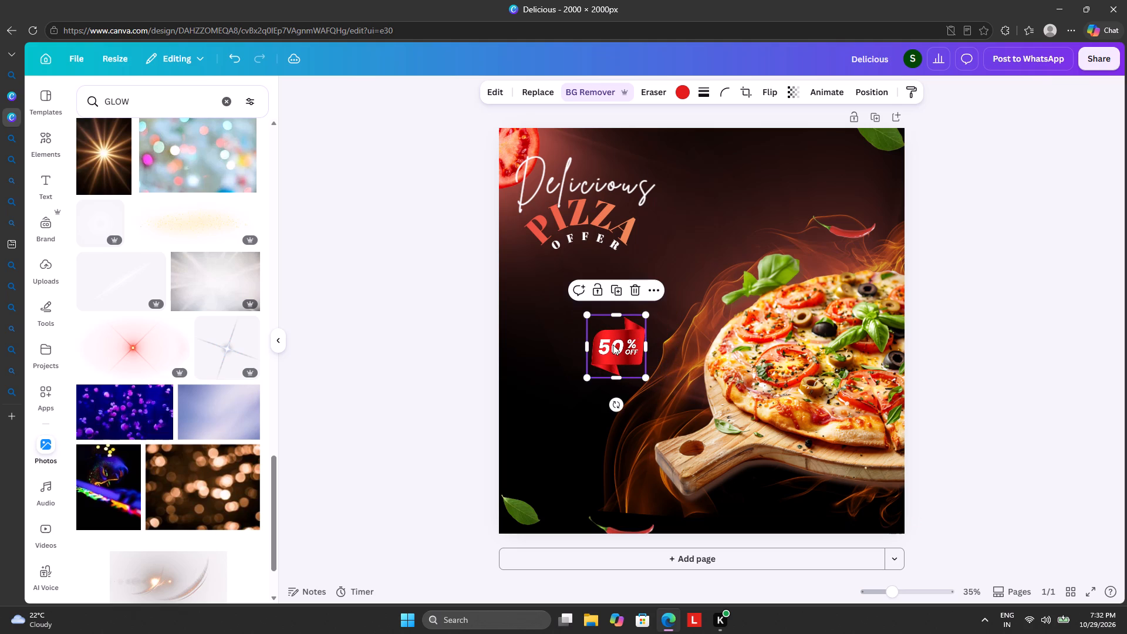
pyautogui.moveTo(613, 345); pyautogui.dragTo(829, 163)
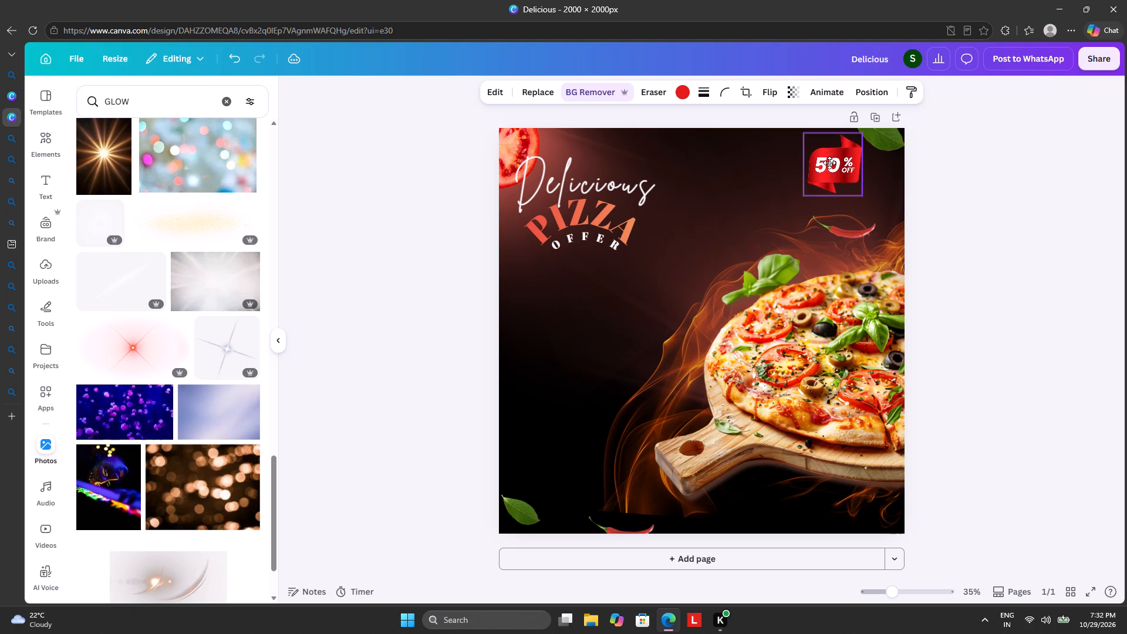
pyautogui.moveTo(829, 163); pyautogui.dragTo(565, 275)
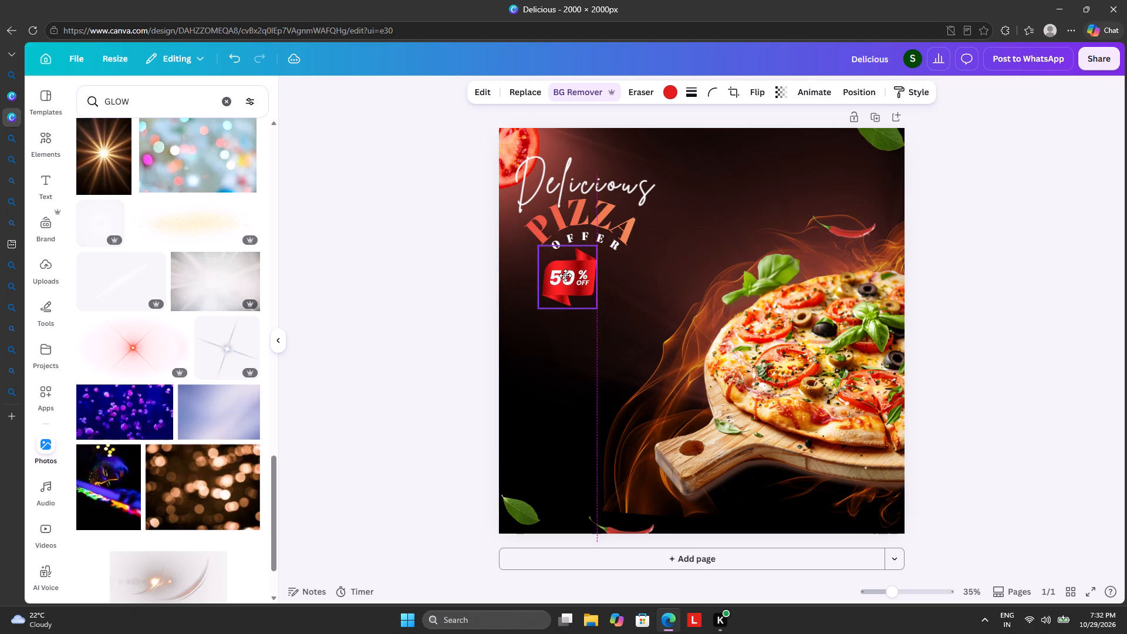
pyautogui.moveTo(565, 275); pyautogui.dragTo(573, 319)
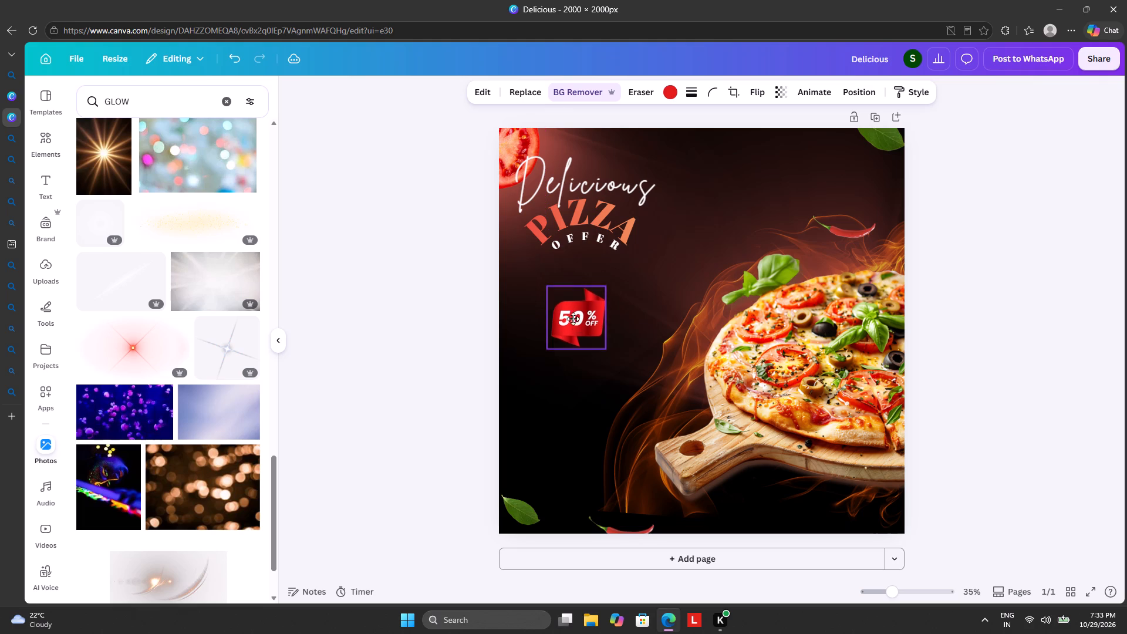
pyautogui.moveTo(573, 319); pyautogui.dragTo(572, 340)
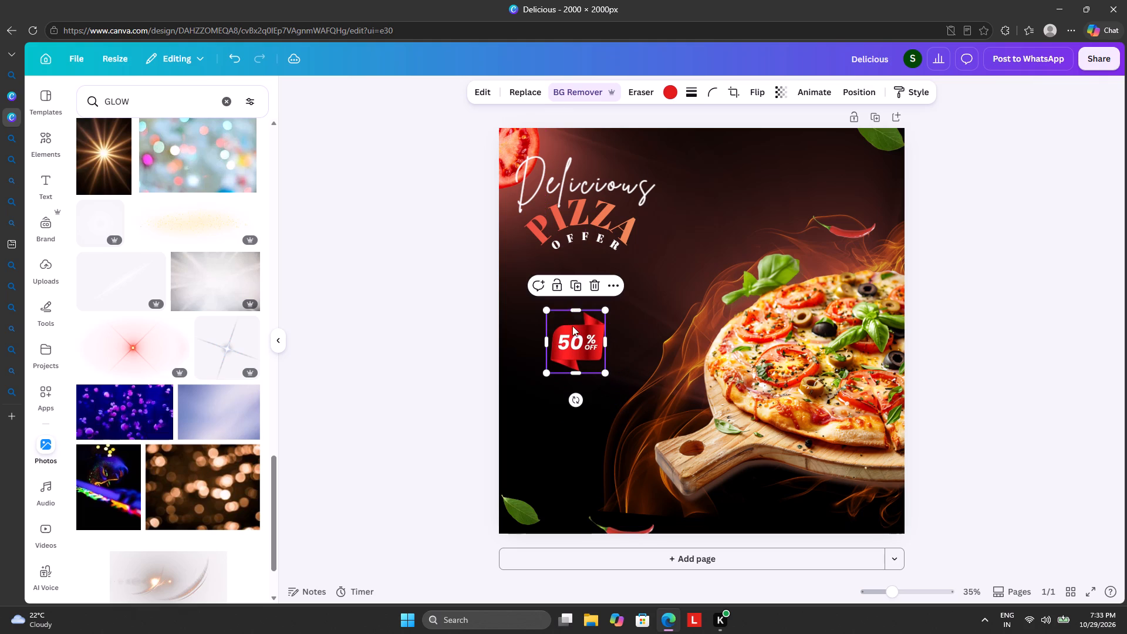
# Move the Delicious, PIZZA and OFFER texts down toward the ribbon, keeping them tightly stacked with OFFER centred under the PIZZA arch.
pyautogui.moveTo(579, 239); pyautogui.dragTo(577, 293)
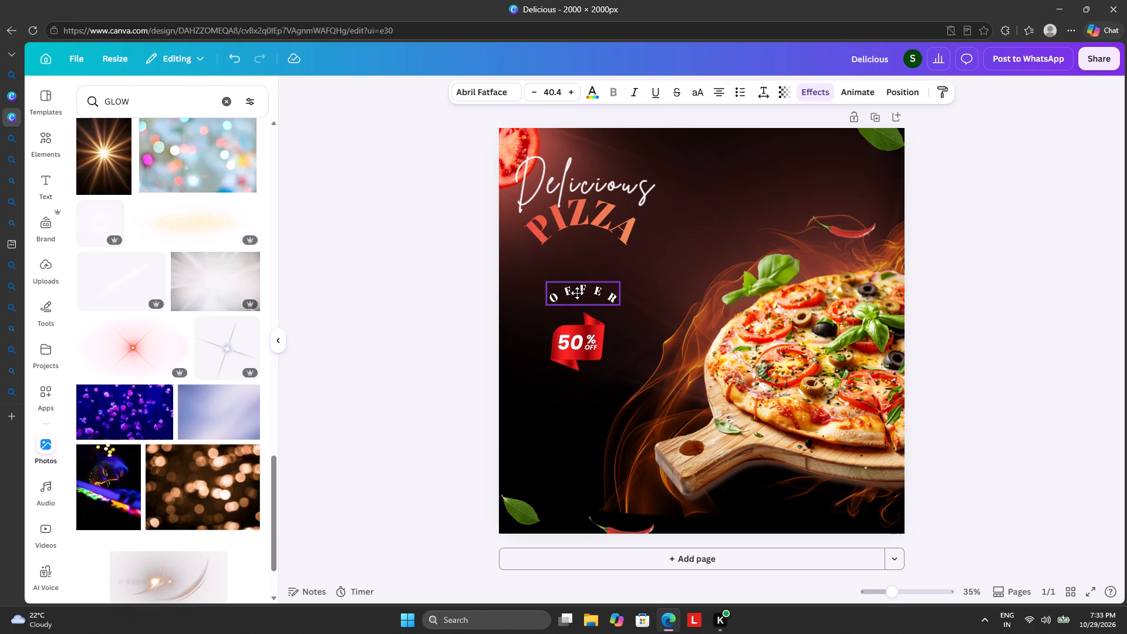
pyautogui.moveTo(577, 293); pyautogui.dragTo(570, 297)
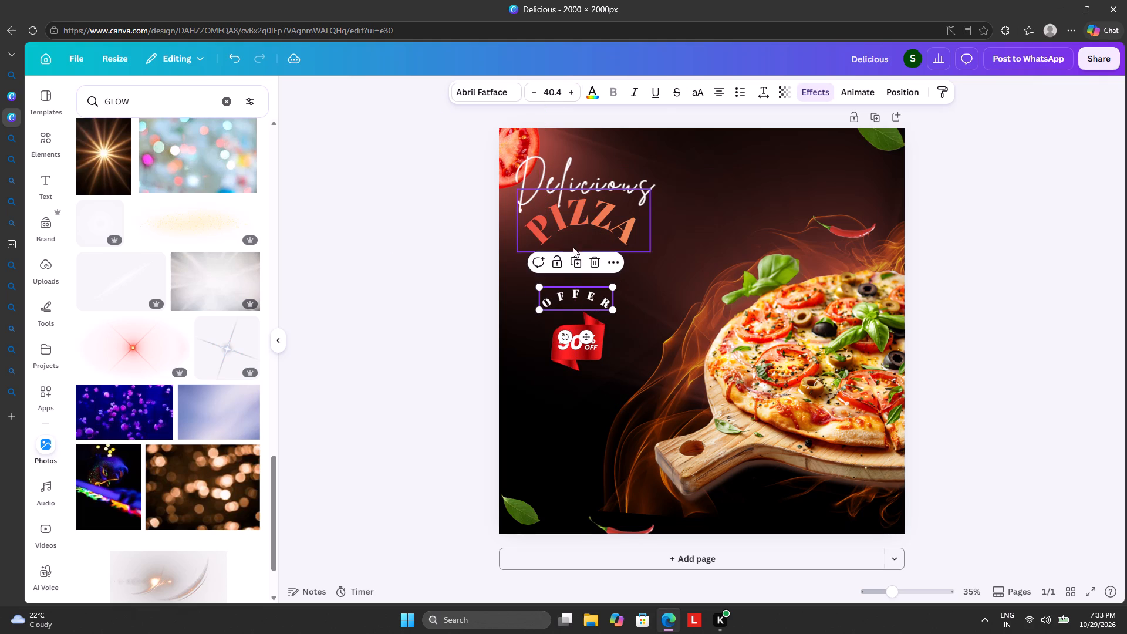
pyautogui.moveTo(582, 213); pyautogui.dragTo(574, 269)
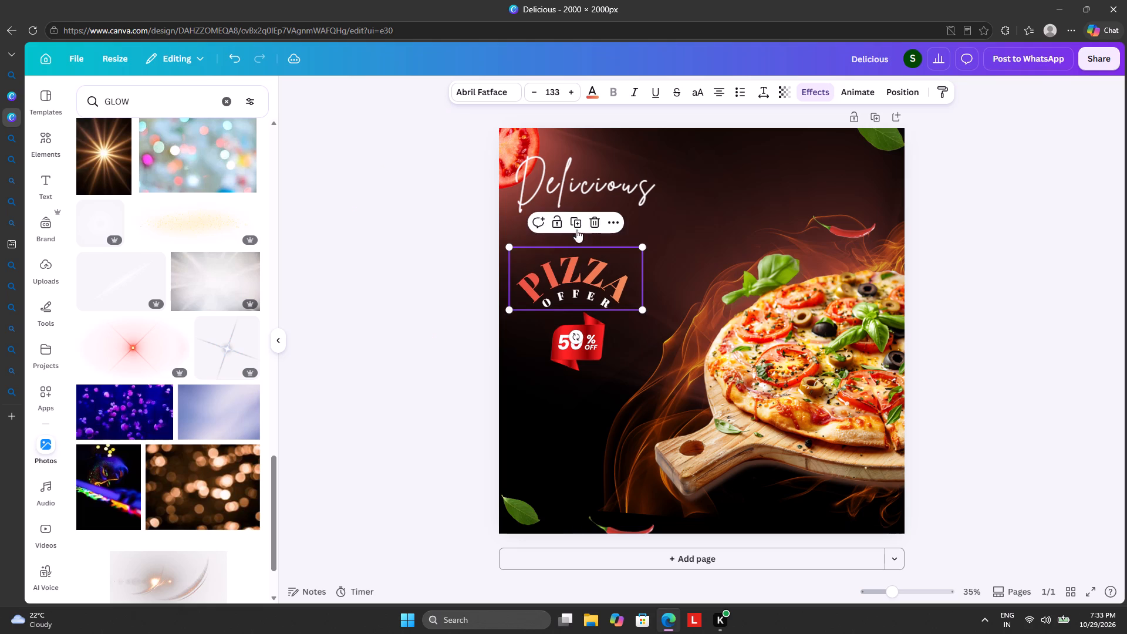
pyautogui.moveTo(583, 188); pyautogui.dragTo(581, 231)
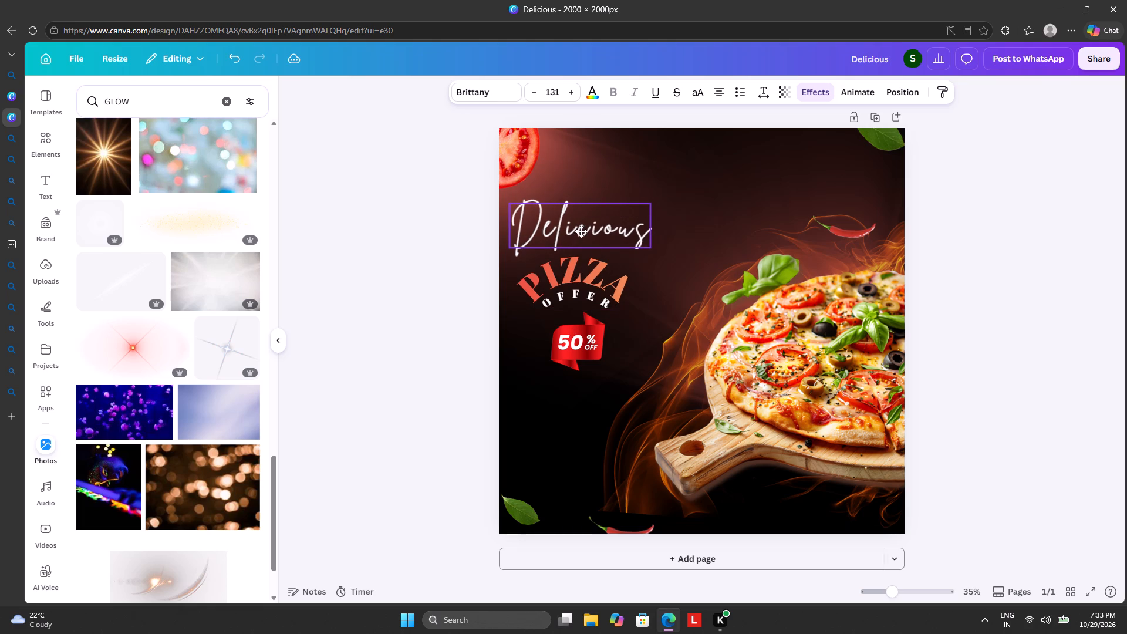
pyautogui.moveTo(581, 231); pyautogui.dragTo(589, 230)
pyautogui.moveTo(574, 269); pyautogui.dragTo(591, 259)
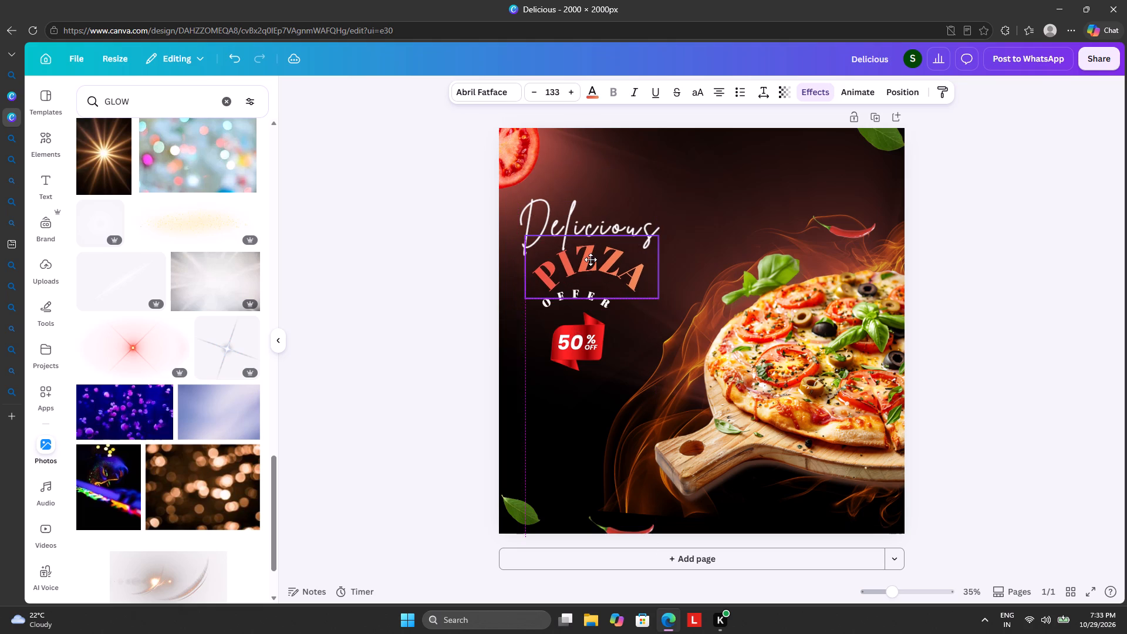
pyautogui.moveTo(591, 259); pyautogui.dragTo(588, 259)
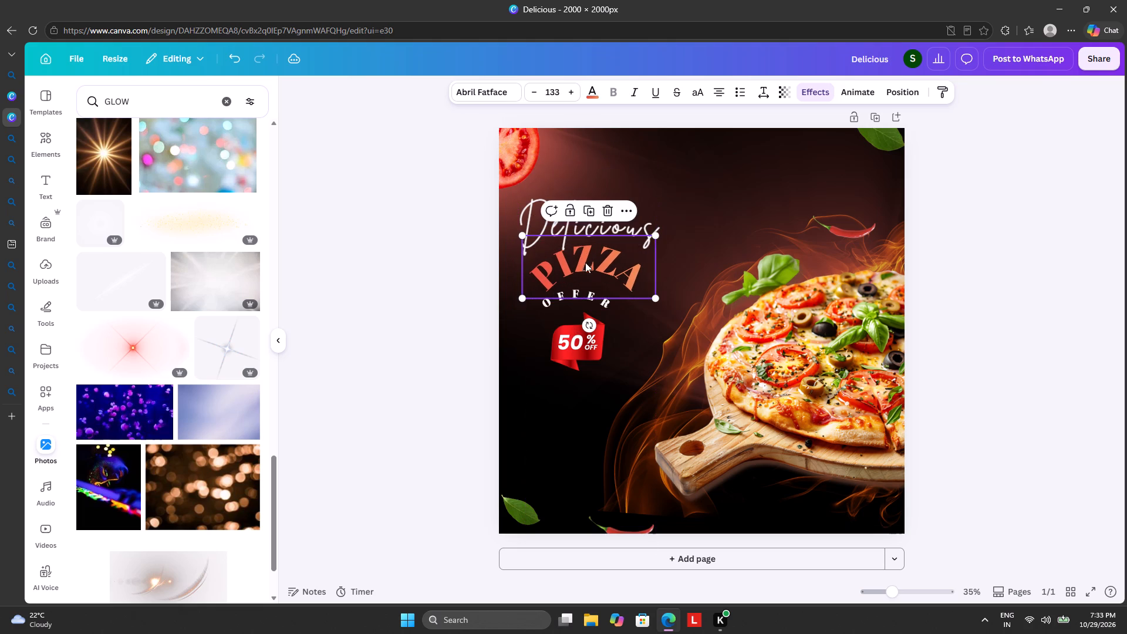
pyautogui.moveTo(583, 301); pyautogui.dragTo(593, 286)
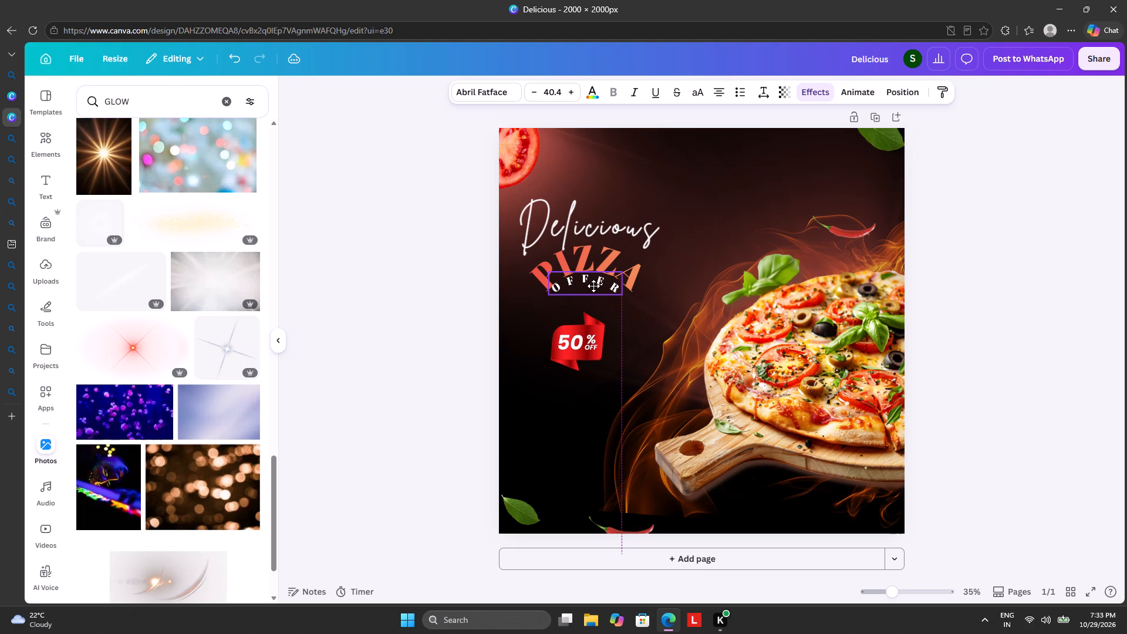
pyautogui.moveTo(593, 286); pyautogui.dragTo(594, 286)
# Position the red 50% OFF ribbon directly beneath the curved OFFER text, leaving the lettering clear.
pyautogui.moveTo(579, 335); pyautogui.dragTo(588, 303)
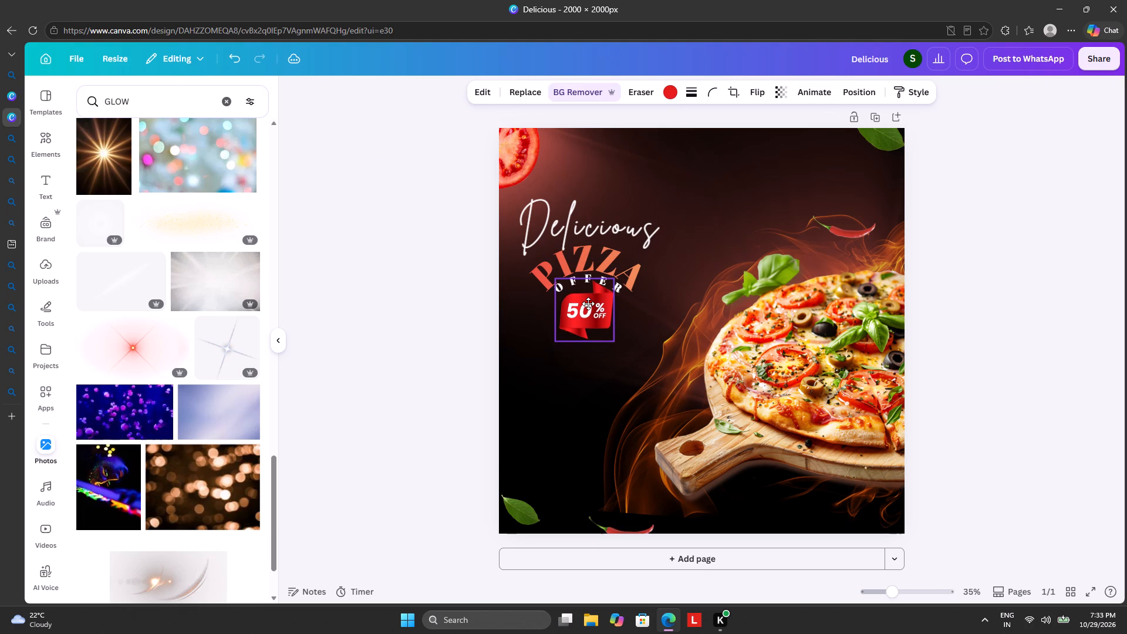
pyautogui.moveTo(588, 303); pyautogui.dragTo(584, 310)
pyautogui.click(465, 328)
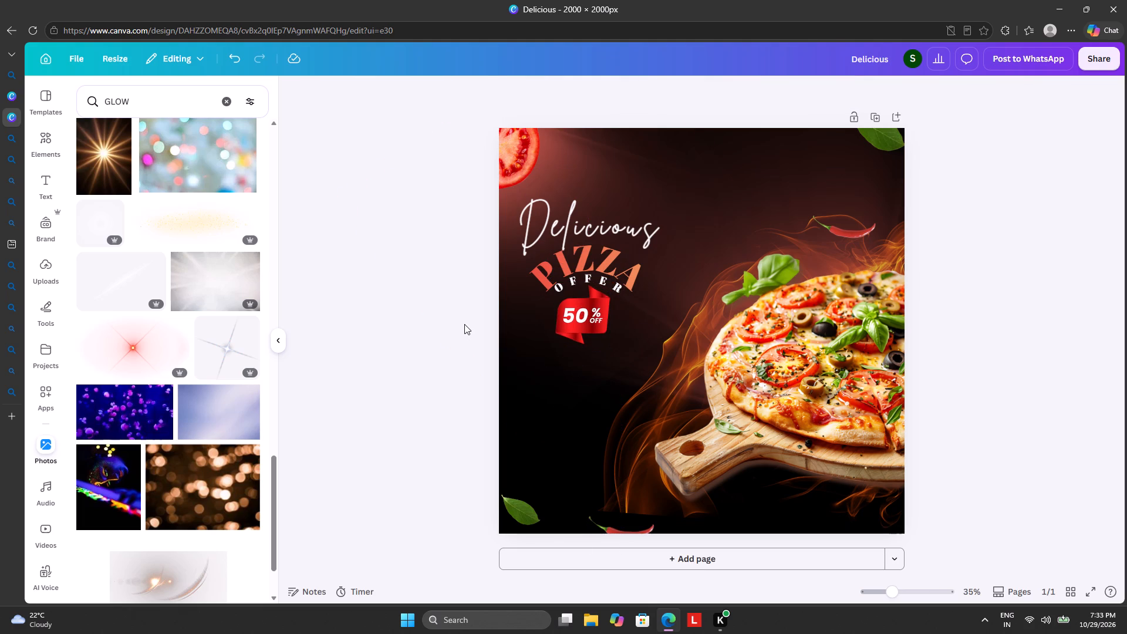
pyautogui.click(568, 280)
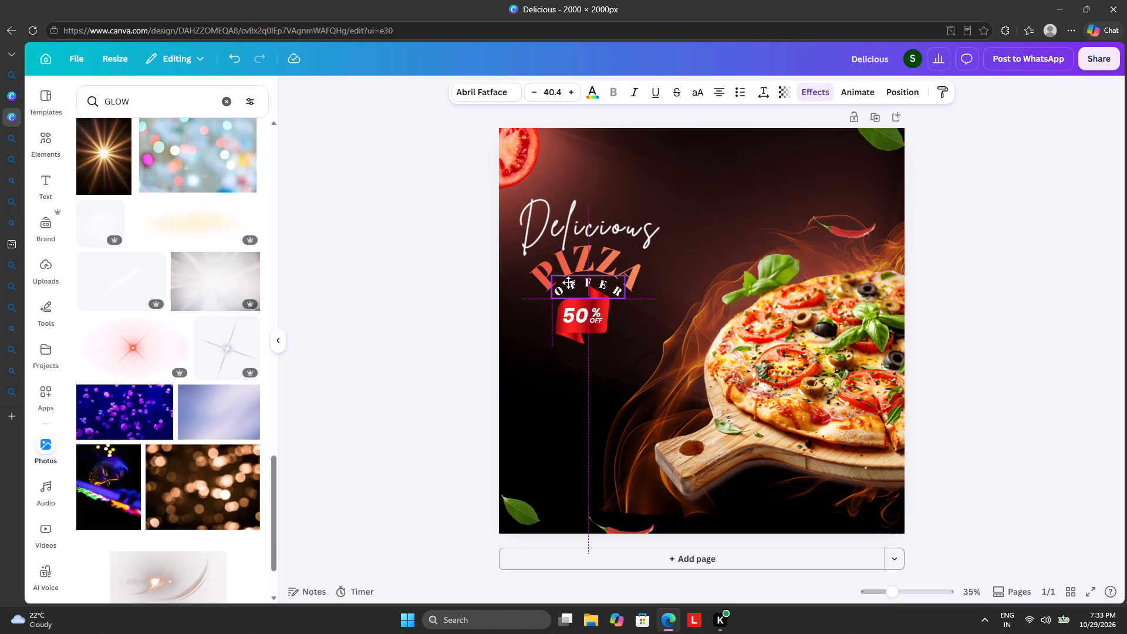
pyautogui.click(504, 294)
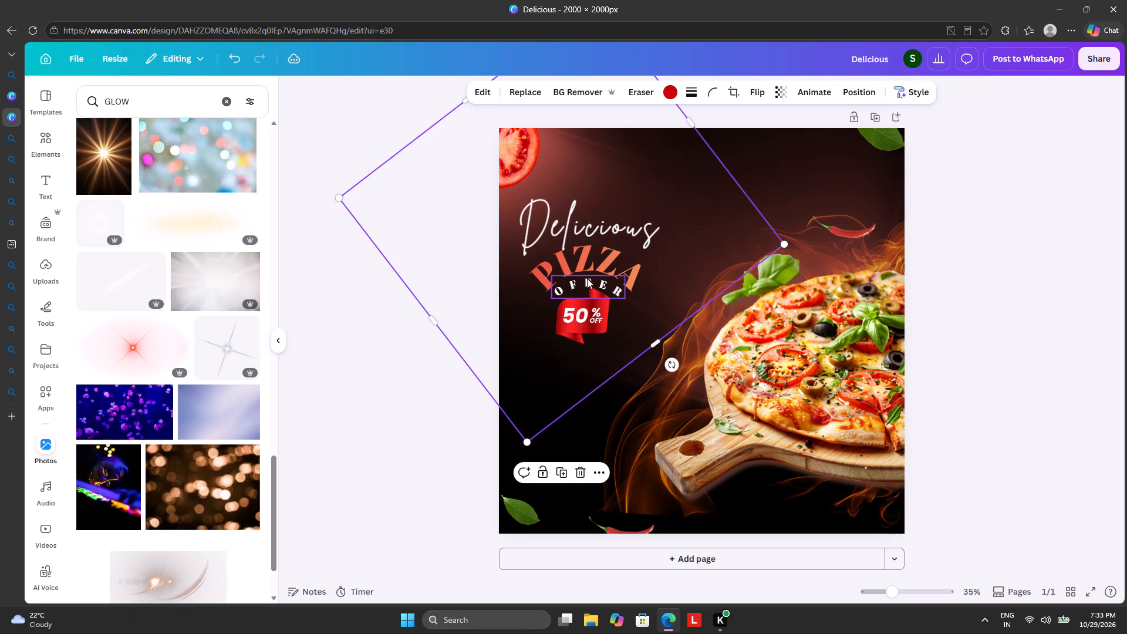
pyautogui.click(581, 317)
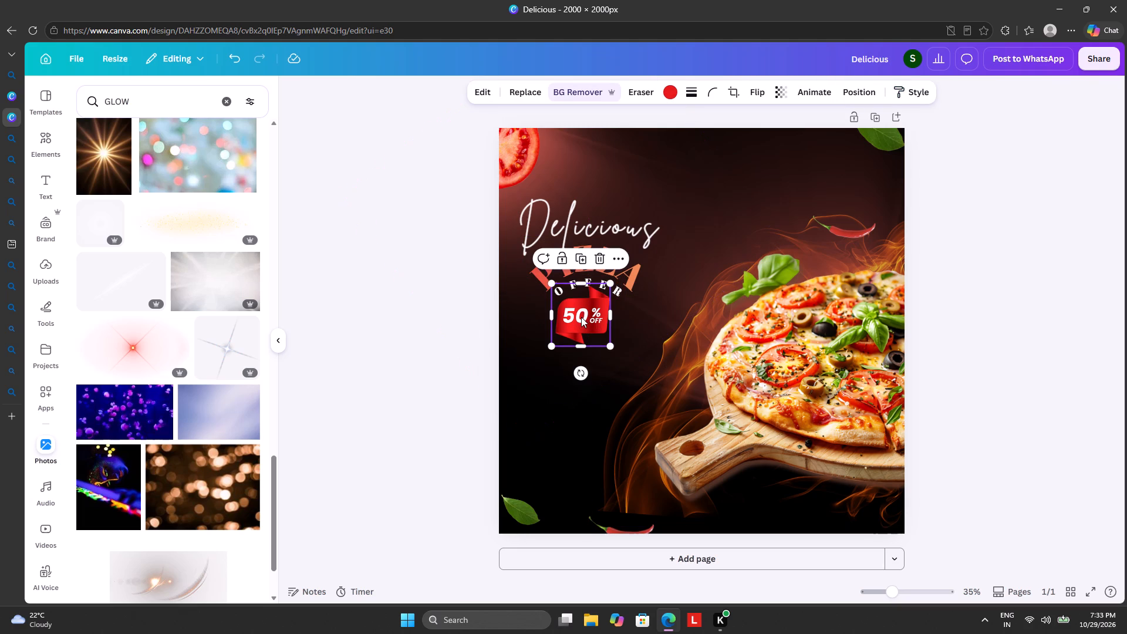
pyautogui.click(459, 294)
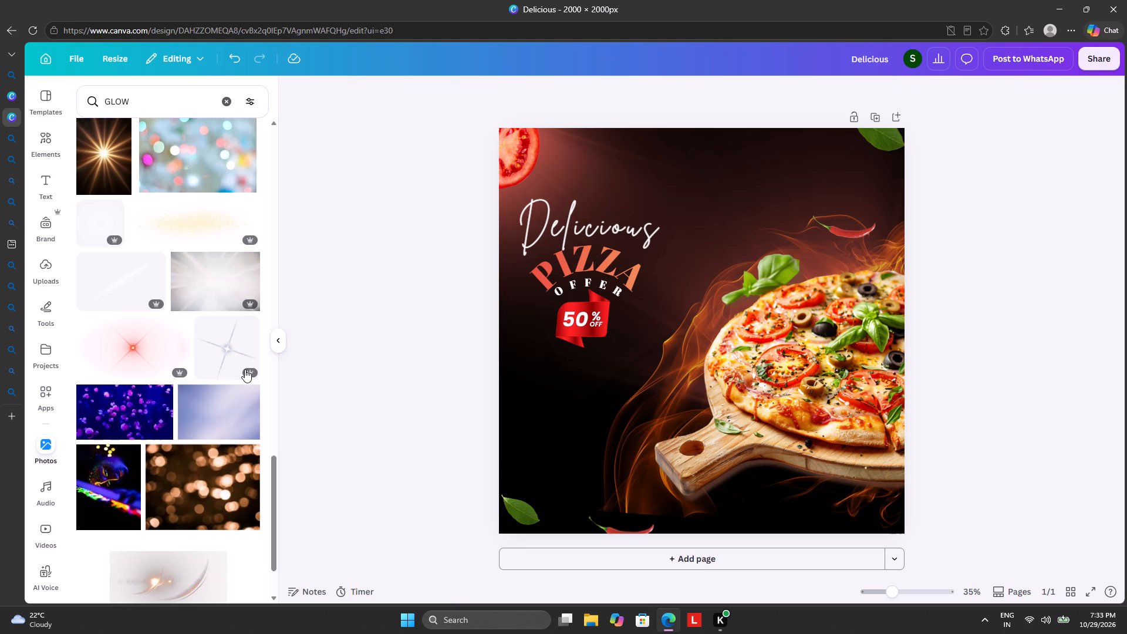
# Add the golden starburst photo from the GLOW results to the poster and remove its dark background.
pyautogui.click(107, 151)
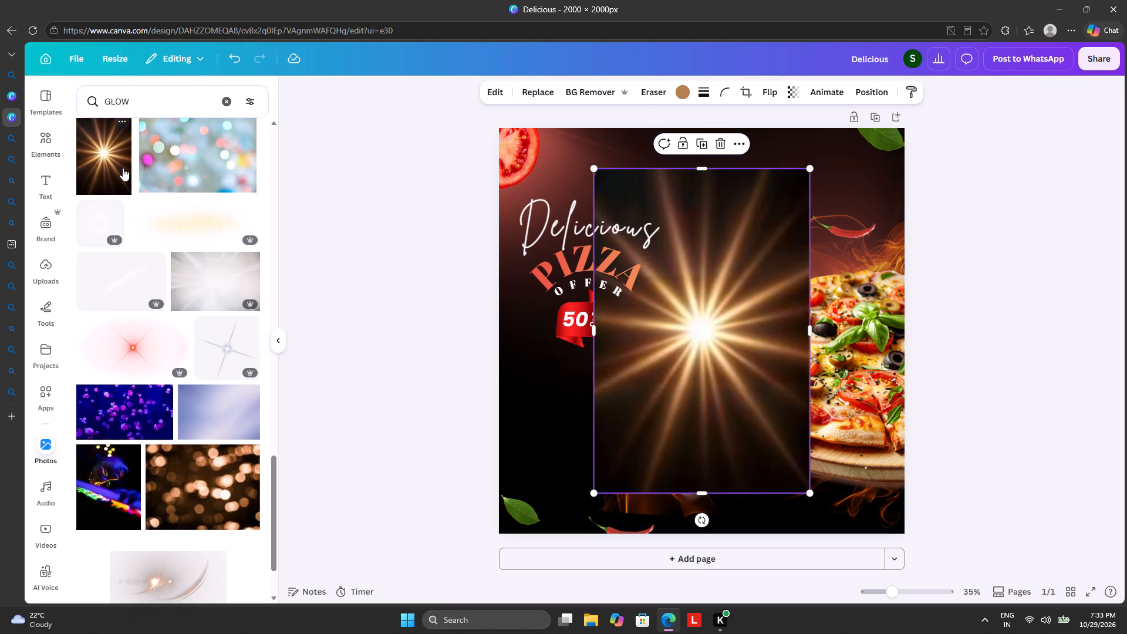
pyautogui.click(563, 90)
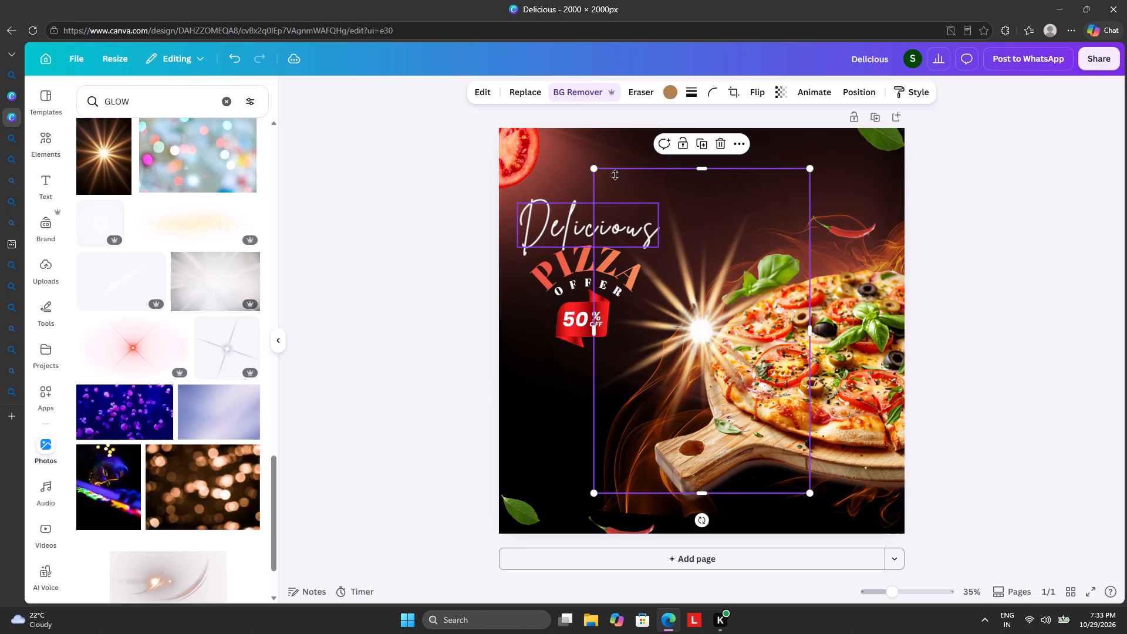
# Shrink the golden starburst proportionally to a small sparkle and place it at the top of the D in Delicious.
pyautogui.click(591, 163)
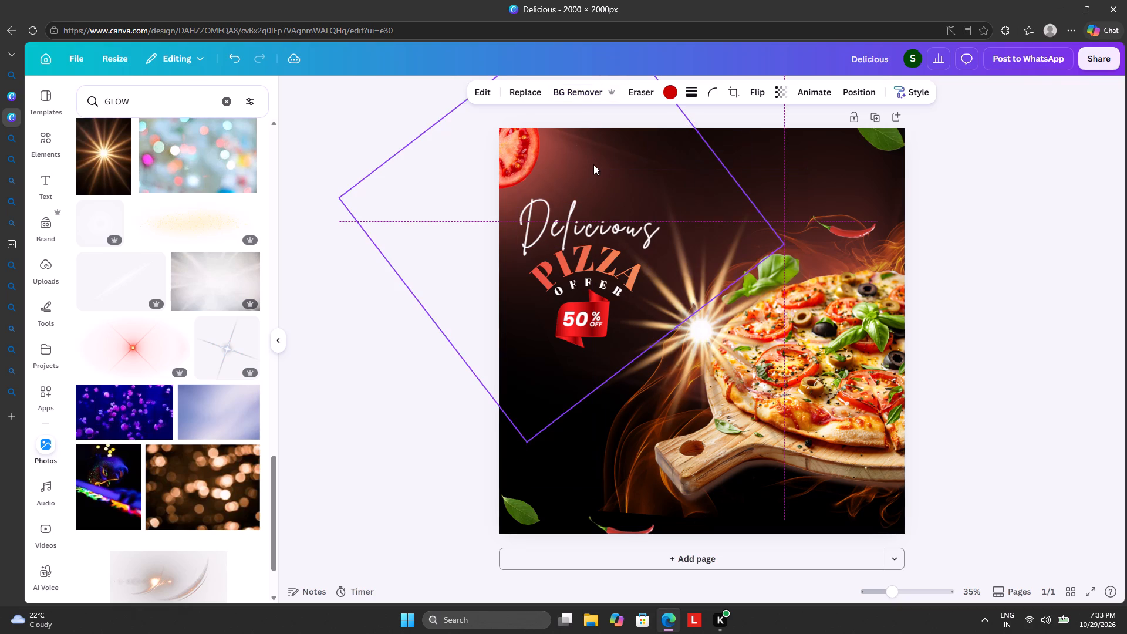
pyautogui.click(705, 289)
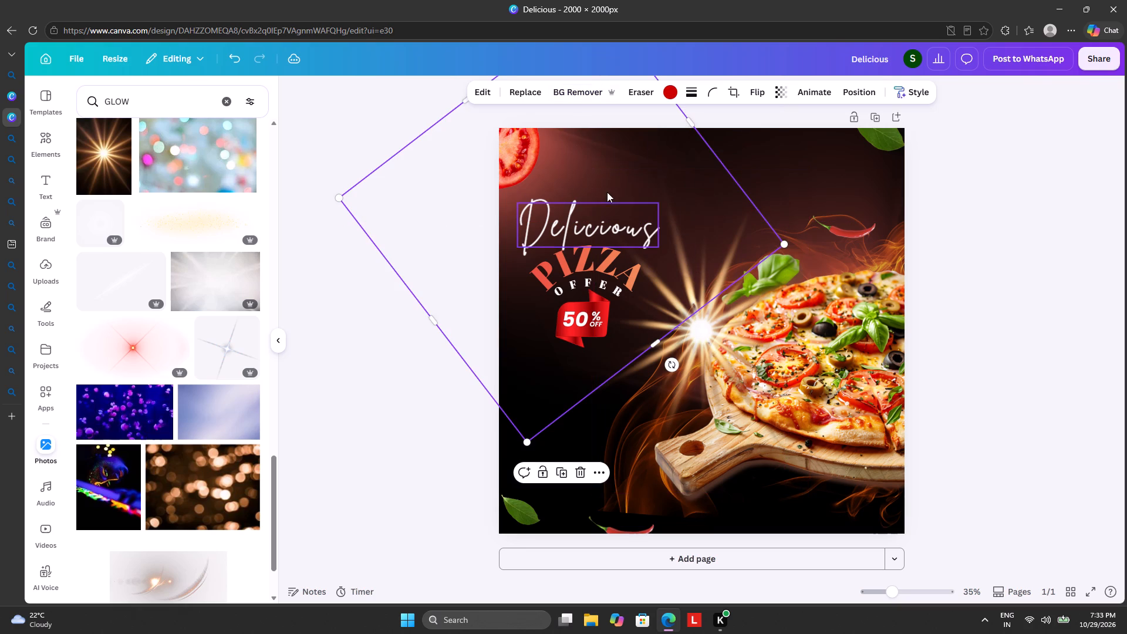
pyautogui.click(689, 249)
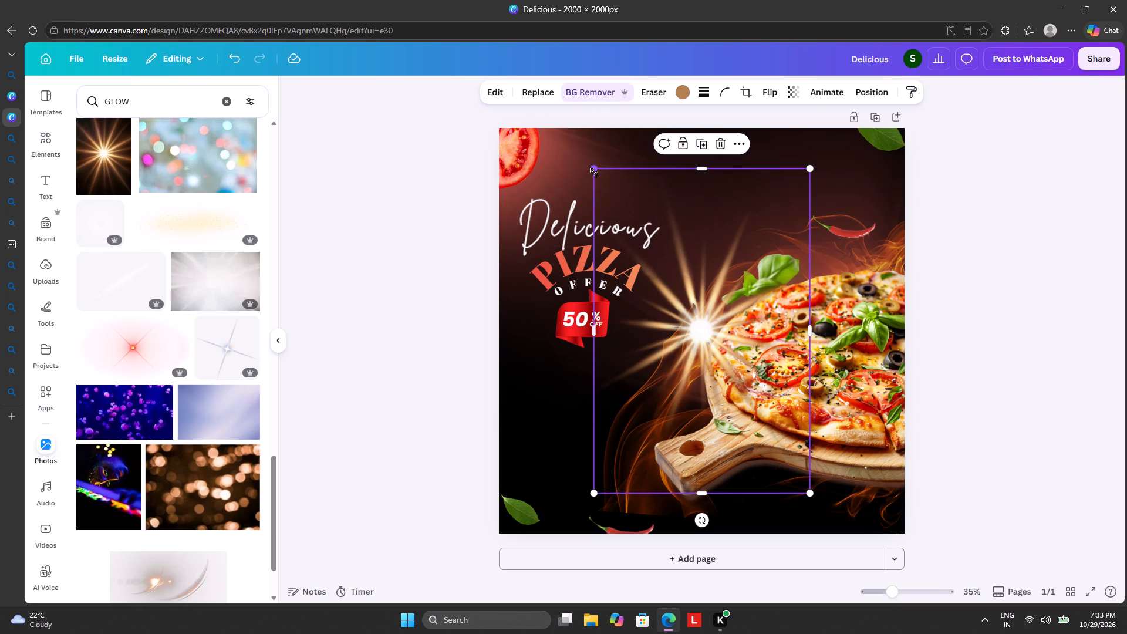
pyautogui.moveTo(594, 172); pyautogui.dragTo(748, 422)
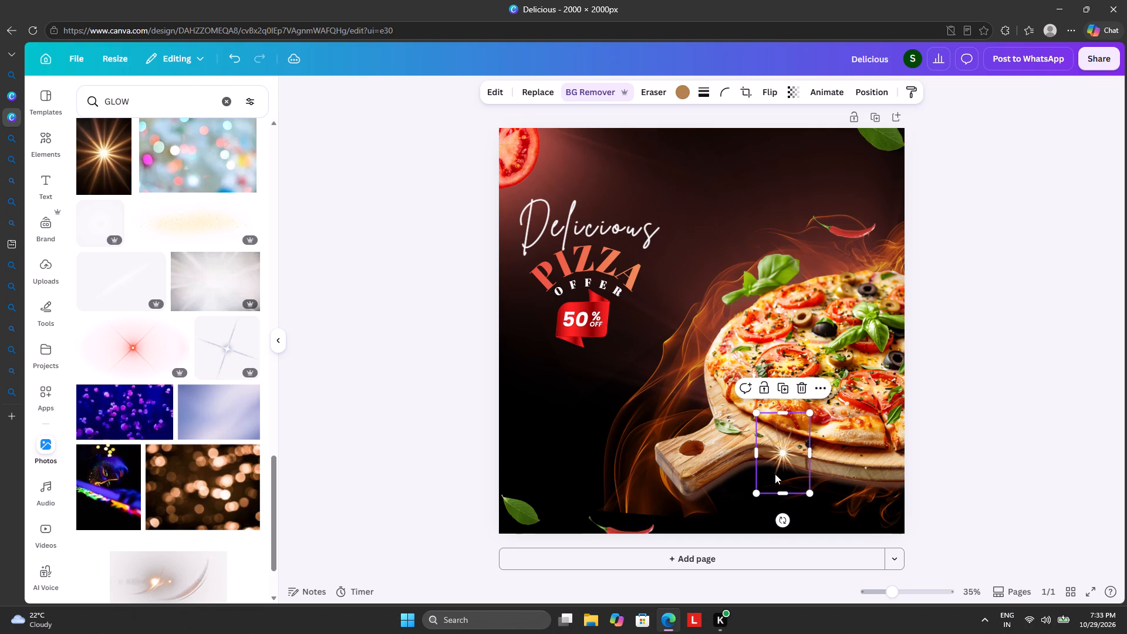
pyautogui.moveTo(784, 458); pyautogui.dragTo(532, 212)
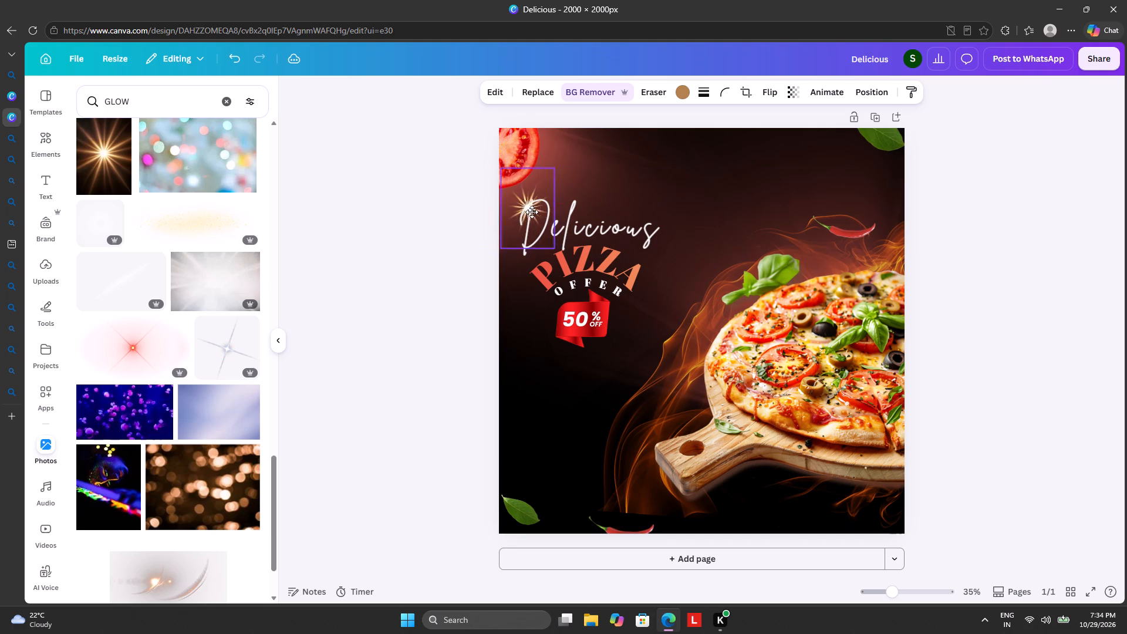
pyautogui.moveTo(532, 212); pyautogui.dragTo(529, 207)
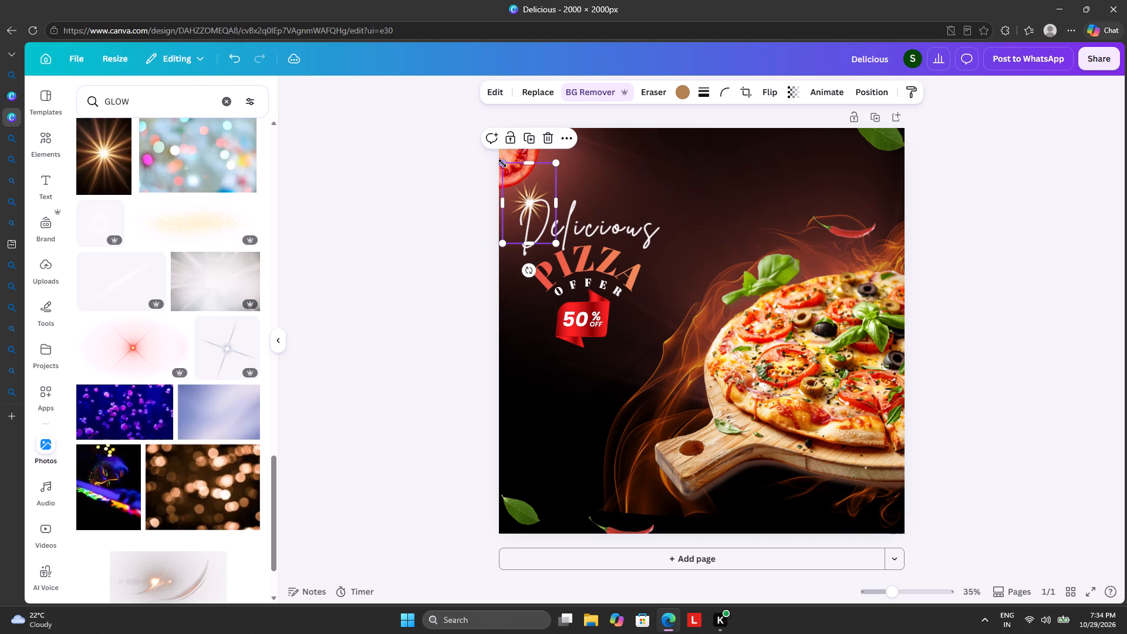
pyautogui.moveTo(501, 164); pyautogui.dragTo(520, 204)
pyautogui.moveTo(538, 217); pyautogui.dragTo(528, 196)
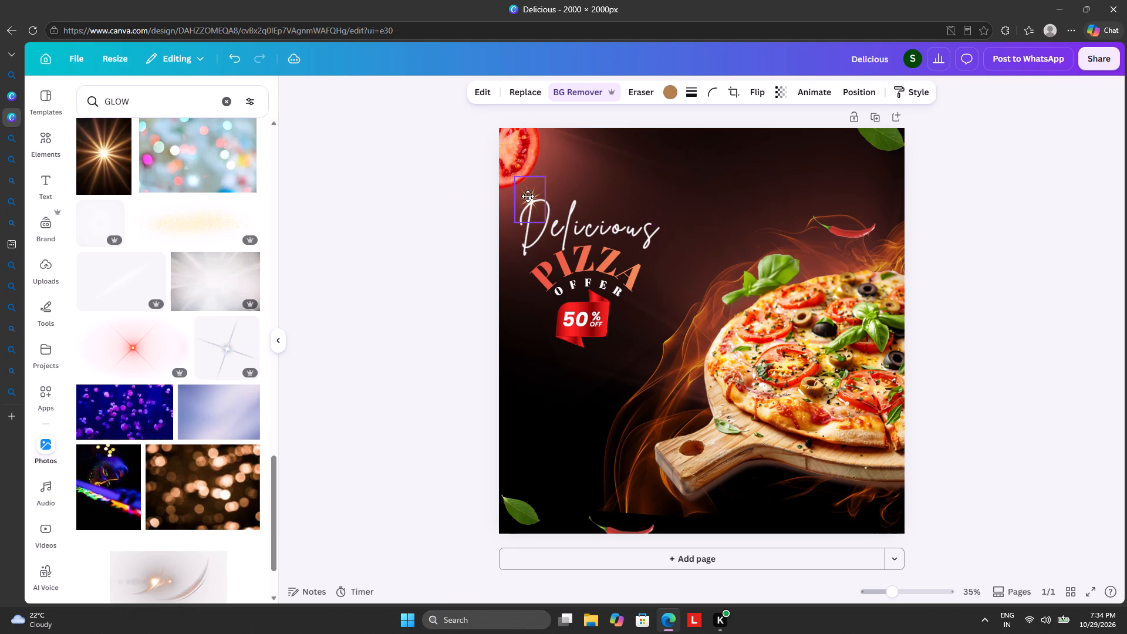
pyautogui.moveTo(528, 196); pyautogui.dragTo(528, 200)
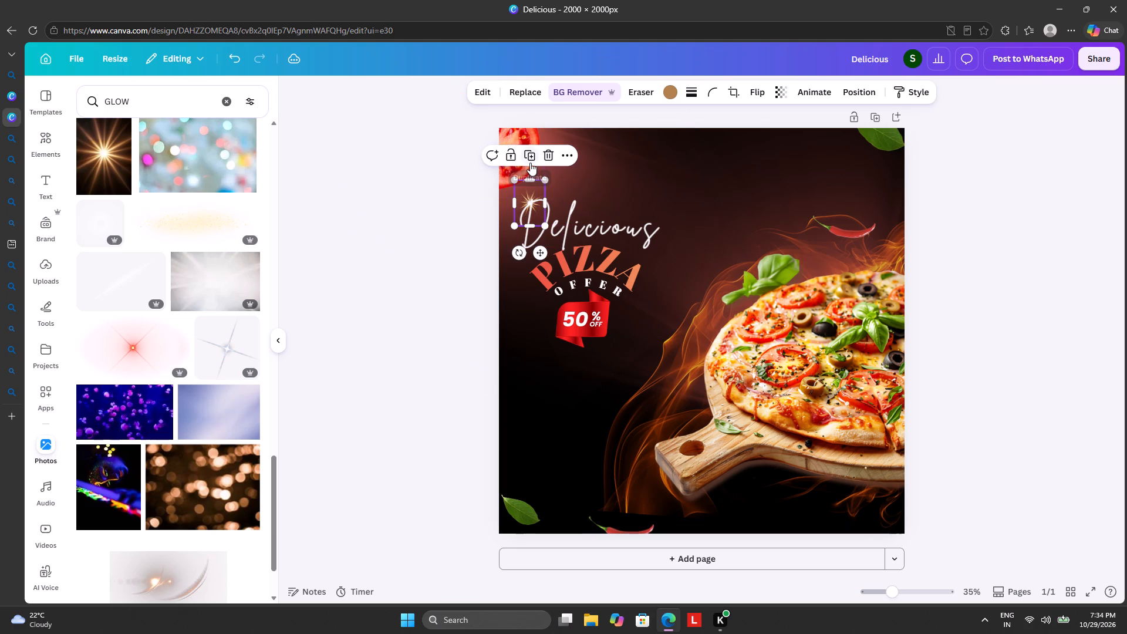
# Duplicate the small golden sparkle and place the copy over the second i in Delicious.
pyautogui.click(528, 152)
pyautogui.moveTo(533, 220); pyautogui.dragTo(619, 250)
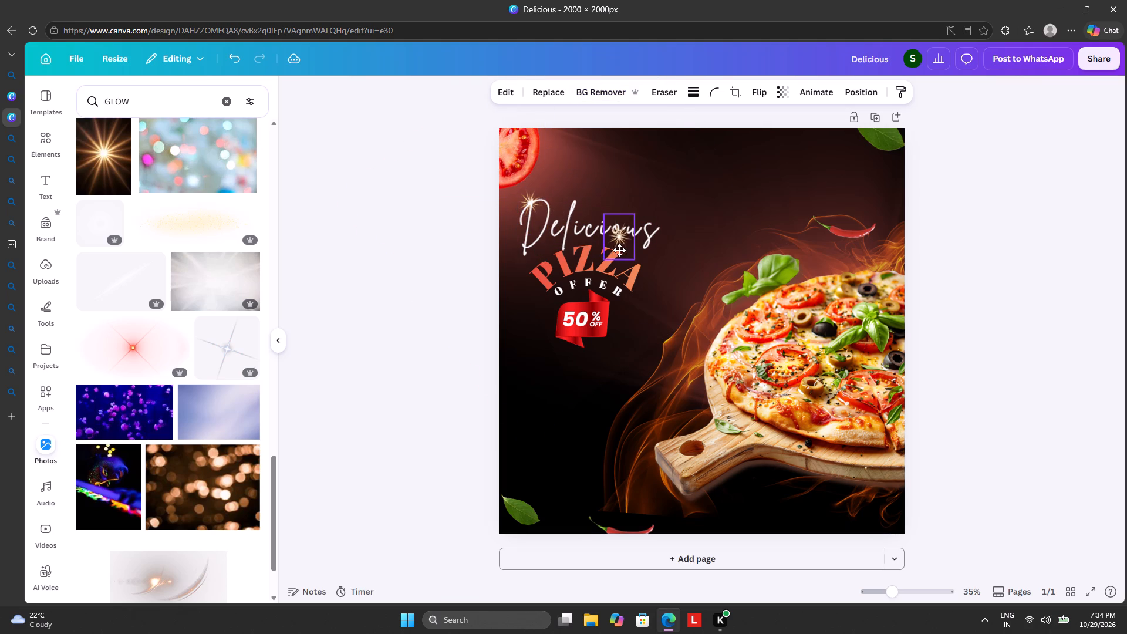
pyautogui.moveTo(619, 250); pyautogui.dragTo(632, 246)
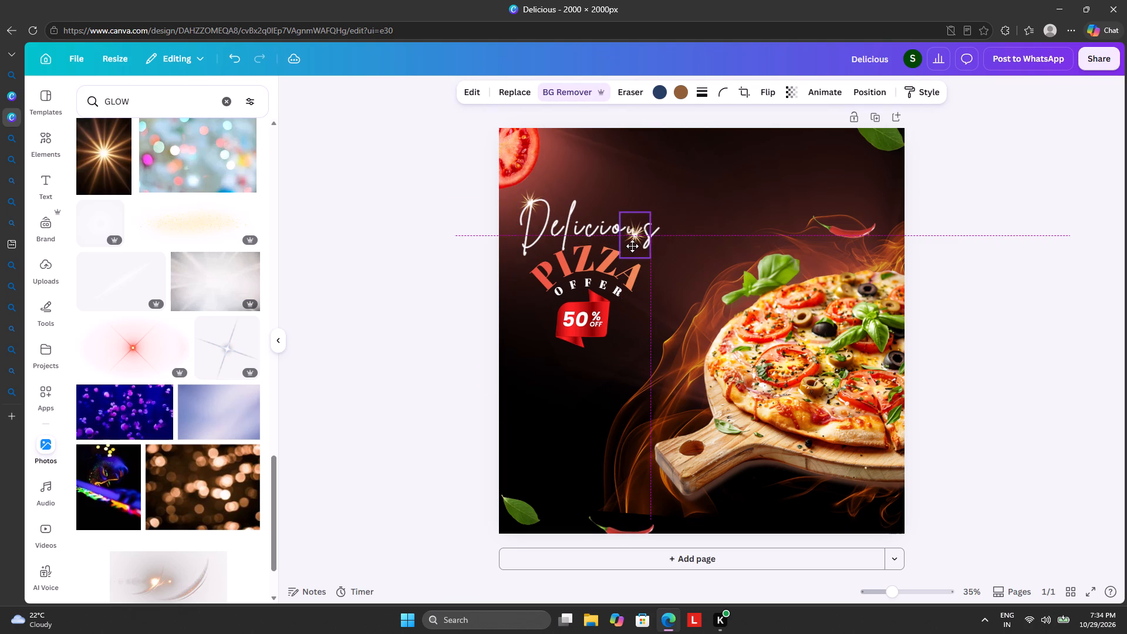
pyautogui.moveTo(632, 246); pyautogui.dragTo(599, 239)
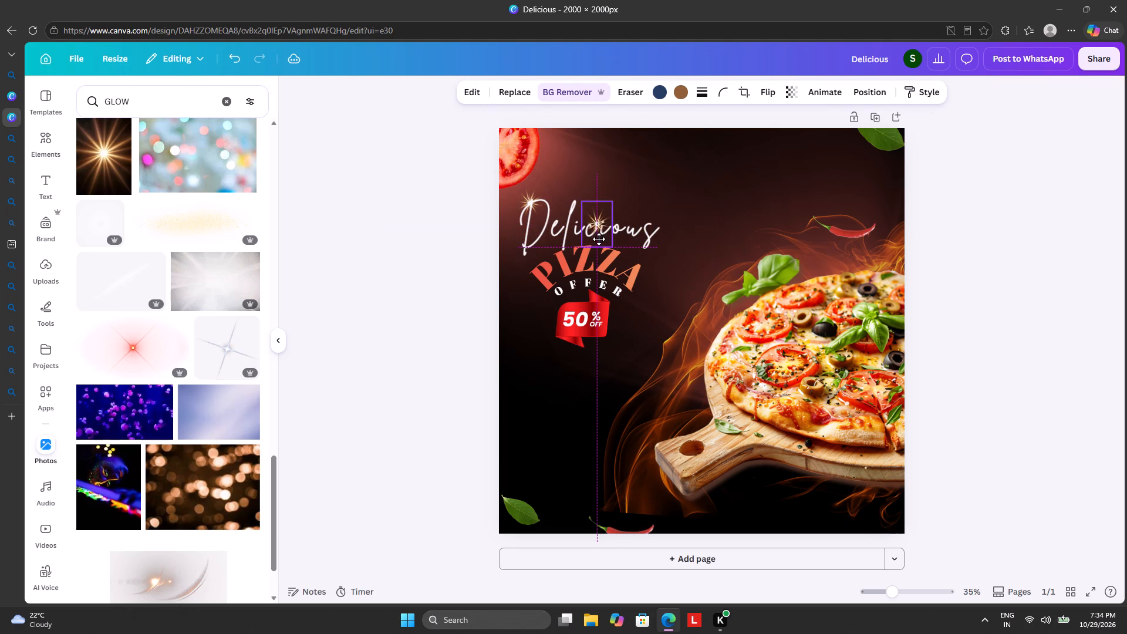
pyautogui.moveTo(599, 239); pyautogui.dragTo(603, 236)
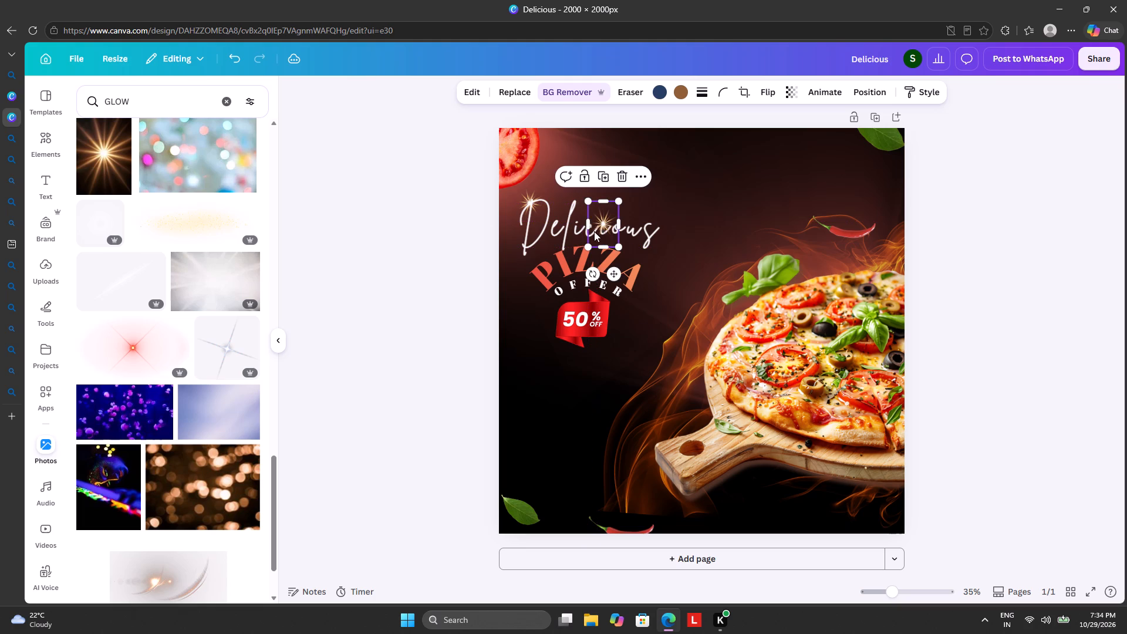
# Shrink the sparkle copy on the second i in Delicious and centre it over the top of the letter.
pyautogui.moveTo(590, 199); pyautogui.dragTo(592, 206)
pyautogui.moveTo(592, 206); pyautogui.dragTo(594, 214)
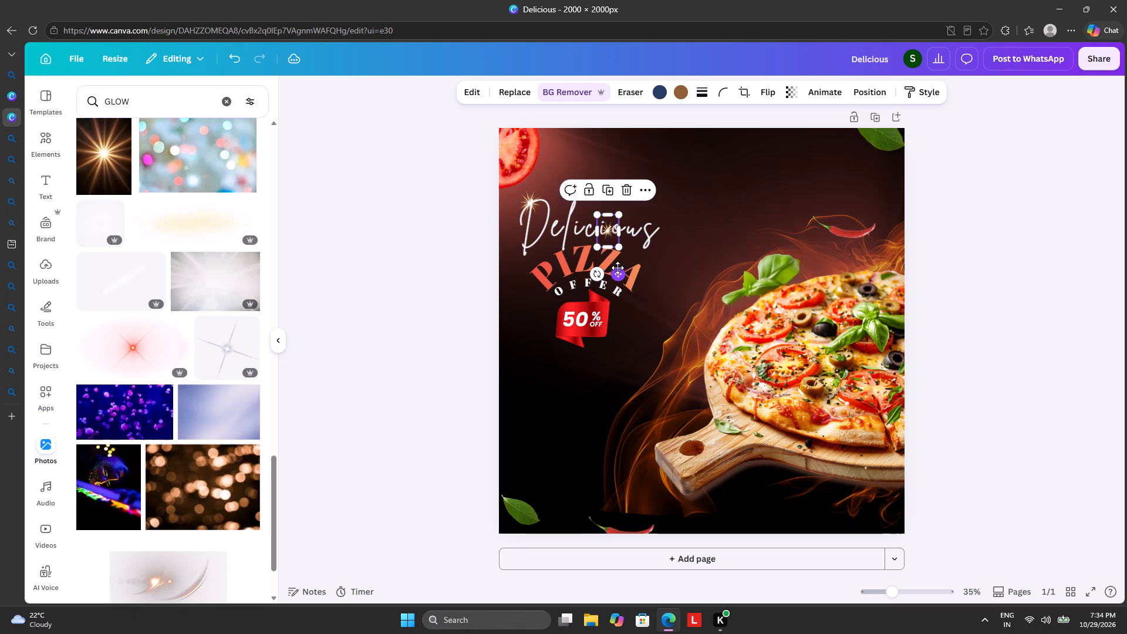
pyautogui.moveTo(619, 272); pyautogui.dragTo(614, 265)
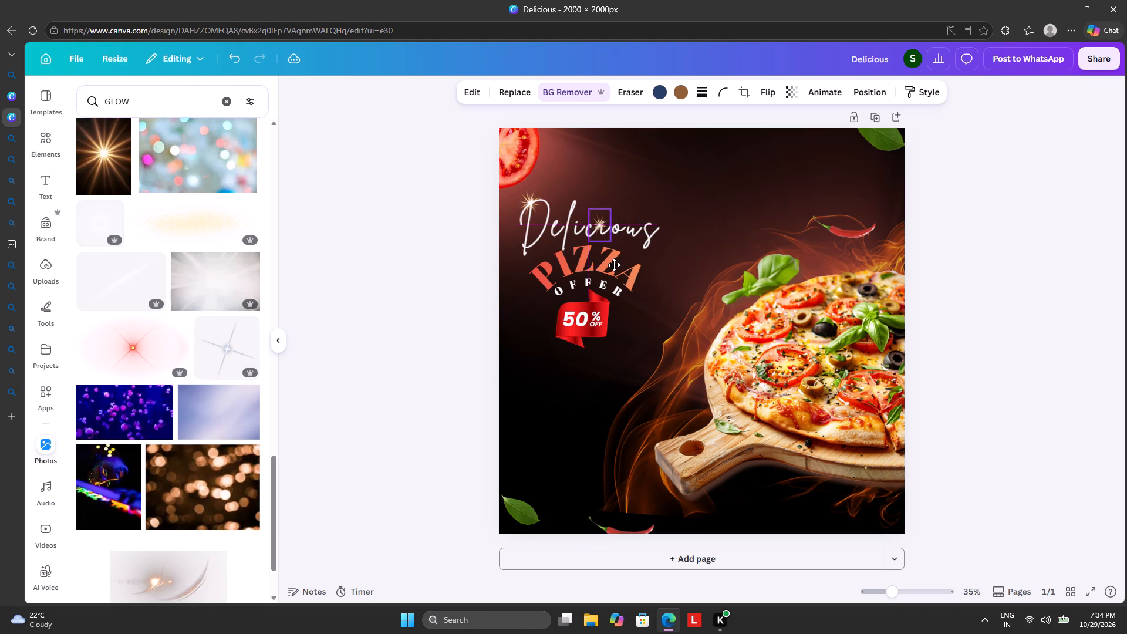
pyautogui.moveTo(614, 265); pyautogui.dragTo(615, 262)
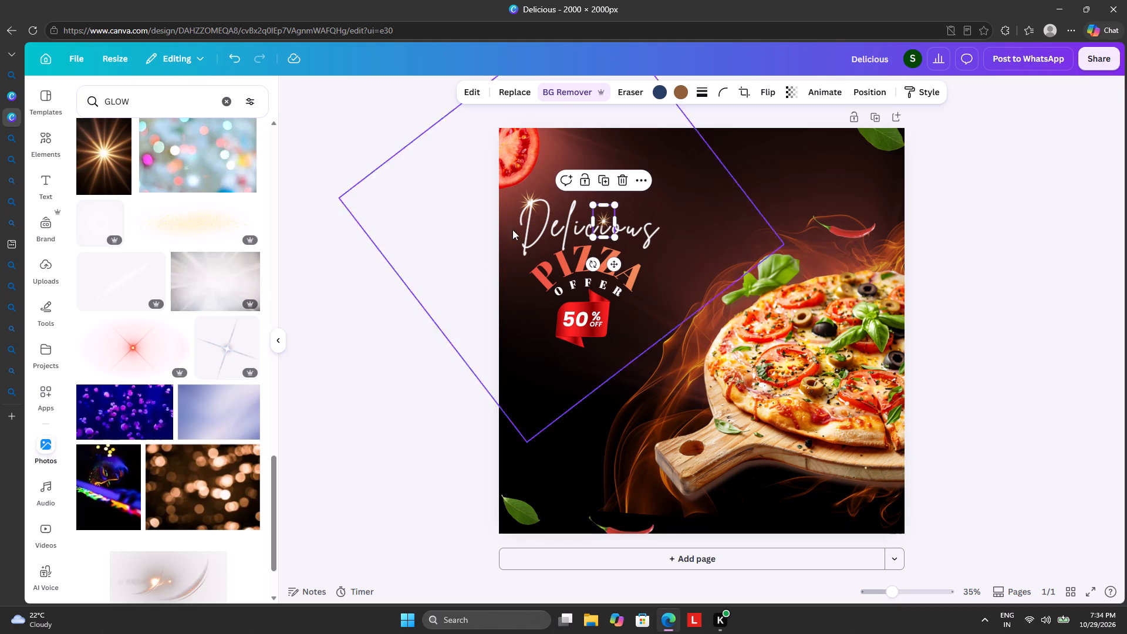
# Duplicate the smaller golden sparkle and place the copy at the lower end of the s in Delicious, above PIZZA's A.
pyautogui.click(607, 178)
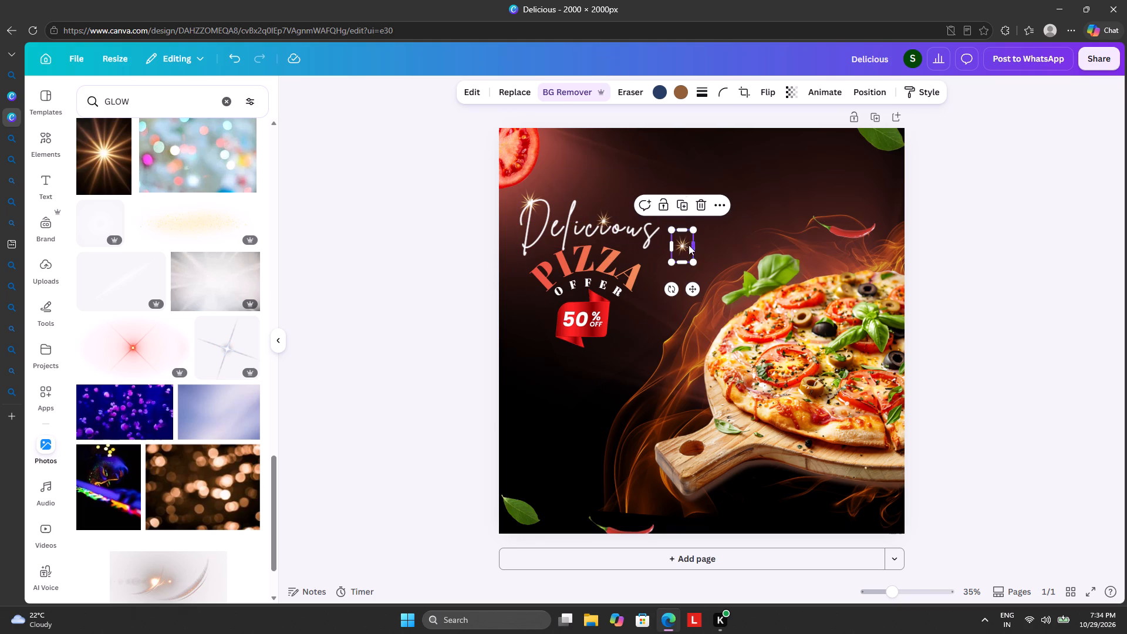
pyautogui.moveTo(691, 289); pyautogui.dragTo(656, 302)
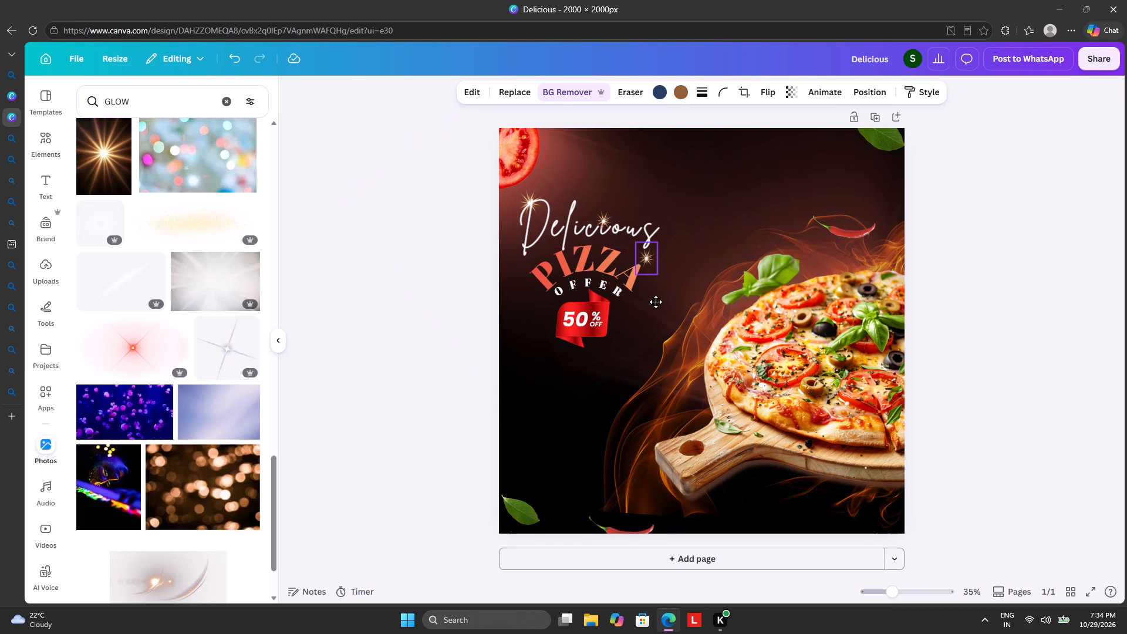
pyautogui.moveTo(656, 302); pyautogui.dragTo(649, 312)
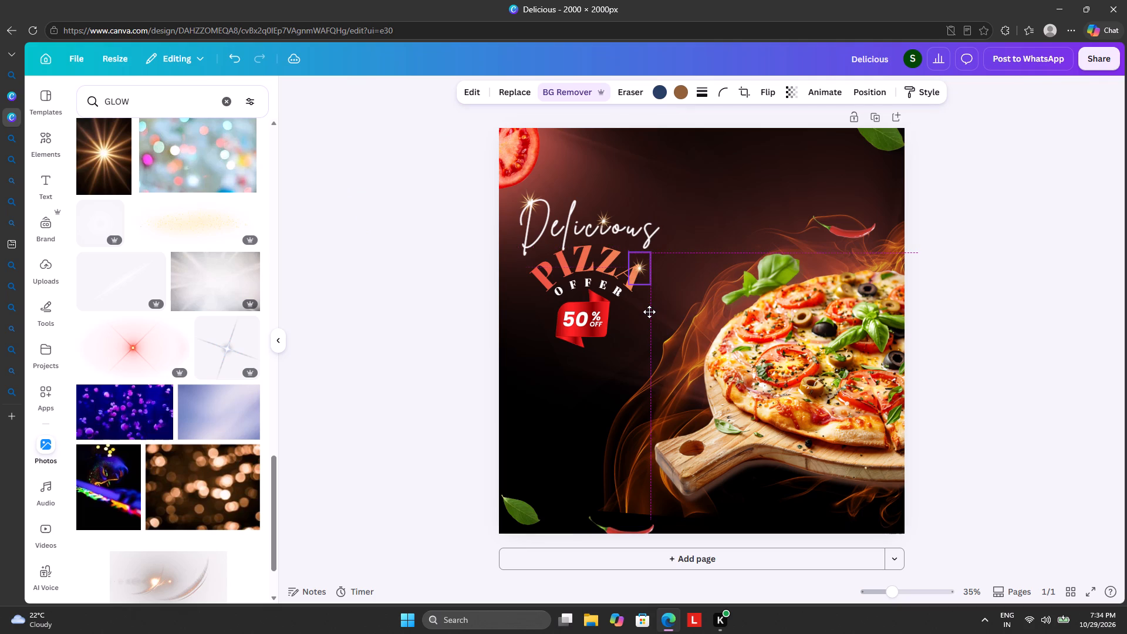
pyautogui.moveTo(649, 312); pyautogui.dragTo(619, 340)
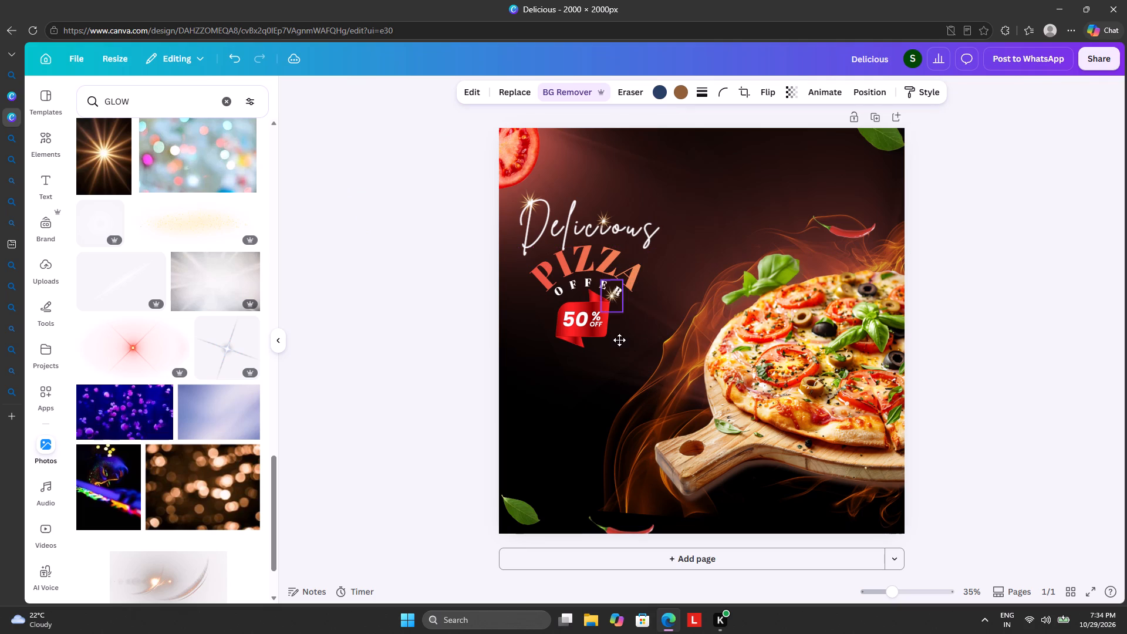
pyautogui.moveTo(619, 340); pyautogui.dragTo(619, 328)
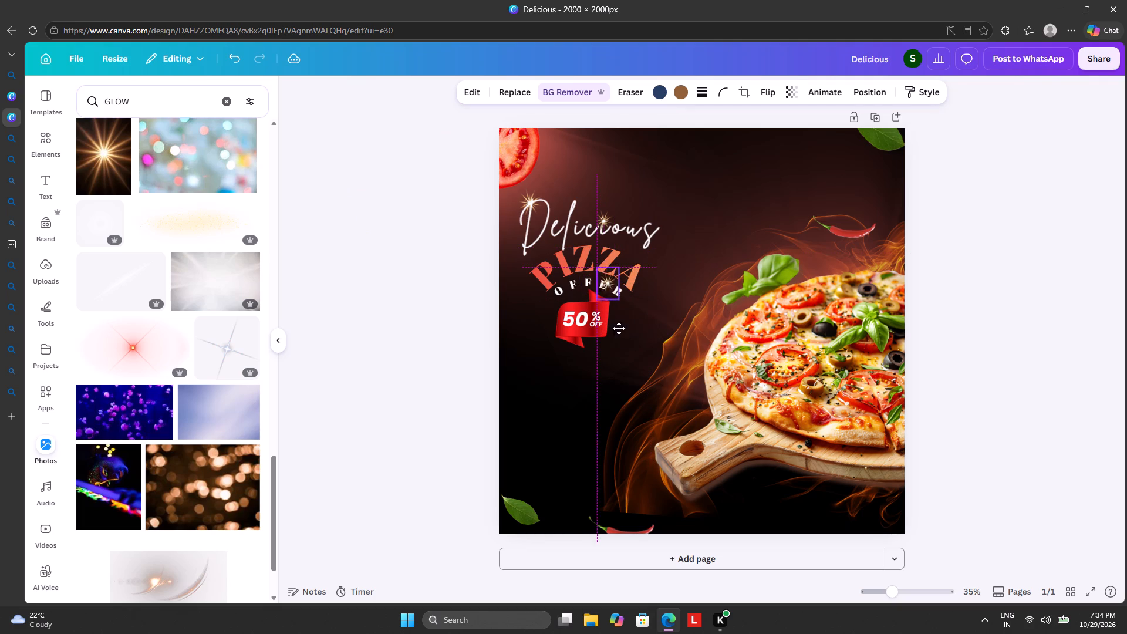
pyautogui.moveTo(619, 328); pyautogui.dragTo(631, 339)
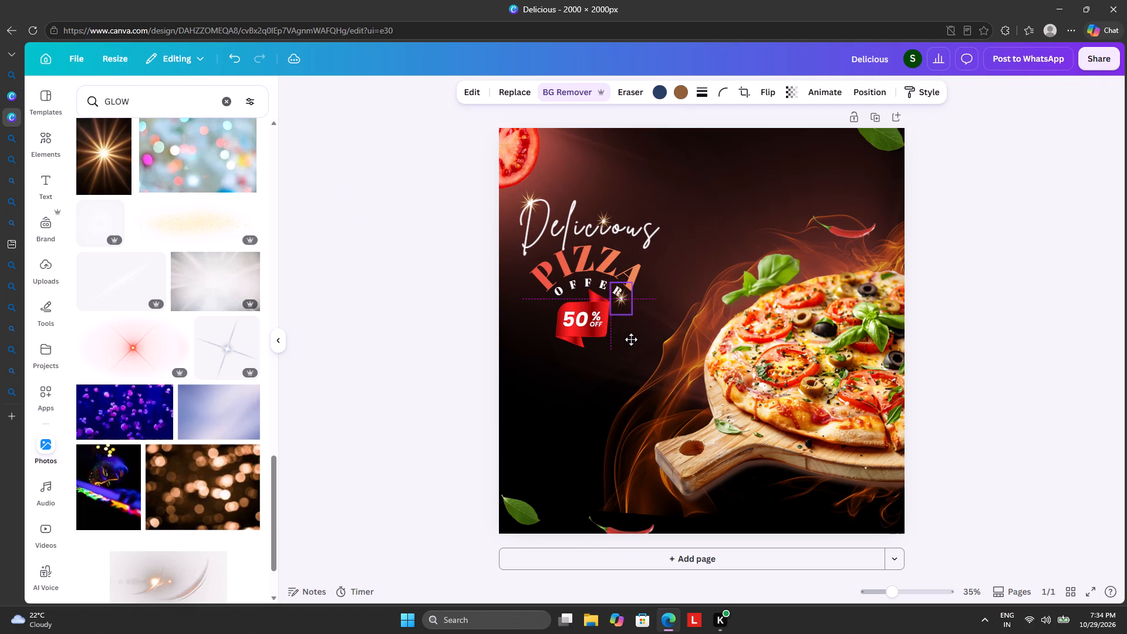
pyautogui.moveTo(631, 339); pyautogui.dragTo(627, 334)
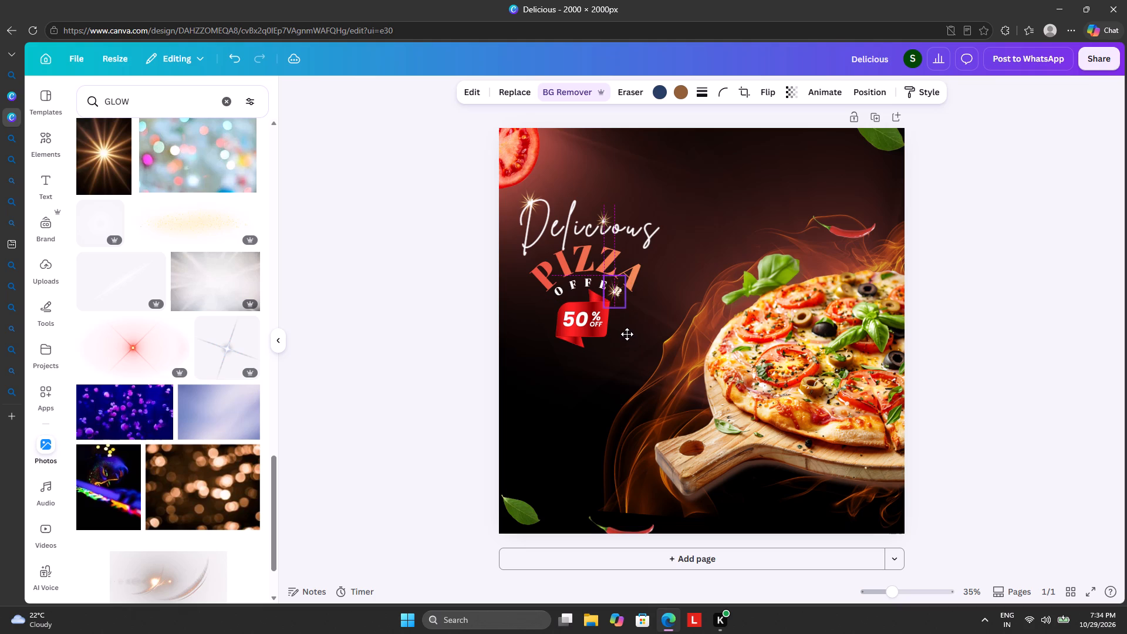
pyautogui.moveTo(627, 334); pyautogui.dragTo(557, 320)
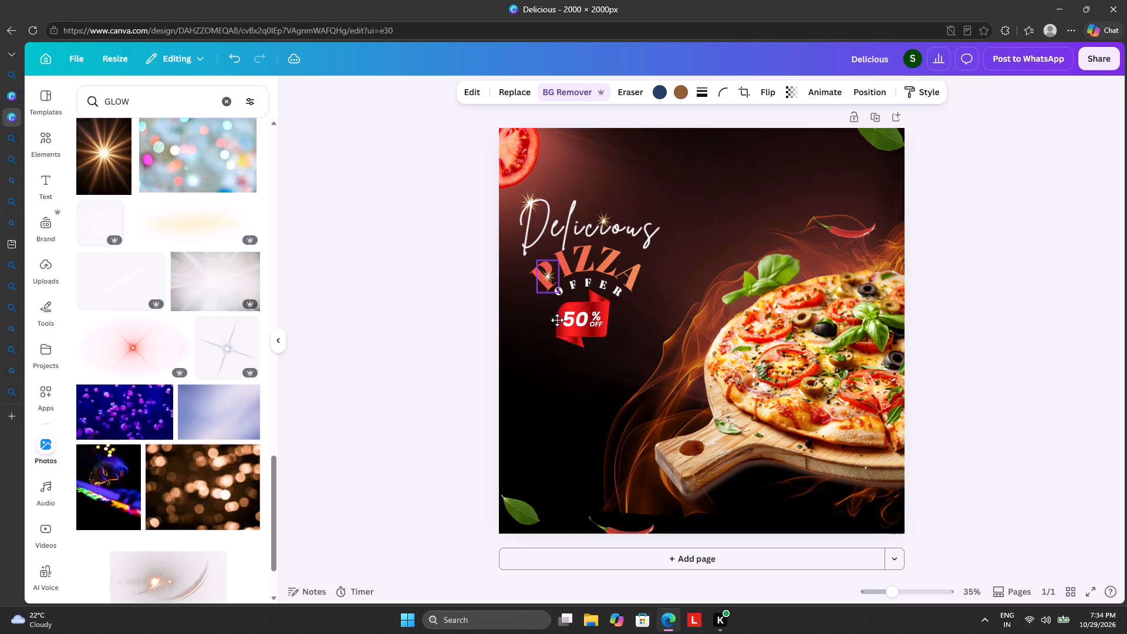
pyautogui.moveTo(557, 320); pyautogui.dragTo(335, 328)
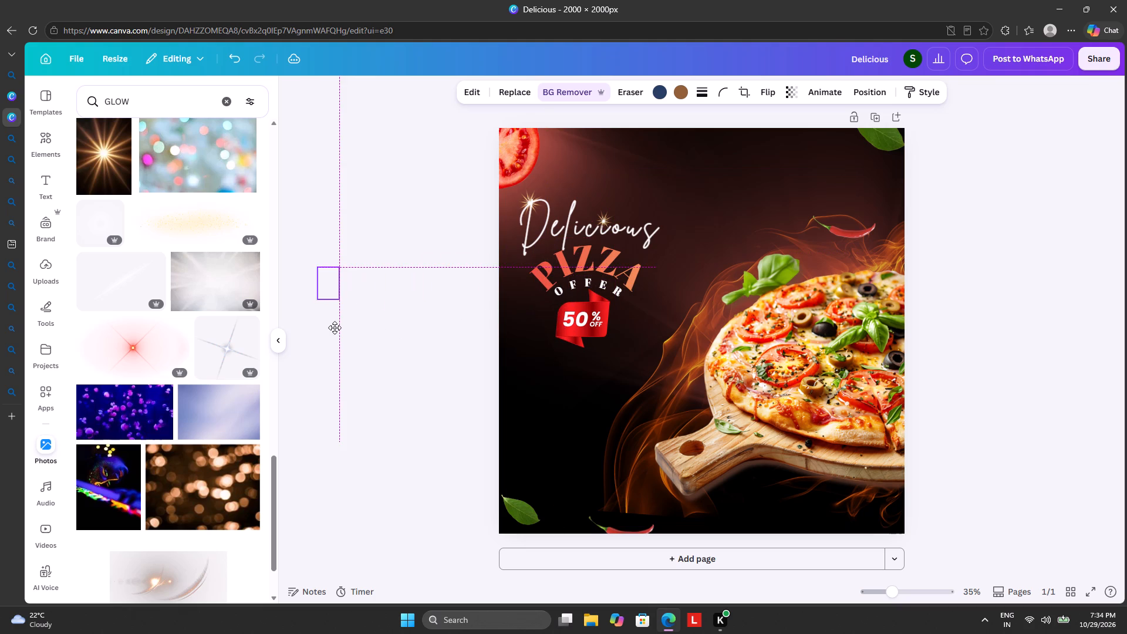
pyautogui.moveTo(335, 328); pyautogui.dragTo(655, 288)
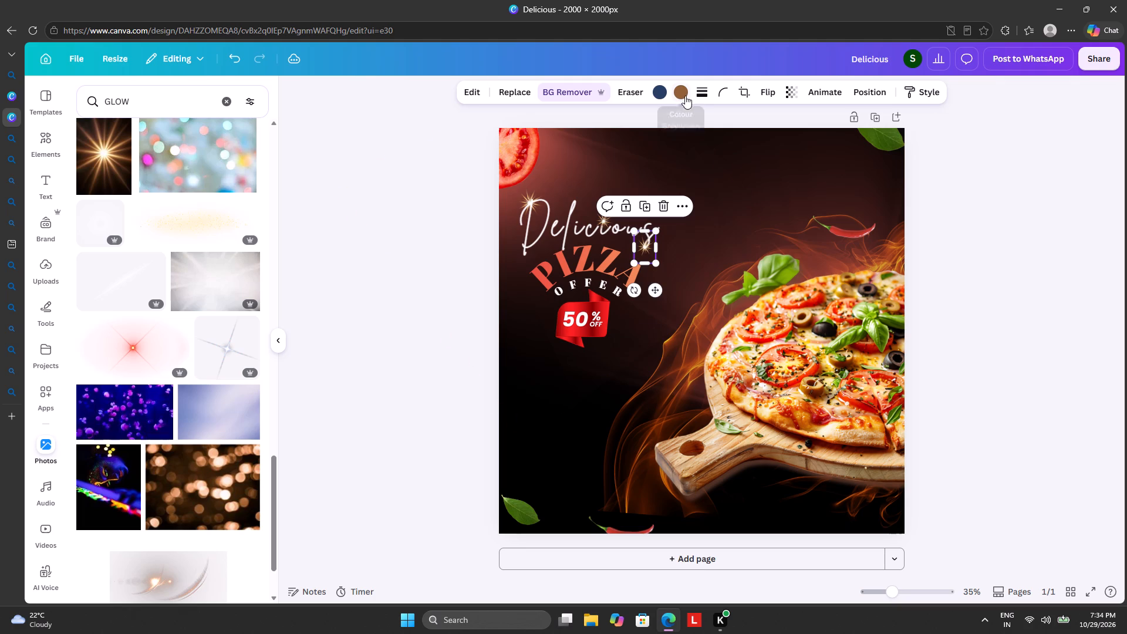
# Recolour the sparkles on the final s and the second i of Delicious to white.
pyautogui.click(685, 96)
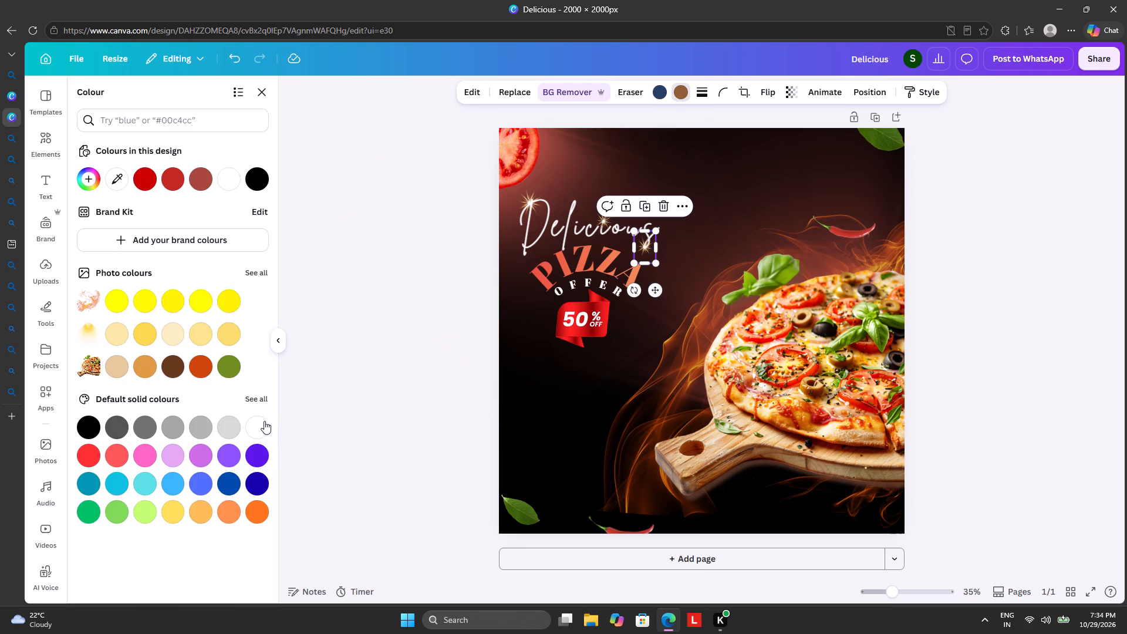
pyautogui.click(261, 426)
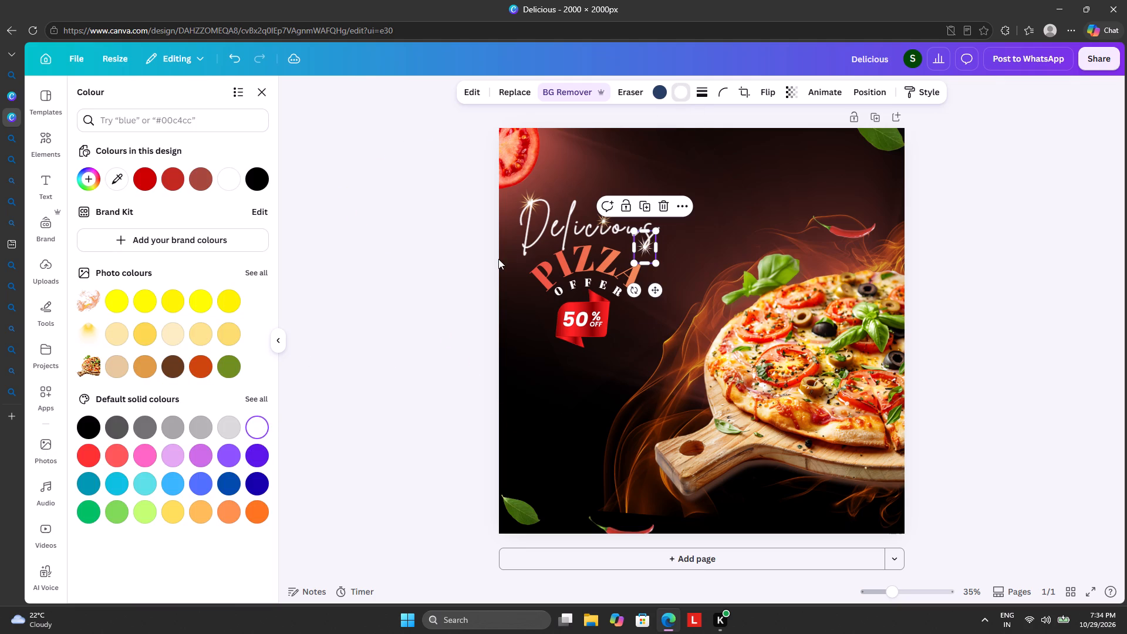
pyautogui.click(603, 223)
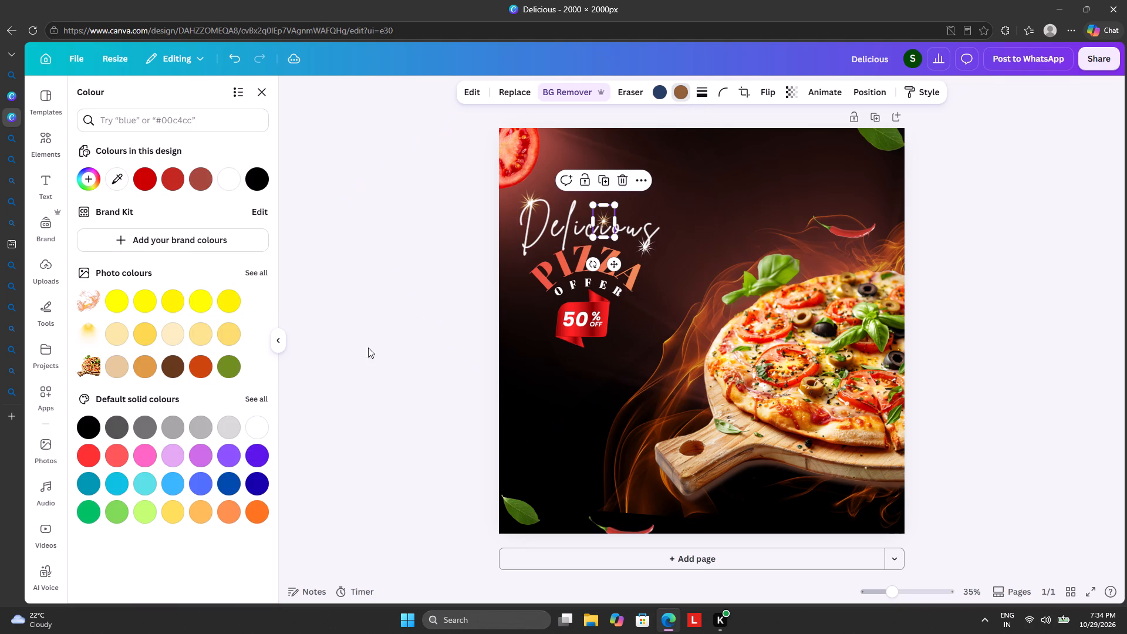
pyautogui.click(256, 429)
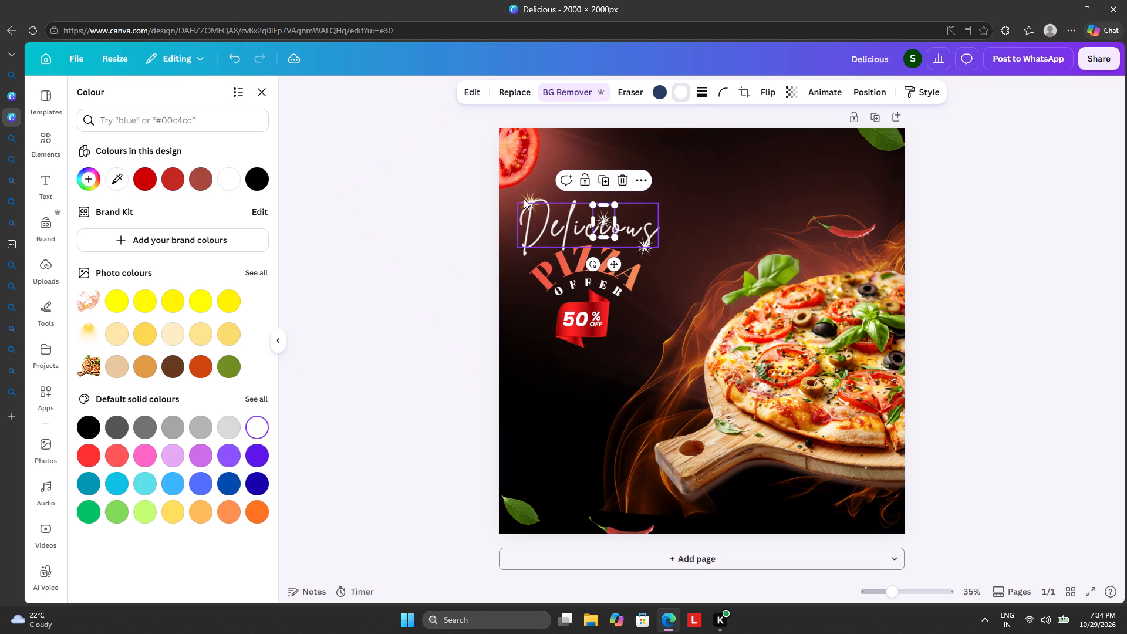
# Locate the remaining golden sparkle at the top of the D in Delicious using the design's full layer list.
pyautogui.click(524, 199)
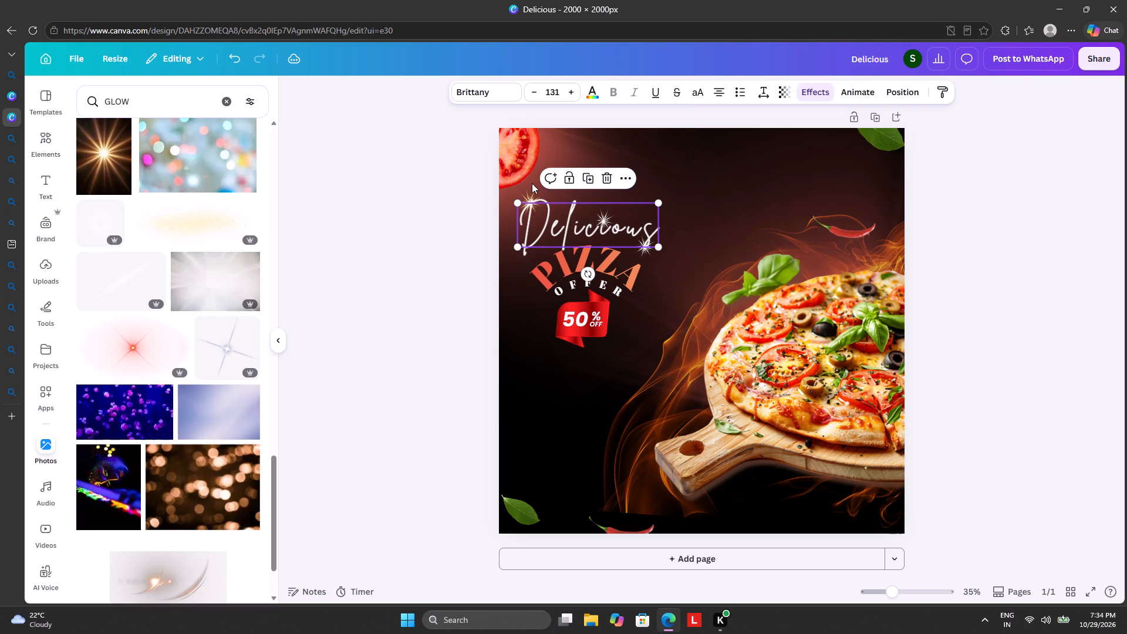
pyautogui.click(532, 183)
pyautogui.click(532, 198)
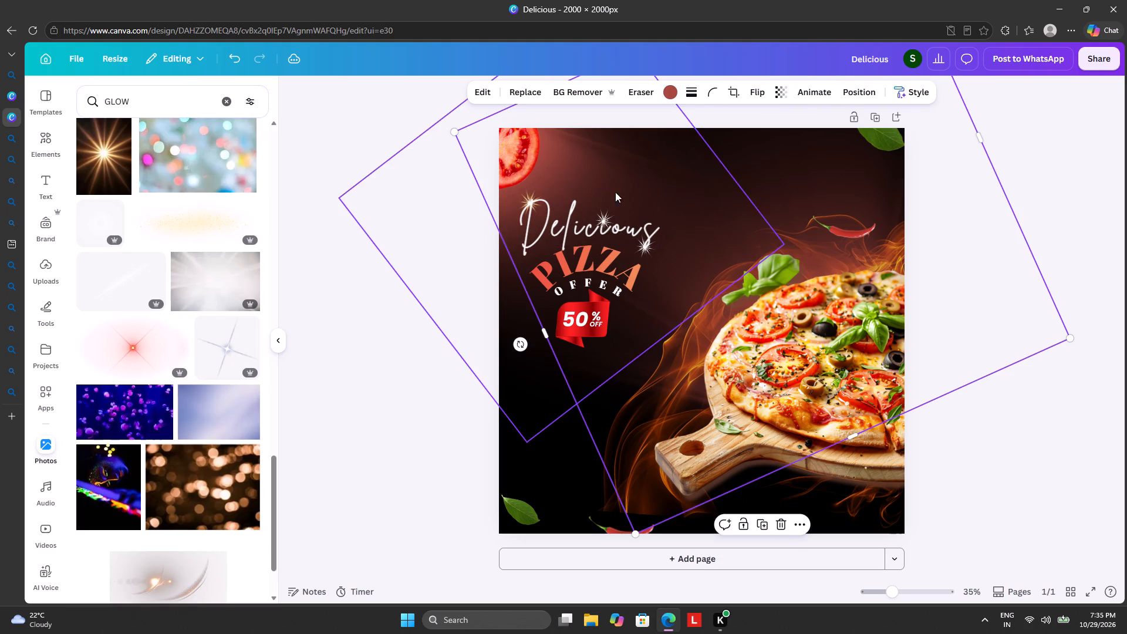
pyautogui.click(853, 88)
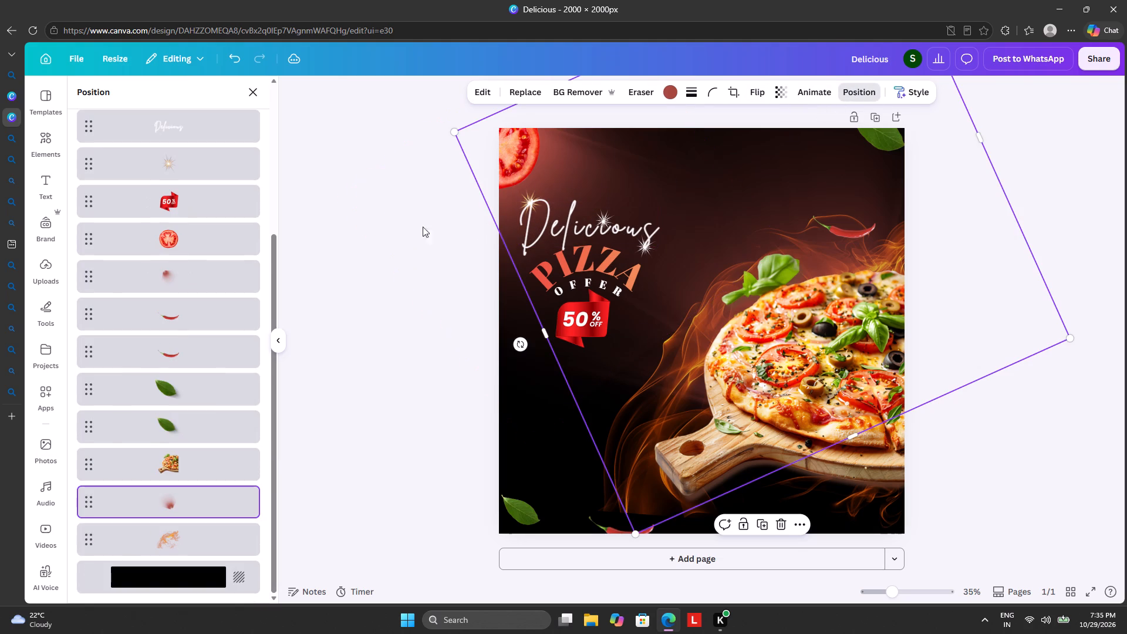
pyautogui.scroll(-2, 215, 409)
pyautogui.scroll(3, 204, 394)
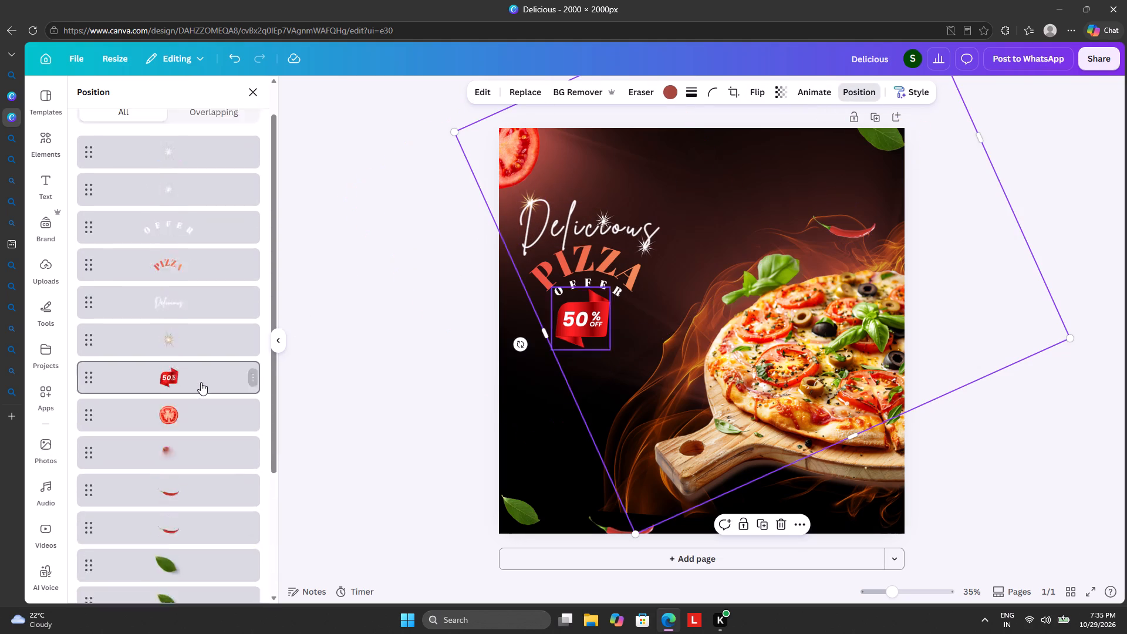
pyautogui.scroll(1, 201, 382)
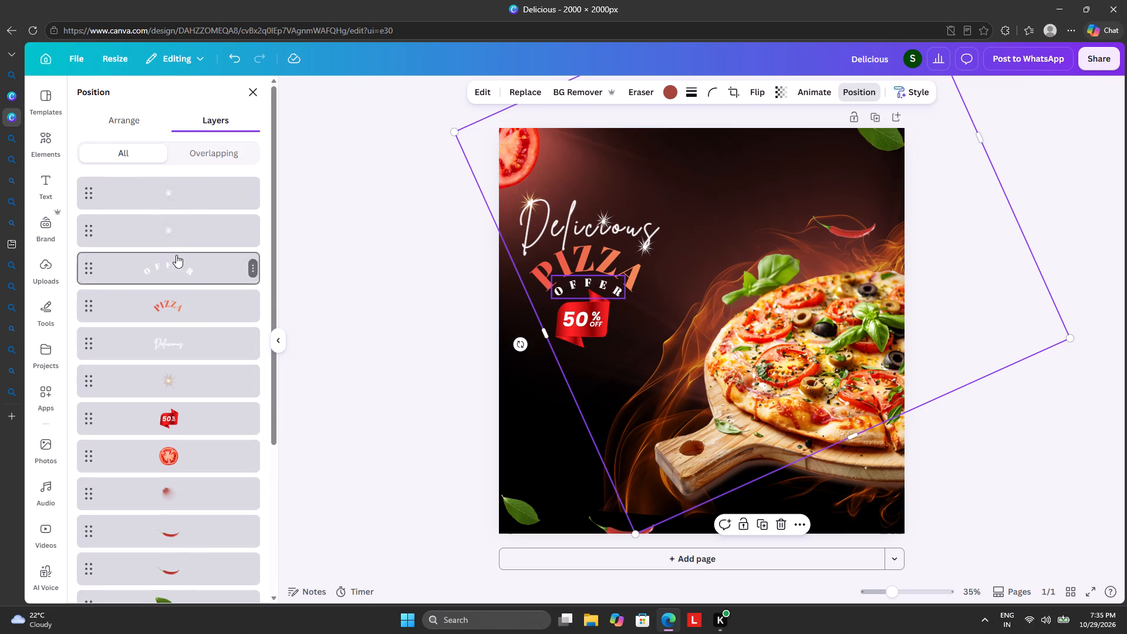
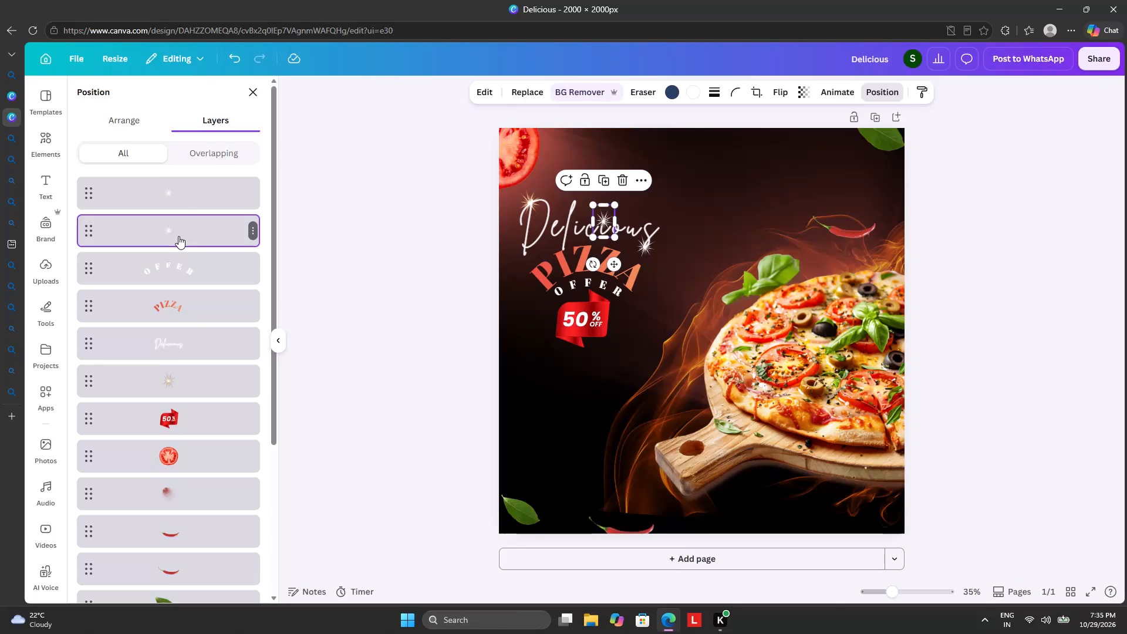
# Move the golden sparkle at the top of the D one layer up so it sits above the Delicious text.
pyautogui.click(185, 202)
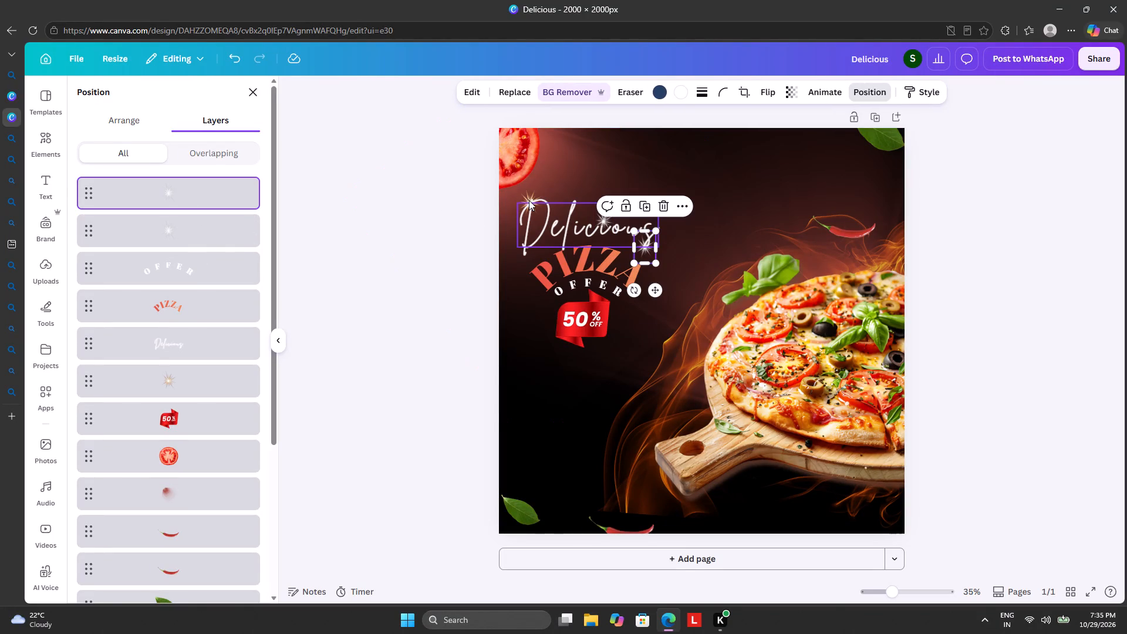
pyautogui.scroll(-2, 169, 300)
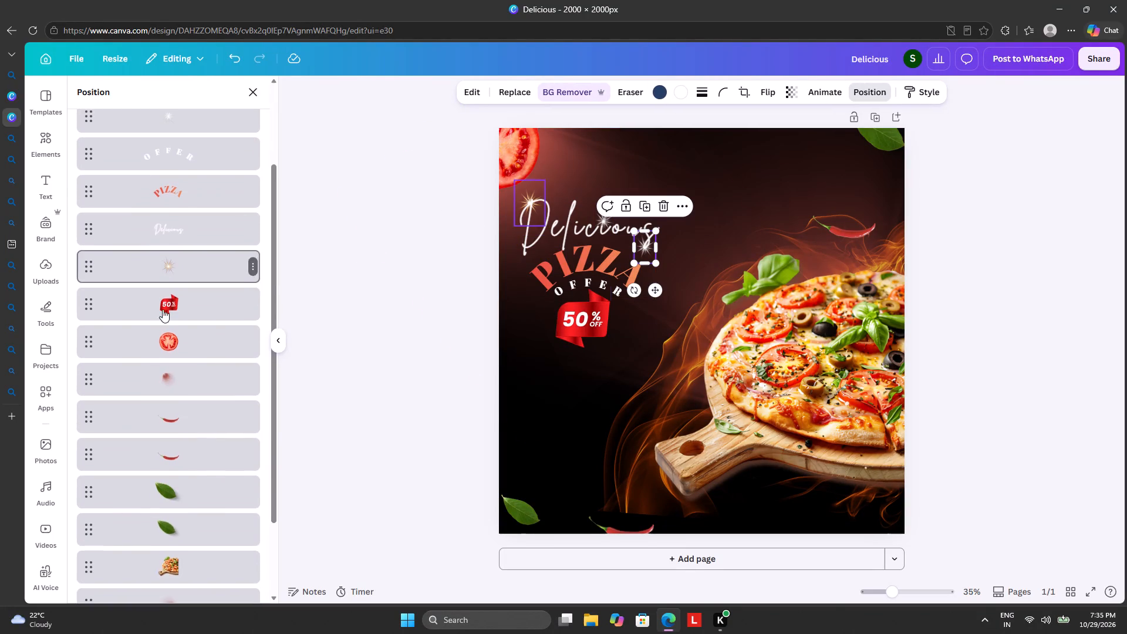
pyautogui.click(164, 262)
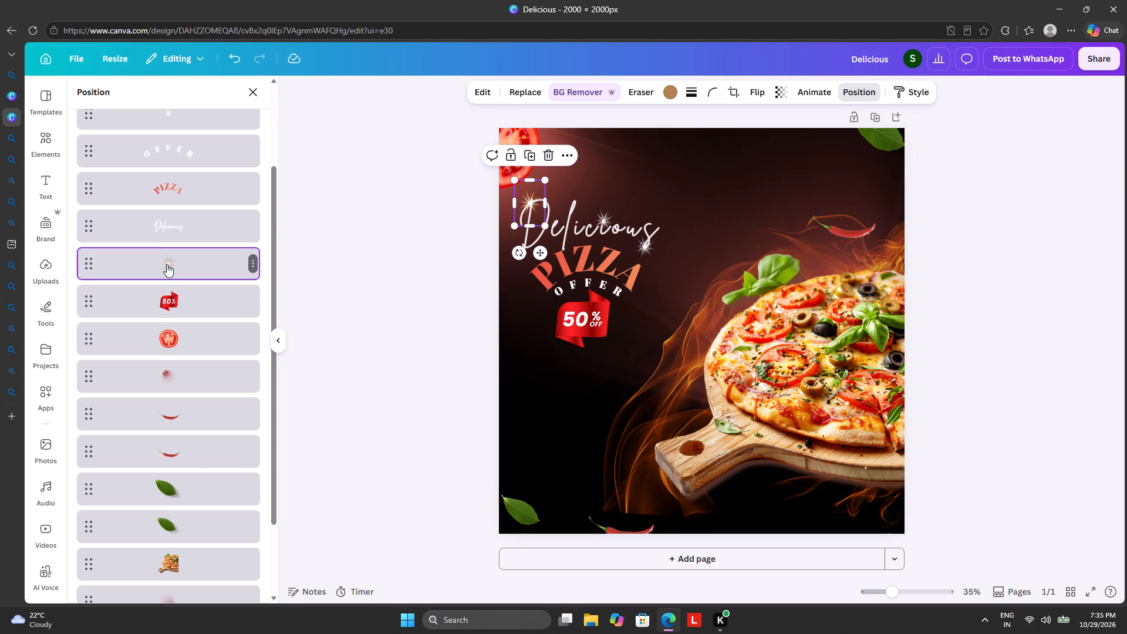
pyautogui.moveTo(168, 269); pyautogui.dragTo(169, 227)
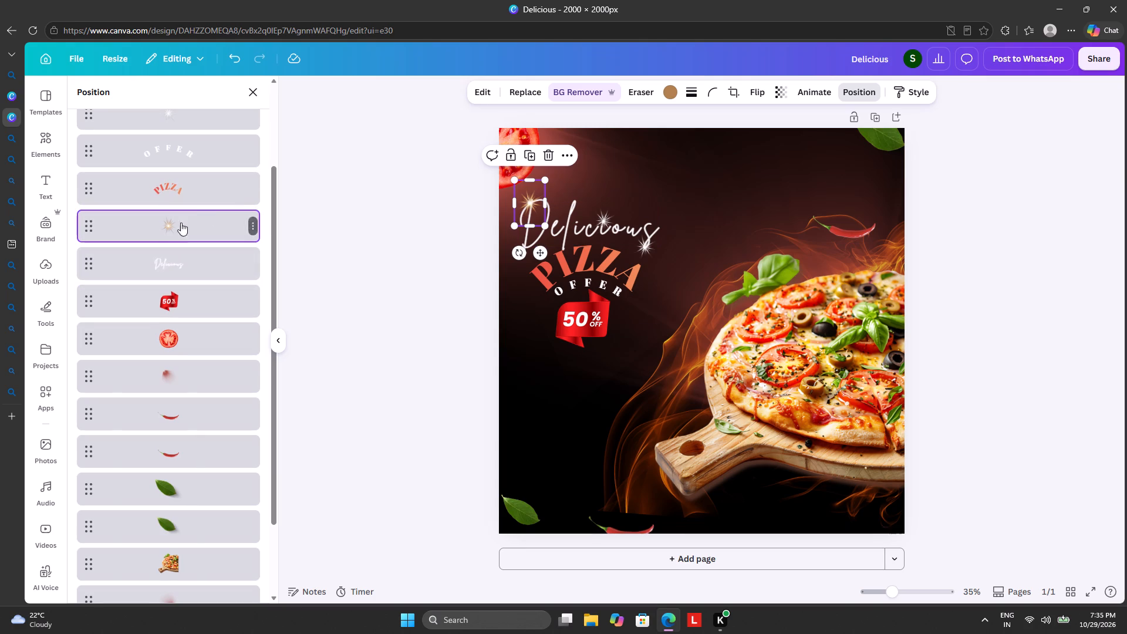
# Recolour the golden sparkle at the top of the D in Delicious to white.
pyautogui.click(672, 90)
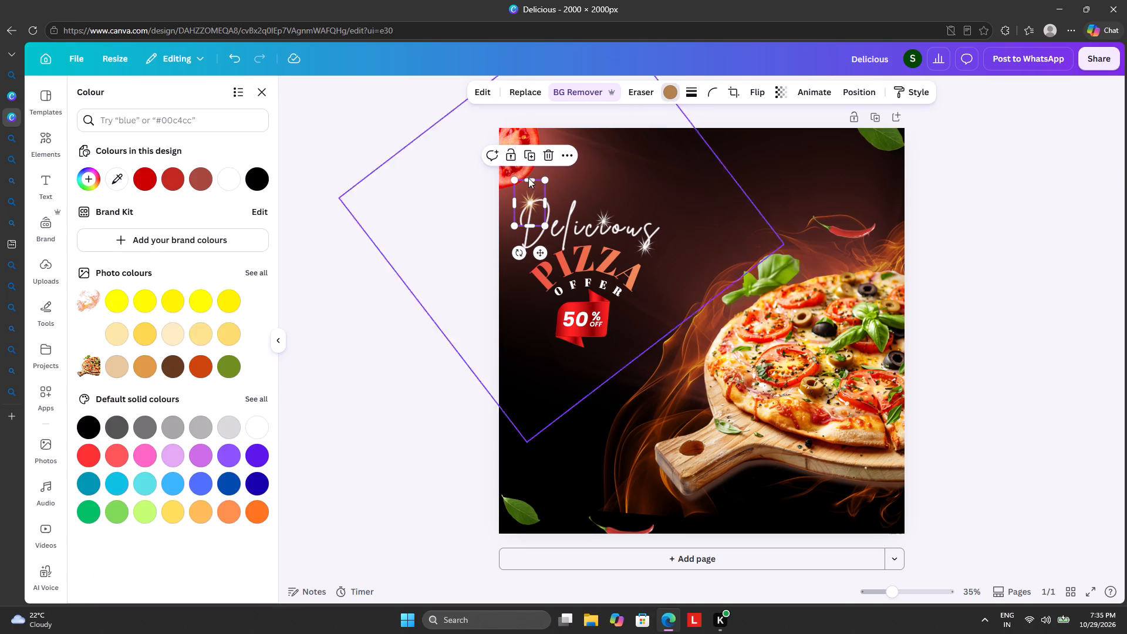
pyautogui.click(254, 428)
pyautogui.click(353, 356)
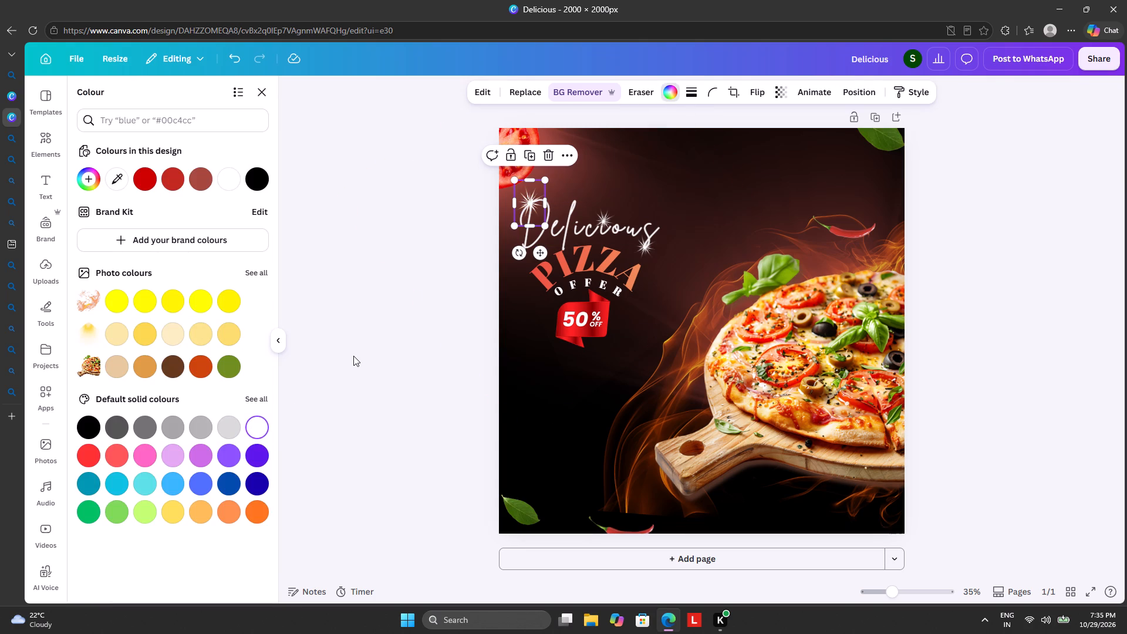
pyautogui.click(353, 356)
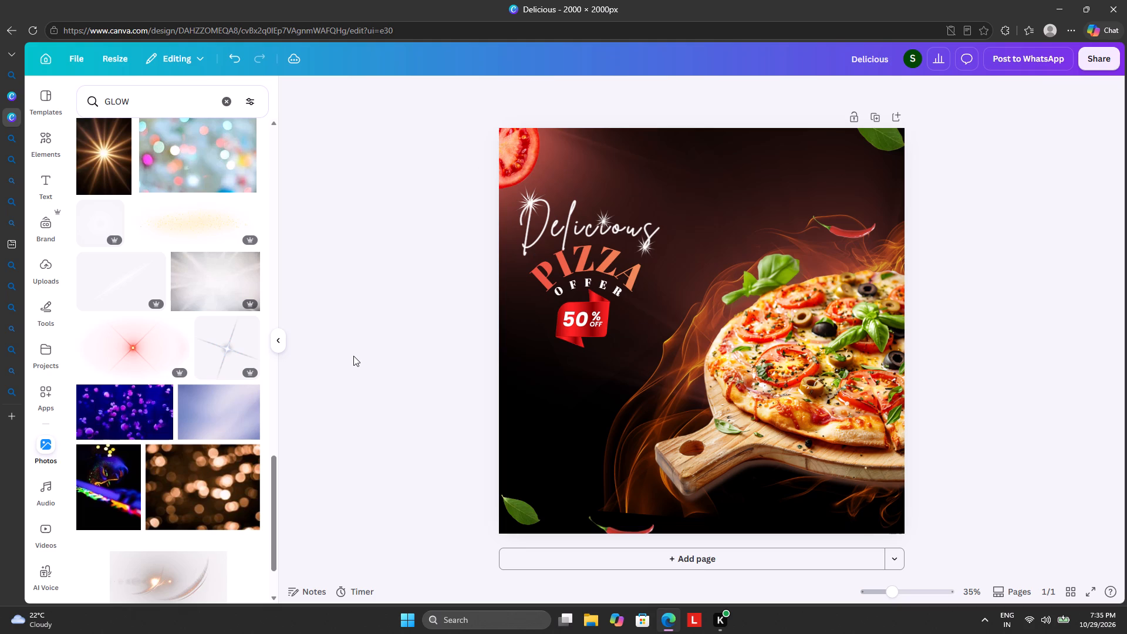
# Add the red starburst glow photo, shrink it and centre its bright point on the lower tip of the 50% OFF ribbon.
pyautogui.click(128, 353)
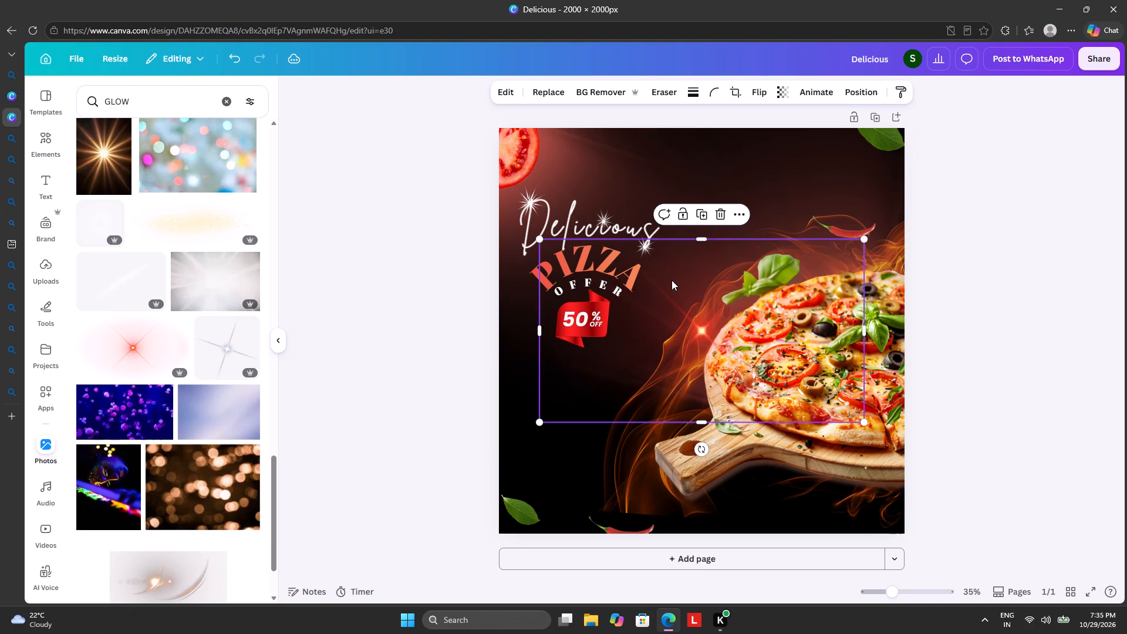
pyautogui.moveTo(539, 243); pyautogui.dragTo(648, 343)
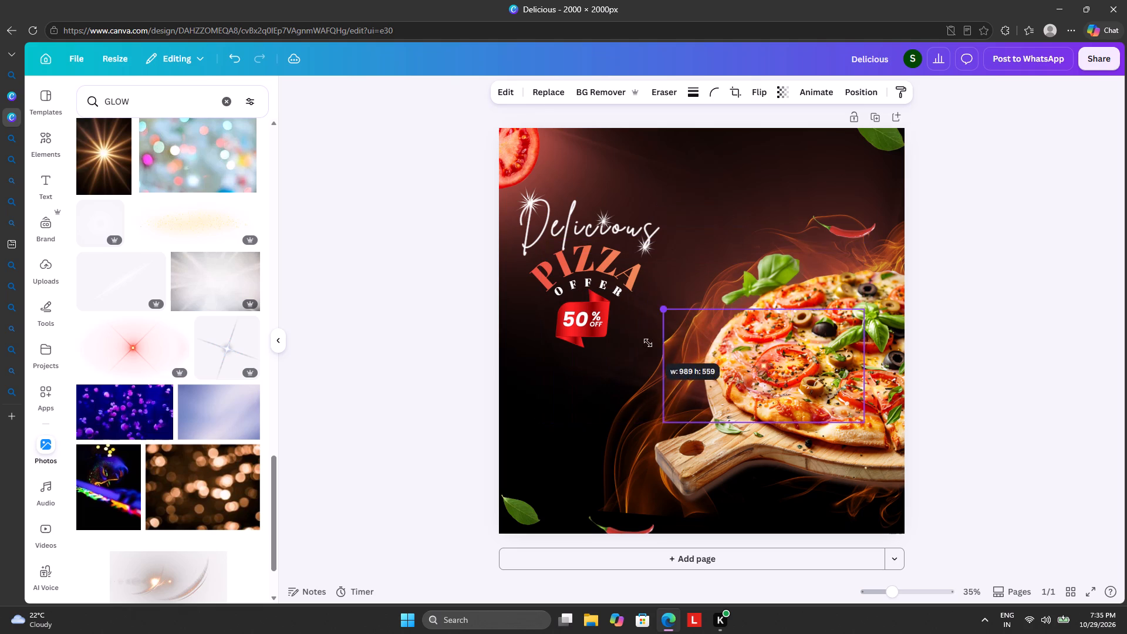
pyautogui.moveTo(648, 343); pyautogui.dragTo(667, 351)
pyautogui.moveTo(765, 392); pyautogui.dragTo(571, 358)
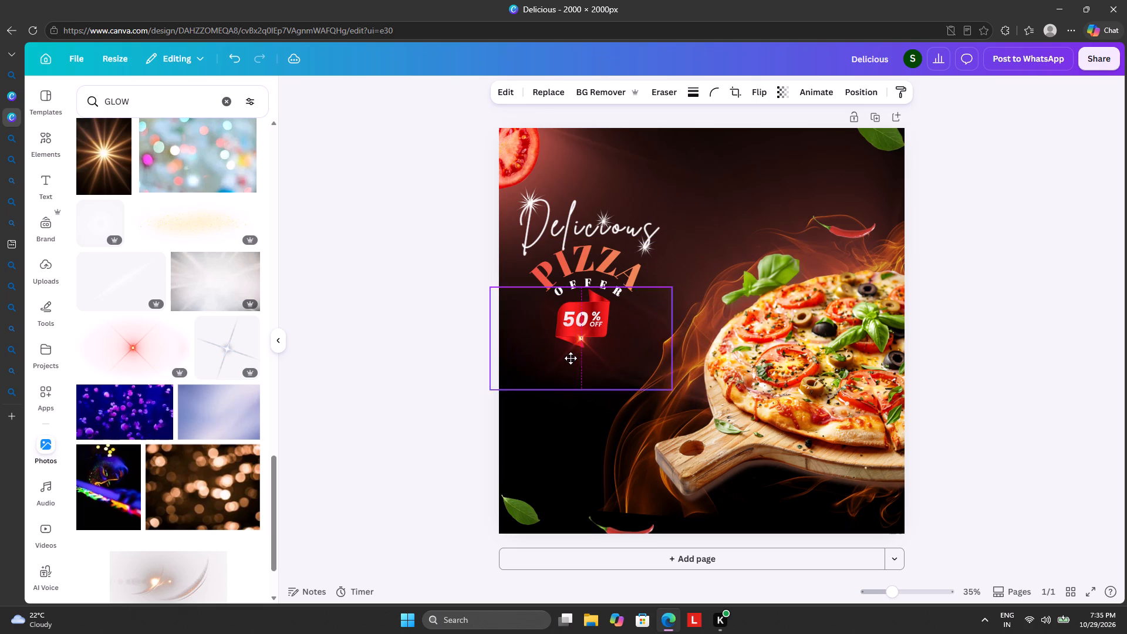
pyautogui.moveTo(571, 358); pyautogui.dragTo(573, 366)
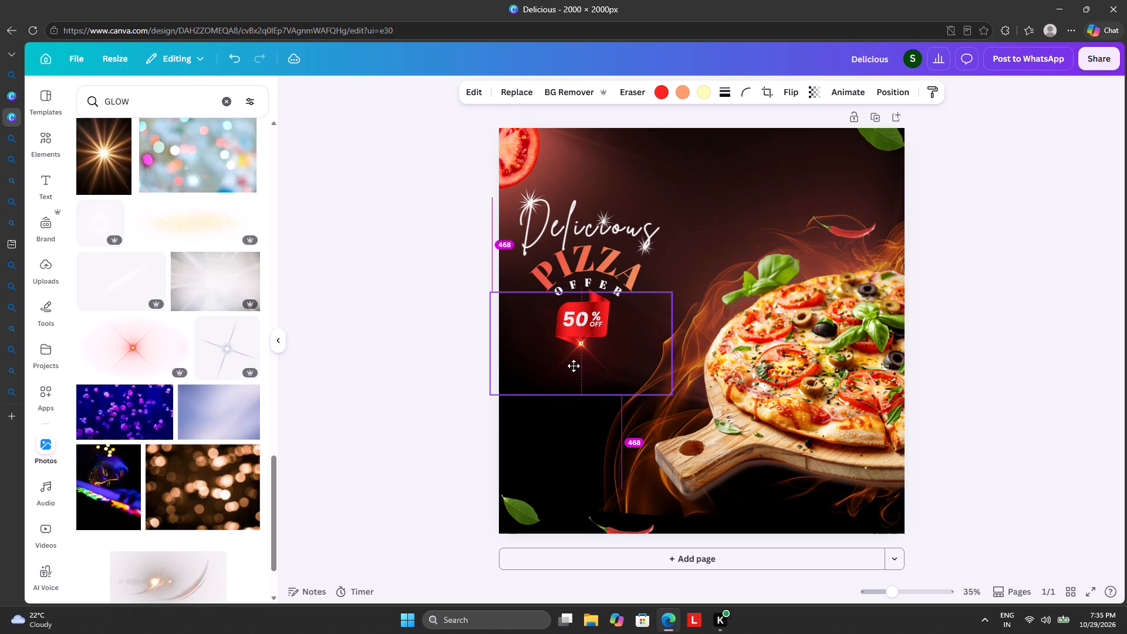
pyautogui.moveTo(573, 366); pyautogui.dragTo(573, 367)
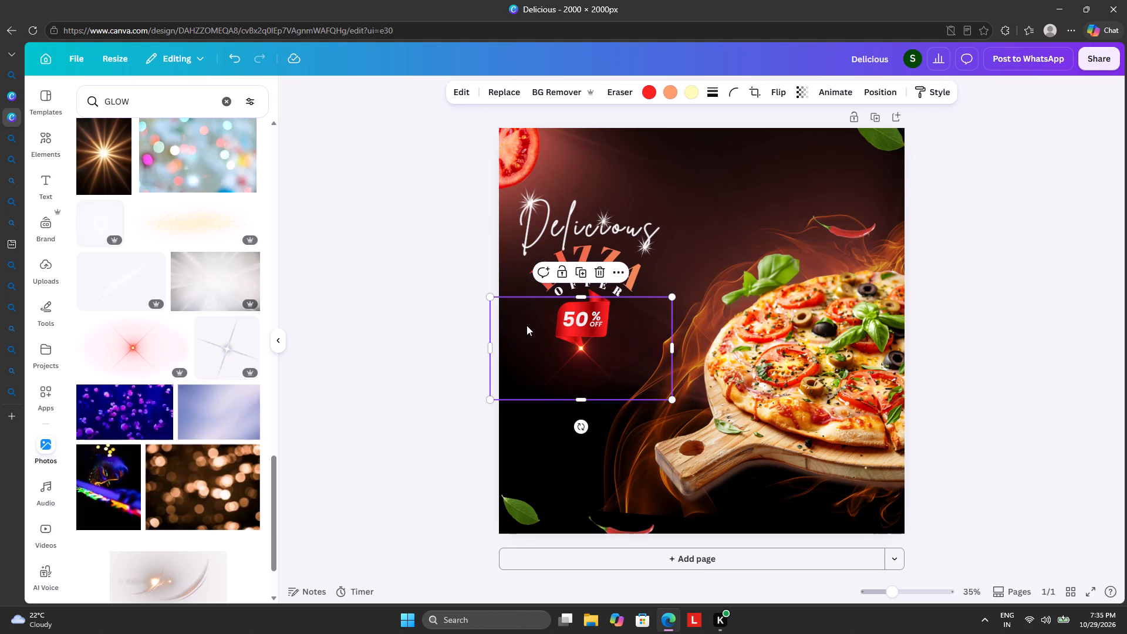
pyautogui.moveTo(491, 297); pyautogui.dragTo(534, 326)
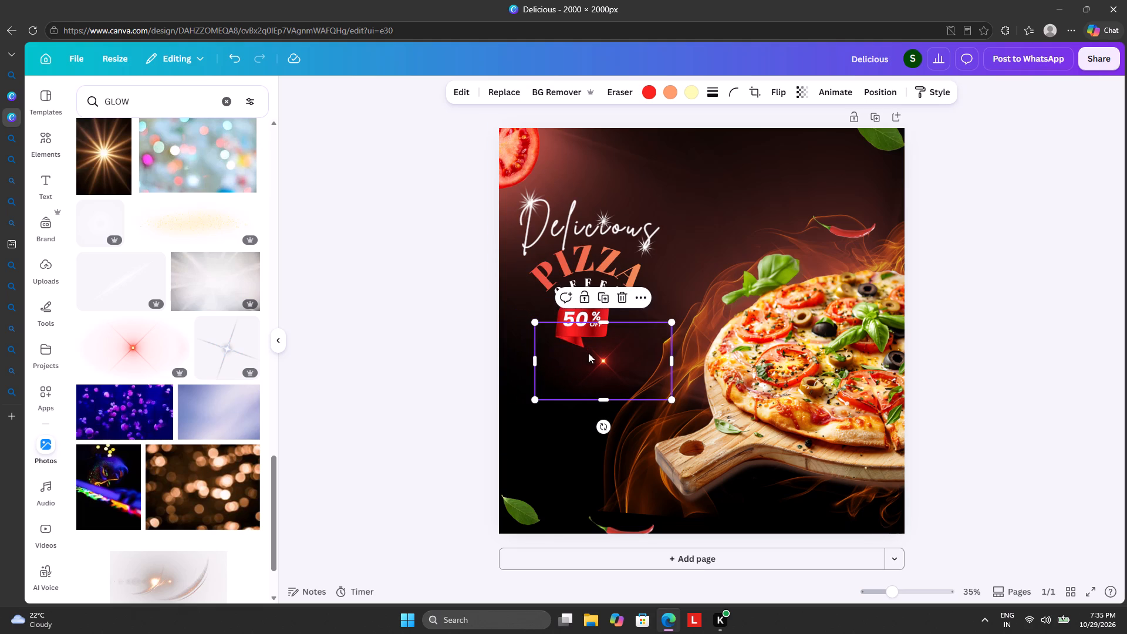
pyautogui.moveTo(596, 361); pyautogui.dragTo(575, 346)
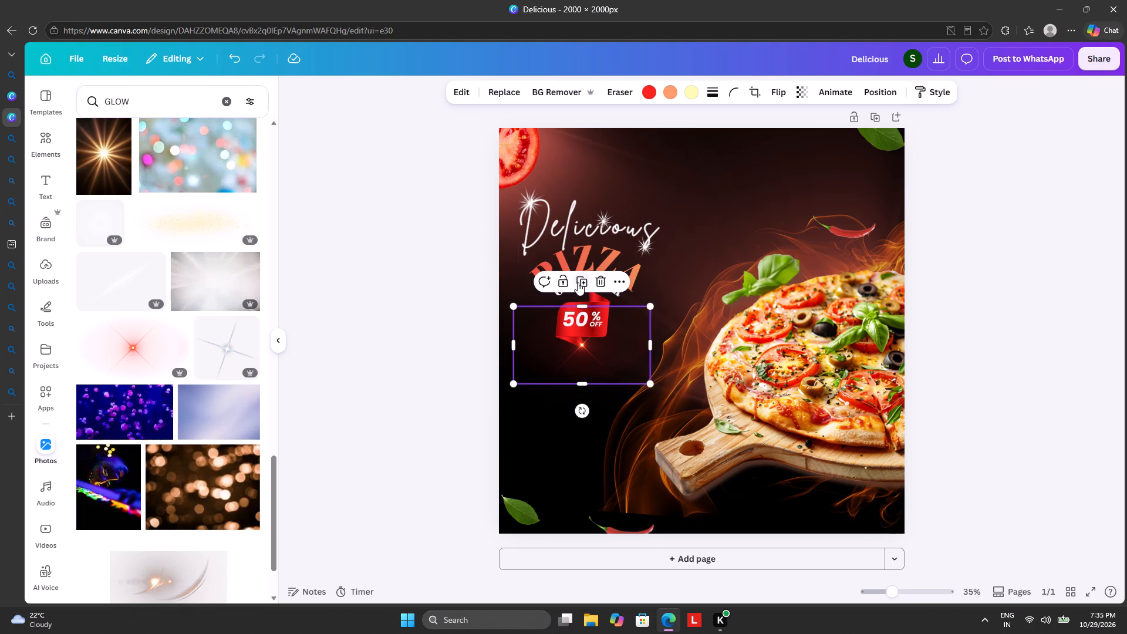
# Duplicate the red starburst glow, make the copy slightly smaller and place it on the top fold of the 50% OFF ribbon.
pyautogui.click(578, 282)
pyautogui.moveTo(619, 340); pyautogui.dragTo(622, 318)
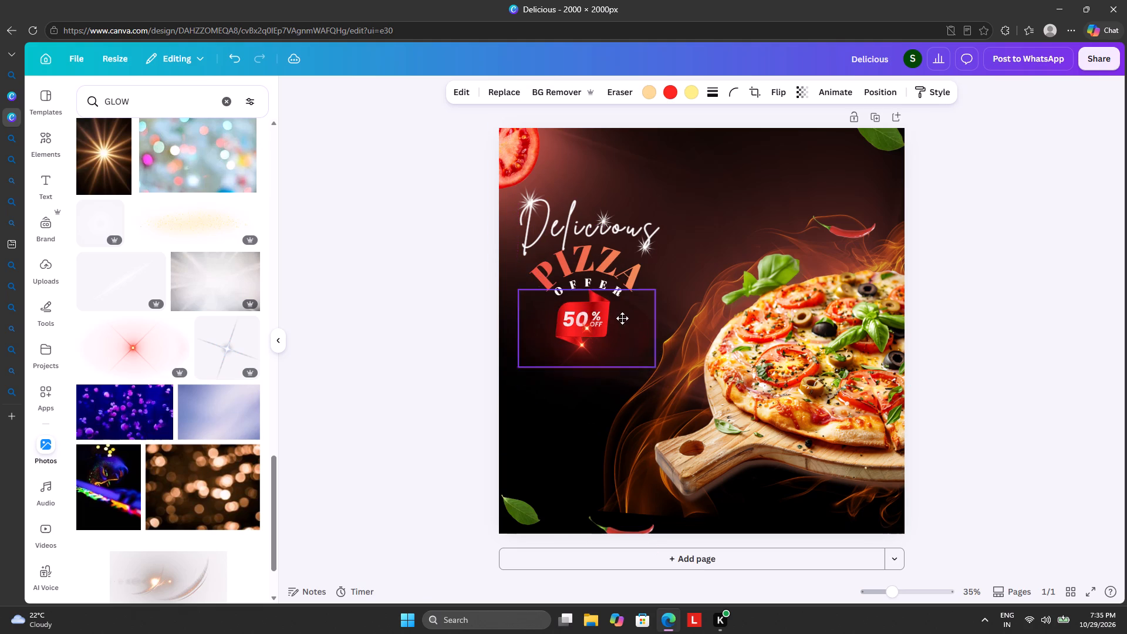
pyautogui.moveTo(622, 318); pyautogui.dragTo(625, 285)
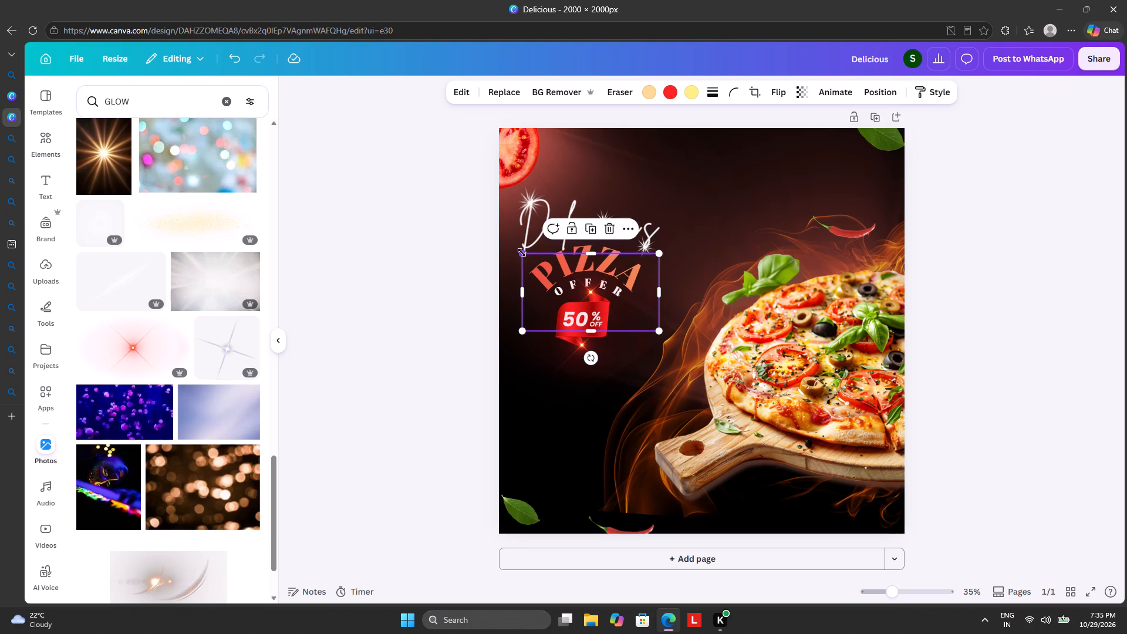
pyautogui.moveTo(522, 252); pyautogui.dragTo(542, 265)
pyautogui.moveTo(621, 309); pyautogui.dragTo(609, 305)
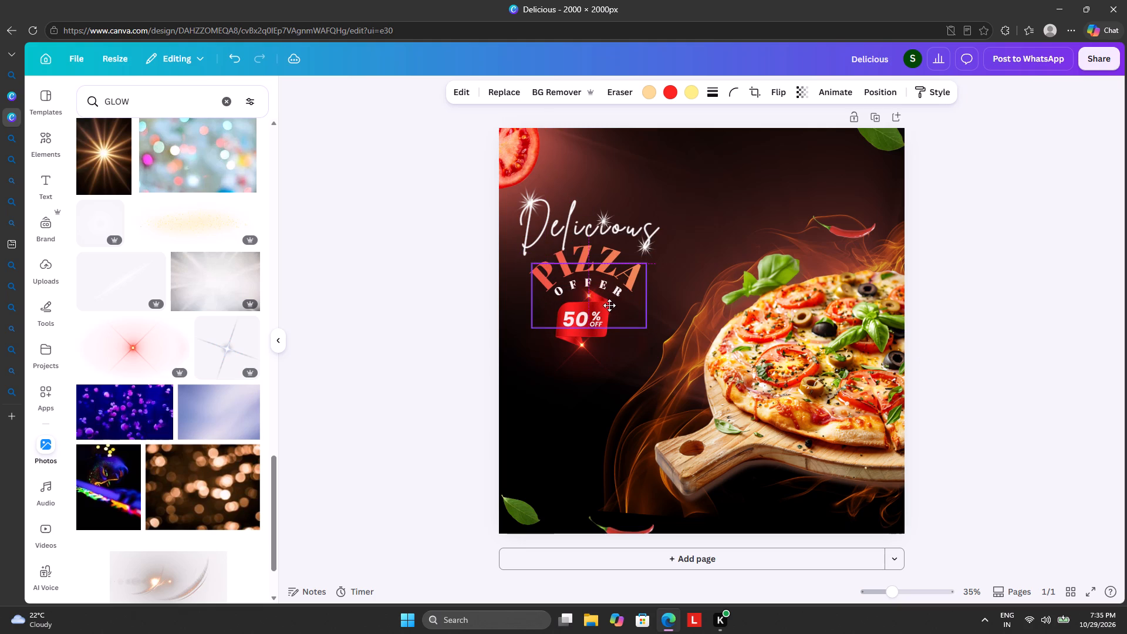
pyautogui.moveTo(609, 305); pyautogui.dragTo(608, 302)
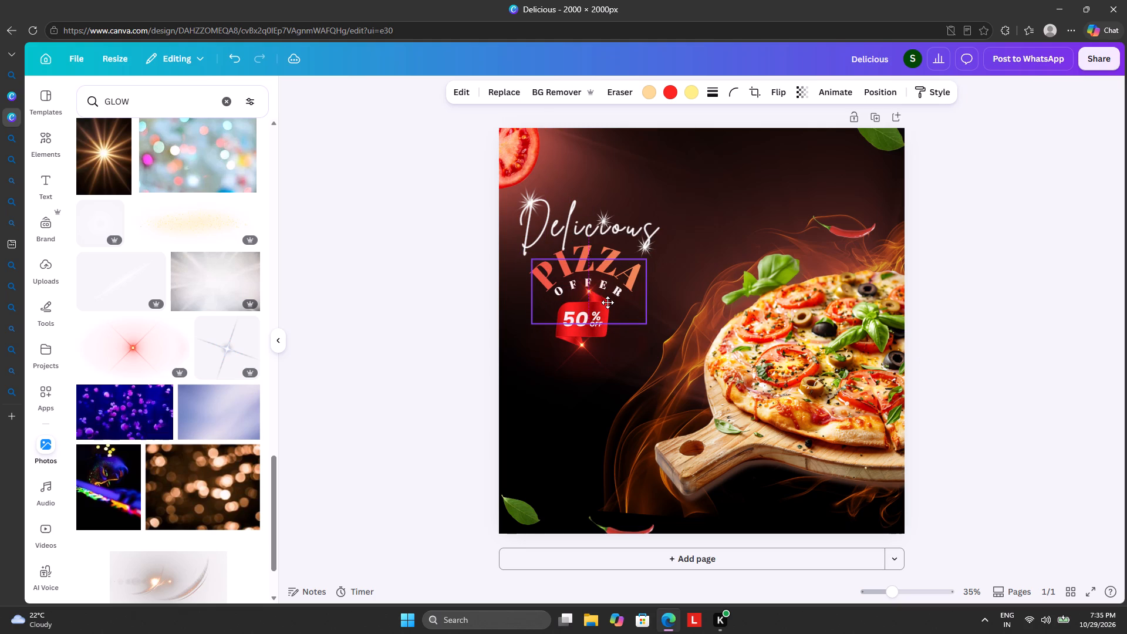
pyautogui.moveTo(608, 302); pyautogui.dragTo(608, 305)
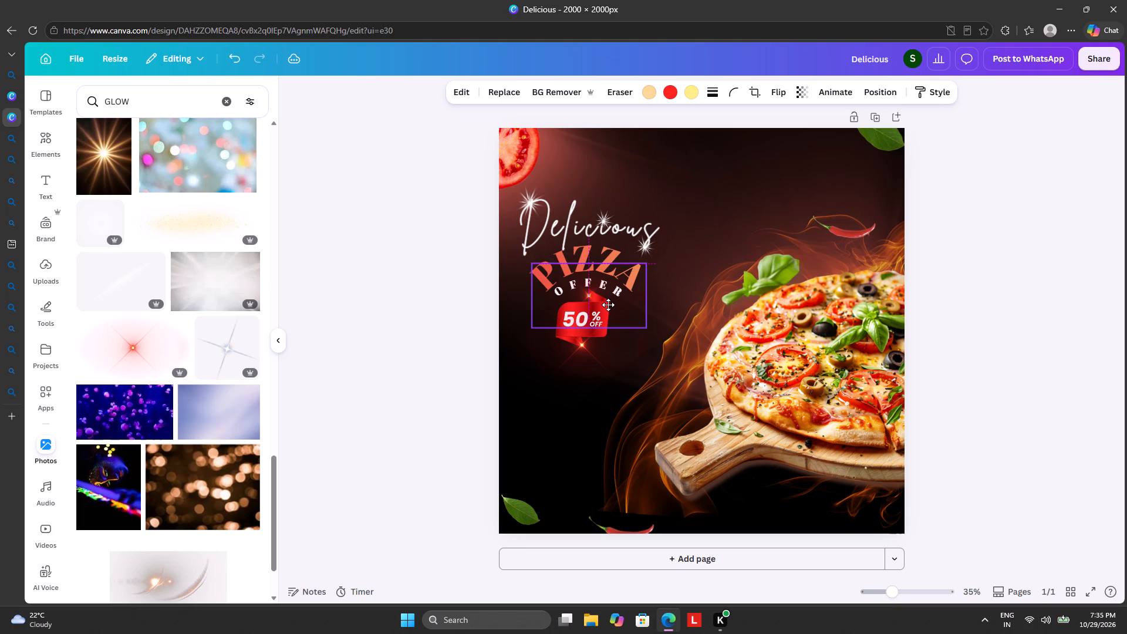
pyautogui.moveTo(608, 305); pyautogui.dragTo(610, 302)
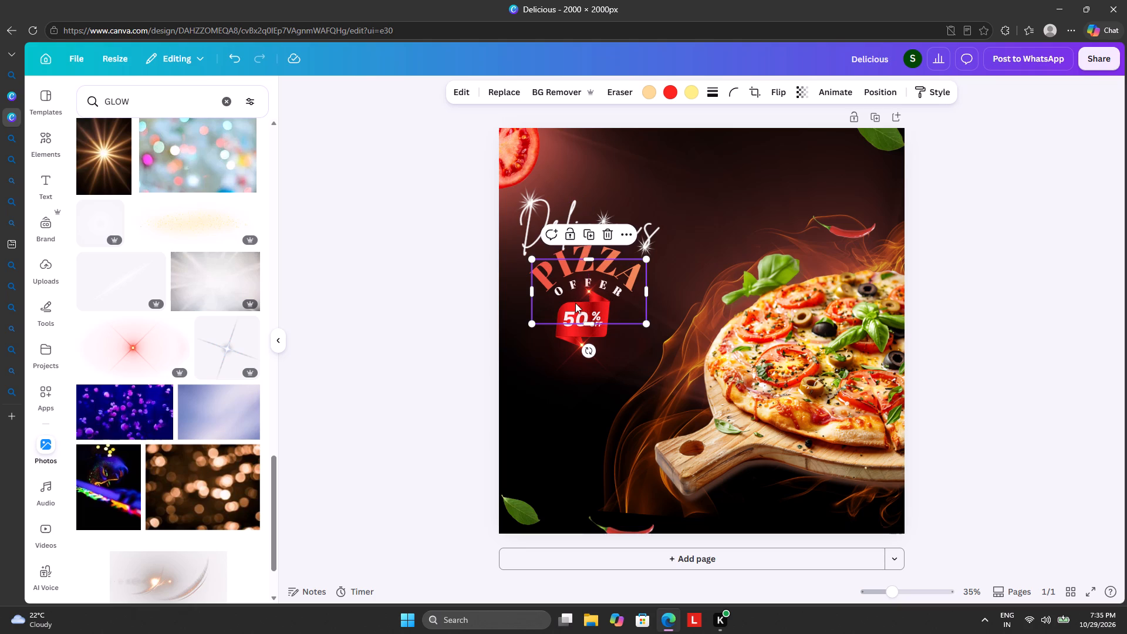
pyautogui.click(450, 303)
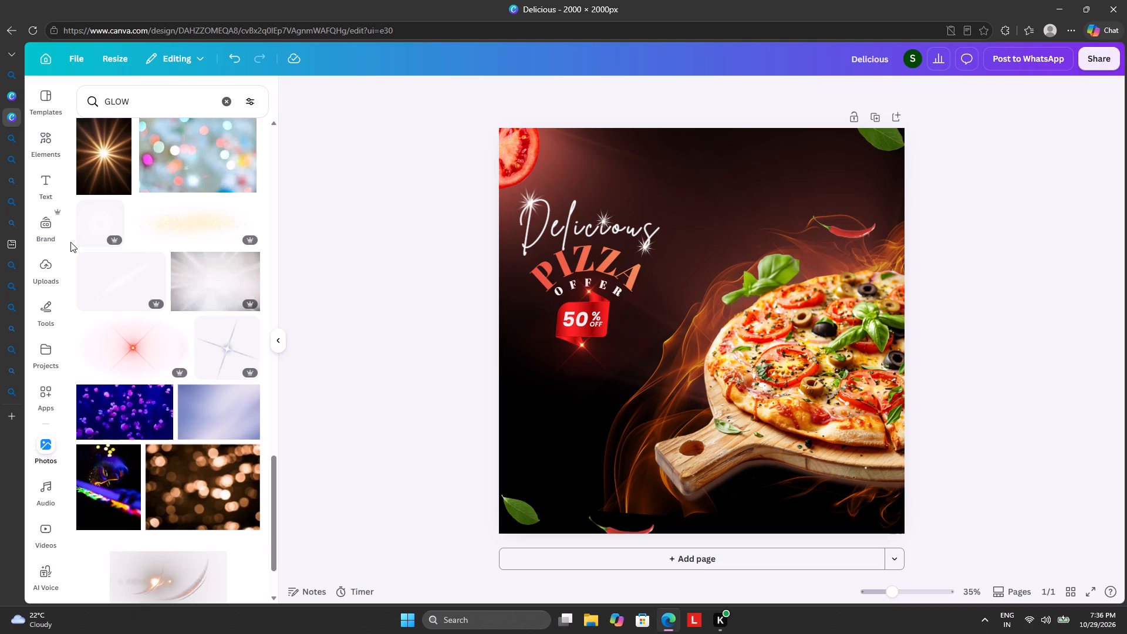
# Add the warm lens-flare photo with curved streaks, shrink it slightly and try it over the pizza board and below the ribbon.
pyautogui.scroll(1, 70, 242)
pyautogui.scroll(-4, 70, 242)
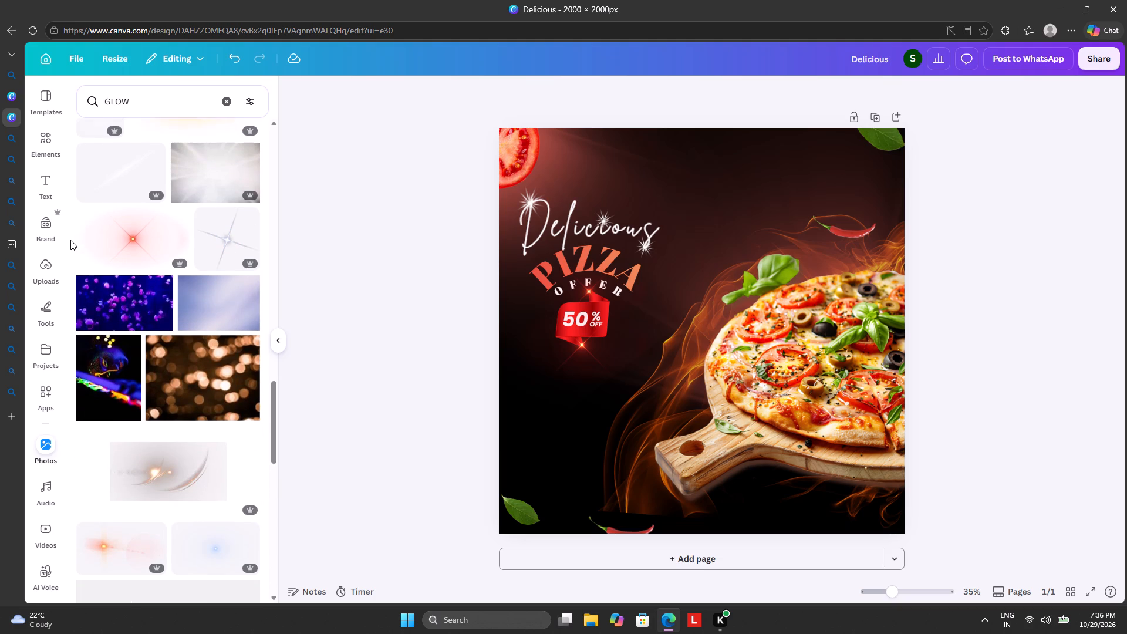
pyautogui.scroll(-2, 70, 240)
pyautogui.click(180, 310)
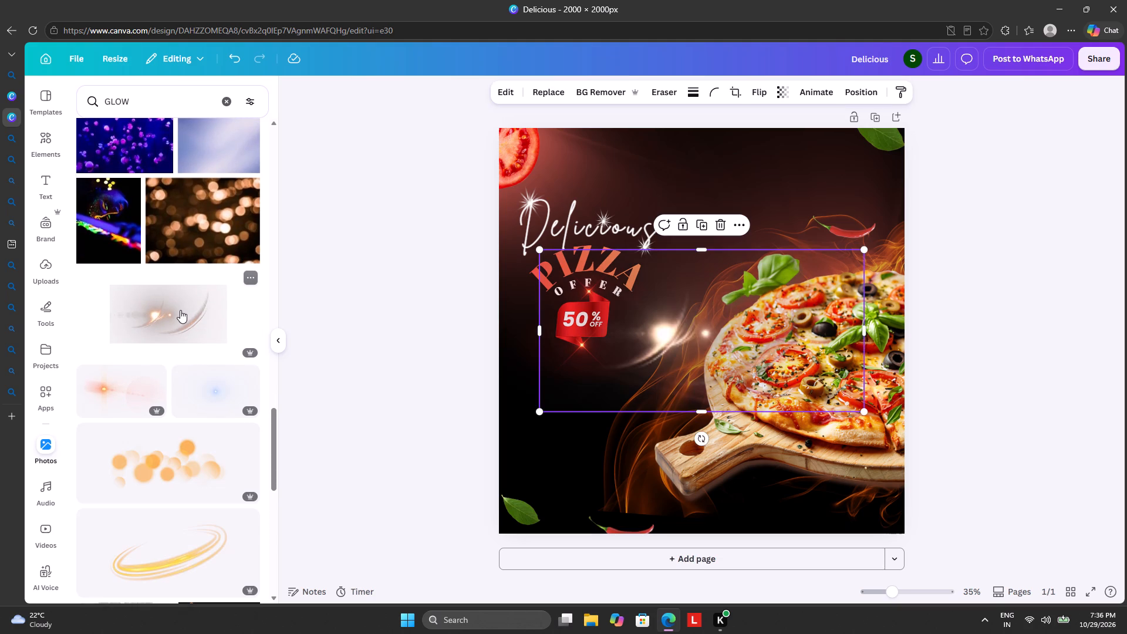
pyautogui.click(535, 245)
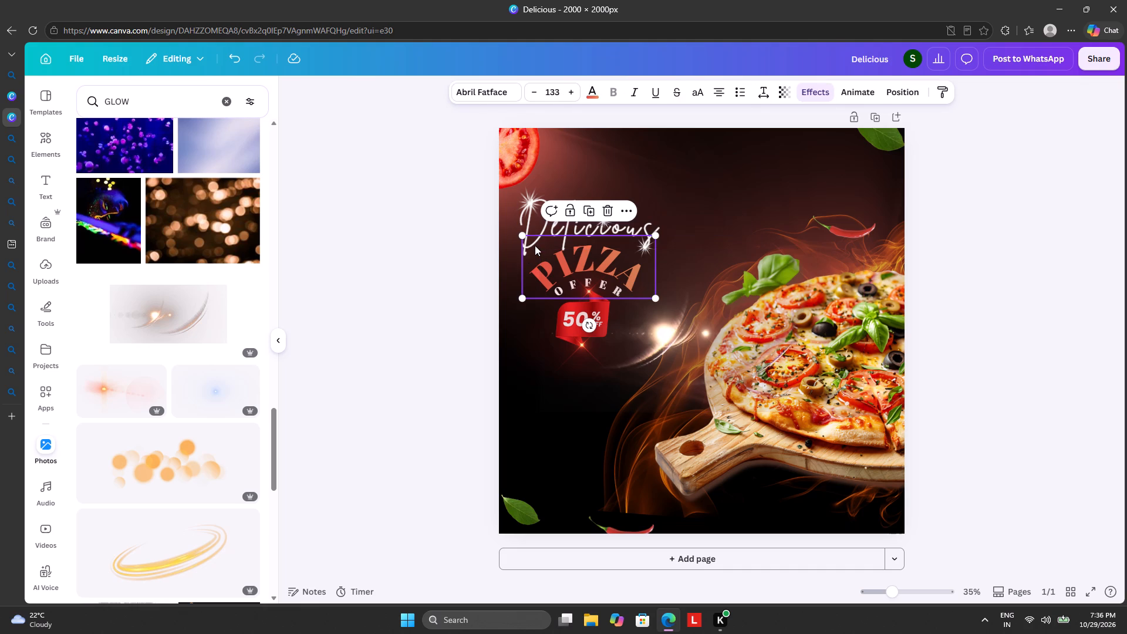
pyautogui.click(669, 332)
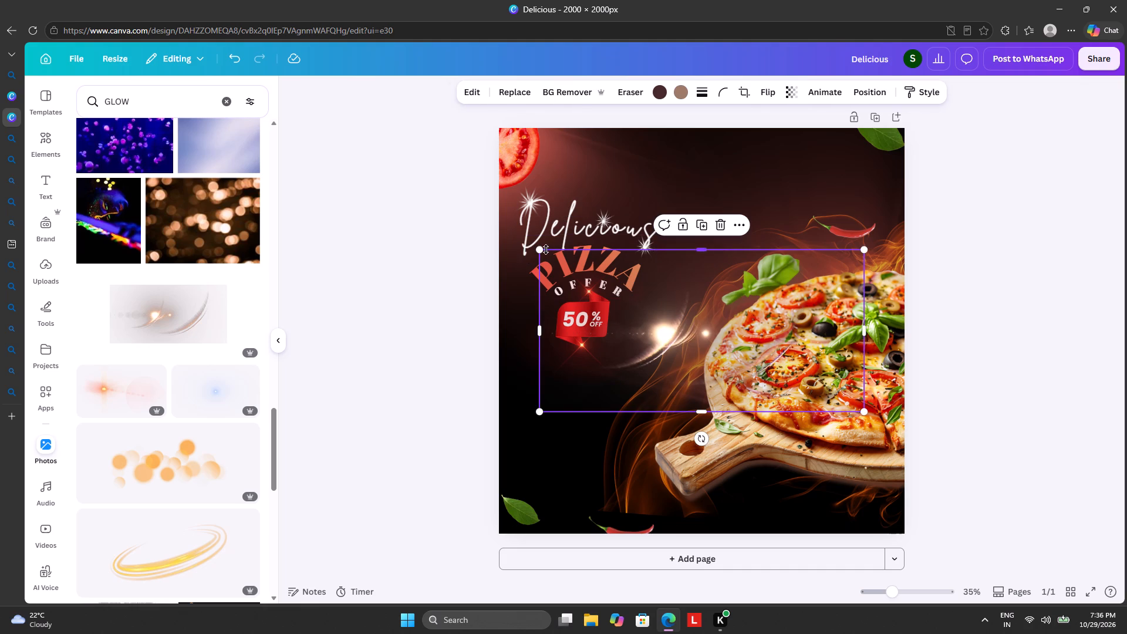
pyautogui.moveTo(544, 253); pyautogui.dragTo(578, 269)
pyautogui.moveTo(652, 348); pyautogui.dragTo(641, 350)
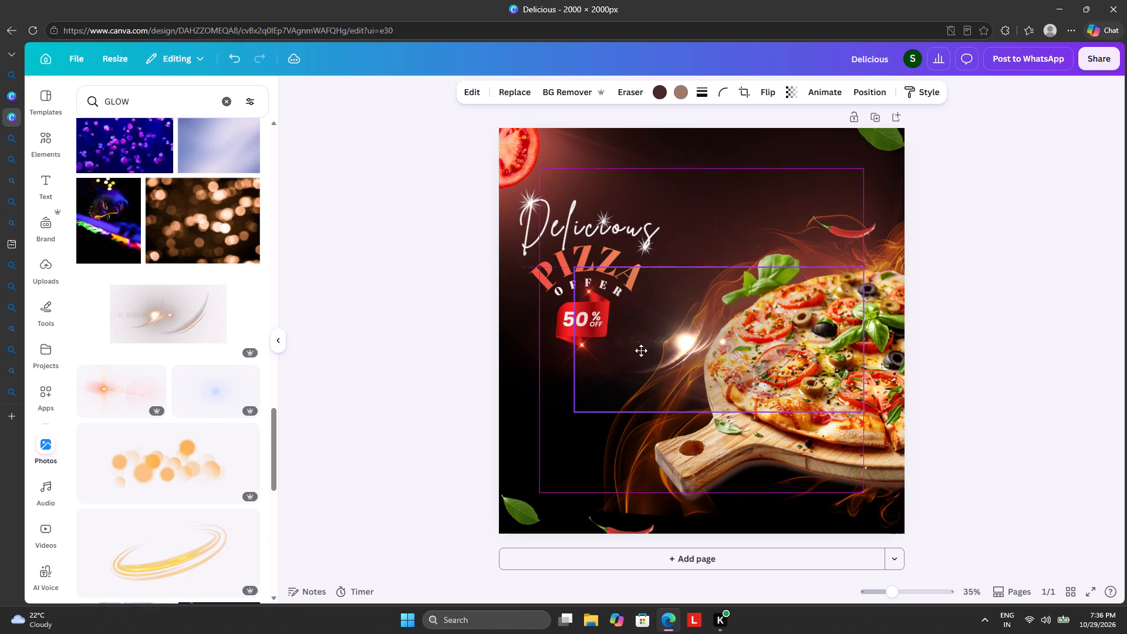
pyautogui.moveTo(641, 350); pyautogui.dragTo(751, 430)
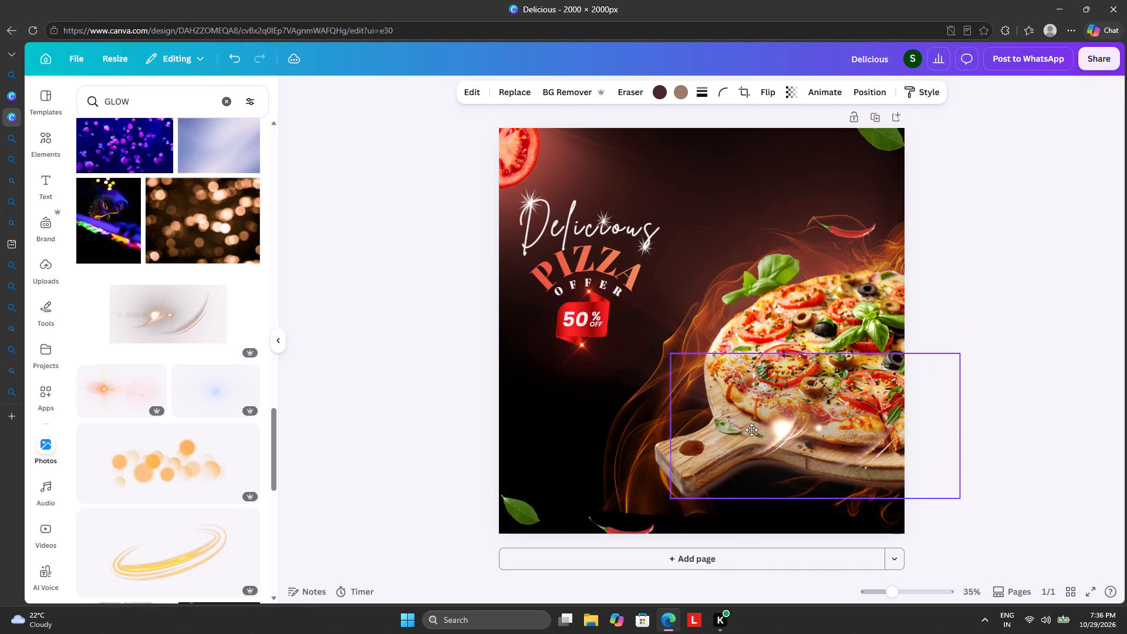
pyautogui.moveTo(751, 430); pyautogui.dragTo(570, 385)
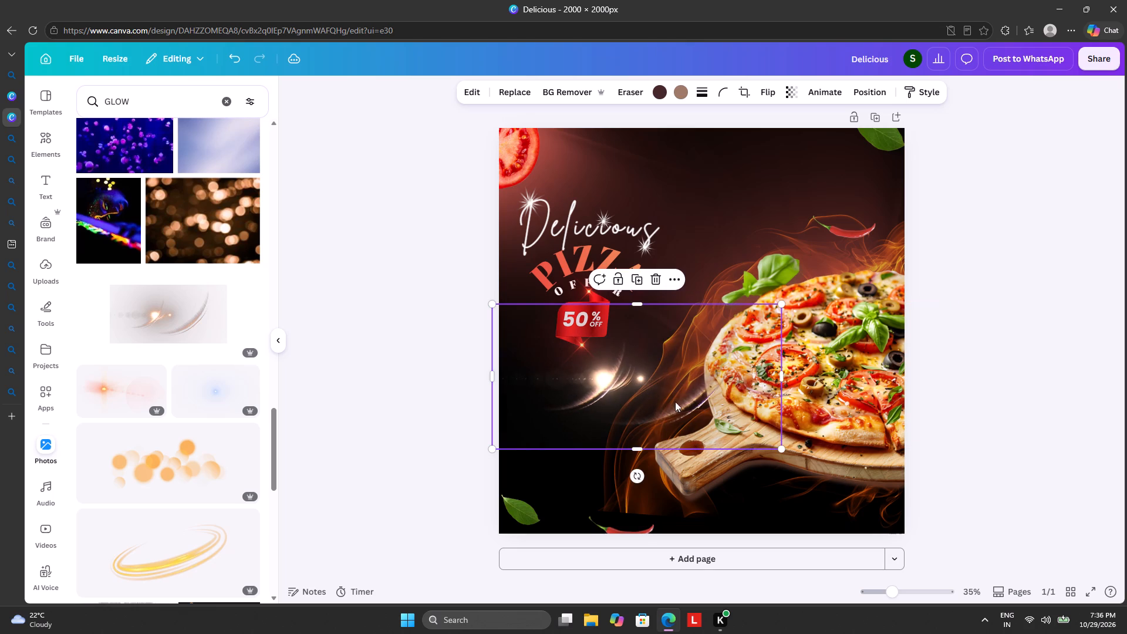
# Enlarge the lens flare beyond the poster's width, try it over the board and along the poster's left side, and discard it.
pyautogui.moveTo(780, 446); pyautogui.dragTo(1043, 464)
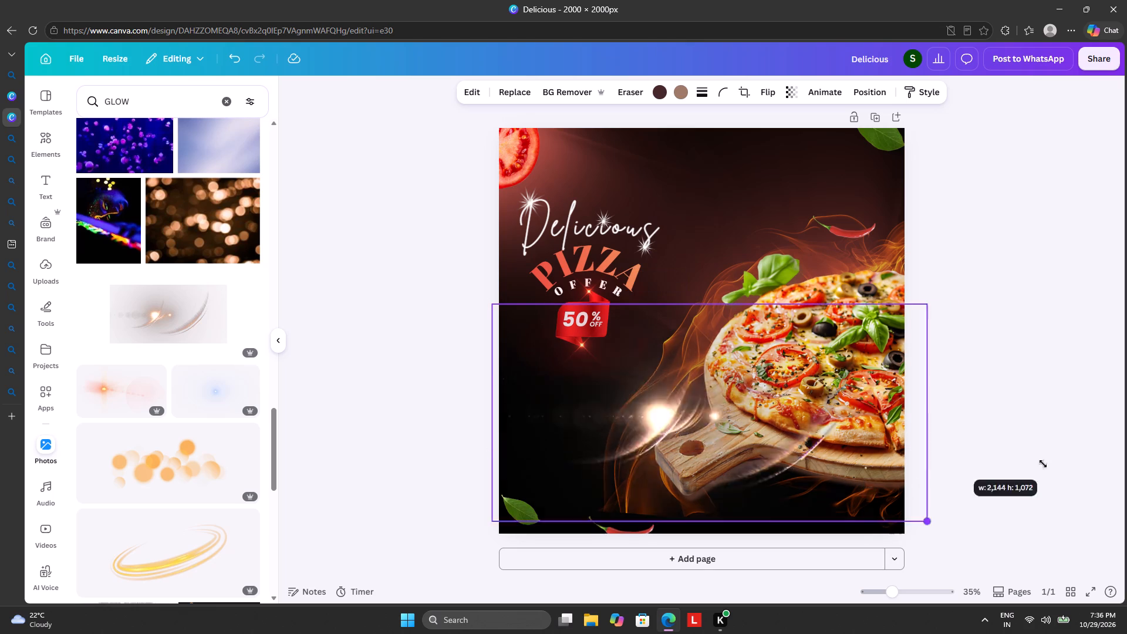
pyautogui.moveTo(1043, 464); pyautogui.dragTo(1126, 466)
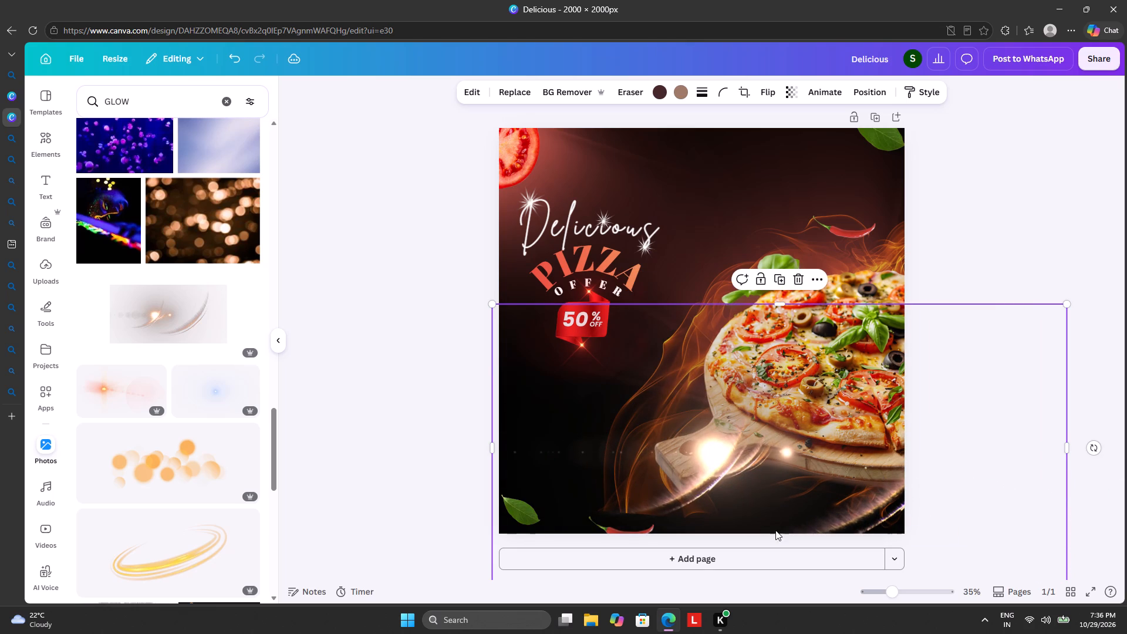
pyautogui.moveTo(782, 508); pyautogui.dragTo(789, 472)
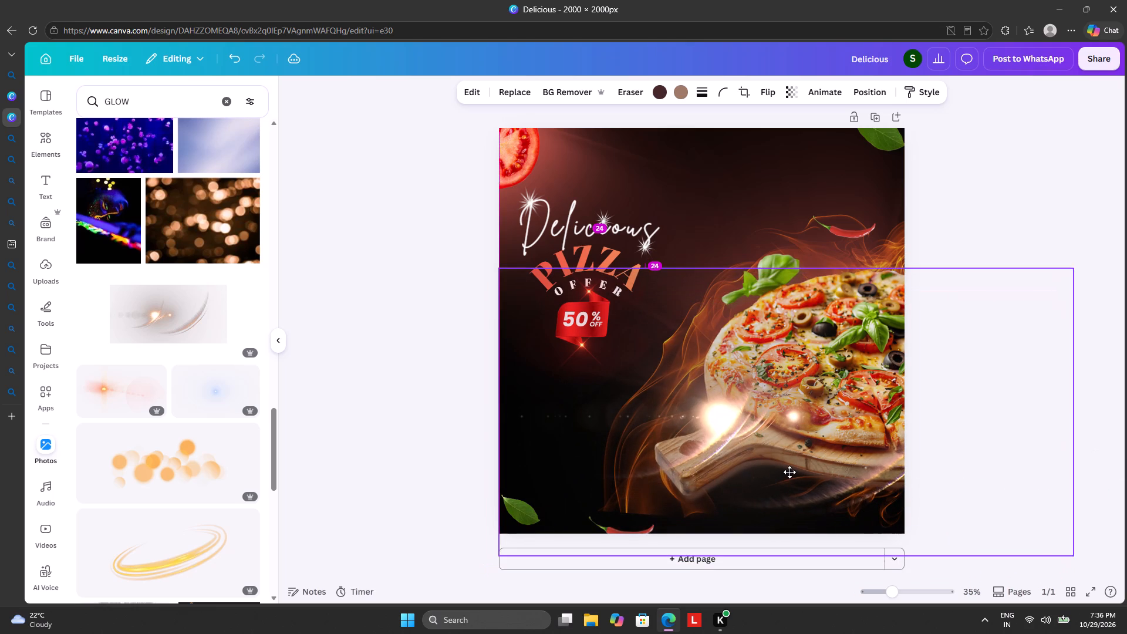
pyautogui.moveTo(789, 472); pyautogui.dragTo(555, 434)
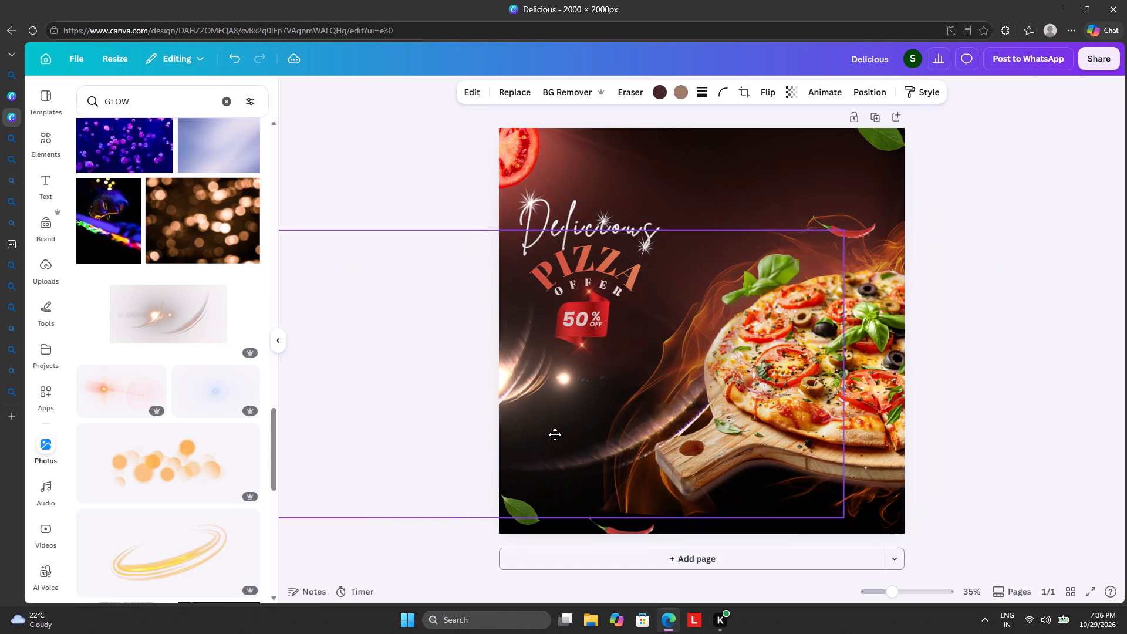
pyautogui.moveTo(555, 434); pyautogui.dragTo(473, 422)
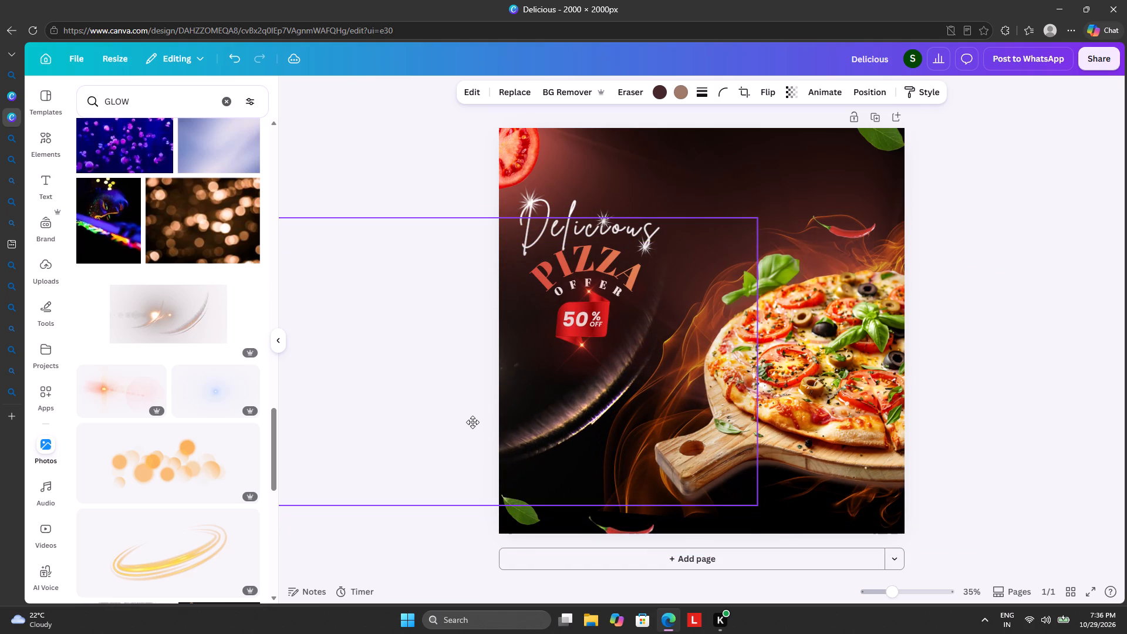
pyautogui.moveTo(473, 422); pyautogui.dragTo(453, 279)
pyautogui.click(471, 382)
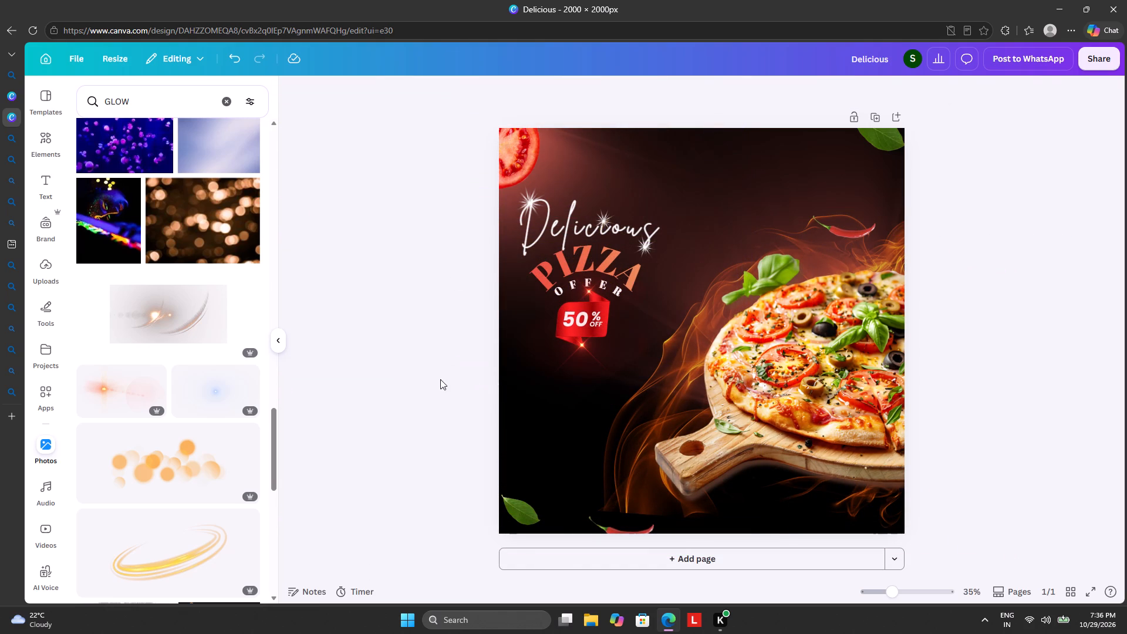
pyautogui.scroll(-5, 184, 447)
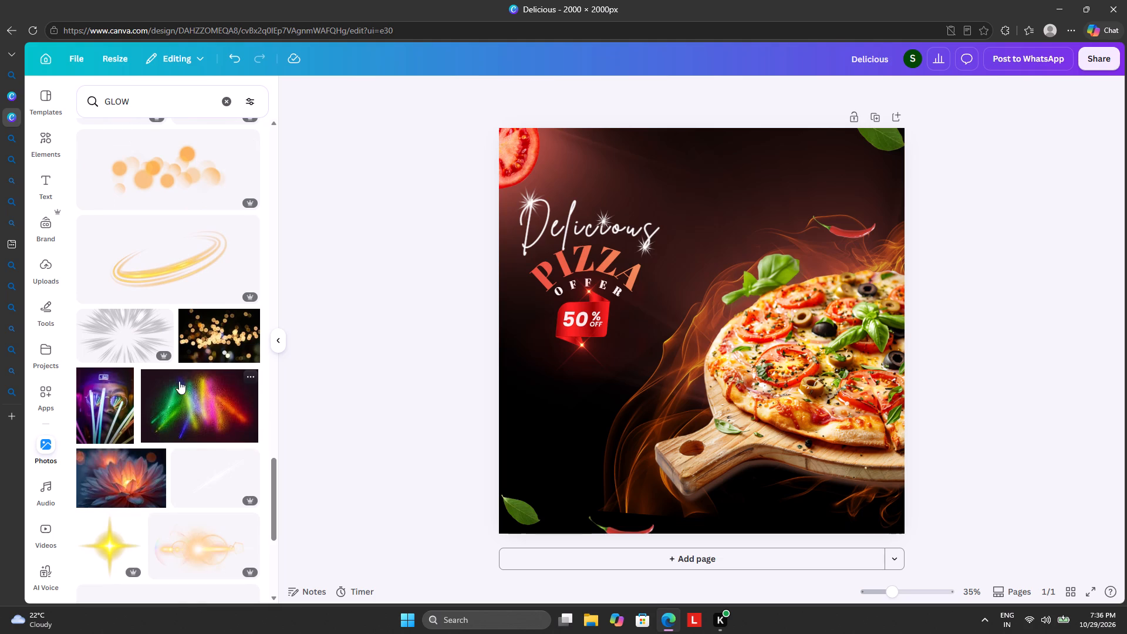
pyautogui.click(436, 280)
# Replace the GLOW photo search with a search for ORDER NOW.
pyautogui.click(226, 96)
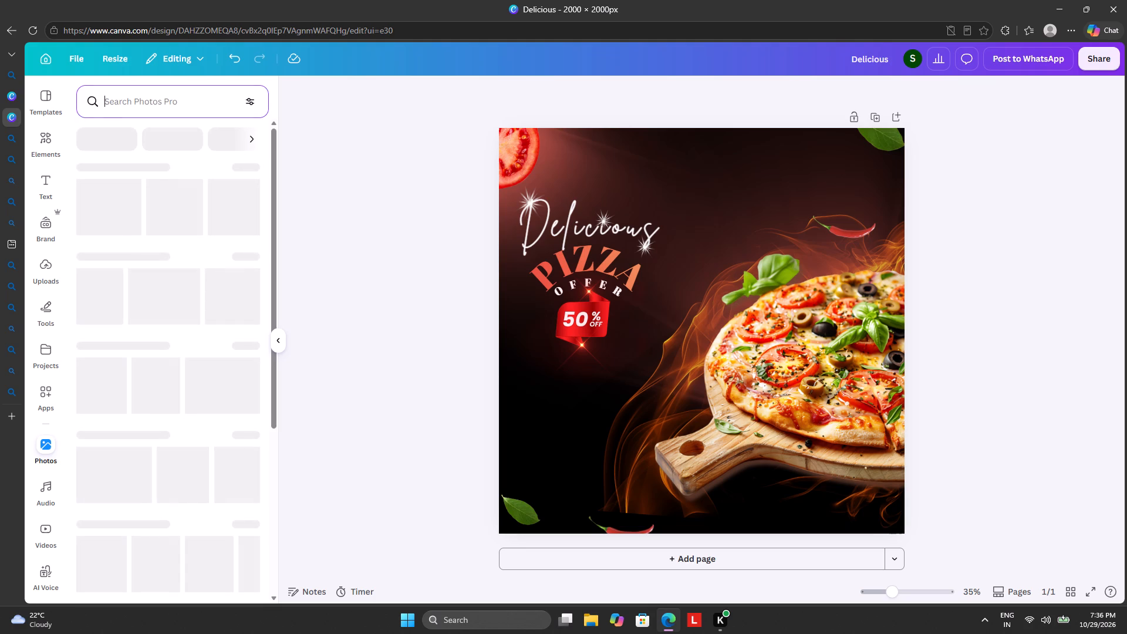
pyautogui.press('o')
pyautogui.write('RDER NO')
pyautogui.press('w')
pyautogui.press('Return')
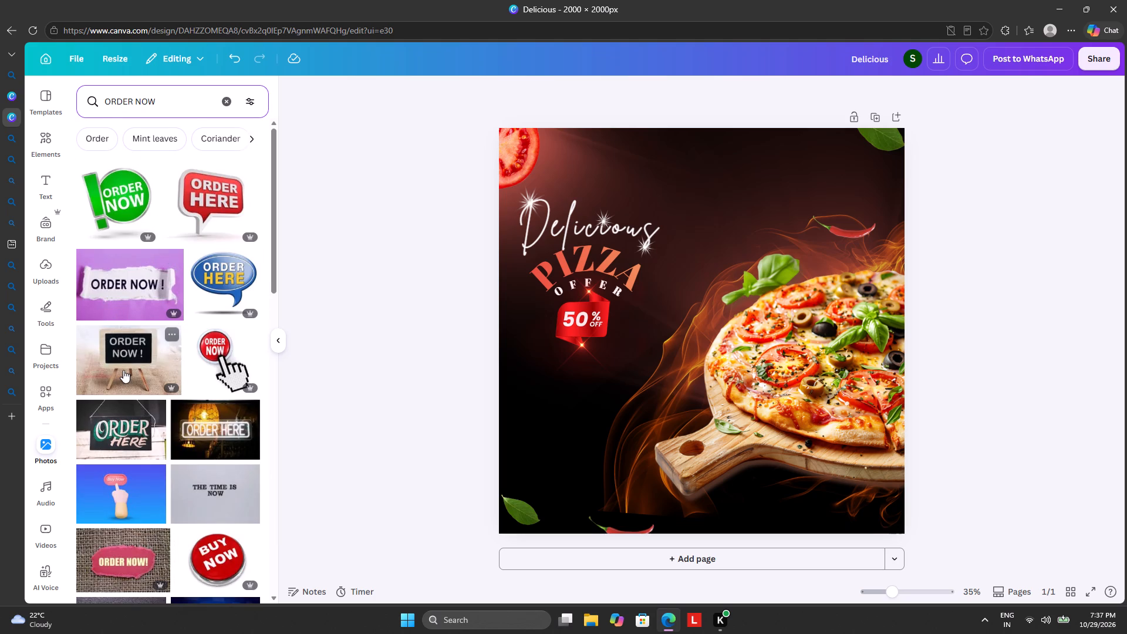
# Look through the ORDER NOW photos for a call-to-action badge that suits the pizza poster.
pyautogui.scroll(1, 122, 366)
pyautogui.scroll(-5, 121, 365)
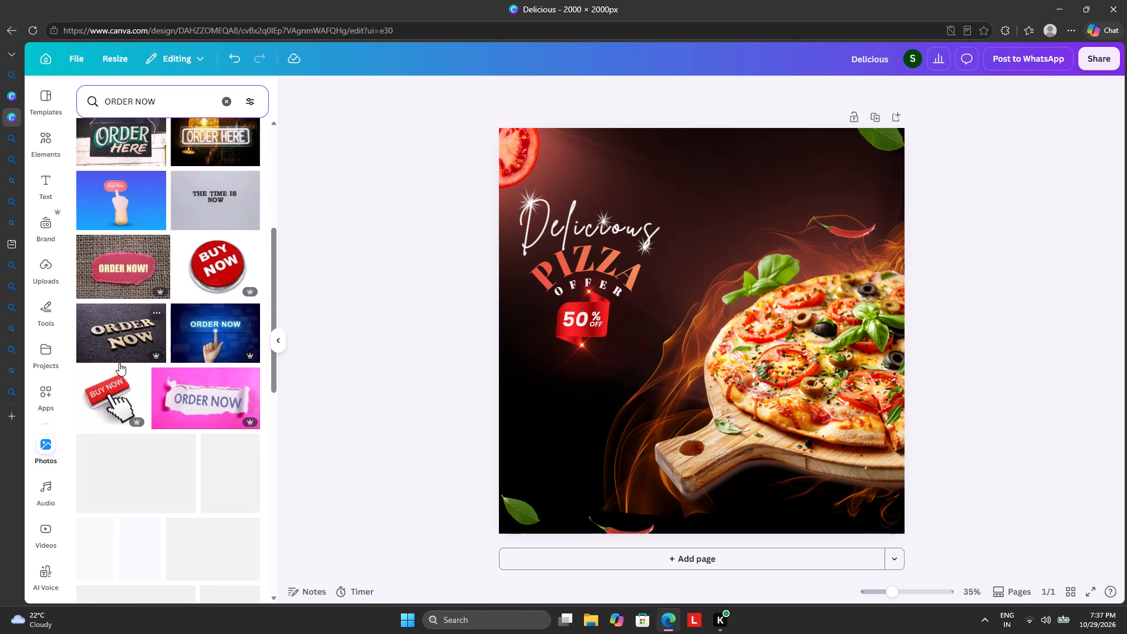
pyautogui.scroll(-2, 118, 363)
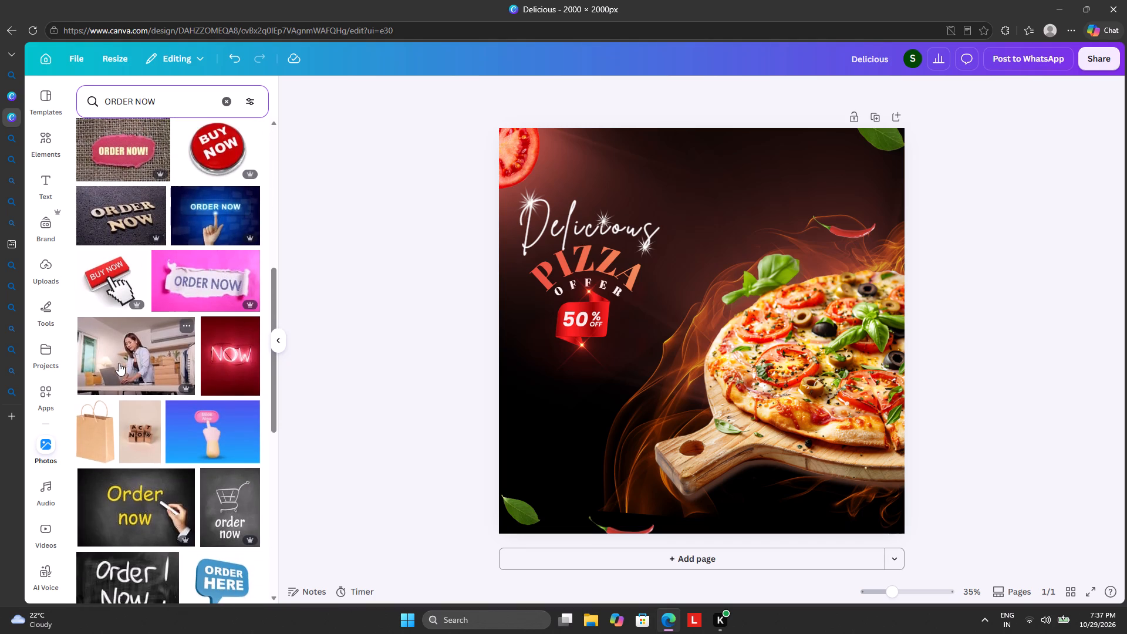
pyautogui.scroll(-5, 124, 373)
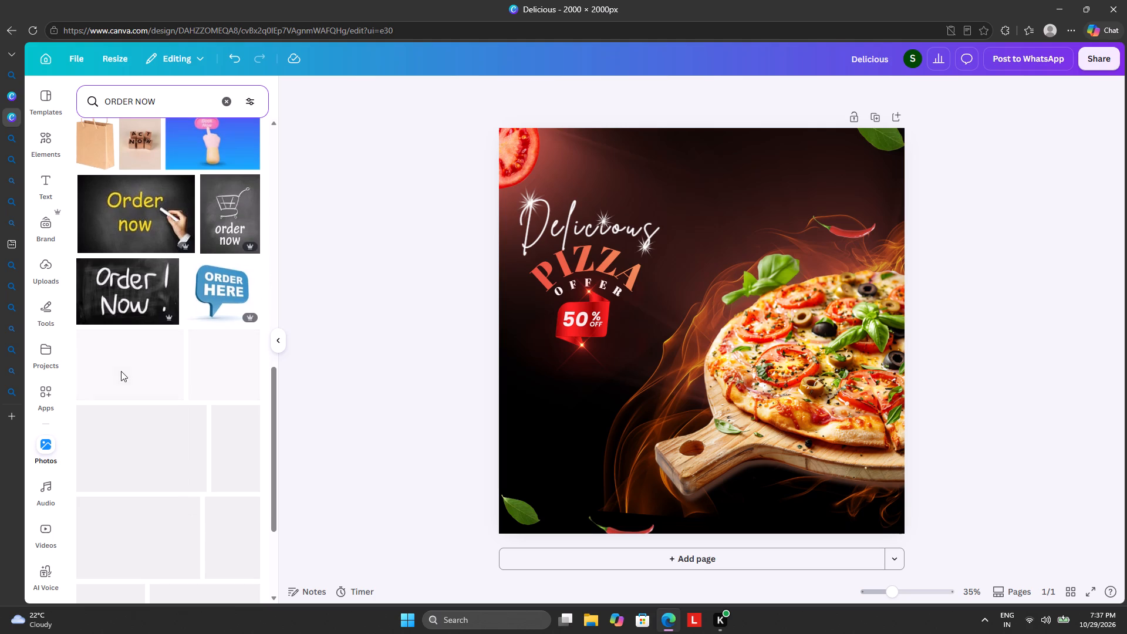
pyautogui.scroll(-4, 134, 399)
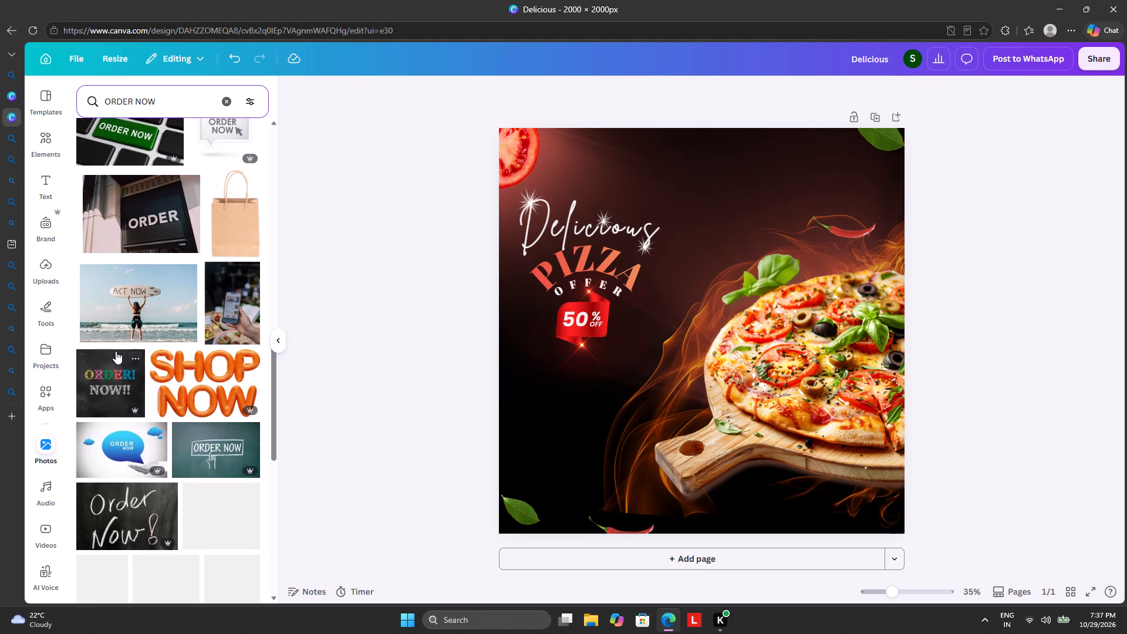
pyautogui.scroll(-3, 114, 350)
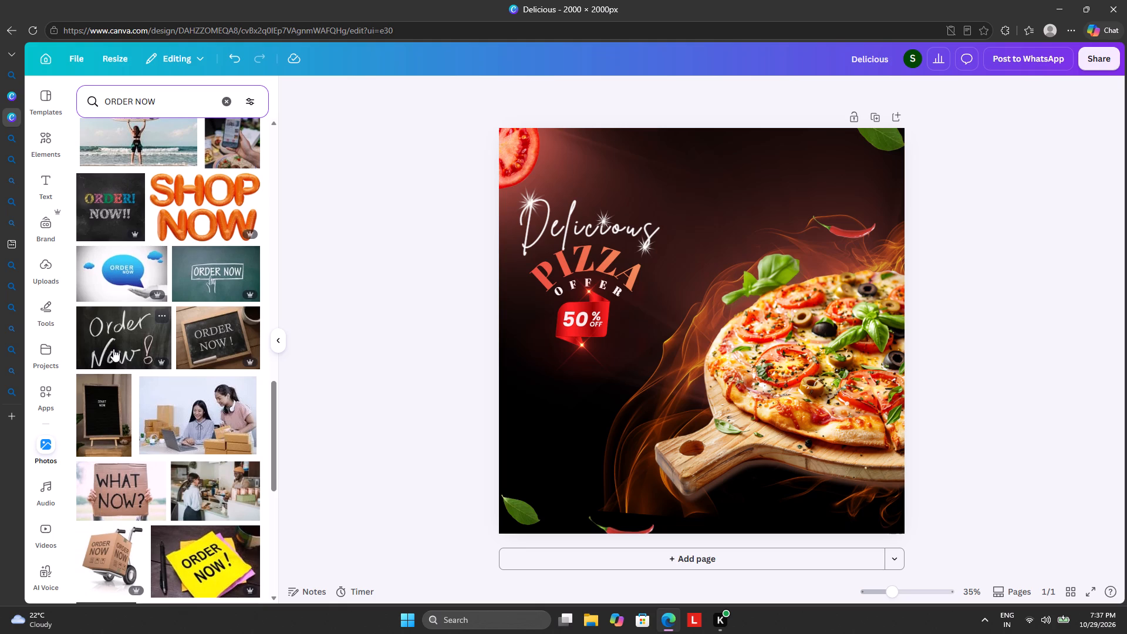
pyautogui.scroll(-3, 116, 380)
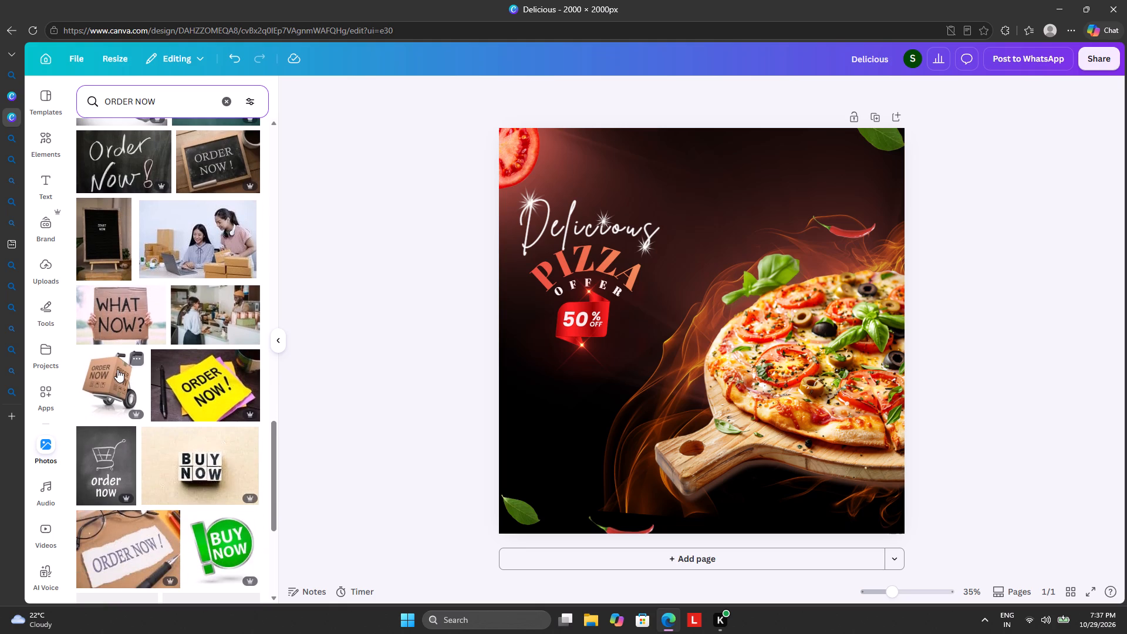
pyautogui.scroll(-6, 92, 349)
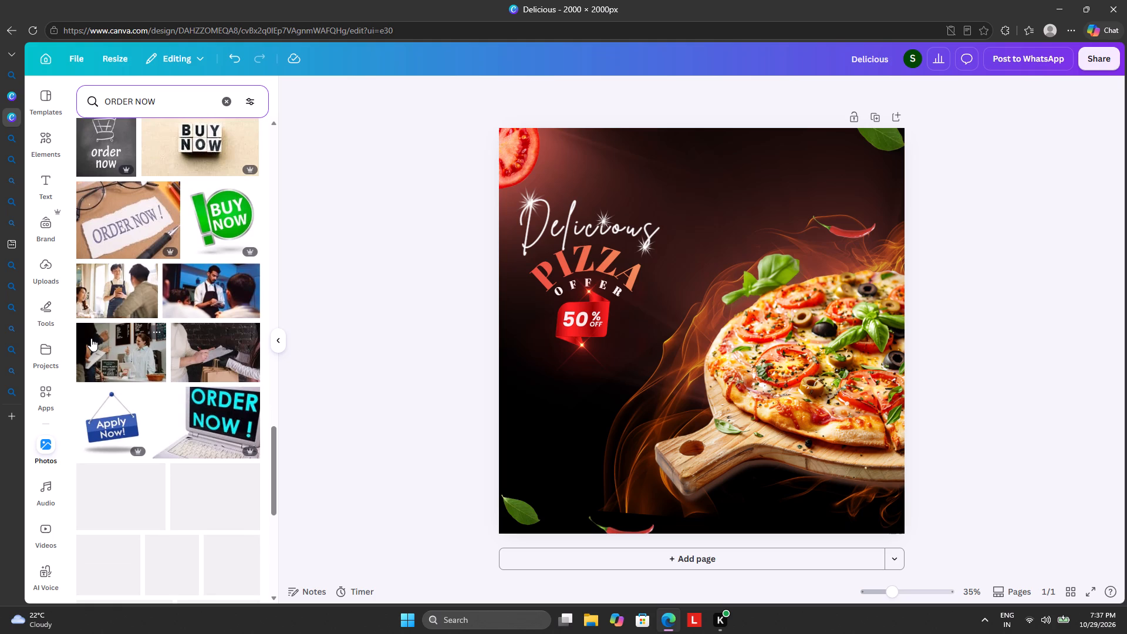
pyautogui.scroll(-2, 105, 318)
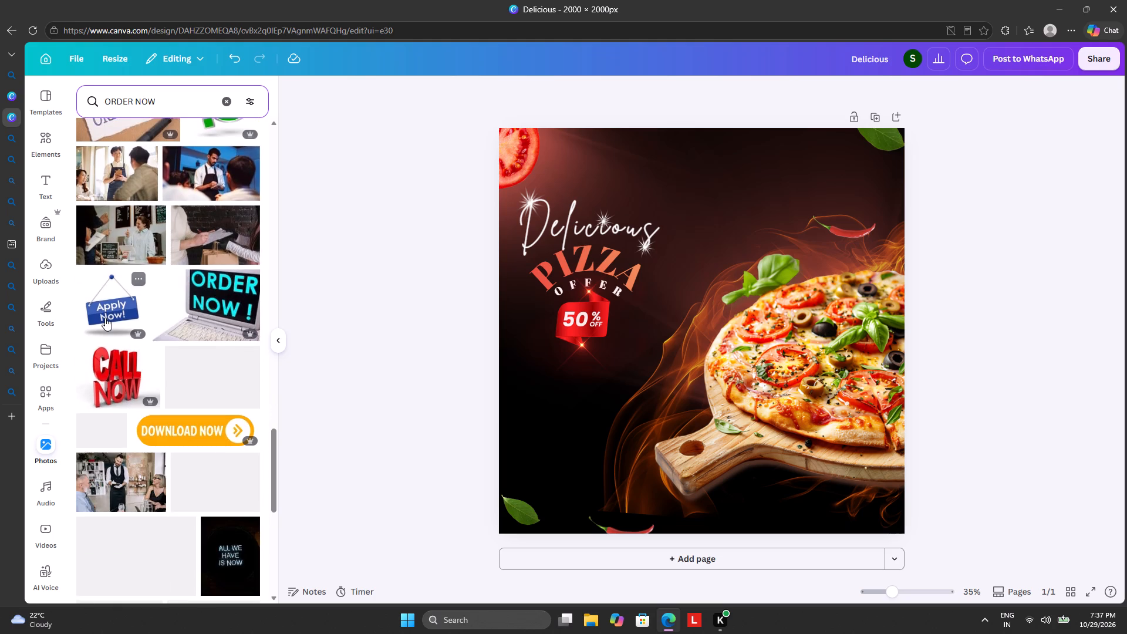
pyautogui.scroll(-4, 107, 312)
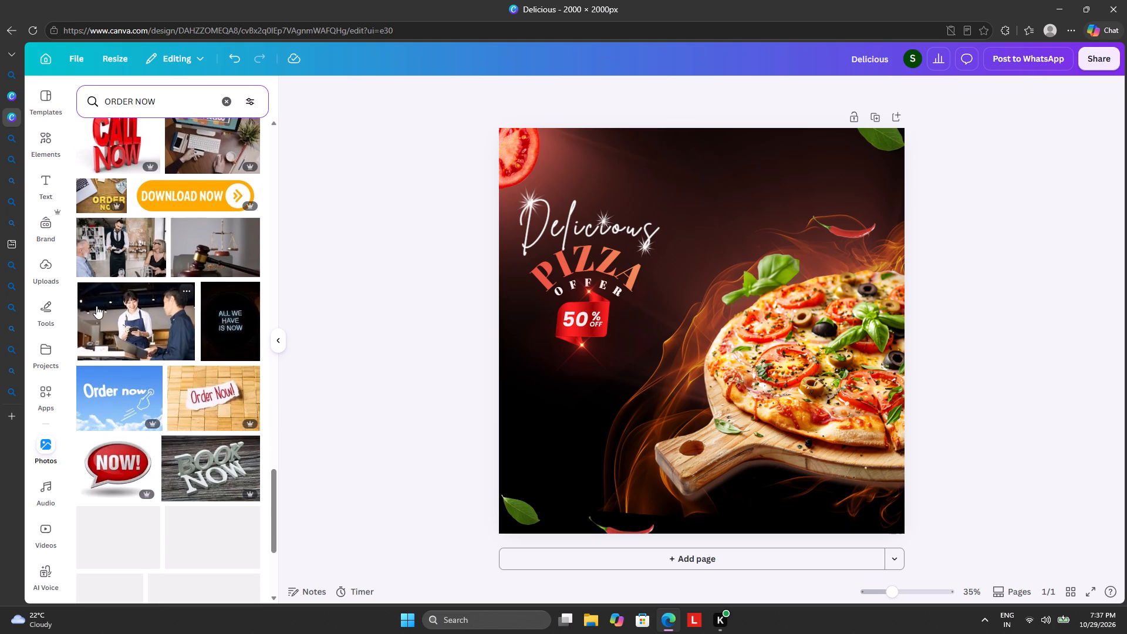
pyautogui.scroll(-3, 99, 298)
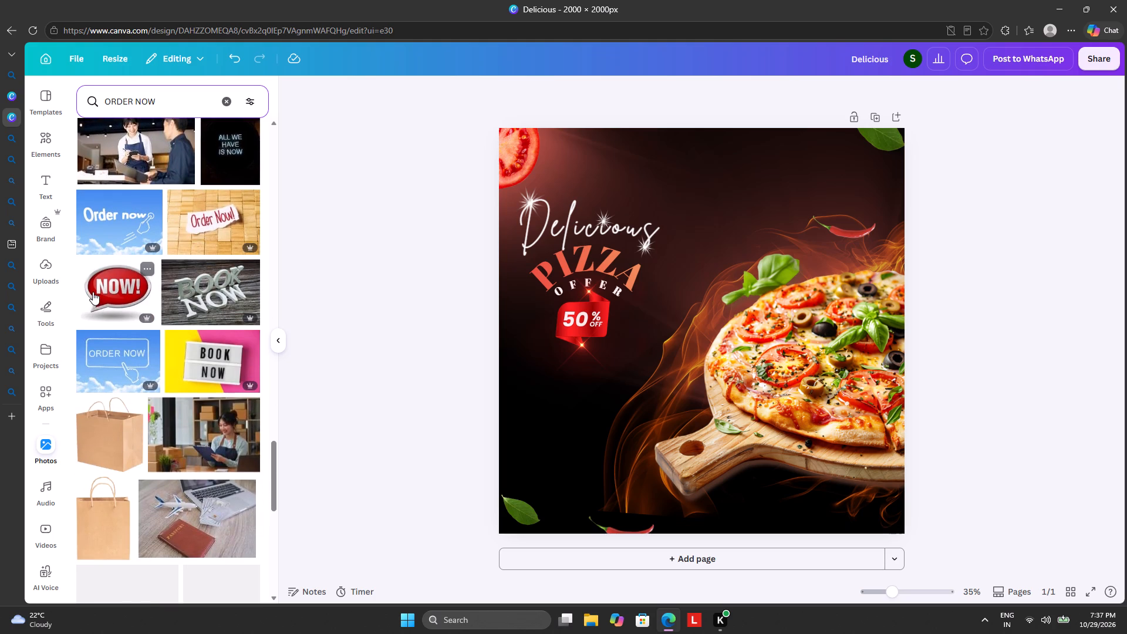
# Search the elements library for ORDER NOW in place of glow and show all the matching graphics.
pyautogui.click(49, 136)
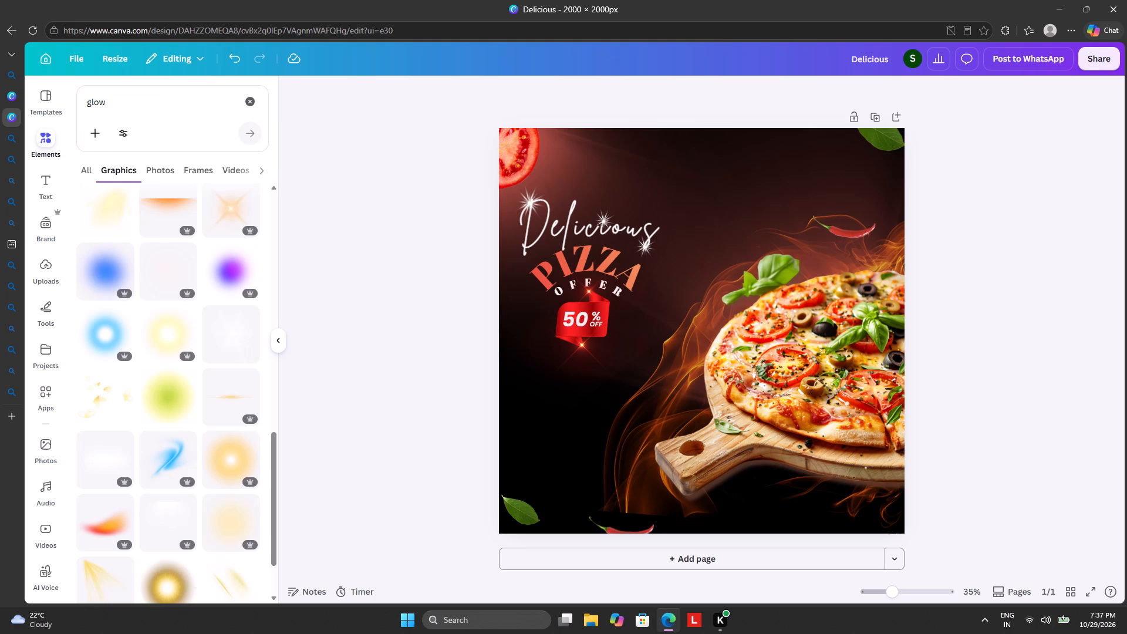
pyautogui.click(249, 99)
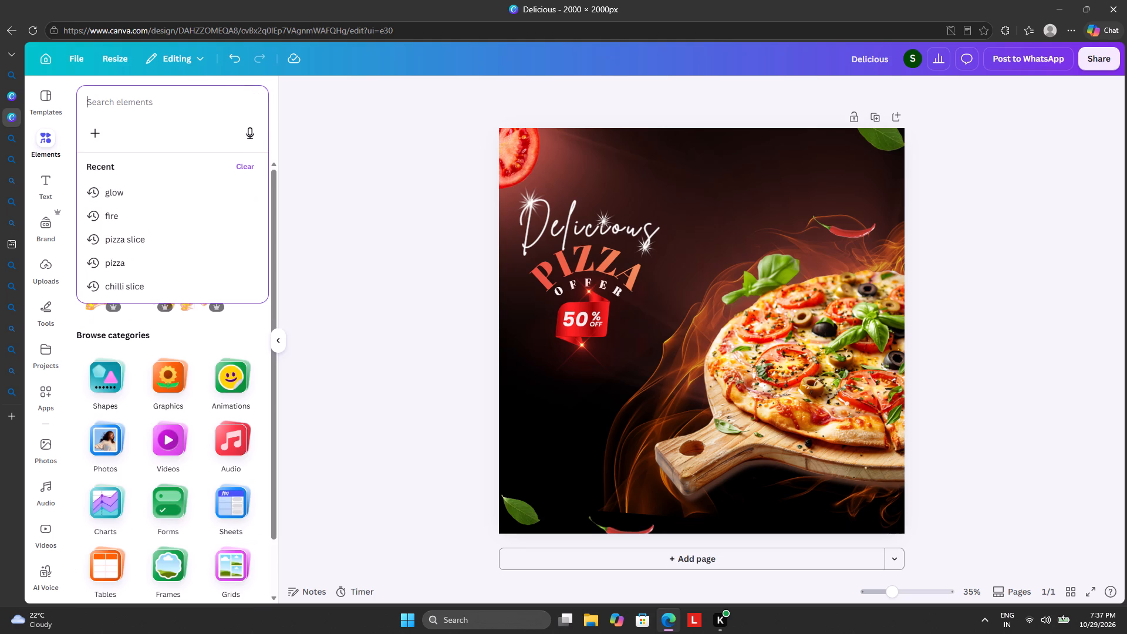
pyautogui.write('ORDER NO')
pyautogui.press('w')
pyautogui.press('Return')
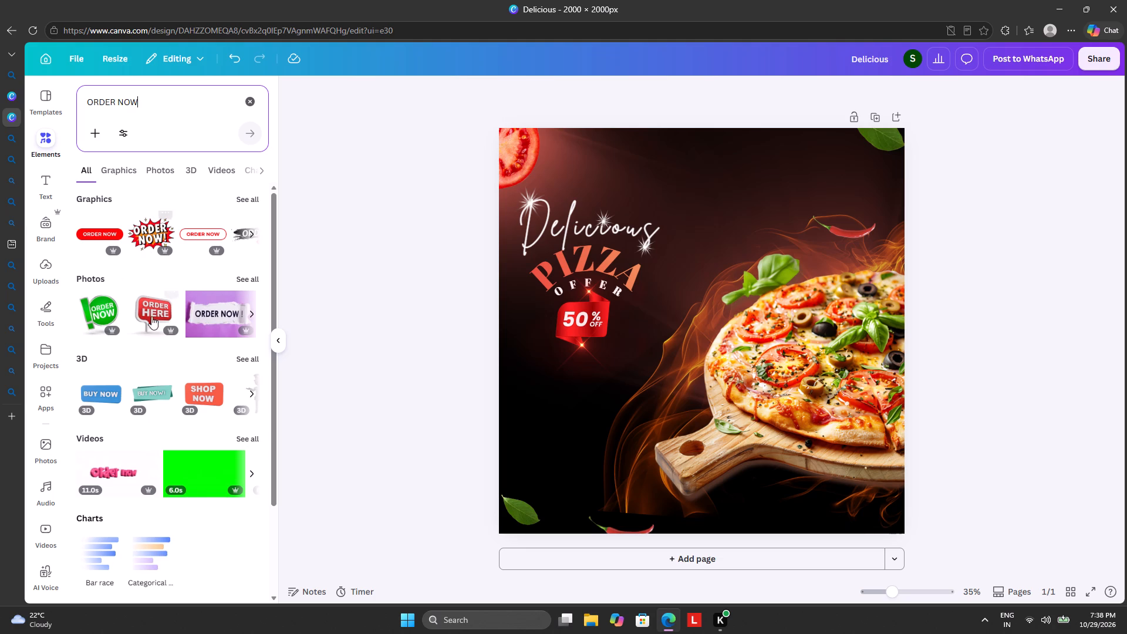
pyautogui.click(239, 195)
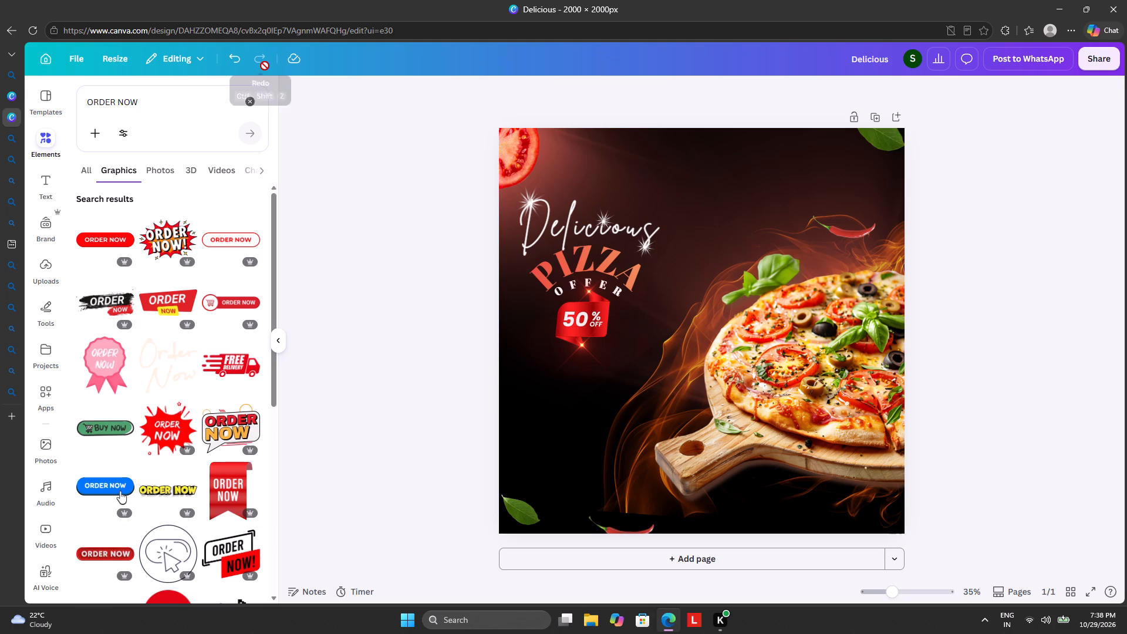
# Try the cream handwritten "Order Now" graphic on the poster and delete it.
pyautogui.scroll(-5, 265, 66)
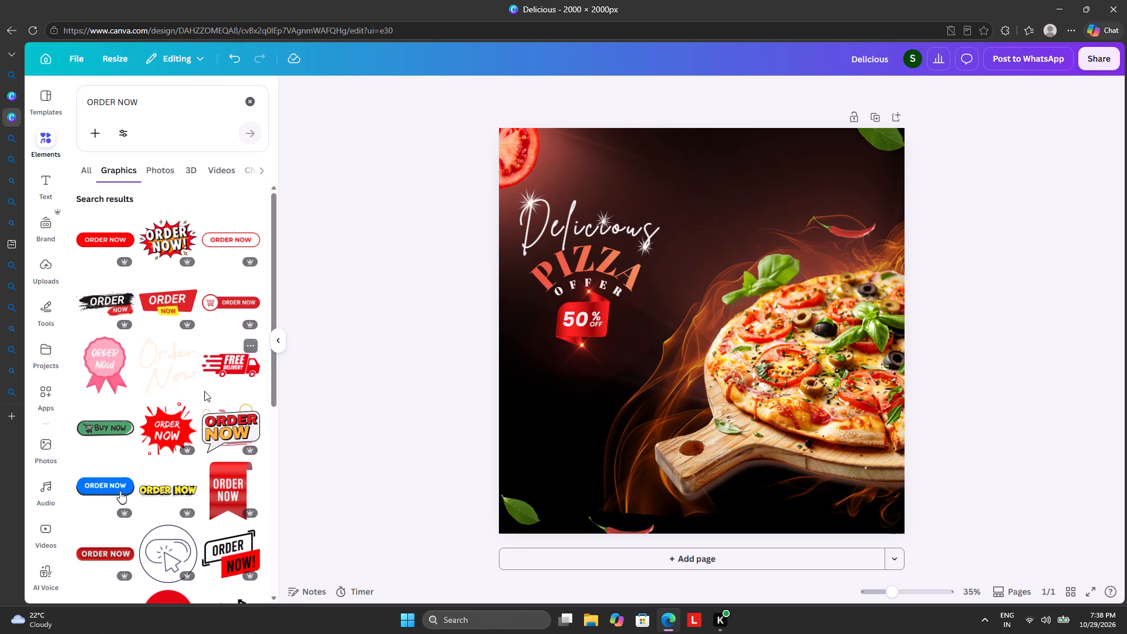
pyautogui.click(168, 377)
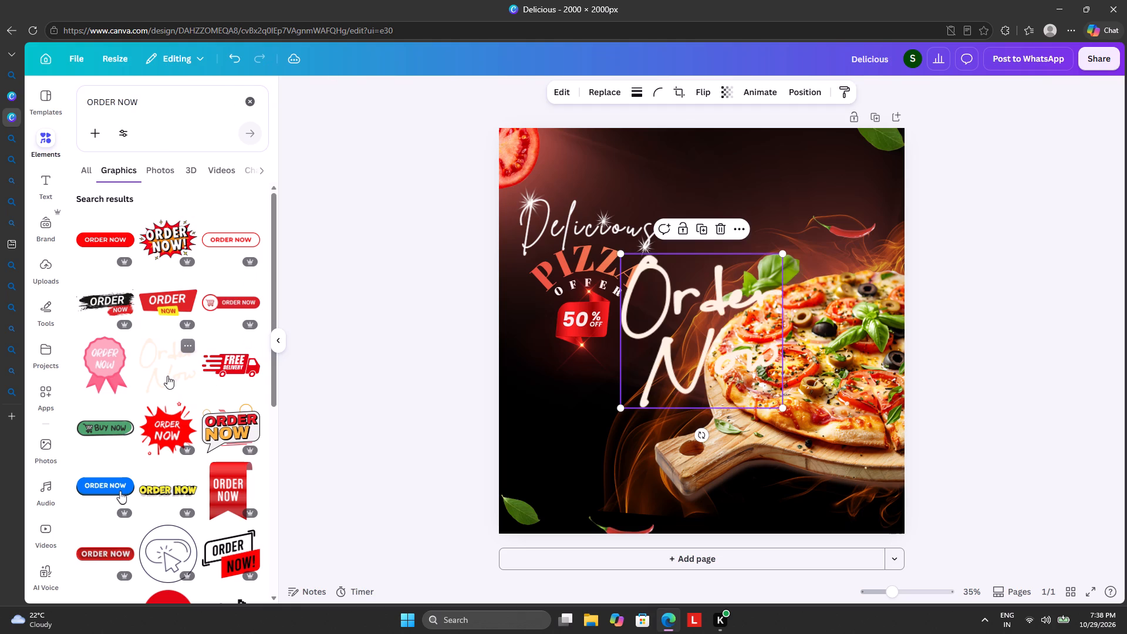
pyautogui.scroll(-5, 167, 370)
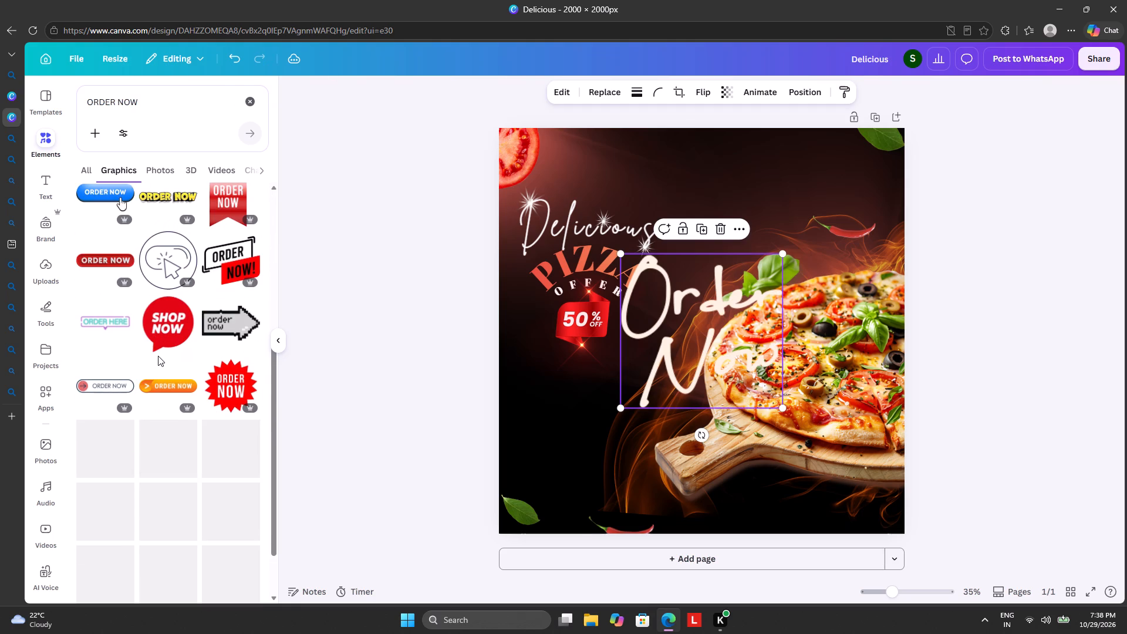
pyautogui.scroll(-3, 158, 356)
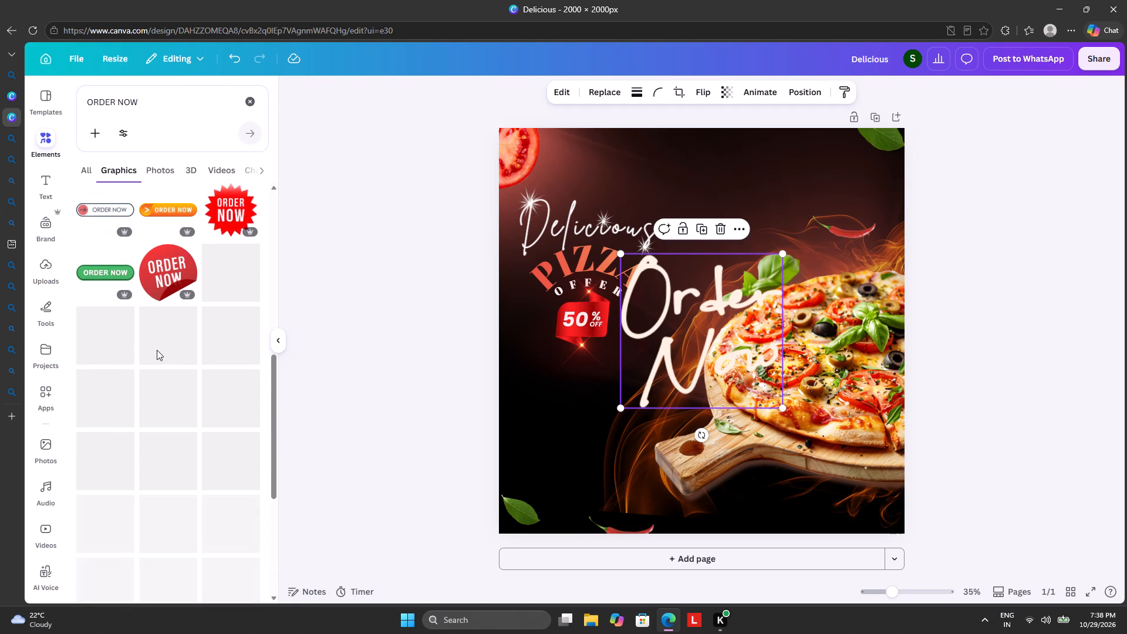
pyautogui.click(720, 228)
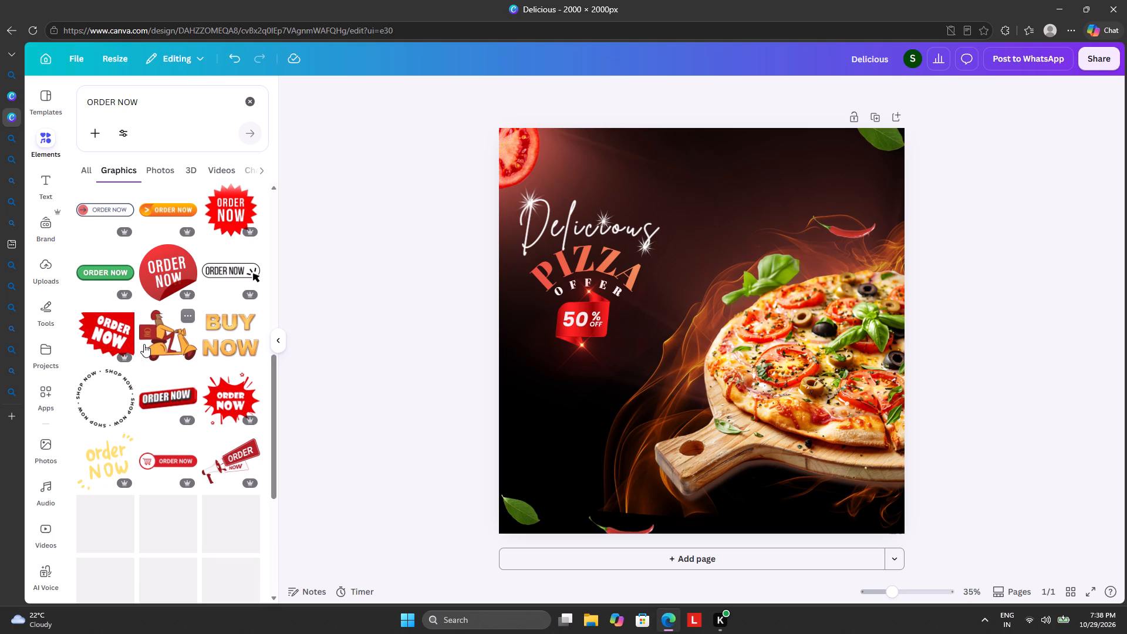
# Examine more of the ORDER NOW graphics for a badge or button that fits the poster.
pyautogui.scroll(-3, 147, 348)
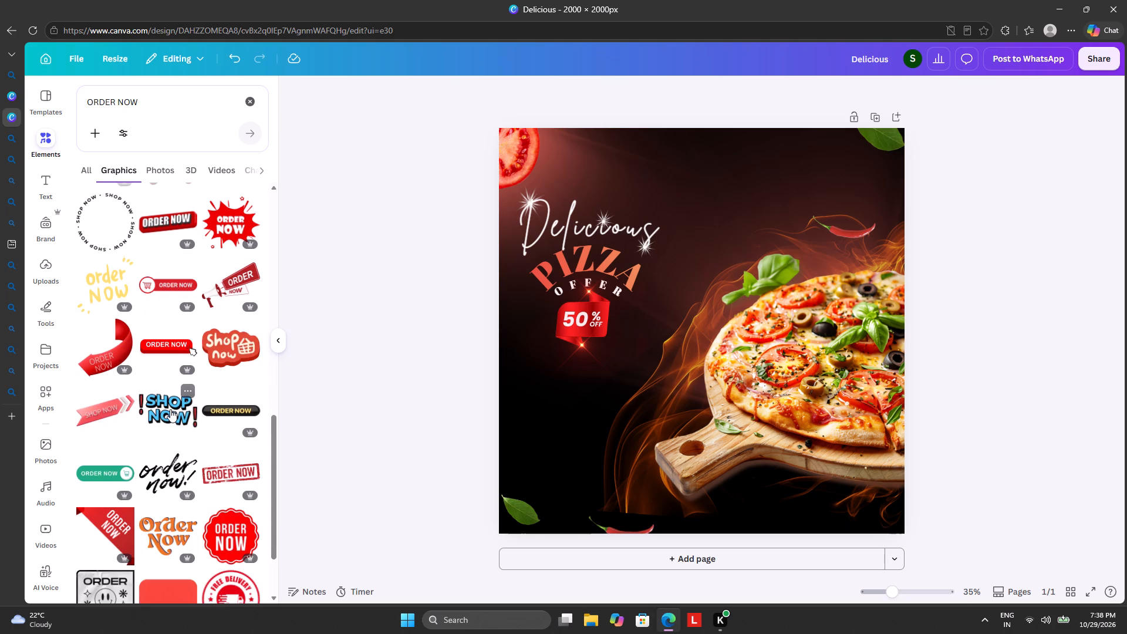
pyautogui.scroll(-3, 170, 410)
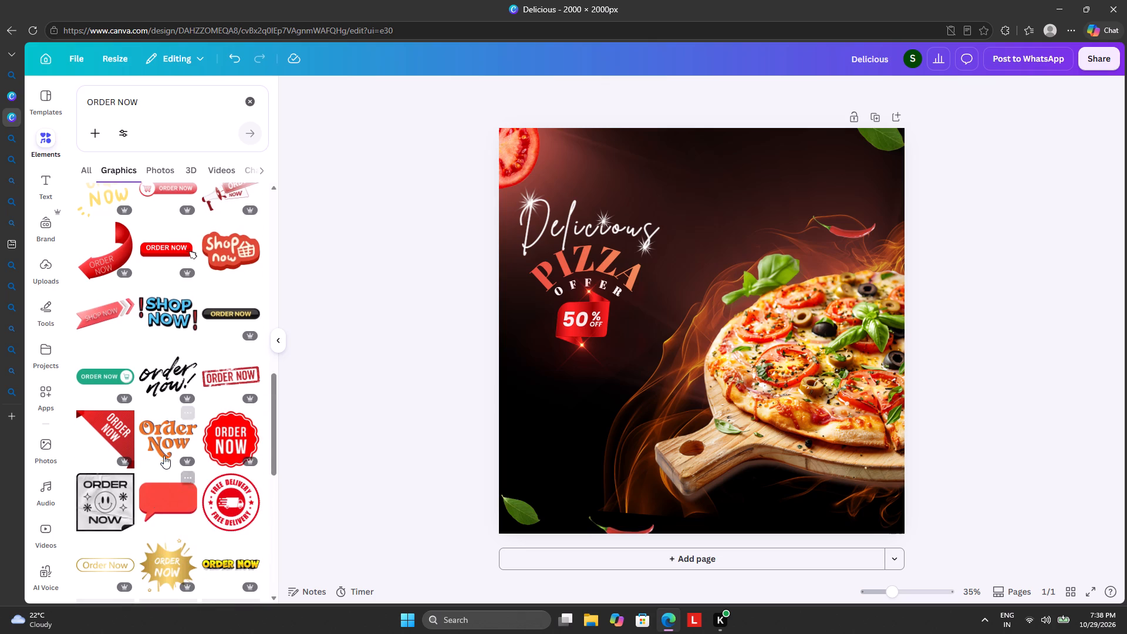
pyautogui.scroll(-3, 165, 448)
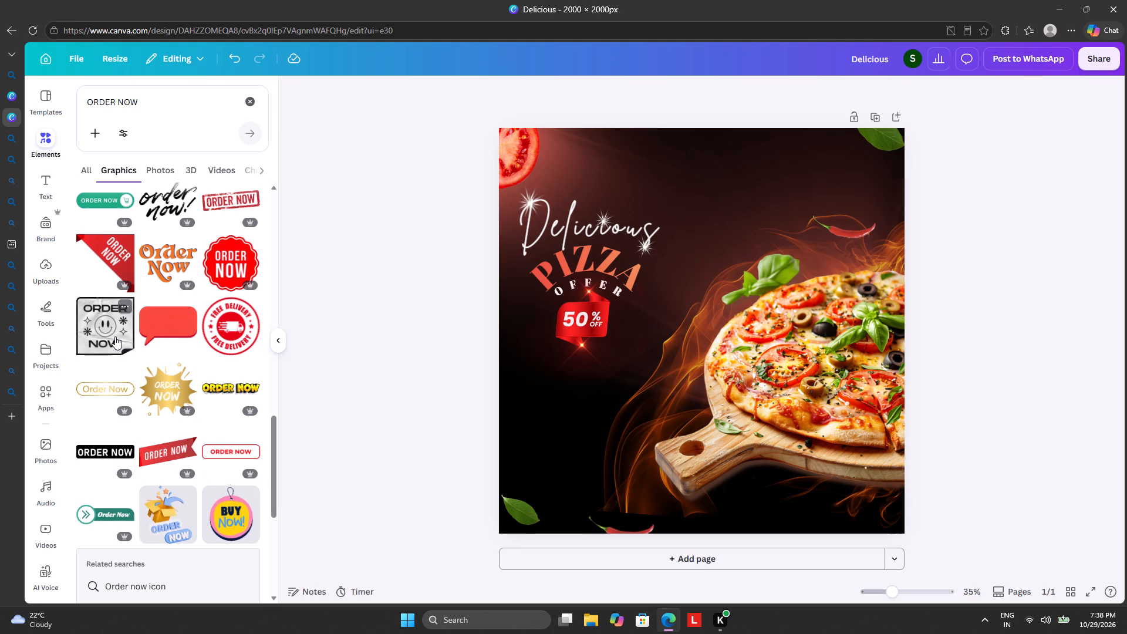
pyautogui.scroll(-7, 129, 436)
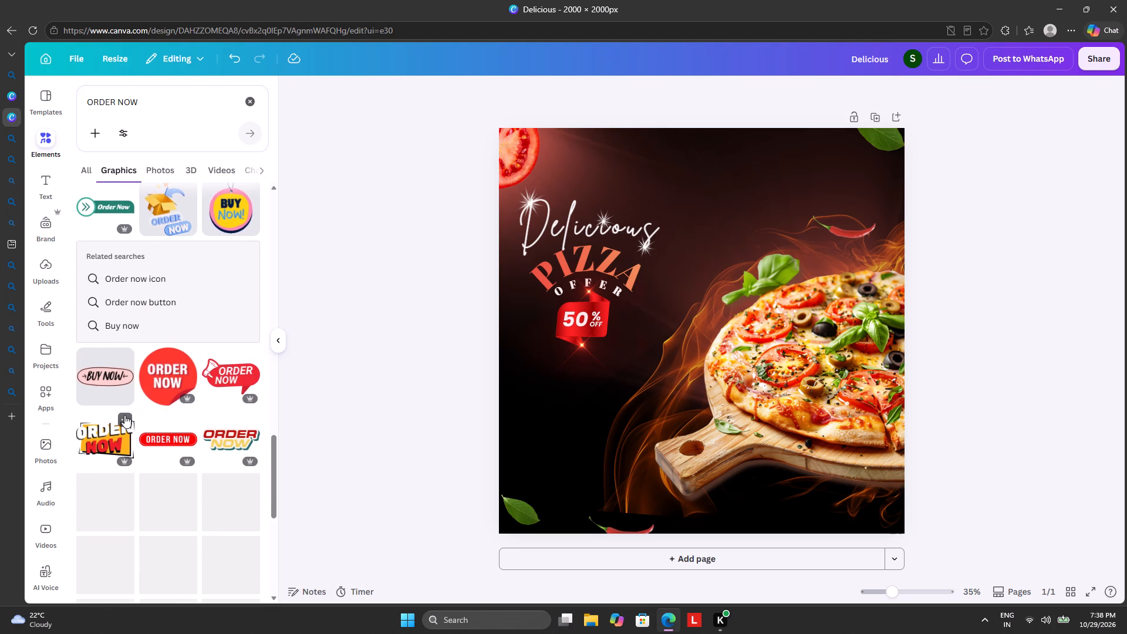
pyautogui.scroll(-1, 122, 411)
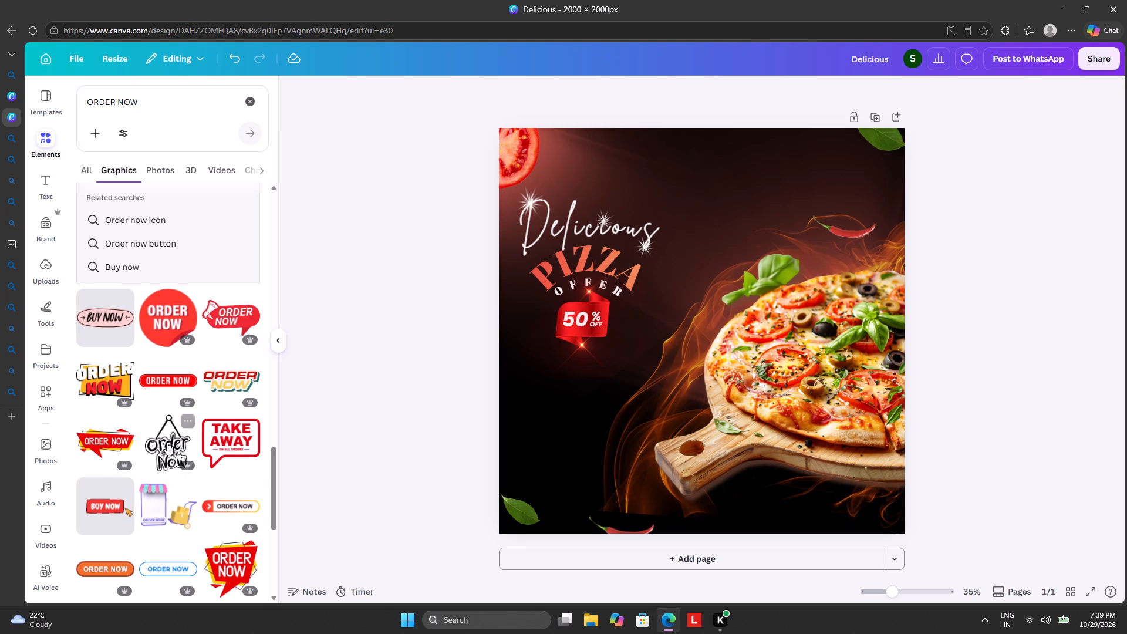
pyautogui.scroll(-4, 180, 447)
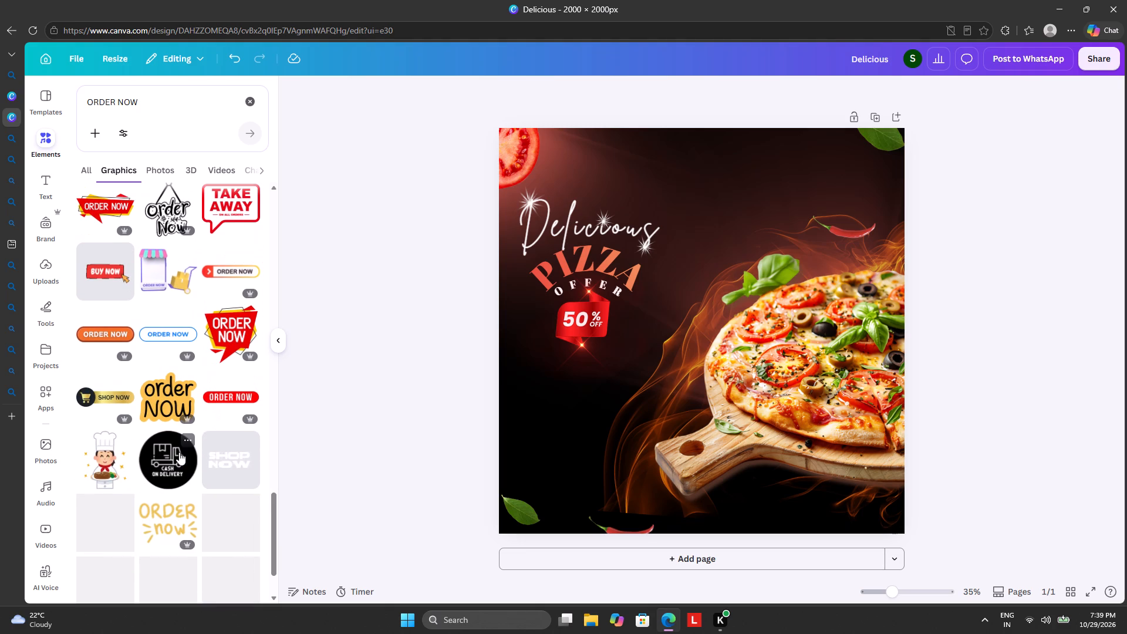
# Open a new browser tab and search the web for ORDER NOW PIZZA PNG.
pyautogui.click(15, 414)
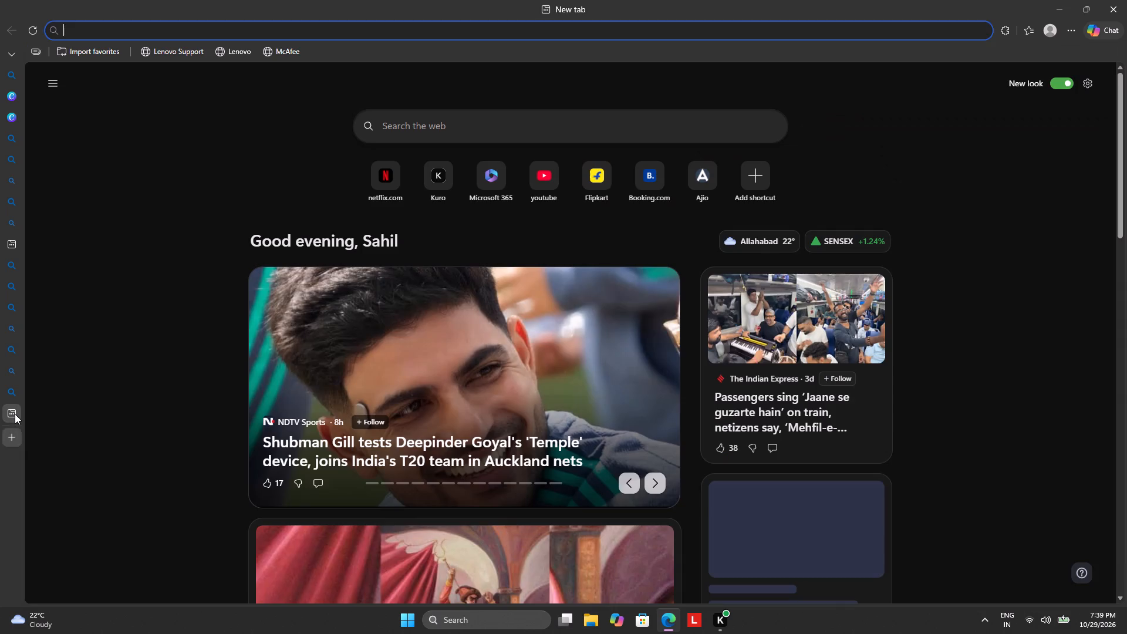
pyautogui.click(454, 127)
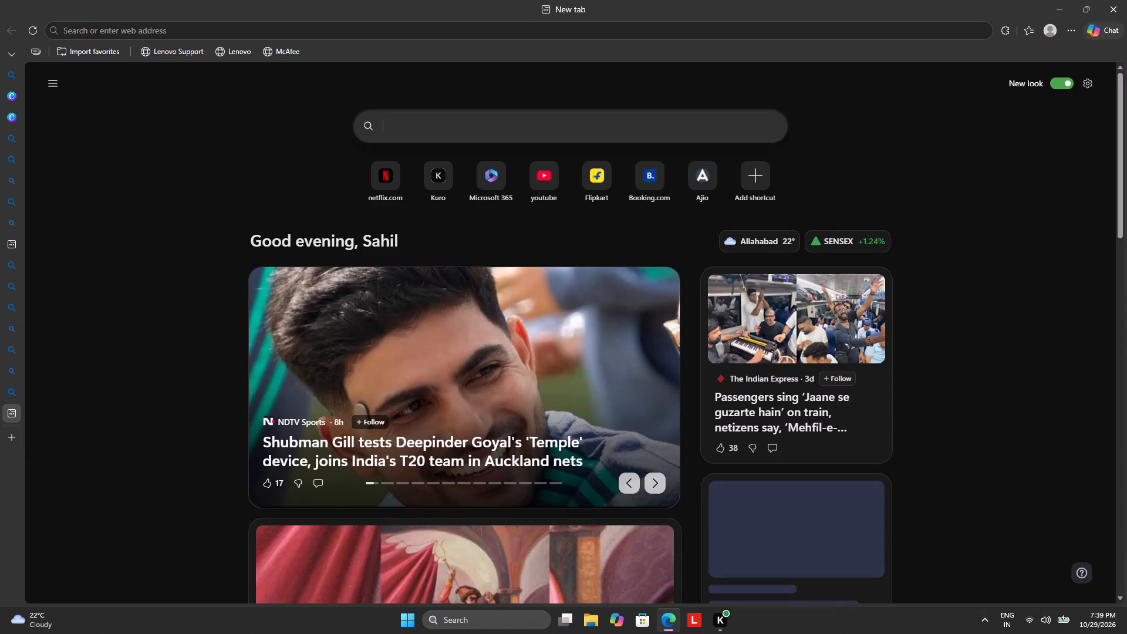
pyautogui.write('ORDER NLO')
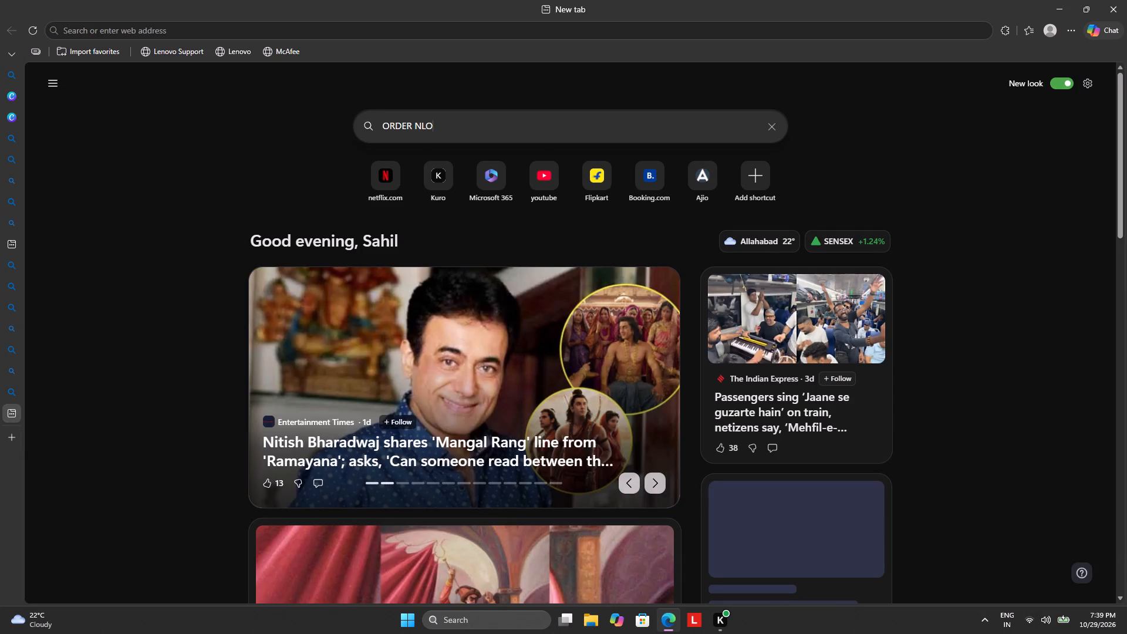
pyautogui.press('BackSpace')
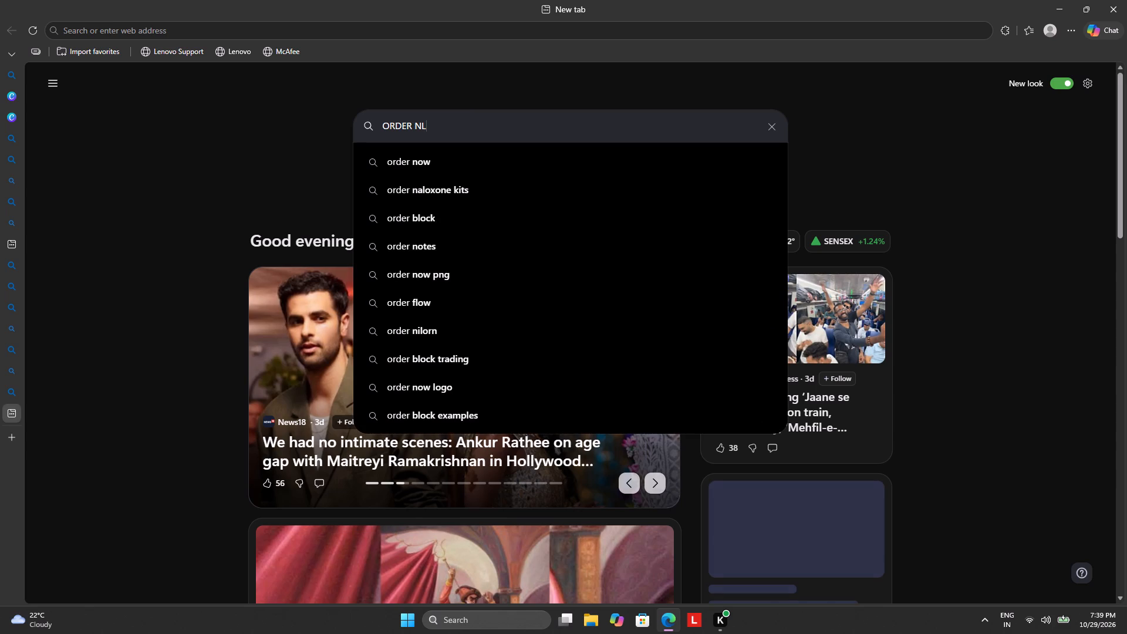
pyautogui.press('BackSpace')
pyautogui.write('OW PIZZA')
pyautogui.press('space')
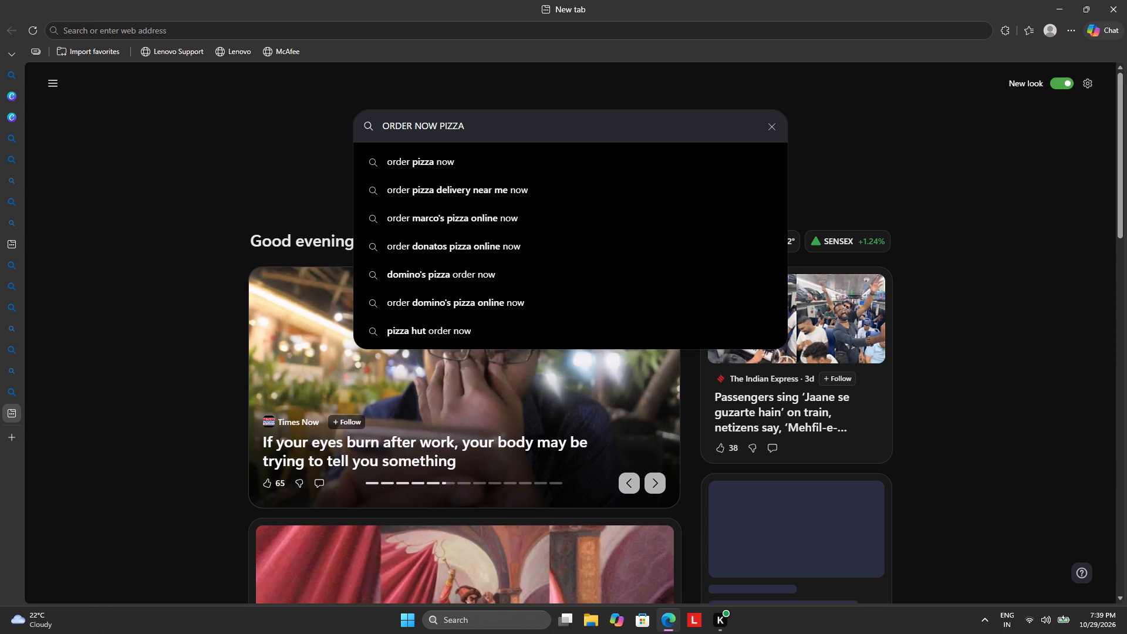
pyautogui.write('PNG')
pyautogui.press('Return')
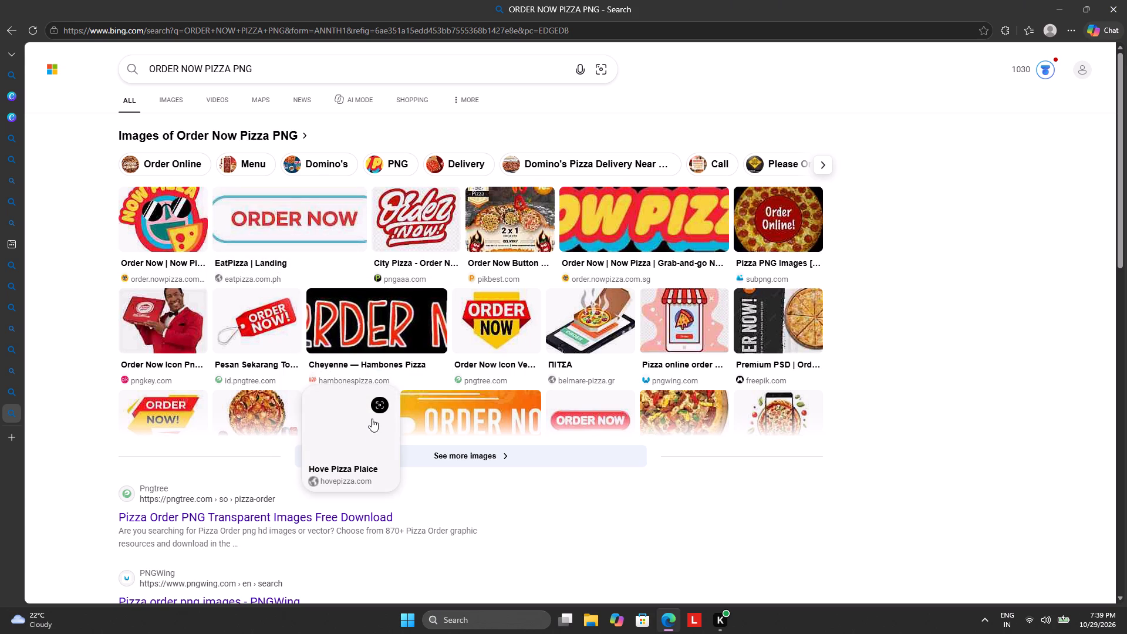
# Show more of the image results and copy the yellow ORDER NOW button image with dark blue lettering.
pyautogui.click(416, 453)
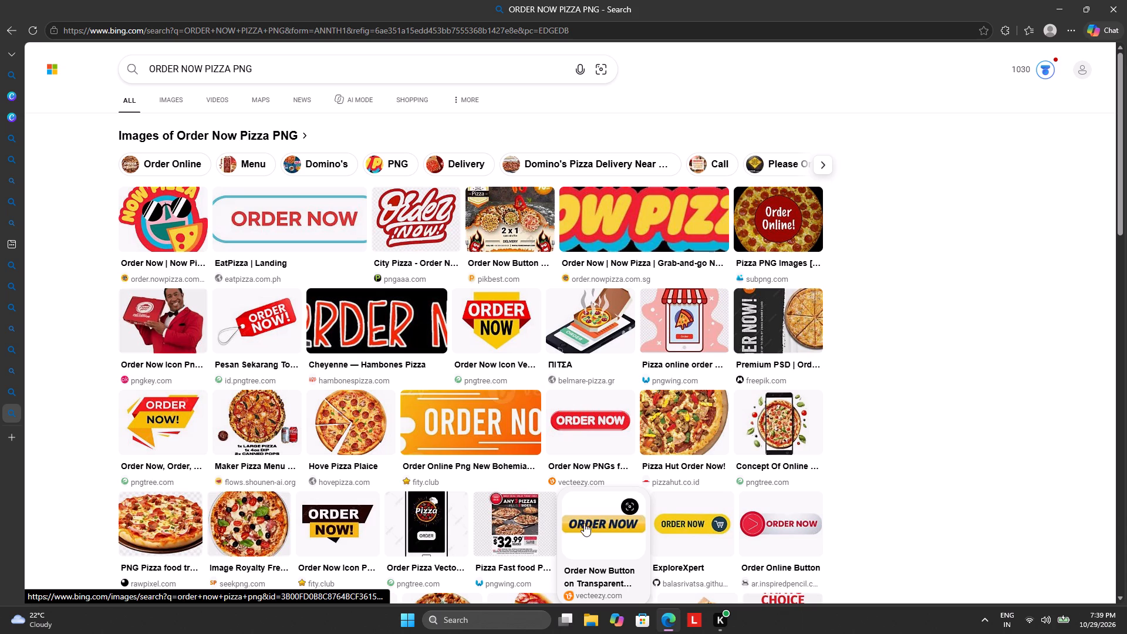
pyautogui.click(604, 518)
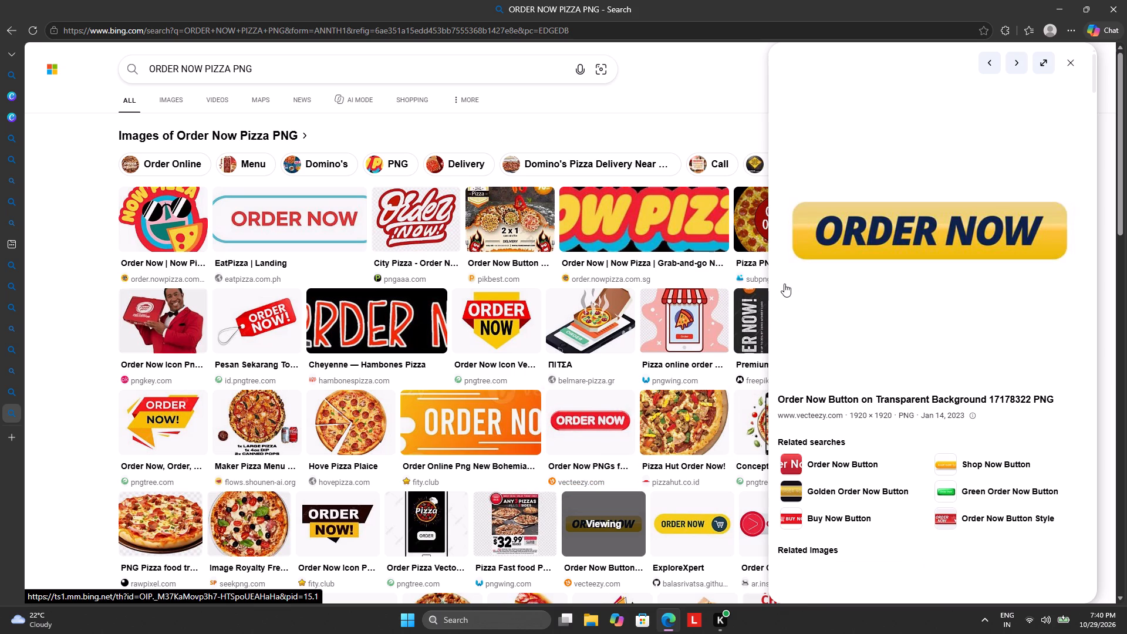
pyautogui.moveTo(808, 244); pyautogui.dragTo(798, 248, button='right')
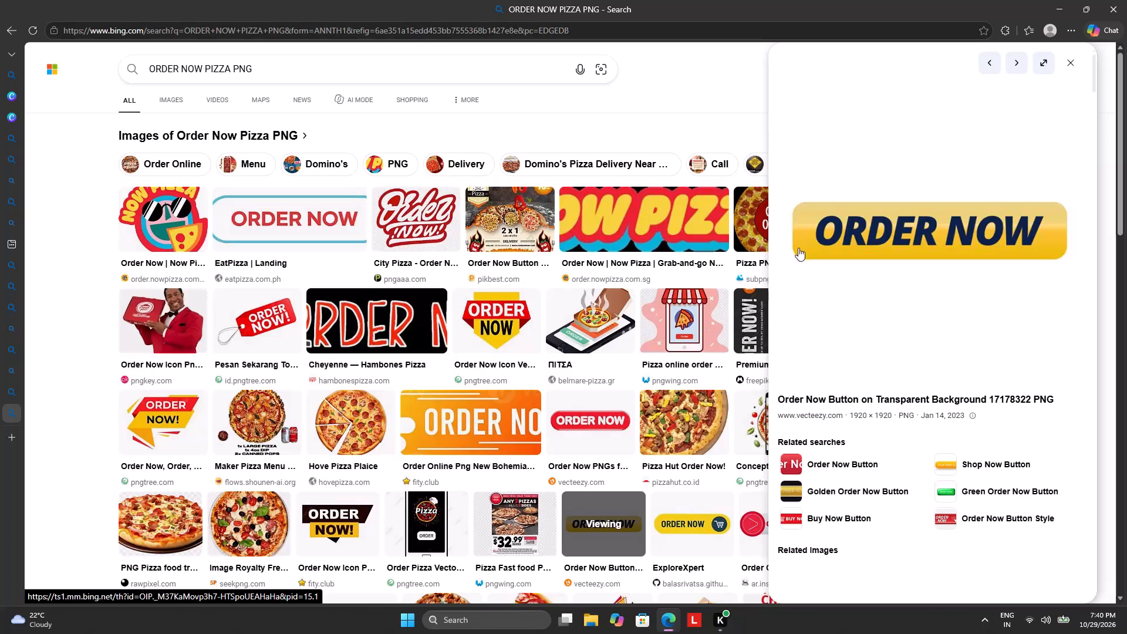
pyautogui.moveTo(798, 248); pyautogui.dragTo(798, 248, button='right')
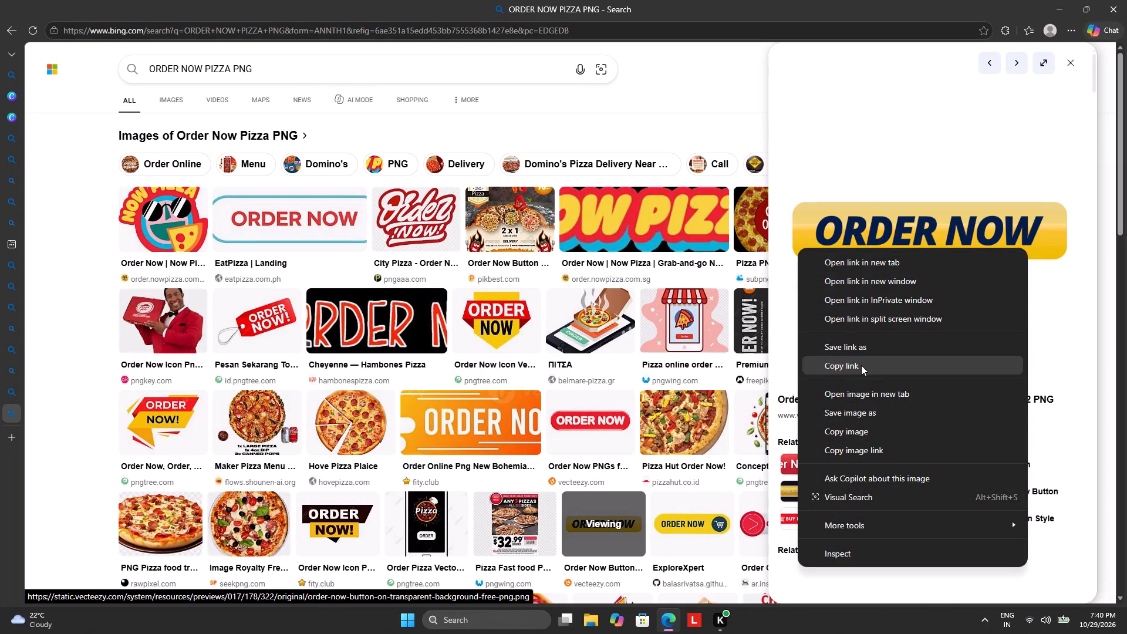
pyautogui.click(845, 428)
# Look through further ORDER NOW image results and copy the "ORDER NOW!" banner with orange and red triangles.
pyautogui.scroll(-2, 364, 370)
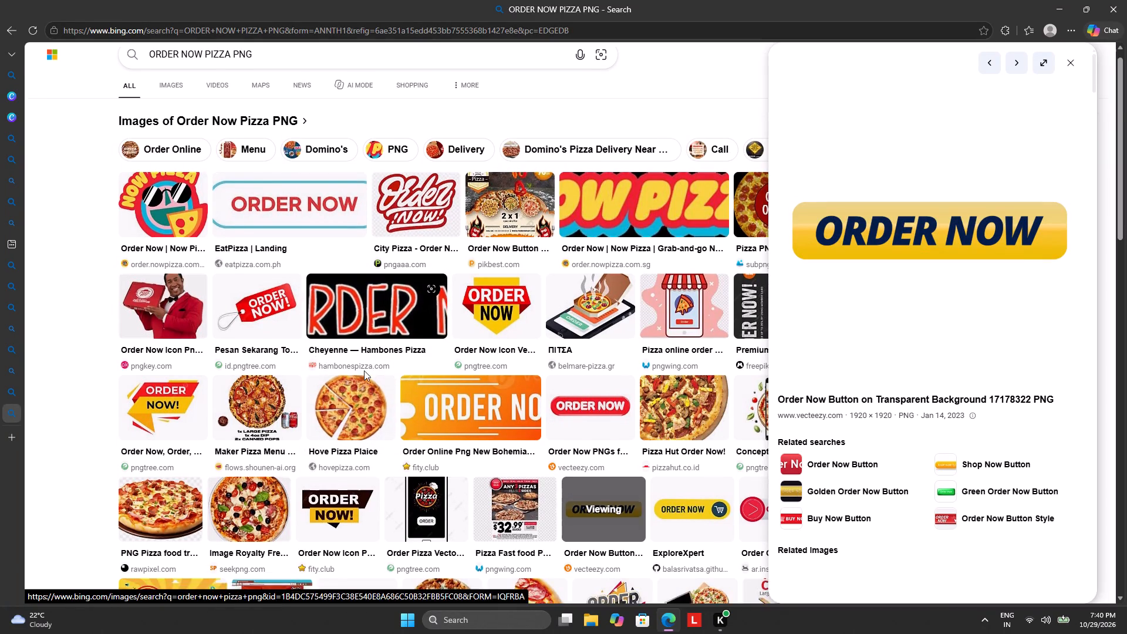
pyautogui.scroll(-2, 364, 370)
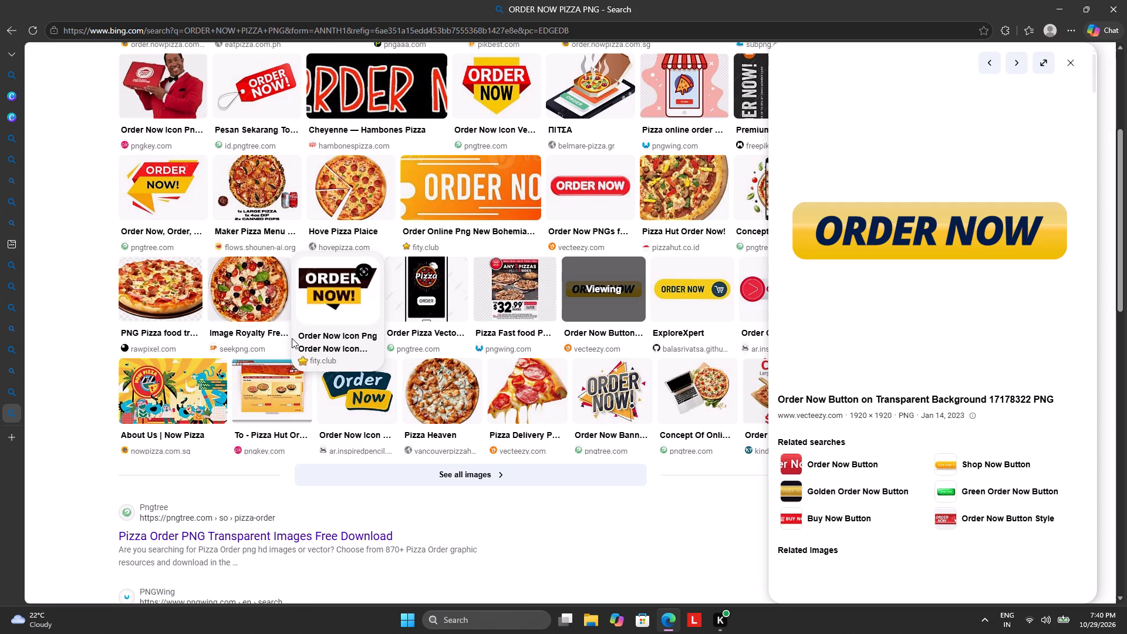
pyautogui.click(351, 392)
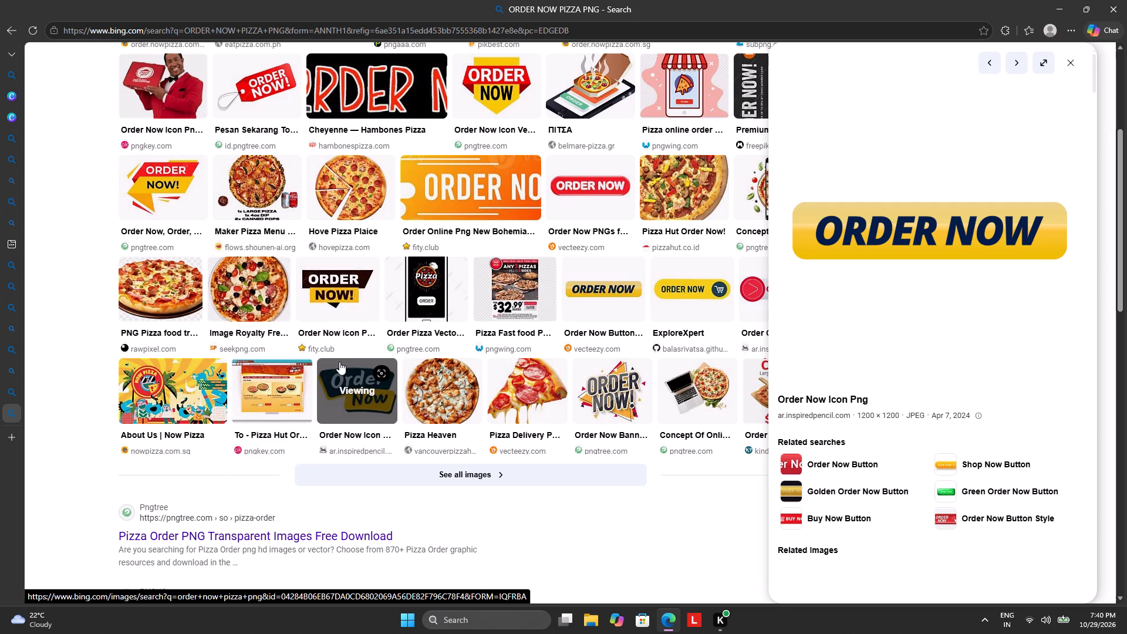
pyautogui.click(596, 389)
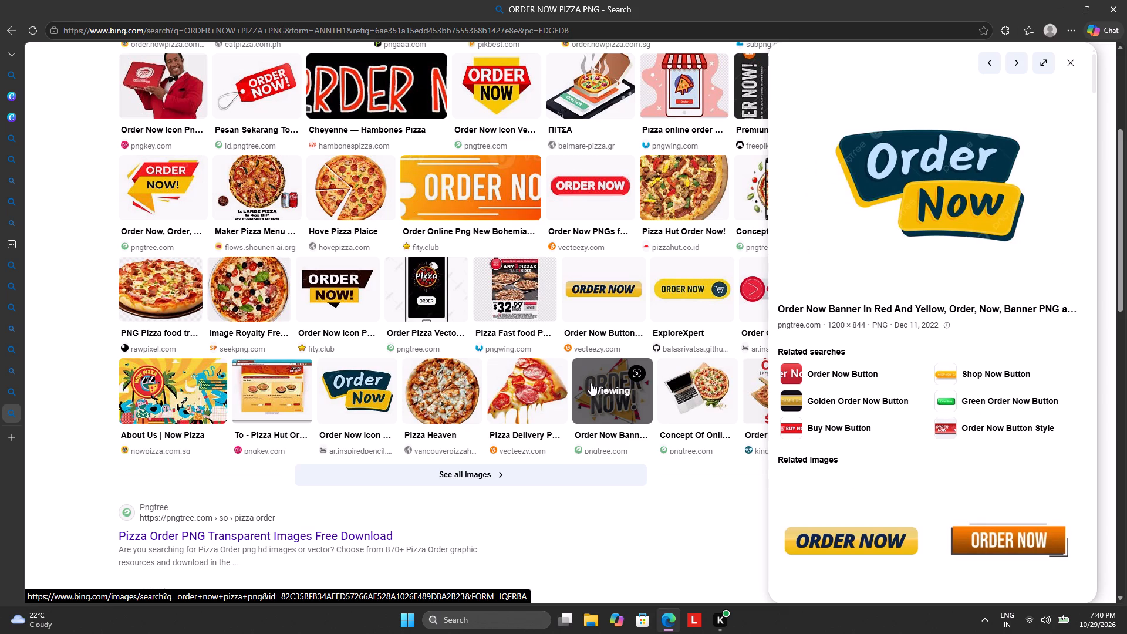
pyautogui.click(591, 383)
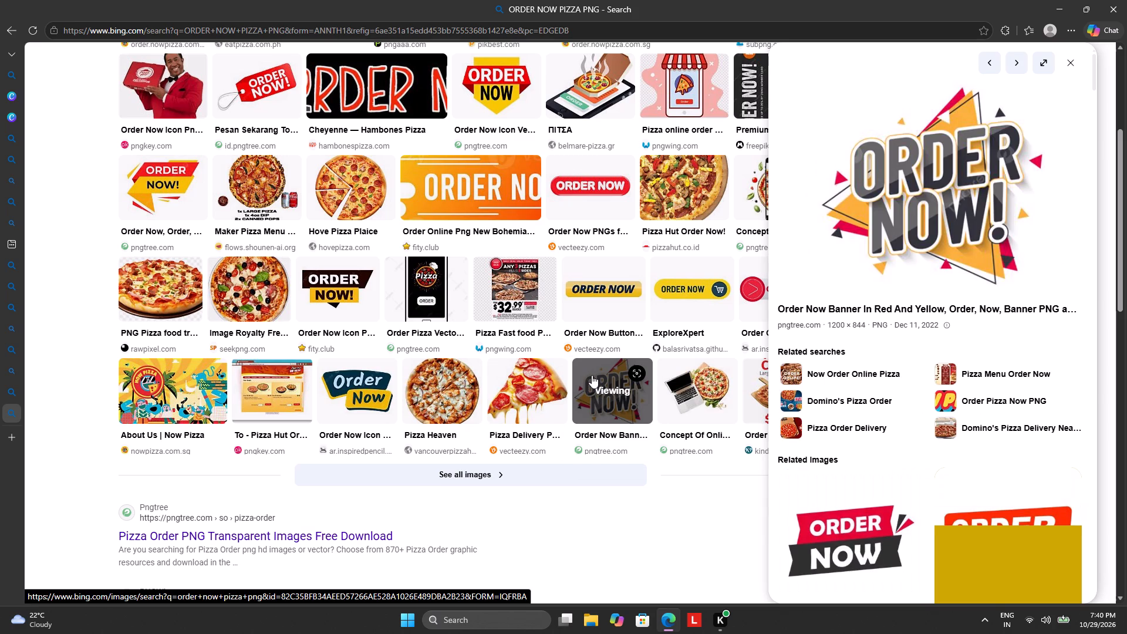
pyautogui.rightClick(866, 176)
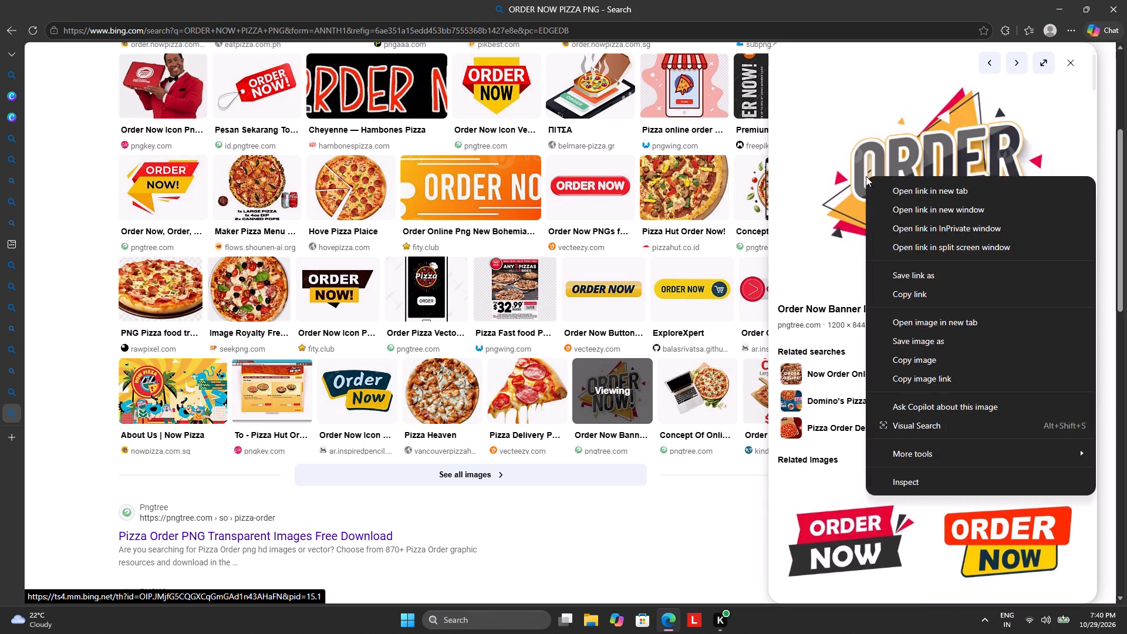
pyautogui.click(911, 357)
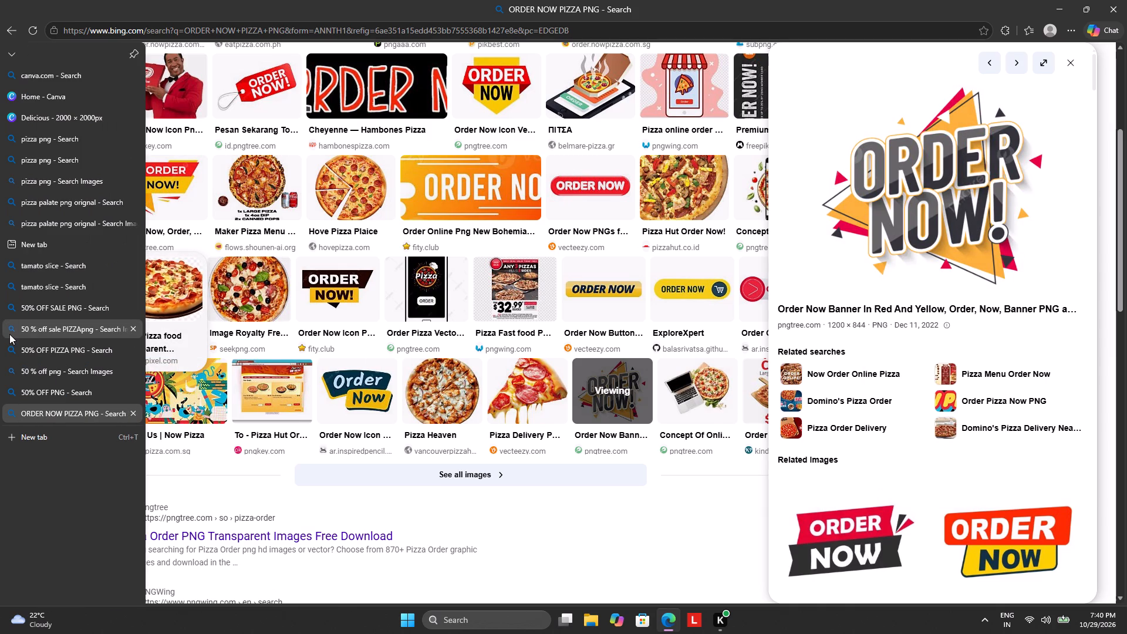
# Paste the copied "ORDER NOW!" banner onto the Delicious poster in Canva and remove its white background.
pyautogui.click(49, 110)
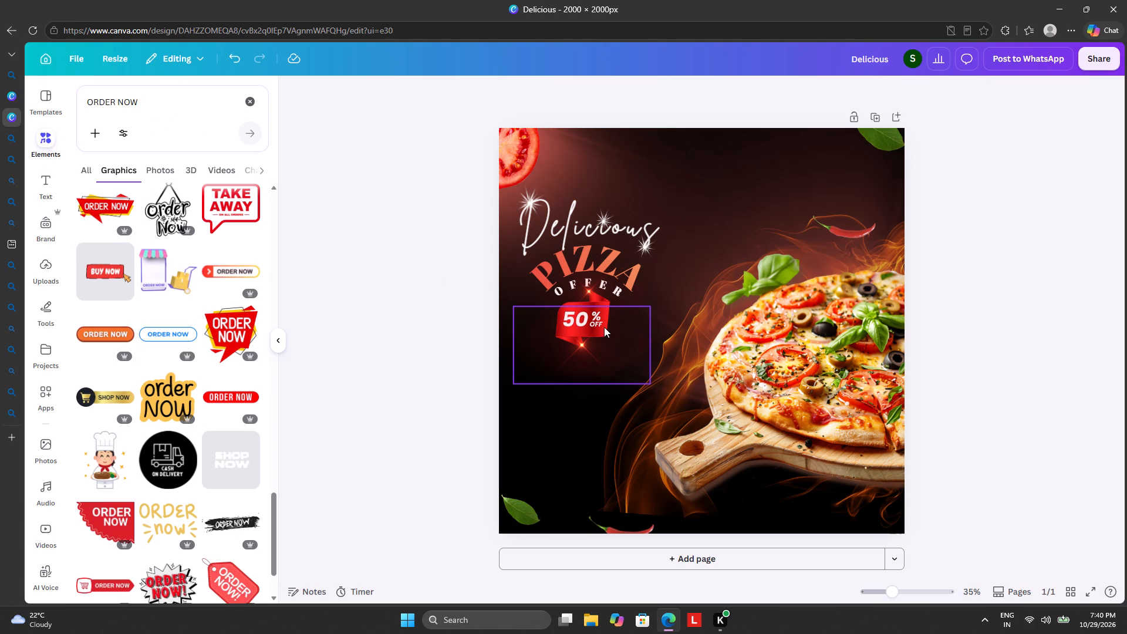
pyautogui.hotkey('ctrl', 'v')
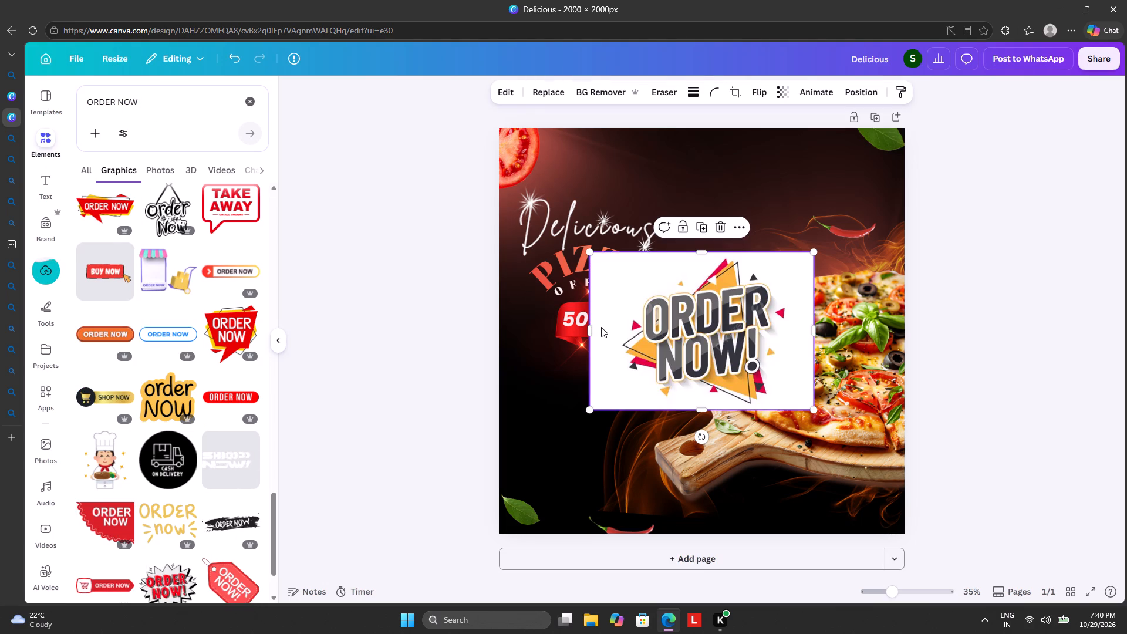
pyautogui.click(598, 84)
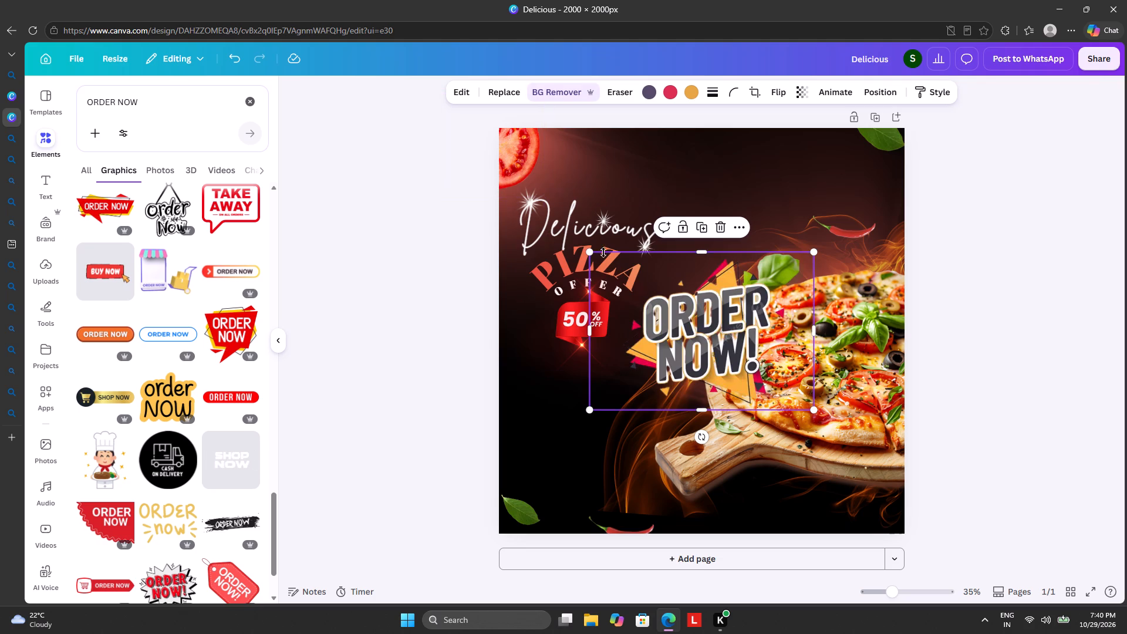
# Shrink the "ORDER NOW!" banner and place it in the poster's lower-left area above the basil leaf.
pyautogui.moveTo(663, 335); pyautogui.dragTo(640, 341)
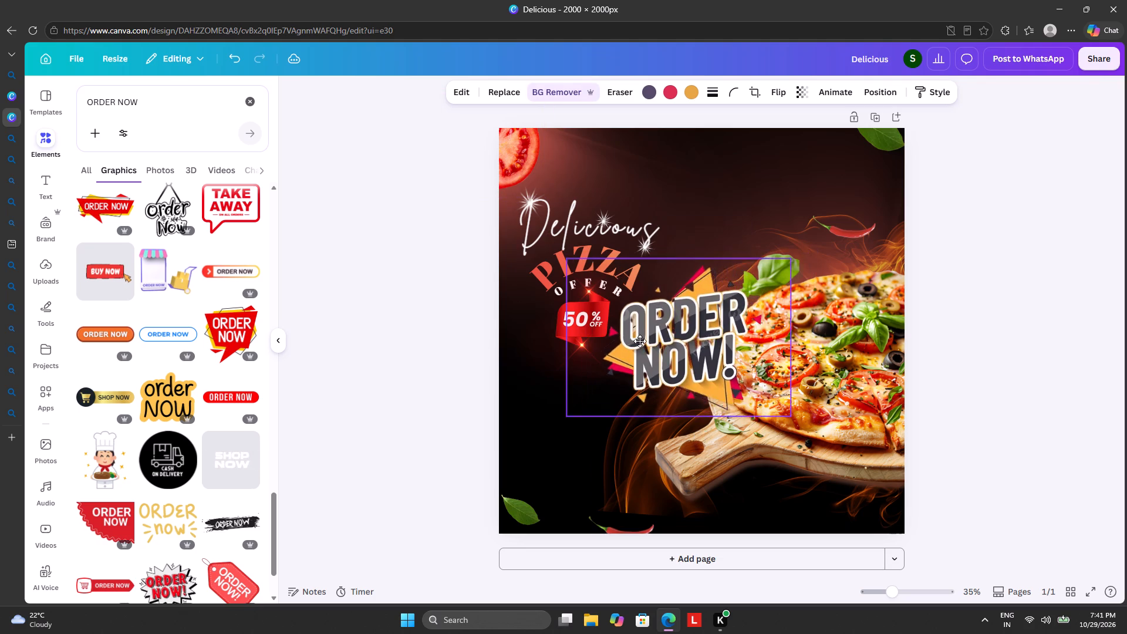
pyautogui.moveTo(640, 341); pyautogui.dragTo(576, 407)
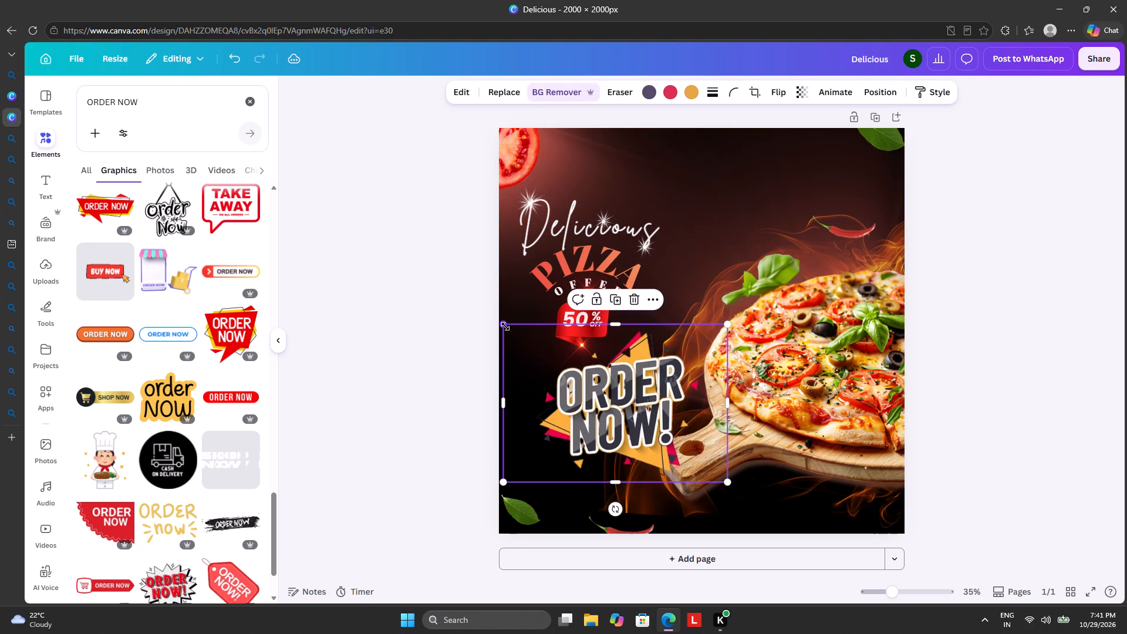
pyautogui.moveTo(505, 326); pyautogui.dragTo(651, 456)
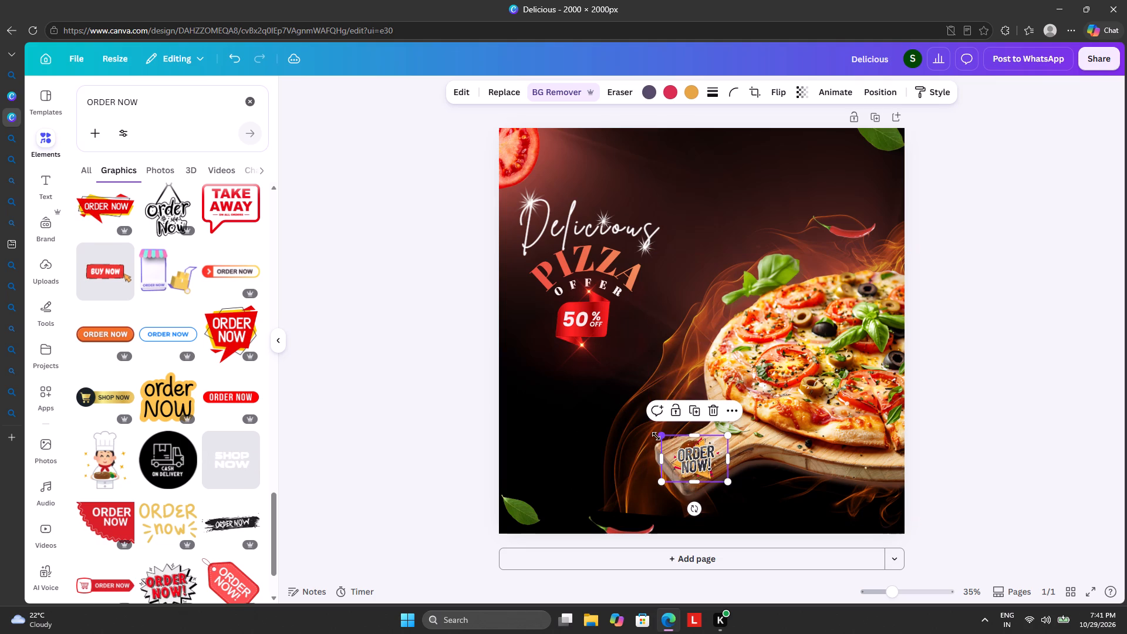
pyautogui.moveTo(663, 437); pyautogui.dragTo(625, 419)
pyautogui.moveTo(700, 457); pyautogui.dragTo(528, 412)
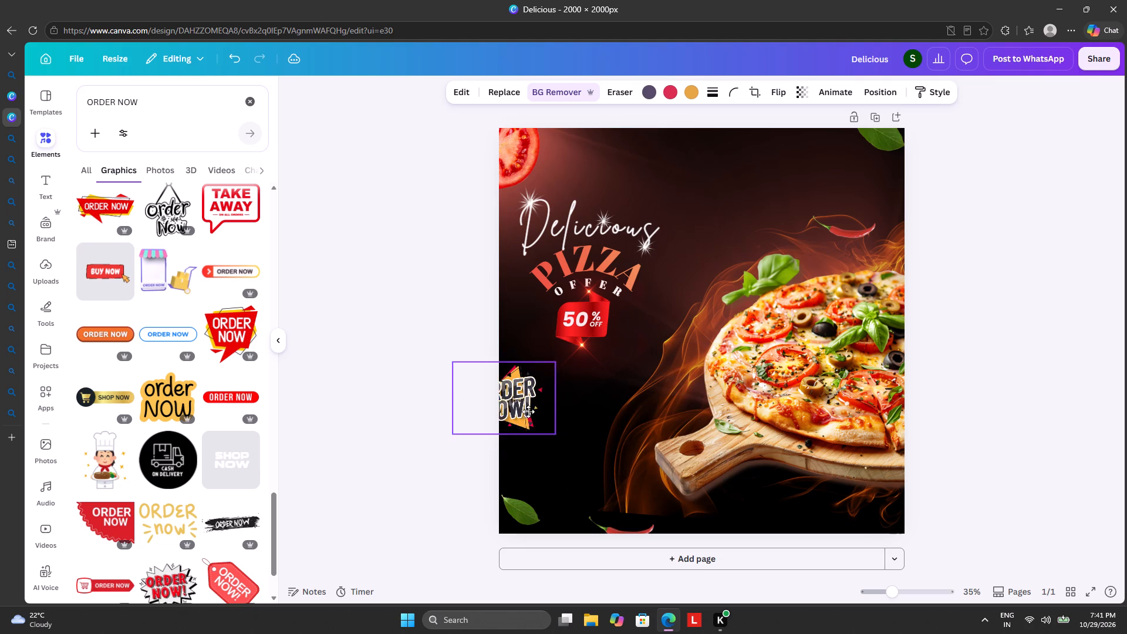
pyautogui.moveTo(528, 412); pyautogui.dragTo(563, 446)
# Add the cartoon chef holding a plate, shrink it to about banner height and place it against the "ORDER NOW!" banner's right side.
pyautogui.click(101, 458)
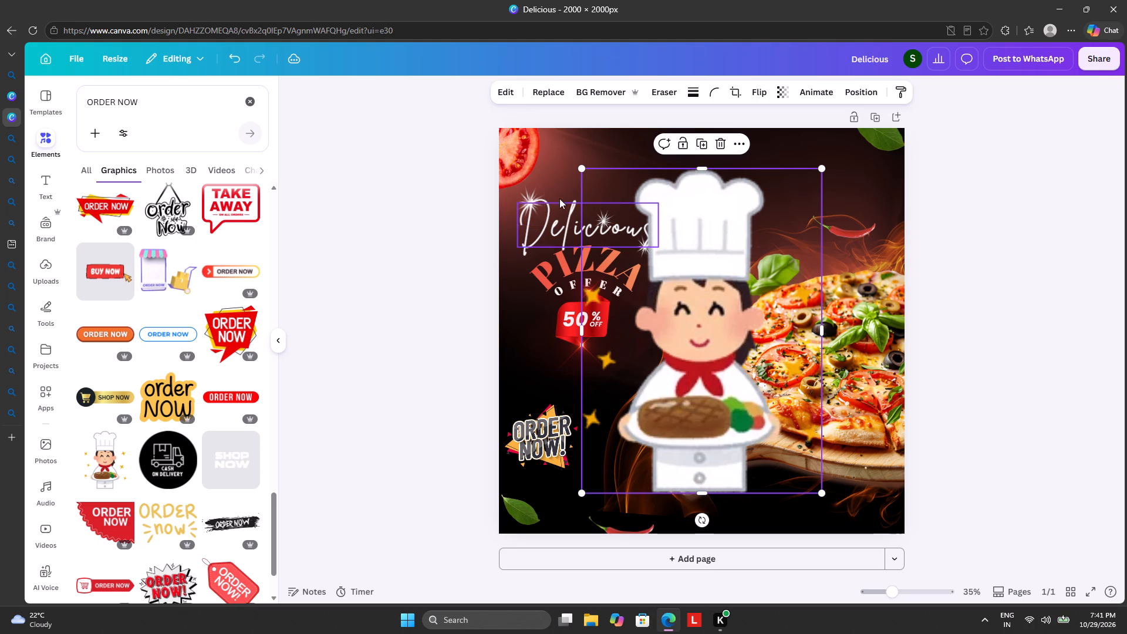
pyautogui.moveTo(585, 168); pyautogui.dragTo(616, 238)
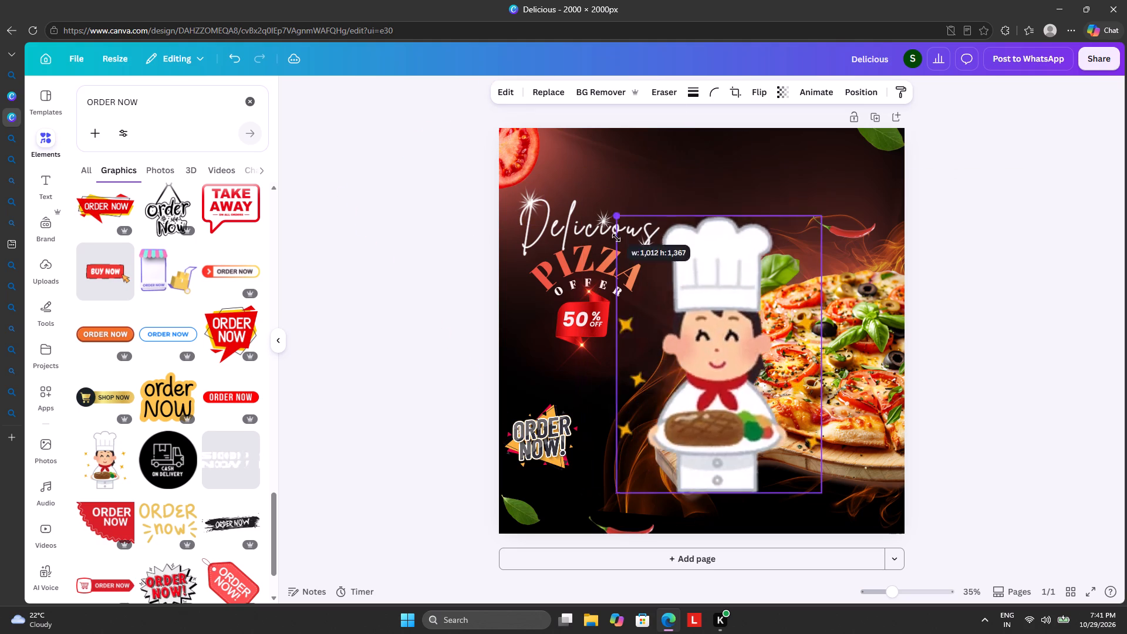
pyautogui.moveTo(616, 238); pyautogui.dragTo(758, 422)
pyautogui.moveTo(794, 464); pyautogui.dragTo(616, 439)
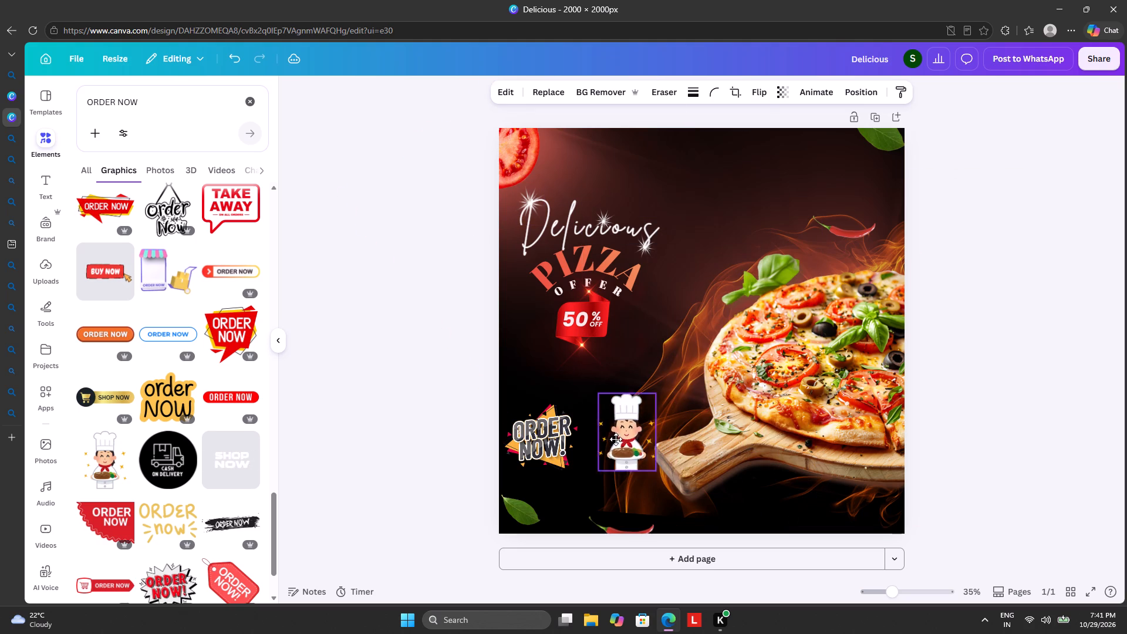
pyautogui.moveTo(616, 439); pyautogui.dragTo(586, 440)
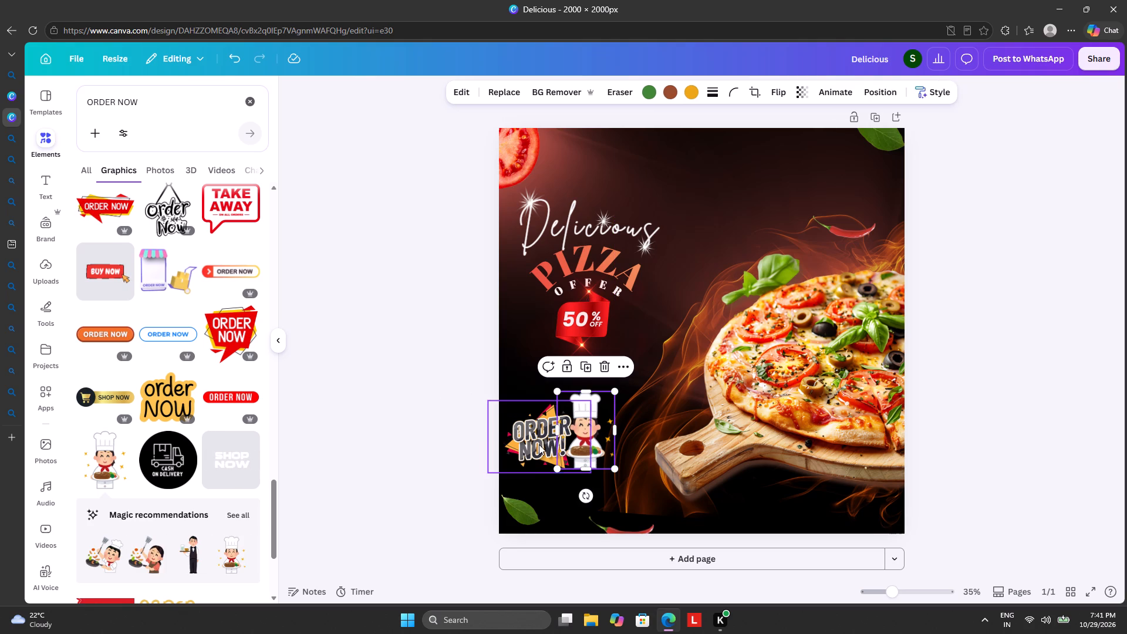
# Move the "ORDER NOW!" banner and the small chef to the poster's top-right corner, with the chef overlapping the banner's right edge.
pyautogui.moveTo(539, 444); pyautogui.dragTo(693, 187)
pyautogui.moveTo(571, 439); pyautogui.dragTo(721, 201)
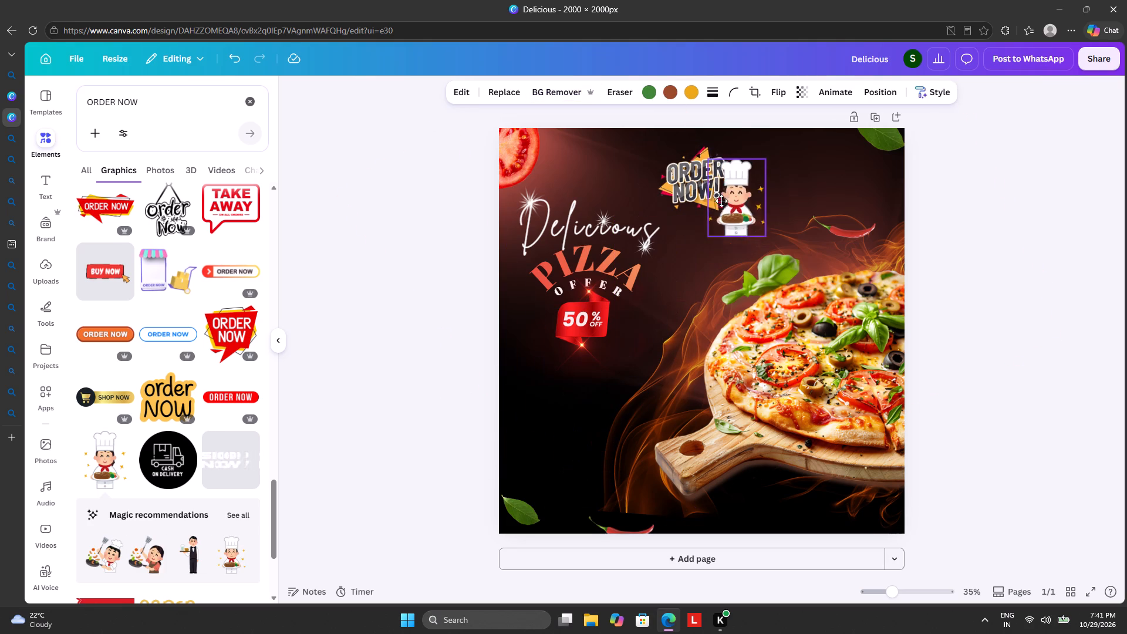
pyautogui.moveTo(721, 201); pyautogui.dragTo(726, 176)
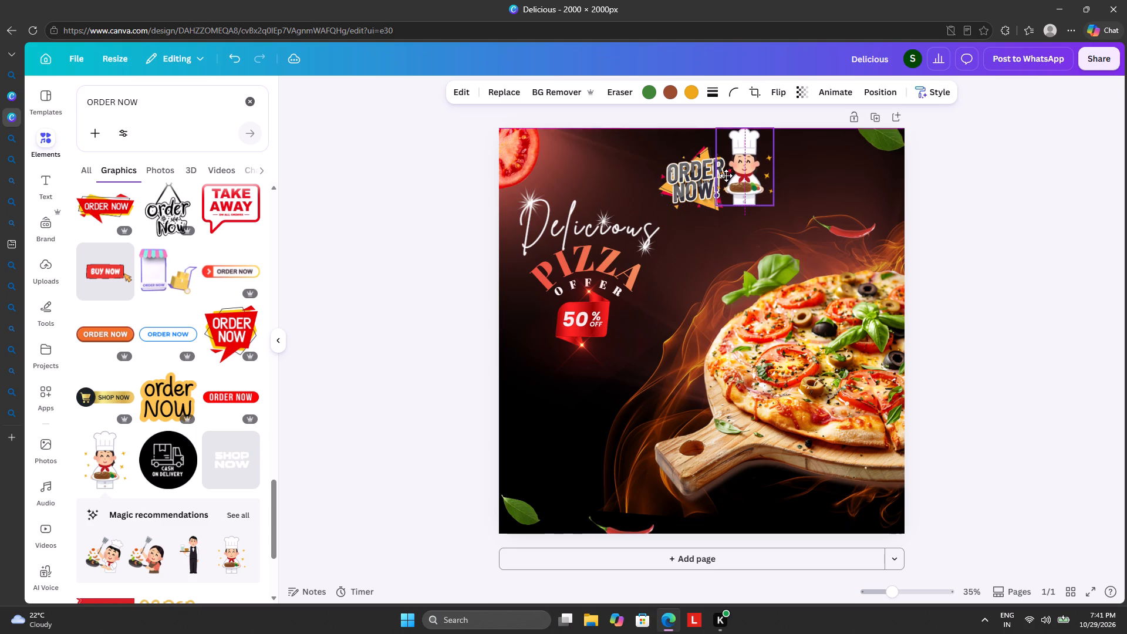
pyautogui.moveTo(726, 176); pyautogui.dragTo(724, 180)
pyautogui.click(437, 216)
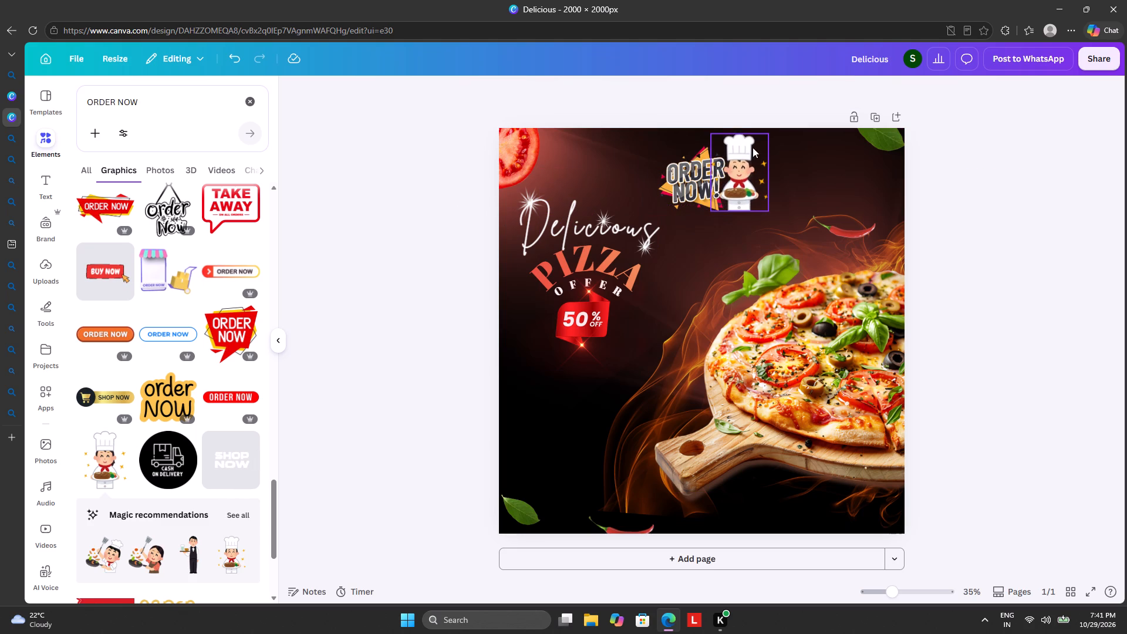
pyautogui.moveTo(733, 164); pyautogui.dragTo(856, 168)
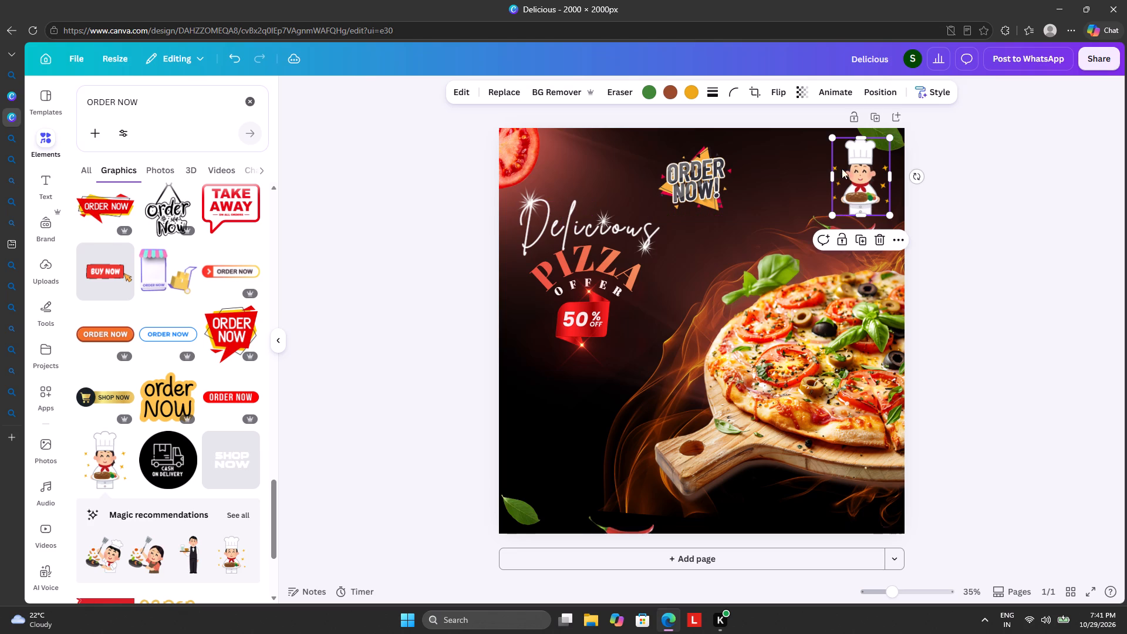
pyautogui.moveTo(709, 172); pyautogui.dragTo(838, 166)
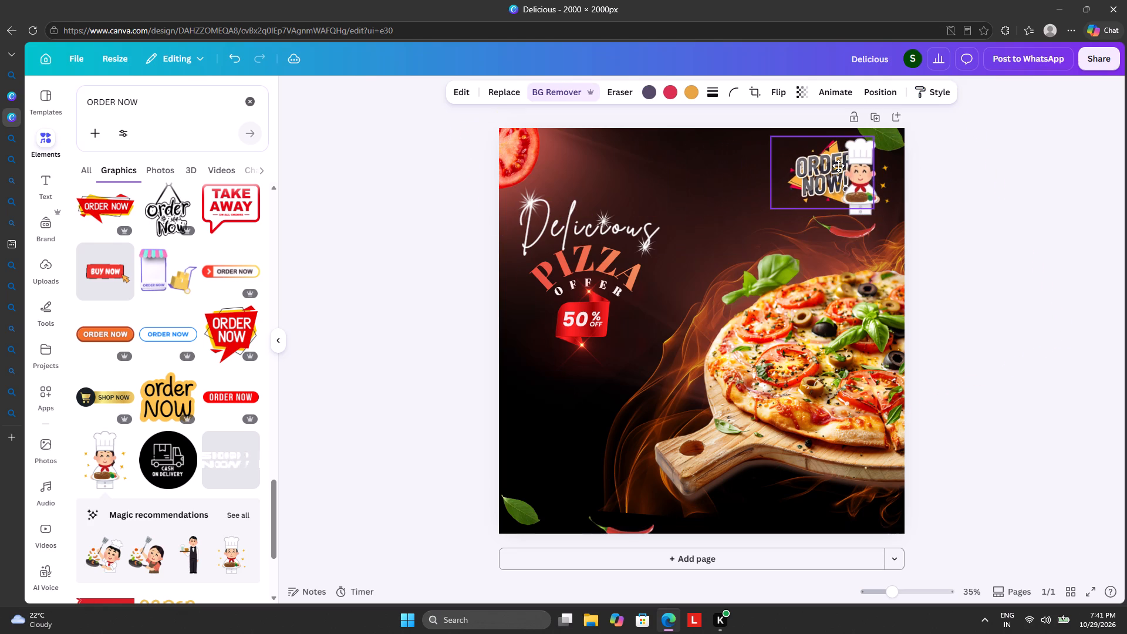
pyautogui.moveTo(838, 166); pyautogui.dragTo(837, 163)
pyautogui.click(955, 194)
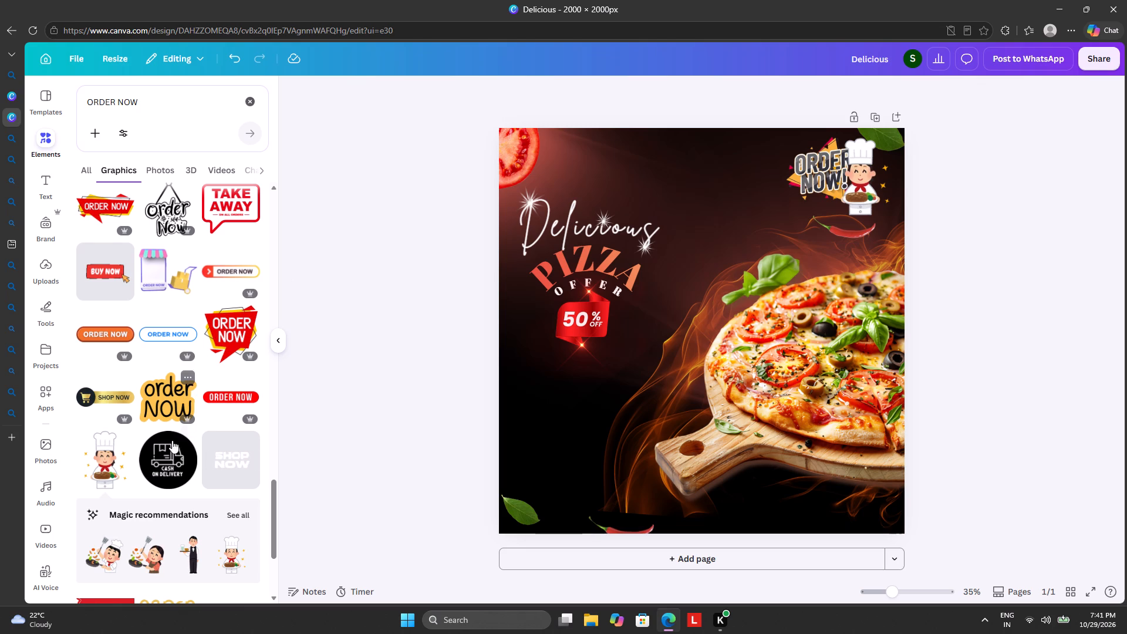
# Add the recommended male chef with frying pan and spatula graphic to the poster.
pyautogui.click(102, 555)
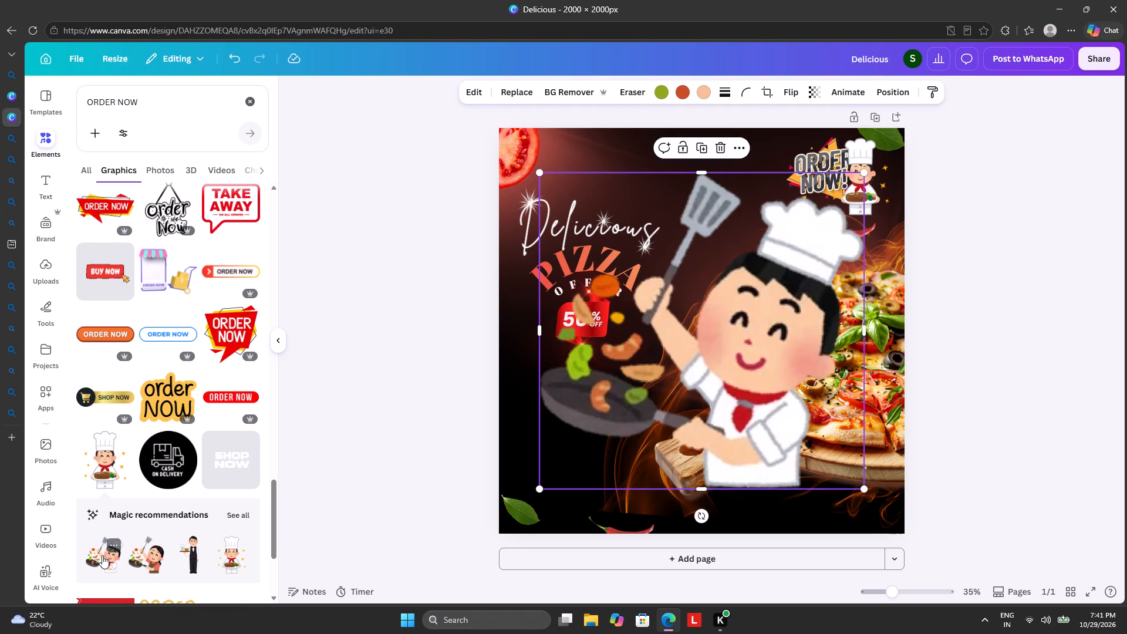
pyautogui.click(151, 550)
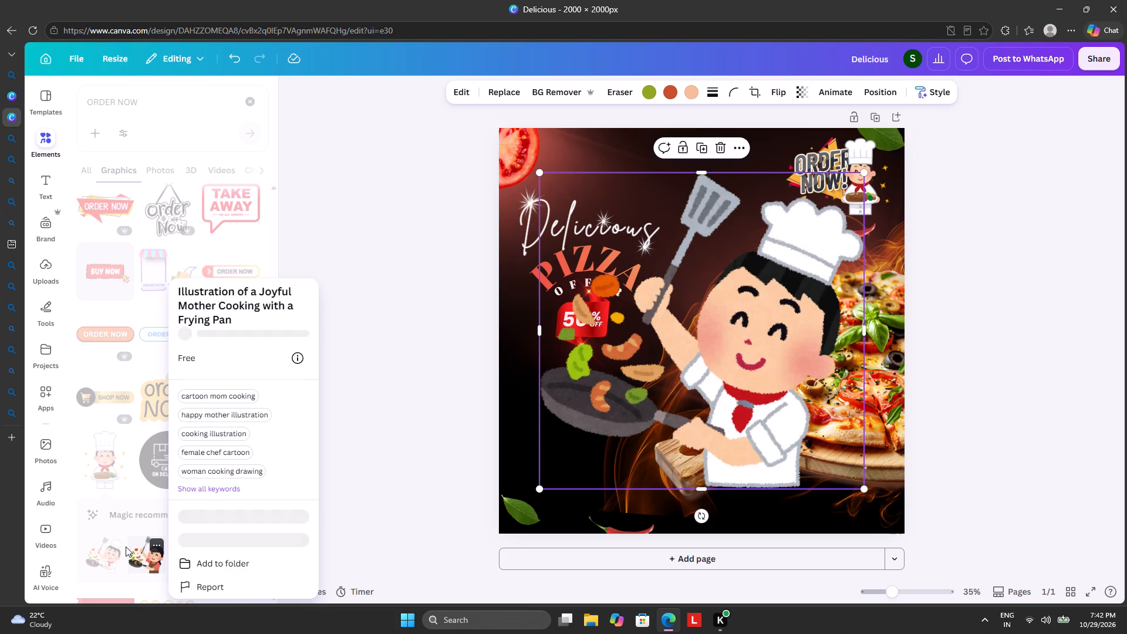
pyautogui.click(407, 418)
# Show all the magic recommendations and add the chef tossing pizza dough to the poster.
pyautogui.click(237, 518)
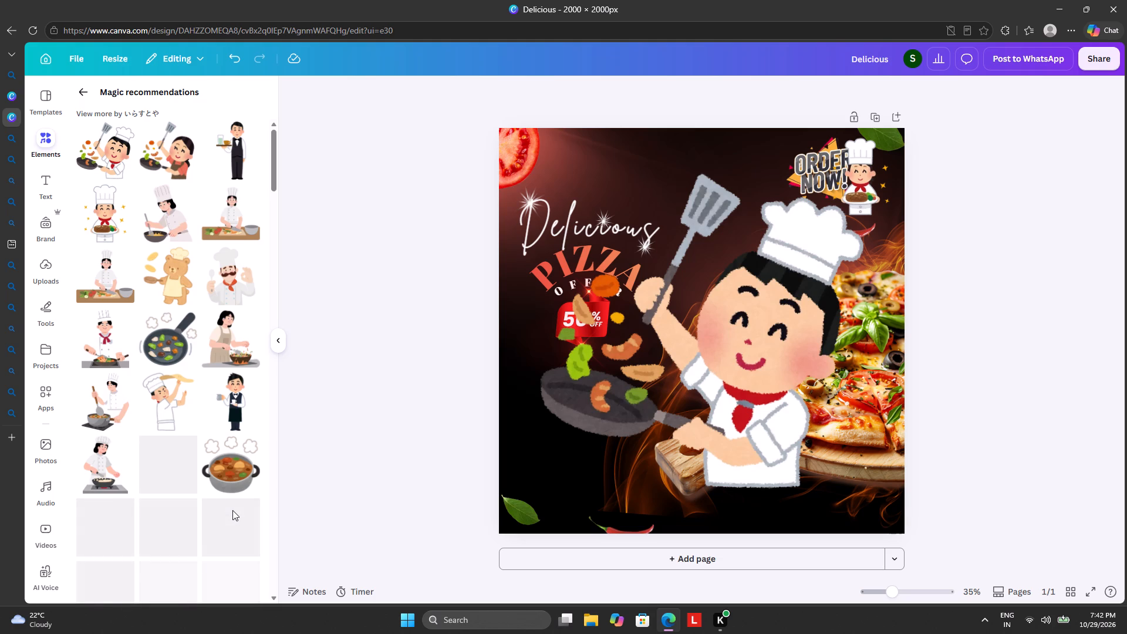
pyautogui.click(153, 405)
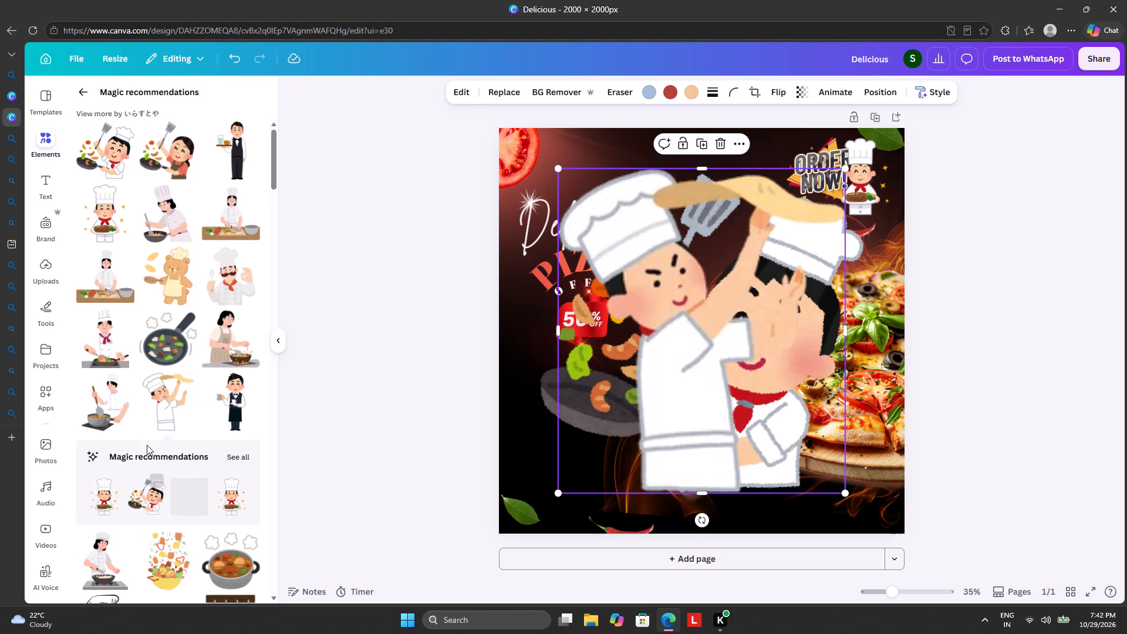
pyautogui.scroll(3, 142, 423)
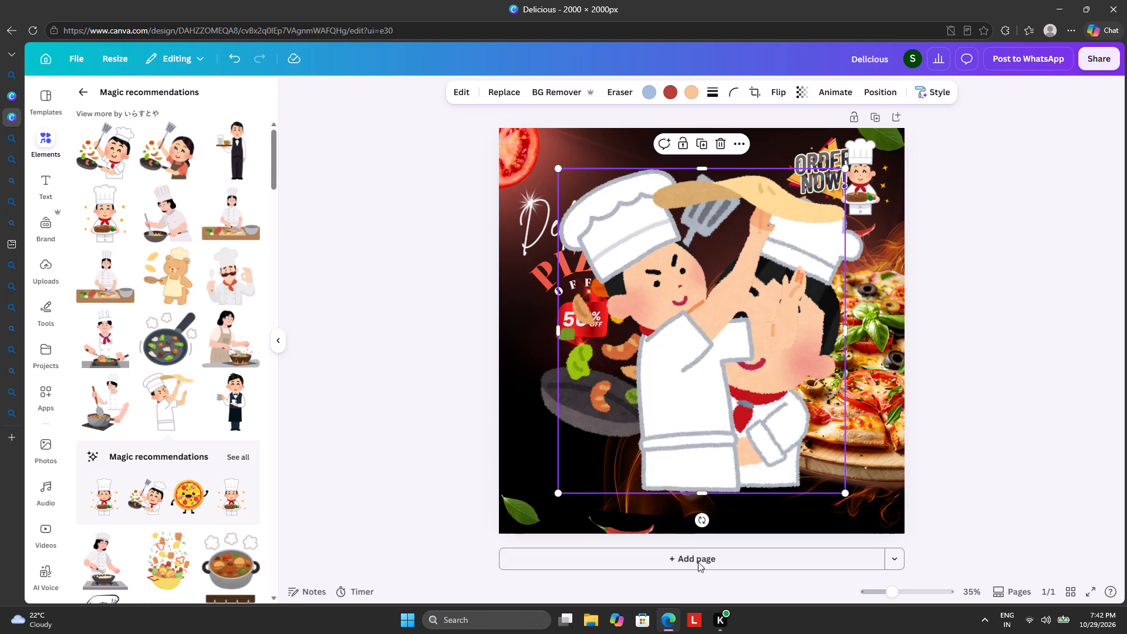
# Raise the computer's screen brightness to maximum.
pyautogui.click(1056, 622)
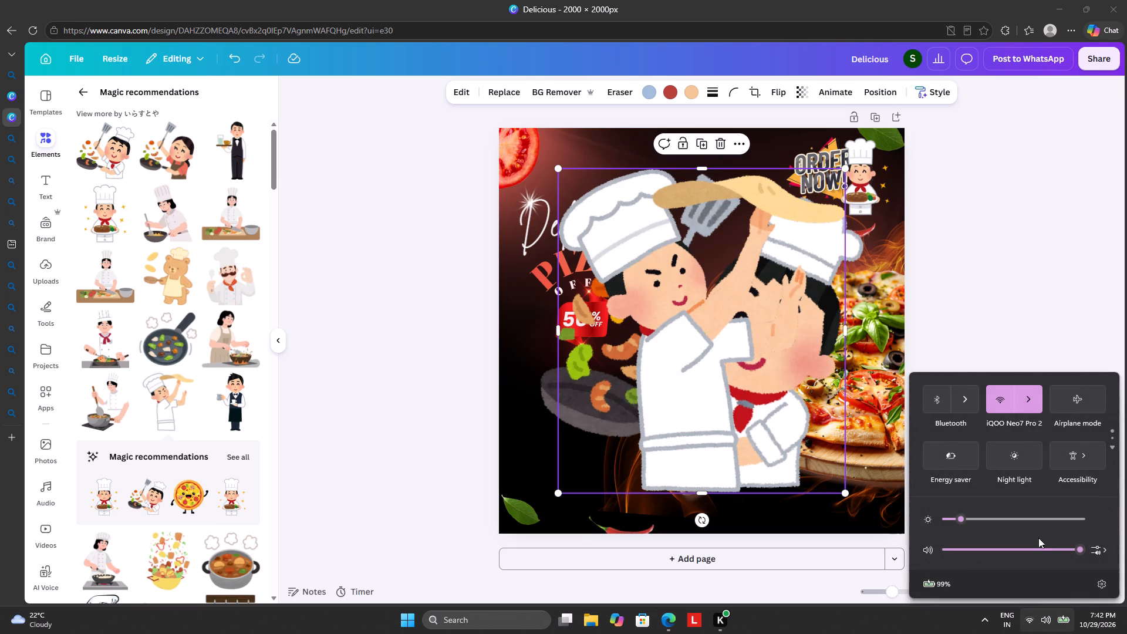
pyautogui.moveTo(1021, 520); pyautogui.dragTo(1084, 525)
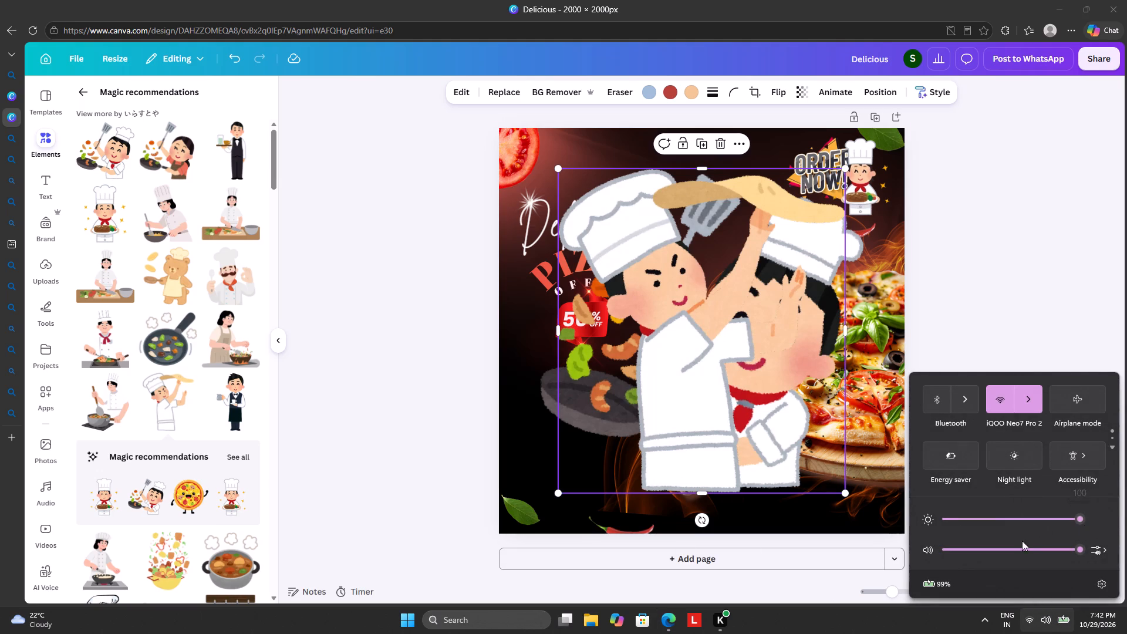
# Delete the two oversized chefs from the poster, the one tossing pizza dough and the one with the frying pan.
pyautogui.click(722, 144)
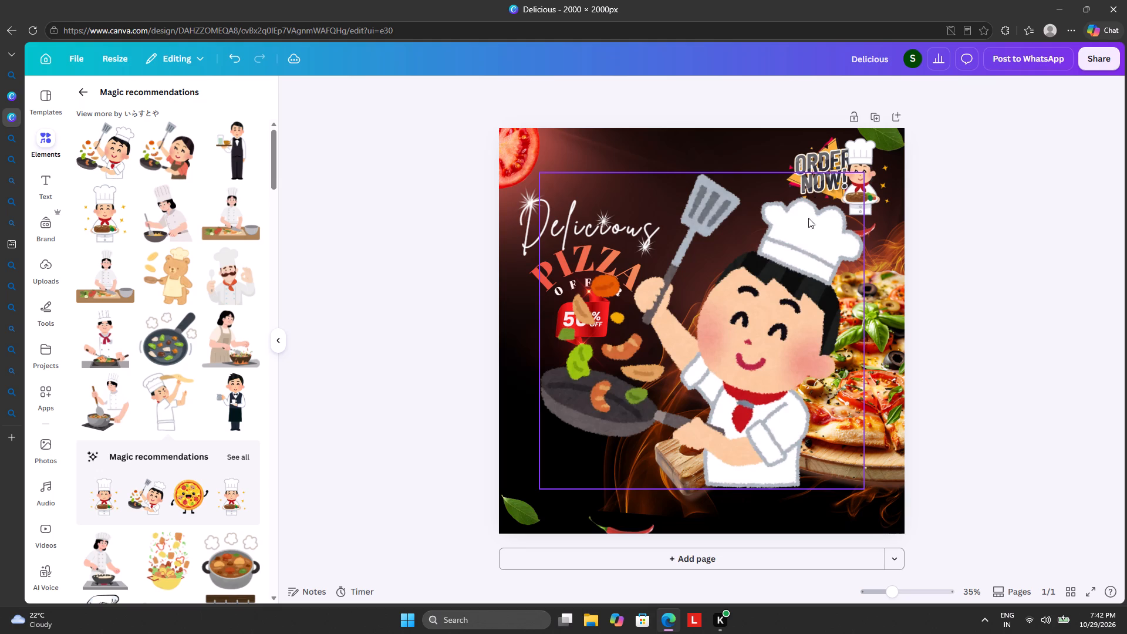
pyautogui.click(795, 295)
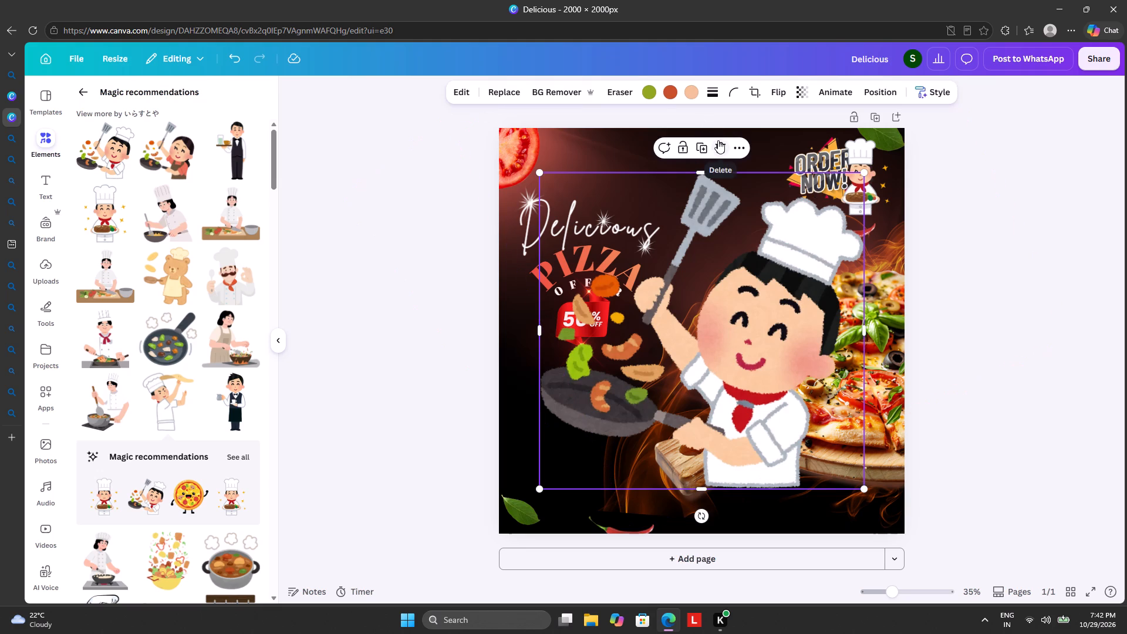
pyautogui.click(718, 140)
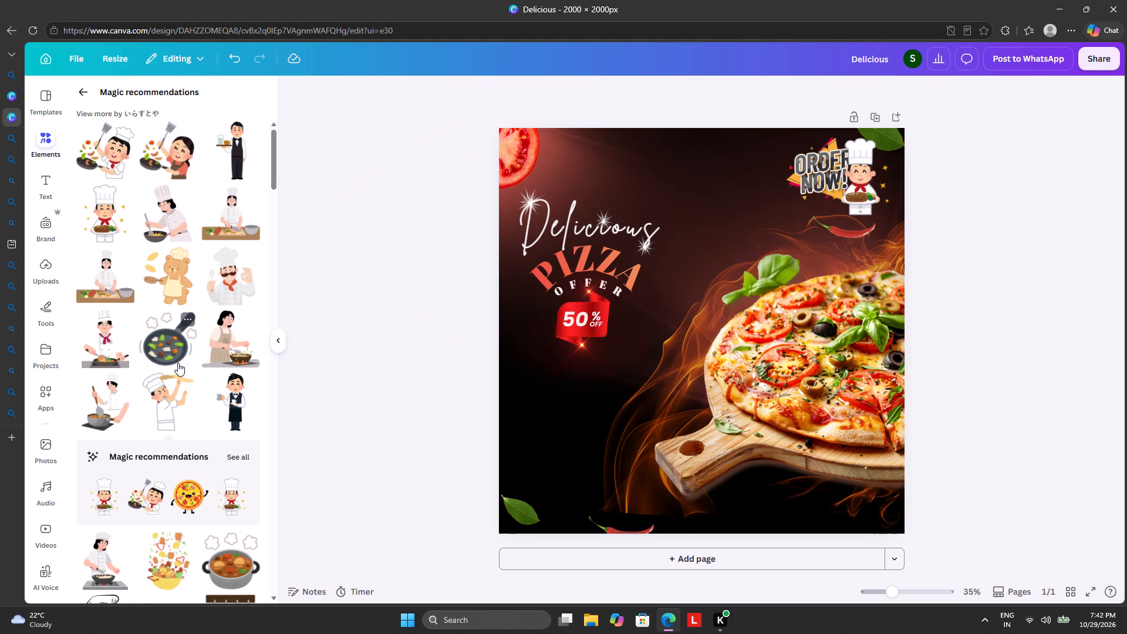
# Add the moustached chef making an OK hand sign from the recommendations and shrink it to a small figure over the cutting board.
pyautogui.scroll(-4, 178, 363)
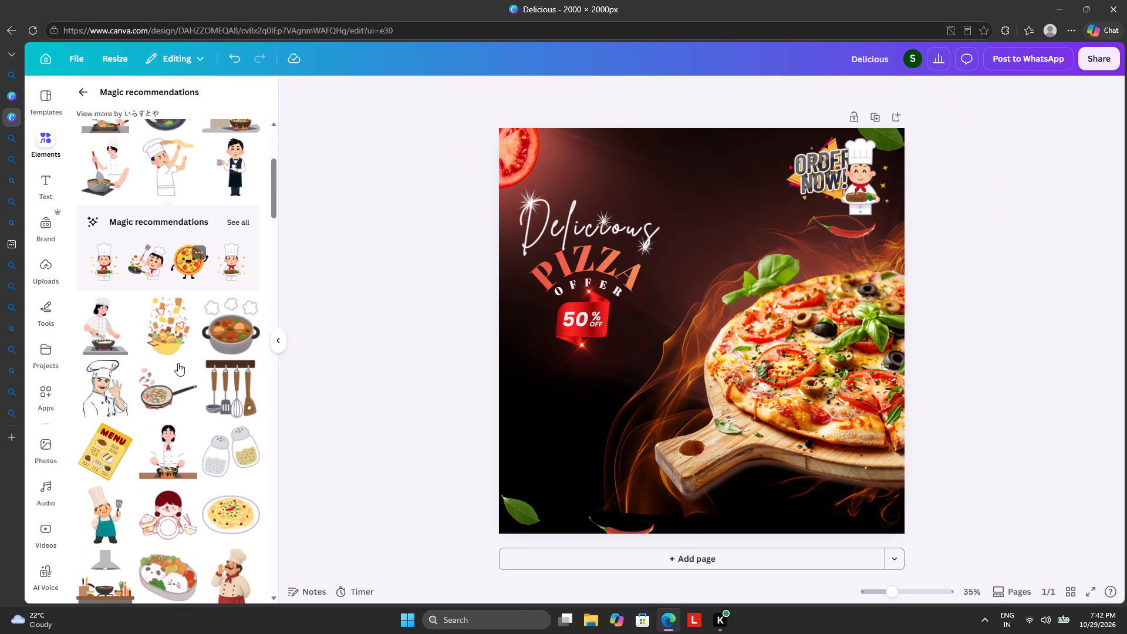
pyautogui.scroll(-1, 178, 363)
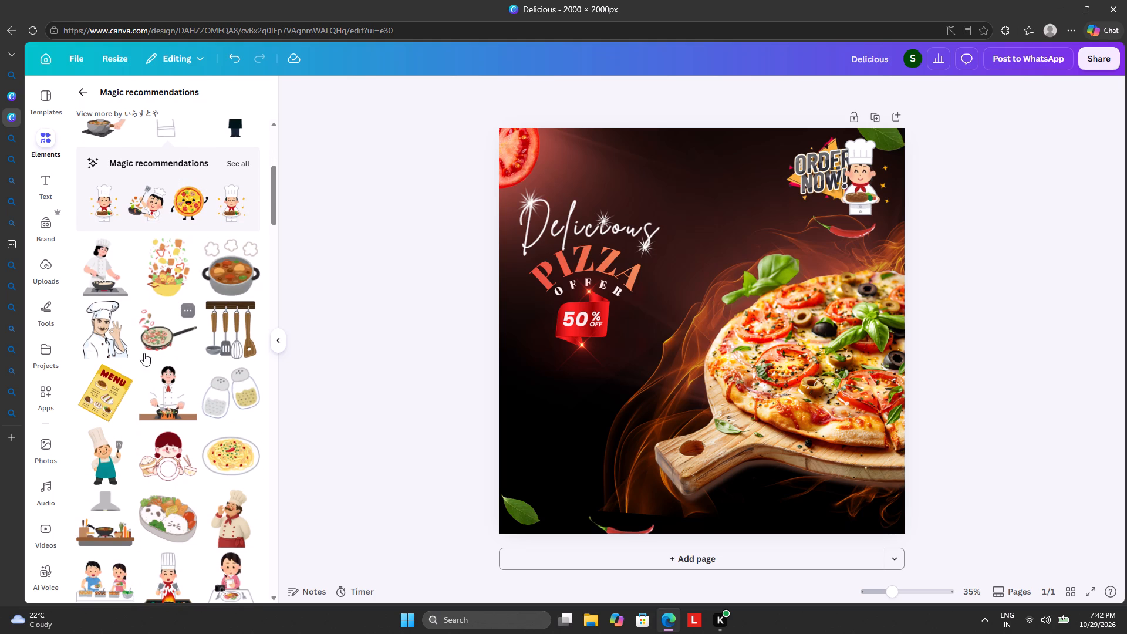
pyautogui.click(110, 341)
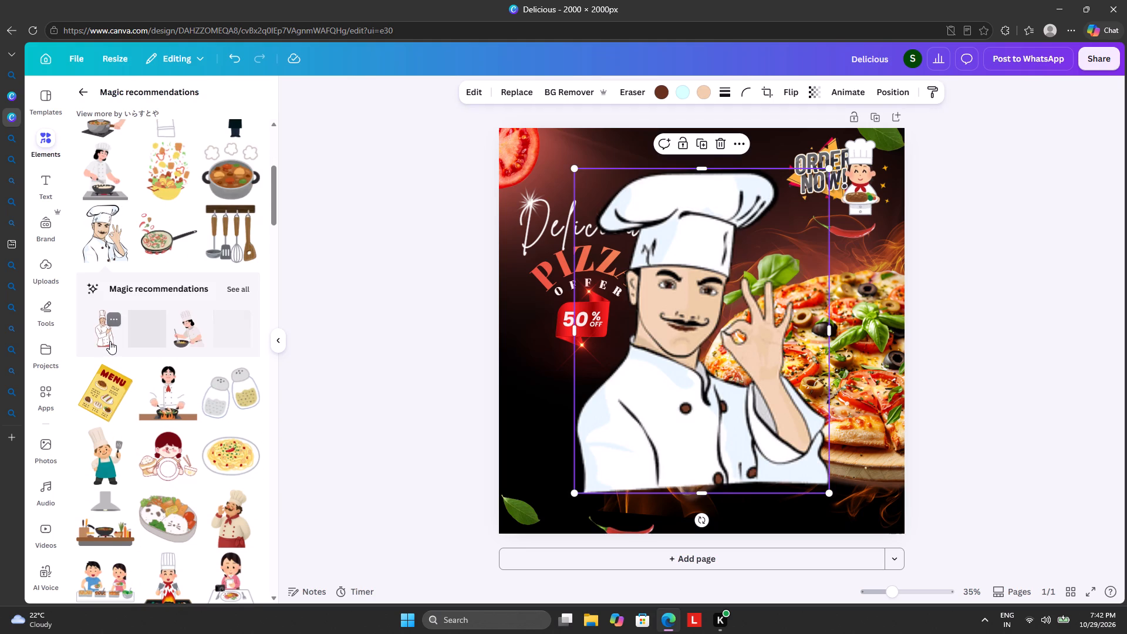
pyautogui.scroll(-3, 172, 392)
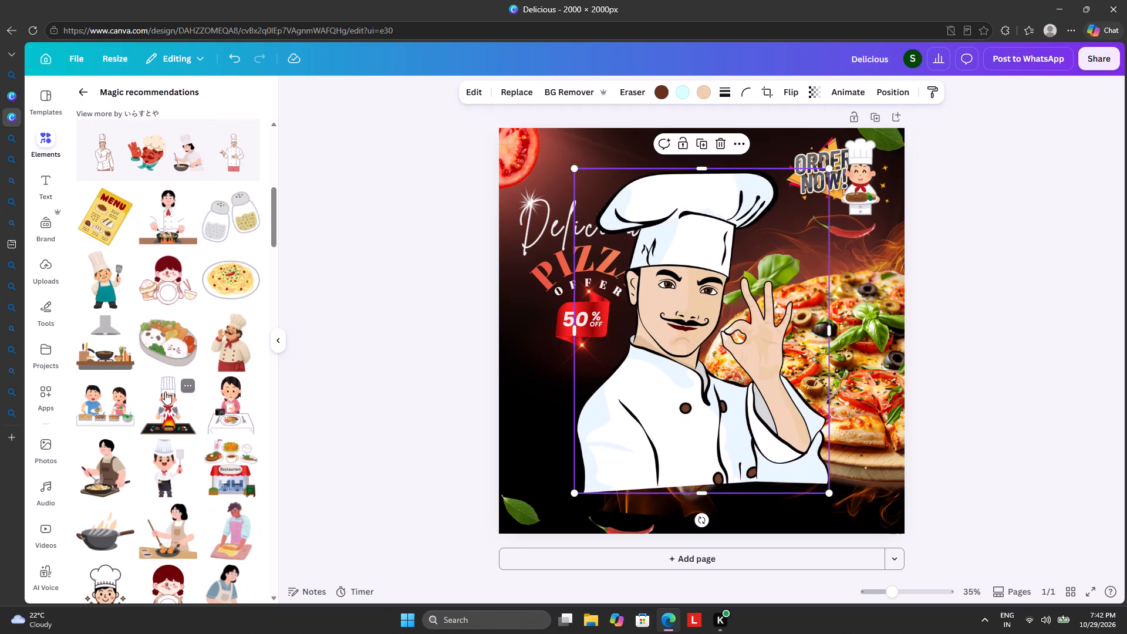
pyautogui.scroll(-2, 163, 389)
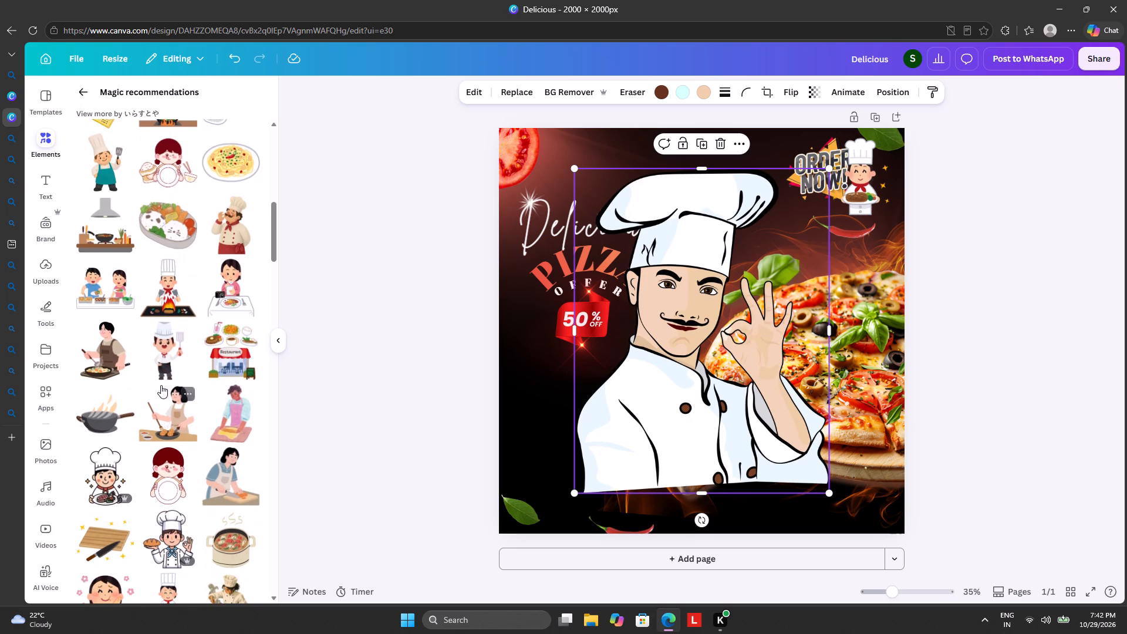
pyautogui.scroll(-3, 158, 380)
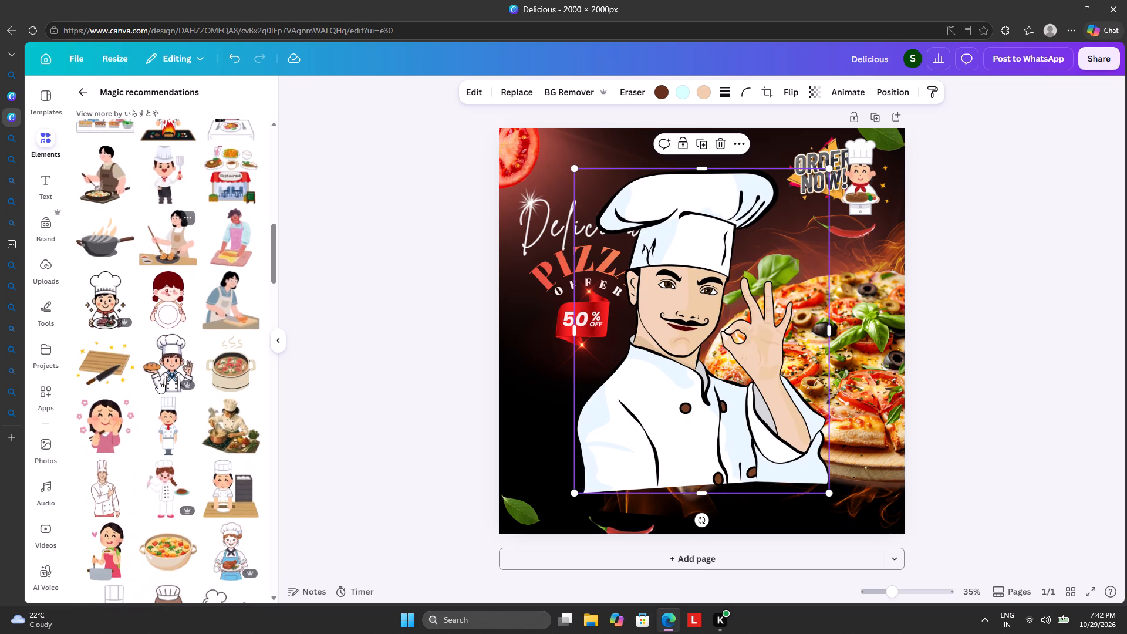
pyautogui.scroll(-4, 158, 380)
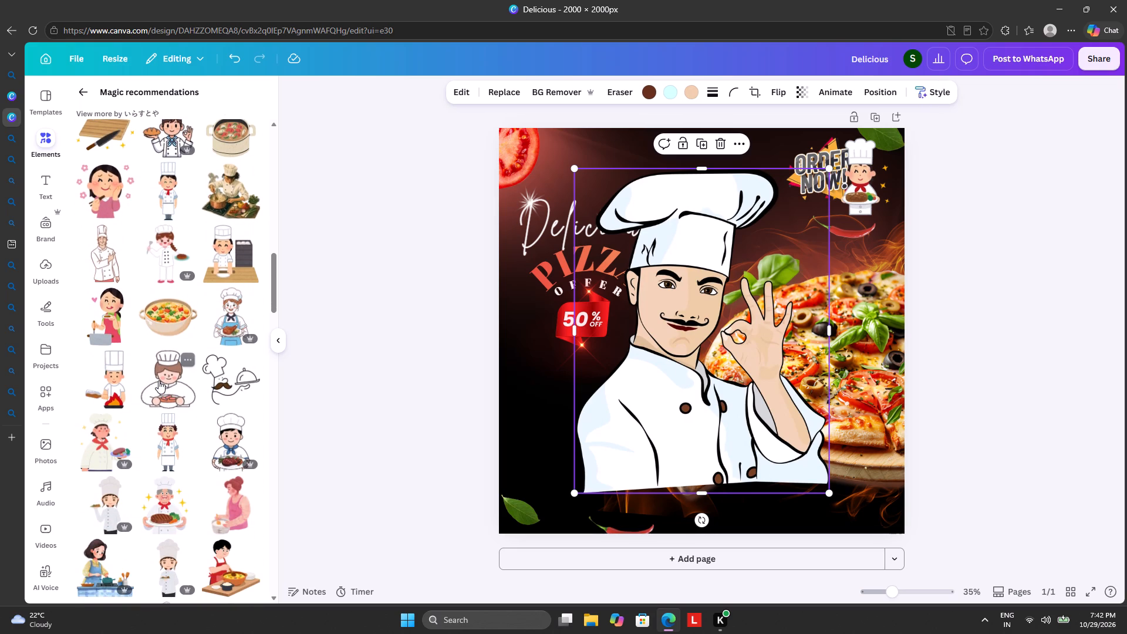
pyautogui.scroll(-3, 158, 380)
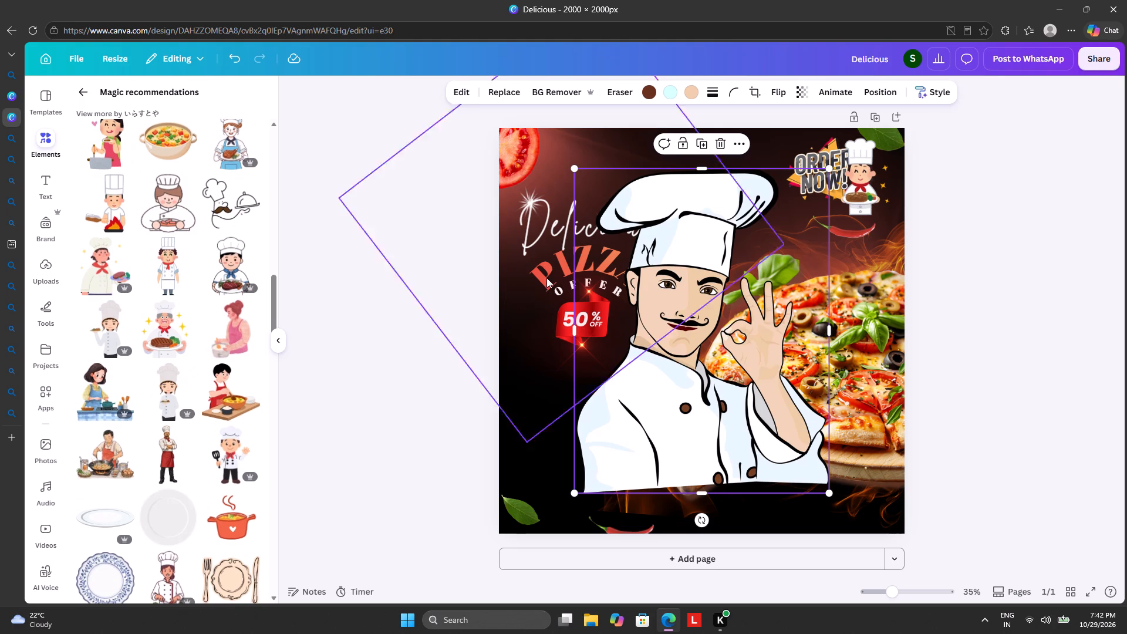
pyautogui.moveTo(577, 169); pyautogui.dragTo(701, 309)
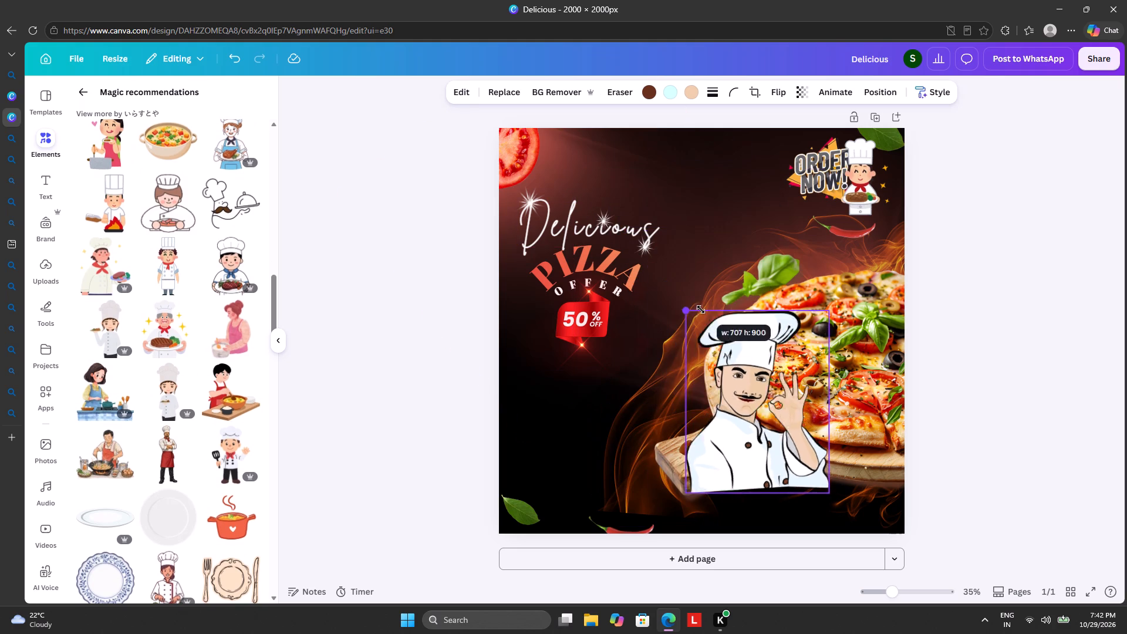
pyautogui.moveTo(701, 309); pyautogui.dragTo(754, 399)
# Delete the small chef overlapping the "ORDER NOW!" banner.
pyautogui.click(865, 187)
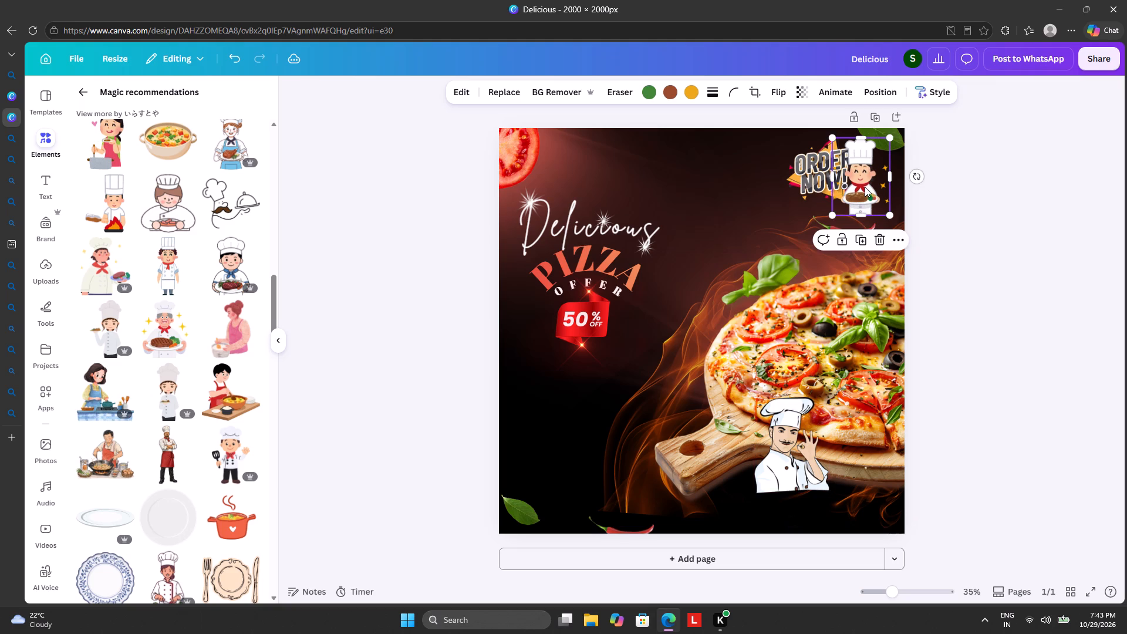
pyautogui.click(881, 241)
# Shrink the moustached chef slightly and arrange it against the right edge of the "ORDER NOW!" banner, shifting both inward from the poster's top-right corner.
pyautogui.moveTo(799, 475); pyautogui.dragTo(816, 436)
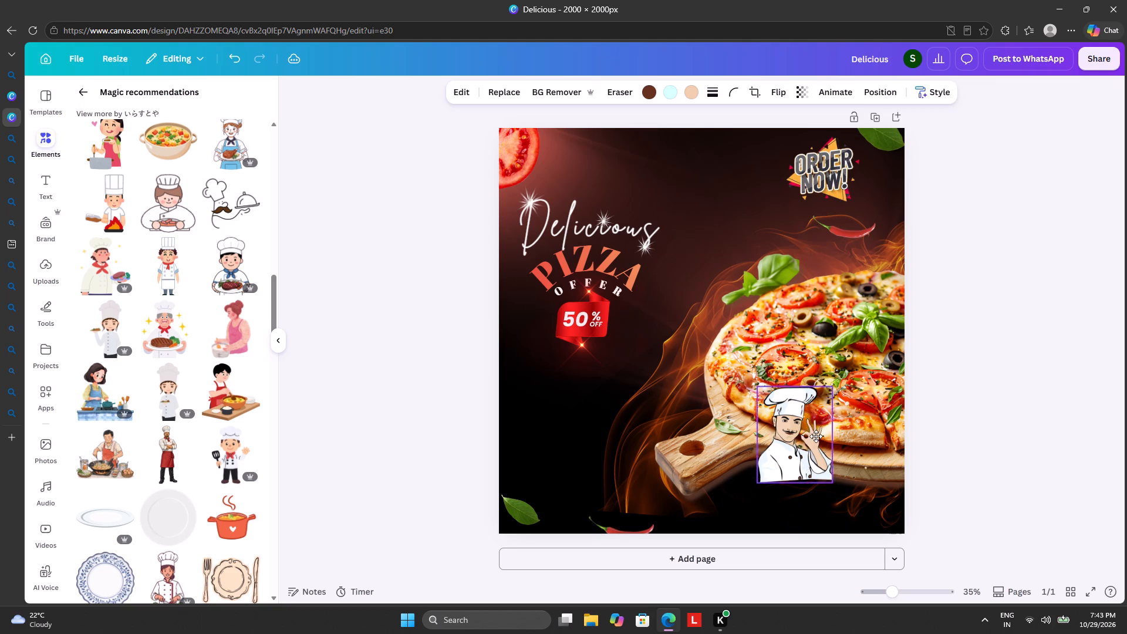
pyautogui.moveTo(816, 436); pyautogui.dragTo(876, 205)
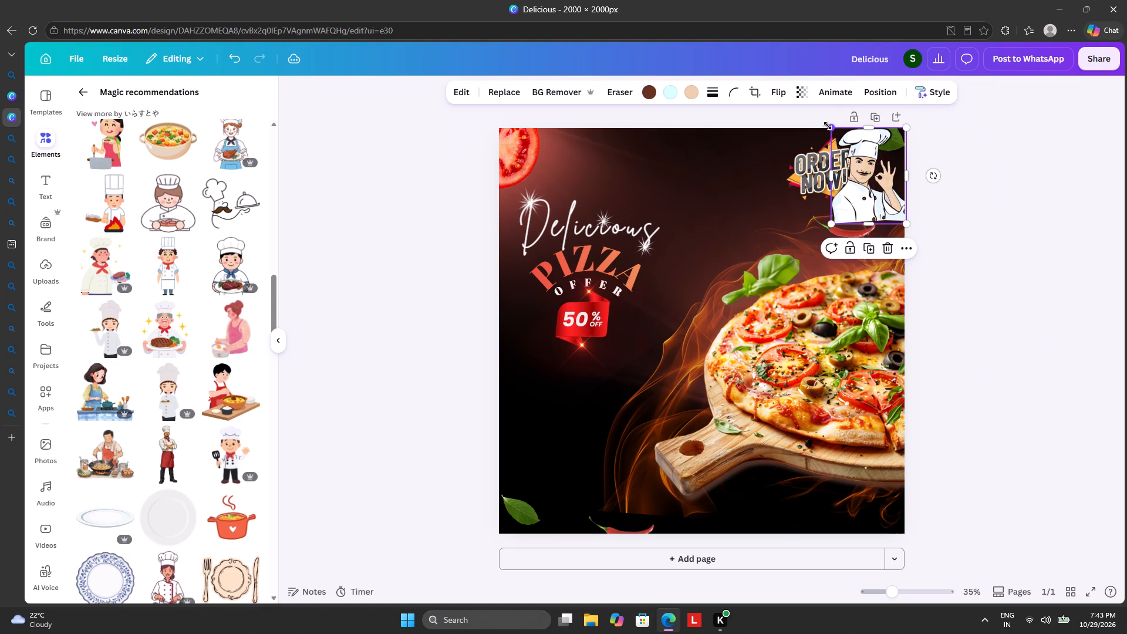
pyautogui.moveTo(828, 126); pyautogui.dragTo(845, 149)
pyautogui.moveTo(819, 164); pyautogui.dragTo(765, 155)
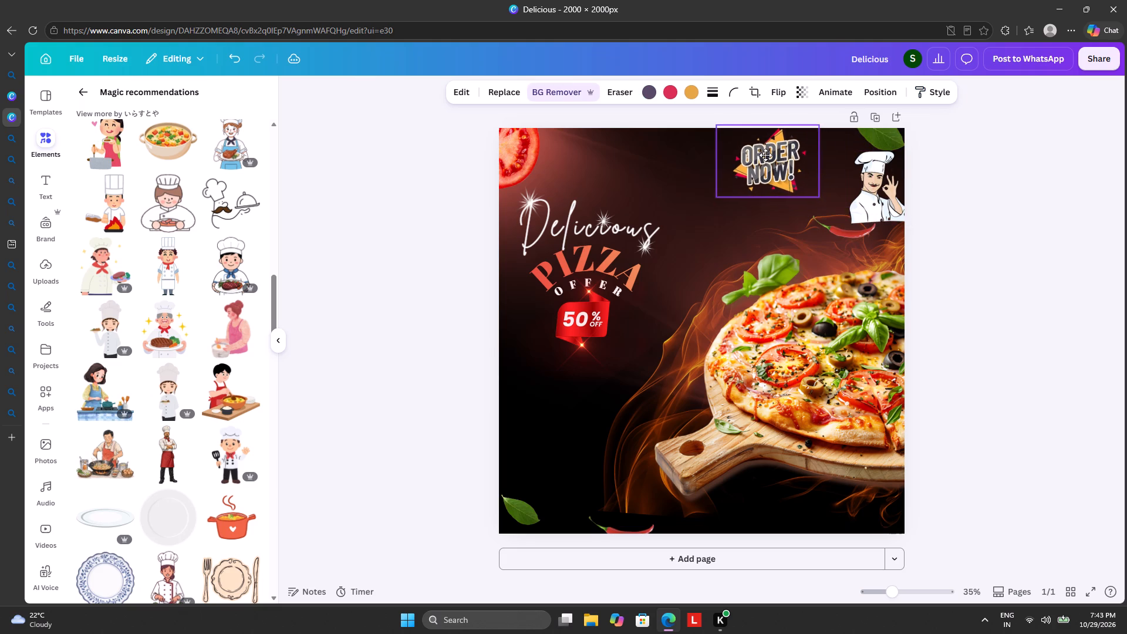
pyautogui.moveTo(765, 155); pyautogui.dragTo(783, 166)
pyautogui.moveTo(875, 191); pyautogui.dragTo(824, 167)
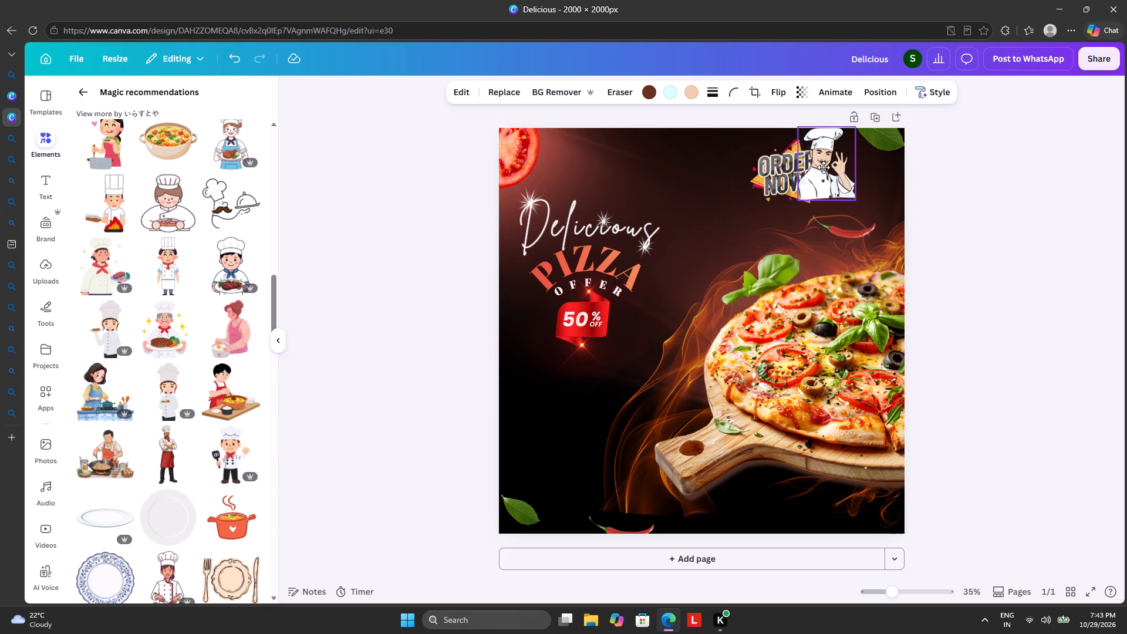
pyautogui.moveTo(824, 167); pyautogui.dragTo(836, 173)
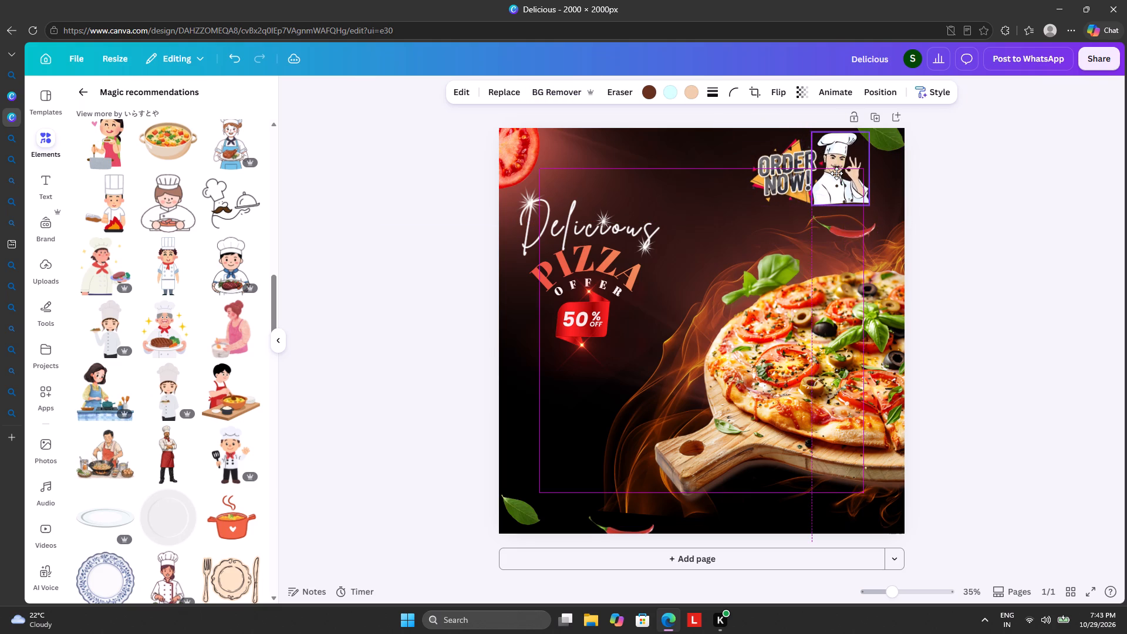
pyautogui.moveTo(836, 173); pyautogui.dragTo(835, 168)
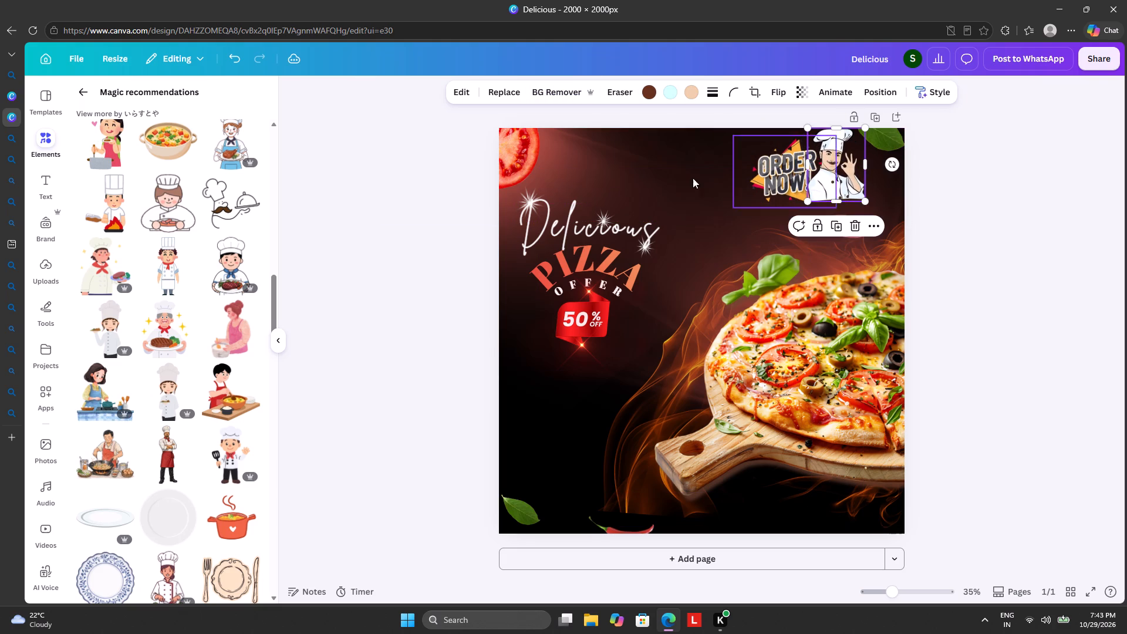
pyautogui.click(471, 218)
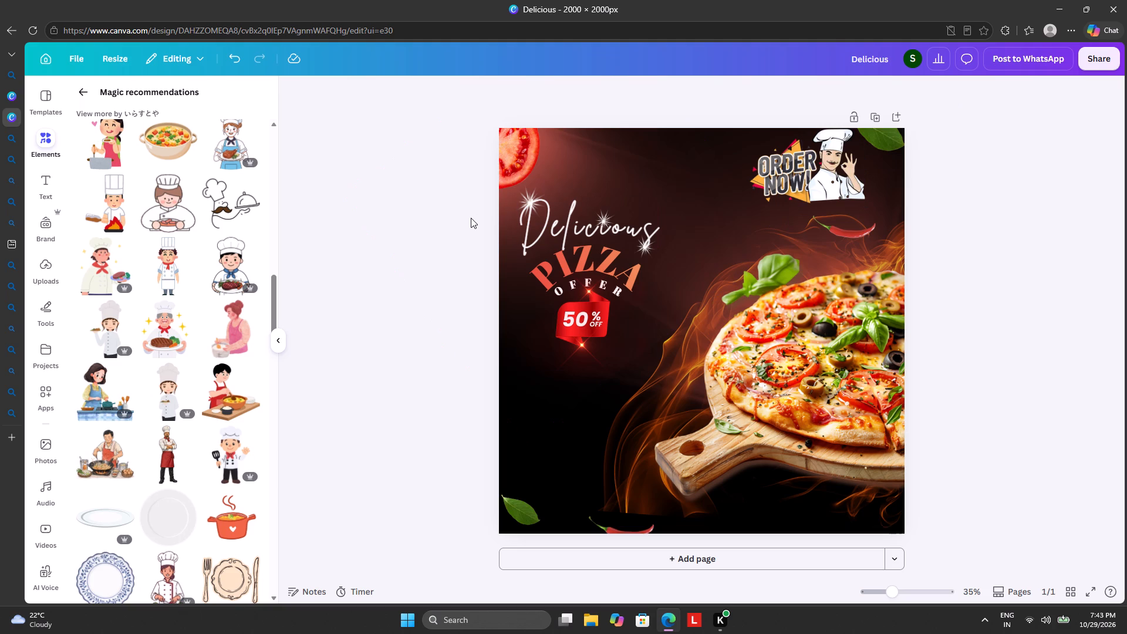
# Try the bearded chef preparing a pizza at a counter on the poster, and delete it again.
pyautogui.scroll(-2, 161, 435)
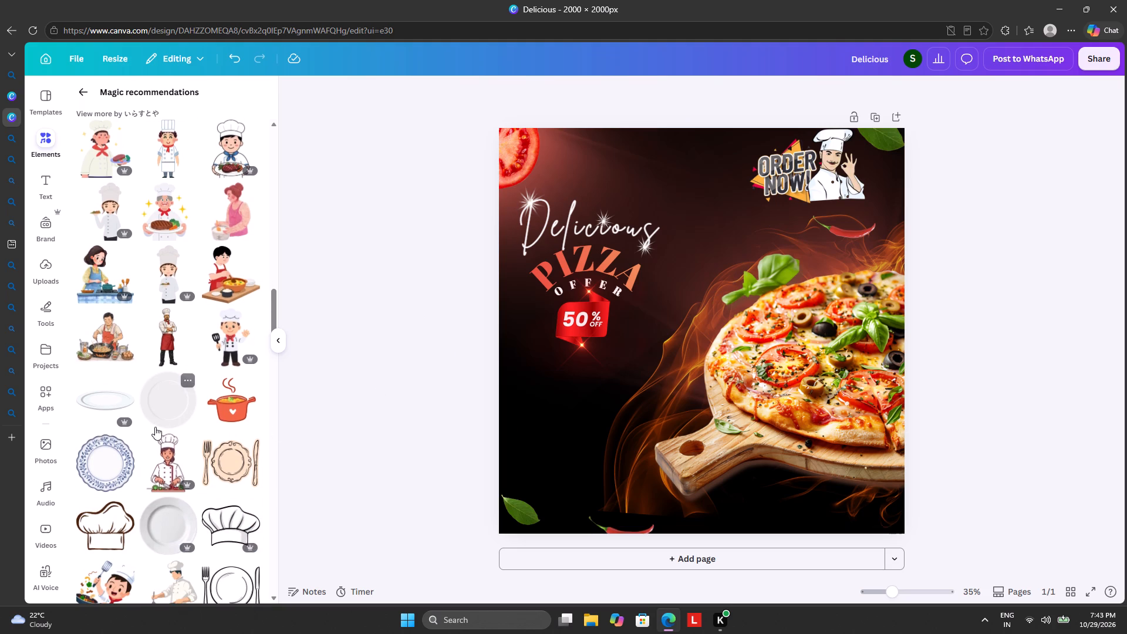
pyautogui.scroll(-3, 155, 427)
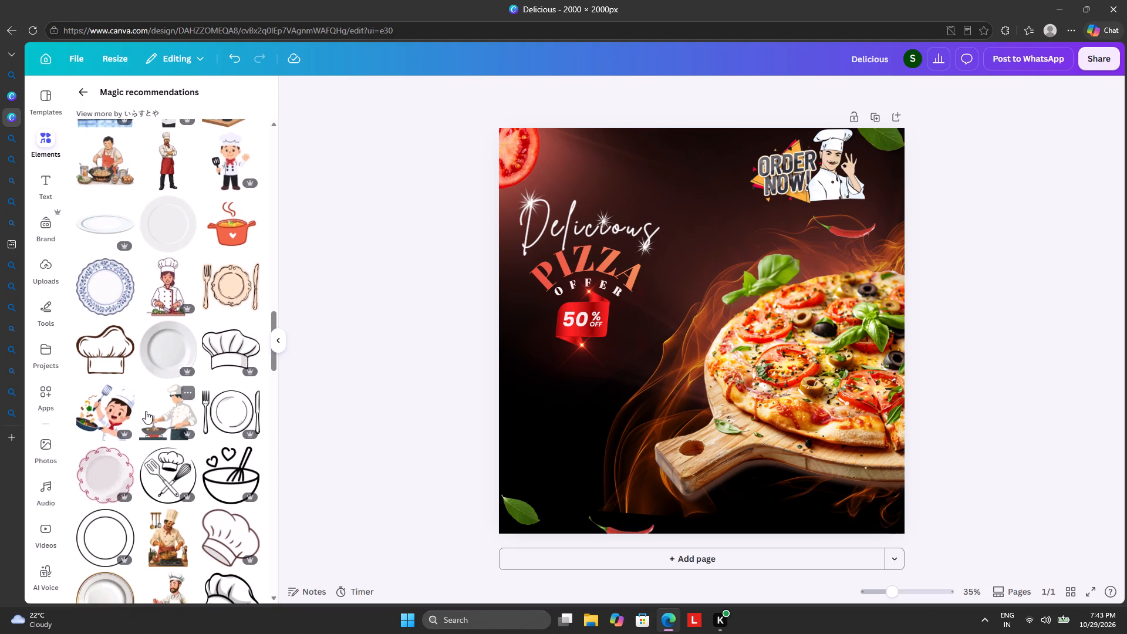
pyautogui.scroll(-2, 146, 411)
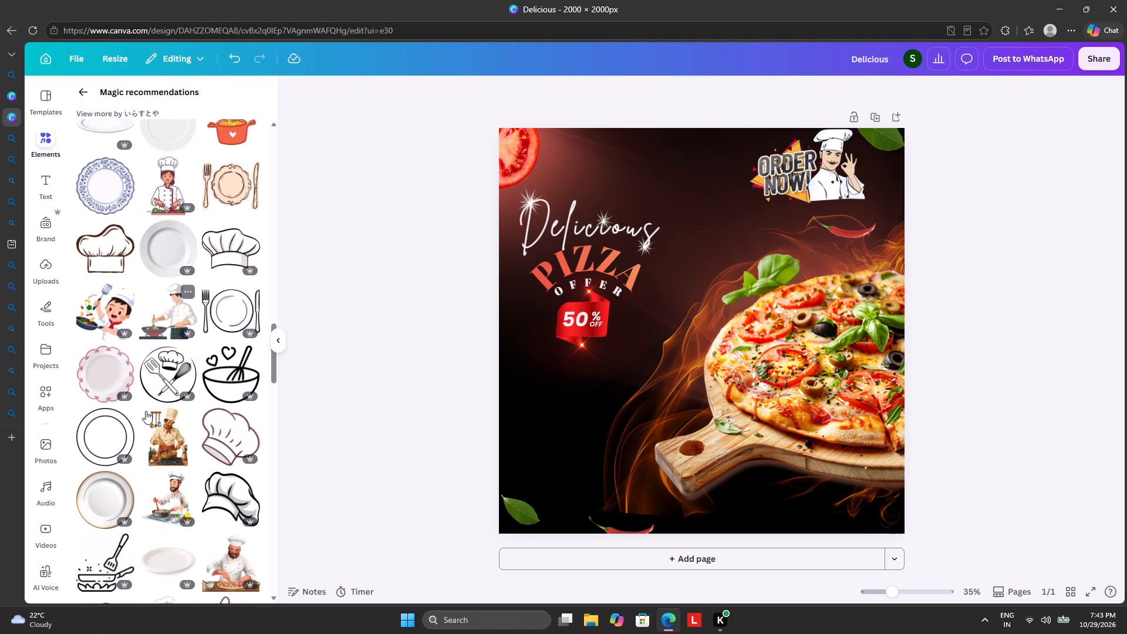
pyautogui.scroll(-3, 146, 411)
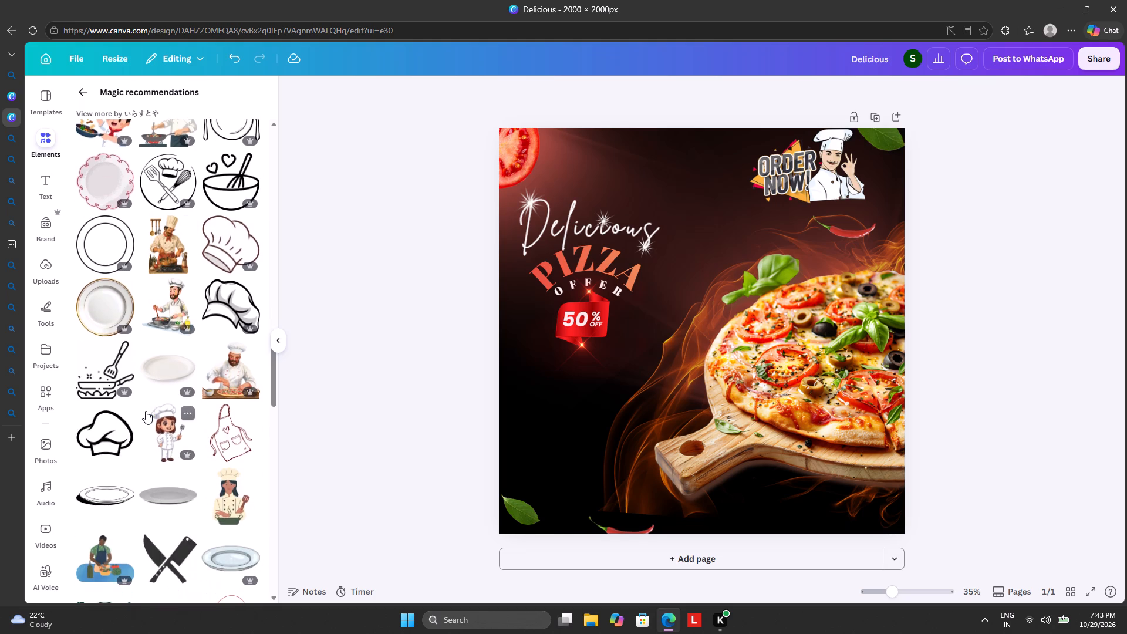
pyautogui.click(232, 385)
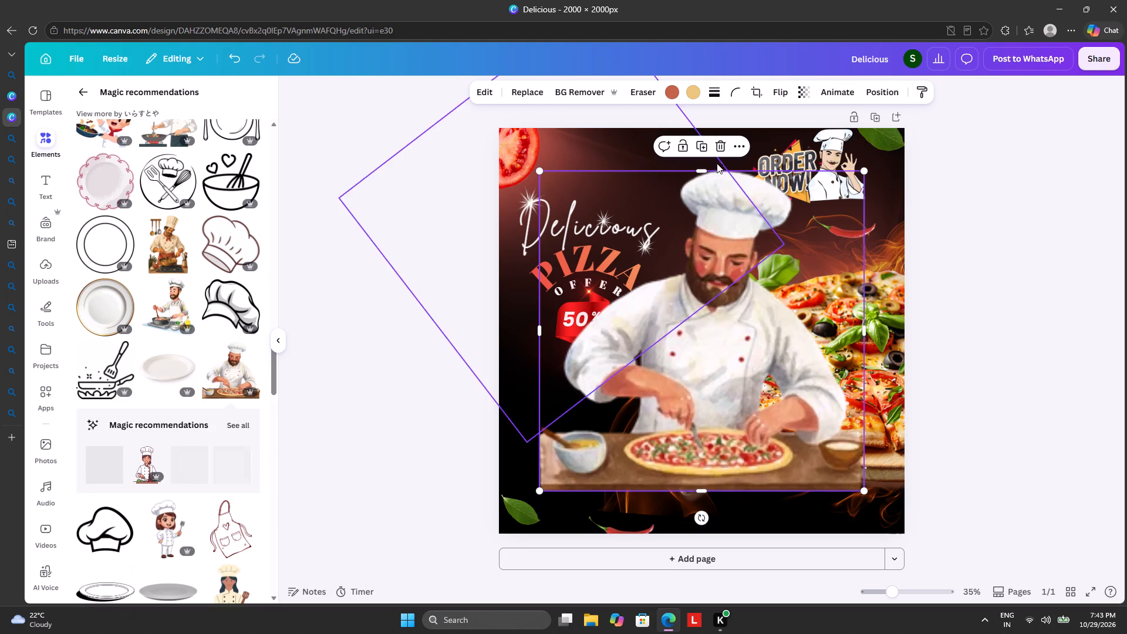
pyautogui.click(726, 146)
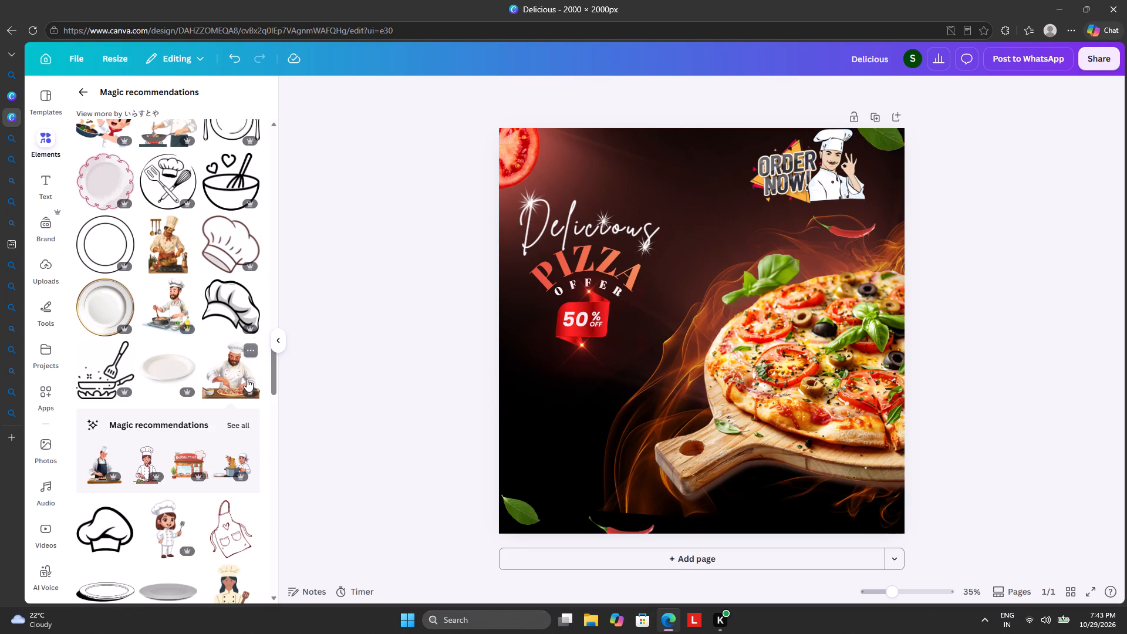
# Browse the remaining magic recommendations and add the black crossed kitchen knives graphic to the poster.
pyautogui.scroll(-5, 241, 383)
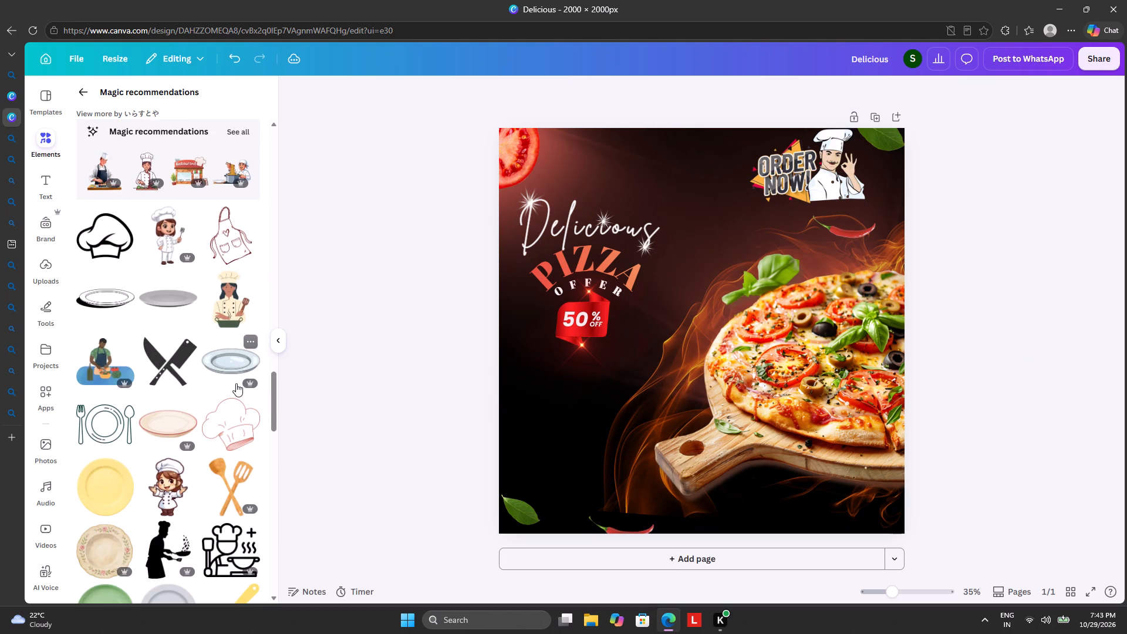
pyautogui.scroll(-6, 235, 383)
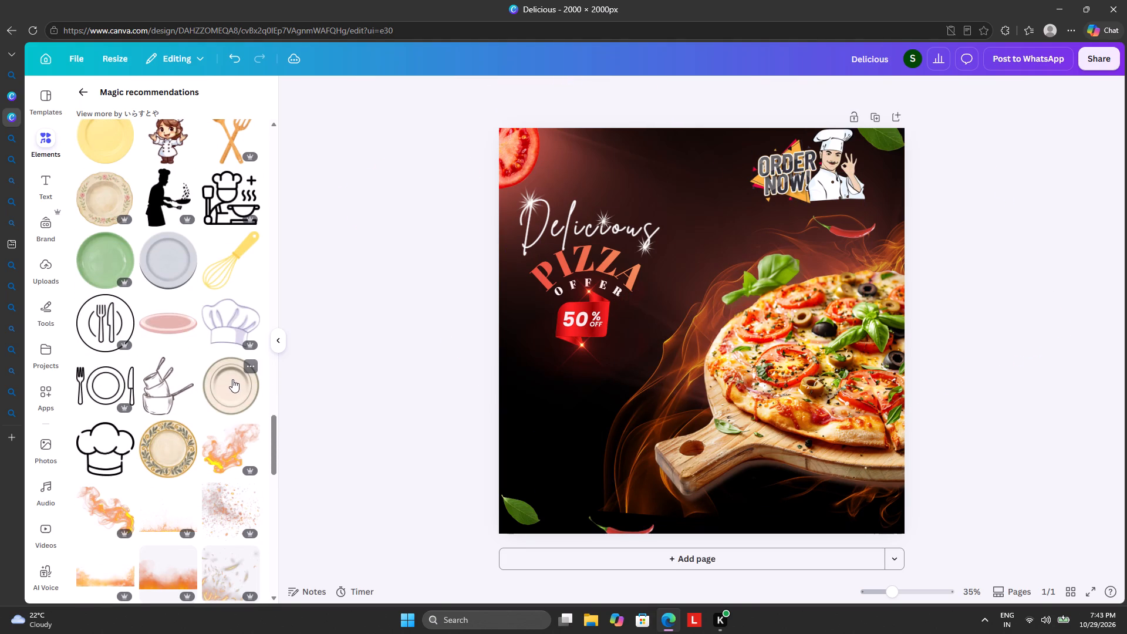
pyautogui.scroll(-2, 232, 379)
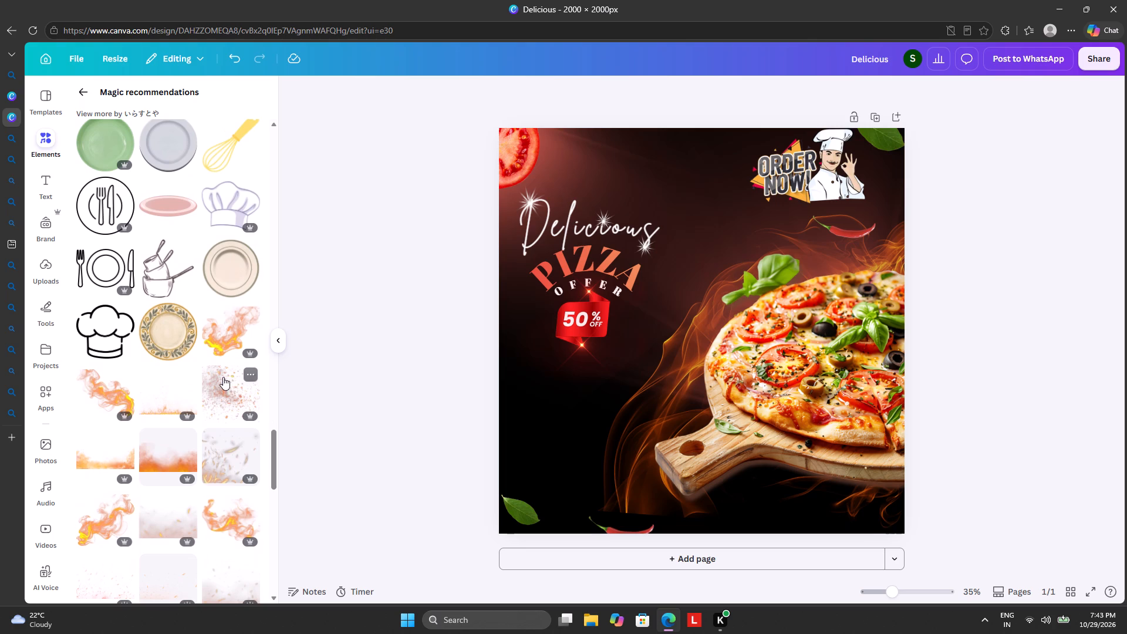
pyautogui.scroll(-17, 223, 377)
pyautogui.scroll(-5, 222, 377)
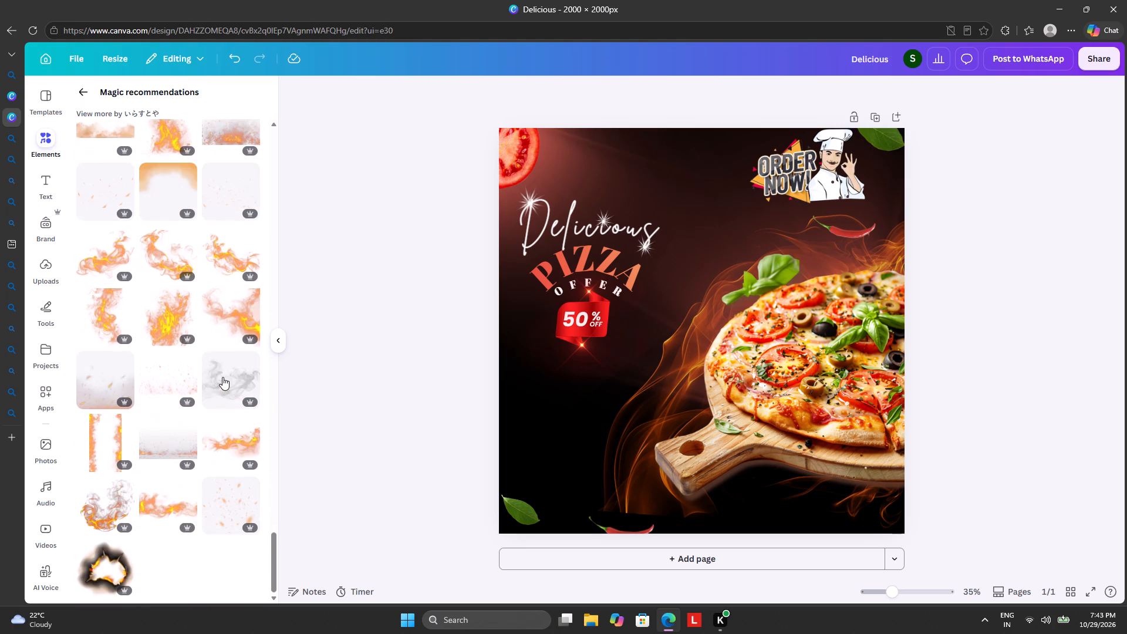
pyautogui.scroll(-1, 222, 377)
pyautogui.scroll(19, 220, 376)
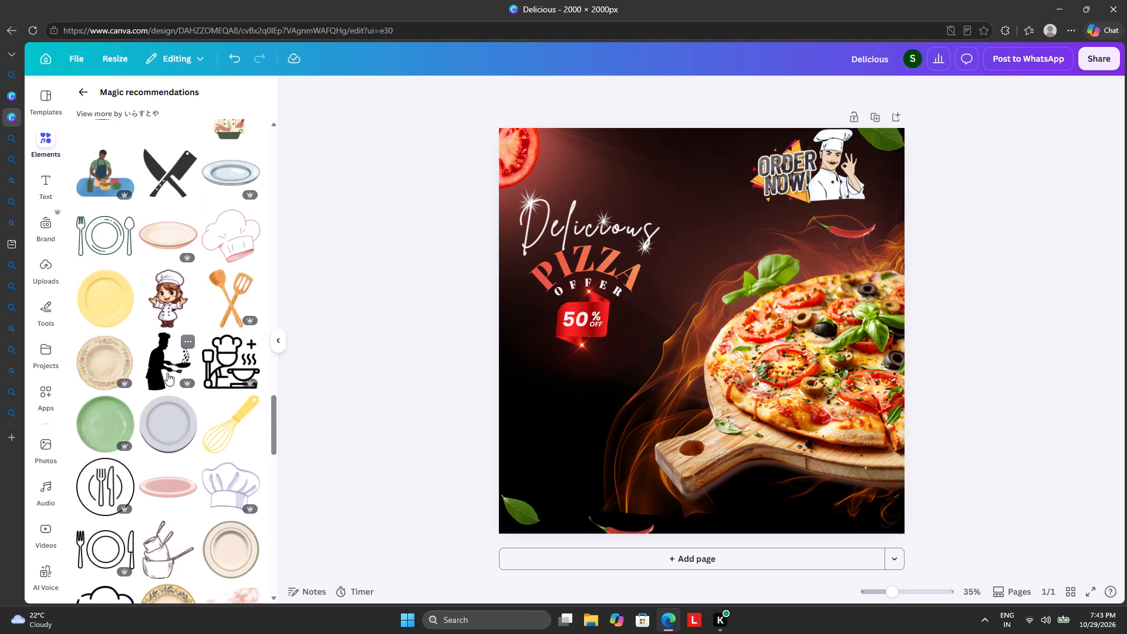
pyautogui.scroll(4, 135, 389)
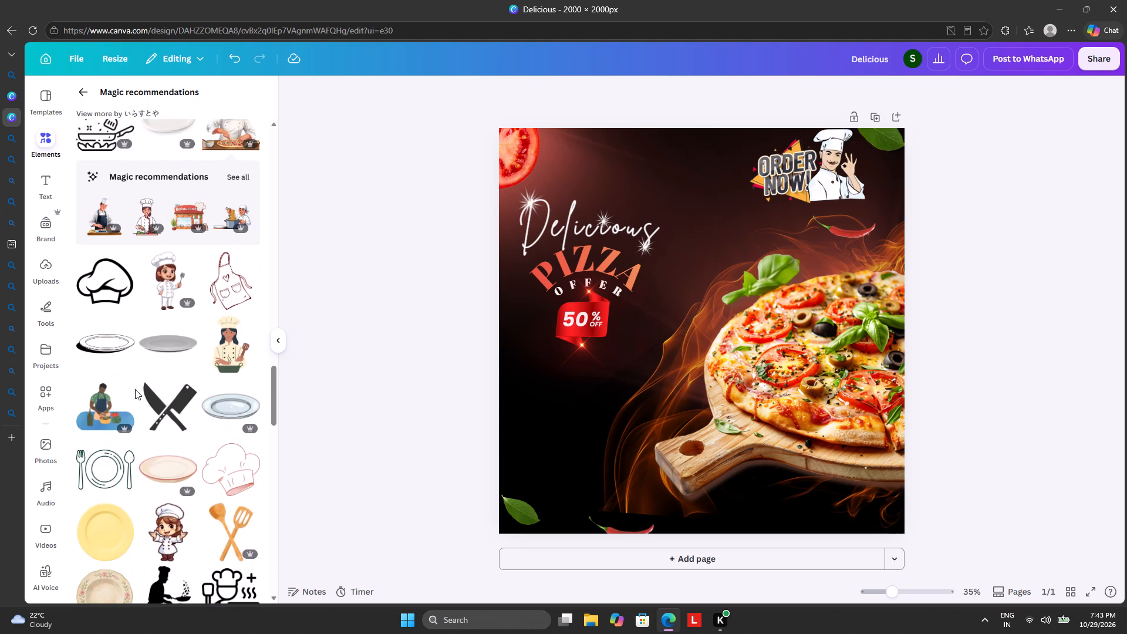
pyautogui.scroll(5, 135, 389)
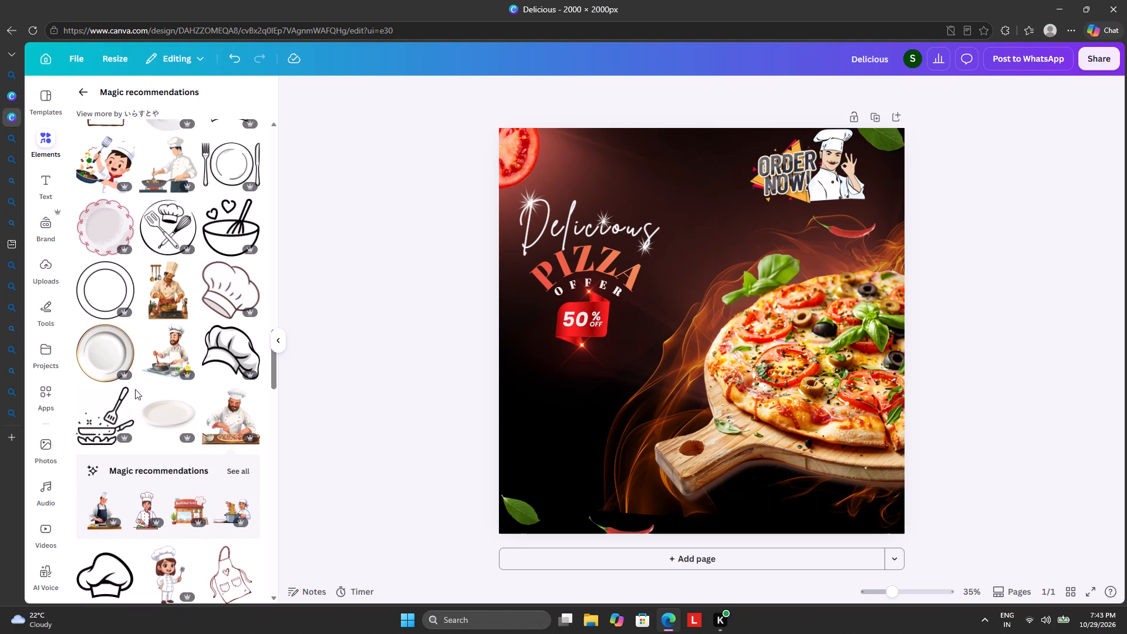
pyautogui.scroll(-5, 135, 397)
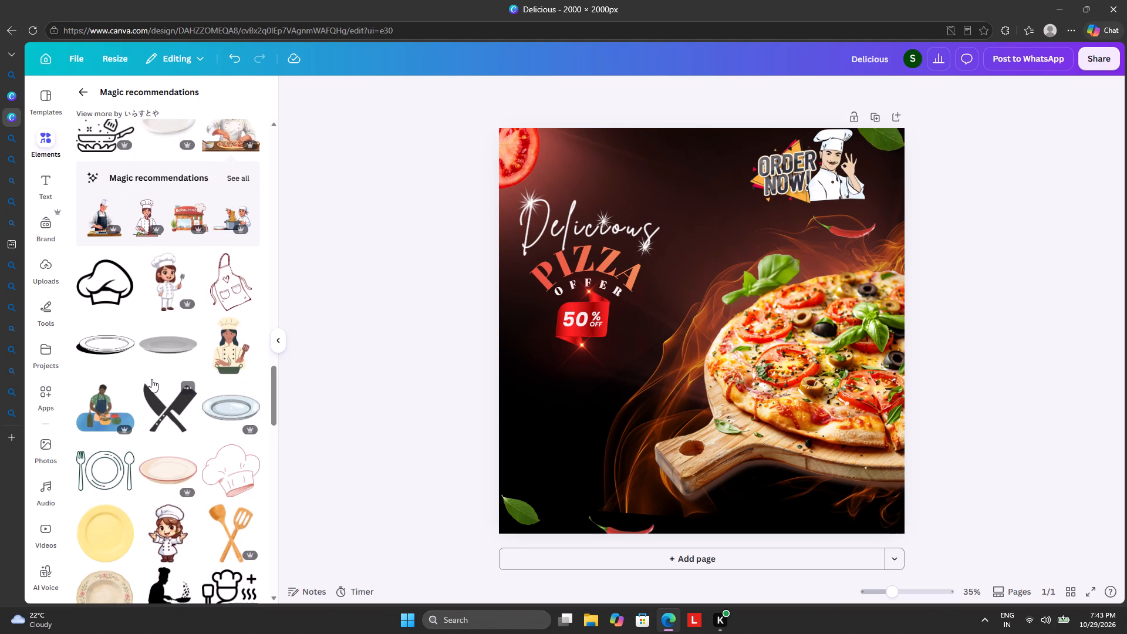
pyautogui.click(160, 412)
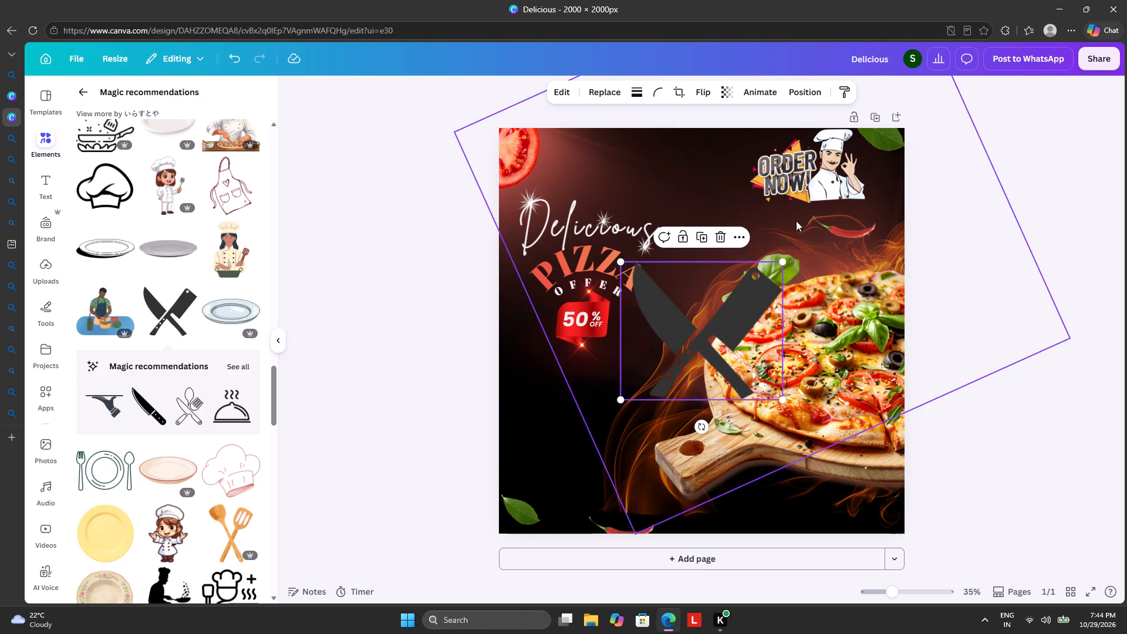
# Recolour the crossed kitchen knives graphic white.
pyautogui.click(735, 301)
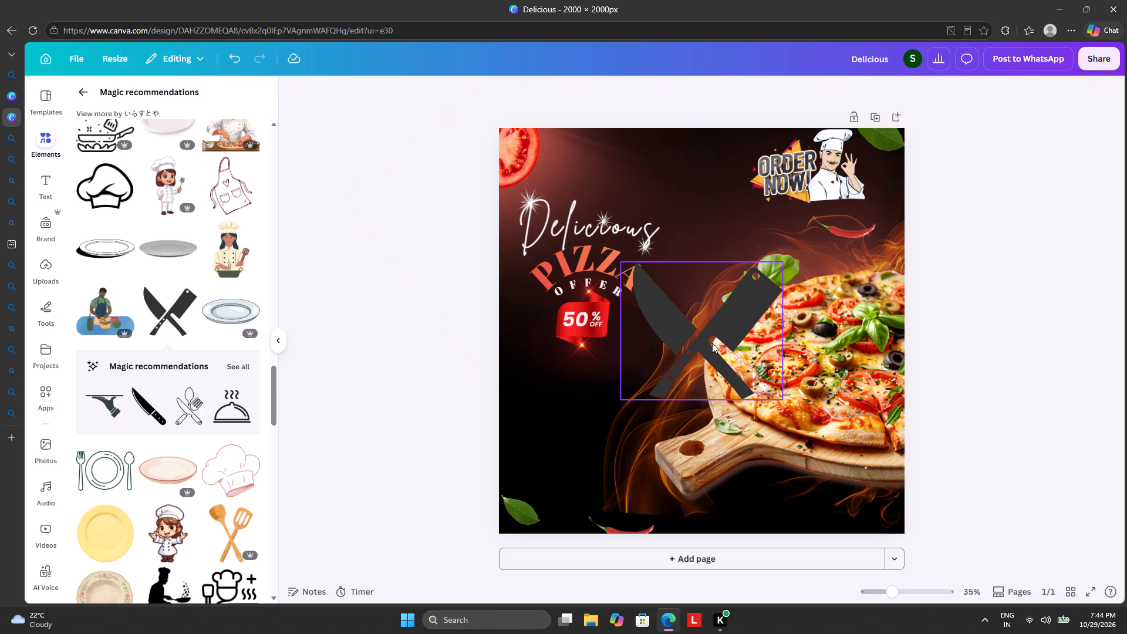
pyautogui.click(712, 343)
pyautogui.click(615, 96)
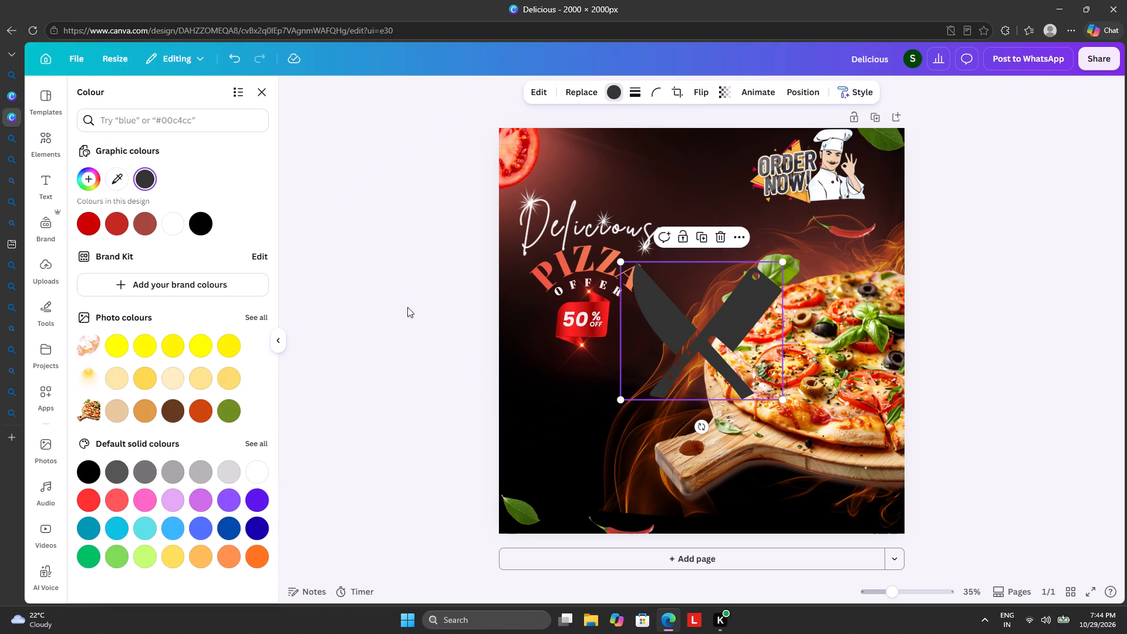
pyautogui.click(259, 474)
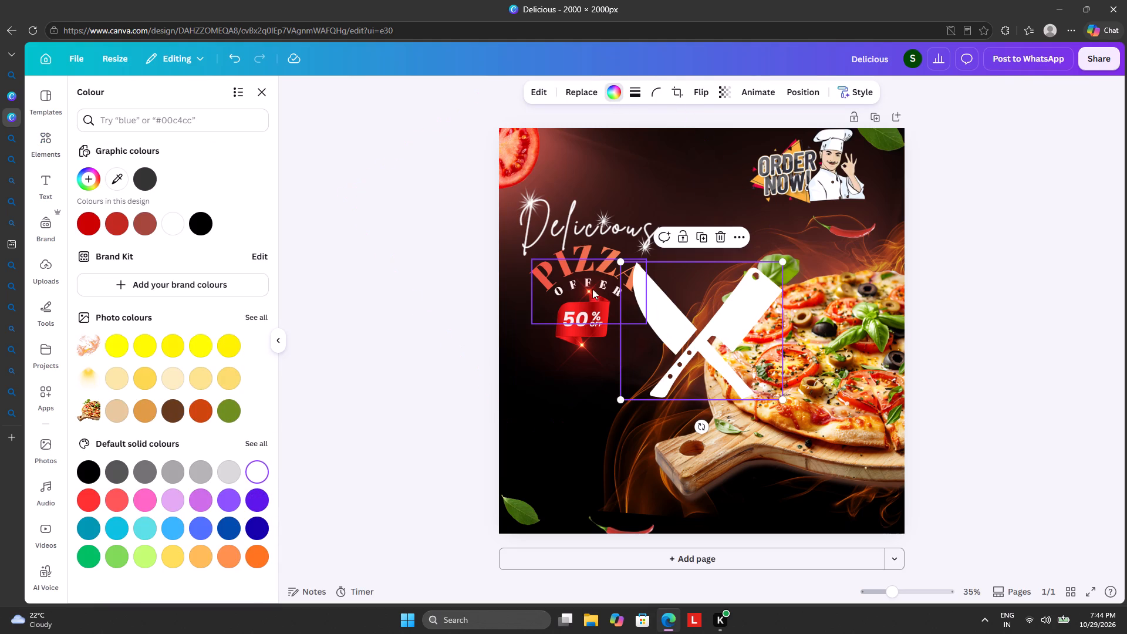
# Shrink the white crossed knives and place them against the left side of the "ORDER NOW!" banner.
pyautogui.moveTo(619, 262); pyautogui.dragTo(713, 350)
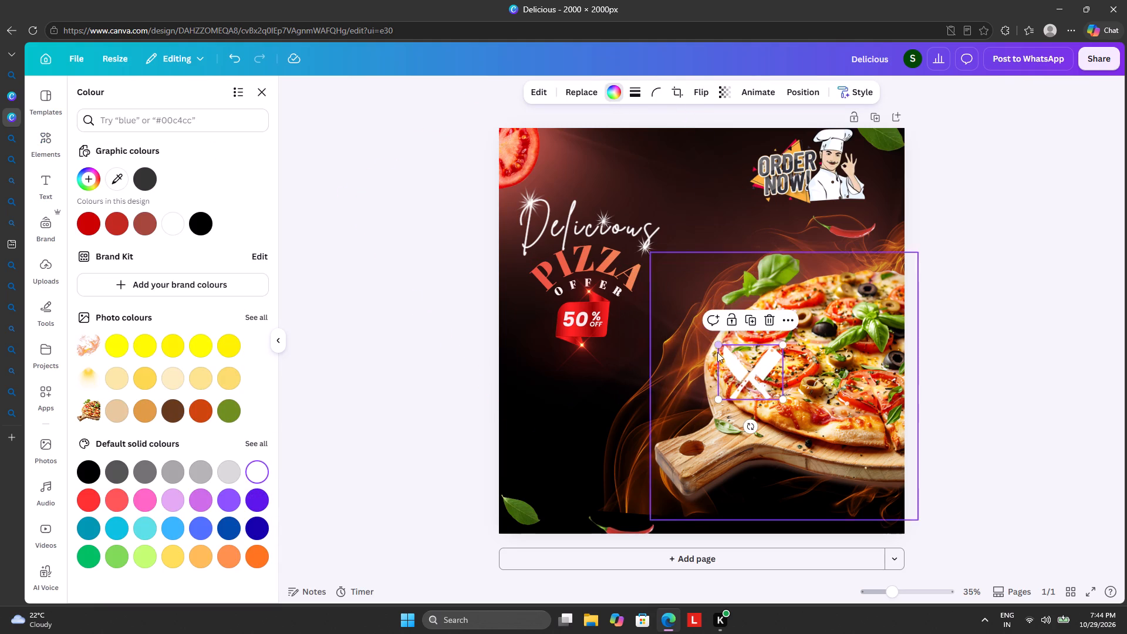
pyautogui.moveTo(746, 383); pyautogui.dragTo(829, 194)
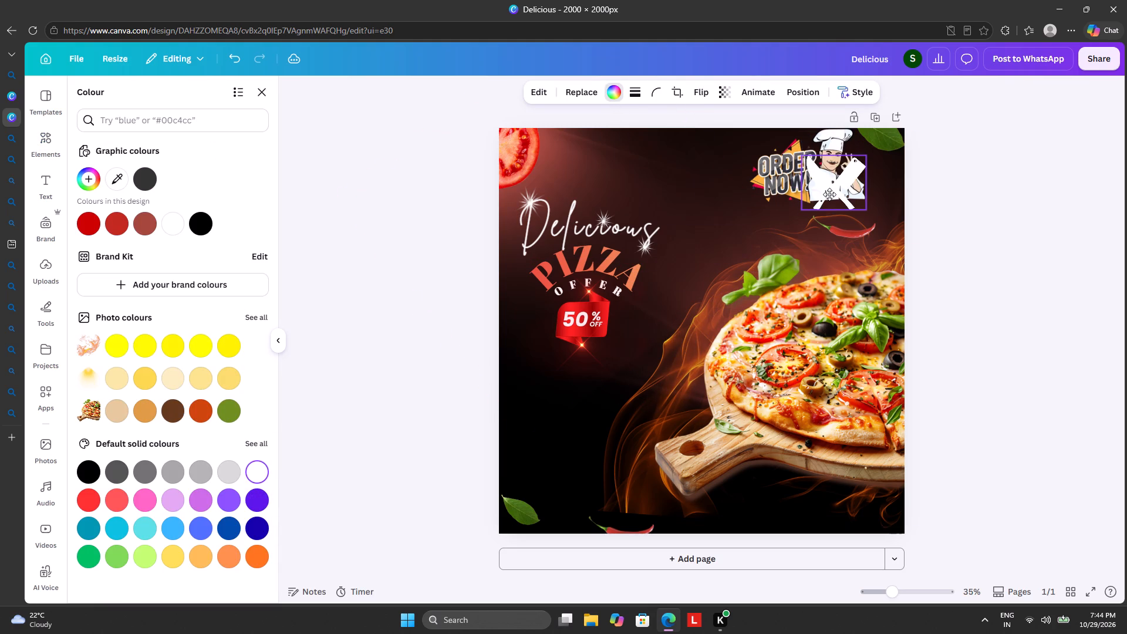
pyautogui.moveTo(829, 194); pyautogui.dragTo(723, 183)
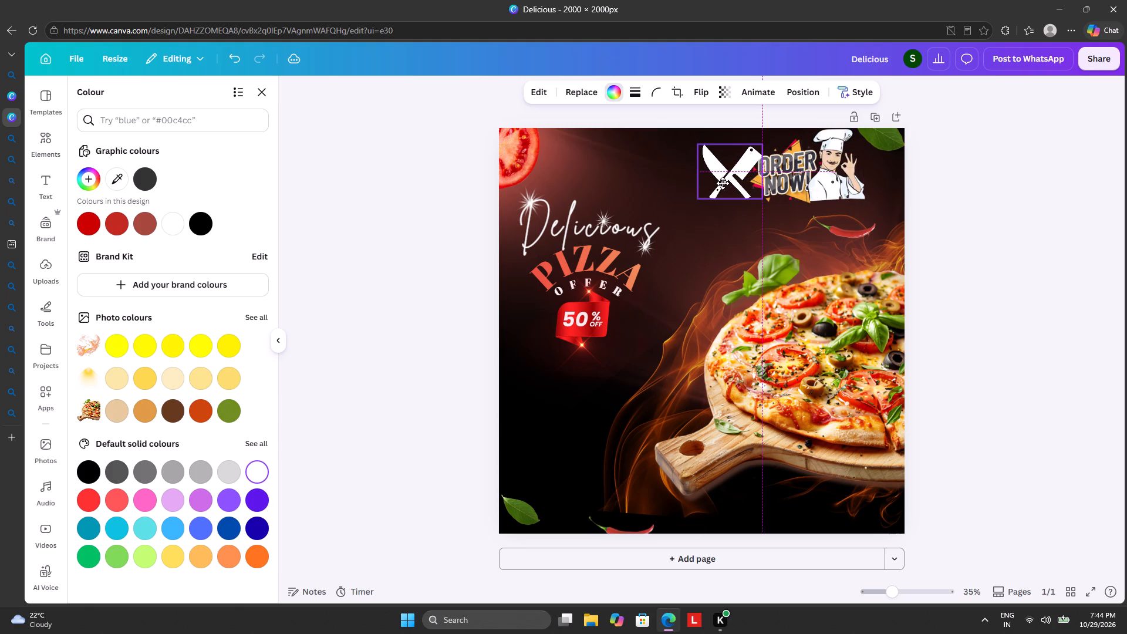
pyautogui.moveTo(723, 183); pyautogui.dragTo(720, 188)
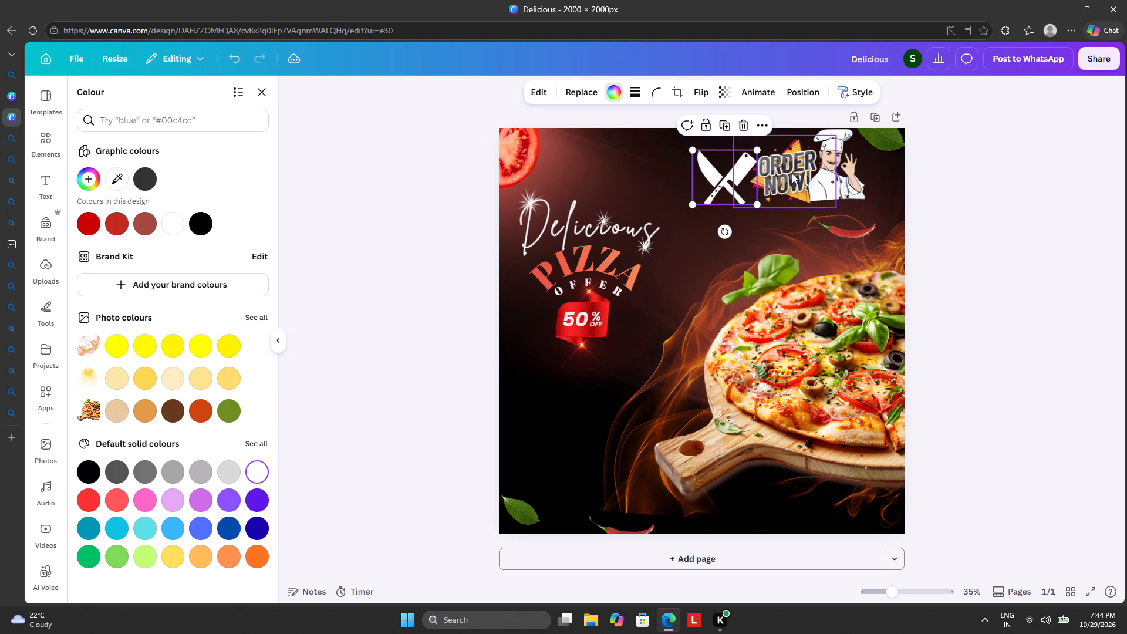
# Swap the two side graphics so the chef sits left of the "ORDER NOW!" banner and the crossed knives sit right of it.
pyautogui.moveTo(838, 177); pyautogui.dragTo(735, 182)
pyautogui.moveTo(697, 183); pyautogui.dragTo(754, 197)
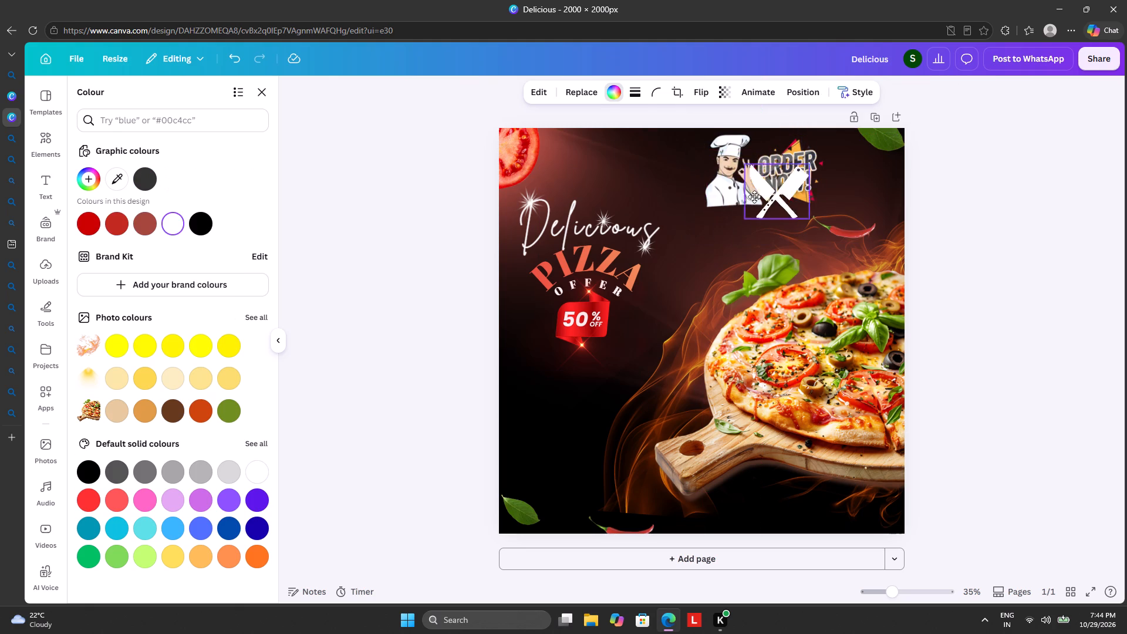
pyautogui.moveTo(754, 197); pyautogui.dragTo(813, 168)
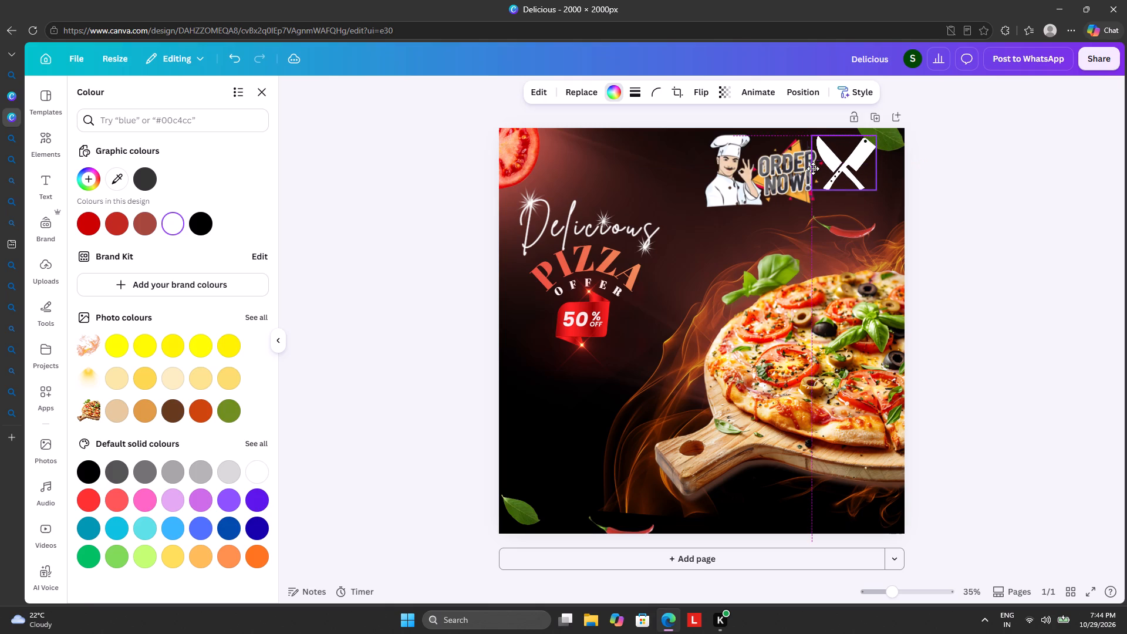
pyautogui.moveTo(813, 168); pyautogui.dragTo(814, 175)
# Shrink the moustached chef and the "ORDER NOW!" banner and fit them closely side by side.
pyautogui.click(731, 177)
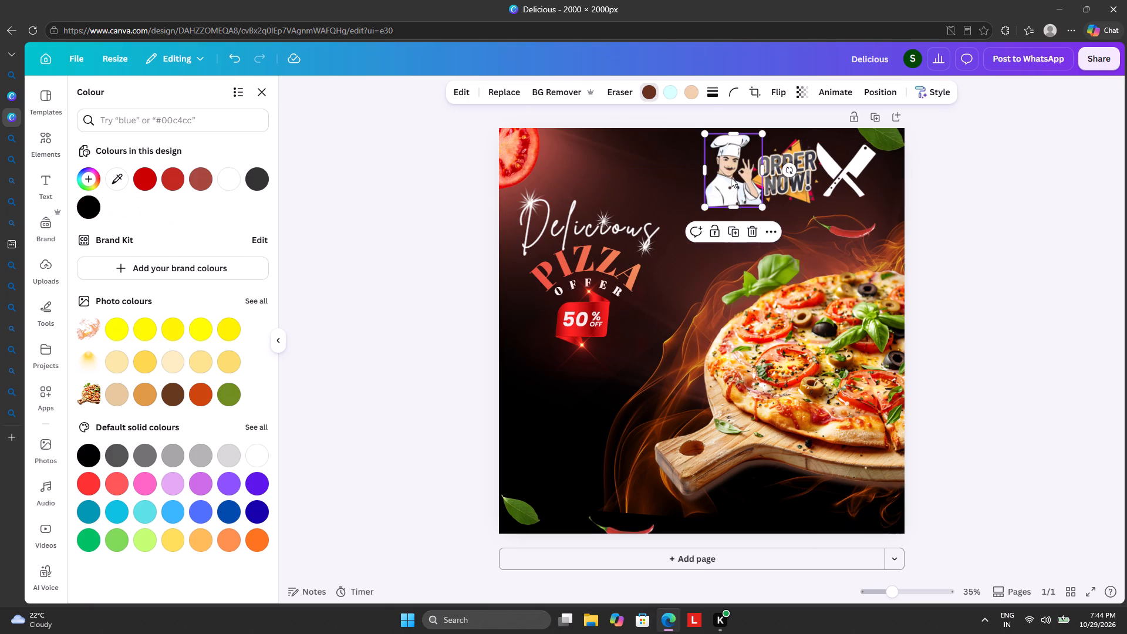
pyautogui.moveTo(706, 136); pyautogui.dragTo(719, 158)
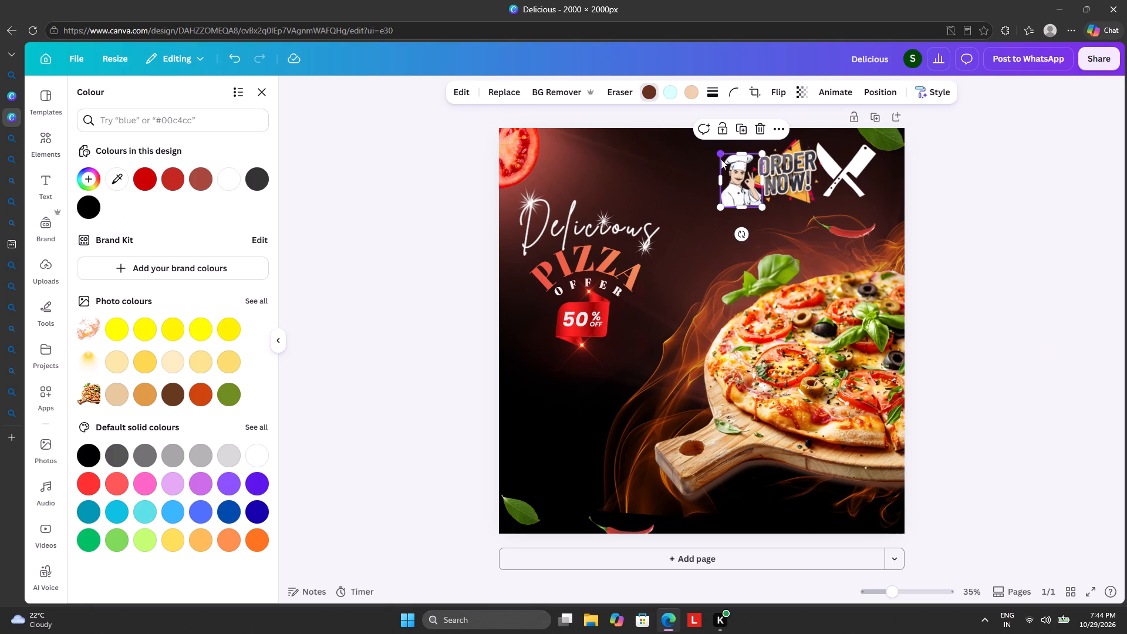
pyautogui.moveTo(734, 183); pyautogui.dragTo(734, 176)
pyautogui.click(793, 167)
pyautogui.moveTo(732, 130); pyautogui.dragTo(732, 133)
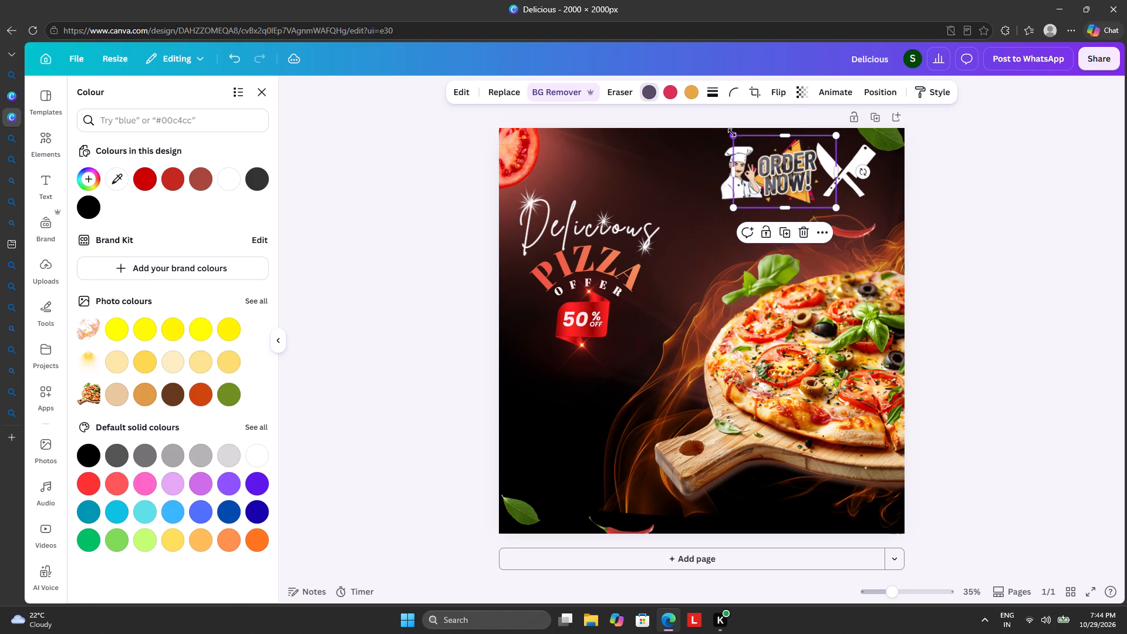
pyautogui.moveTo(732, 133); pyautogui.dragTo(755, 151)
pyautogui.moveTo(794, 184); pyautogui.dragTo(782, 184)
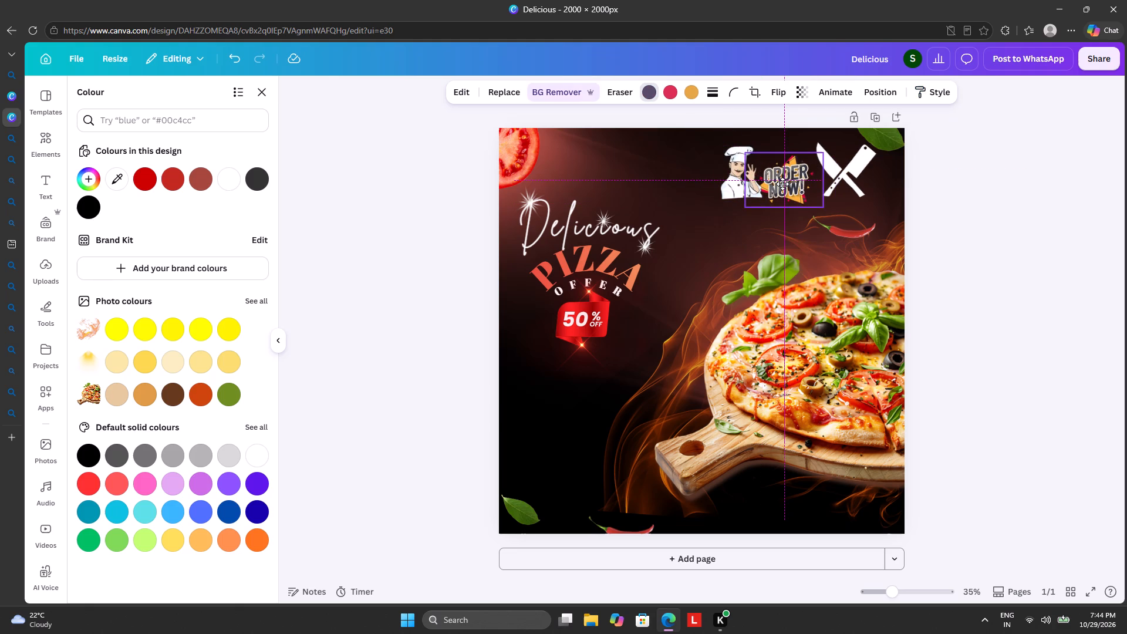
pyautogui.moveTo(782, 184); pyautogui.dragTo(781, 171)
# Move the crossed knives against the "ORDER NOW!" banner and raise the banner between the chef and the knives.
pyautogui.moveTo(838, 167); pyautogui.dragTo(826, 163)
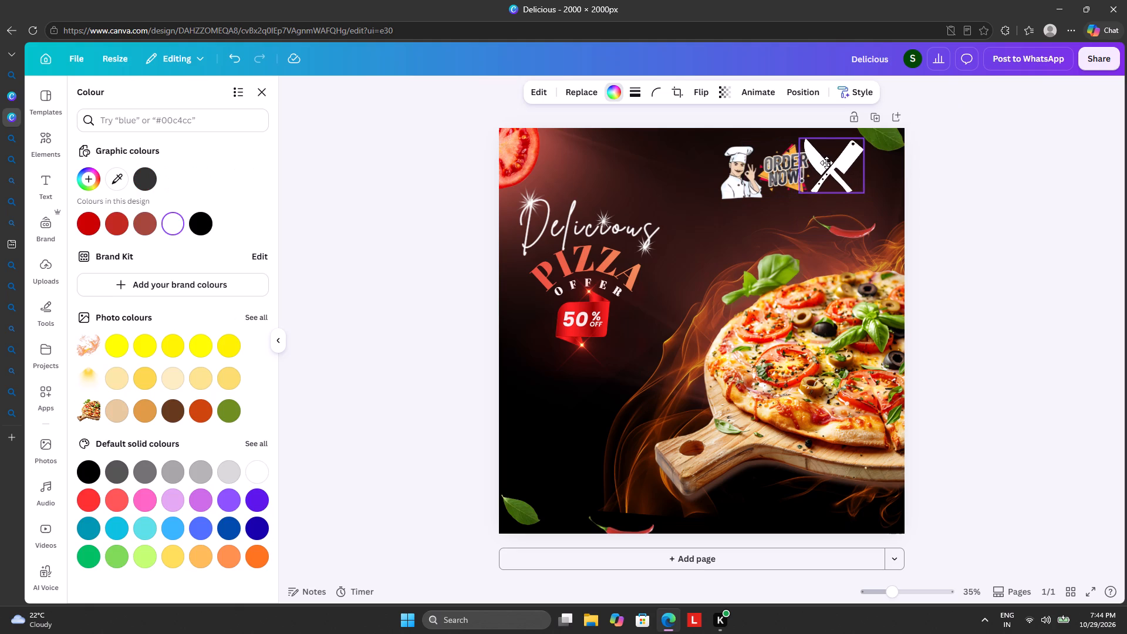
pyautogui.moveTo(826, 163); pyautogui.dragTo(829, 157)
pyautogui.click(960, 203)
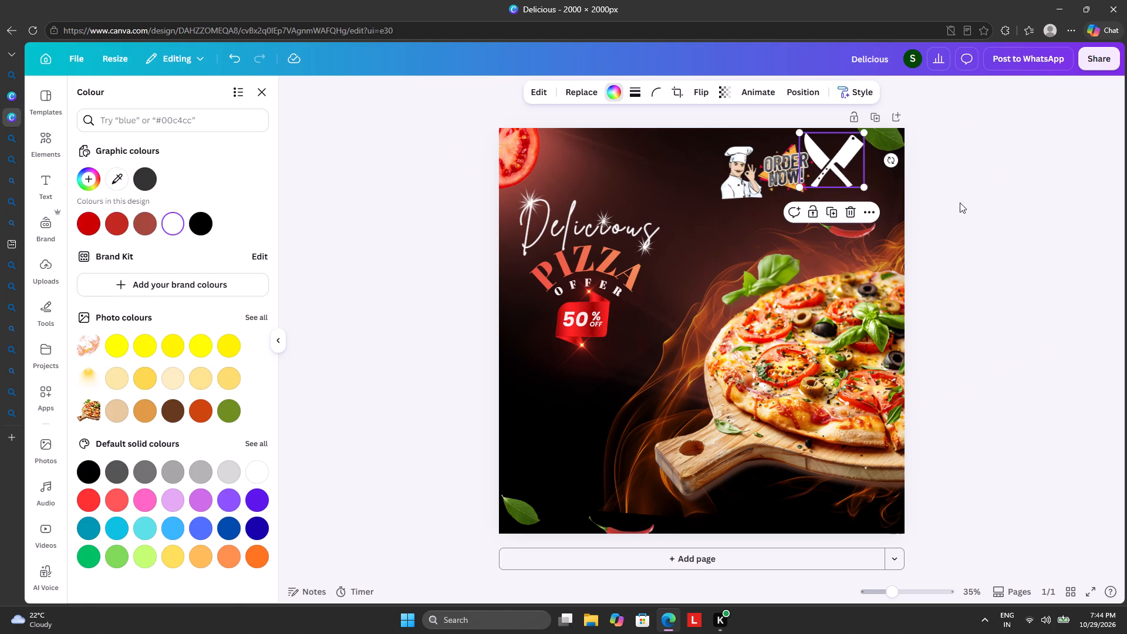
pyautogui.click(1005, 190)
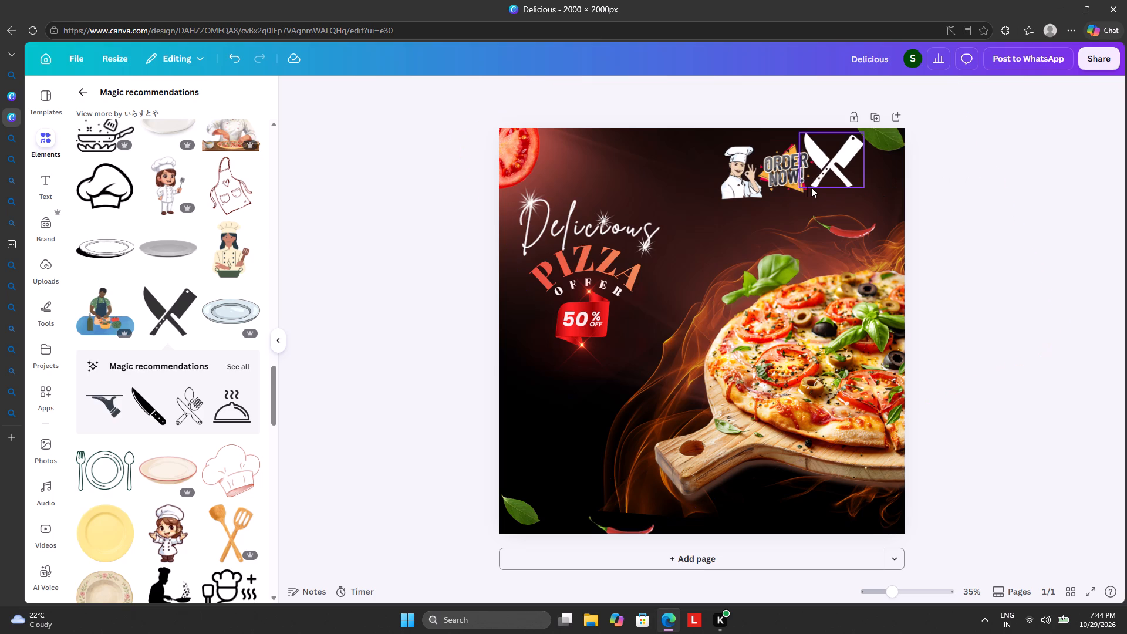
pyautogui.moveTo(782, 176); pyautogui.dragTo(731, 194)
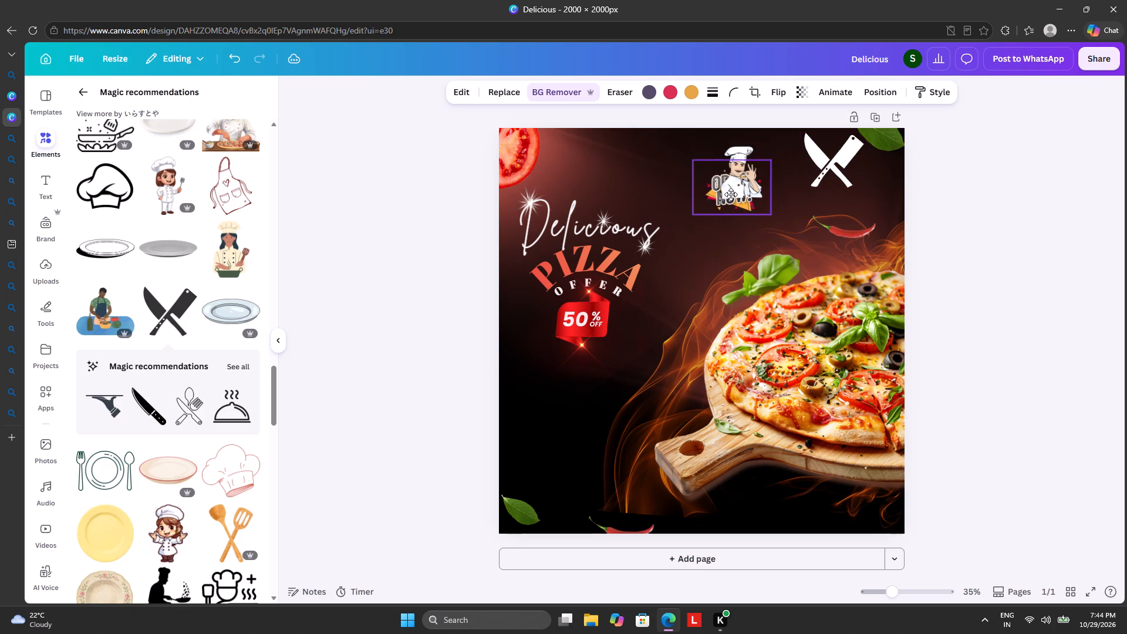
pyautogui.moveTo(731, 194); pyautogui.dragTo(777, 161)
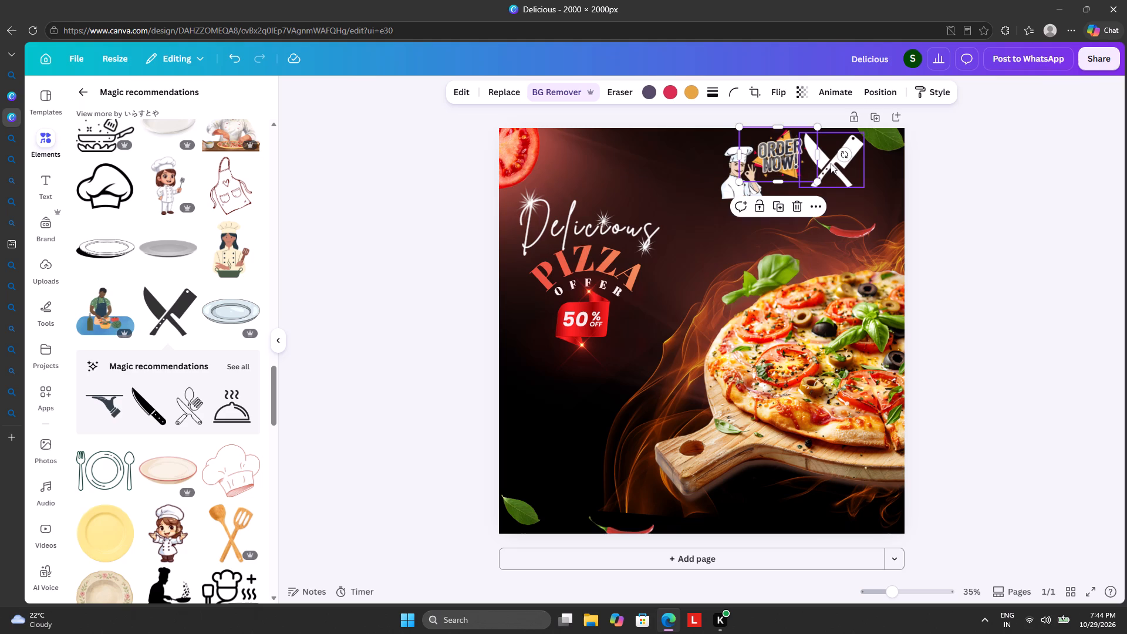
# Delete the white crossed knives graphic beside the "ORDER NOW!" banner.
pyautogui.click(831, 163)
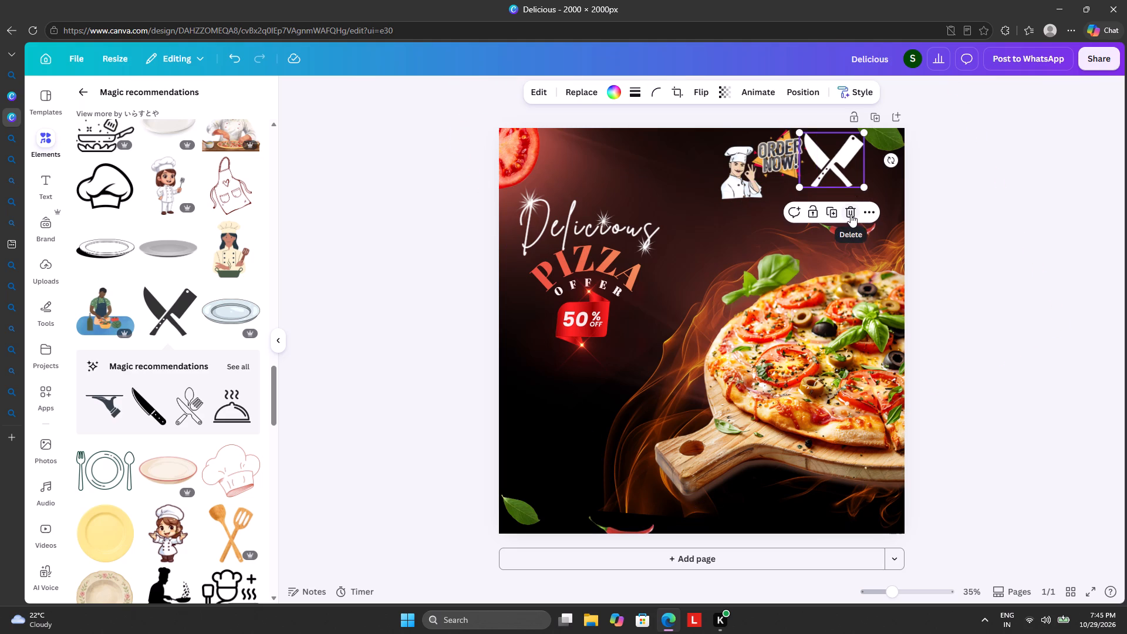
pyautogui.click(851, 214)
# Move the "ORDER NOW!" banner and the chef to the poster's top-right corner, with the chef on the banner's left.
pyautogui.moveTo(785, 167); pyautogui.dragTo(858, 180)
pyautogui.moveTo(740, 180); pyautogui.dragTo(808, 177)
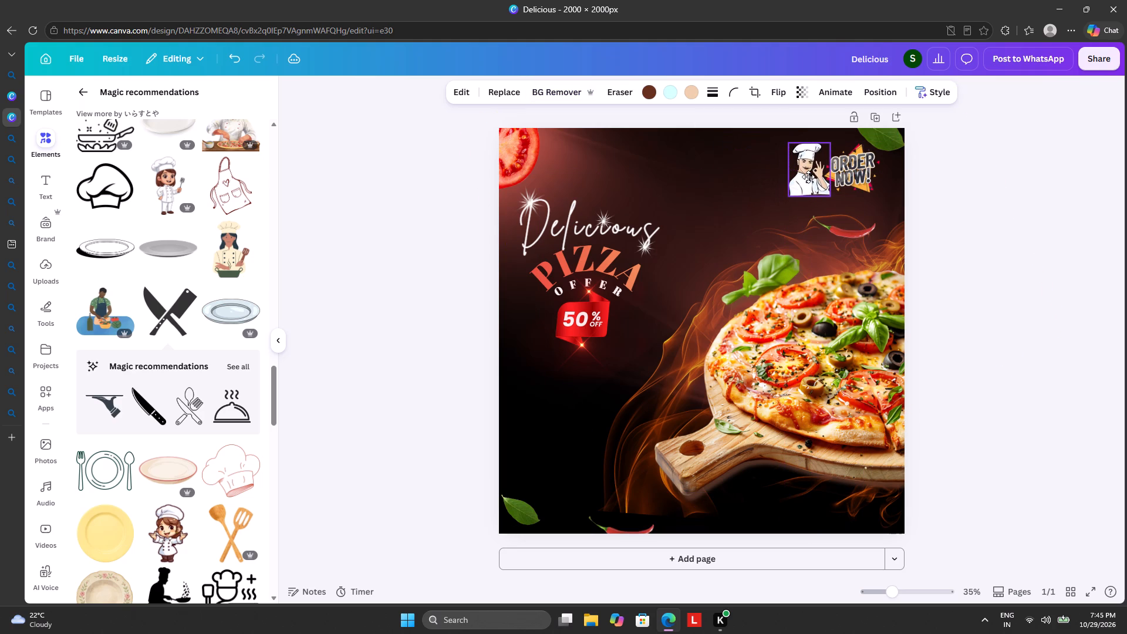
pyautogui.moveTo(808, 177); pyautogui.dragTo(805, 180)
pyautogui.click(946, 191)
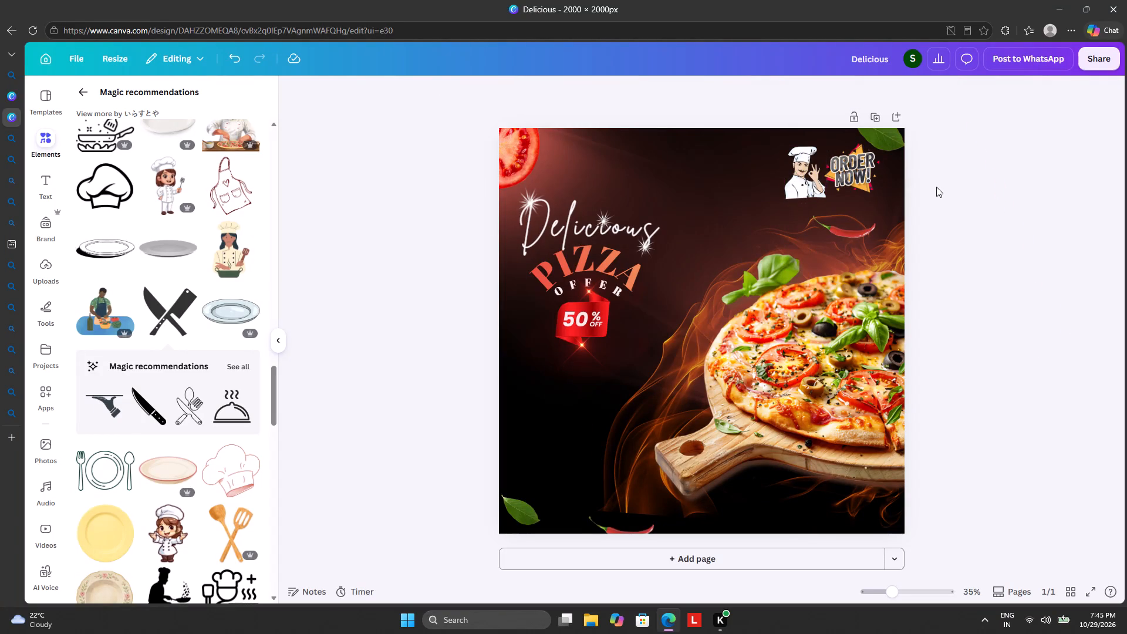
# Move the chef and the "ORDER NOW!" banner to the poster's lower left, above the basil leaf.
pyautogui.moveTo(804, 181); pyautogui.dragTo(551, 421)
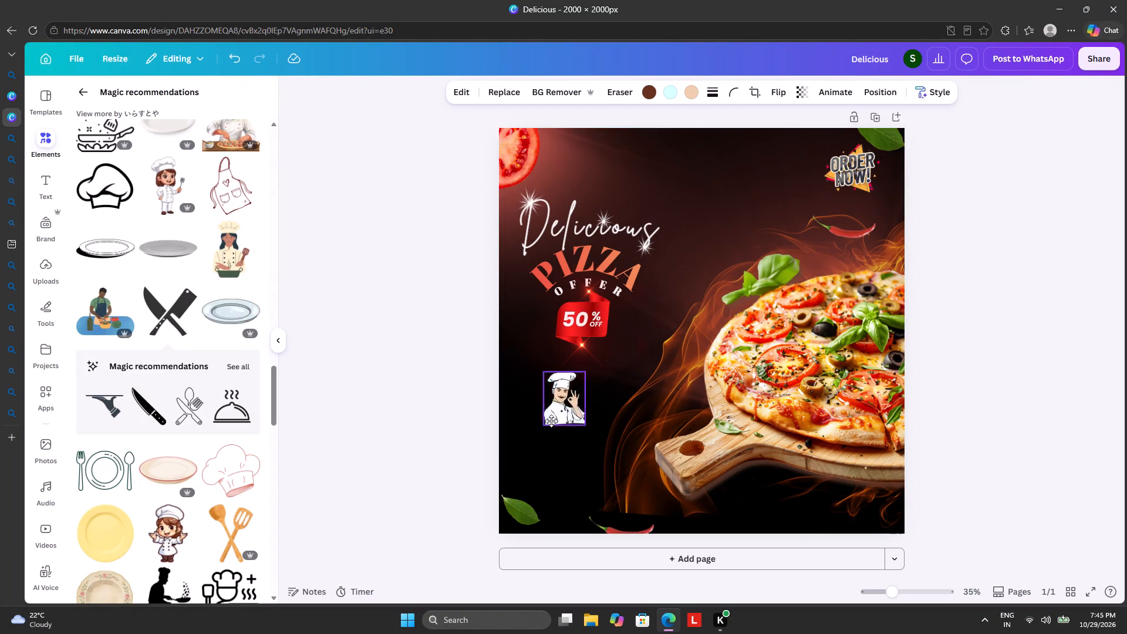
pyautogui.moveTo(551, 421); pyautogui.dragTo(511, 463)
pyautogui.moveTo(848, 169); pyautogui.dragTo(548, 439)
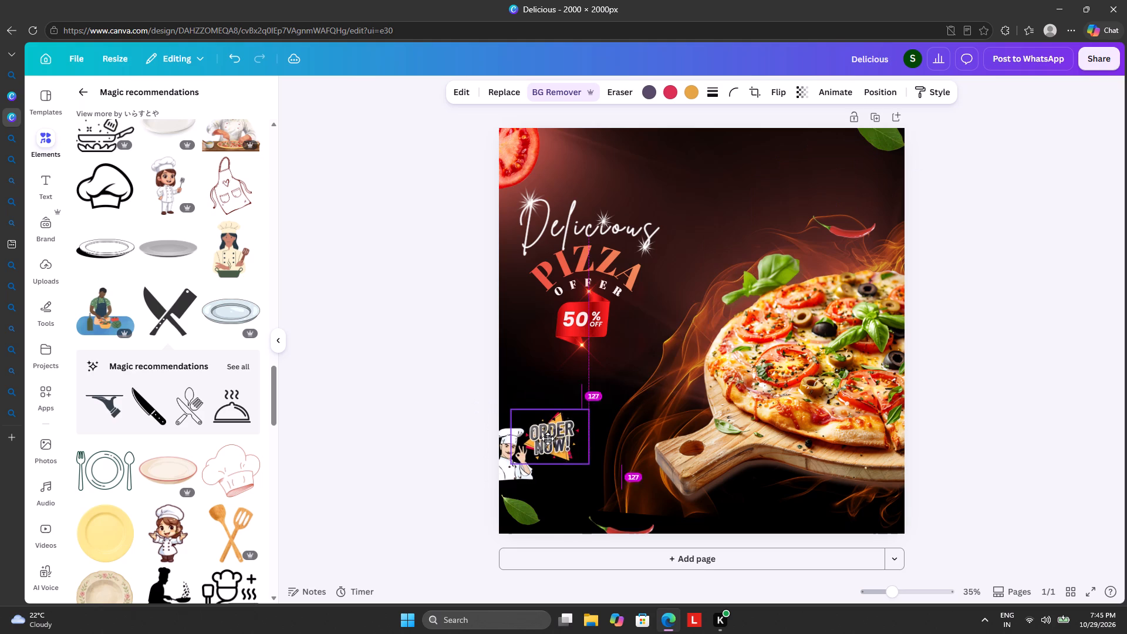
pyautogui.moveTo(548, 439); pyautogui.dragTo(547, 436)
pyautogui.click(453, 396)
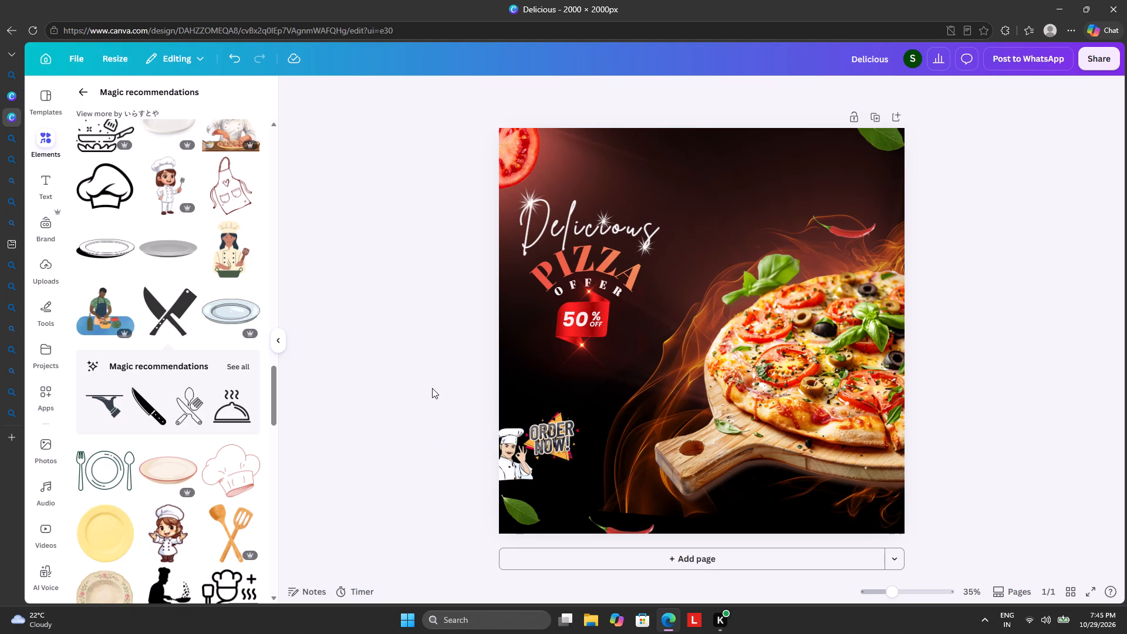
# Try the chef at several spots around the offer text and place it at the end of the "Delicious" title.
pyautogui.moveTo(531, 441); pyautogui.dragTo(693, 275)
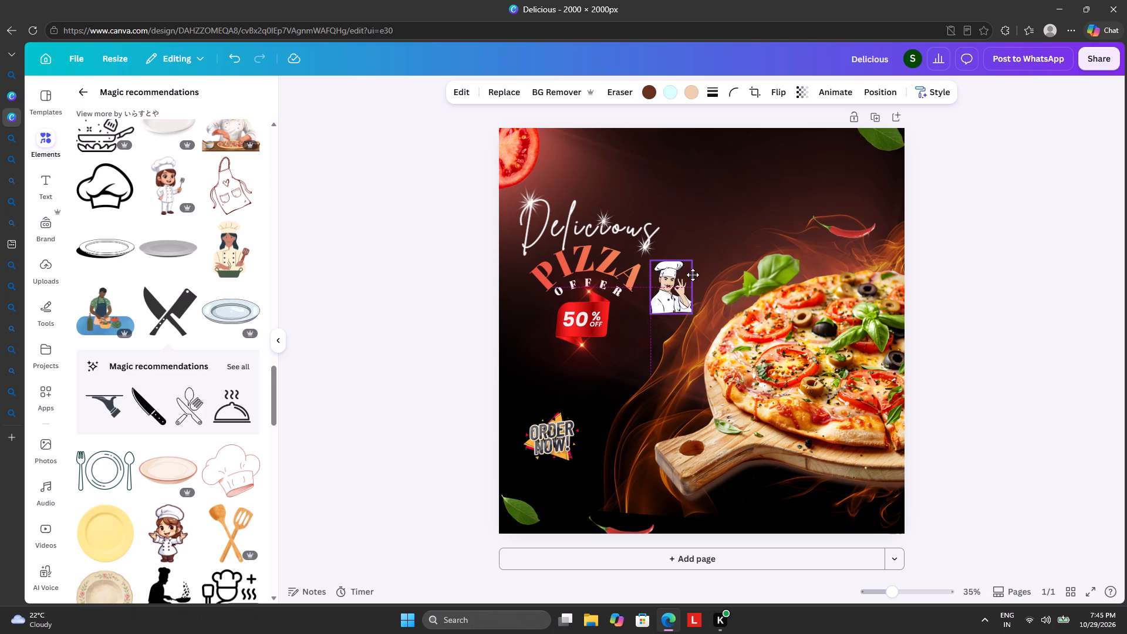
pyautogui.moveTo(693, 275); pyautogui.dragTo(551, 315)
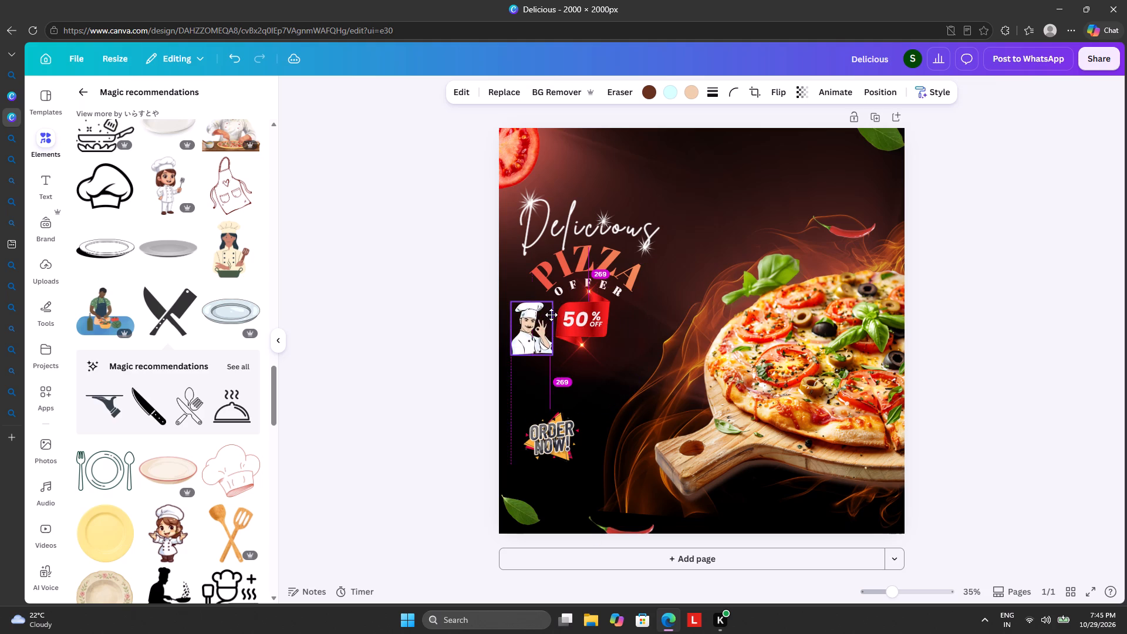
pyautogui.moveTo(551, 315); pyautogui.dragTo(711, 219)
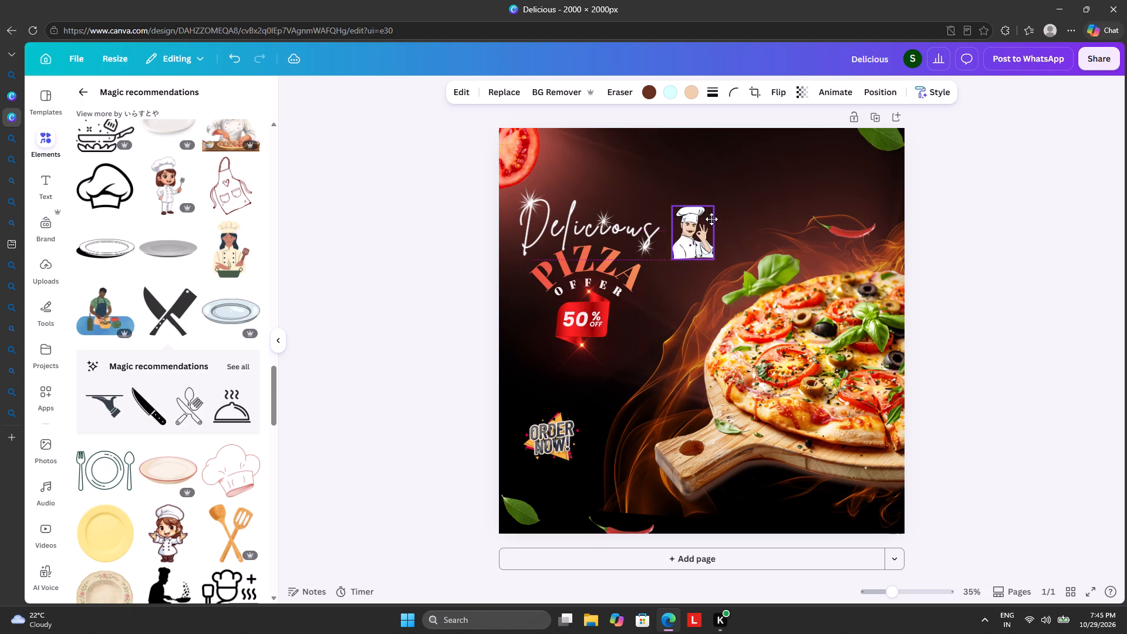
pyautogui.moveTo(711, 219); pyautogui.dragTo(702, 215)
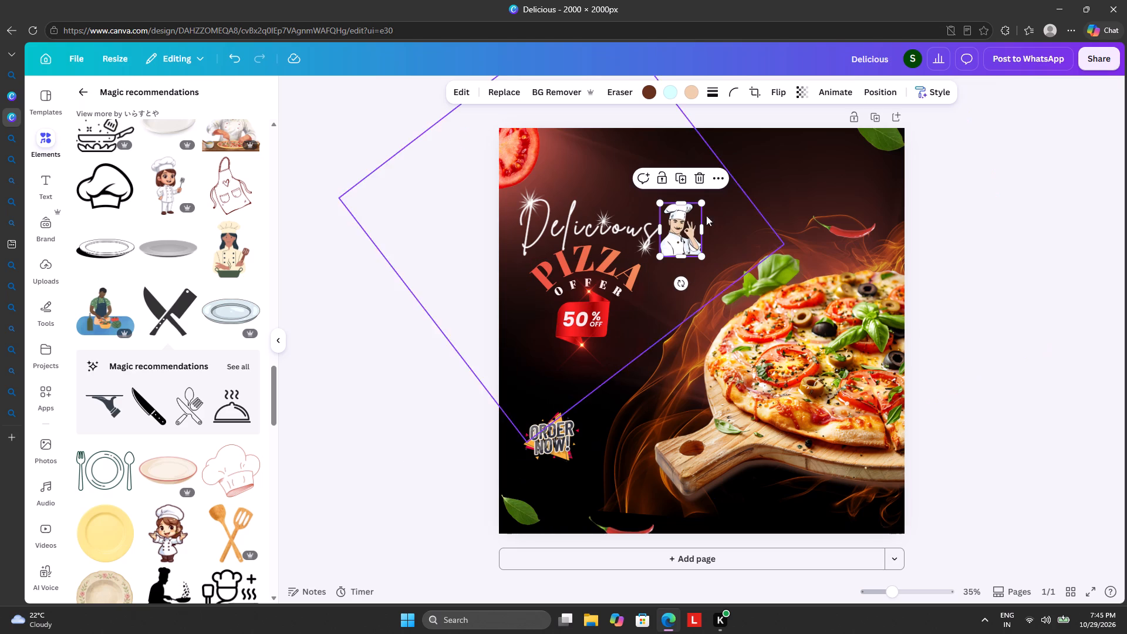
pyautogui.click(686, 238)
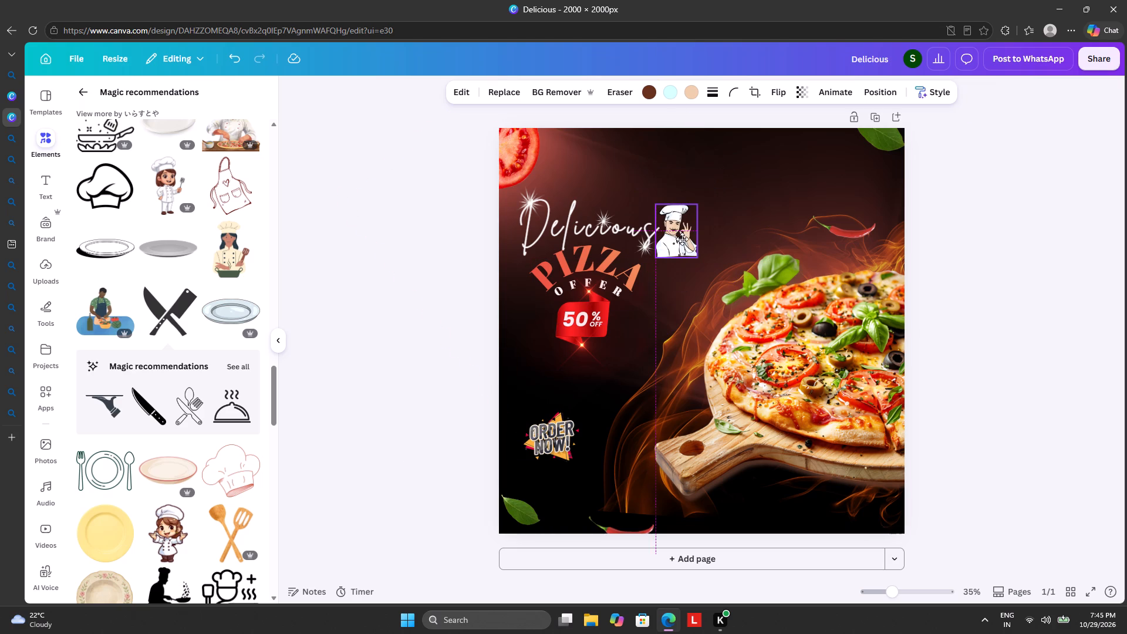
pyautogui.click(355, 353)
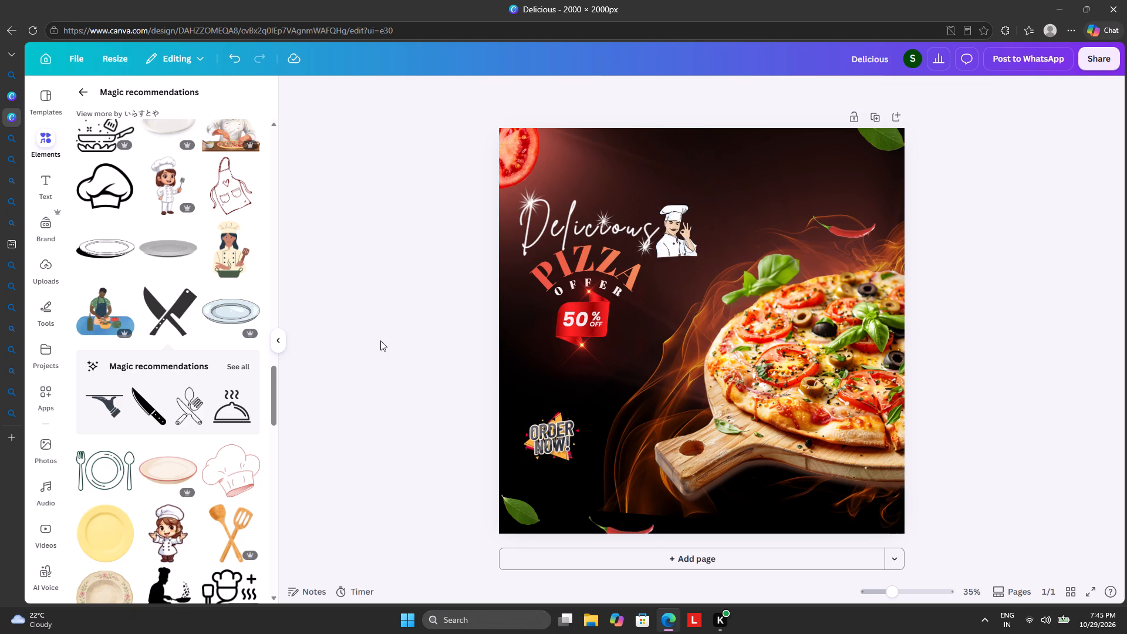
# Enlarge the chef and align it against the end of the "Delicious" title.
pyautogui.click(682, 237)
pyautogui.moveTo(699, 257); pyautogui.dragTo(720, 282)
pyautogui.moveTo(694, 267); pyautogui.dragTo(688, 251)
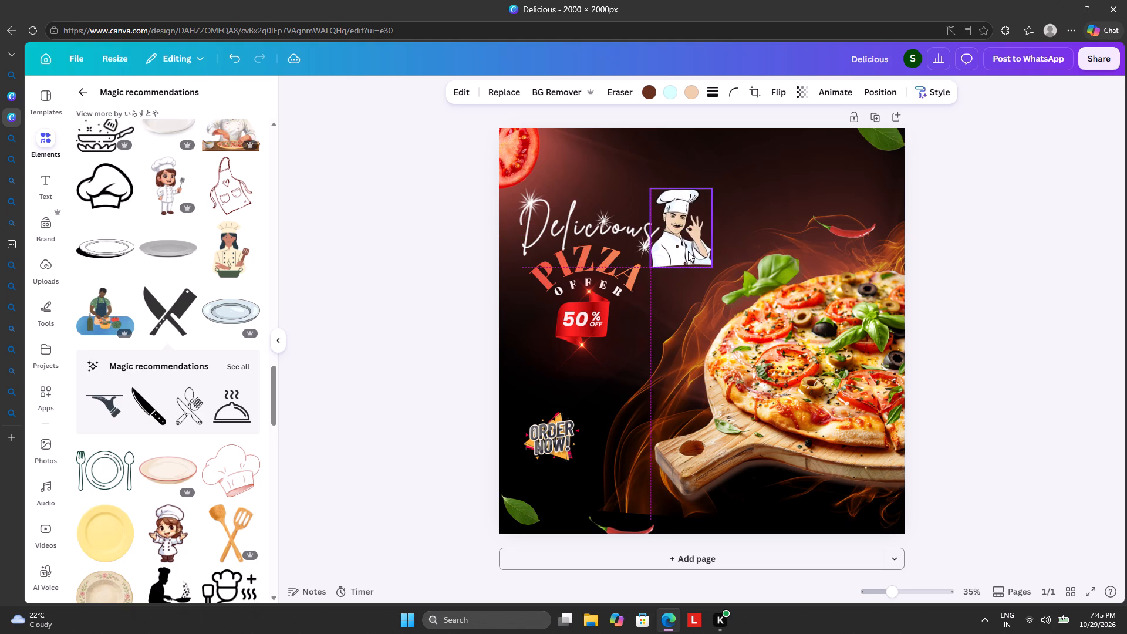
pyautogui.click(427, 293)
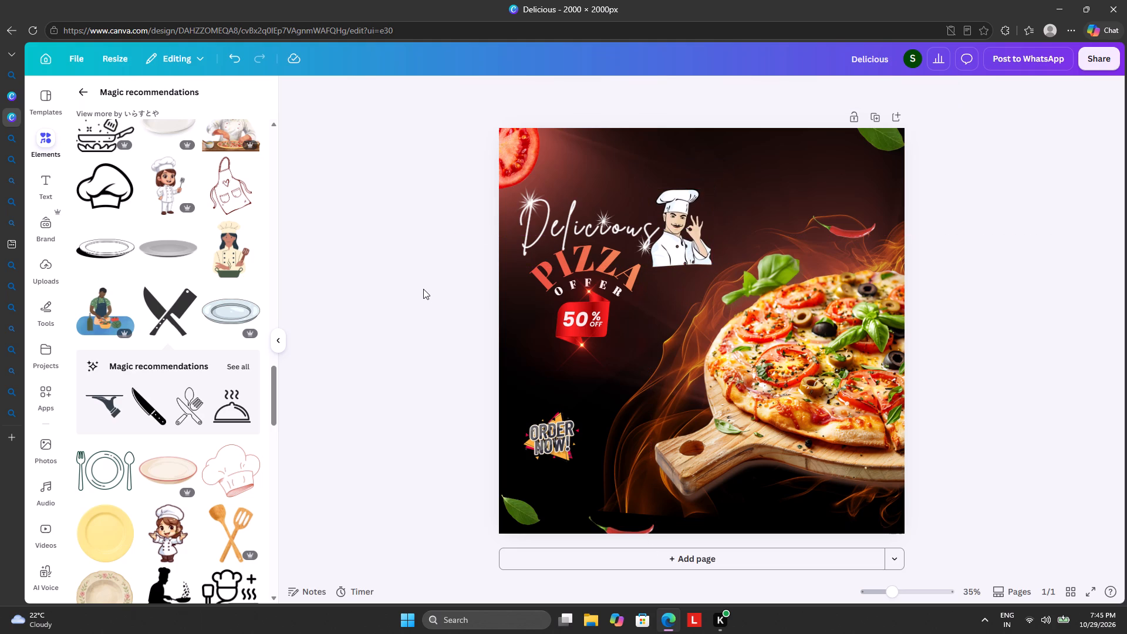
# Move the enlarged chef above the "Delicious" title, beside the tomato slice at the poster's top edge.
pyautogui.moveTo(691, 236); pyautogui.dragTo(606, 171)
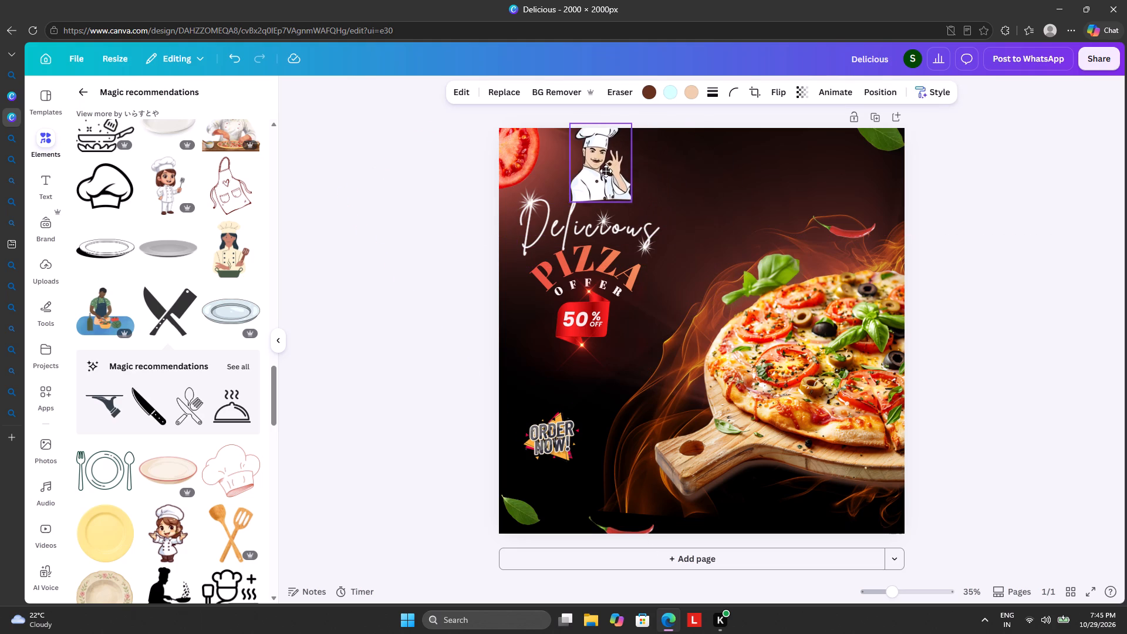
pyautogui.moveTo(606, 171); pyautogui.dragTo(608, 177)
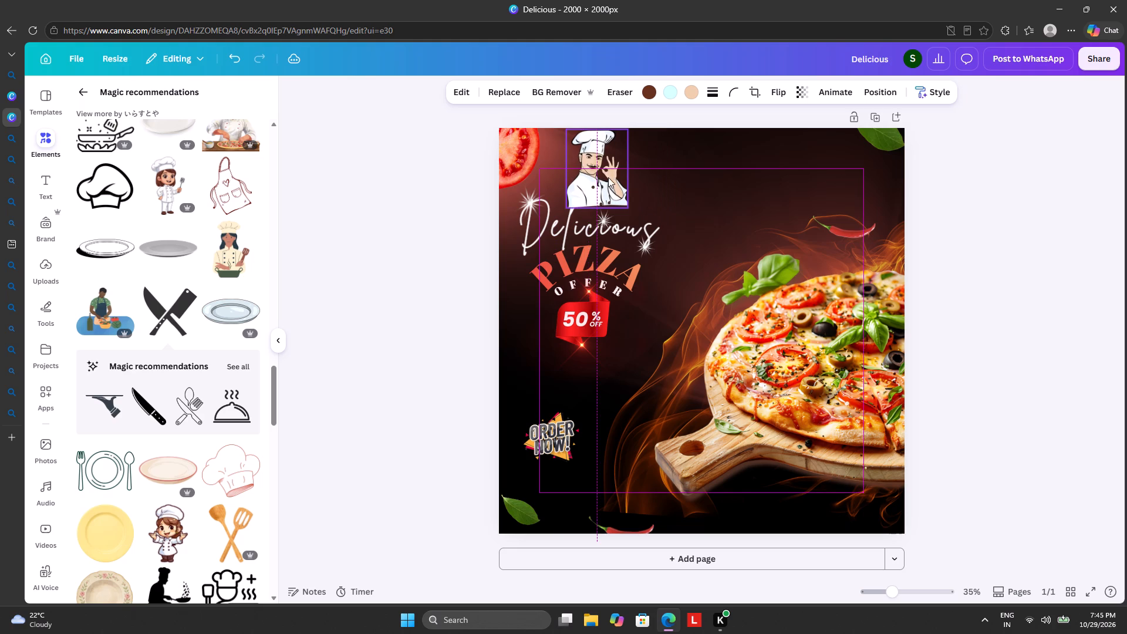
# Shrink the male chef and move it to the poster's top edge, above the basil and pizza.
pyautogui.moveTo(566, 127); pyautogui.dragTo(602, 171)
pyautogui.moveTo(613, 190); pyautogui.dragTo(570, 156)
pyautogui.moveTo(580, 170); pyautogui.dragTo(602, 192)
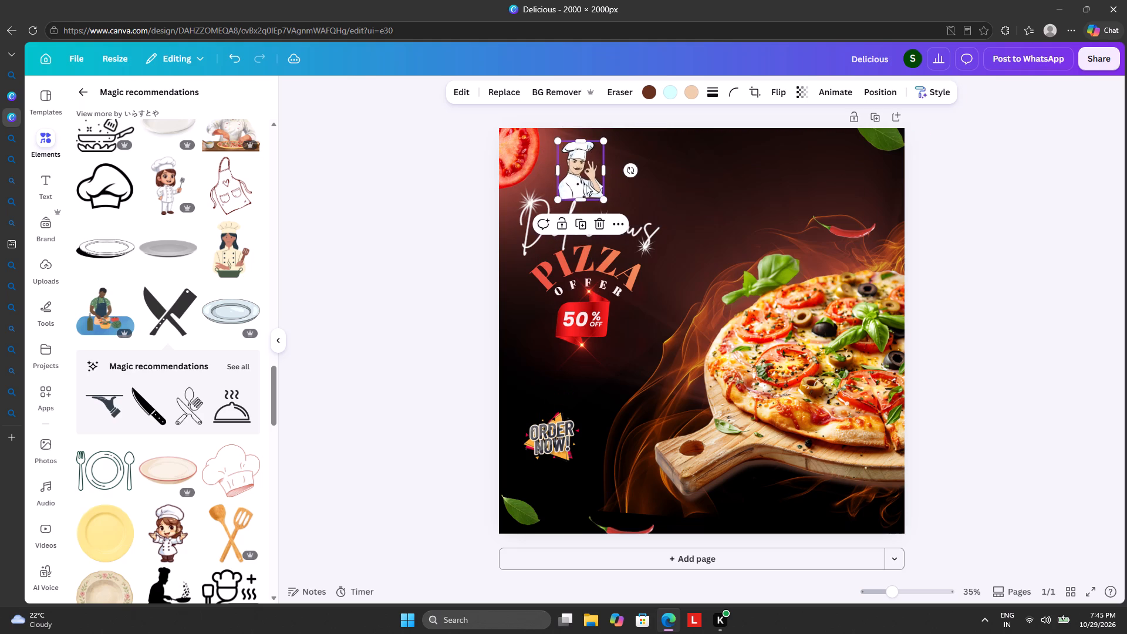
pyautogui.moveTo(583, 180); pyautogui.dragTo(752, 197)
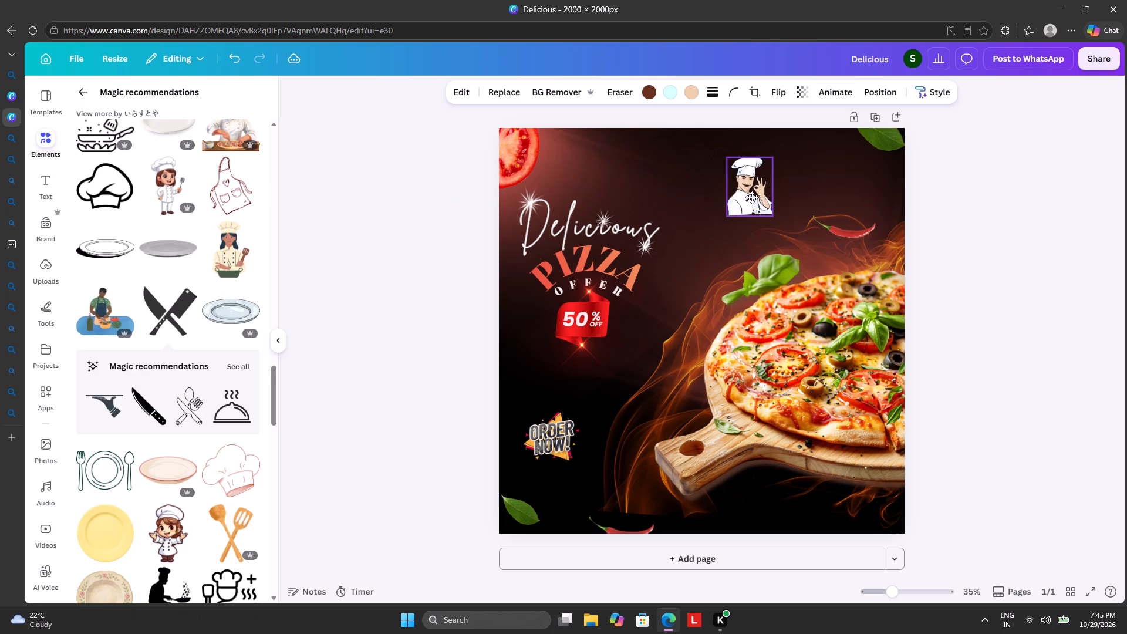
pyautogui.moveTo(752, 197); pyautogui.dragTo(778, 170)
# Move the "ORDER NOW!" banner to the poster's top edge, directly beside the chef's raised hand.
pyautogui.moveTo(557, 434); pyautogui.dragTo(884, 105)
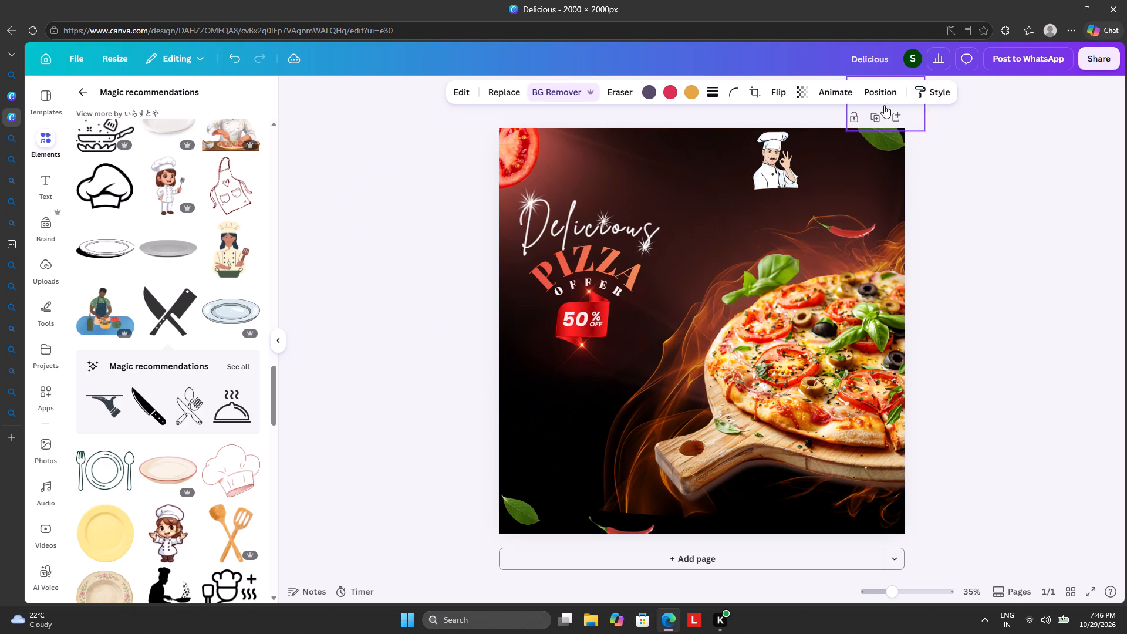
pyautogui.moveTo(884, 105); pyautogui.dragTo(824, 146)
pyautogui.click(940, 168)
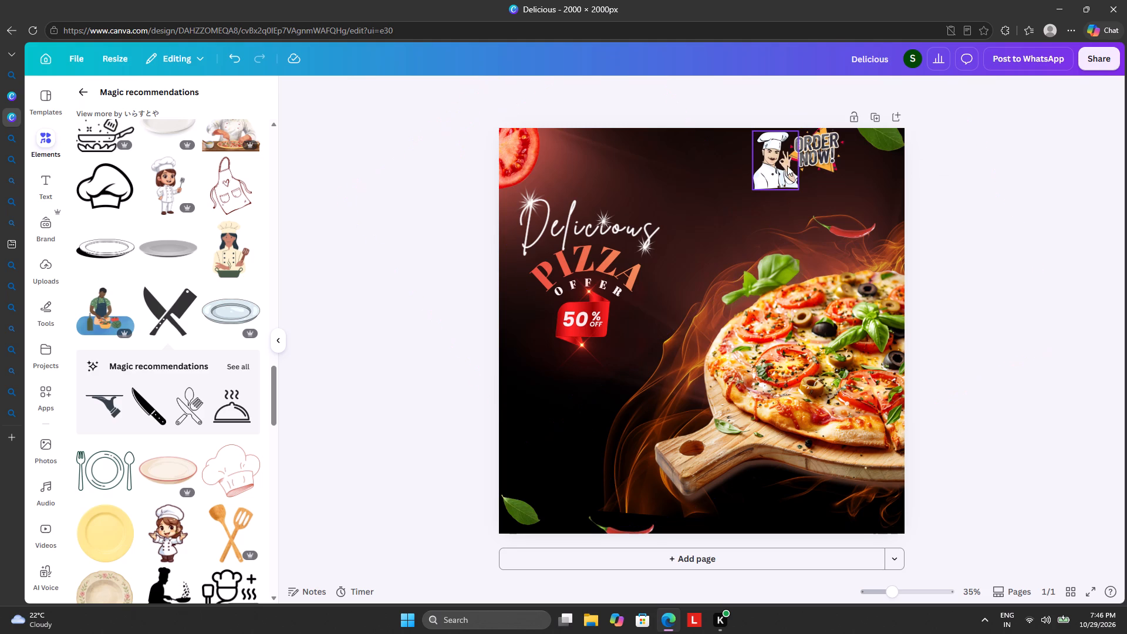
# Delete the male chef graphic from the poster.
pyautogui.click(772, 162)
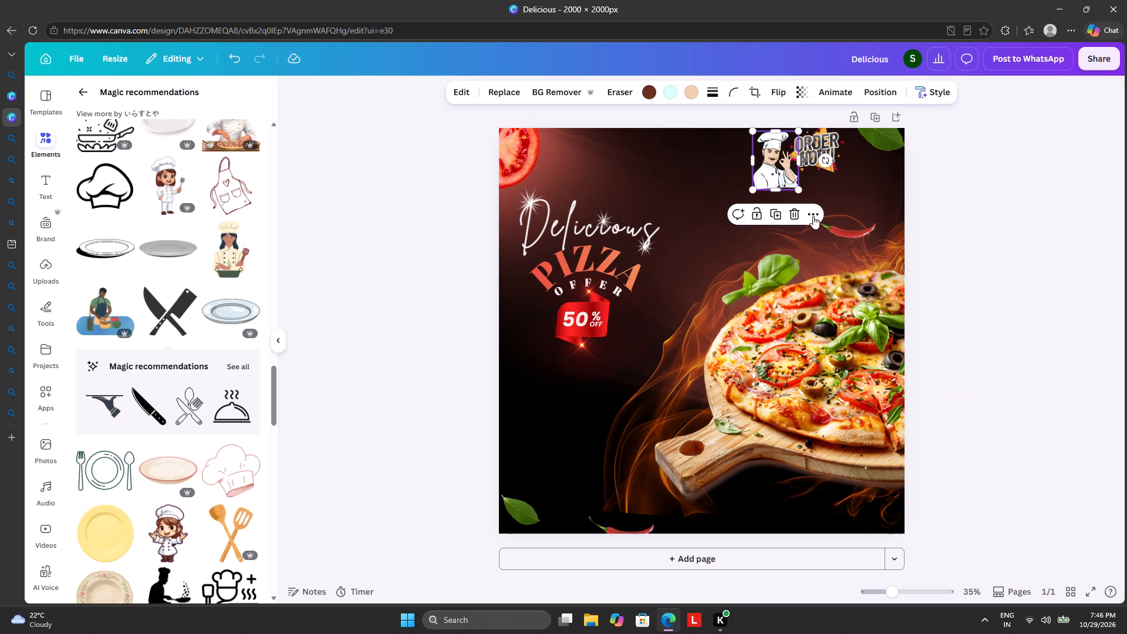
pyautogui.click(792, 210)
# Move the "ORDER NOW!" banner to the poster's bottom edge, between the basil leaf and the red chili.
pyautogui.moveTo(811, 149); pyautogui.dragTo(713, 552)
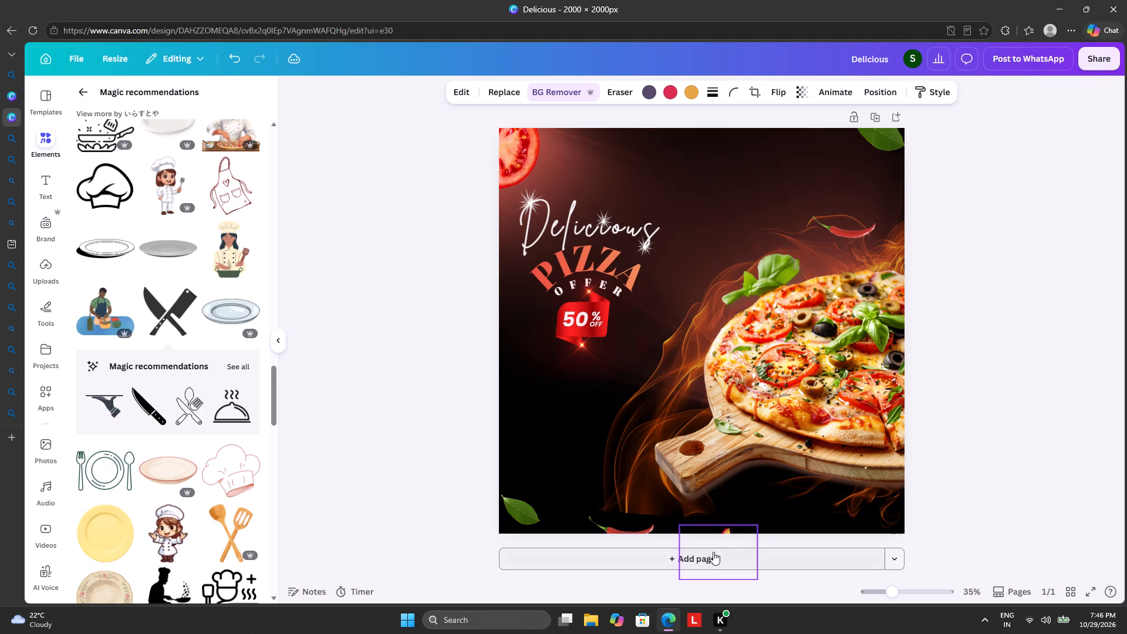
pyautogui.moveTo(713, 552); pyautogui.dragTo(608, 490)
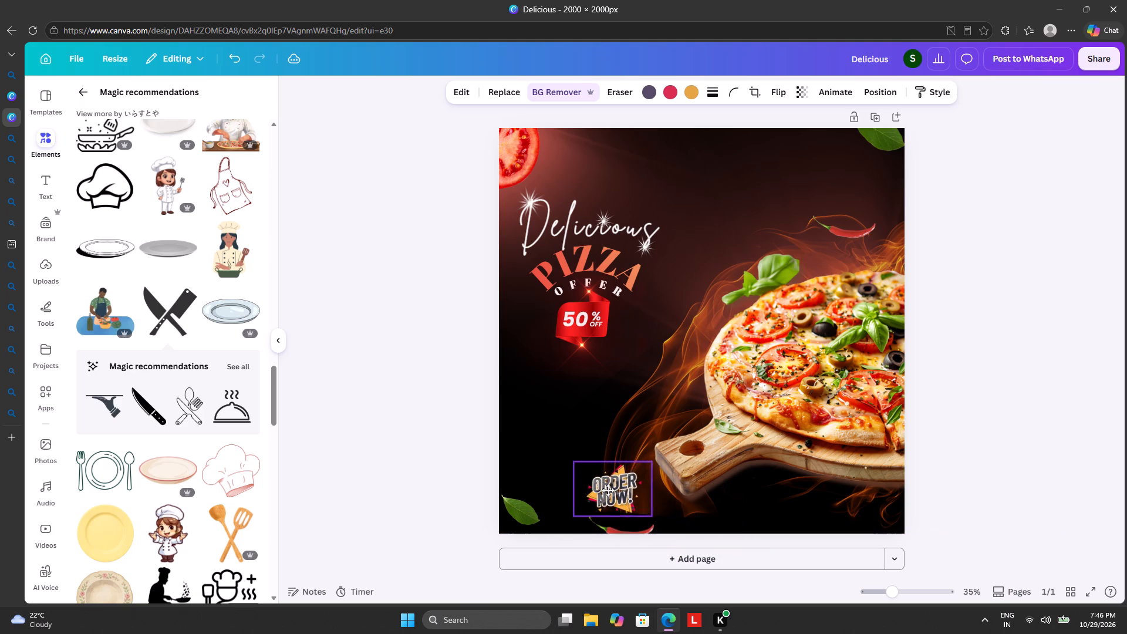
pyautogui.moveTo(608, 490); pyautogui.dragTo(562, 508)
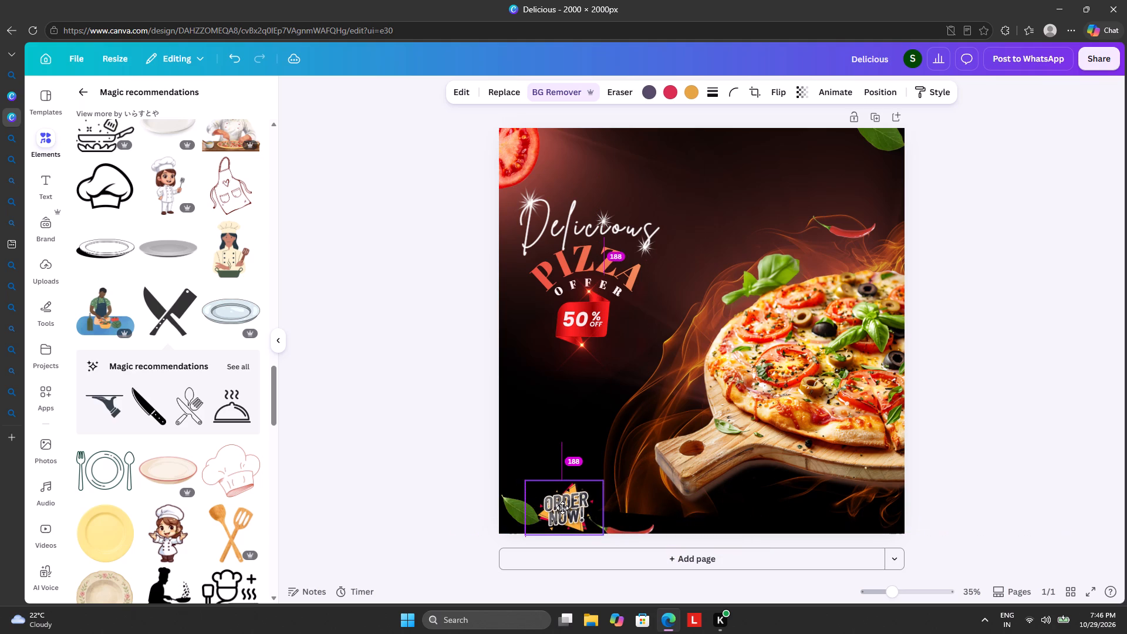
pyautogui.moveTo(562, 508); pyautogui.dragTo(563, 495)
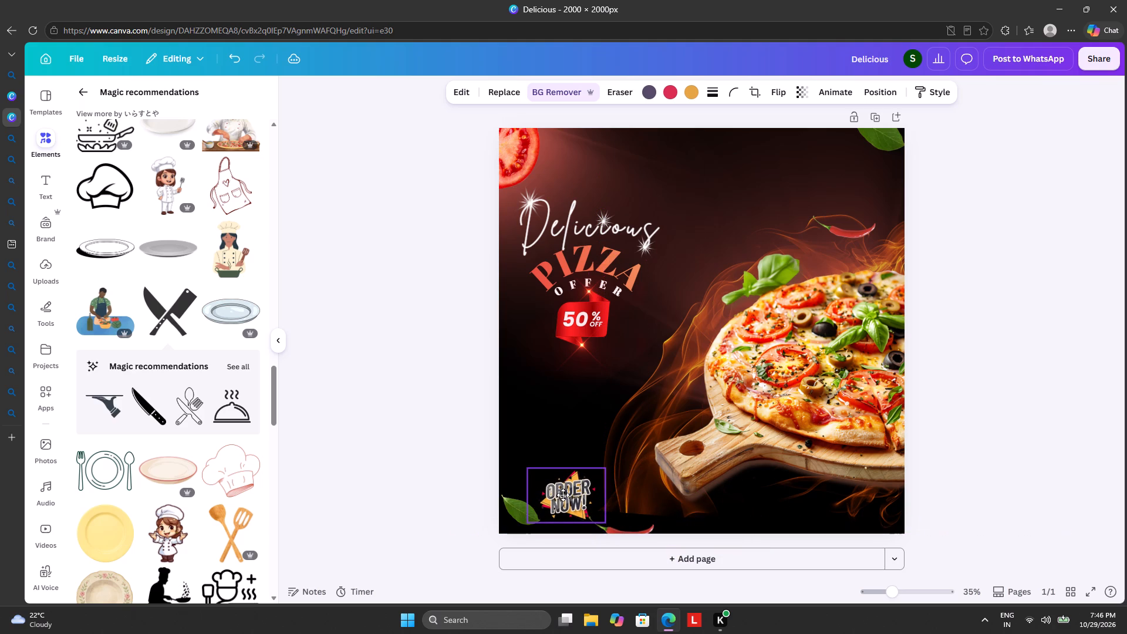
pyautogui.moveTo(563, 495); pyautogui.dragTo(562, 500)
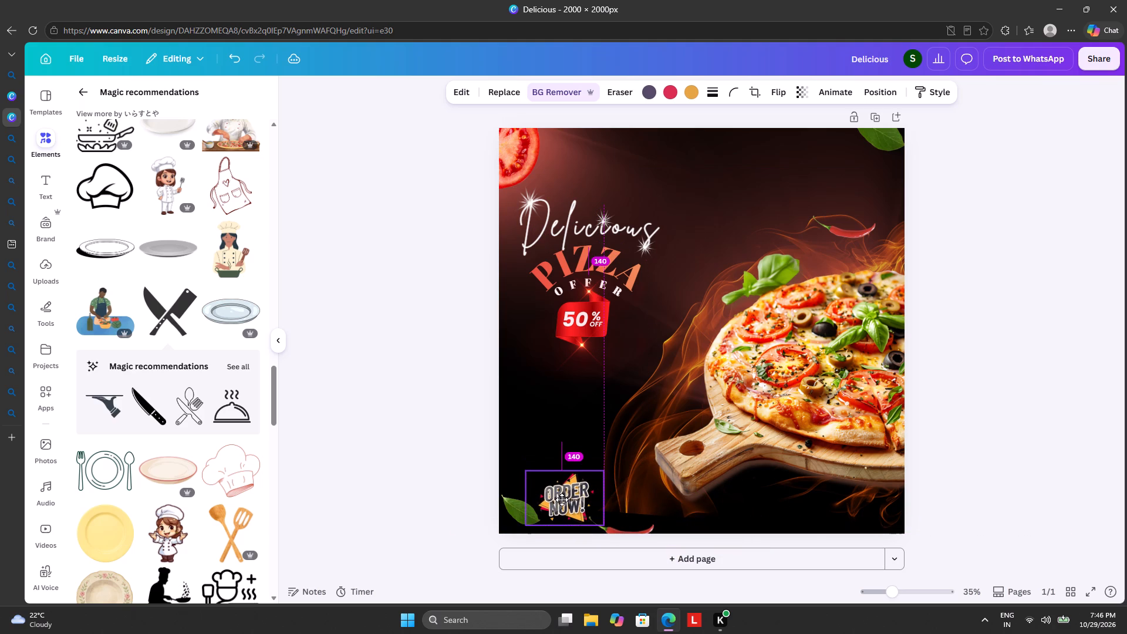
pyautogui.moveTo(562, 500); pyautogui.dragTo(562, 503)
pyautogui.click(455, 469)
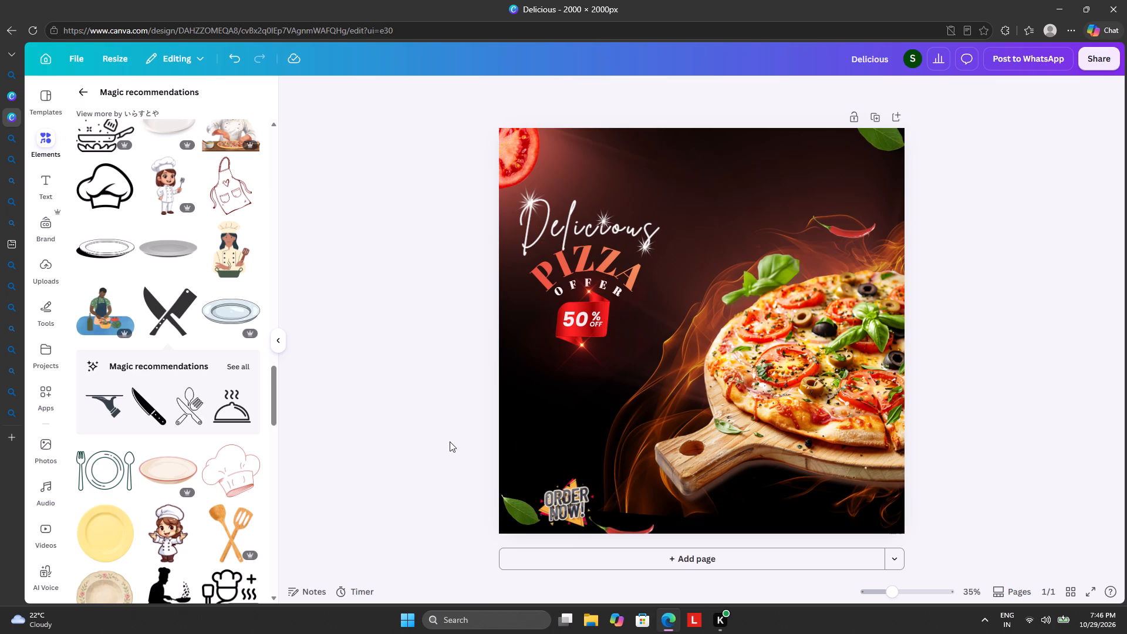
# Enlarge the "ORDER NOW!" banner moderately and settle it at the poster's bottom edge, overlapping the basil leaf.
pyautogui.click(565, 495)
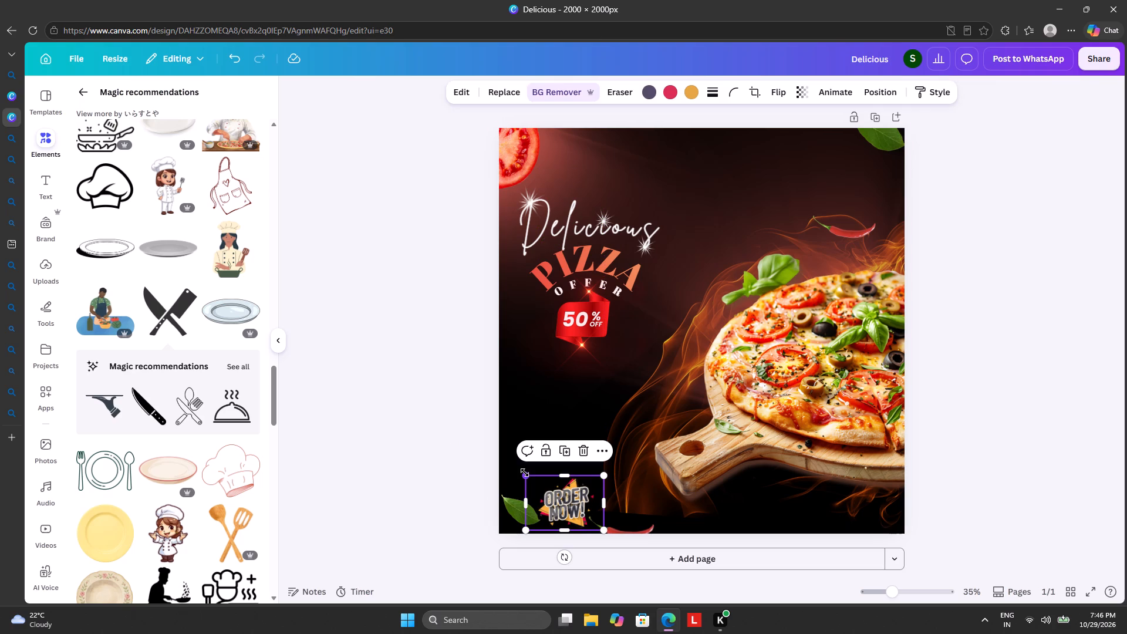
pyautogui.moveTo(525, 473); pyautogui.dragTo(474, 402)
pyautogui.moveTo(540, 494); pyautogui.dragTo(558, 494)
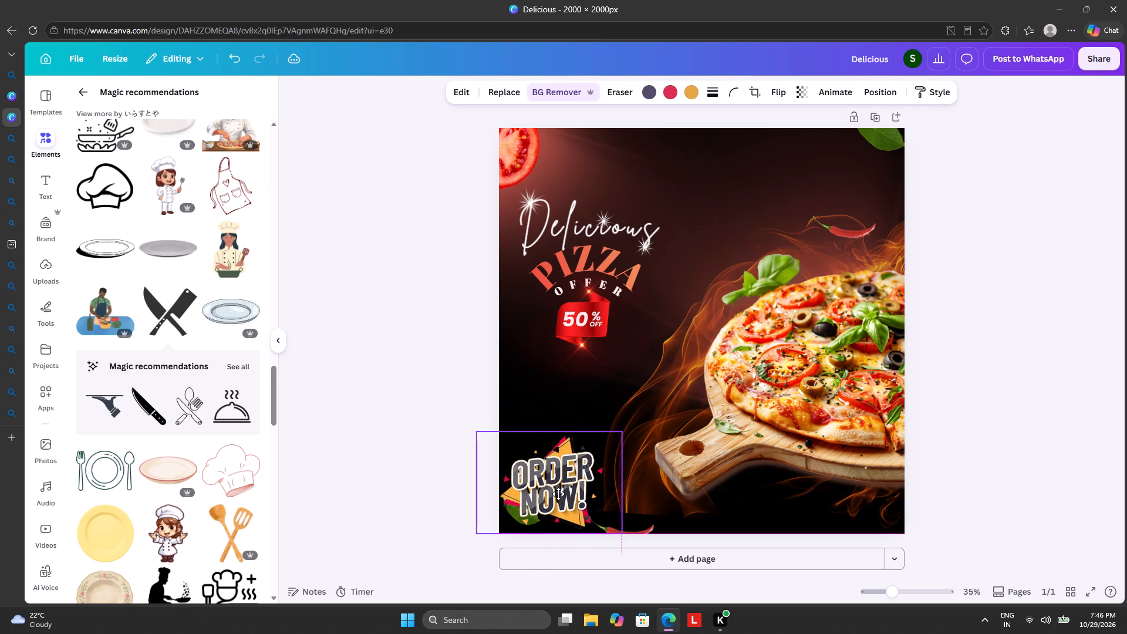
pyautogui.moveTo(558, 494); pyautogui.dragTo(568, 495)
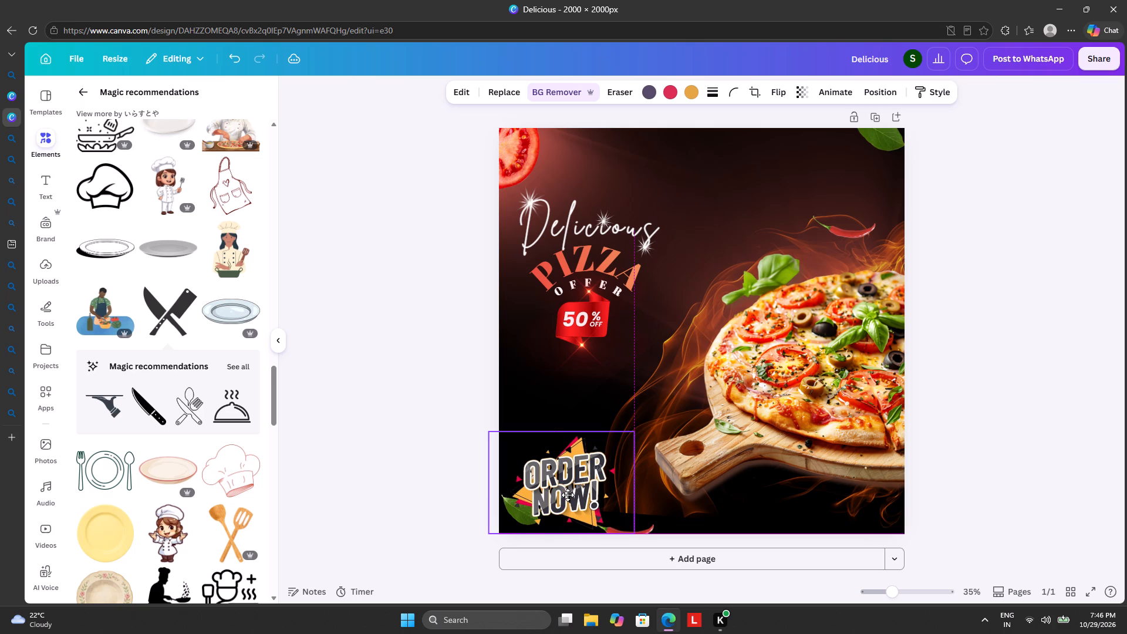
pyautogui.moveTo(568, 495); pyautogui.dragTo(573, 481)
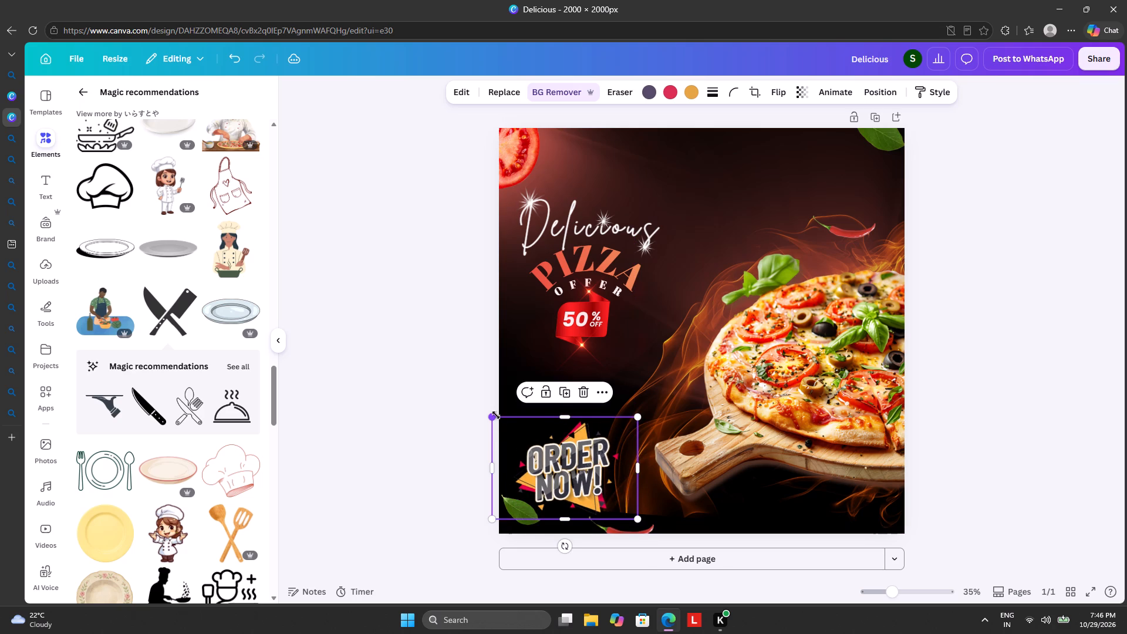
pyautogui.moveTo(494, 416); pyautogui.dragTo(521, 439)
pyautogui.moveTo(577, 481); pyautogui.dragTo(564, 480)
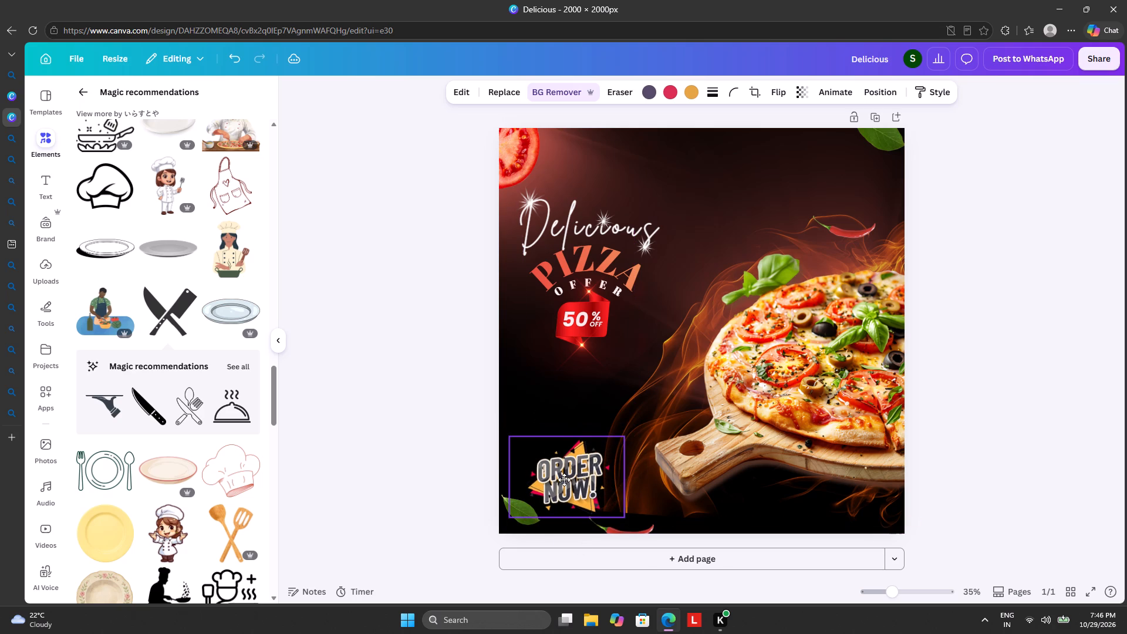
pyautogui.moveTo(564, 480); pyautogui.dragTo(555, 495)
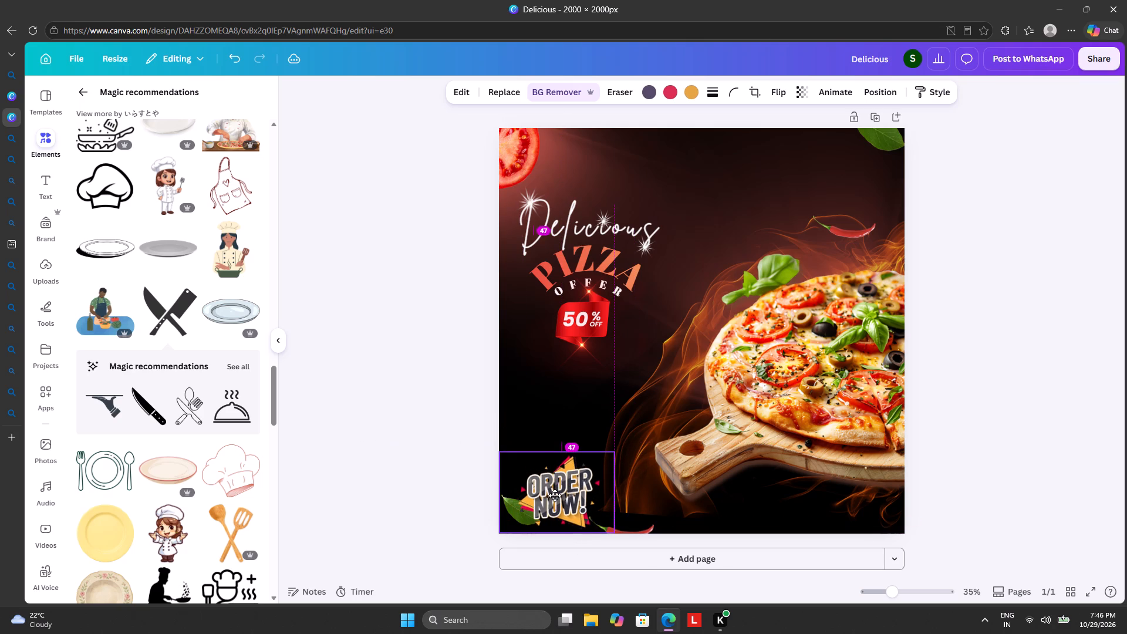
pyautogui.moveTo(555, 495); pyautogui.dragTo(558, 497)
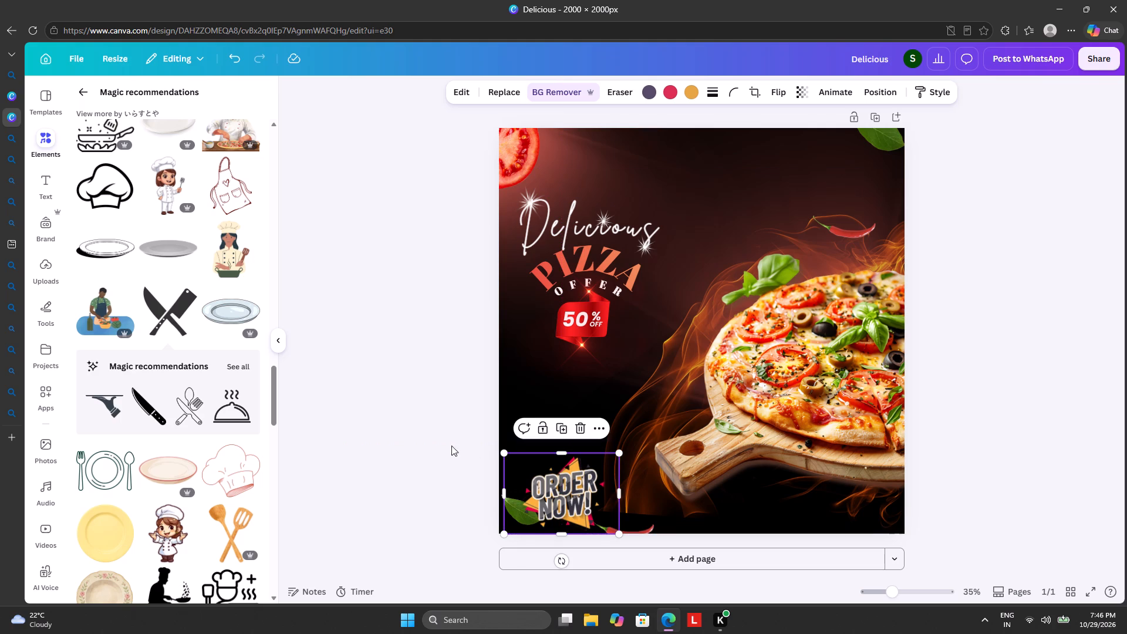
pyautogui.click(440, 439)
# Add the cartoon girl chef with open arms, shrink it and place it beside the "ORDER NOW!" banner.
pyautogui.scroll(-1, 171, 479)
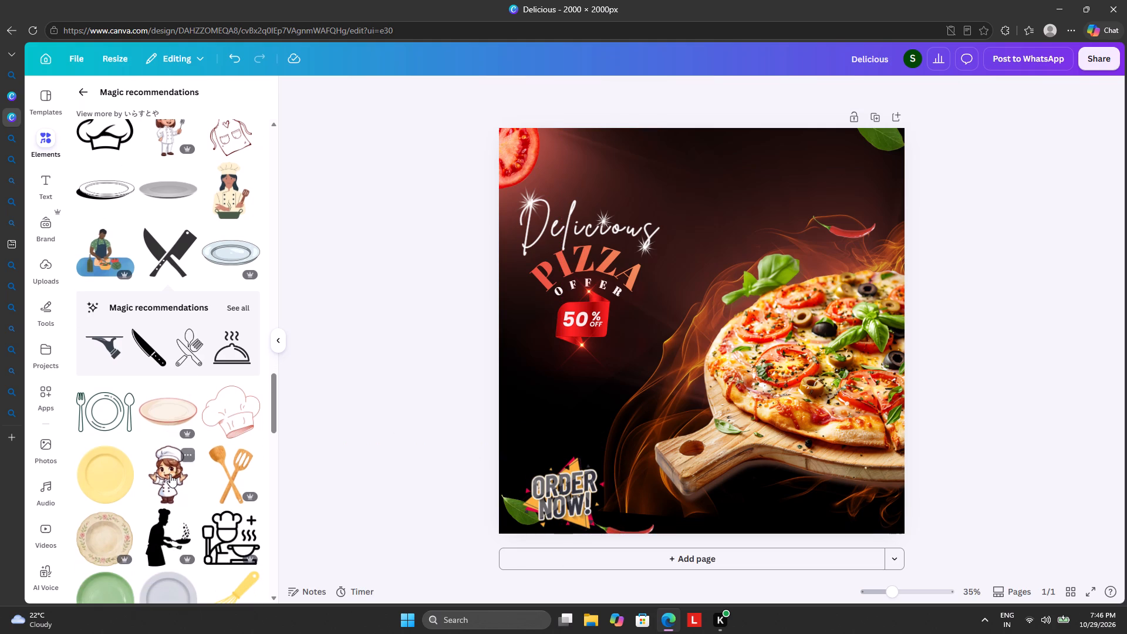
pyautogui.click(170, 474)
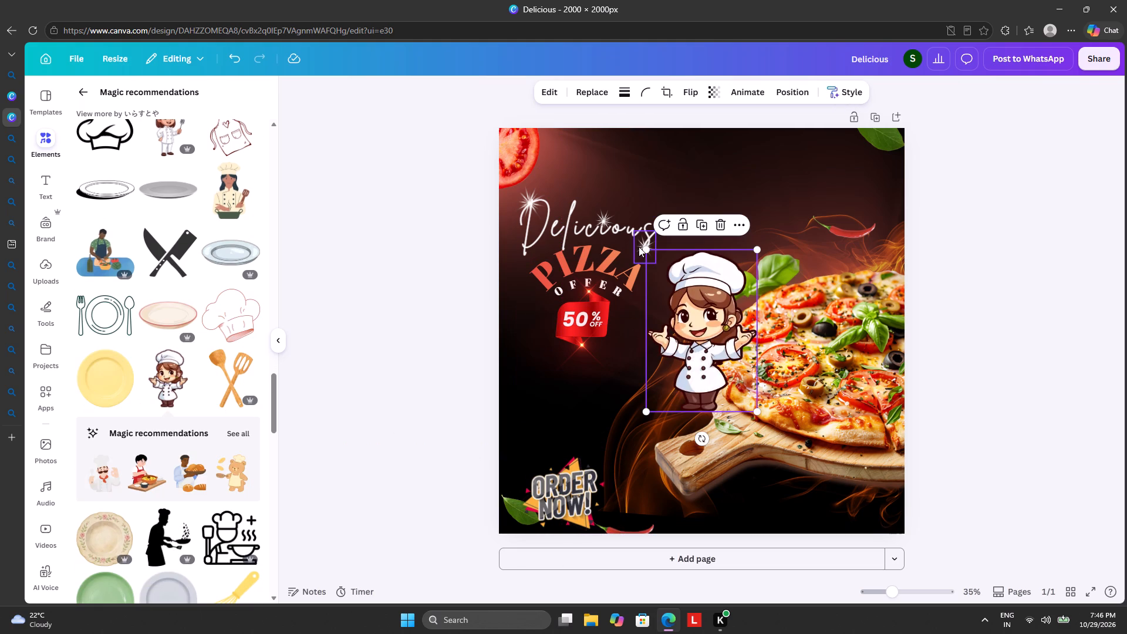
pyautogui.moveTo(649, 252); pyautogui.dragTo(710, 336)
pyautogui.moveTo(738, 368); pyautogui.dragTo(672, 448)
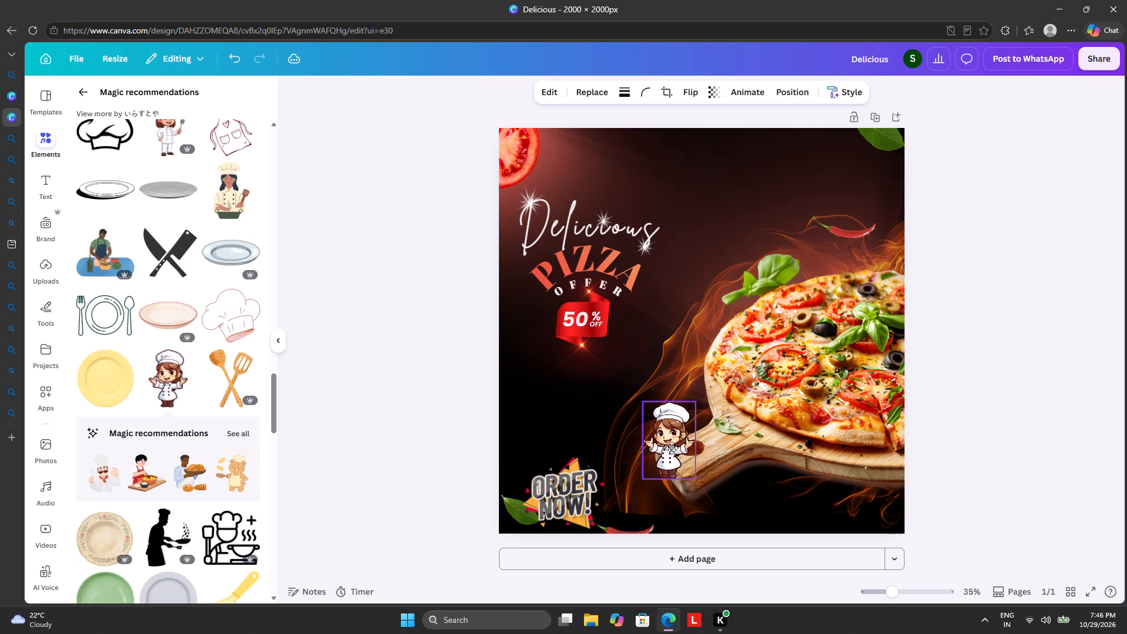
pyautogui.moveTo(672, 448); pyautogui.dragTo(622, 485)
pyautogui.click(420, 449)
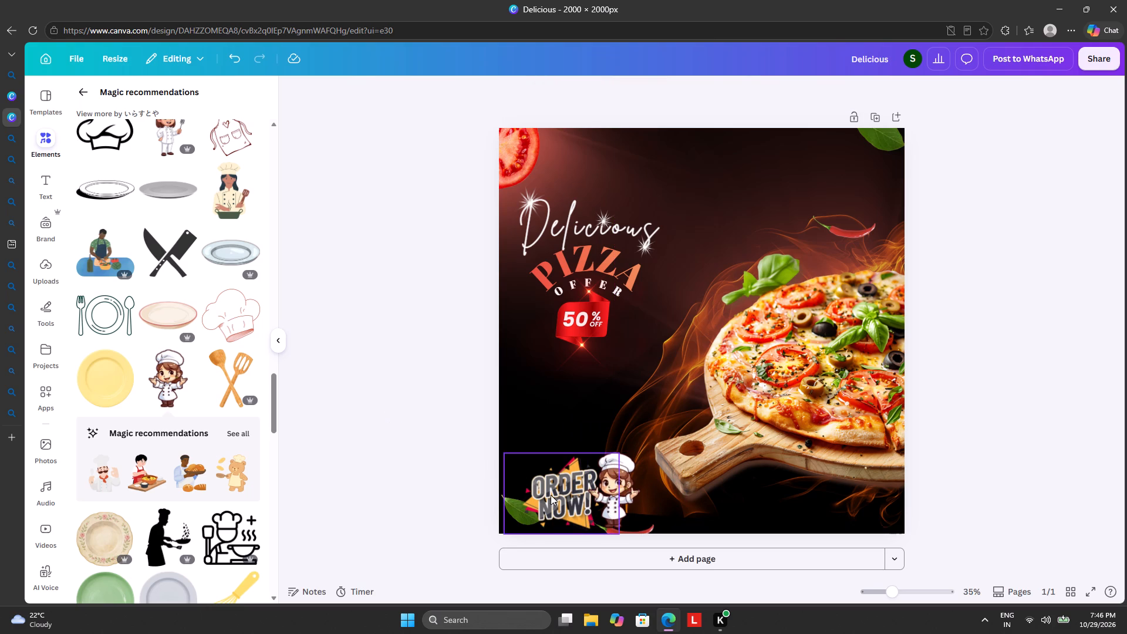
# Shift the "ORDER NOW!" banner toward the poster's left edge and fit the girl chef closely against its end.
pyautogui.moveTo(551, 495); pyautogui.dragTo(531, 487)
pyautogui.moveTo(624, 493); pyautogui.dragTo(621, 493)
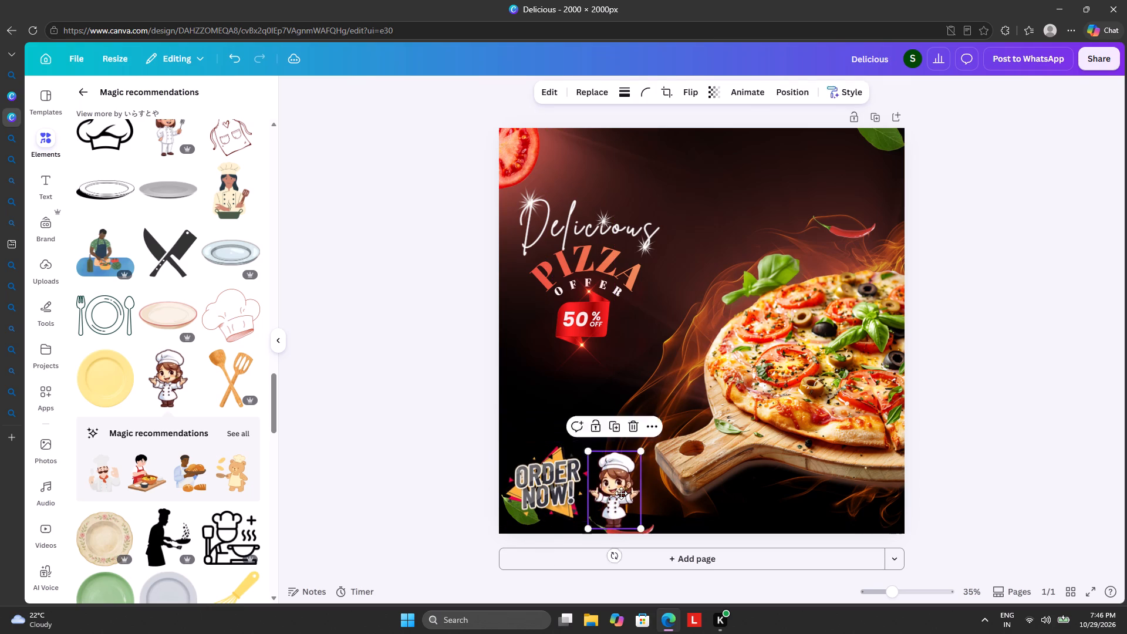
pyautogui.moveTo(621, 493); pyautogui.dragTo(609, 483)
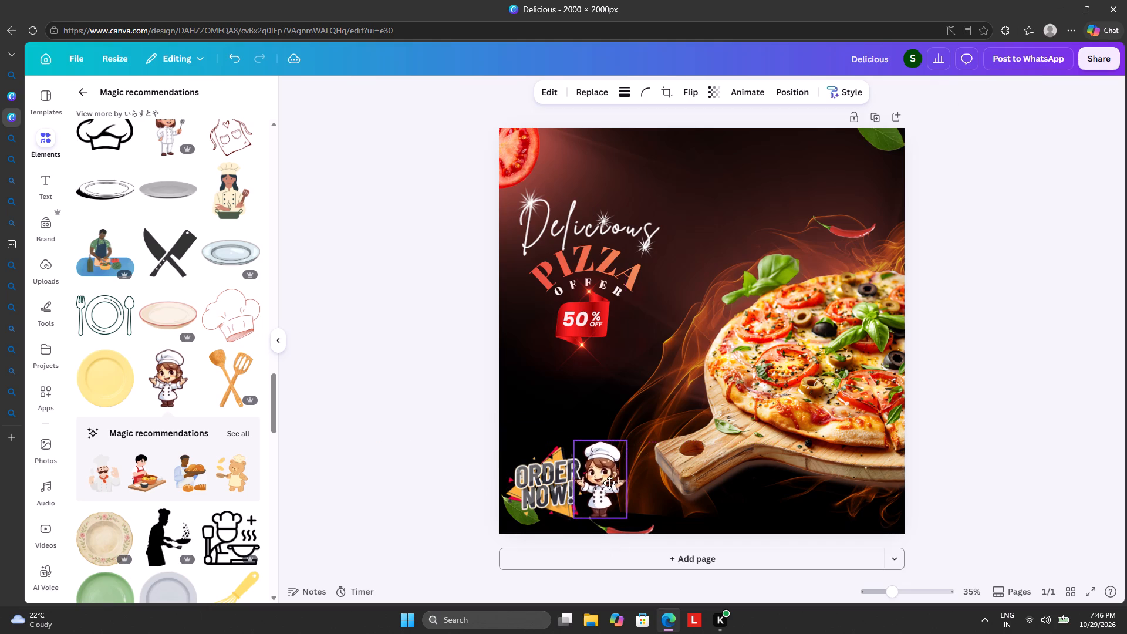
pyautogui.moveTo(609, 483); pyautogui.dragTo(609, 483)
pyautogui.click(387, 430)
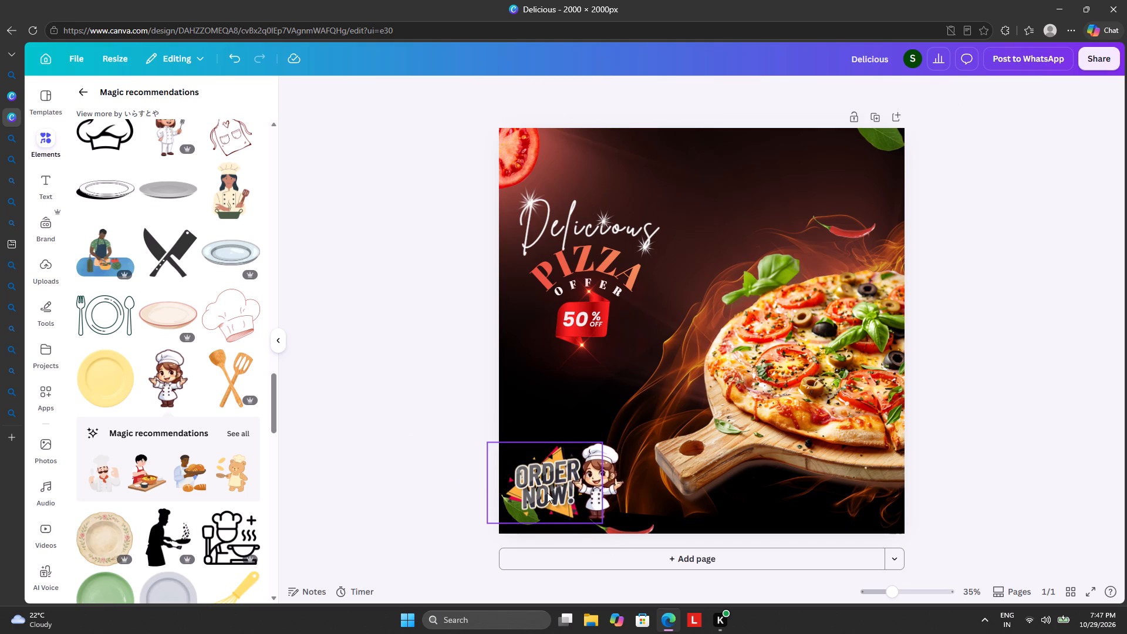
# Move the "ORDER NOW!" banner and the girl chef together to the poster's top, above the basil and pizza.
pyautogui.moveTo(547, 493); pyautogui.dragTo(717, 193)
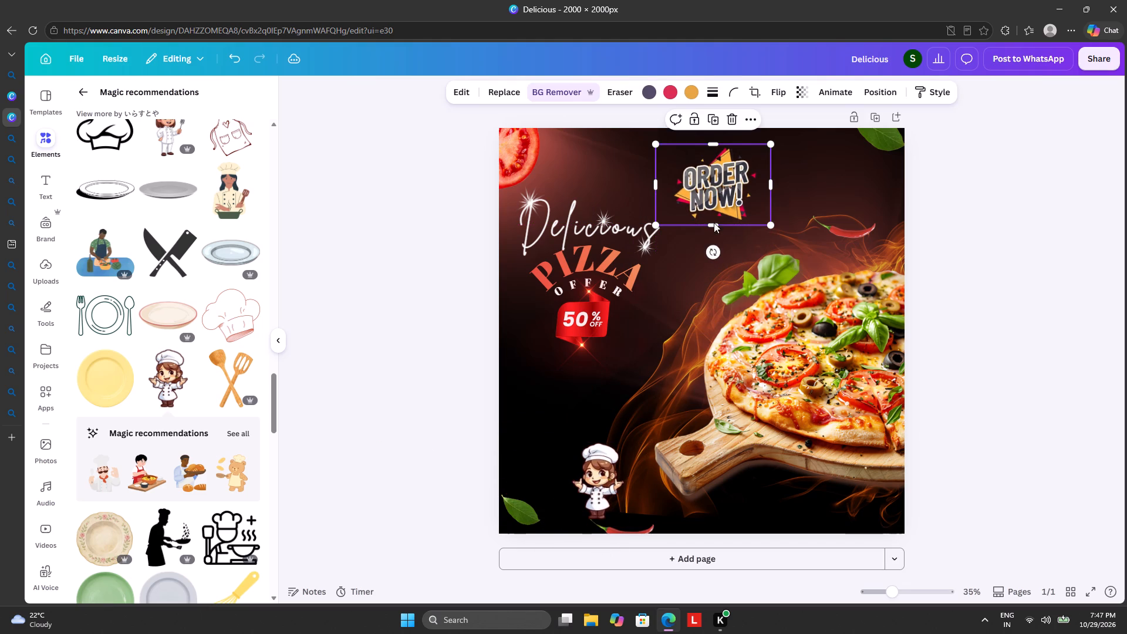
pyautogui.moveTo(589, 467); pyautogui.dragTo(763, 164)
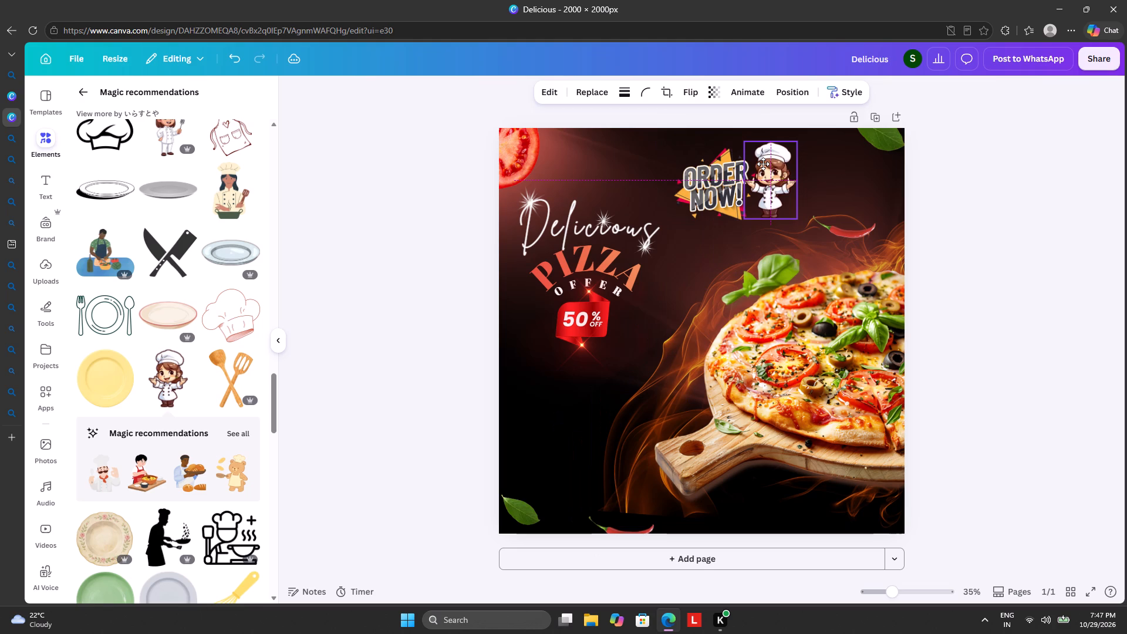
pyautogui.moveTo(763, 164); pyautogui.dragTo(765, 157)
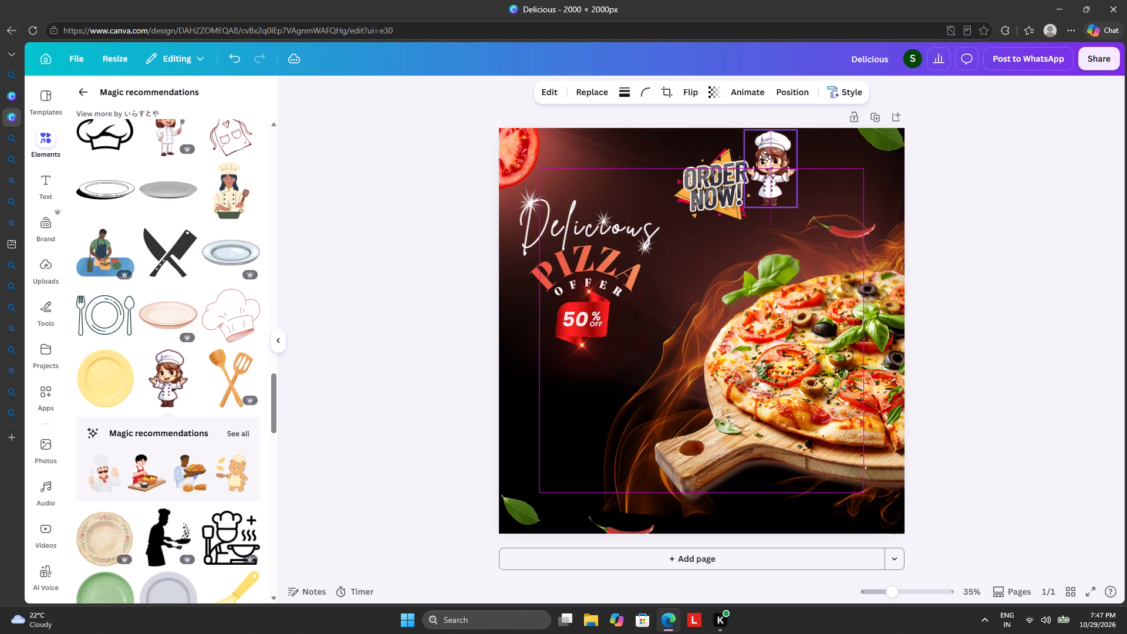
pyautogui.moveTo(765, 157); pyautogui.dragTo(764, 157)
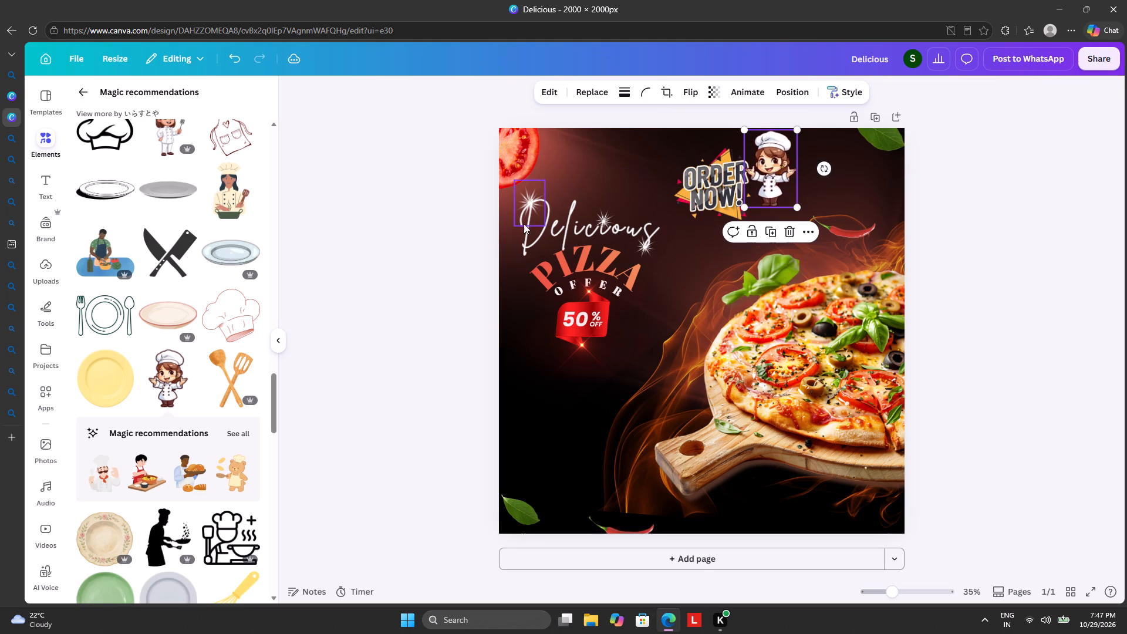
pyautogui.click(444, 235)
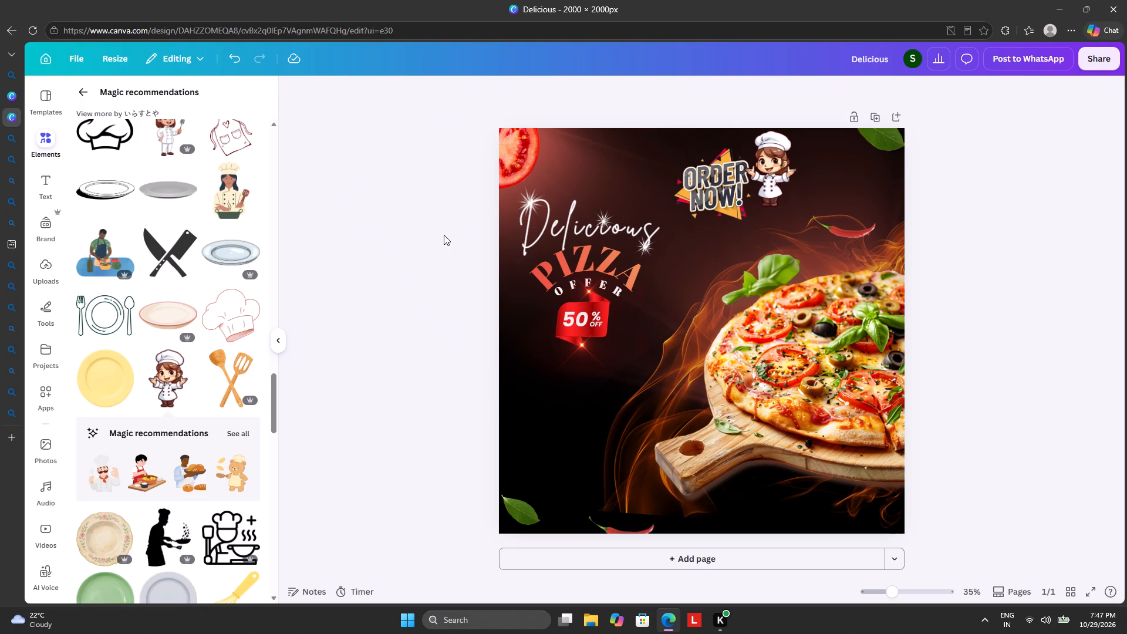
# Delete the "ORDER NOW!" banner from the poster.
pyautogui.click(710, 194)
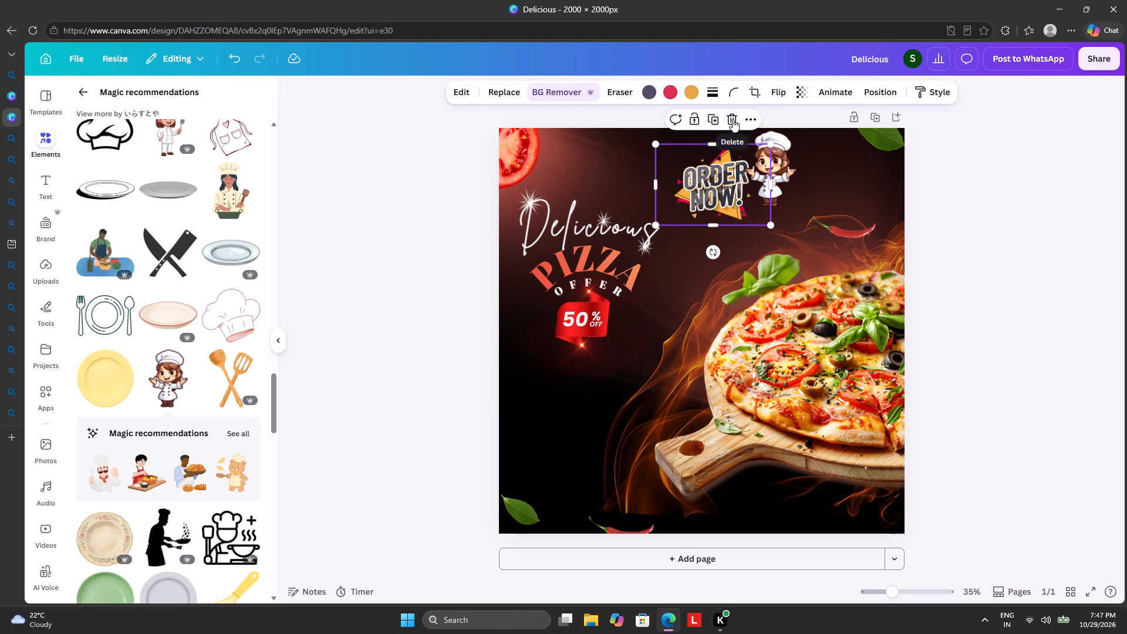
pyautogui.click(733, 119)
# Move the girl chef to just above the "Delicious" title, beside the tomato slice, and make it smaller.
pyautogui.moveTo(768, 168); pyautogui.dragTo(667, 182)
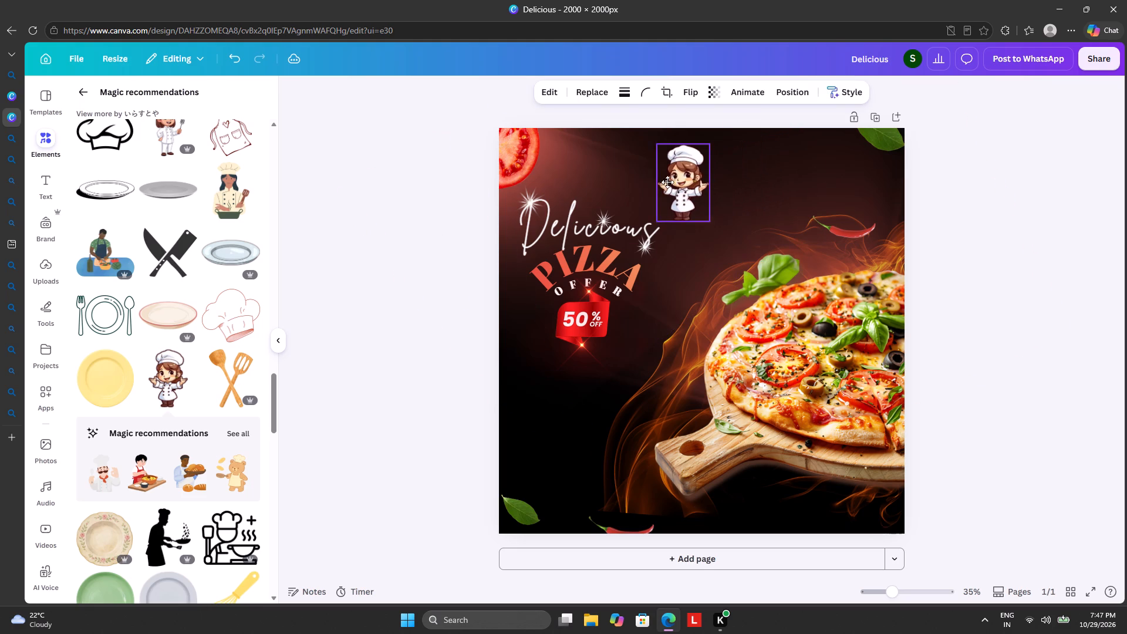
pyautogui.moveTo(667, 182); pyautogui.dragTo(584, 175)
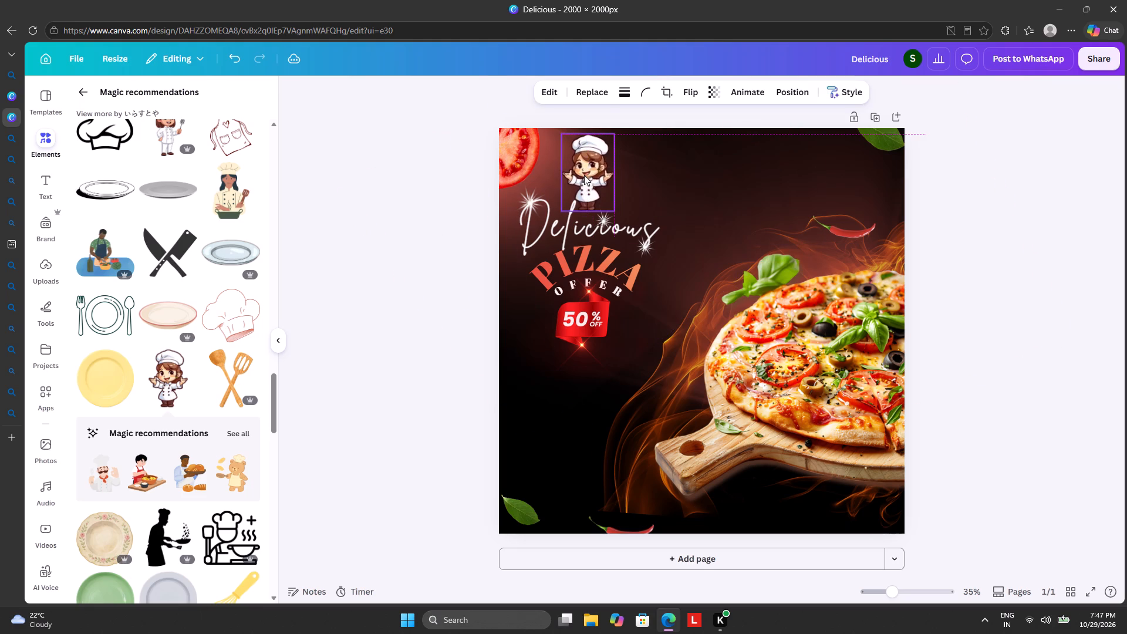
pyautogui.moveTo(559, 131); pyautogui.dragTo(566, 154)
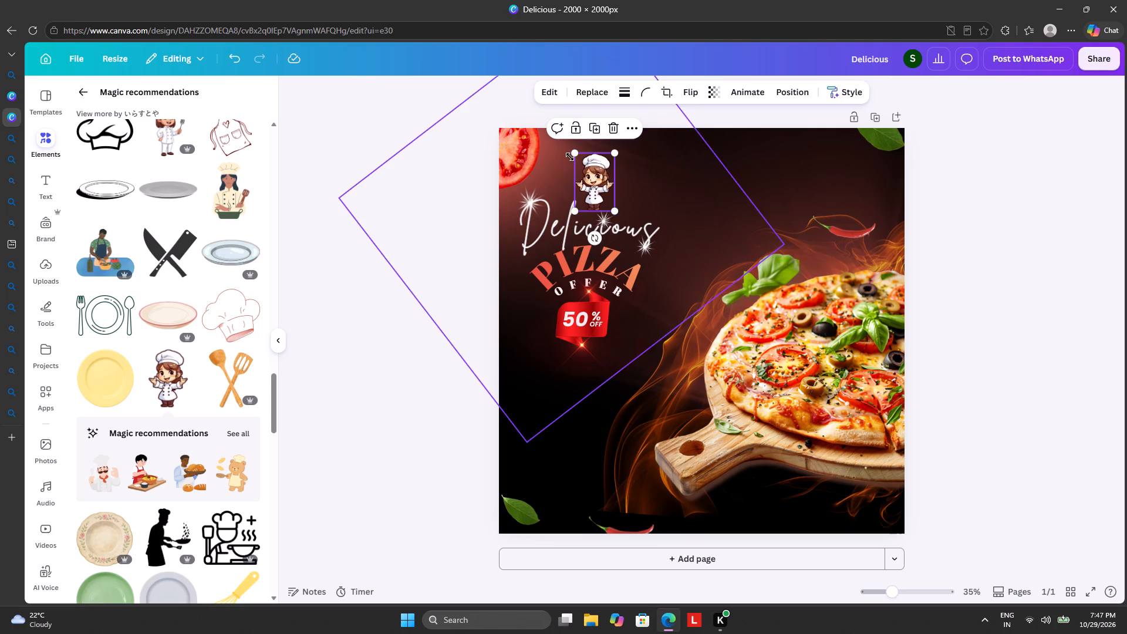
pyautogui.click(447, 204)
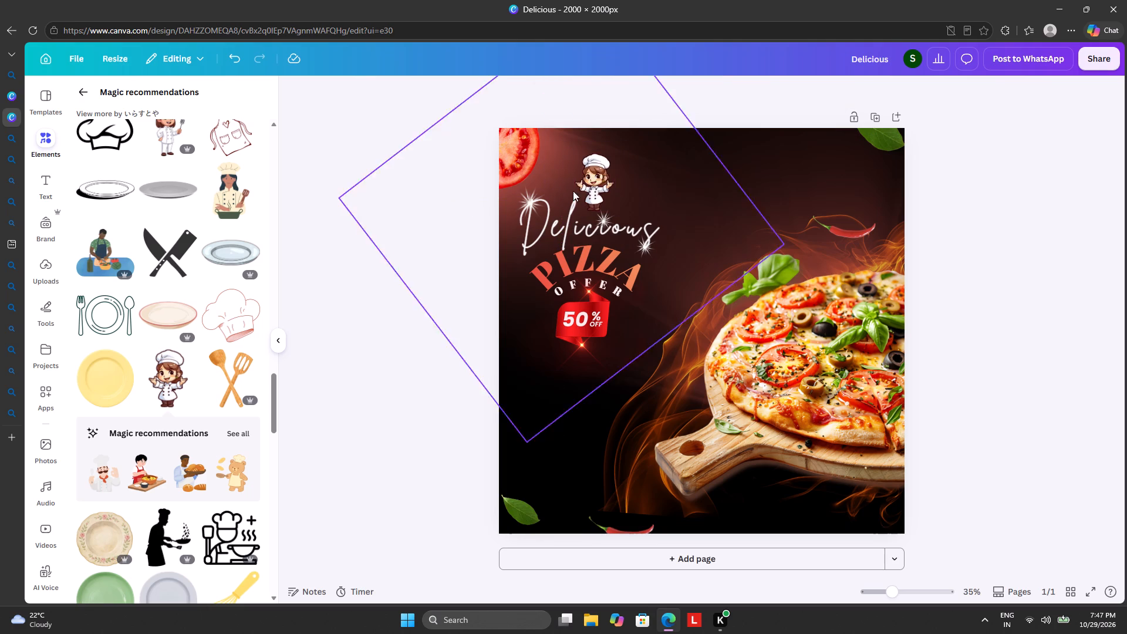
# Delete the girl chef graphic from the poster.
pyautogui.moveTo(596, 186); pyautogui.dragTo(585, 375)
pyautogui.click(598, 315)
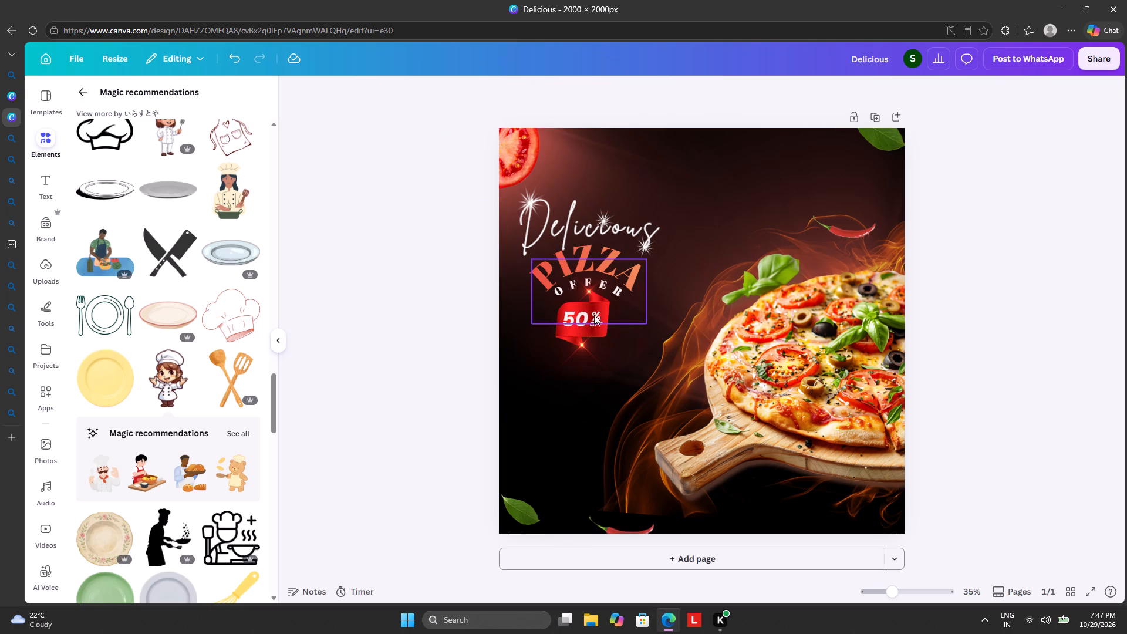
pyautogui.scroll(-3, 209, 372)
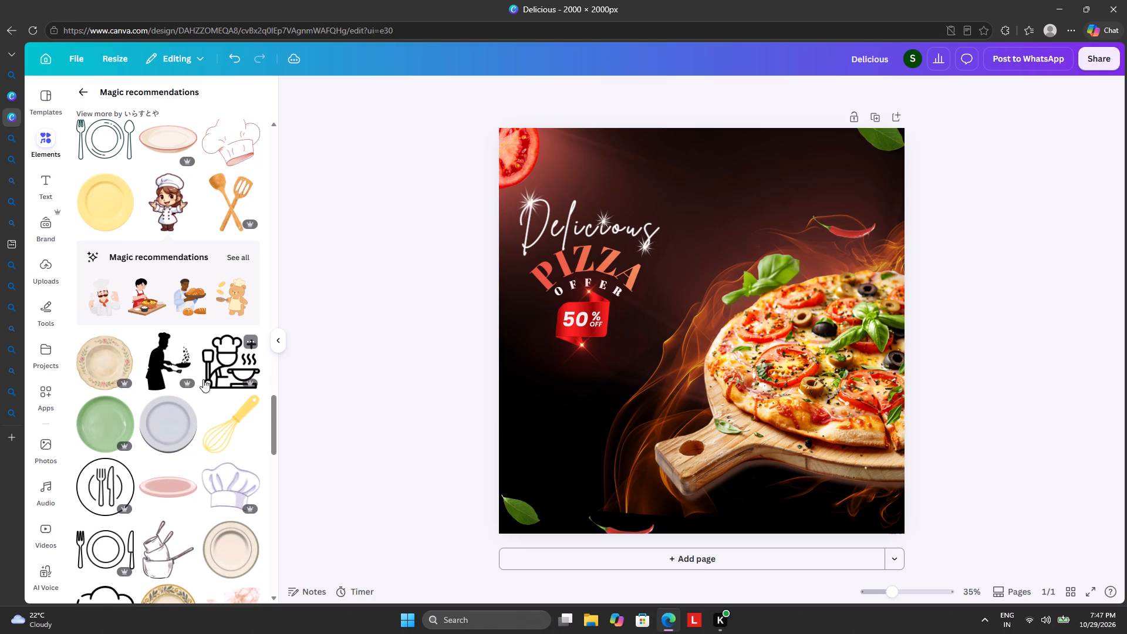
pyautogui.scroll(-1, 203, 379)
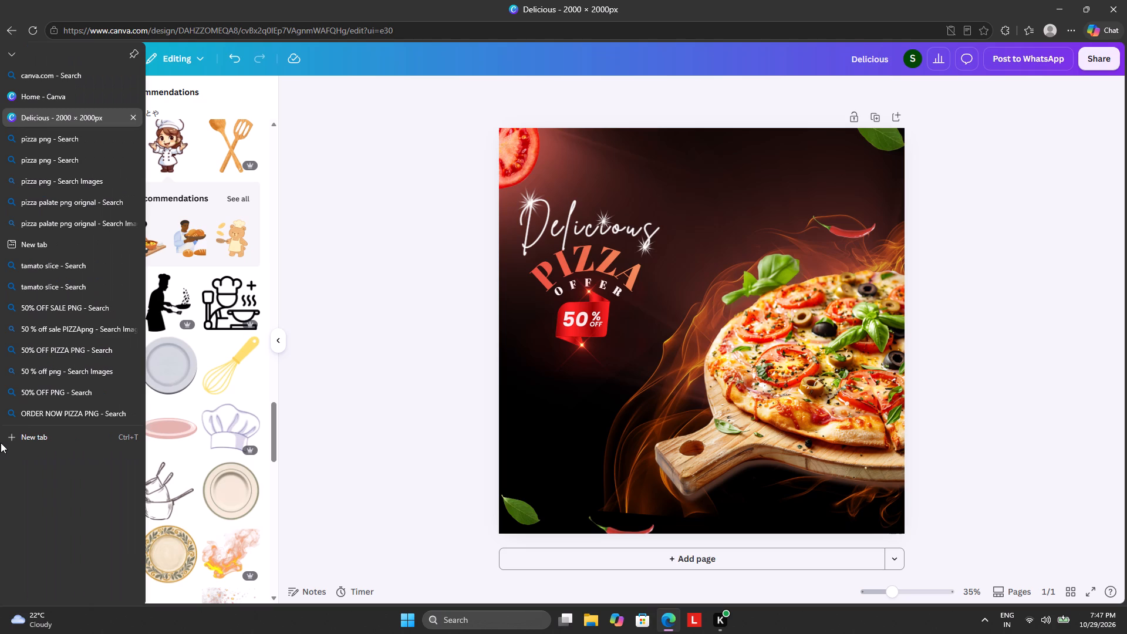
# Copy the navy and yellow "Order Now" badge from the ORDER NOW PIZZA PNG search results and paste it into the Delicious poster.
pyautogui.click(38, 417)
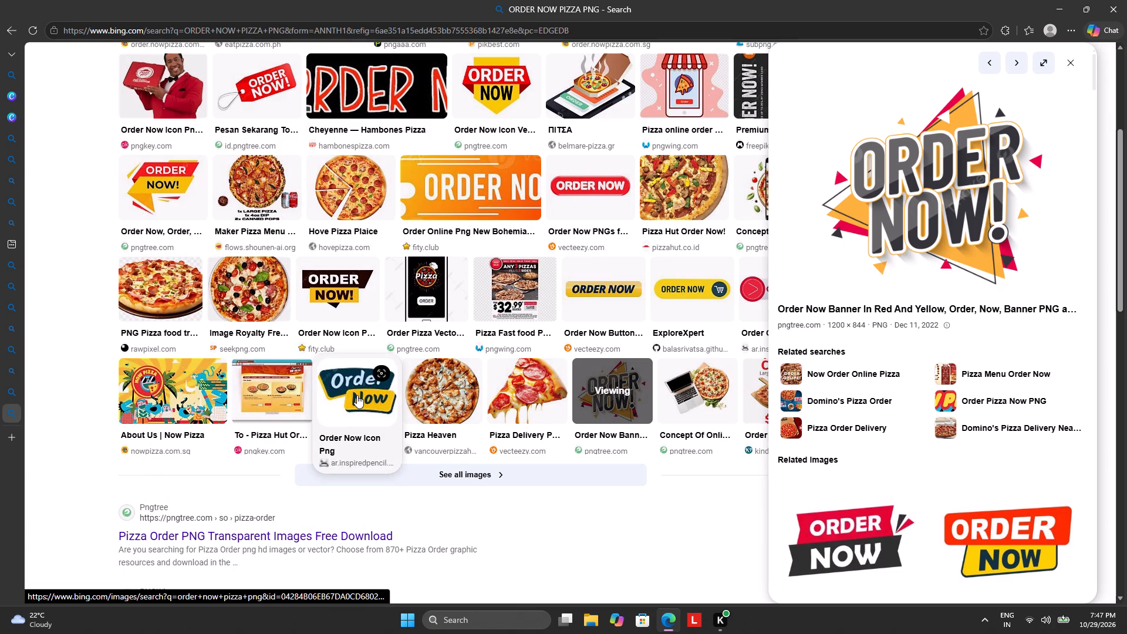
pyautogui.rightClick(357, 395)
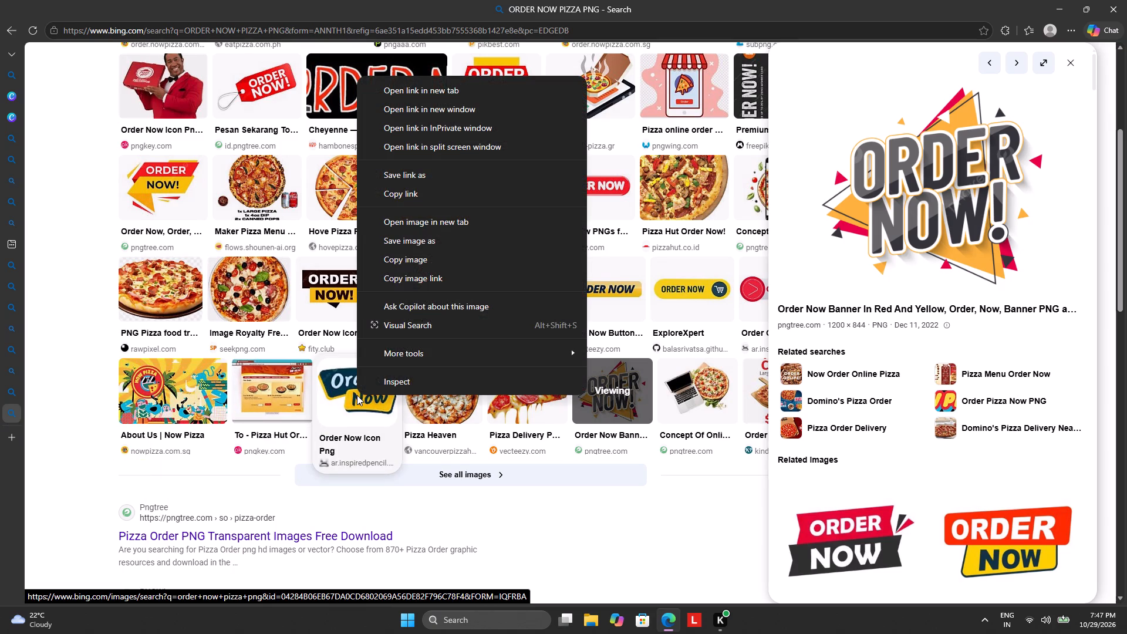
pyautogui.click(404, 258)
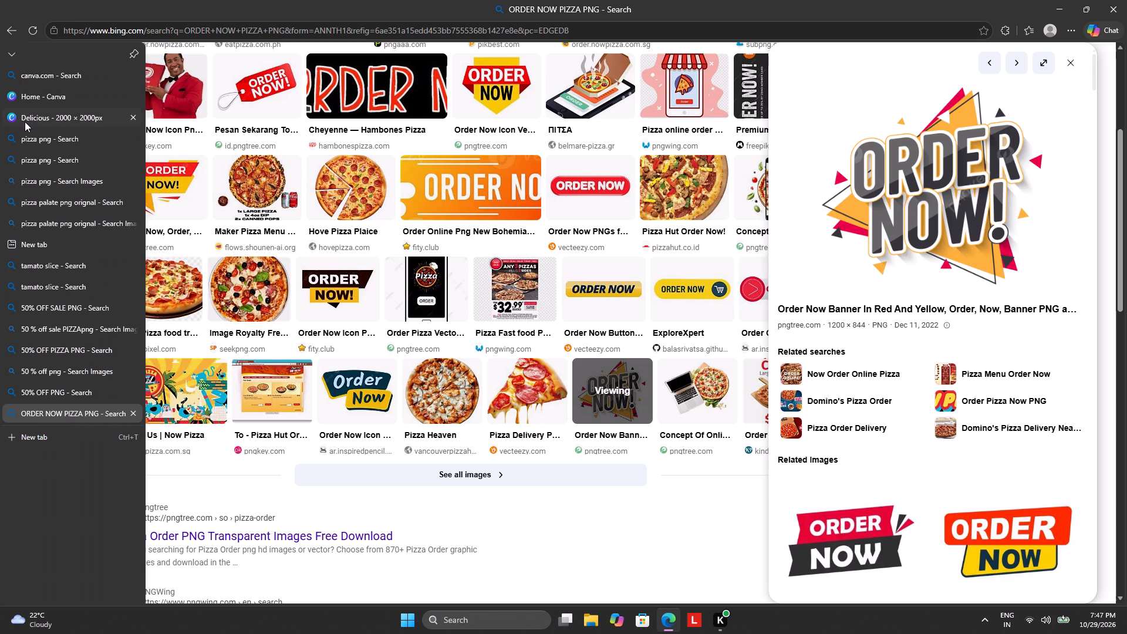
pyautogui.click(25, 121)
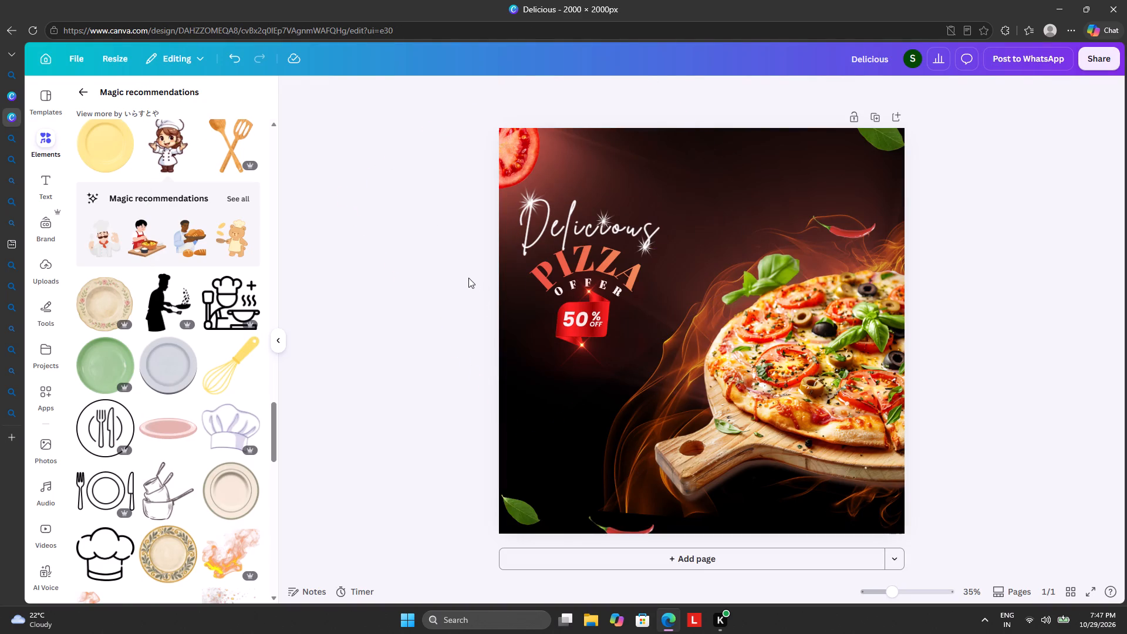
pyautogui.hotkey('ctrl', 'v')
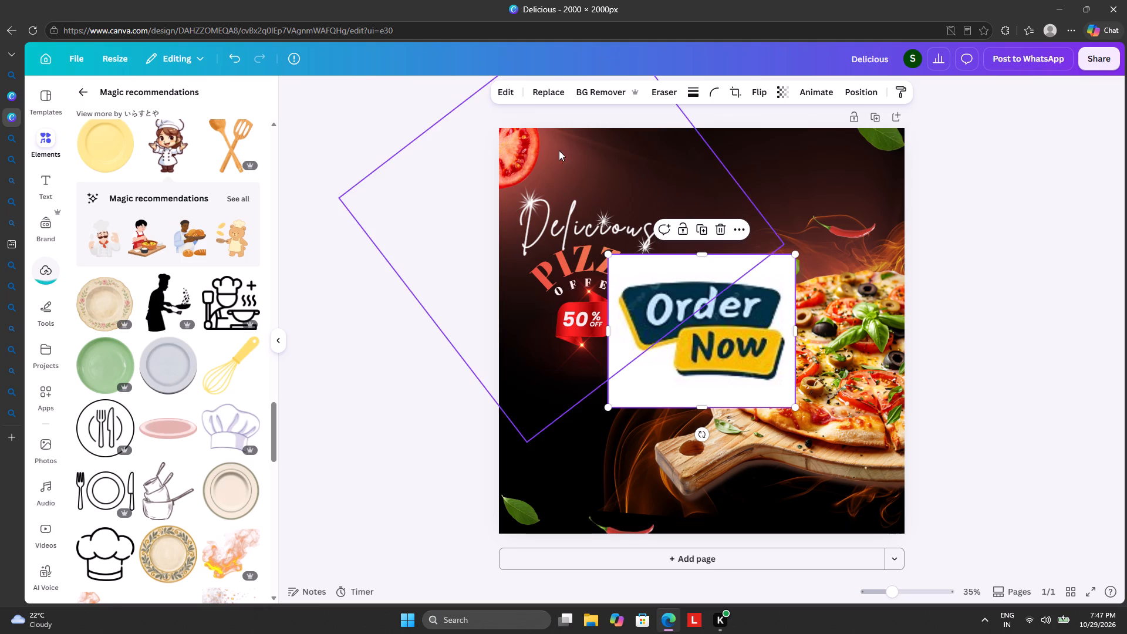
# Remove the white background from the pasted "Order Now" badge.
pyautogui.click(588, 93)
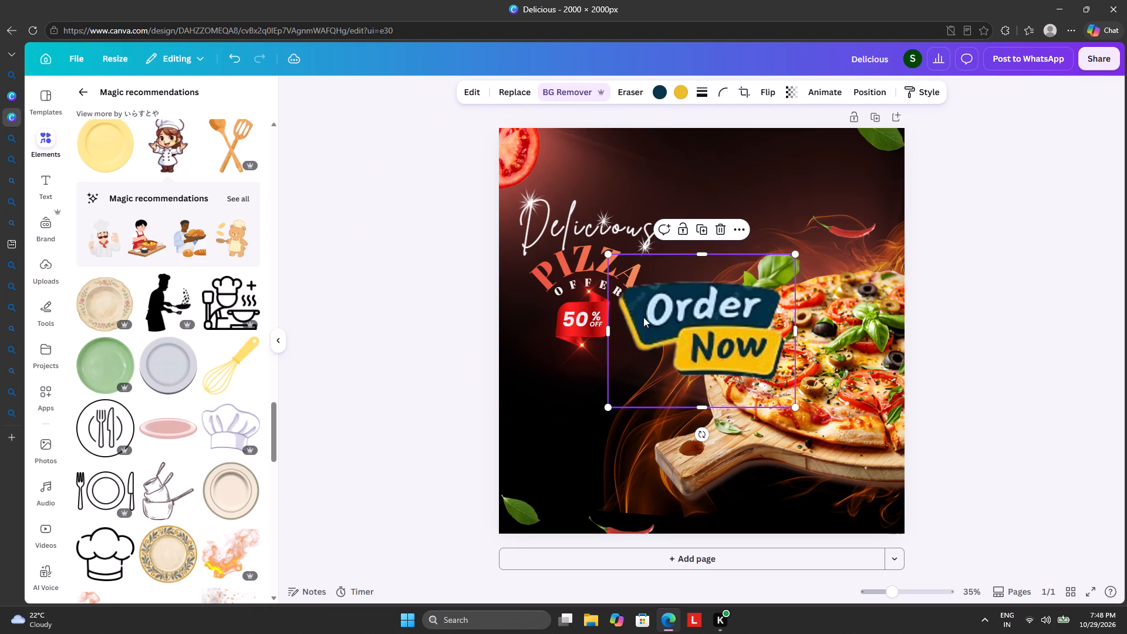
# Recolour the "Order Now" badge's navy areas, trying the design's red first and settling on black.
pyautogui.click(663, 91)
pyautogui.click(137, 178)
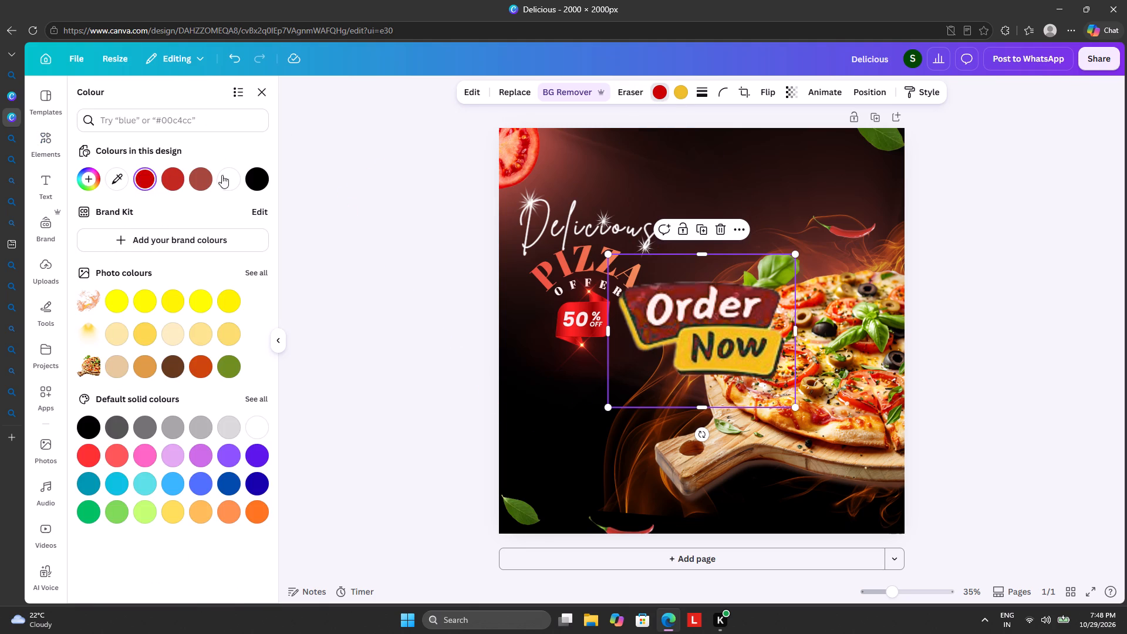
pyautogui.click(249, 177)
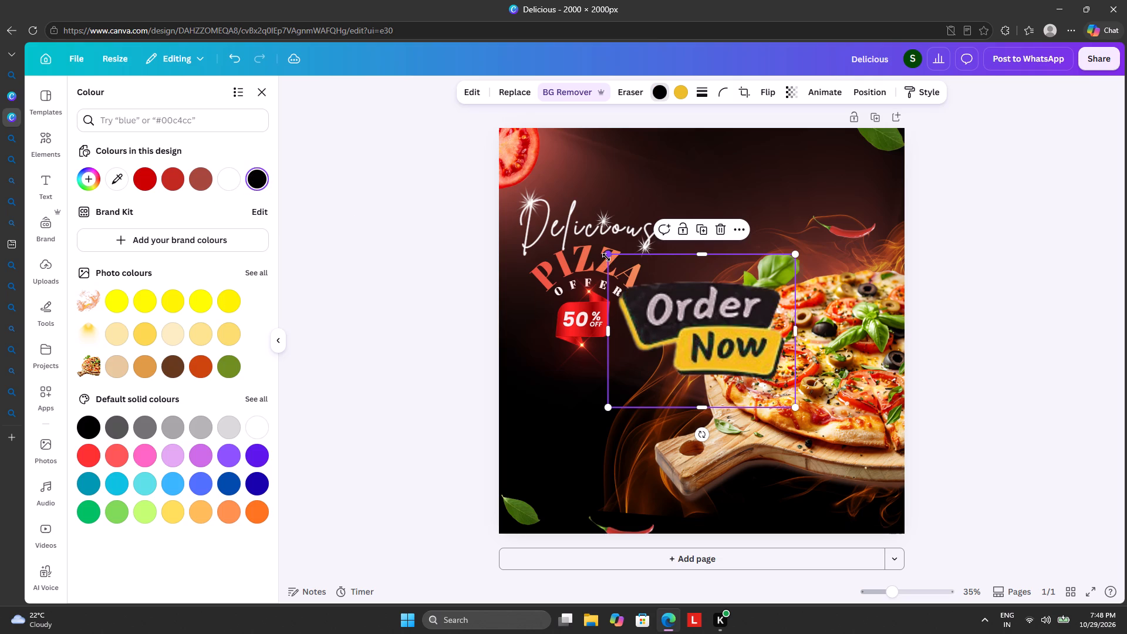
# Shrink the "Order Now" badge to about half its size and place it near the poster's top, above the basil and chilli.
pyautogui.moveTo(606, 257); pyautogui.dragTo(695, 353)
pyautogui.moveTo(745, 366); pyautogui.dragTo(729, 362)
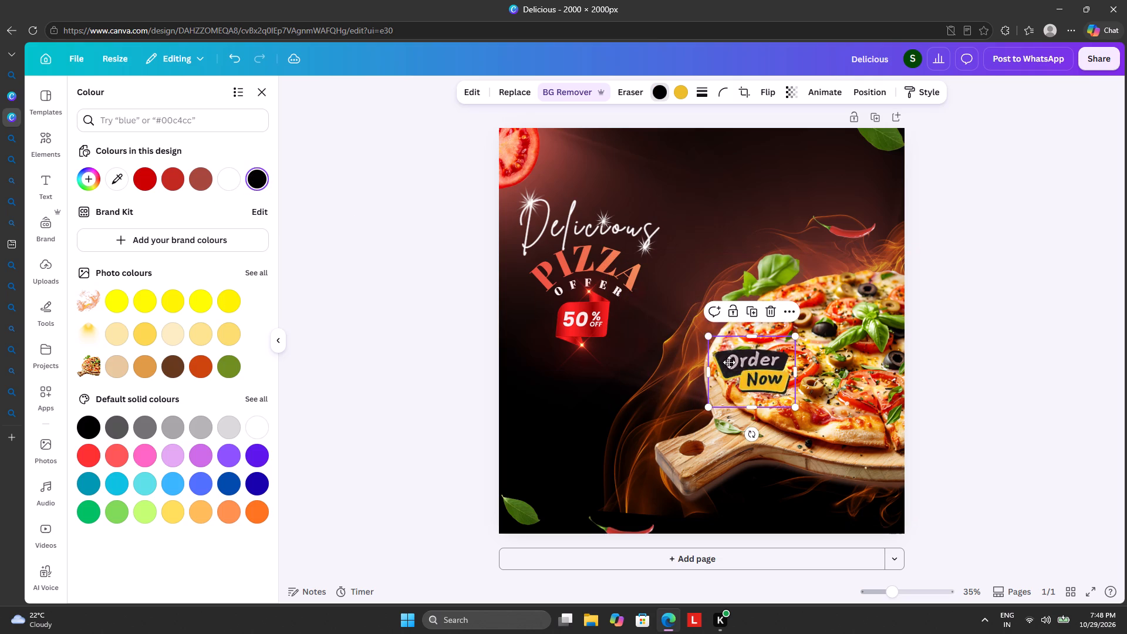
pyautogui.moveTo(729, 362); pyautogui.dragTo(751, 179)
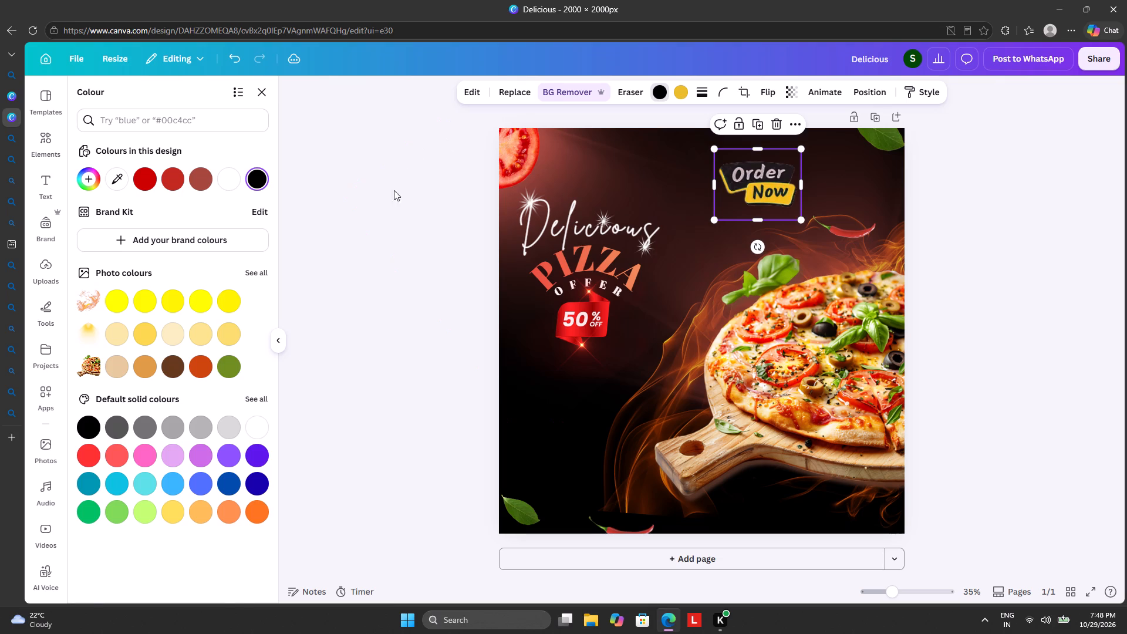
pyautogui.click(394, 199)
pyautogui.click(394, 215)
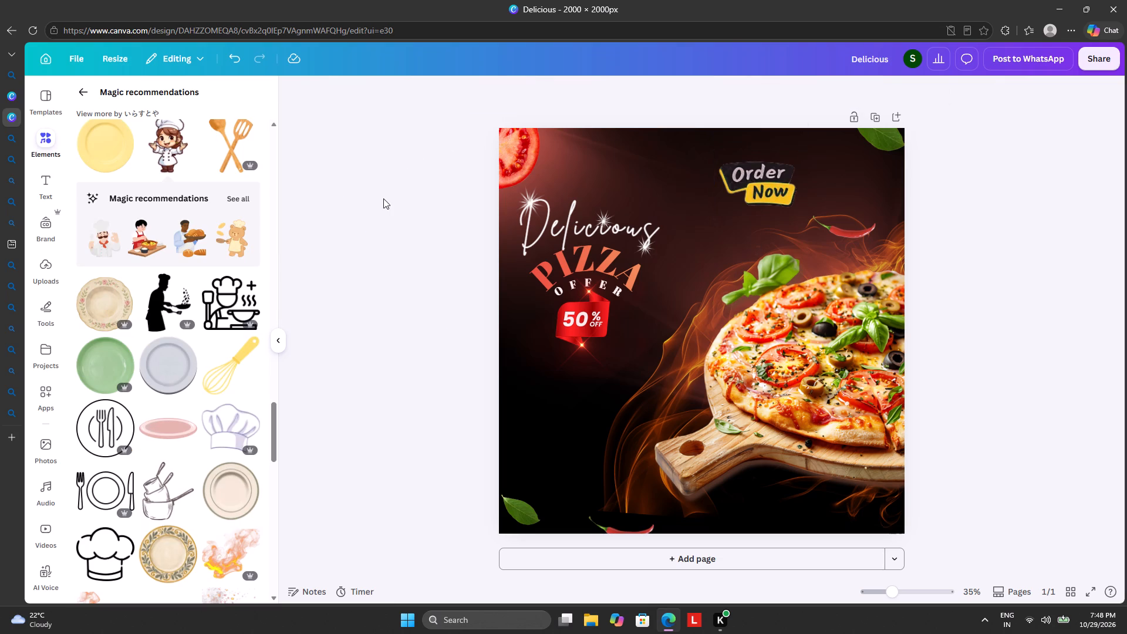
# Move the "Order Now" badge to the dark area below the 50% OFF ribbon, above the leaf in the poster's bottom corner.
pyautogui.moveTo(744, 187); pyautogui.dragTo(519, 456)
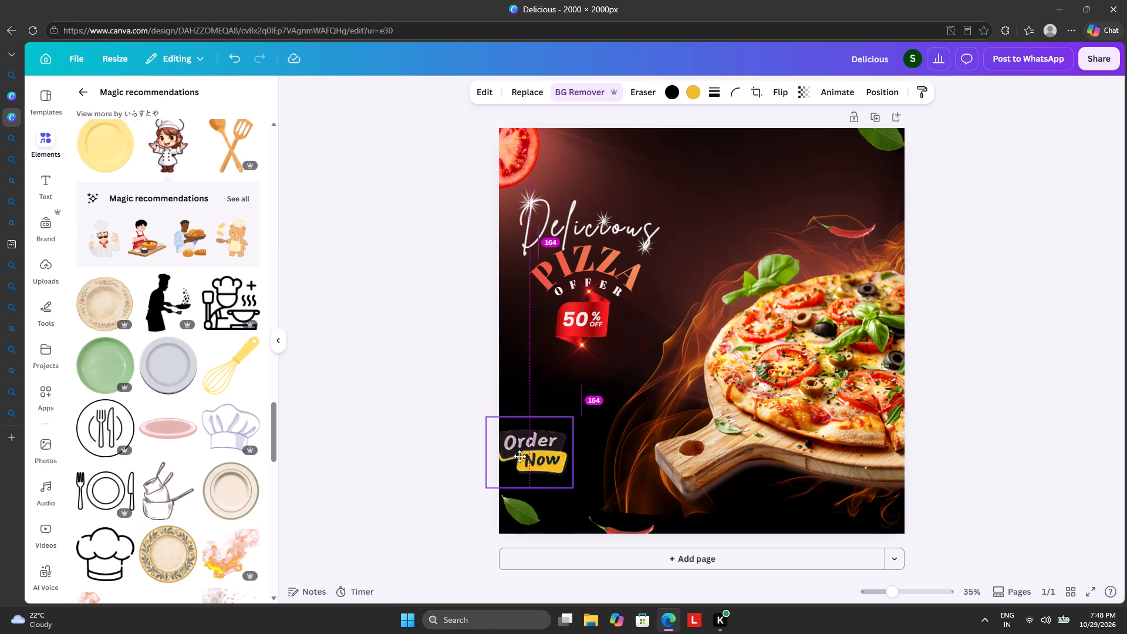
pyautogui.moveTo(519, 456); pyautogui.dragTo(548, 488)
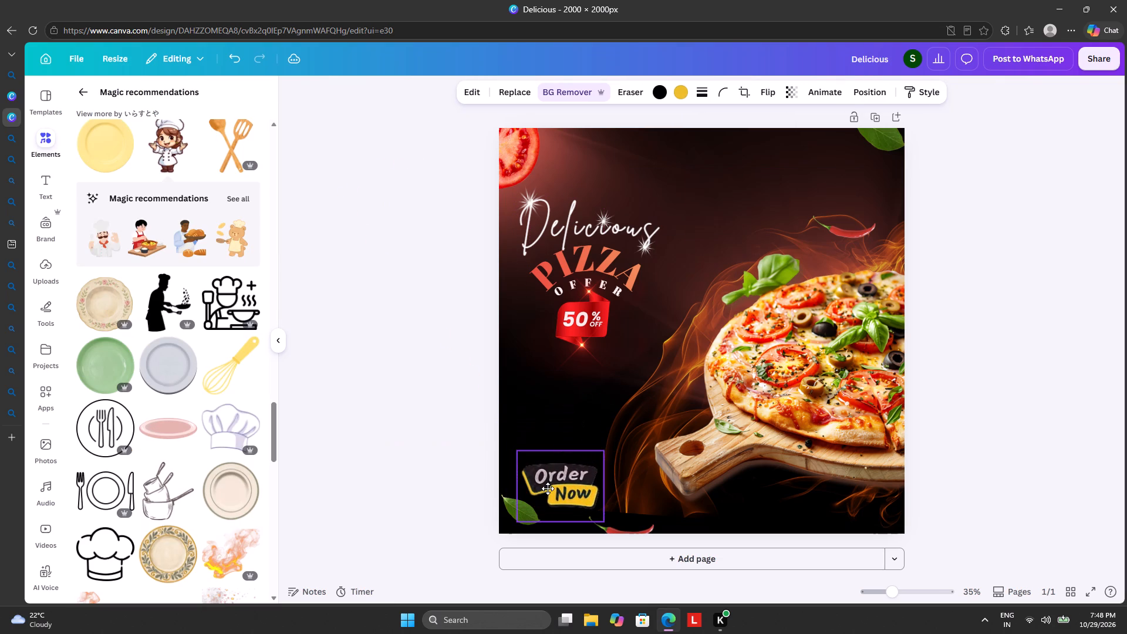
pyautogui.moveTo(548, 488); pyautogui.dragTo(554, 480)
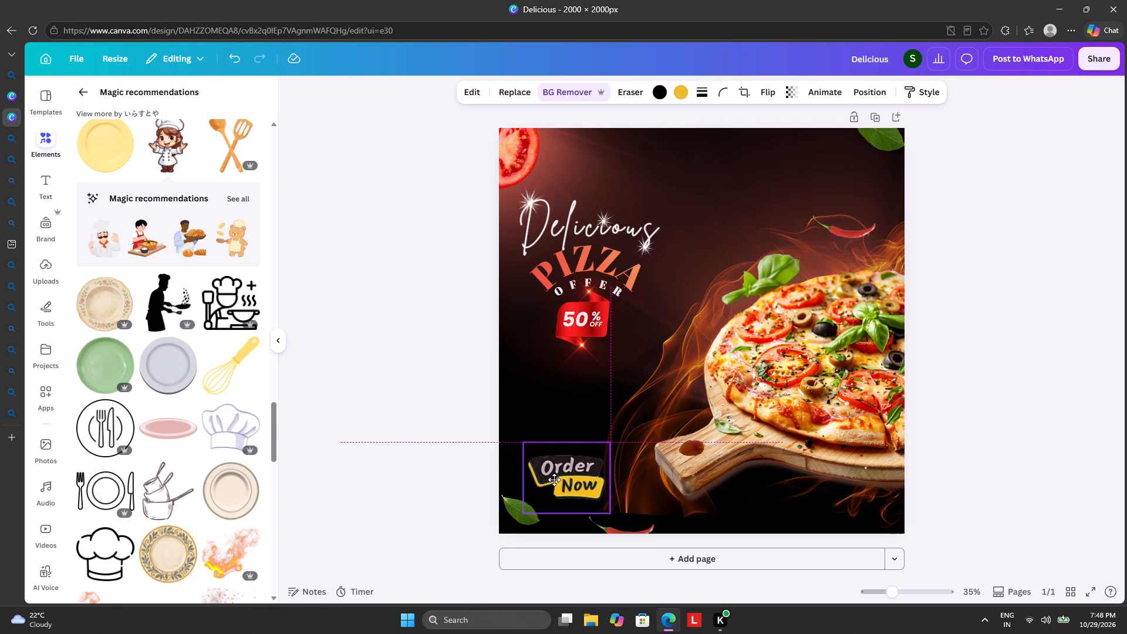
pyautogui.moveTo(554, 480); pyautogui.dragTo(554, 478)
pyautogui.moveTo(552, 474); pyautogui.dragTo(544, 427)
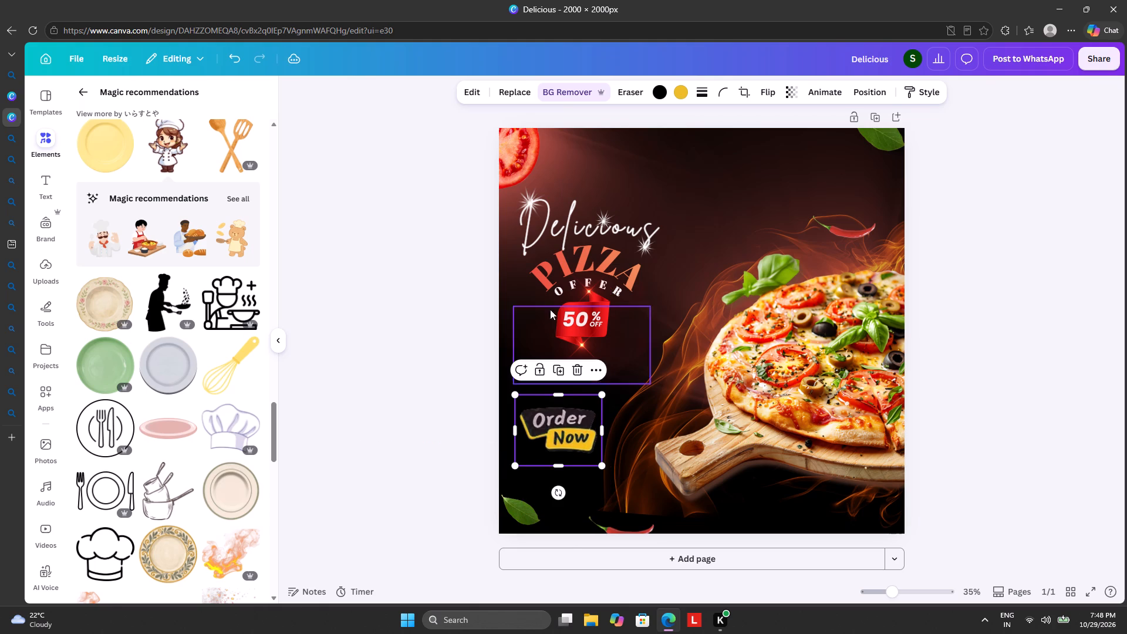
pyautogui.moveTo(545, 431); pyautogui.dragTo(557, 280)
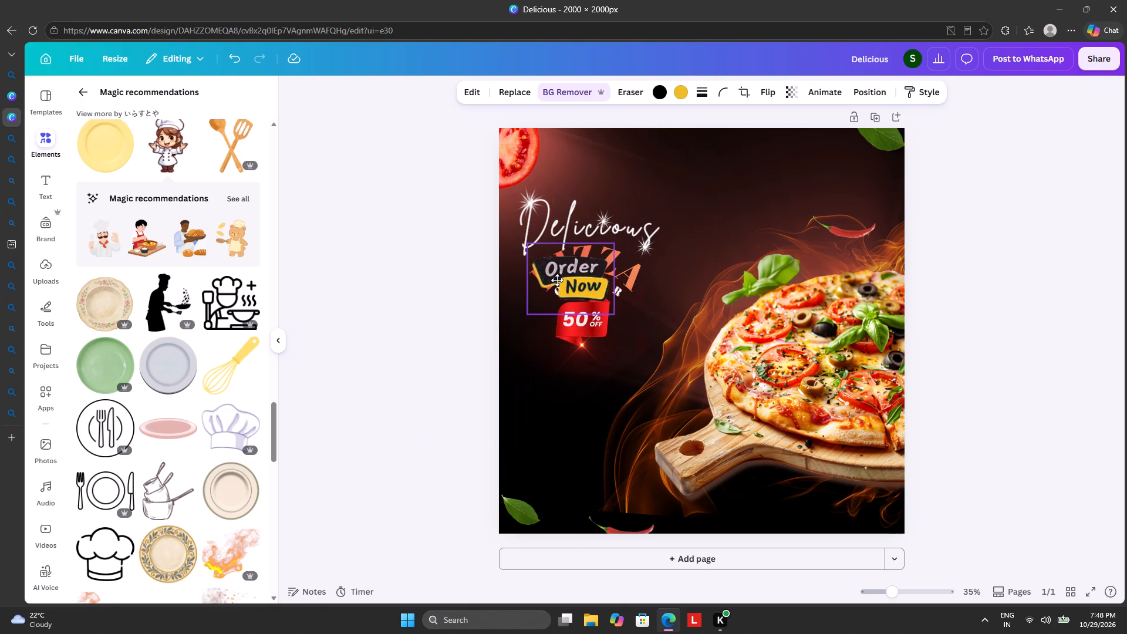
pyautogui.moveTo(557, 280); pyautogui.dragTo(543, 426)
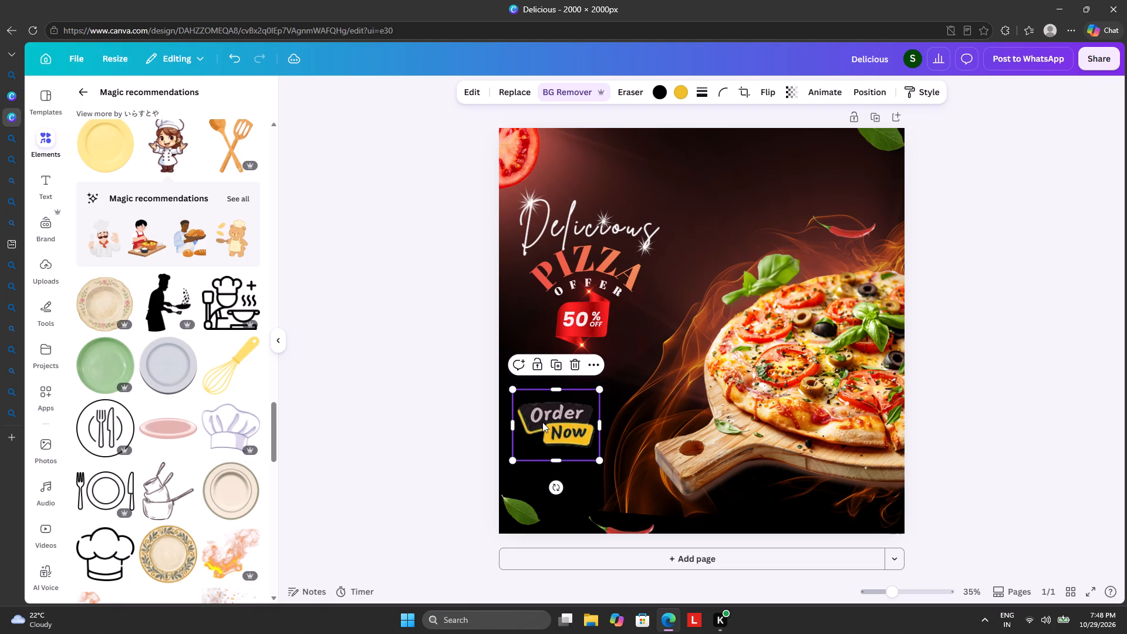
# Move the "Delicious" title up to the poster's top centre, away from the "PIZZA" text.
pyautogui.moveTo(573, 228); pyautogui.dragTo(626, 217)
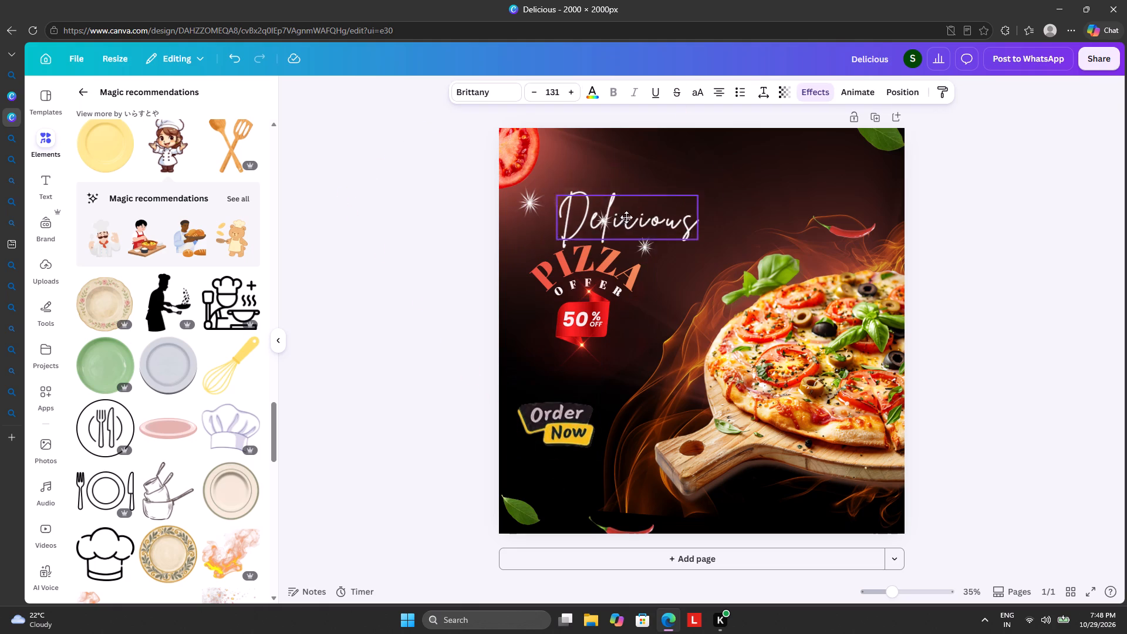
pyautogui.moveTo(626, 217); pyautogui.dragTo(671, 174)
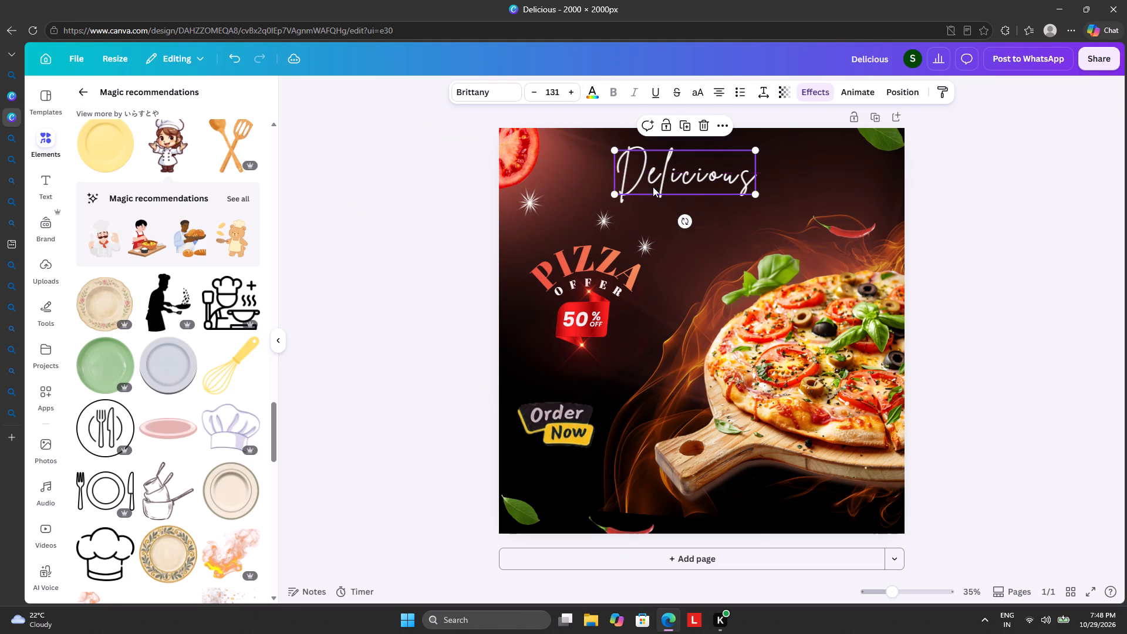
# Place the three white sparkles back on the "Delicious" title: on the D, over the middle letters and at the final s.
pyautogui.moveTo(611, 222); pyautogui.dragTo(633, 157)
pyautogui.moveTo(529, 211); pyautogui.dragTo(678, 201)
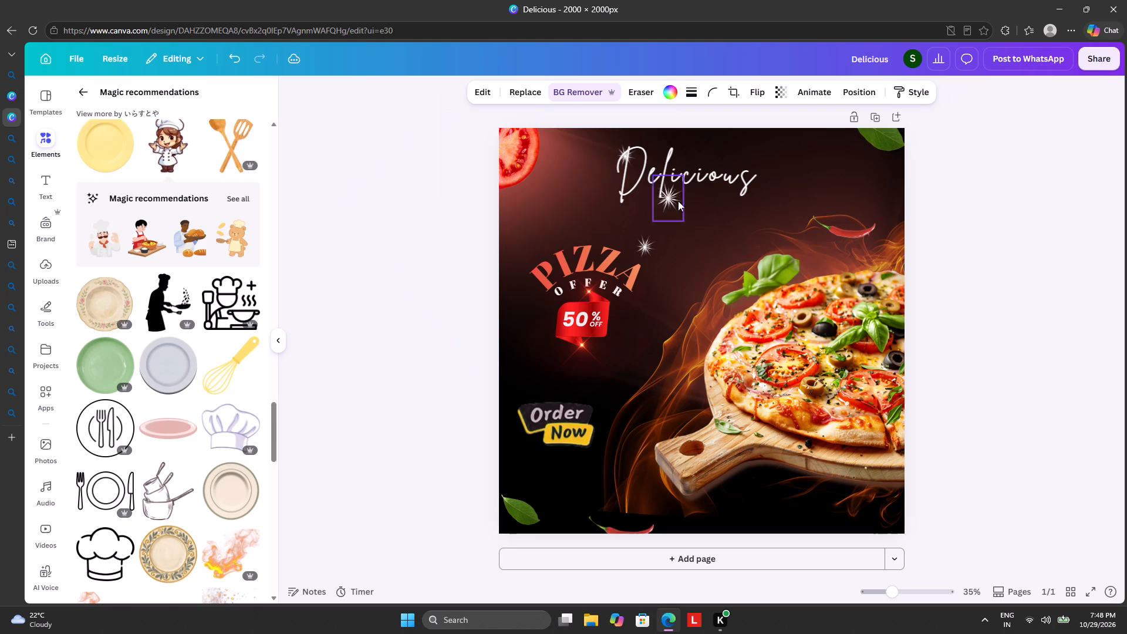
pyautogui.moveTo(678, 201); pyautogui.dragTo(699, 181)
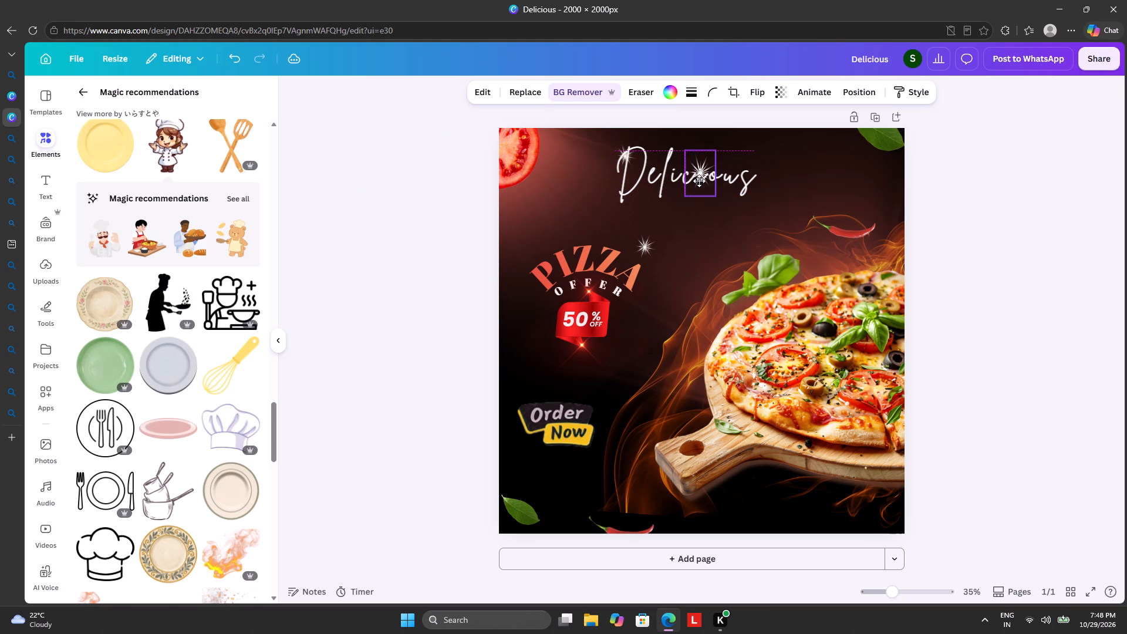
pyautogui.moveTo(699, 181); pyautogui.dragTo(699, 181)
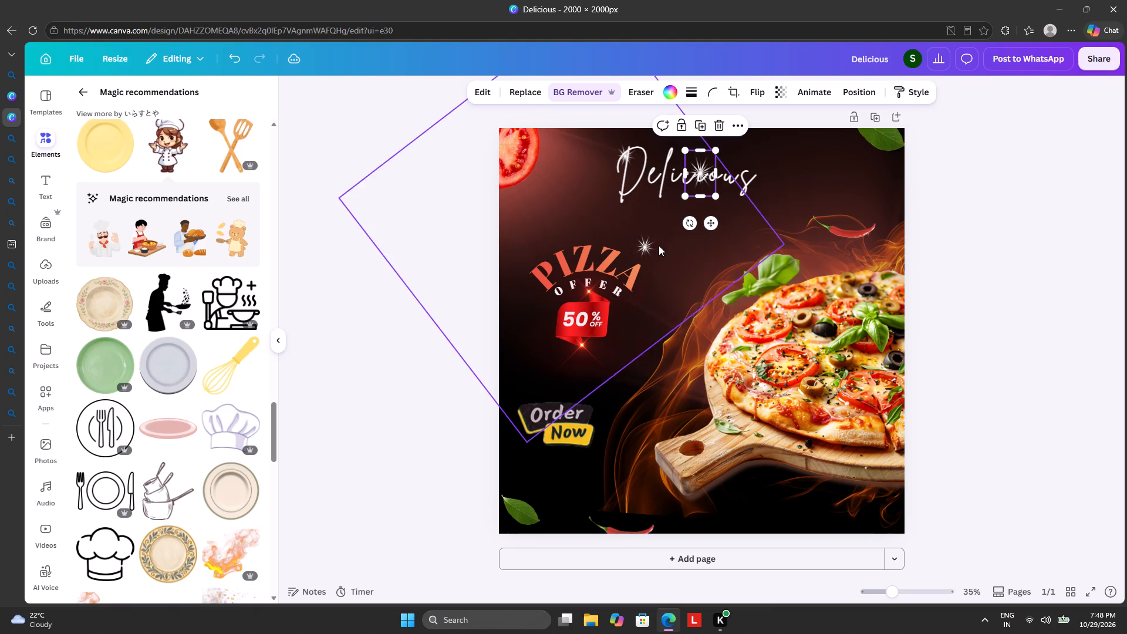
pyautogui.moveTo(649, 245); pyautogui.dragTo(742, 192)
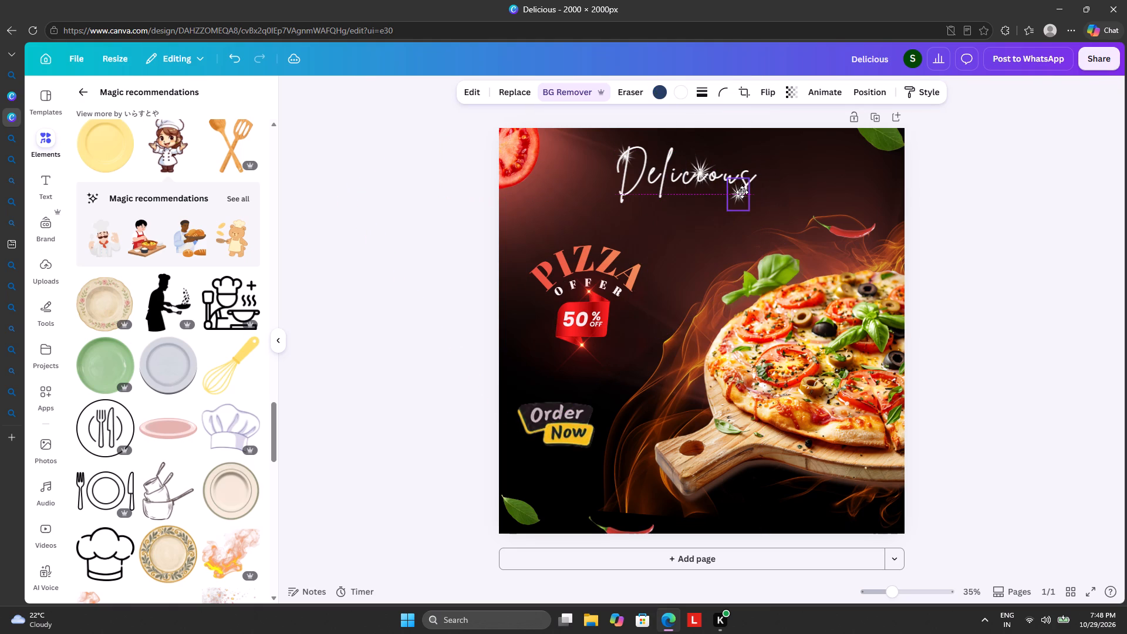
pyautogui.moveTo(742, 192); pyautogui.dragTo(746, 187)
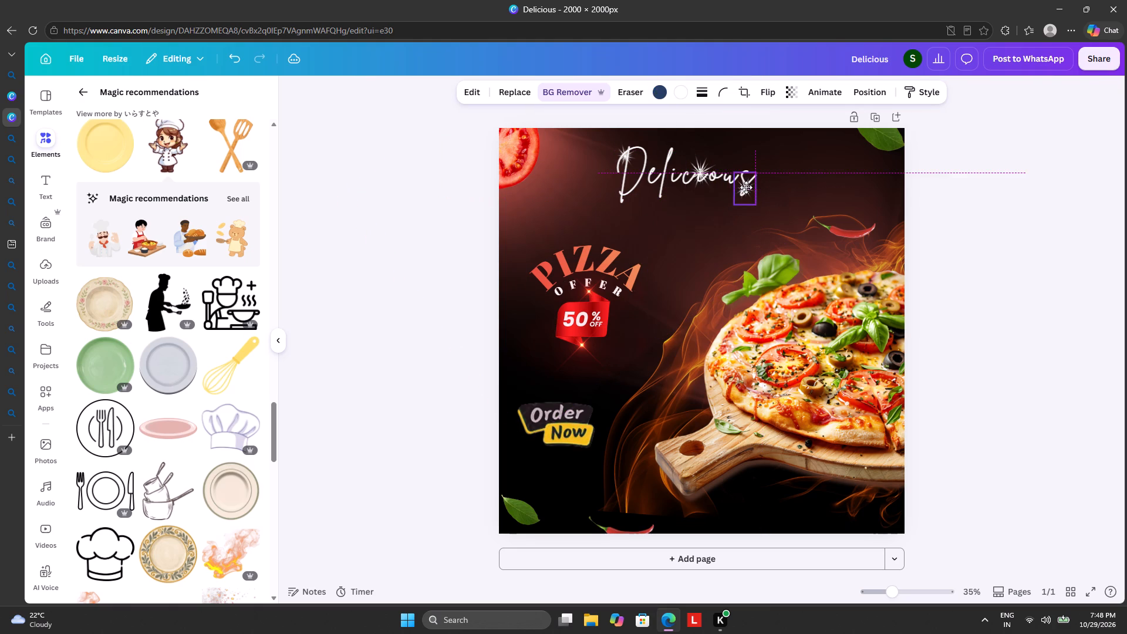
pyautogui.moveTo(746, 187); pyautogui.dragTo(743, 188)
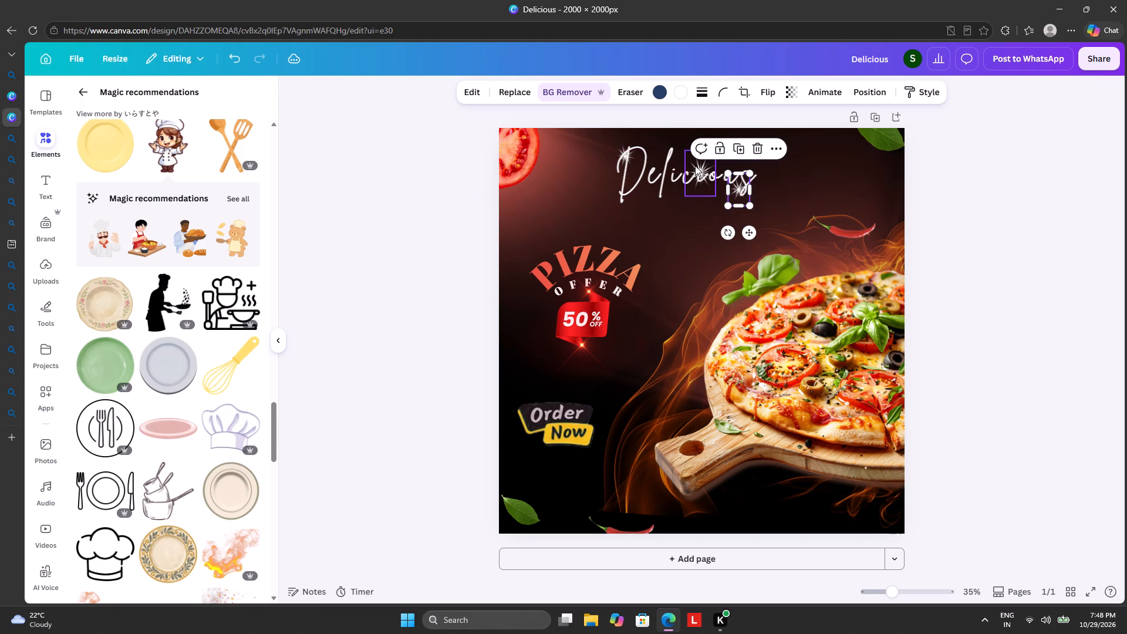
# Make the middle sparkle on the "Delicious" title slightly smaller and nudge it toward the letter c.
pyautogui.click(695, 166)
pyautogui.moveTo(687, 146); pyautogui.dragTo(687, 149)
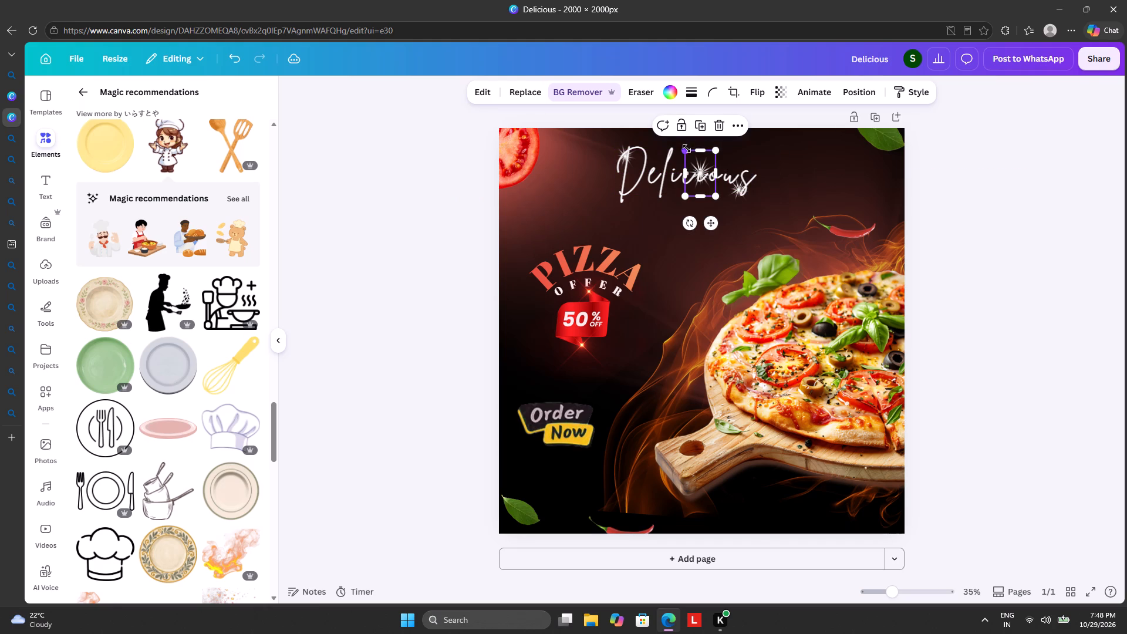
pyautogui.moveTo(687, 149); pyautogui.dragTo(688, 157)
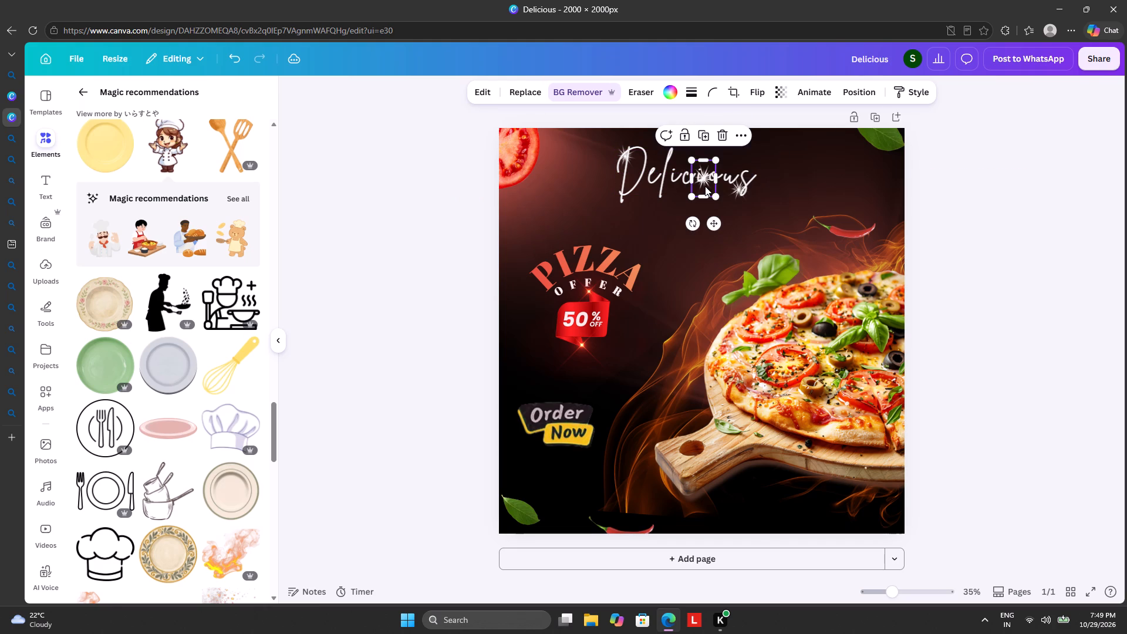
pyautogui.moveTo(705, 186); pyautogui.dragTo(699, 185)
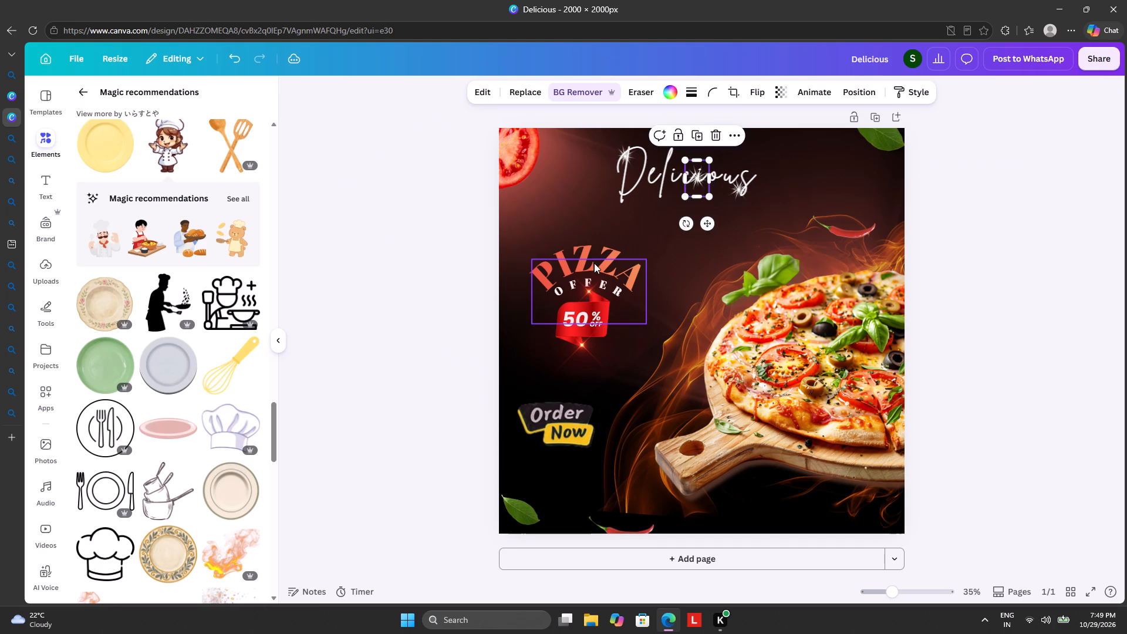
# Move the light flare from the 50% OFF ribbon's top edge down onto the ribbon.
pyautogui.moveTo(594, 264); pyautogui.dragTo(590, 267)
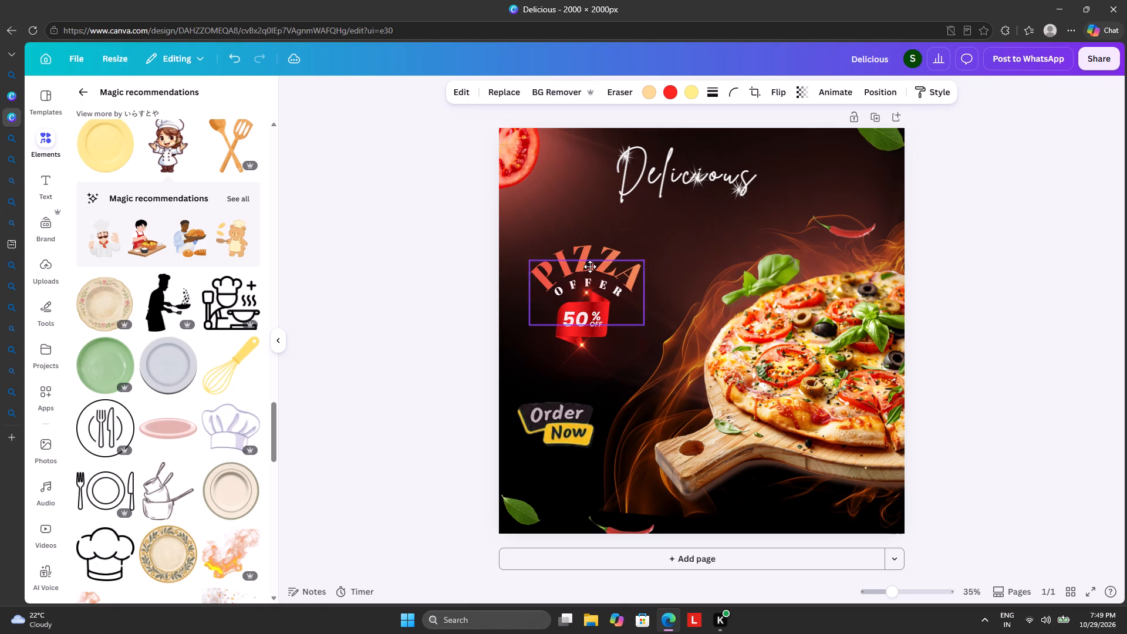
pyautogui.moveTo(590, 267); pyautogui.dragTo(583, 285)
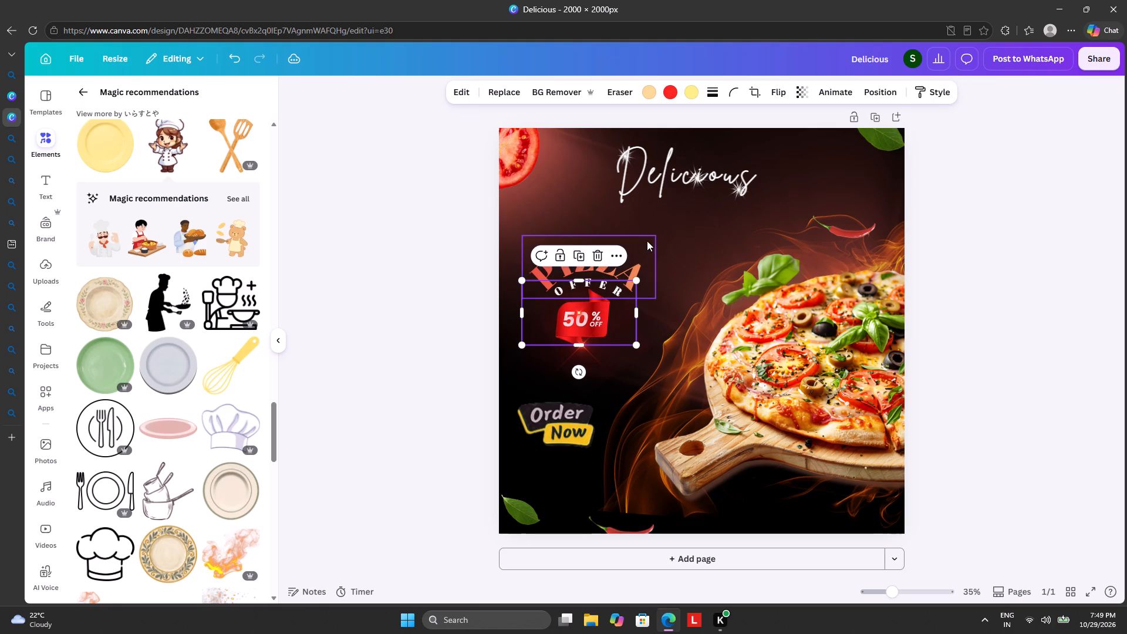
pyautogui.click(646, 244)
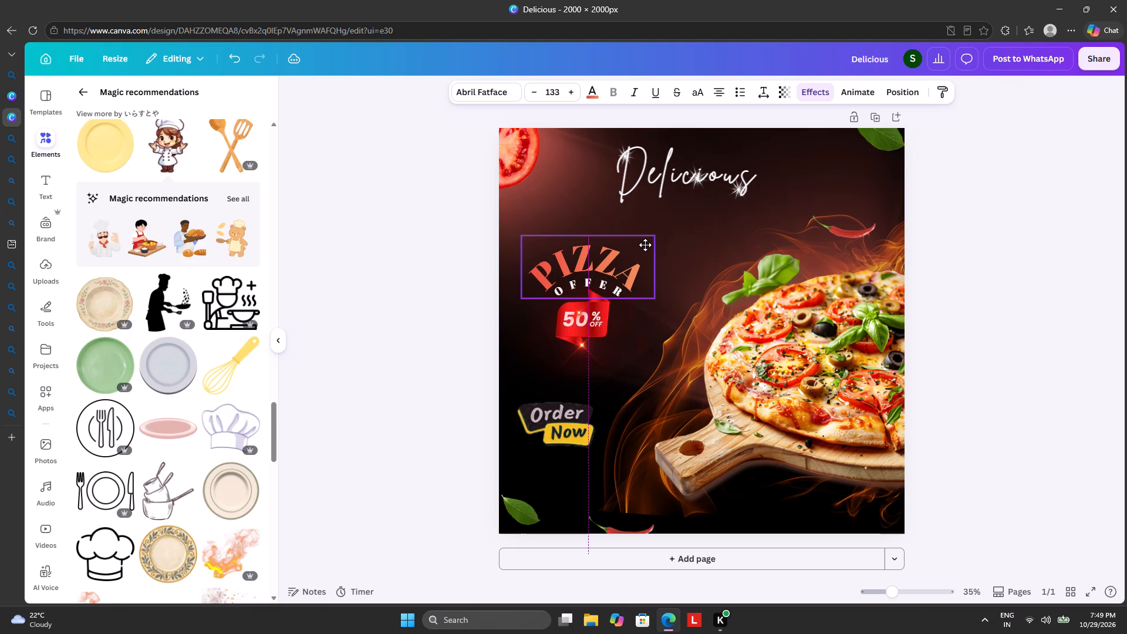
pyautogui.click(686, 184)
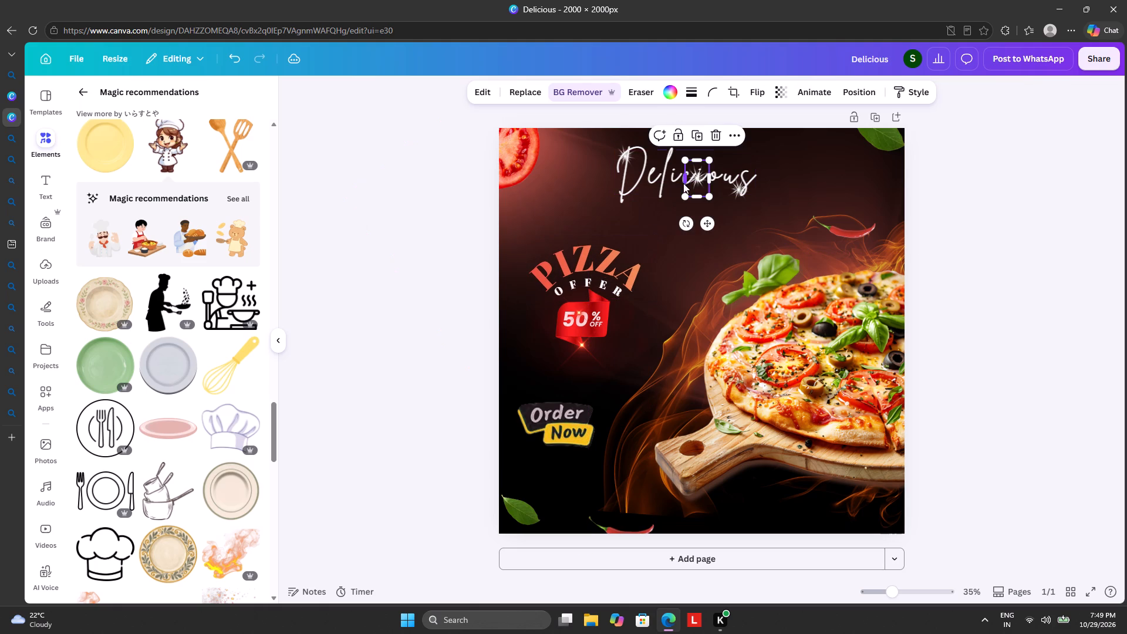
# Undo the recent title, sparkle and flare edits until the "Delicious" title and its sparkles are back directly above "PIZZA".
pyautogui.moveTo(660, 176); pyautogui.dragTo(562, 227)
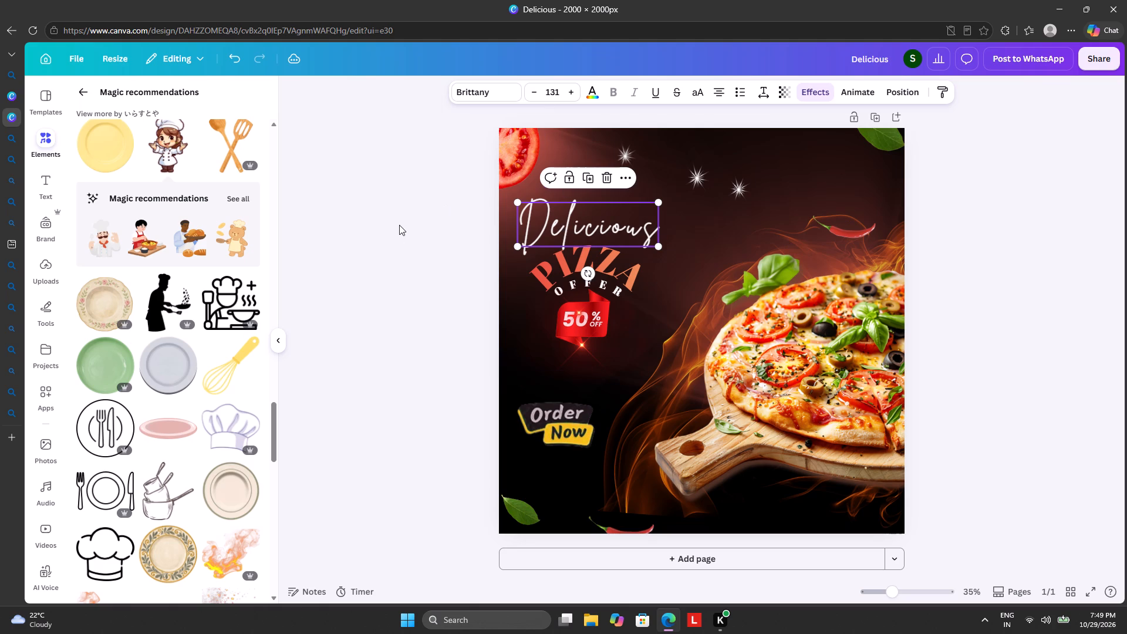
pyautogui.hotkey('ctrl', 'z')
pyautogui.hotkey('ctrl', 'z')
pyautogui.hotkey('ctrl', 'z')
pyautogui.hotkey('ctrl', 'z')
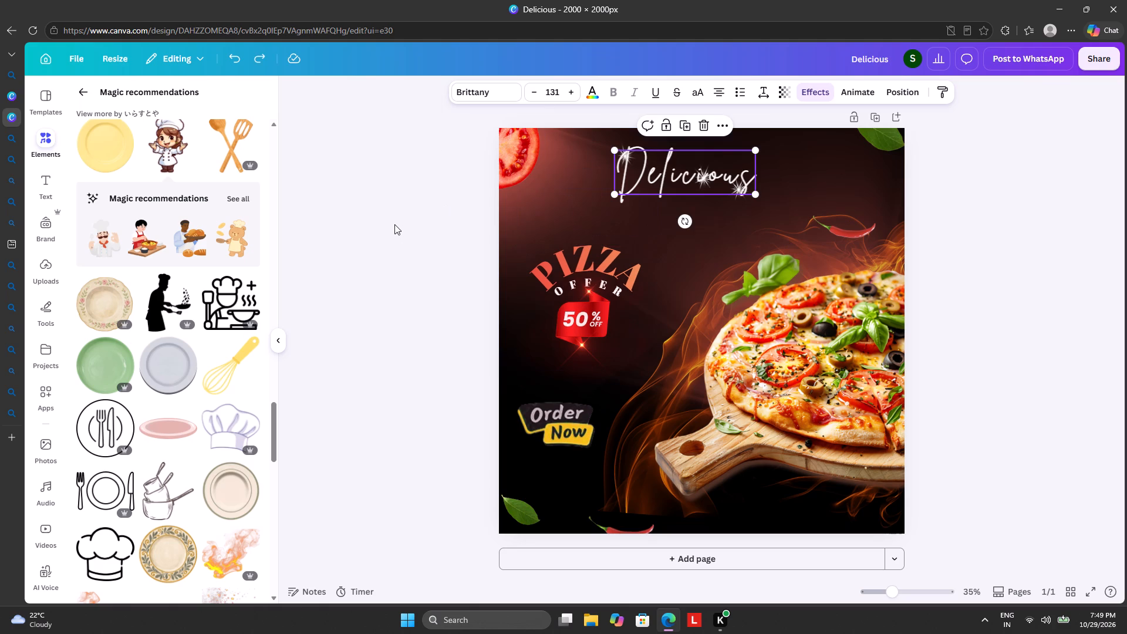
pyautogui.hotkey('ctrl', 'z')
pyautogui.hotkey('ctrl', 'z')
pyautogui.hotkey('ctrl', 'z')
pyautogui.hotkey('ctrl', 'z')
pyautogui.hotkey('ctrl', 'z')
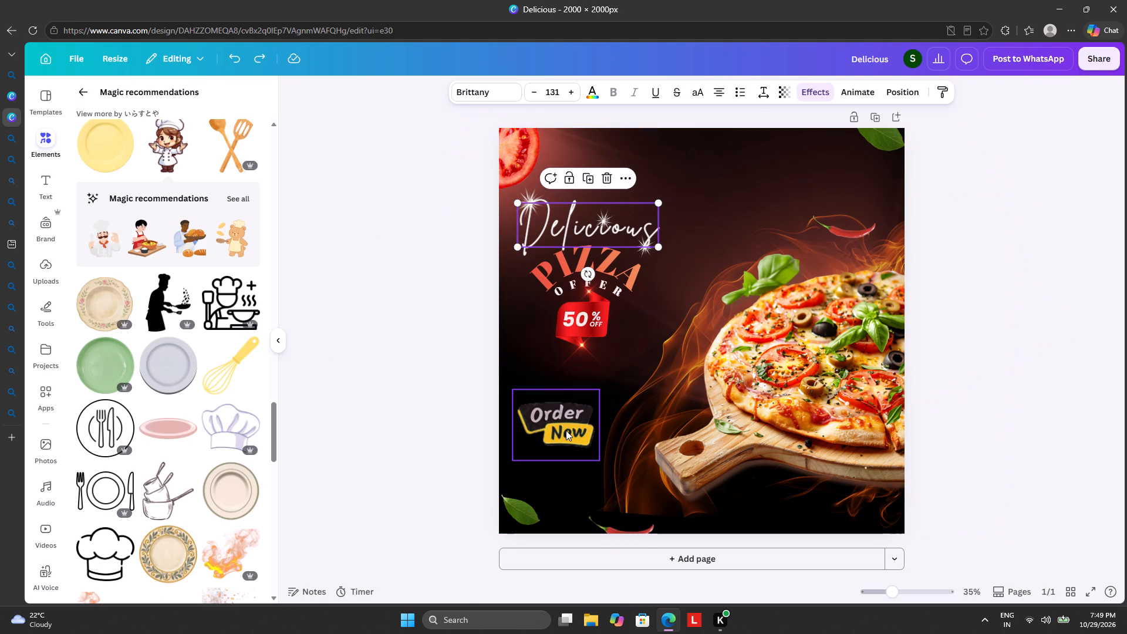
# Delete the "Order Now" badge from the poster.
pyautogui.moveTo(566, 430); pyautogui.dragTo(867, 197)
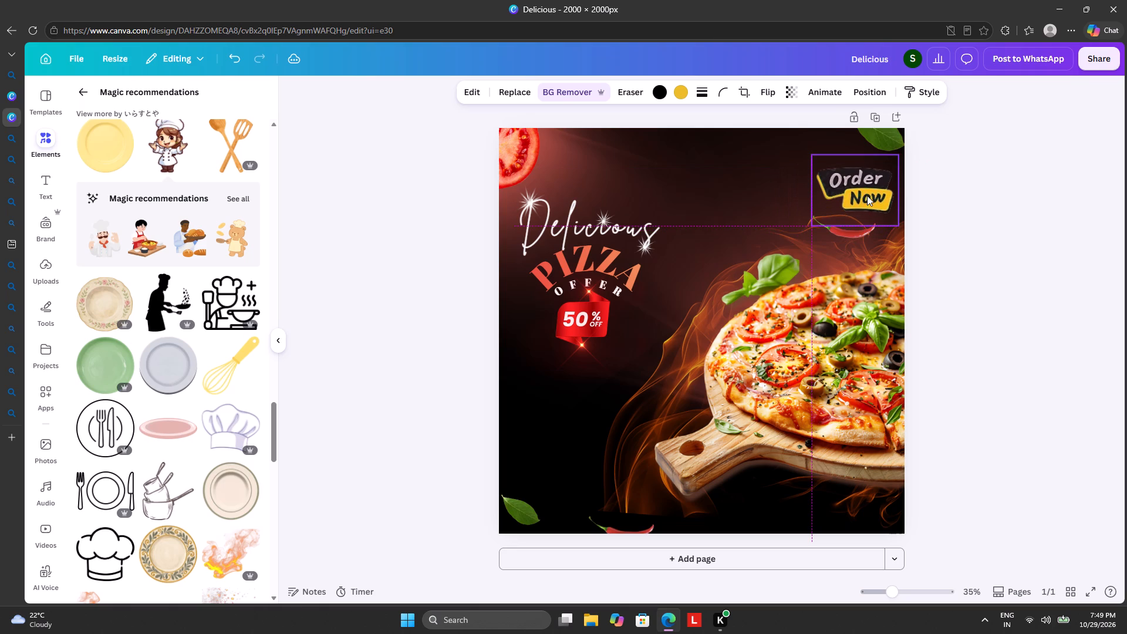
pyautogui.click(875, 134)
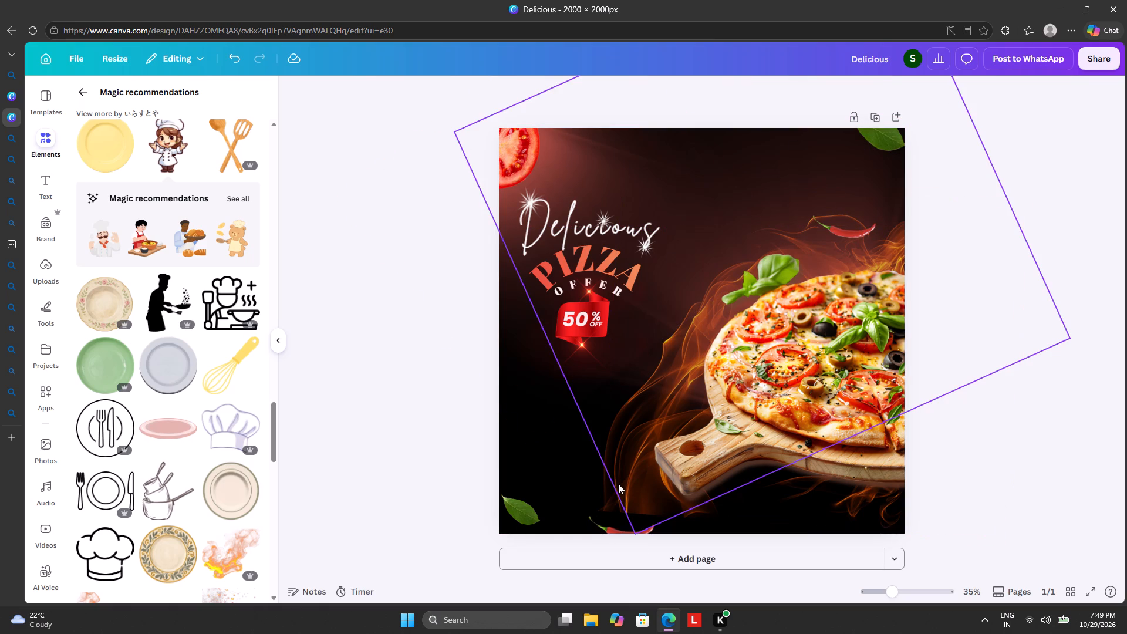
# Shift the large tilted red glow behind the pizza slightly lower on the poster.
pyautogui.moveTo(622, 477); pyautogui.dragTo(617, 464)
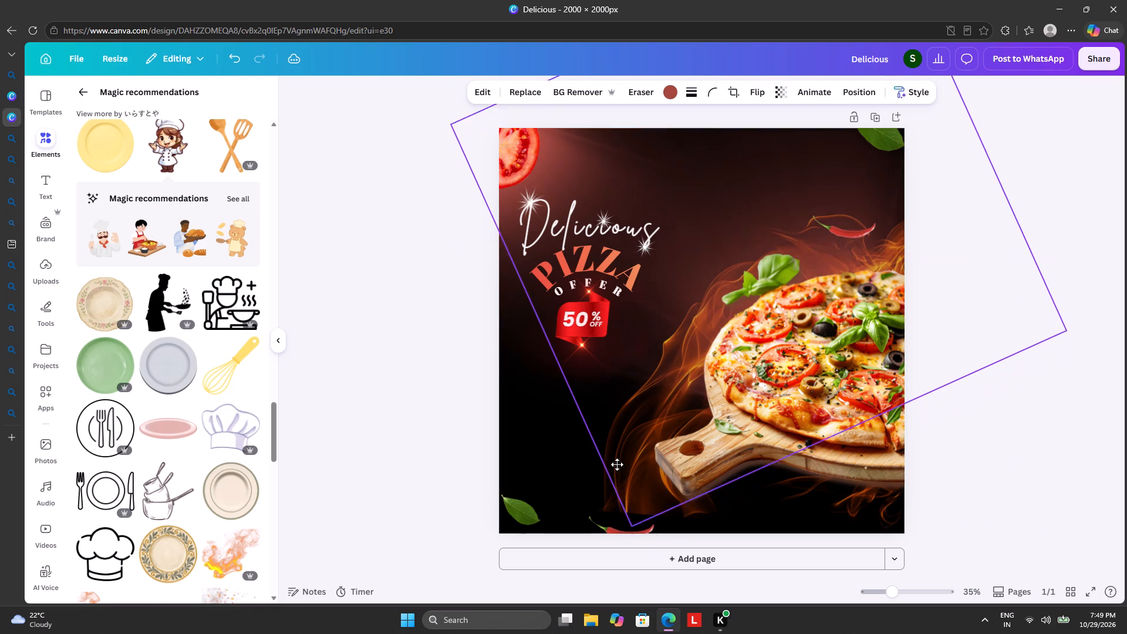
pyautogui.moveTo(617, 464); pyautogui.dragTo(621, 507)
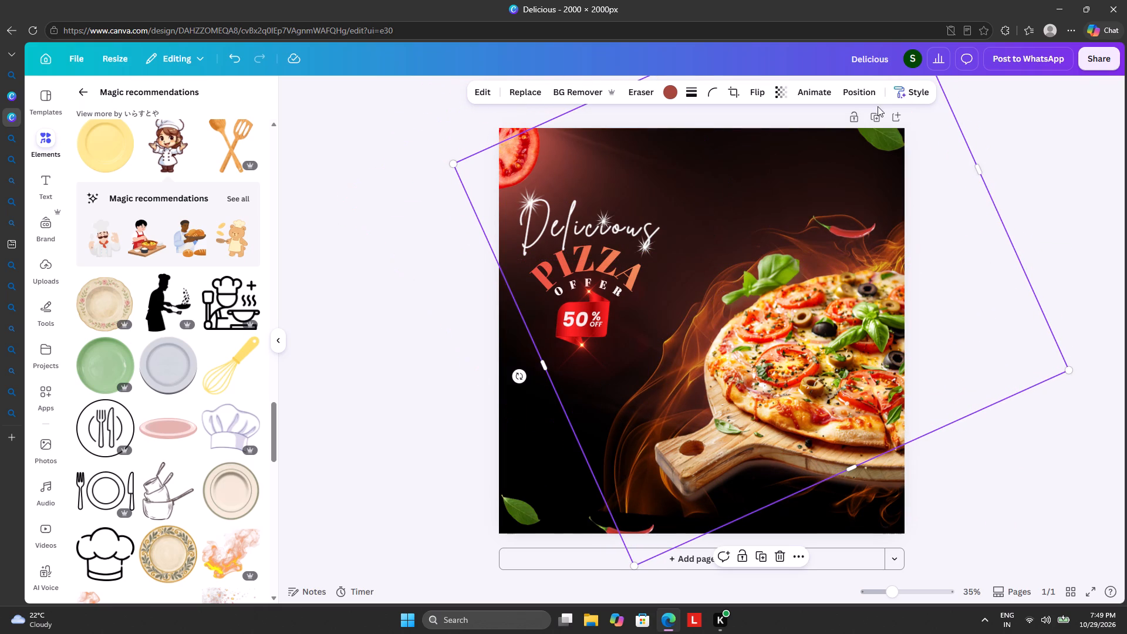
# Select the flame graphic in the layer list and shift it slightly toward the poster's lower right, behind the pizza.
pyautogui.click(858, 99)
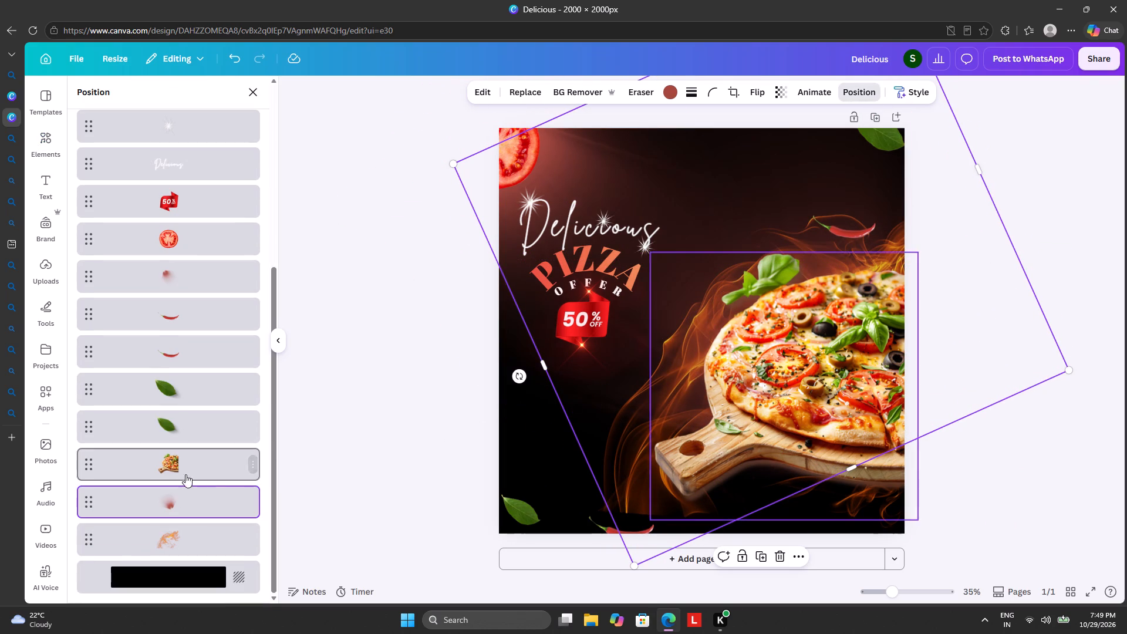
pyautogui.scroll(-1, 177, 485)
pyautogui.click(157, 539)
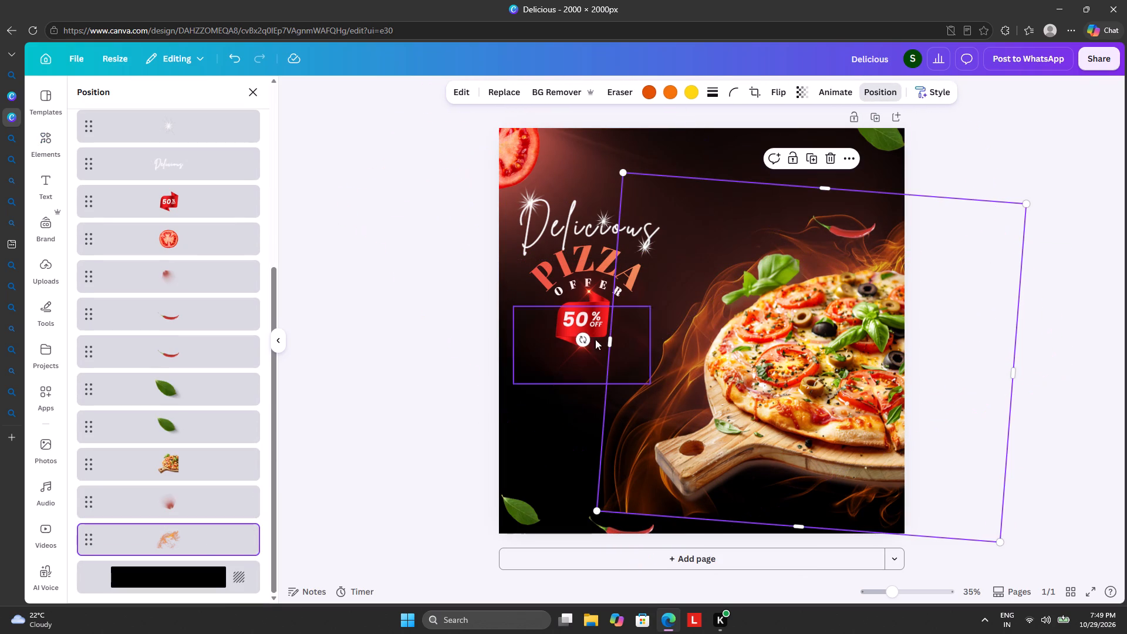
pyautogui.moveTo(756, 203); pyautogui.dragTo(747, 216)
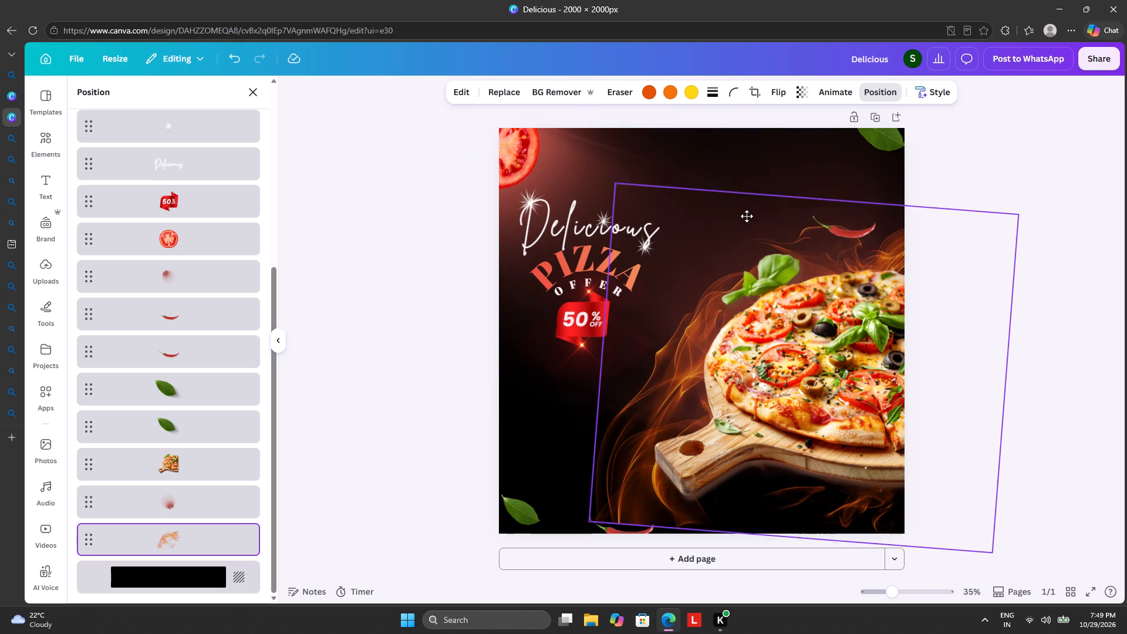
pyautogui.moveTo(747, 216); pyautogui.dragTo(769, 198)
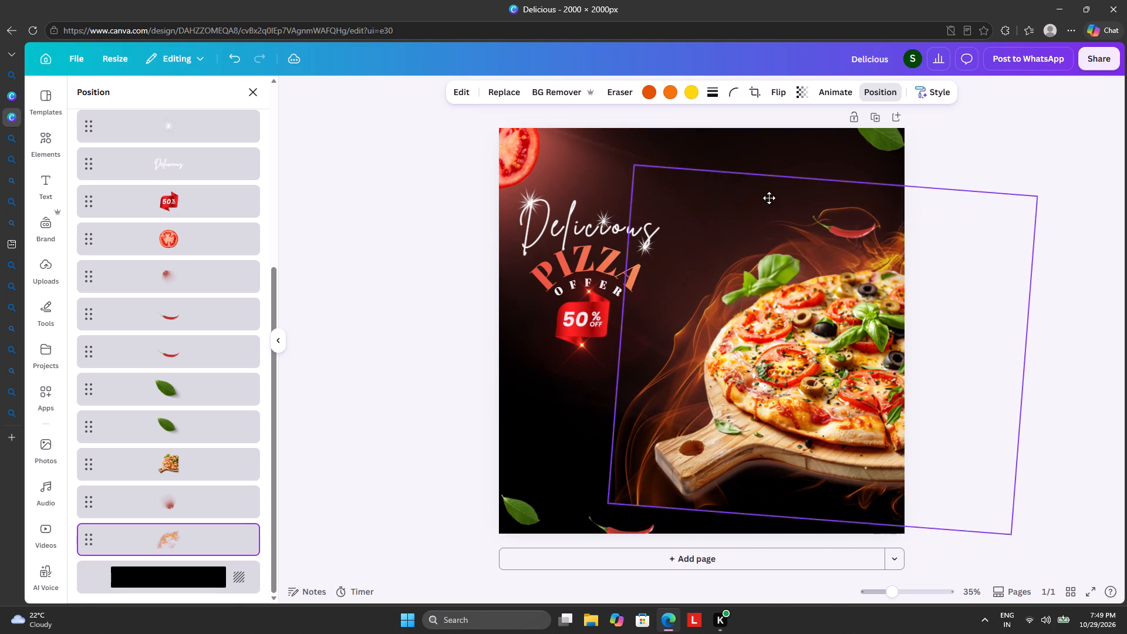
pyautogui.moveTo(769, 198); pyautogui.dragTo(775, 222)
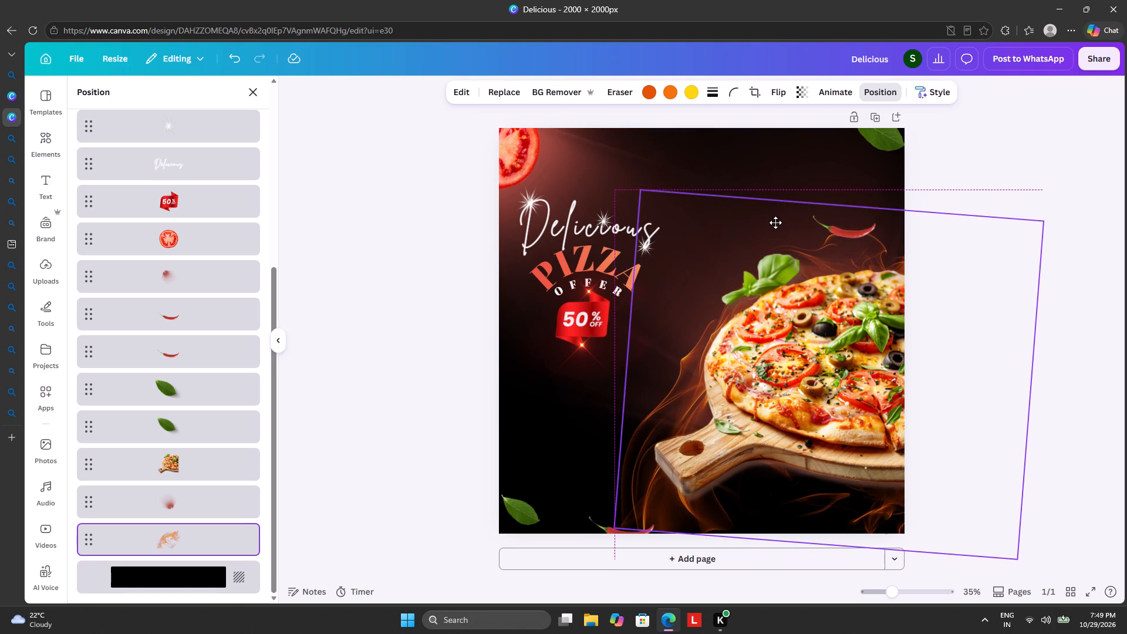
pyautogui.moveTo(775, 222); pyautogui.dragTo(787, 218)
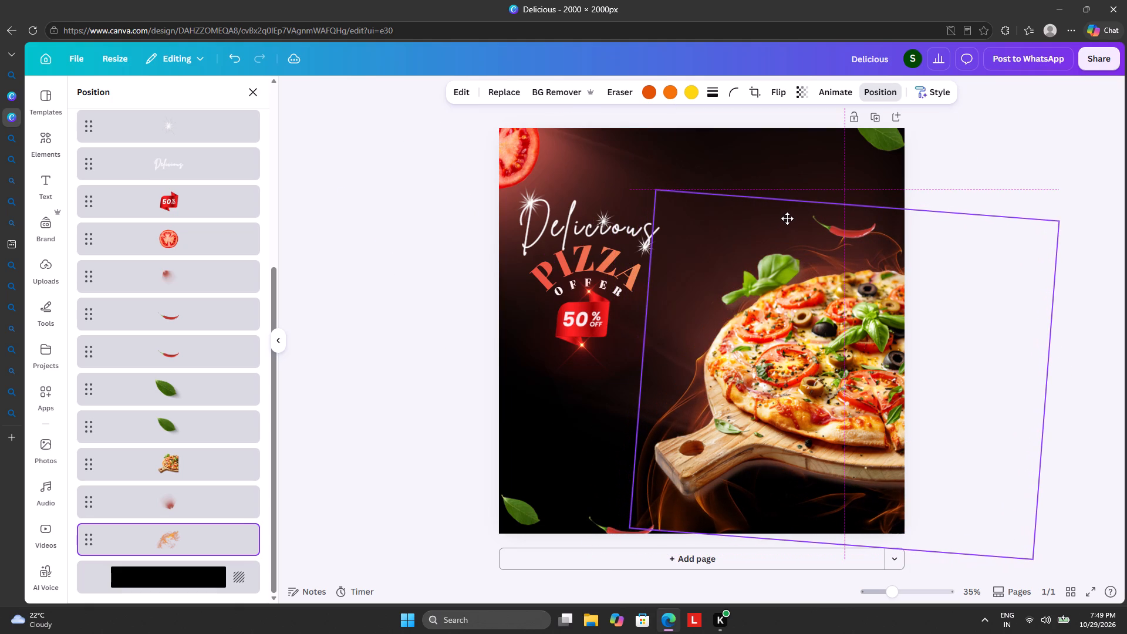
pyautogui.moveTo(787, 218); pyautogui.dragTo(768, 211)
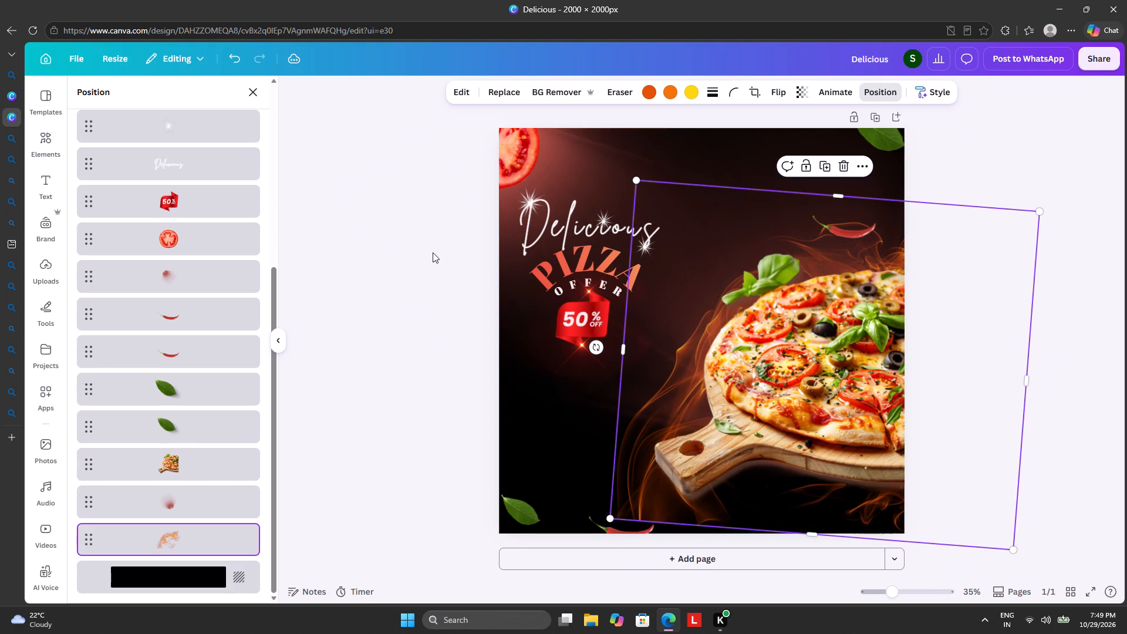
pyautogui.click(433, 252)
pyautogui.click(433, 252)
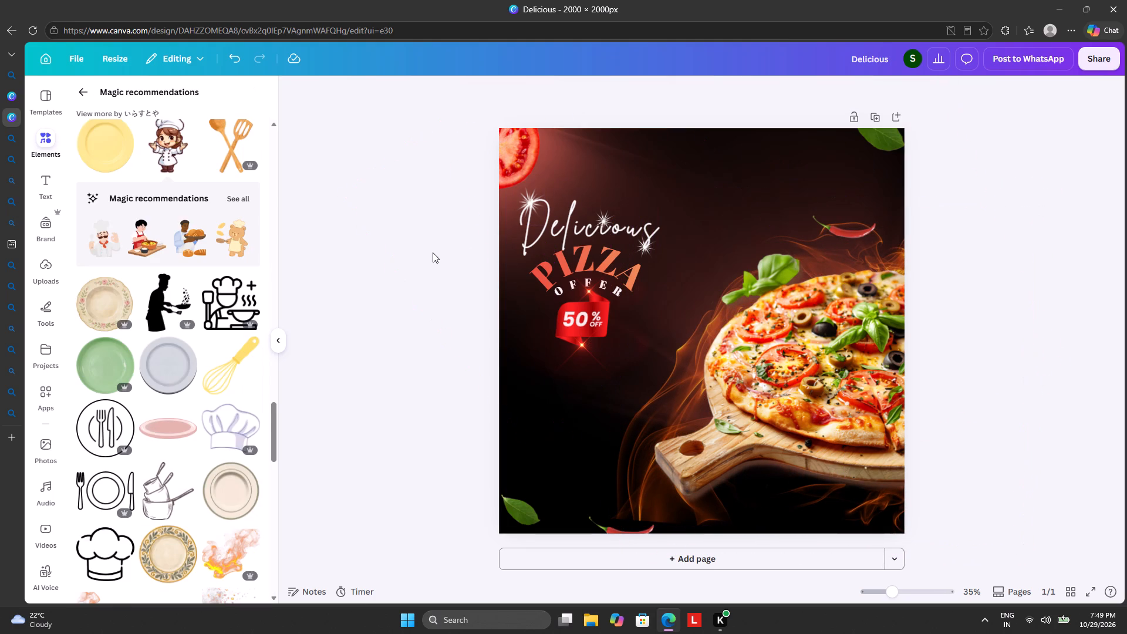
# Recolour the pizza image's drop shadow by sampling the poster, trying ribbon red #F11719 and settling on brown #974B1A.
pyautogui.click(746, 429)
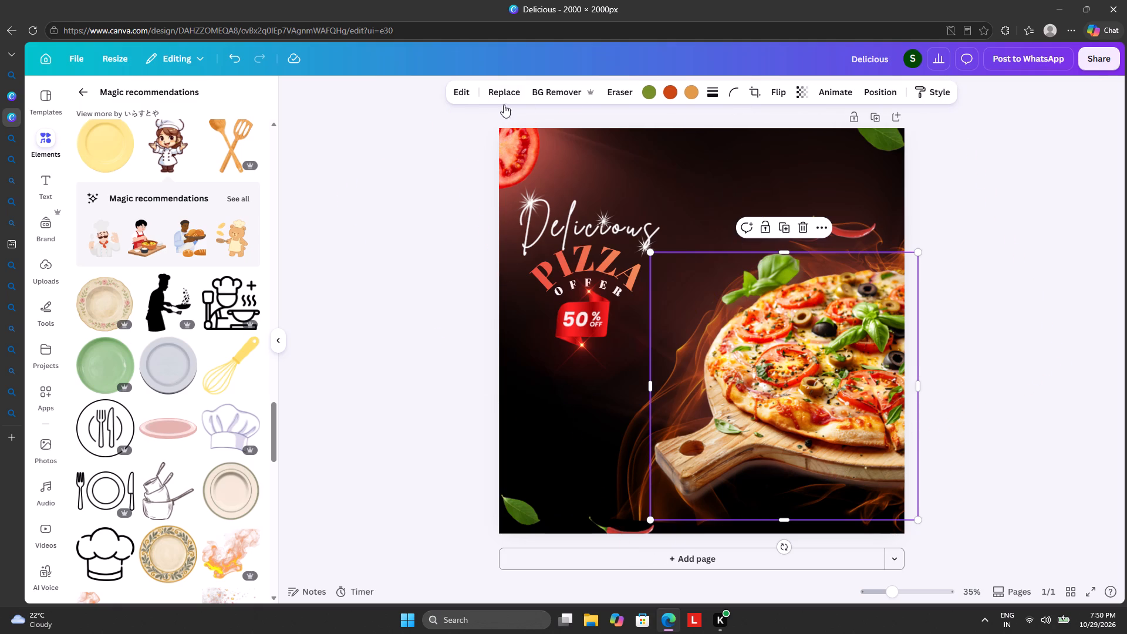
pyautogui.click(467, 89)
pyautogui.scroll(-6, 174, 390)
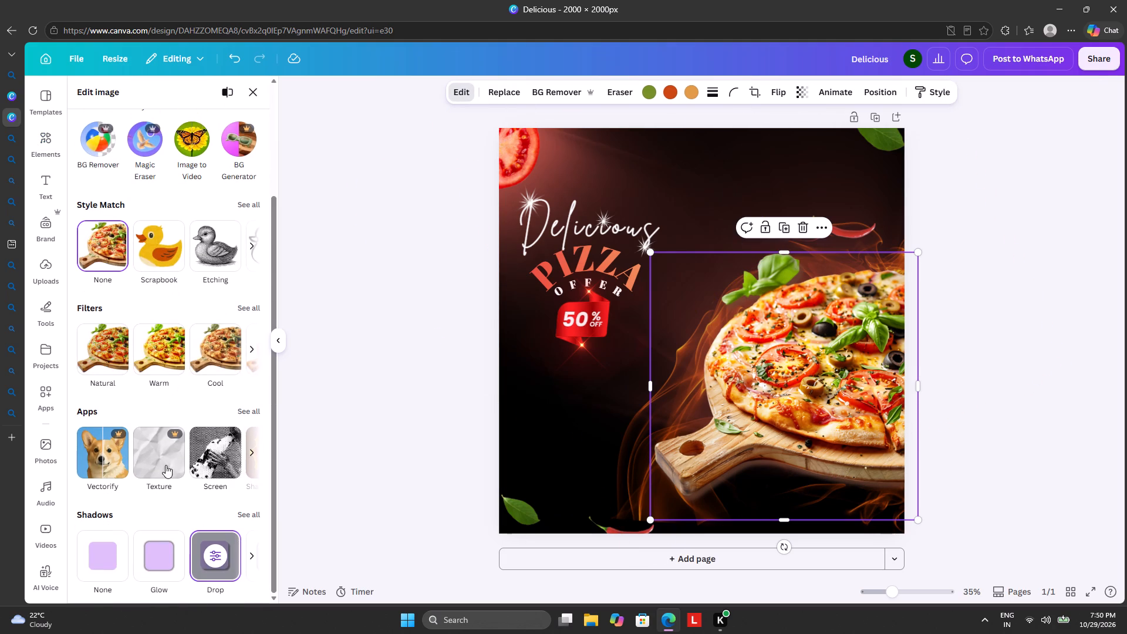
pyautogui.click(211, 558)
pyautogui.click(261, 258)
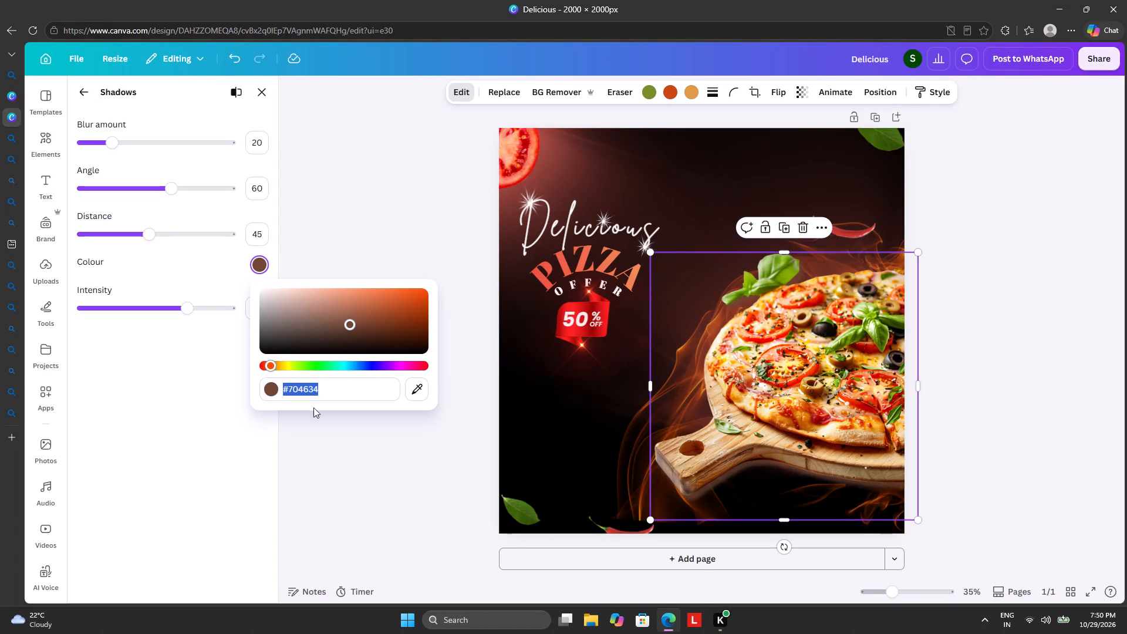
pyautogui.click(416, 389)
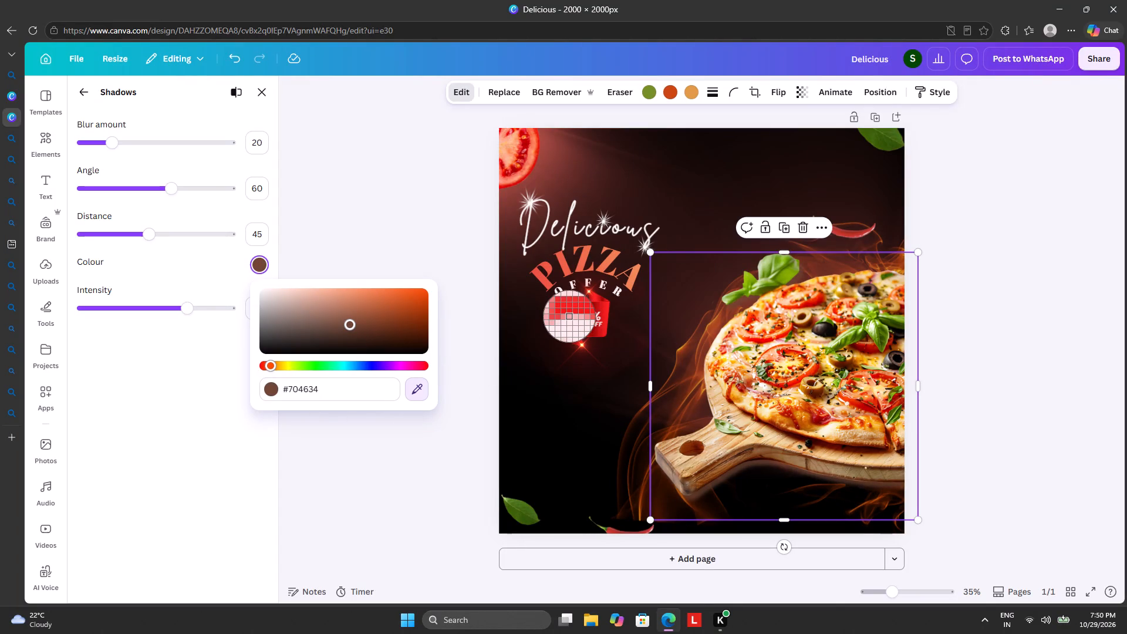
pyautogui.click(569, 316)
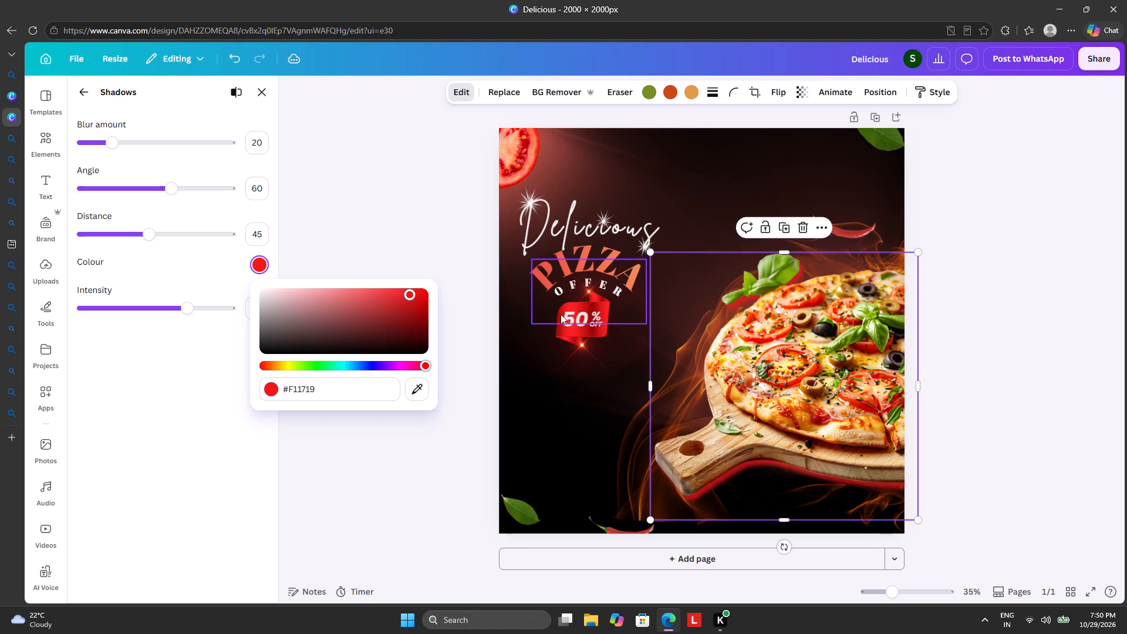
pyautogui.click(416, 382)
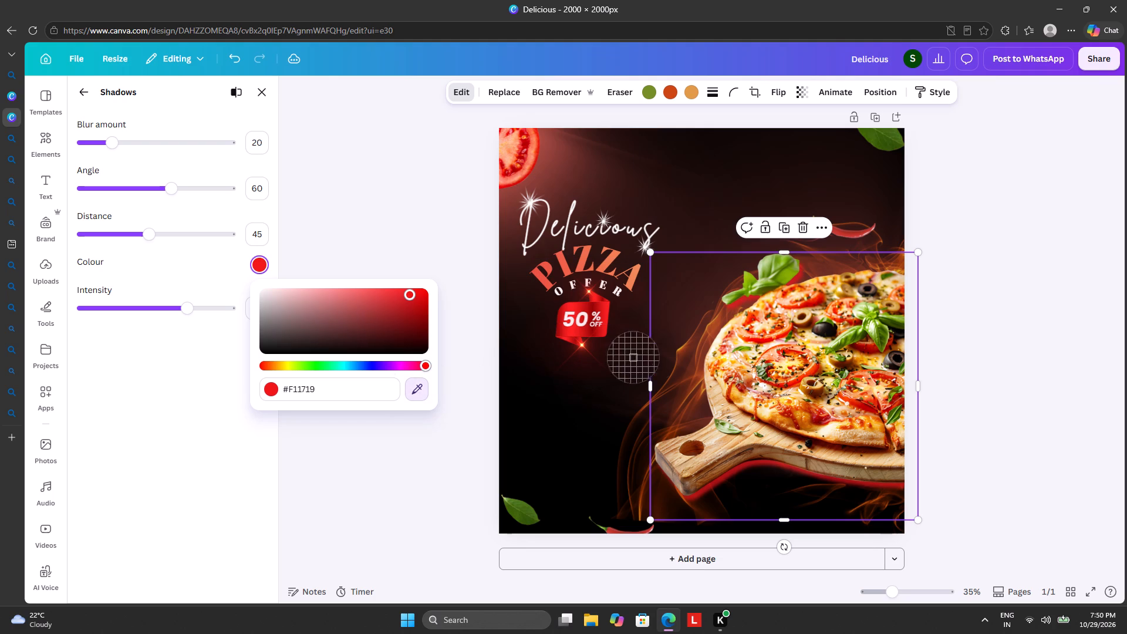
pyautogui.click(676, 358)
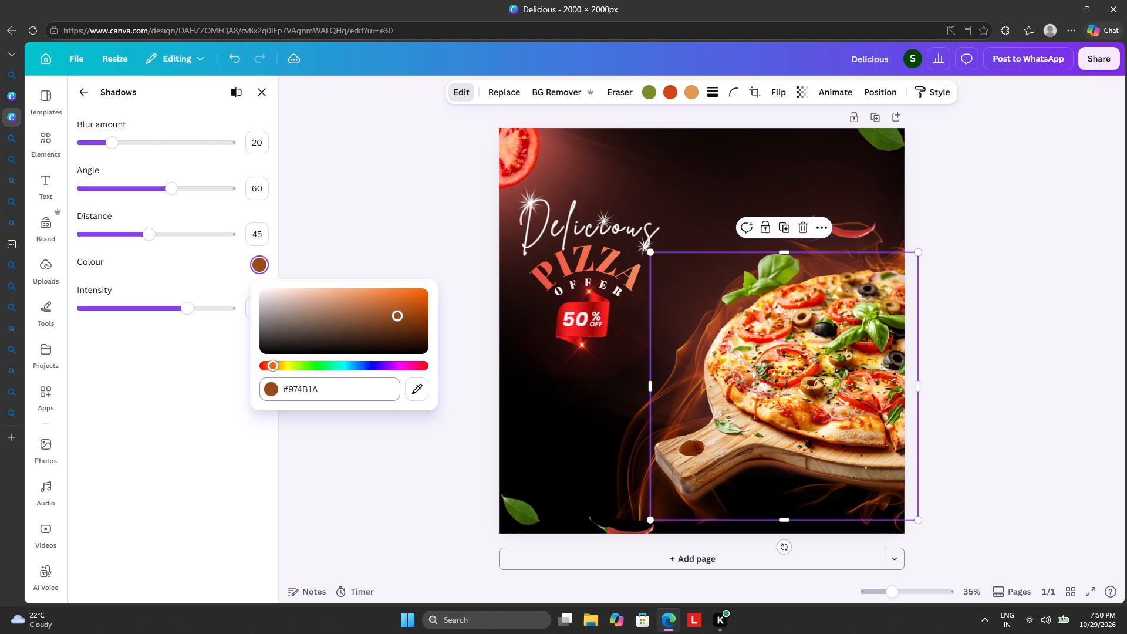
# Set the intensity of the pizza image's drop shadow to 38 and deselect the image.
pyautogui.moveTo(145, 299); pyautogui.dragTo(141, 299)
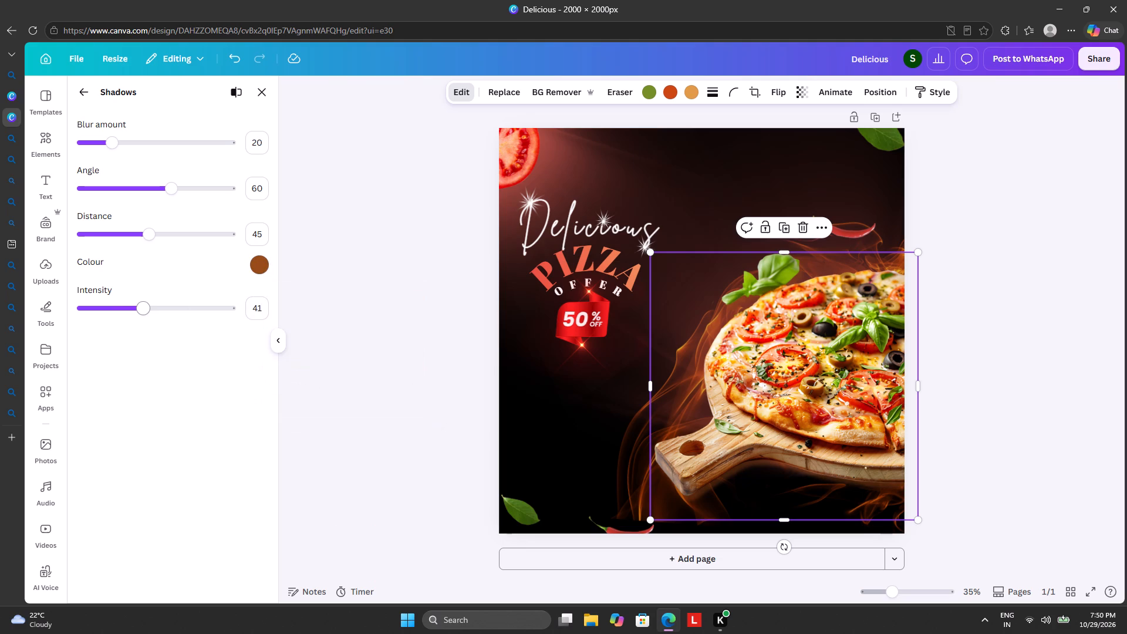
pyautogui.moveTo(141, 299); pyautogui.dragTo(168, 313)
pyautogui.moveTo(168, 313); pyautogui.dragTo(163, 312)
pyautogui.moveTo(163, 312); pyautogui.dragTo(139, 307)
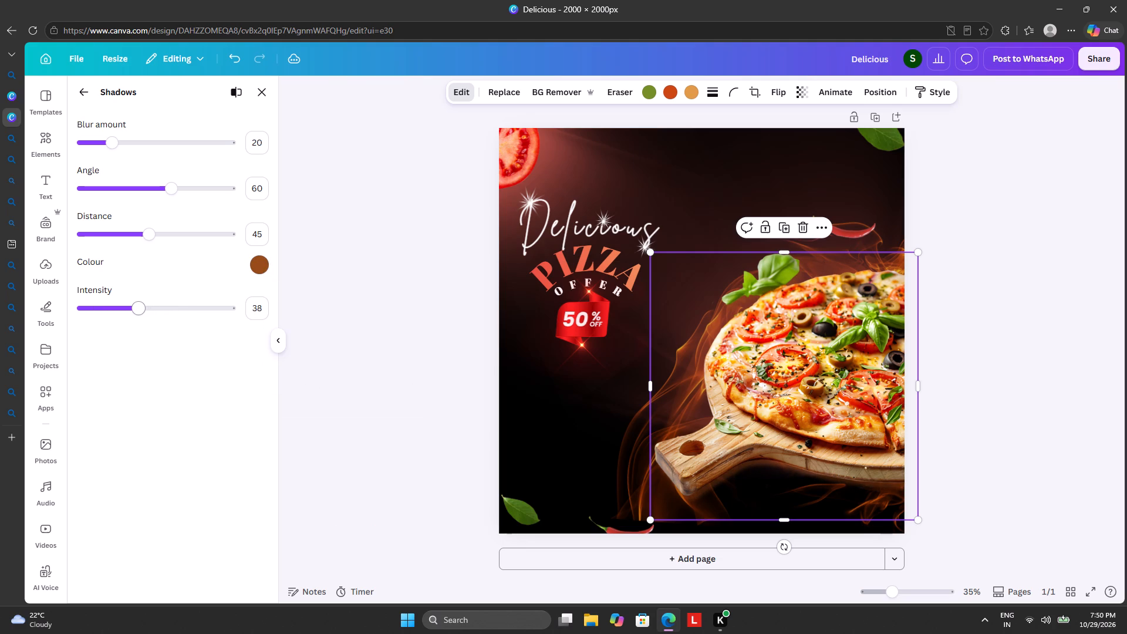
pyautogui.click(315, 311)
pyautogui.click(336, 310)
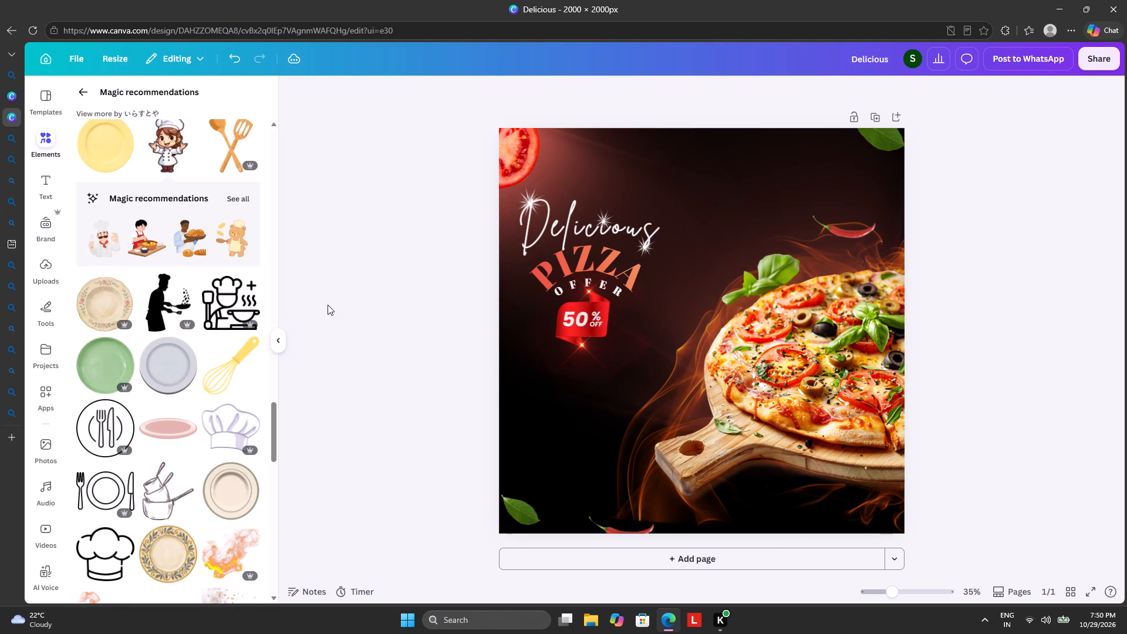
# Leave the magic recommendations and replace the "ORDER NOW" elements search with a search for "SHAPE".
pyautogui.scroll(9, 173, 316)
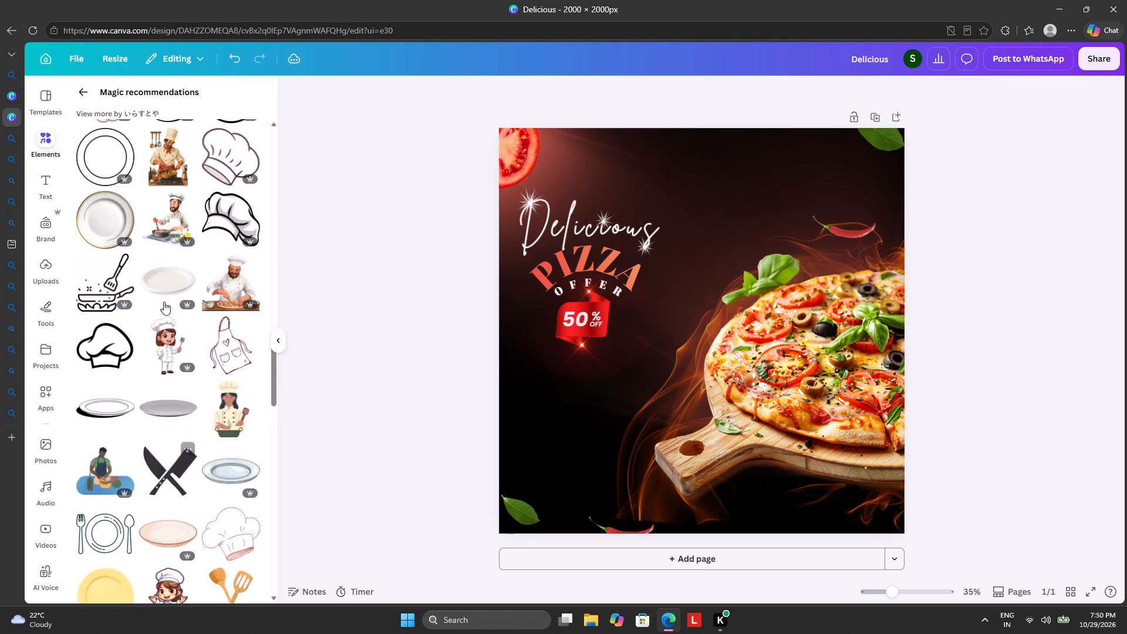
pyautogui.scroll(18, 163, 301)
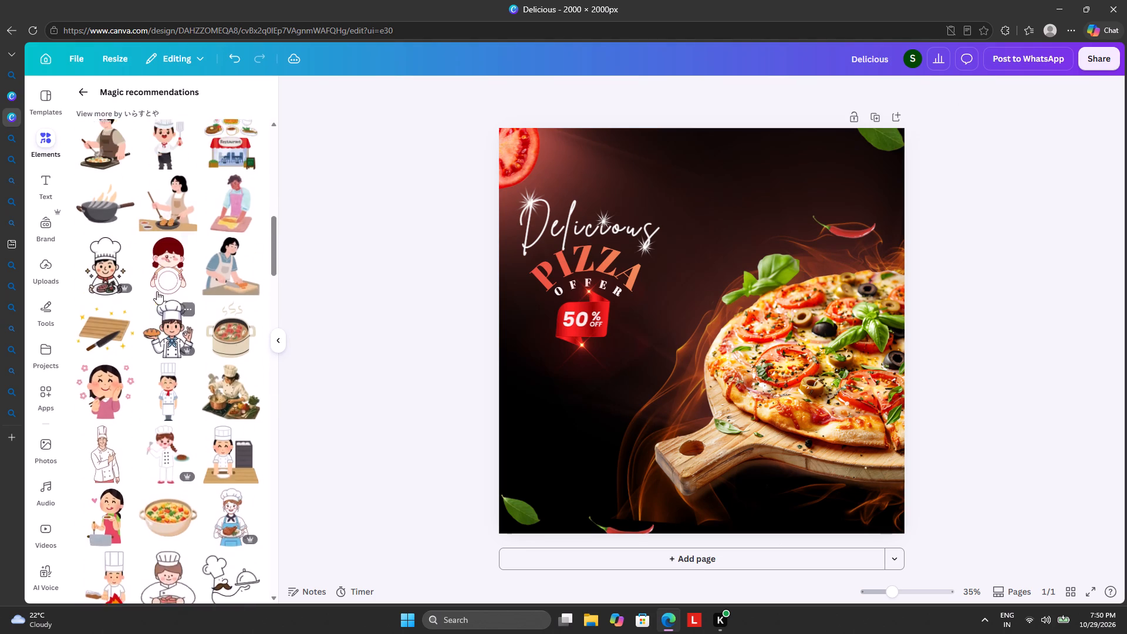
pyautogui.scroll(8, 157, 291)
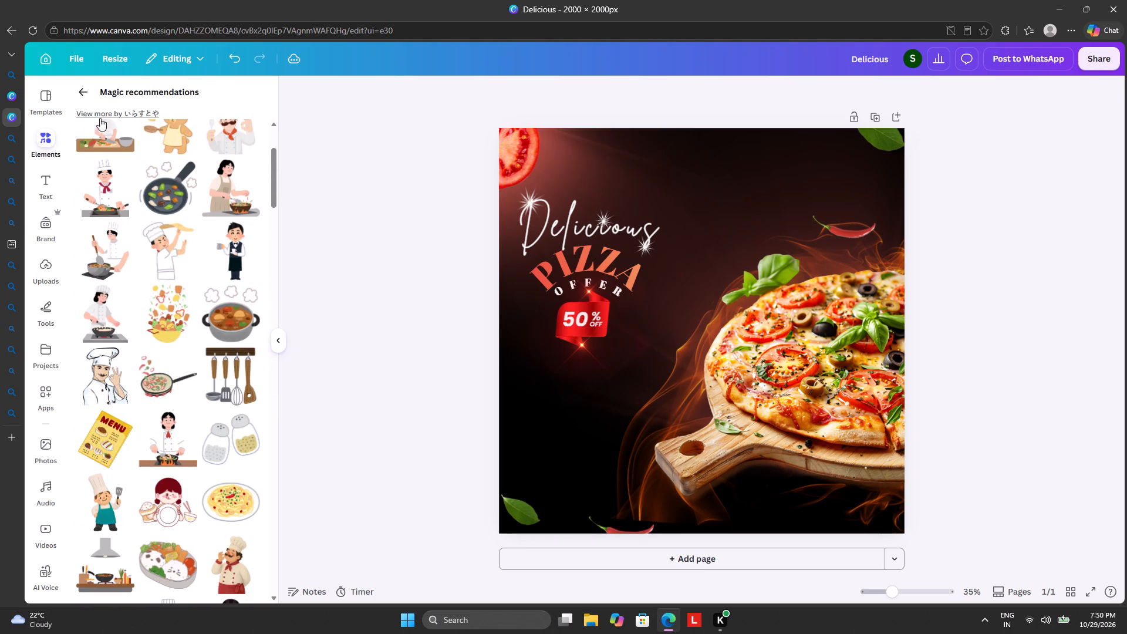
pyautogui.click(82, 96)
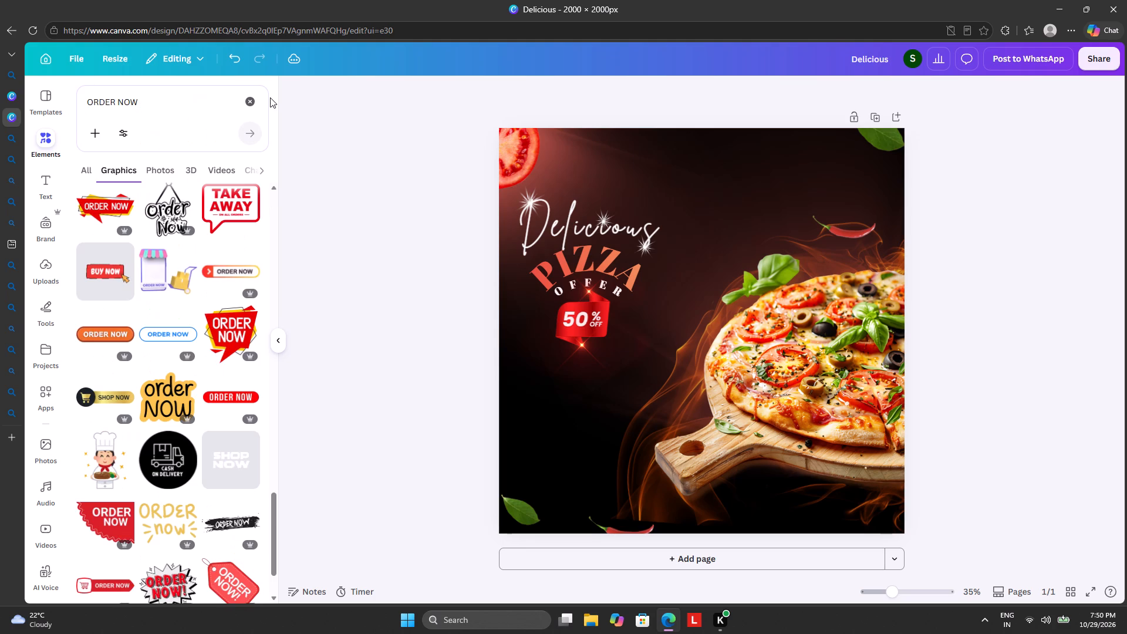
pyautogui.click(251, 92)
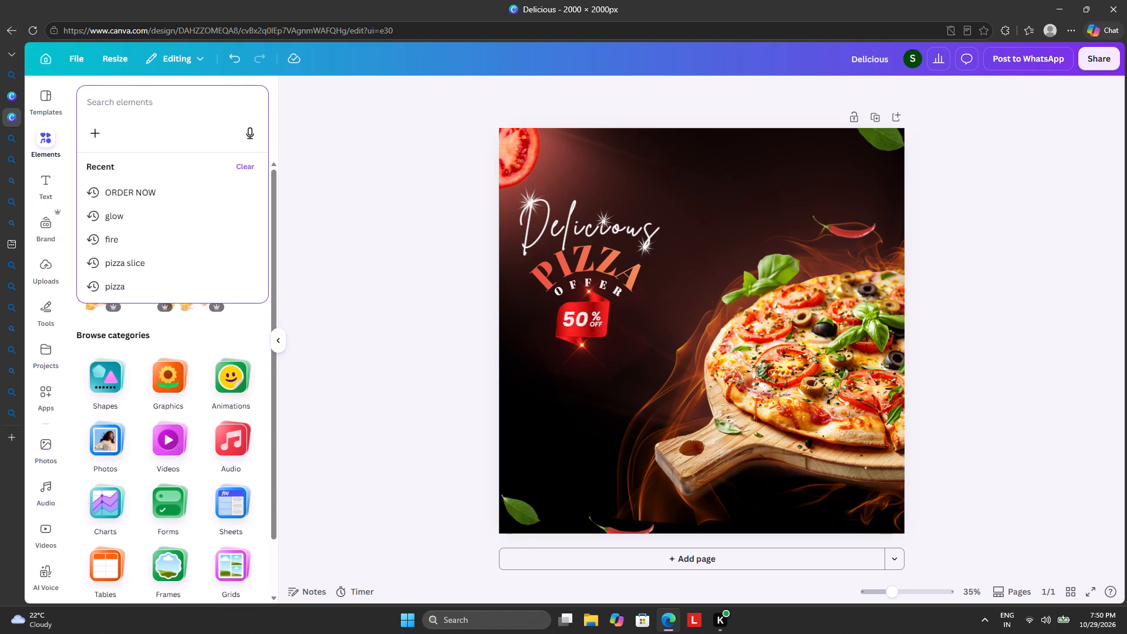
pyautogui.press('s')
pyautogui.press('h')
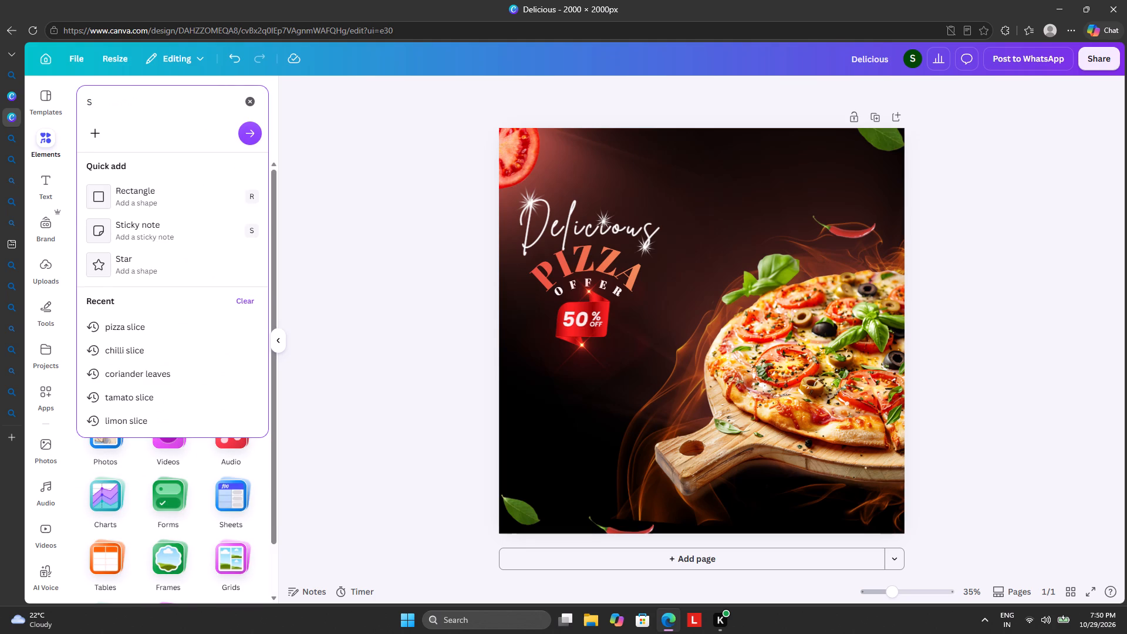
pyautogui.press('a')
pyautogui.press('p')
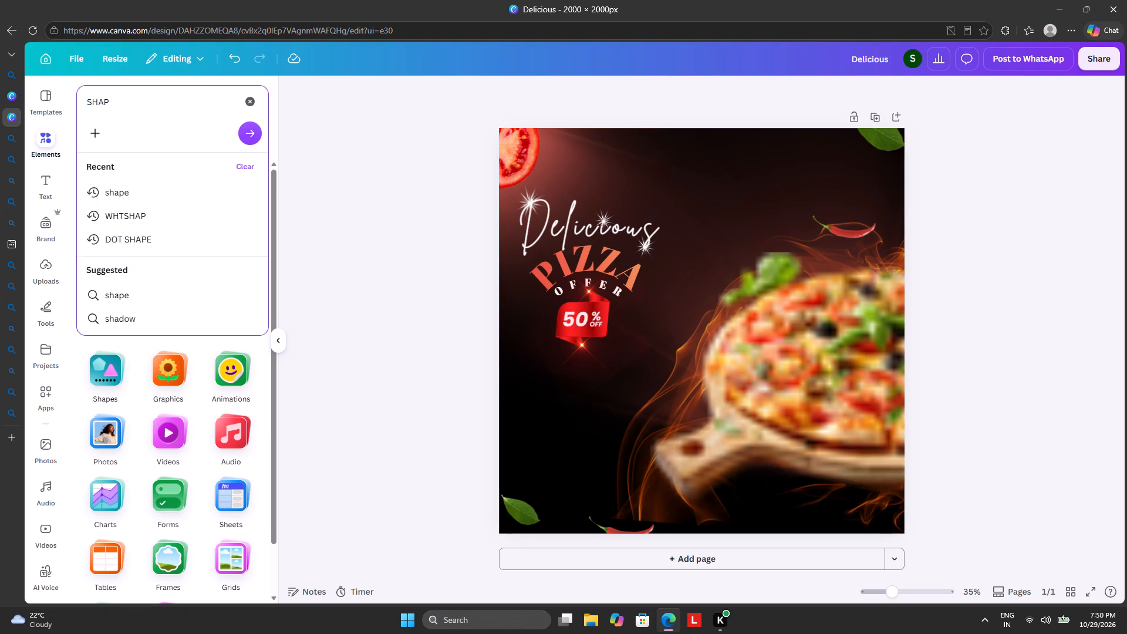
pyautogui.press('e')
pyautogui.press('Return')
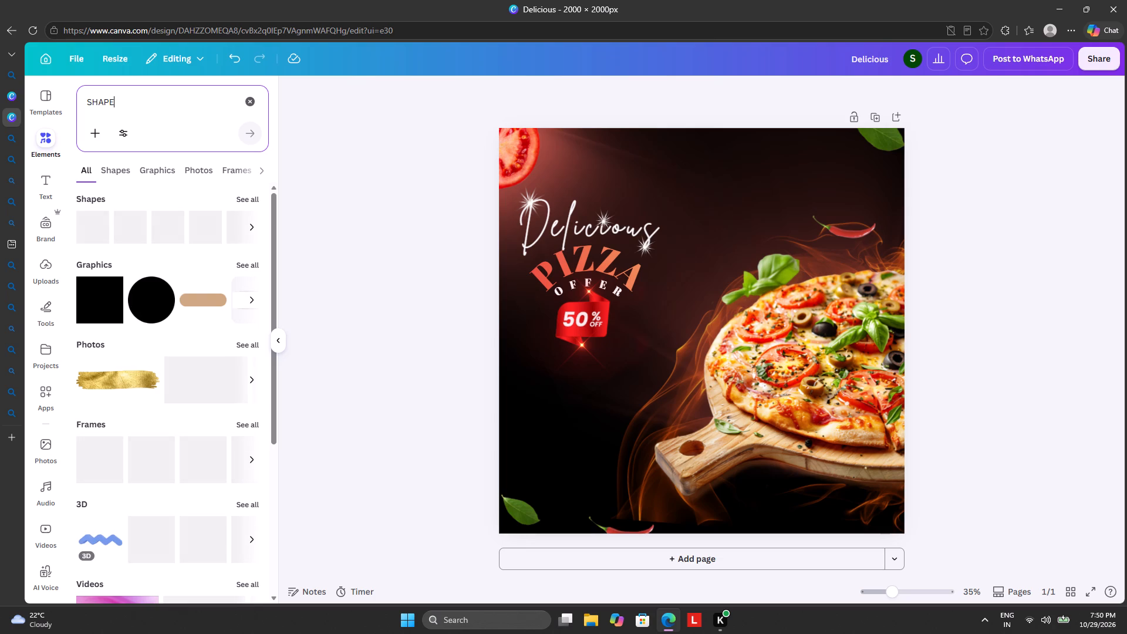
# Show all photo results for the SHAPE elements search.
pyautogui.click(248, 346)
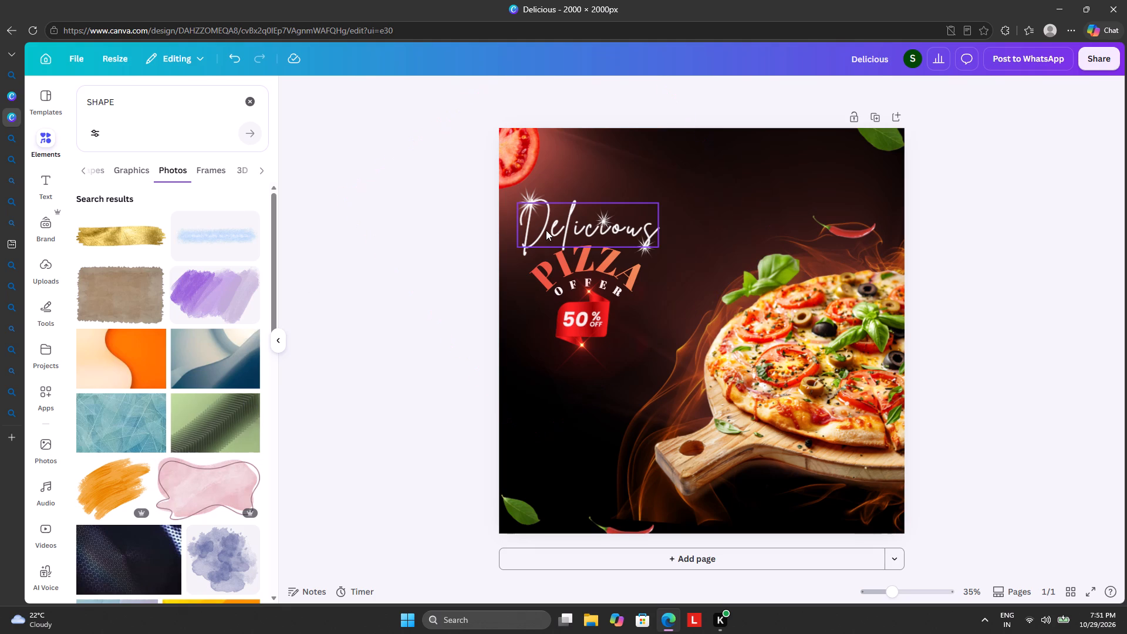
# Move the "Delicious" title slightly down toward "PIZZA" and realign the sparkles on its D and middle letters.
pyautogui.moveTo(547, 230); pyautogui.dragTo(547, 235)
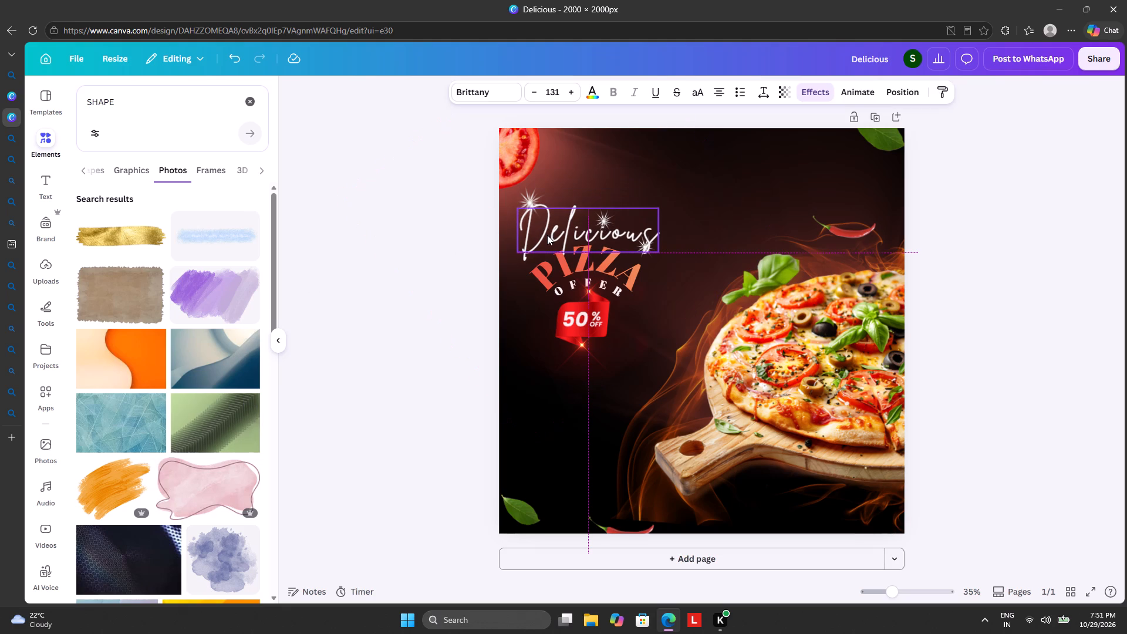
pyautogui.moveTo(527, 204); pyautogui.dragTo(527, 210)
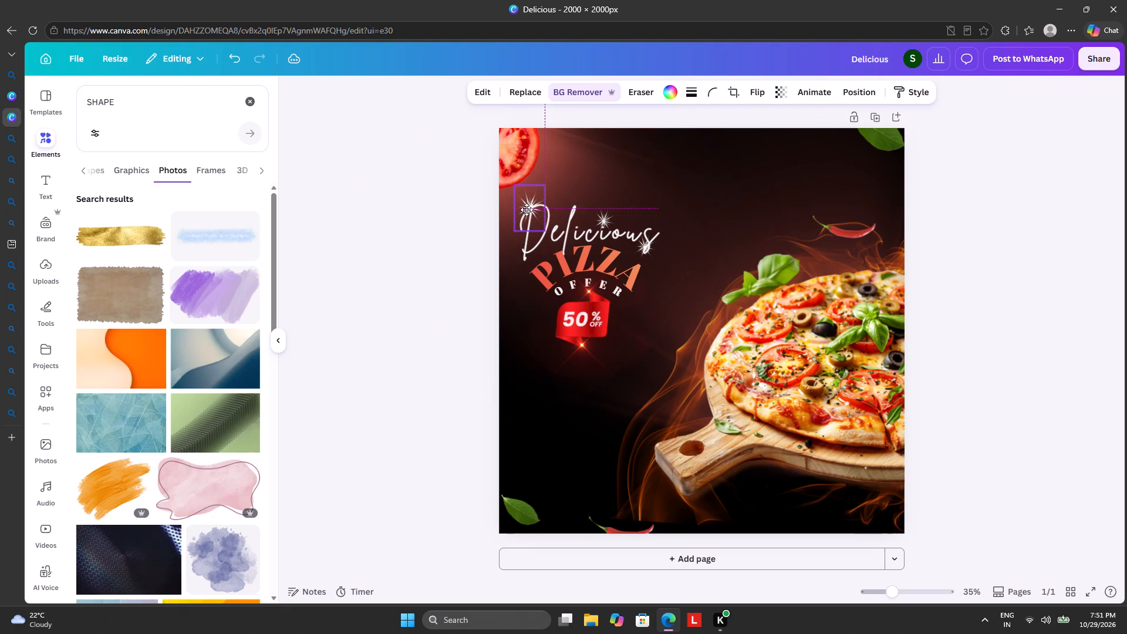
pyautogui.moveTo(527, 210); pyautogui.dragTo(527, 210)
pyautogui.moveTo(608, 217); pyautogui.dragTo(608, 218)
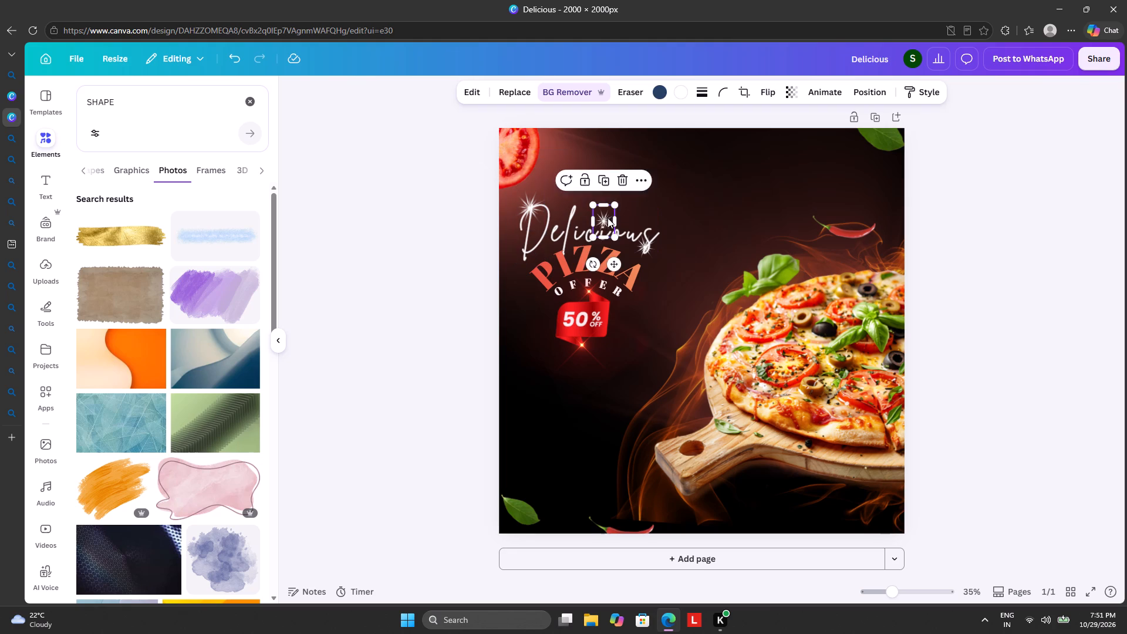
pyautogui.moveTo(608, 218); pyautogui.dragTo(606, 225)
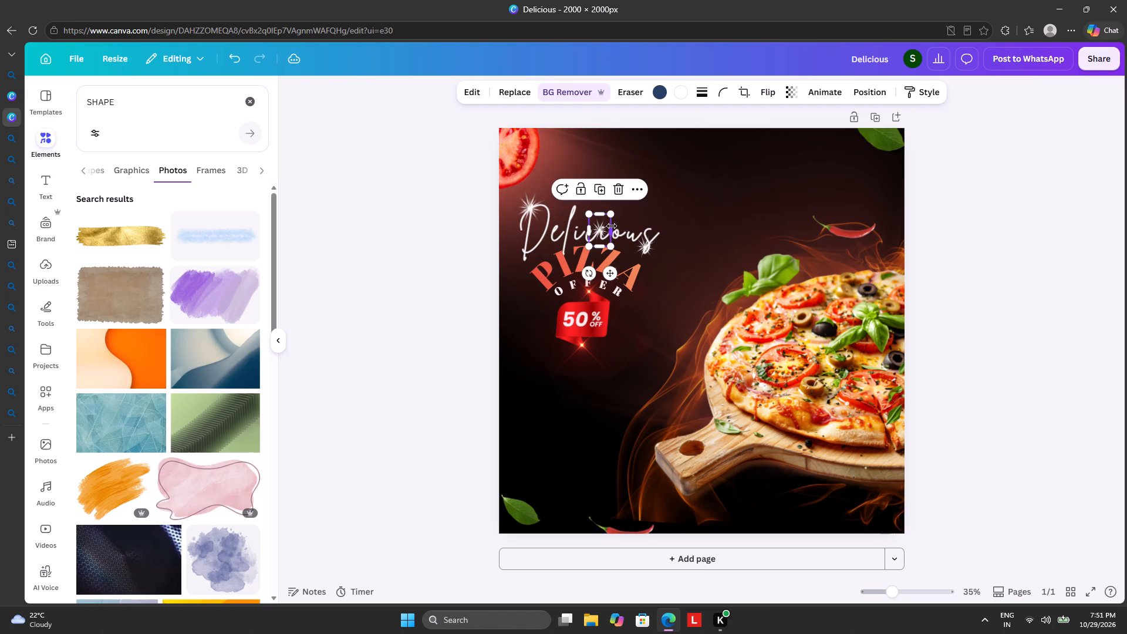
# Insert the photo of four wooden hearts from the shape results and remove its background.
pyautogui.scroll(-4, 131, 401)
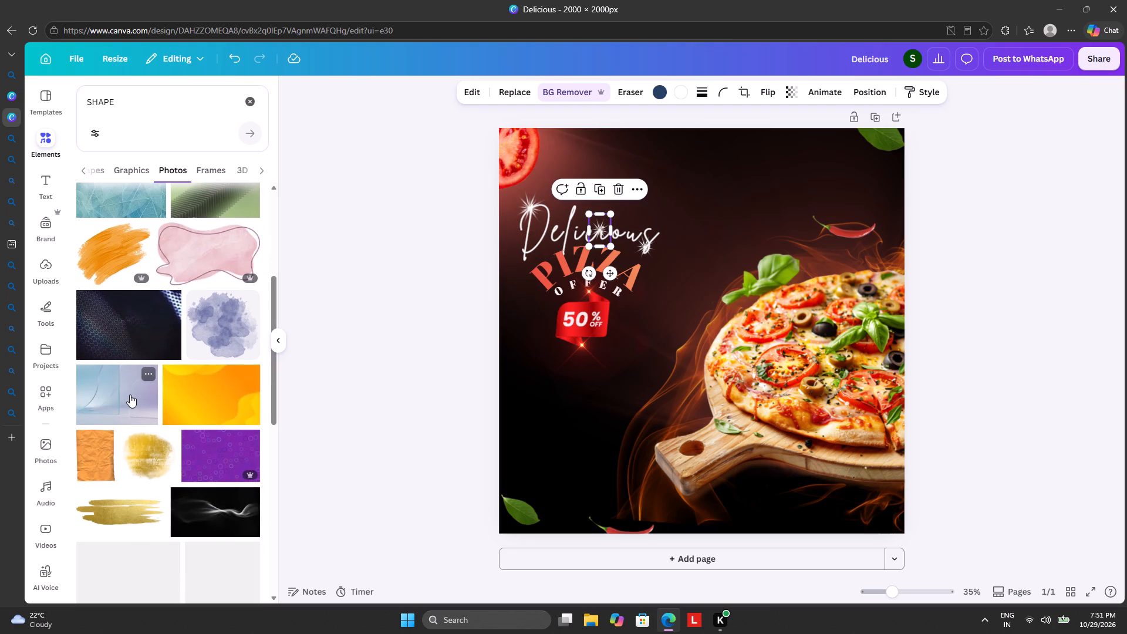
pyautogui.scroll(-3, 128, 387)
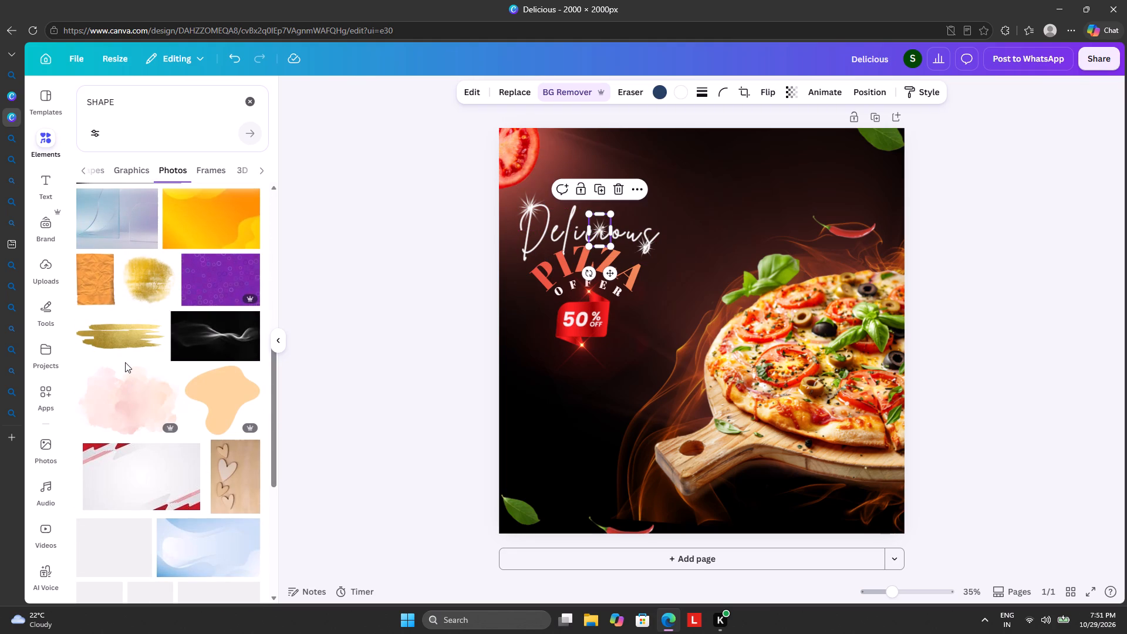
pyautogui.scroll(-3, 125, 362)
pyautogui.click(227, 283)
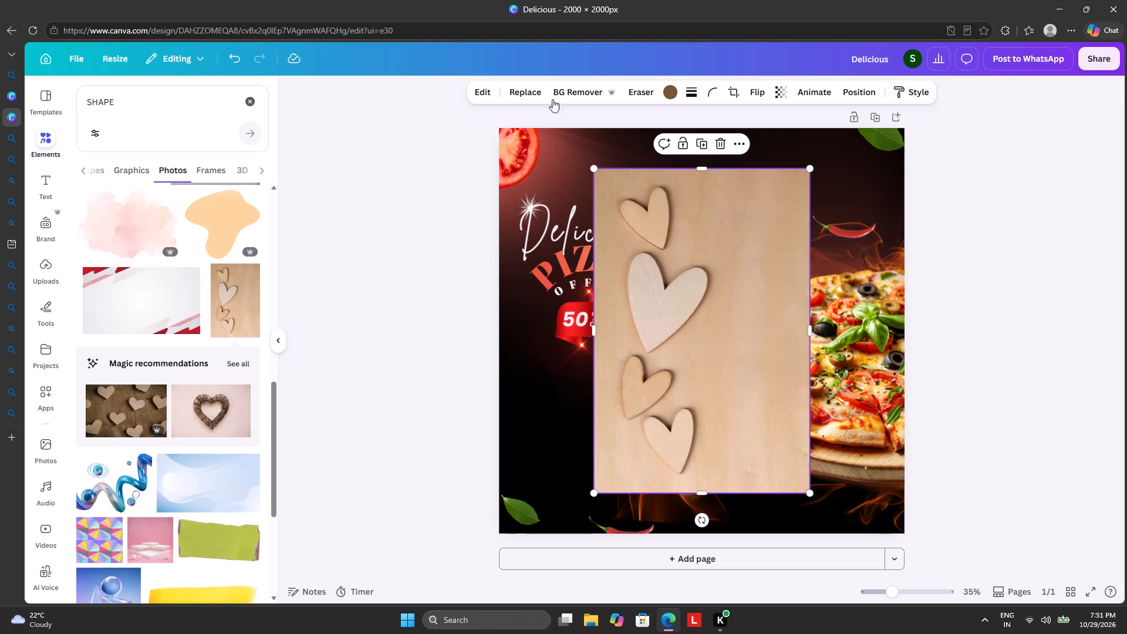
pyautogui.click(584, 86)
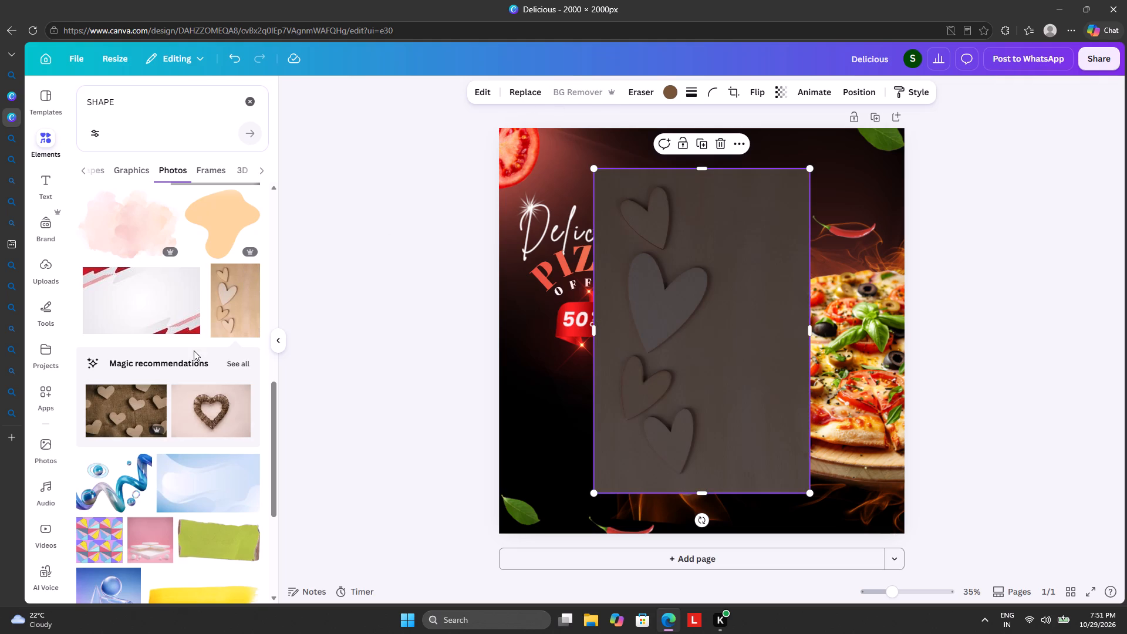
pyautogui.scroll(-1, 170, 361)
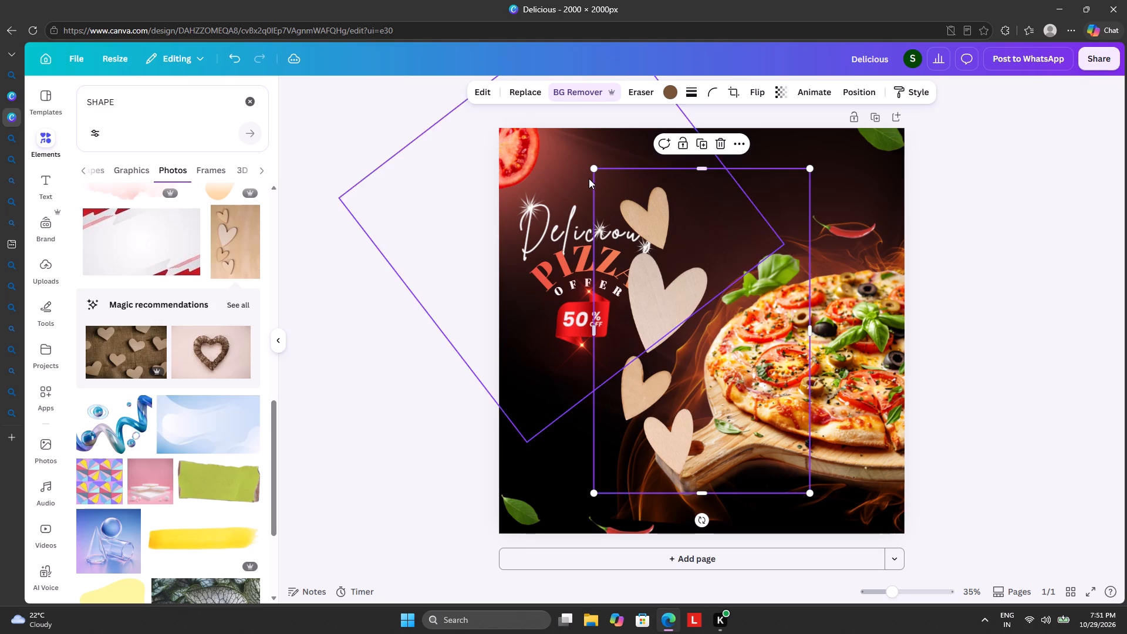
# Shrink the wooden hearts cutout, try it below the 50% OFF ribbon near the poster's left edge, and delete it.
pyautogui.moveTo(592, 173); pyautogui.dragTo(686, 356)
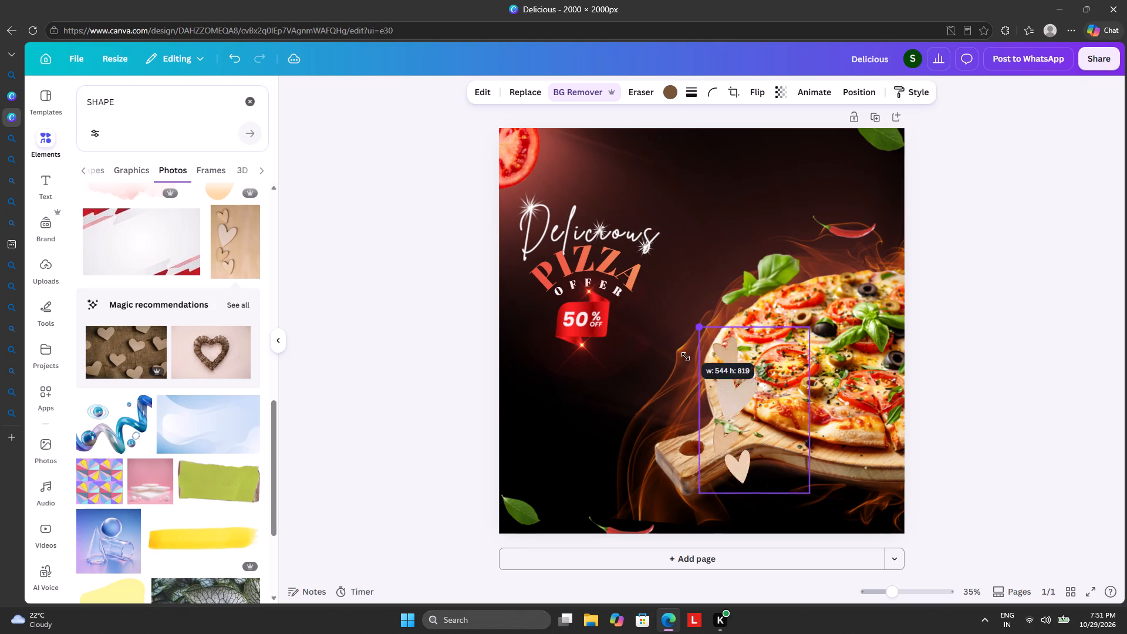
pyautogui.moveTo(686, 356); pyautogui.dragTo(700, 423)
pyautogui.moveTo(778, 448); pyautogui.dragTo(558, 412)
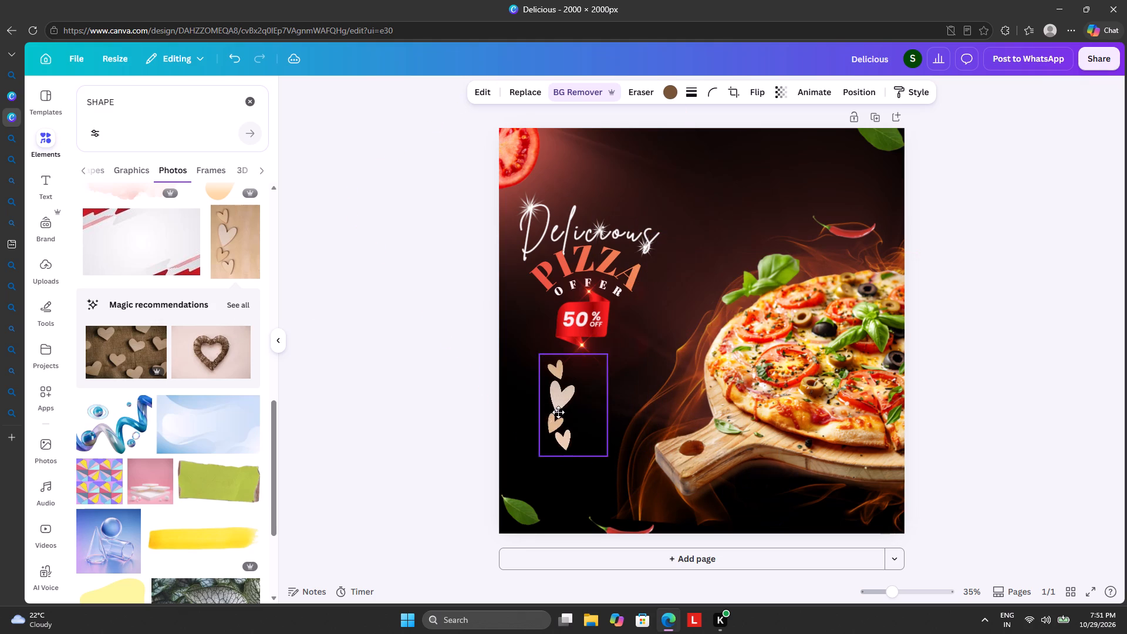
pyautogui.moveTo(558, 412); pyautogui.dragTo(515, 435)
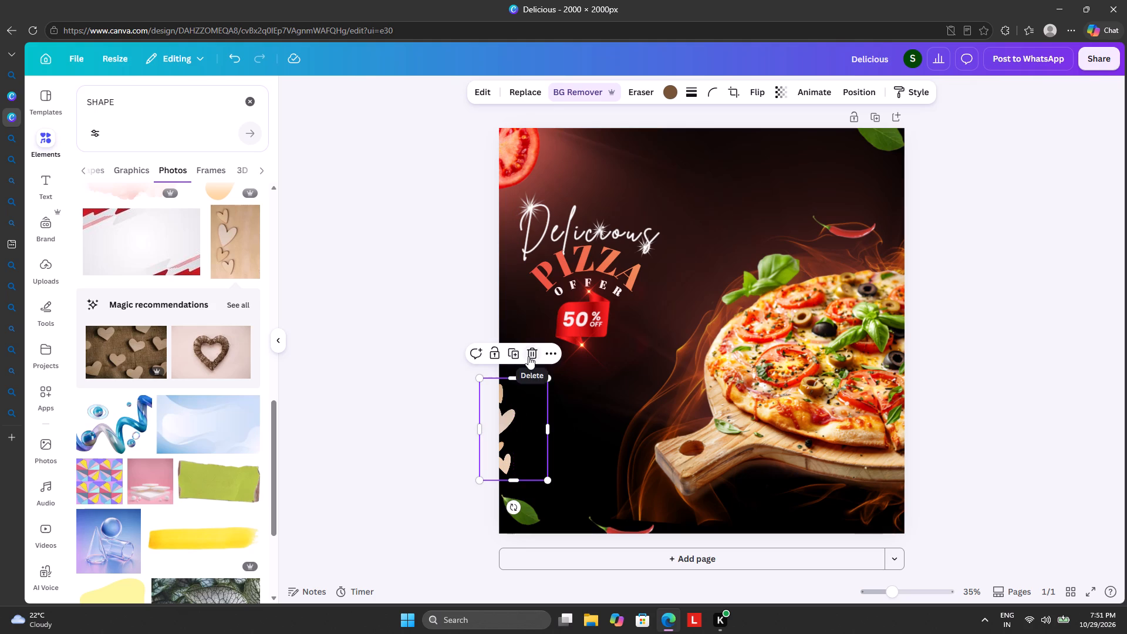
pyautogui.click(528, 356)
# Look through the remaining SHAPE photo results for a suitable poster element.
pyautogui.scroll(-5, 143, 483)
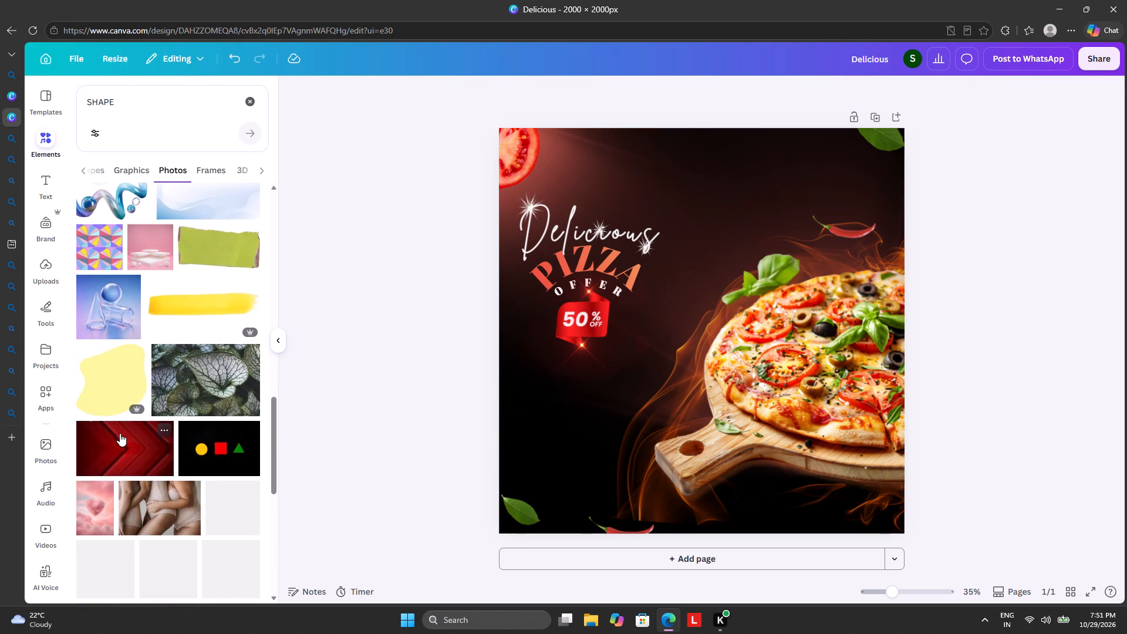
pyautogui.scroll(-4, 117, 425)
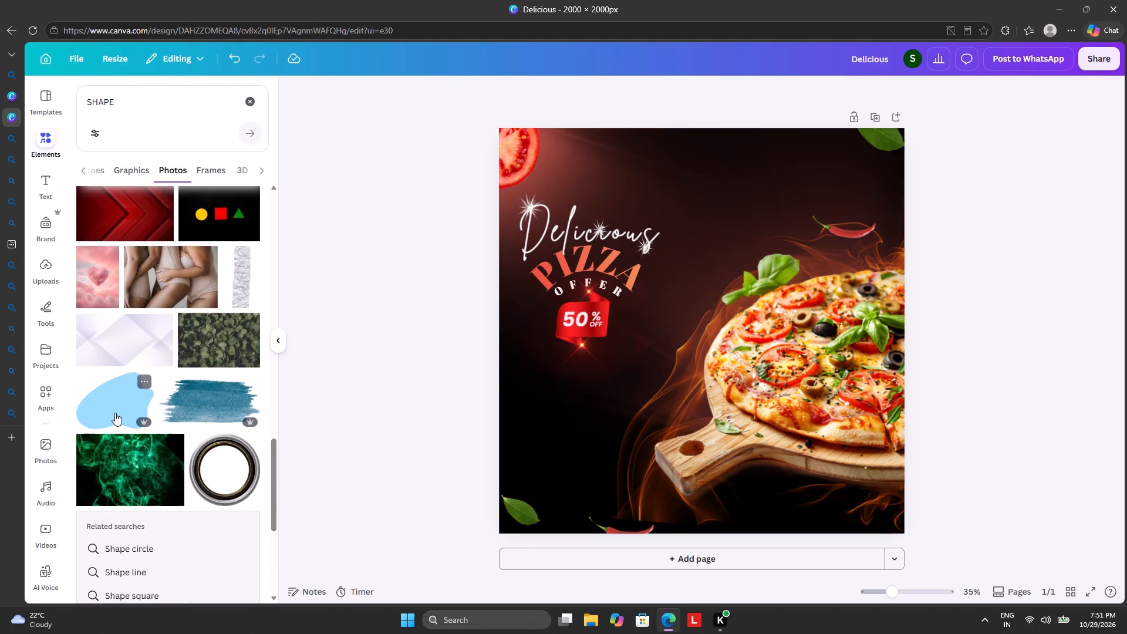
pyautogui.scroll(-4, 115, 411)
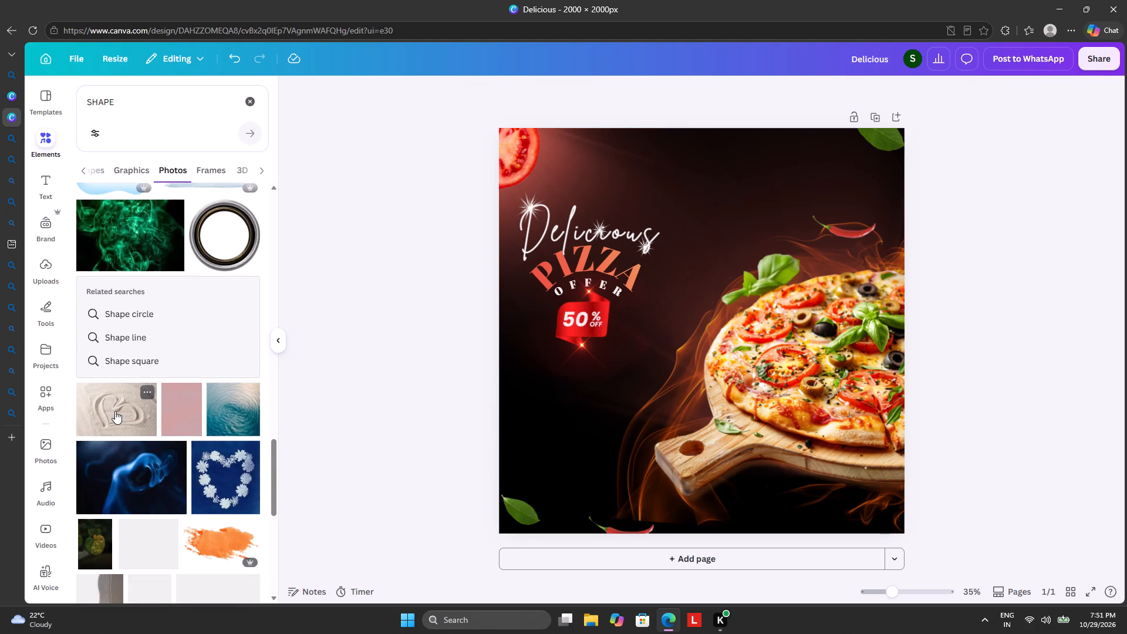
pyautogui.scroll(-3, 115, 411)
pyautogui.scroll(5, 113, 399)
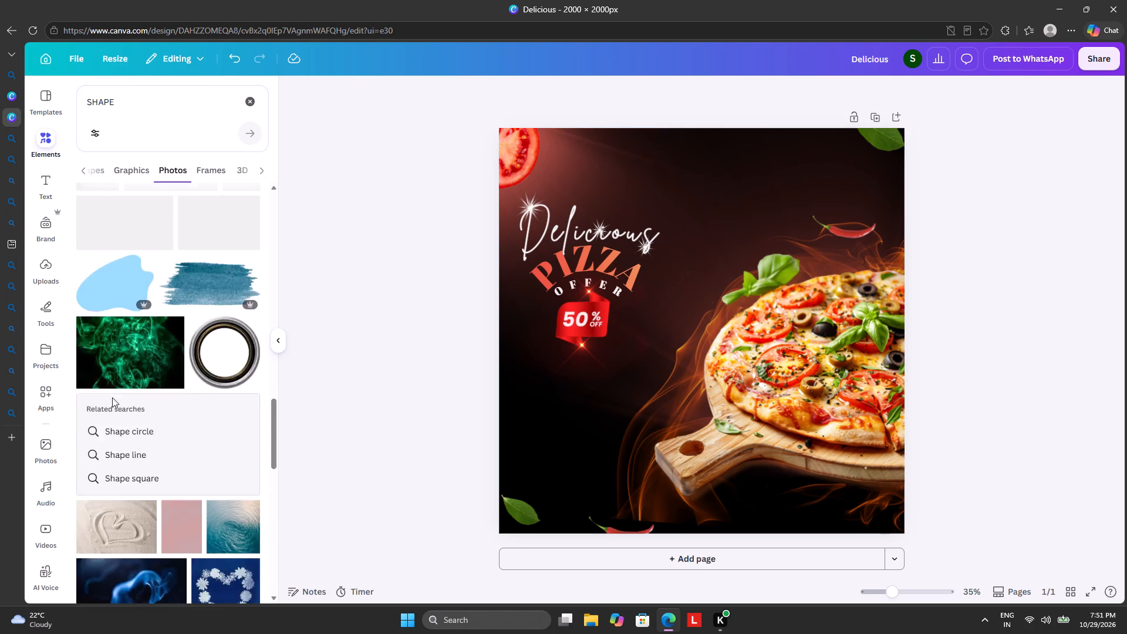
pyautogui.scroll(17, 110, 390)
pyautogui.scroll(7, 109, 374)
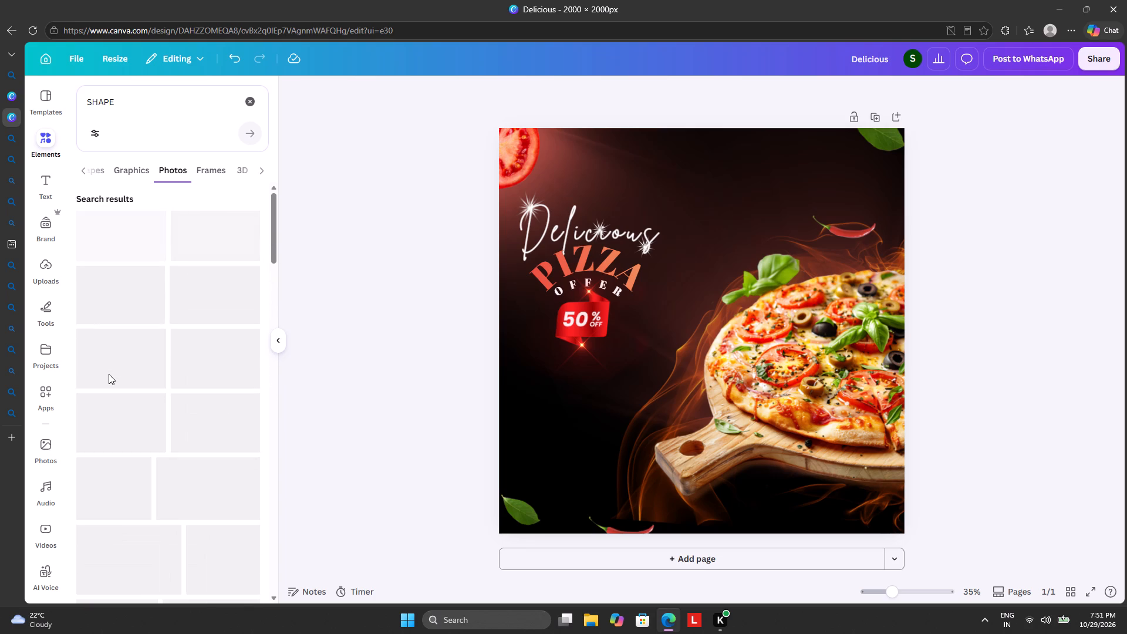
pyautogui.scroll(7, 109, 374)
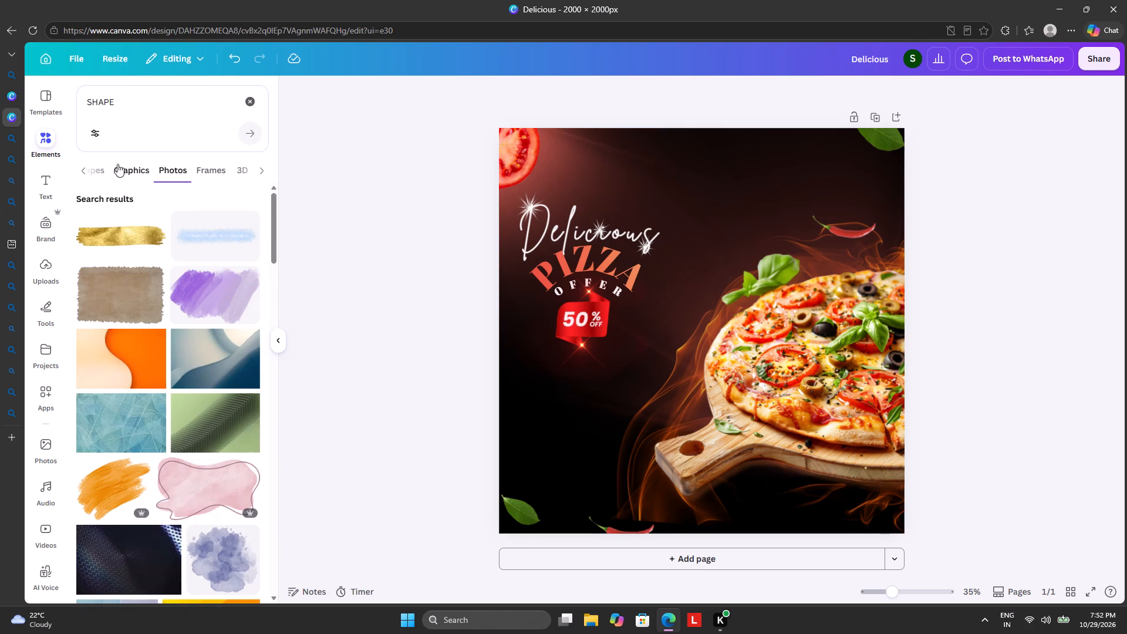
# Add a new text box with its placeholder text to the poster.
pyautogui.click(49, 188)
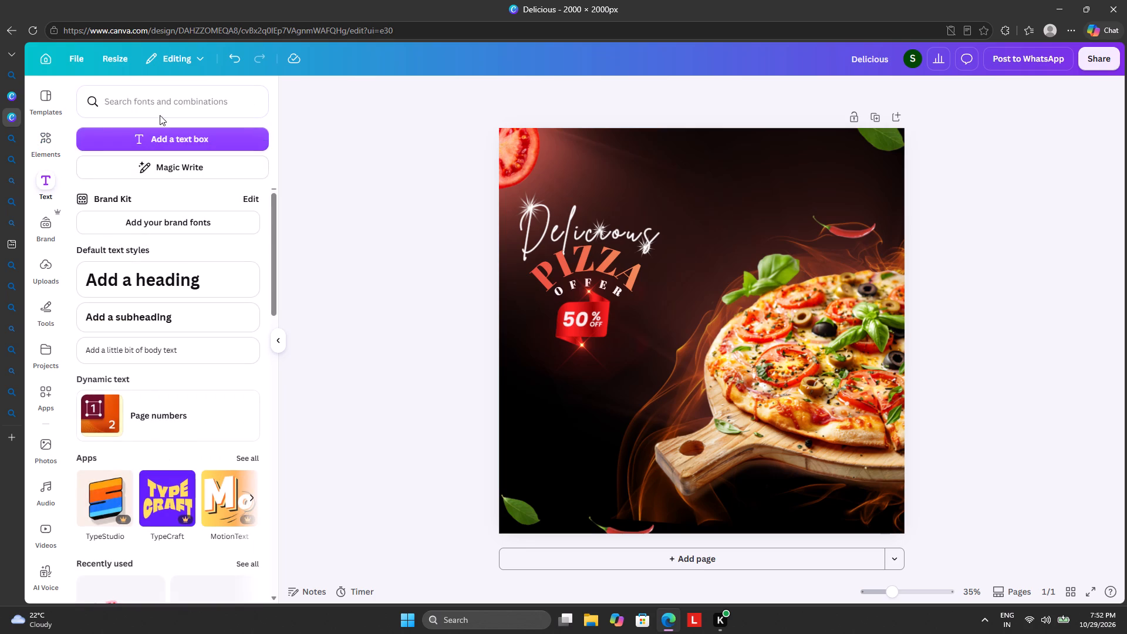
pyautogui.click(159, 133)
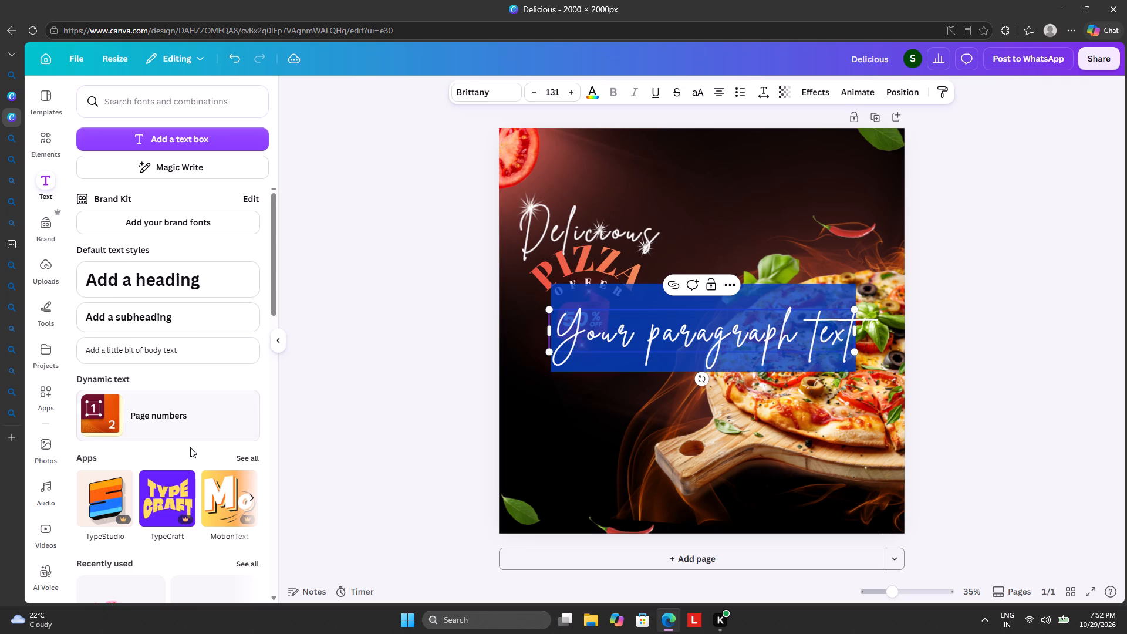
# Open the full list of text apps.
pyautogui.click(244, 457)
pyautogui.click(244, 456)
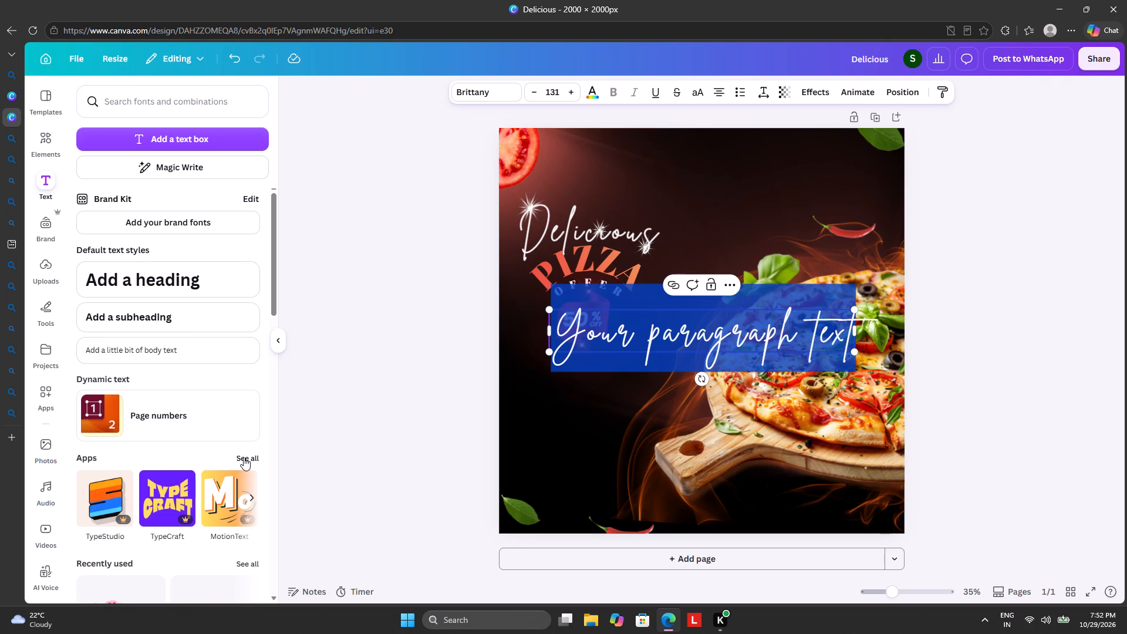
pyautogui.click(244, 460)
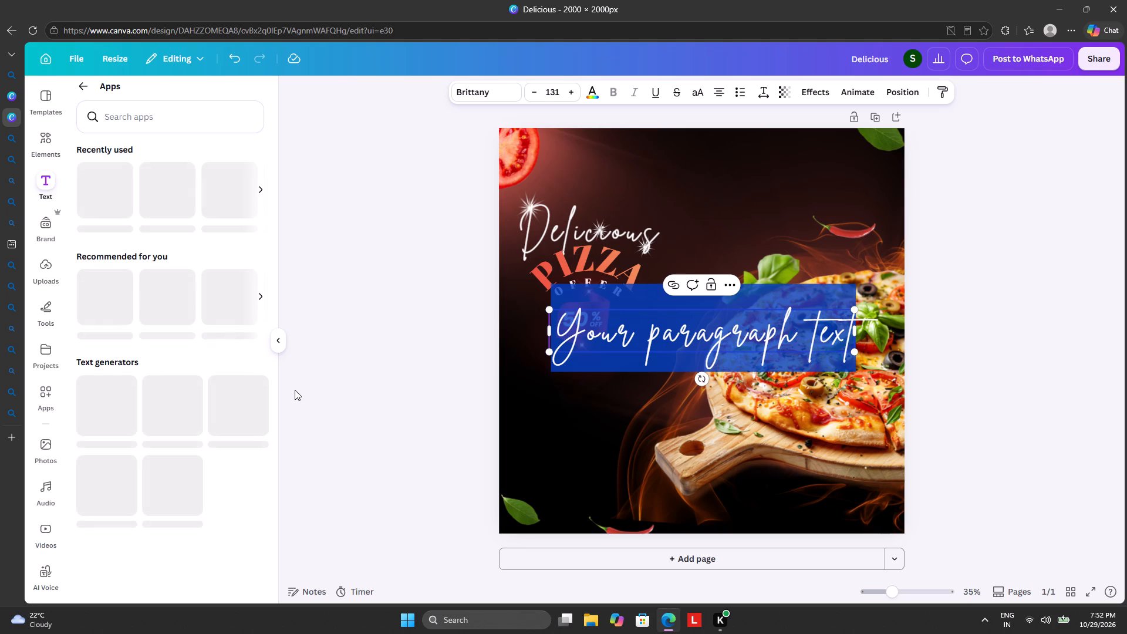
# Nudge the large tilted red glow graphic behind the pizza slightly.
pyautogui.moveTo(616, 480); pyautogui.dragTo(621, 485)
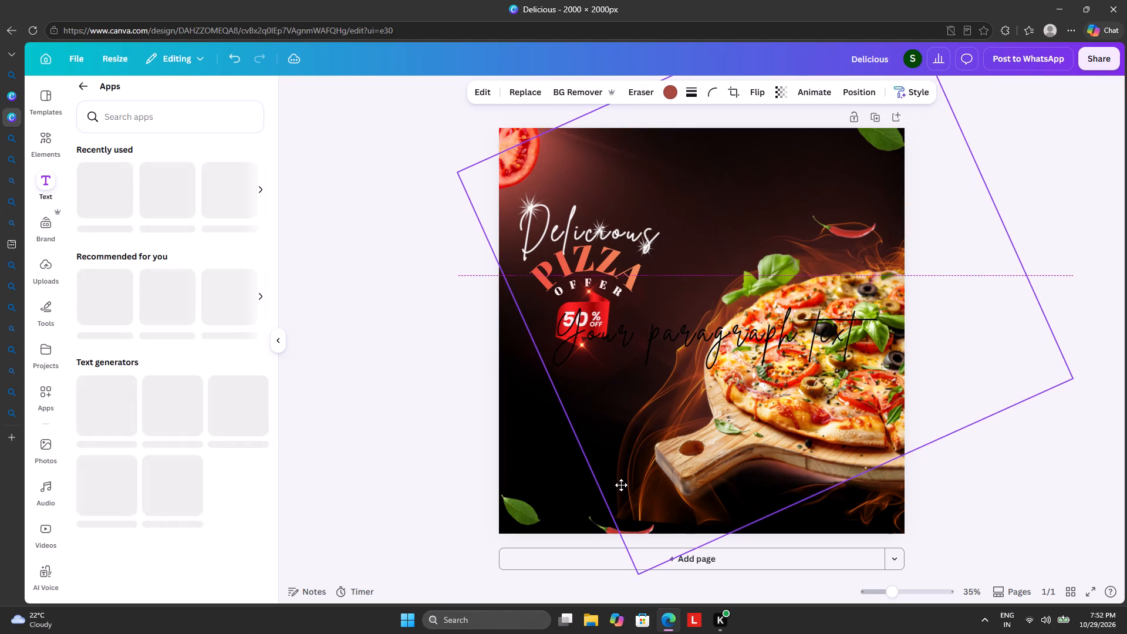
pyautogui.moveTo(621, 485); pyautogui.dragTo(622, 484)
# Select the flame graphic in the layer list, shift it slightly down behind the pizza, and deselect it.
pyautogui.click(575, 482)
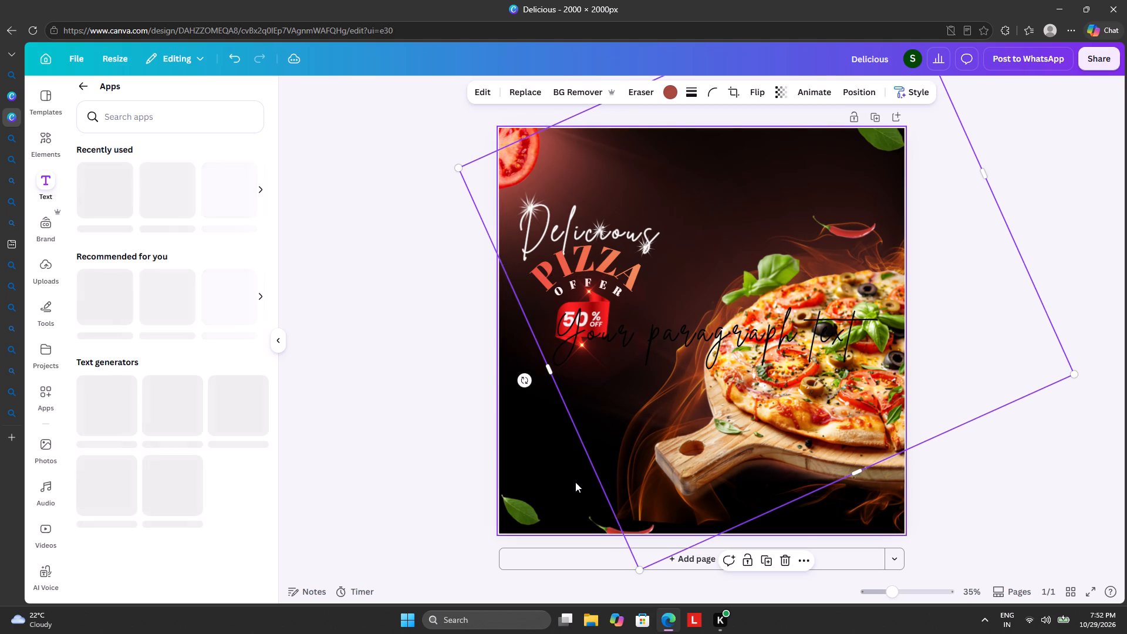
pyautogui.click(780, 94)
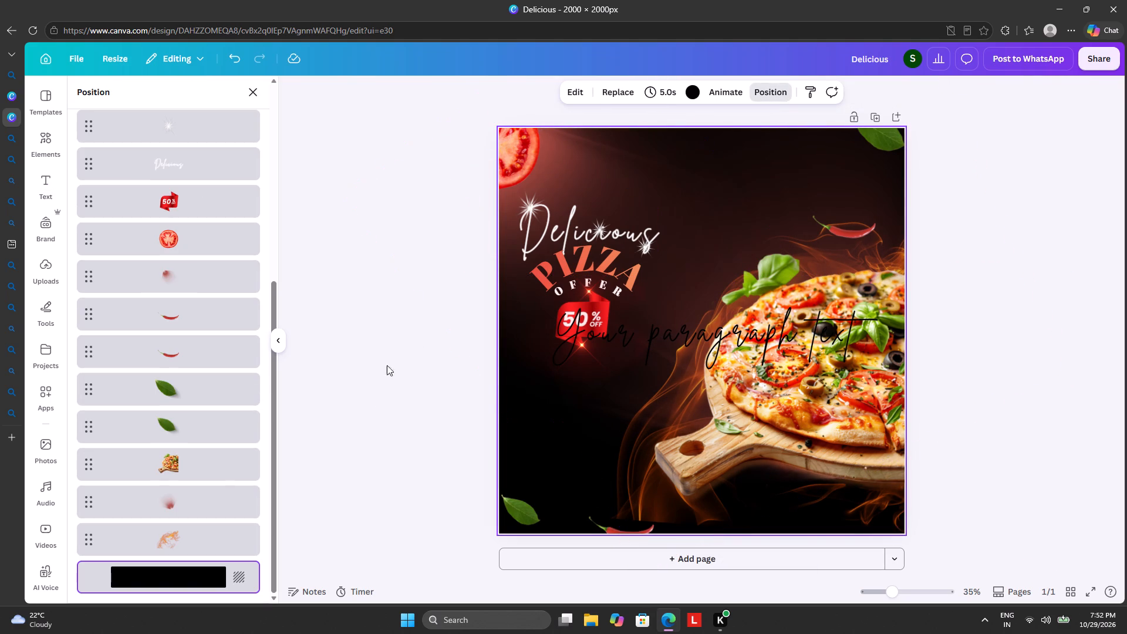
pyautogui.click(142, 527)
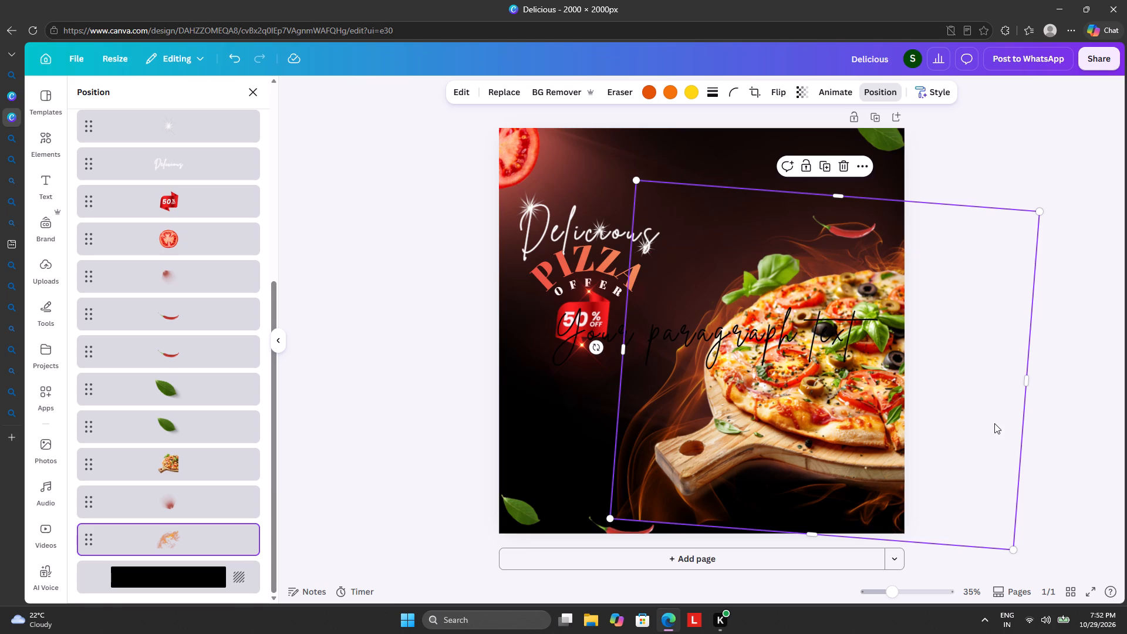
pyautogui.moveTo(995, 424); pyautogui.dragTo(994, 445)
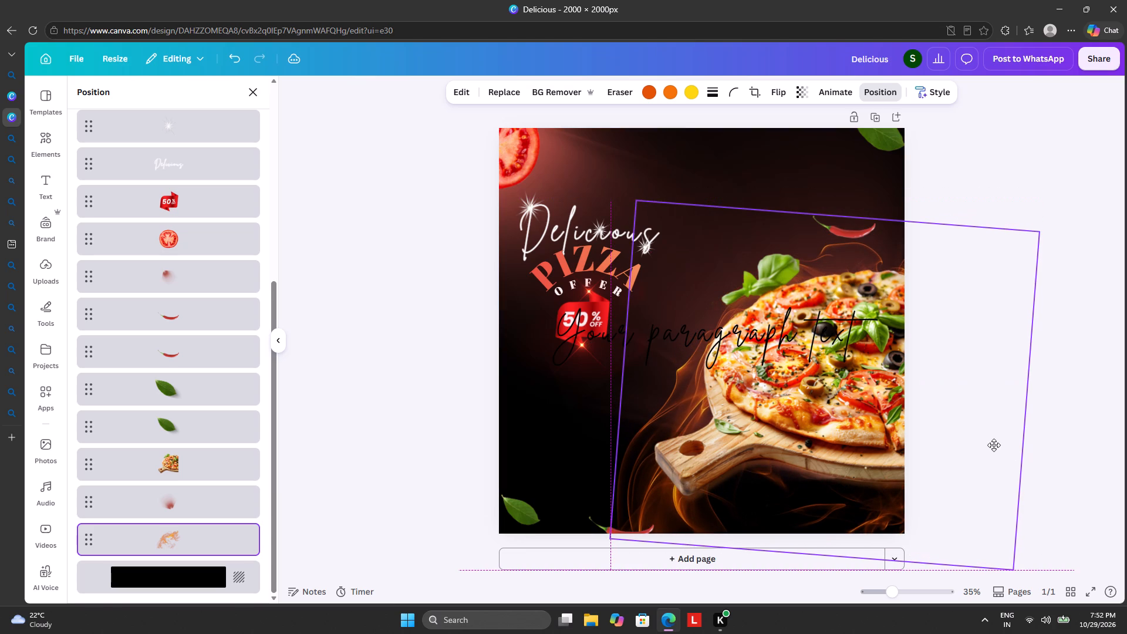
pyautogui.moveTo(994, 445); pyautogui.dragTo(993, 444)
pyautogui.click(980, 430)
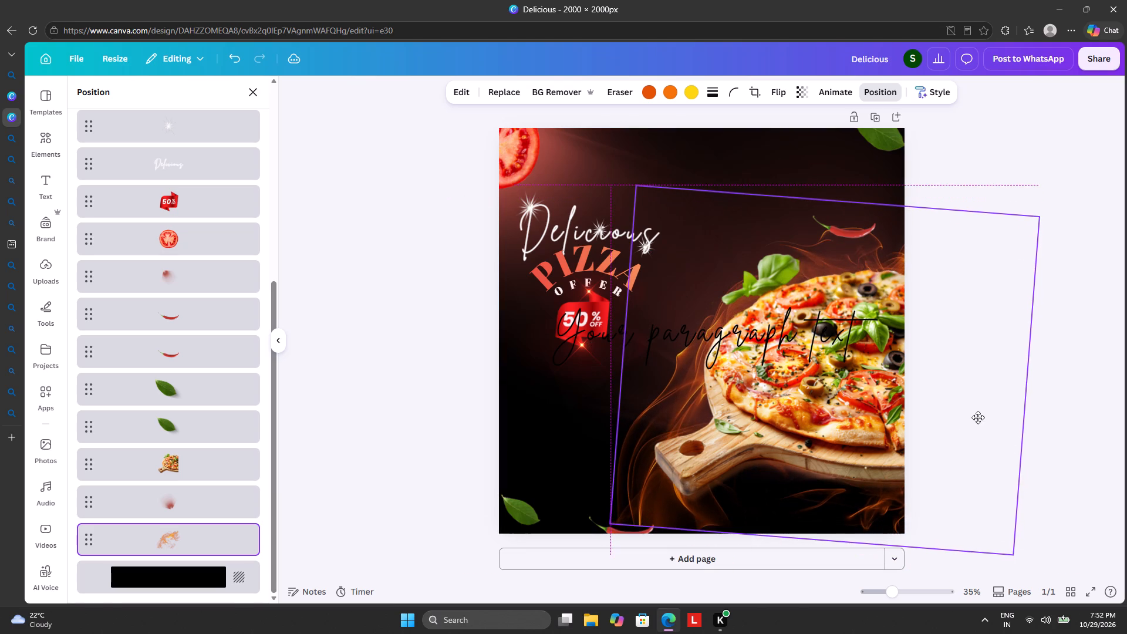
pyautogui.click(438, 301)
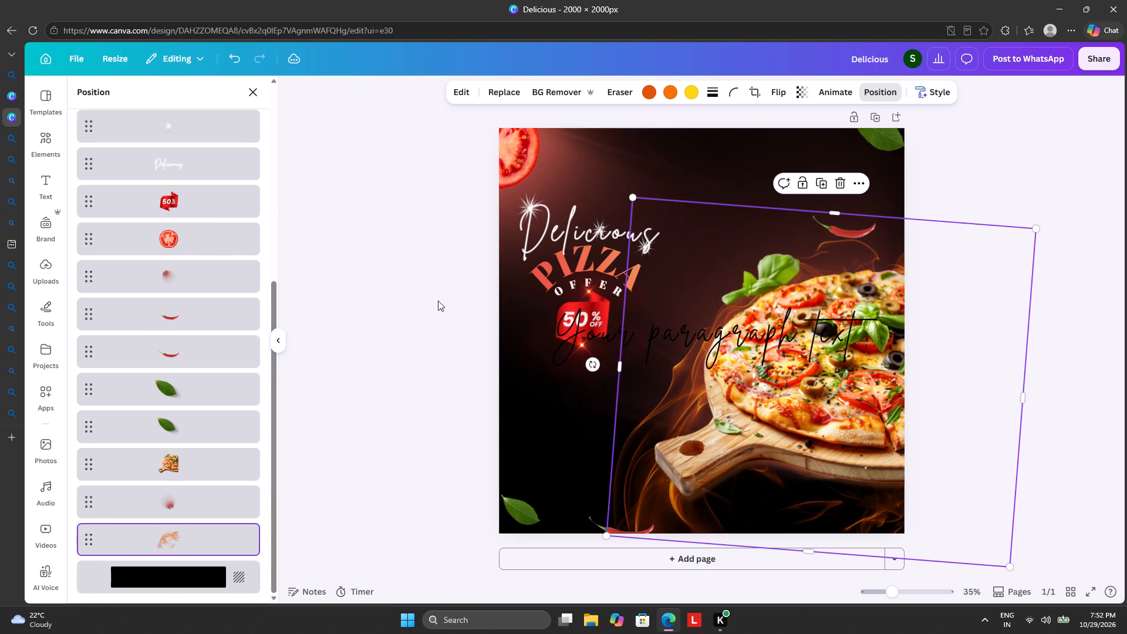
pyautogui.click(438, 301)
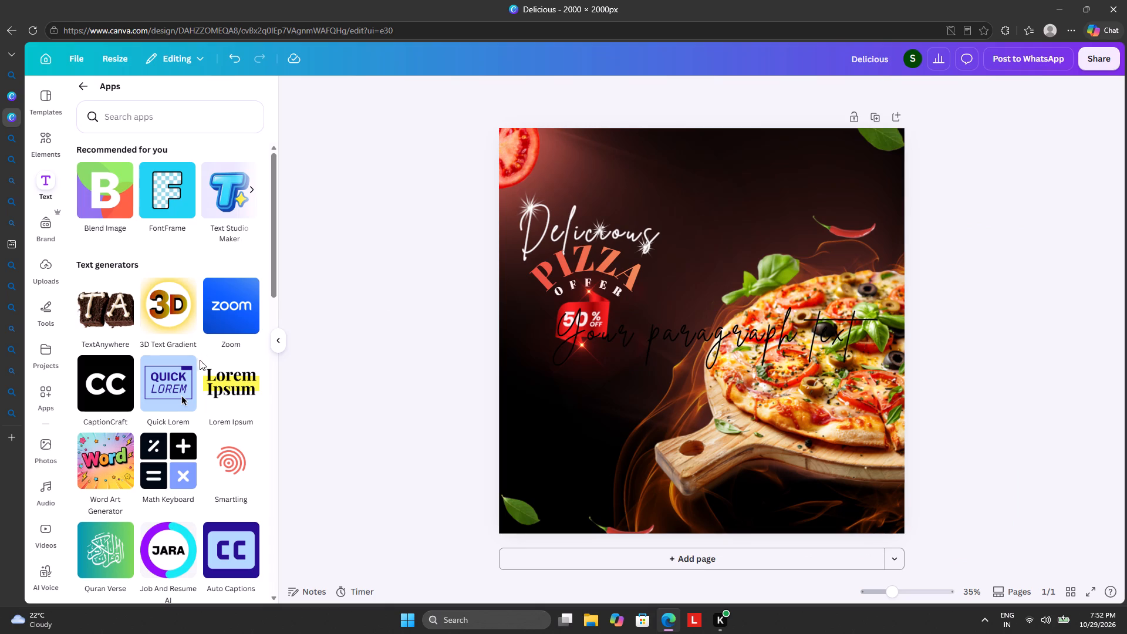
# Look through the list of text generator apps for a suitable text tool.
pyautogui.scroll(-8, 136, 255)
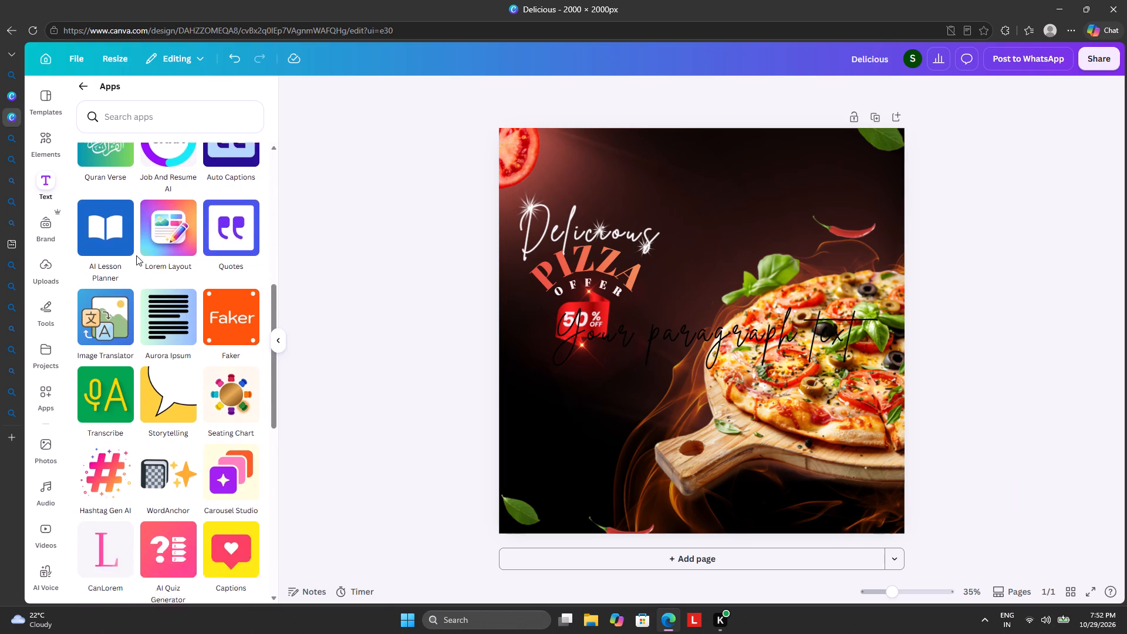
pyautogui.scroll(-1, 136, 255)
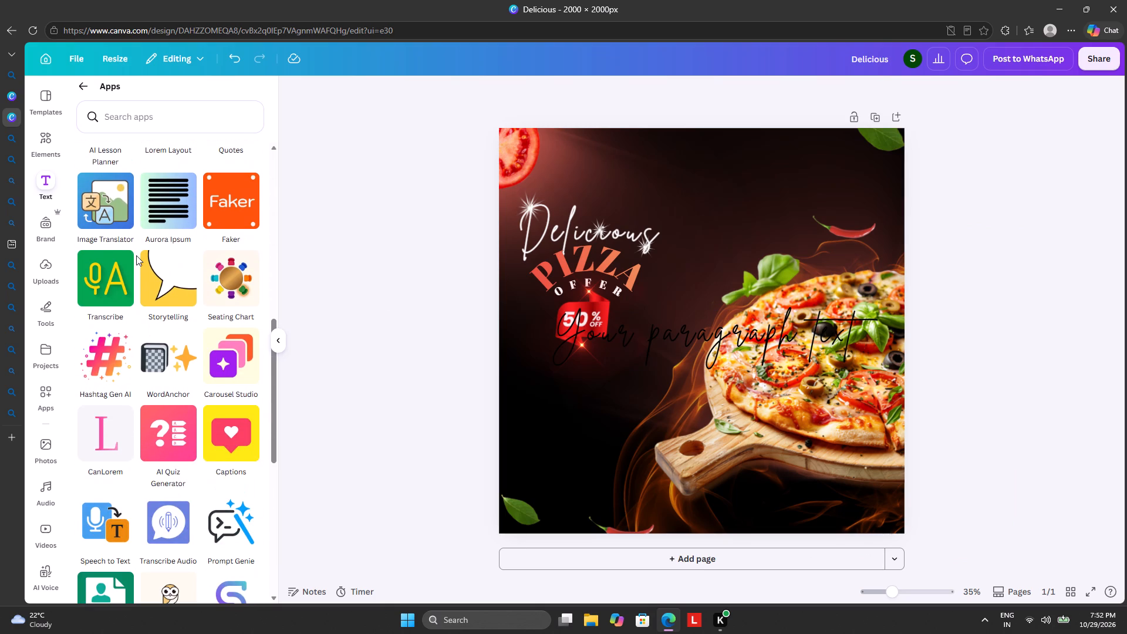
pyautogui.scroll(-6, 136, 255)
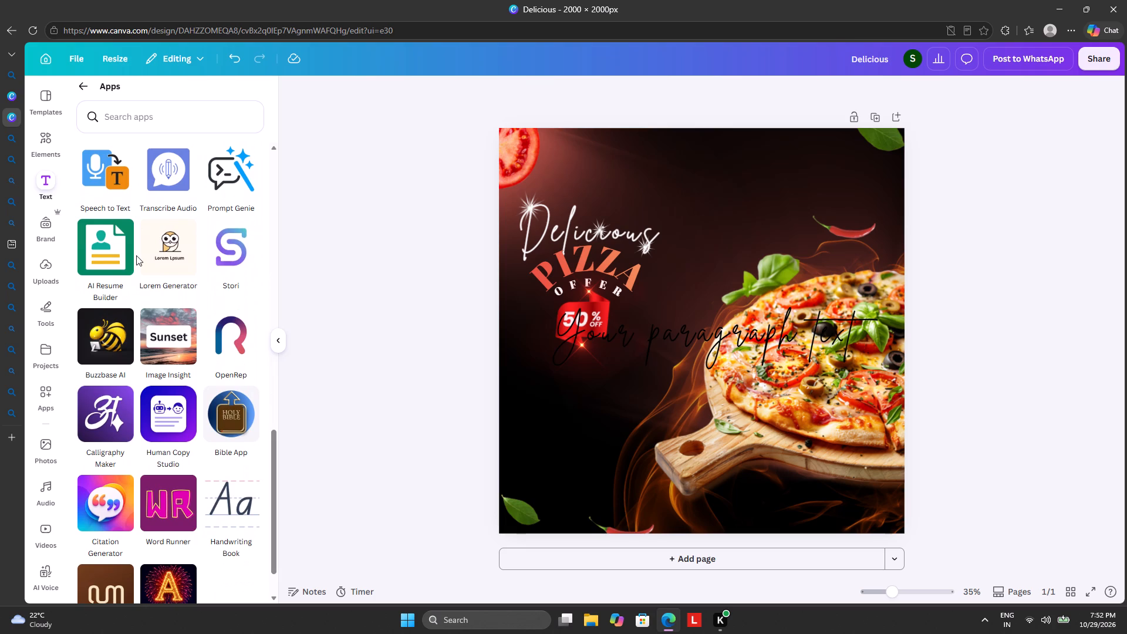
pyautogui.scroll(18, 136, 255)
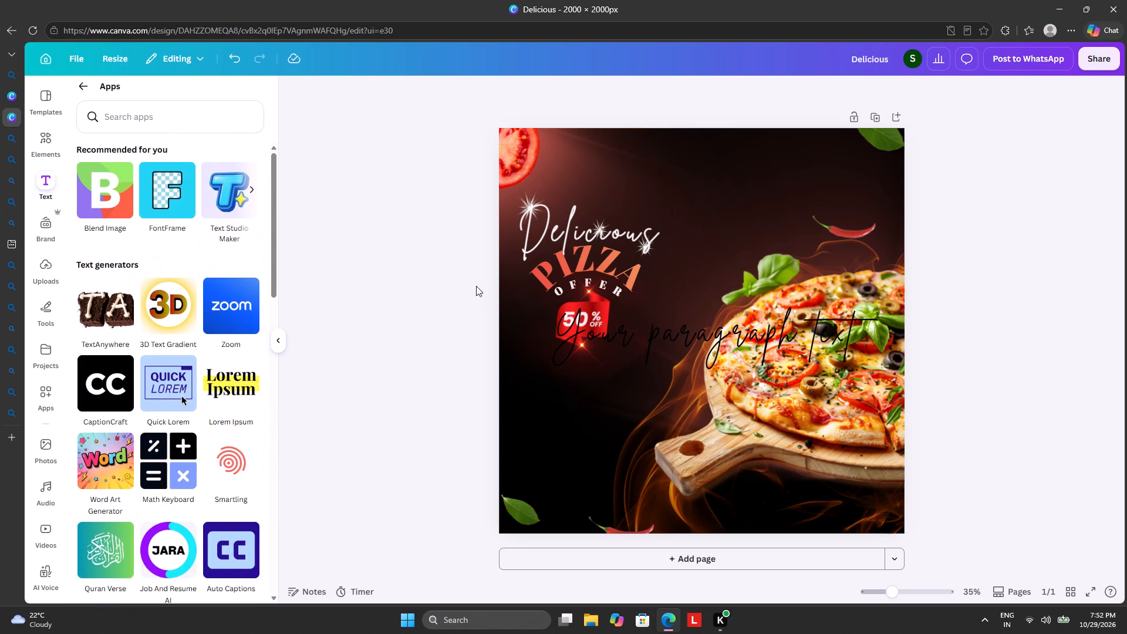
# Replace the placeholder text in the new text box with "ORDER NOW".
pyautogui.click(667, 336)
pyautogui.click(667, 336)
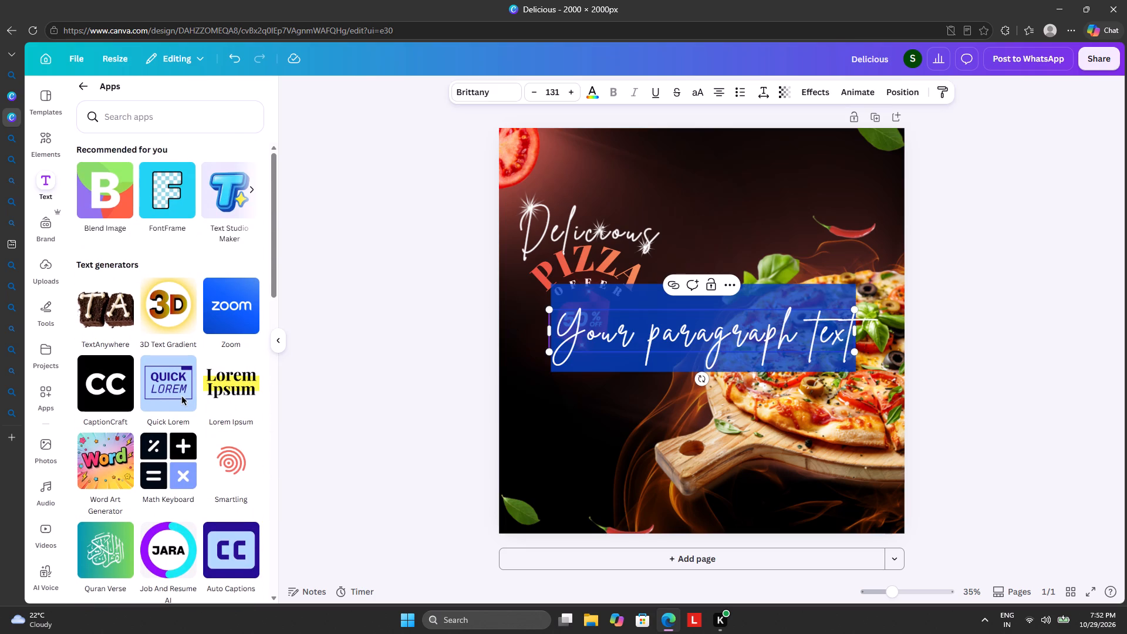
pyautogui.press('BackSpace')
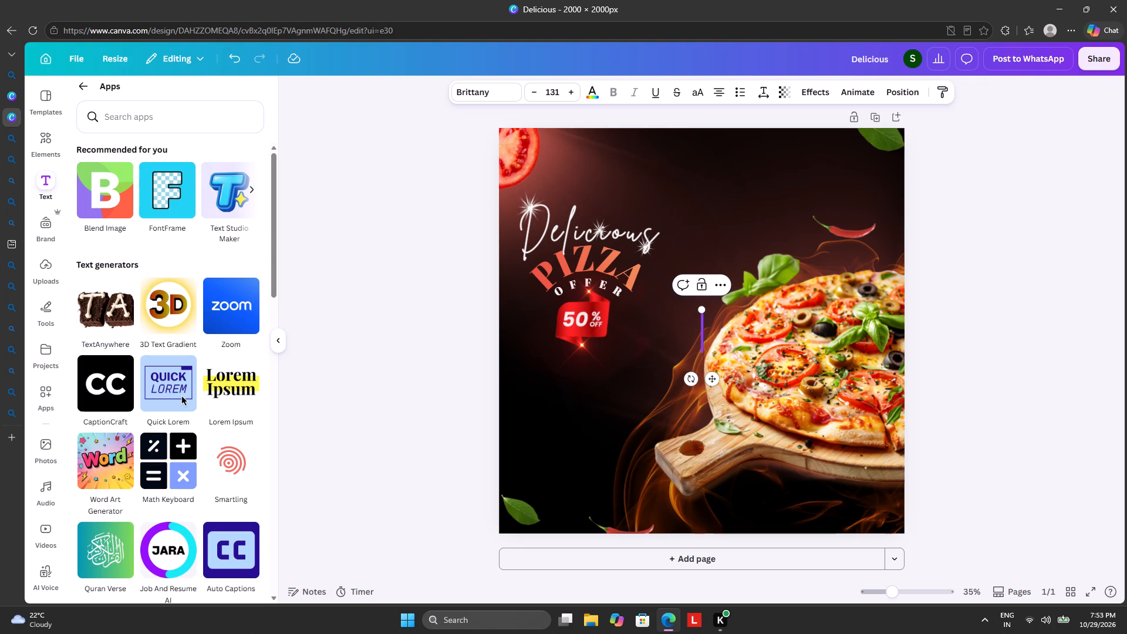
pyautogui.press('o')
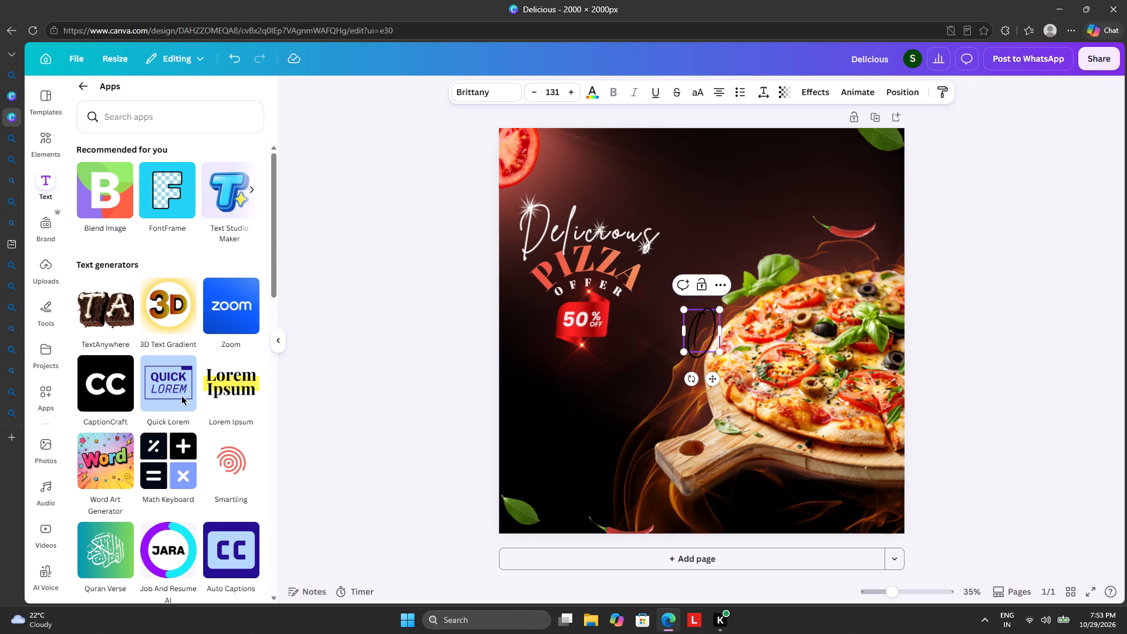
pyautogui.write('RDER')
pyautogui.press('space')
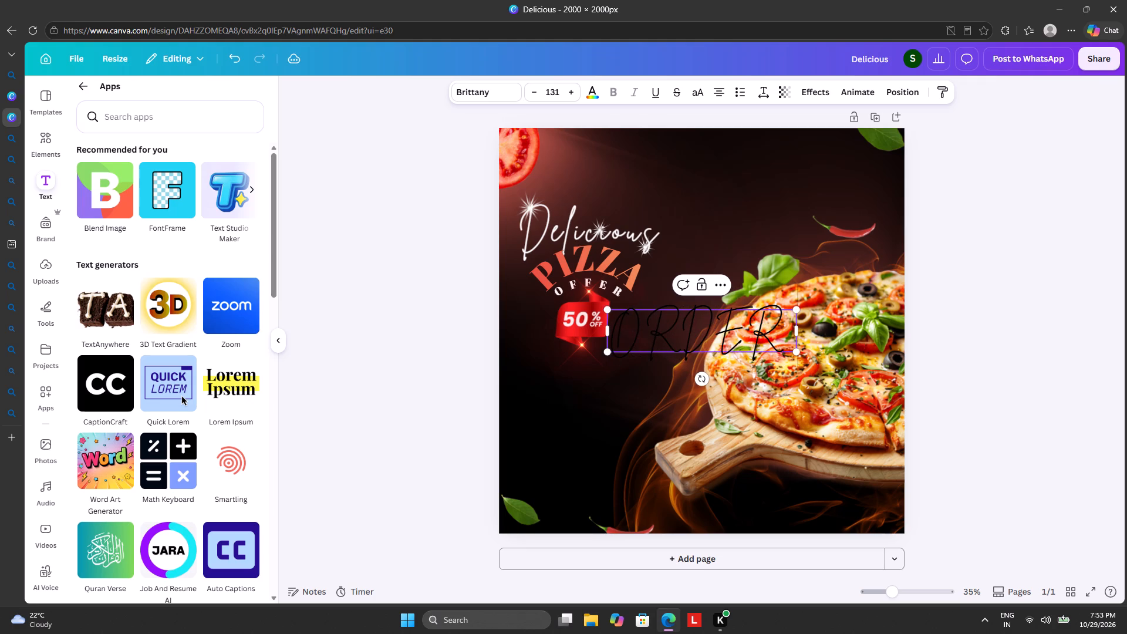
pyautogui.write('NO')
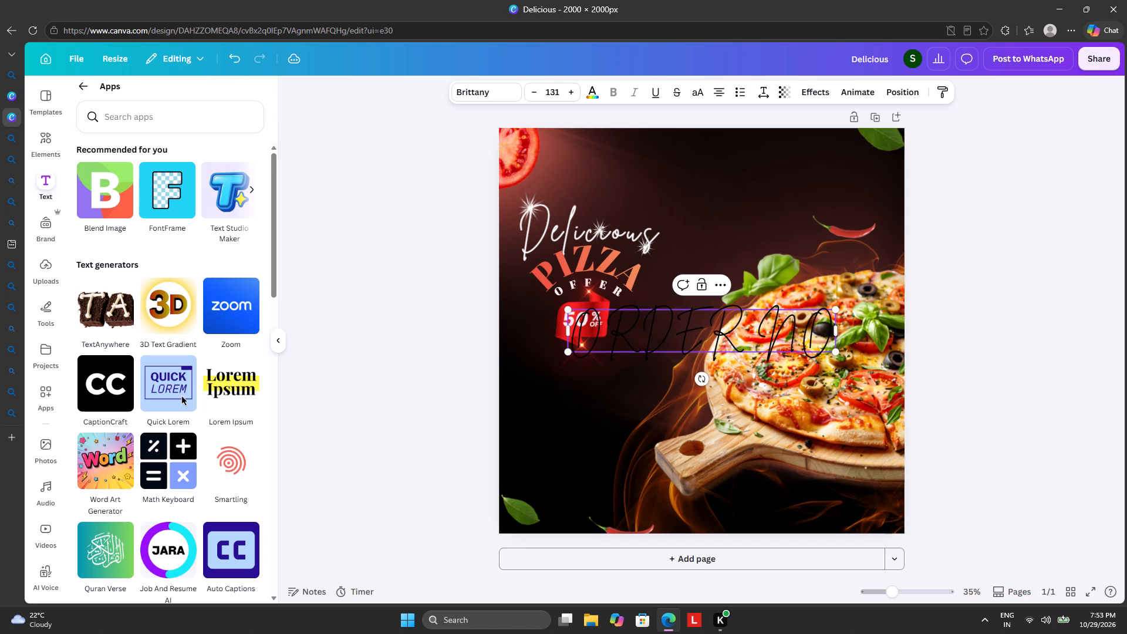
pyautogui.press('w')
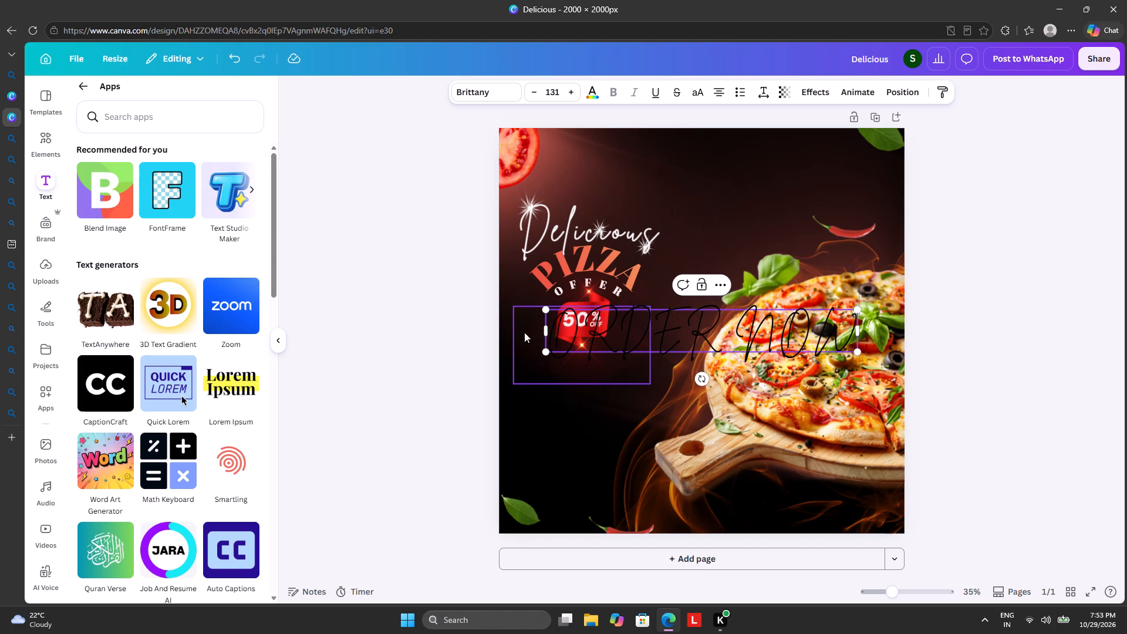
# Change the font of the whole ORDER NOW text to Abril Fatface.
pyautogui.moveTo(556, 327); pyautogui.dragTo(835, 356)
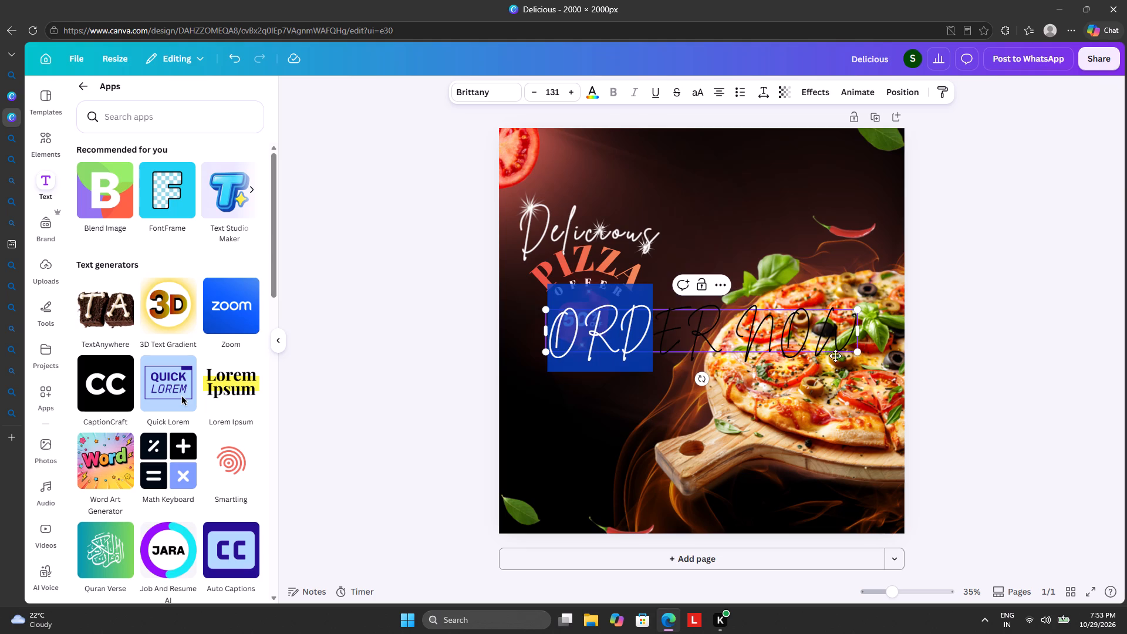
pyautogui.moveTo(835, 356); pyautogui.dragTo(842, 326)
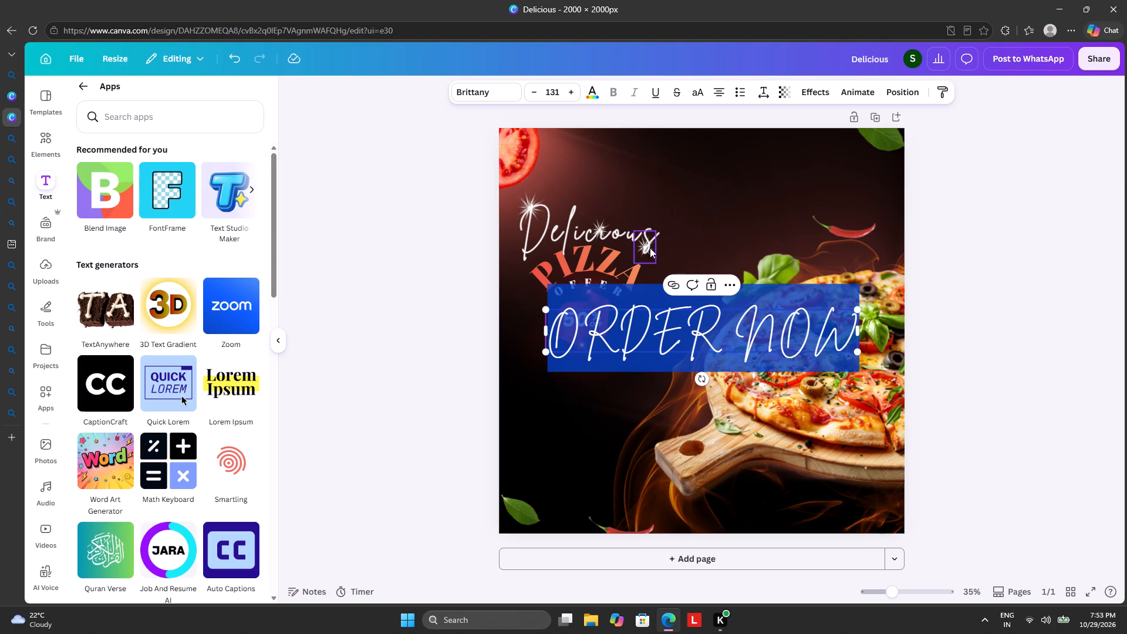
pyautogui.click(498, 90)
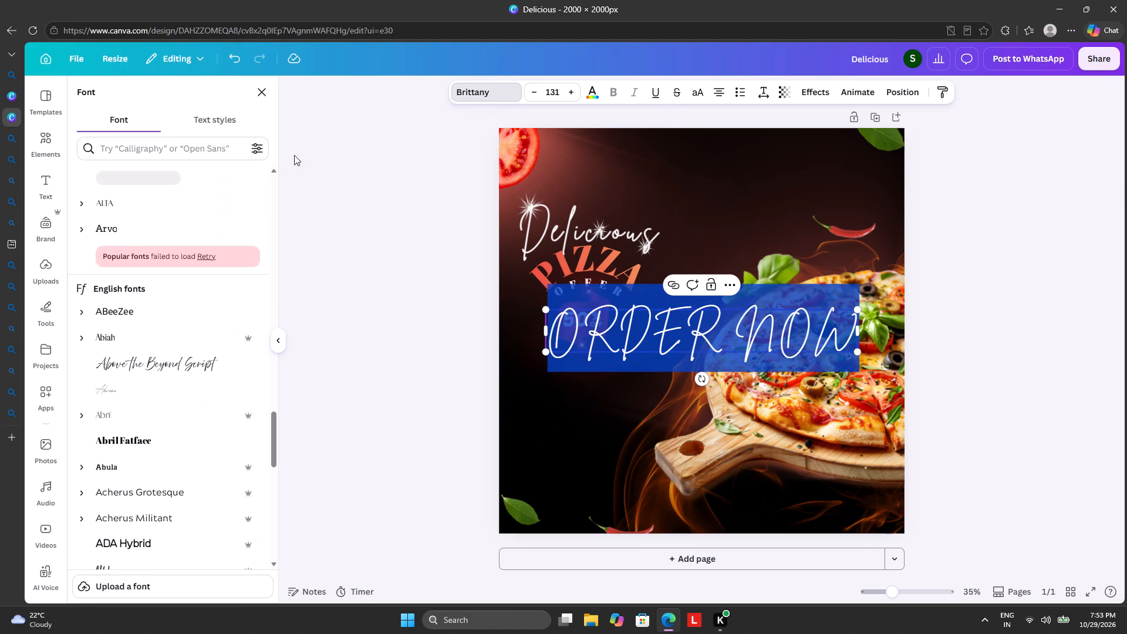
pyautogui.click(124, 434)
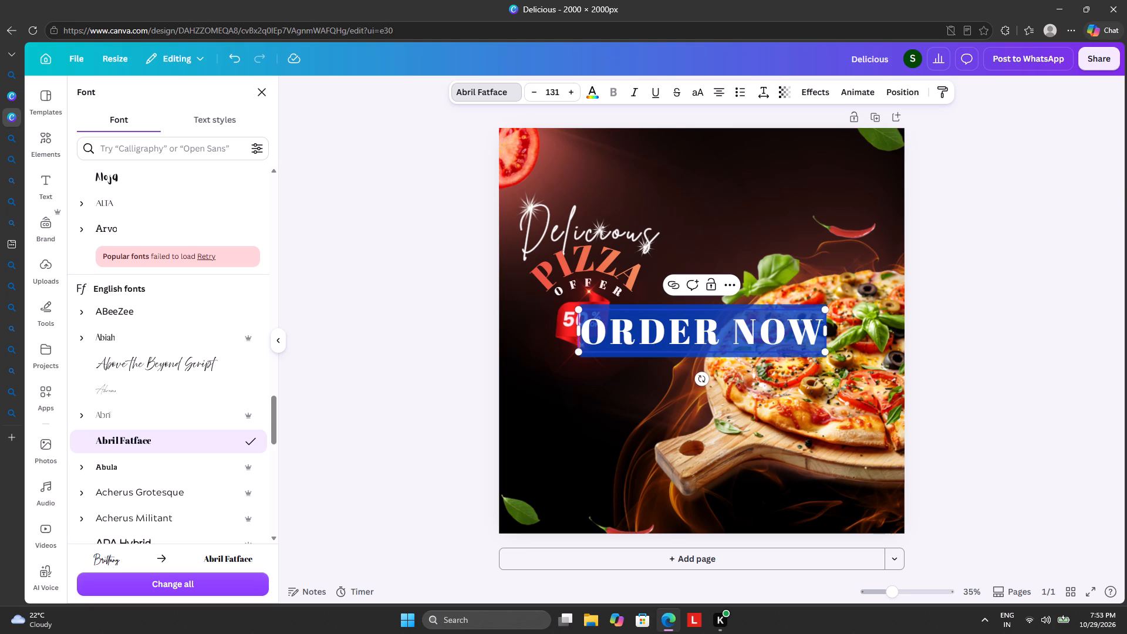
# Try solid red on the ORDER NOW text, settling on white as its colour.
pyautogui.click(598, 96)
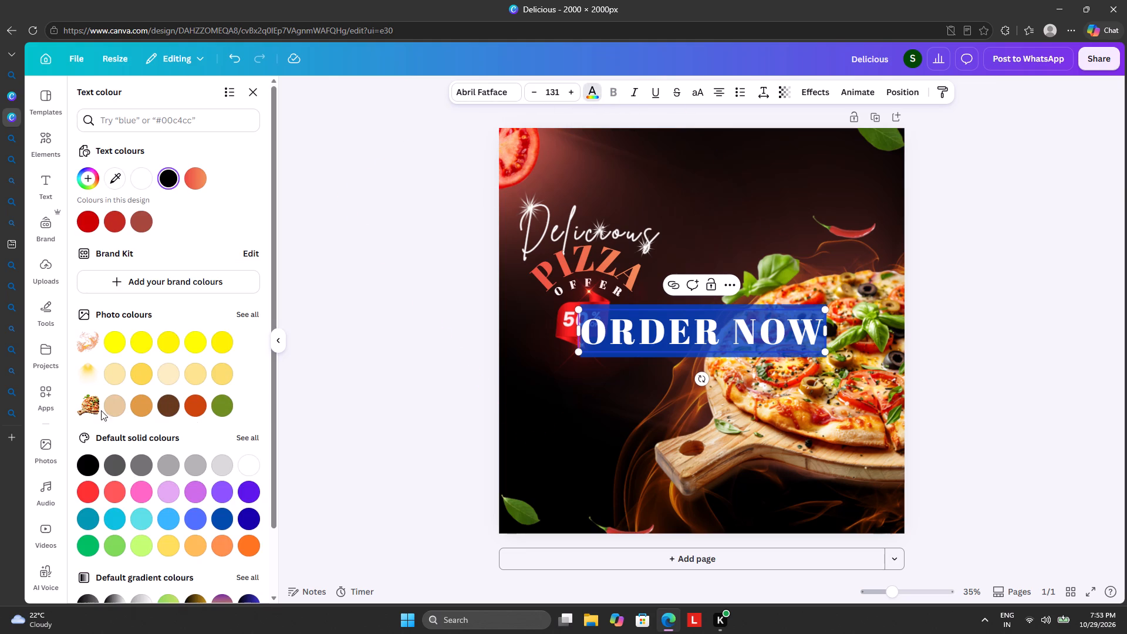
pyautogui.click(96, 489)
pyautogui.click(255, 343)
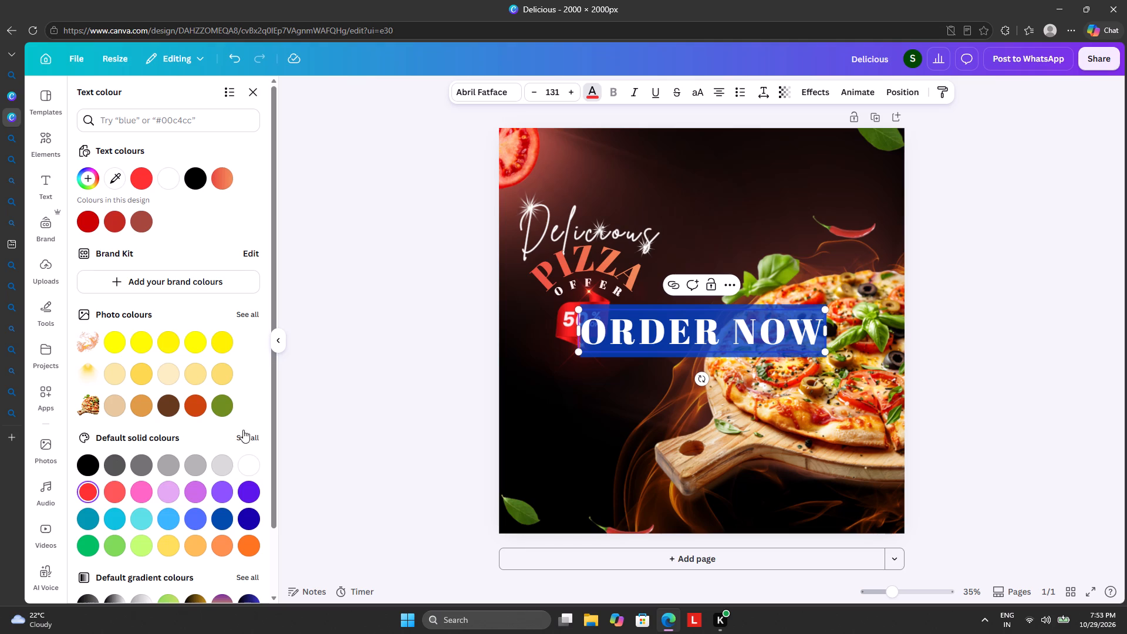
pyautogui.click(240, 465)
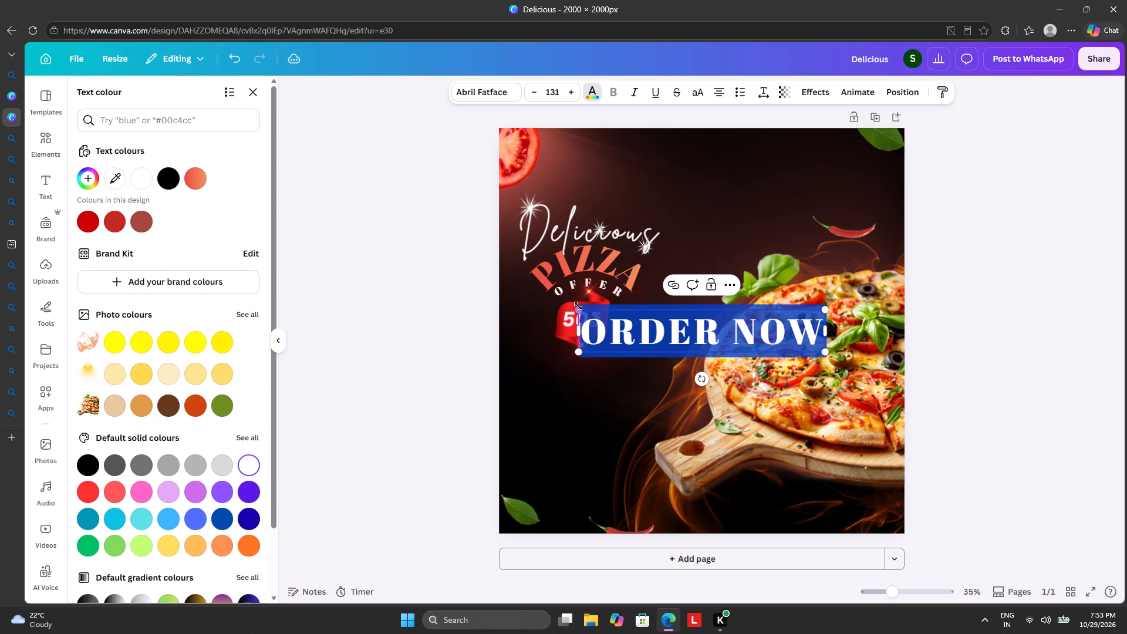
# Shrink the ORDER NOW text to a font size of about 52.3 and place it beneath the 50% OFF ribbon.
pyautogui.moveTo(578, 308); pyautogui.dragTo(718, 328)
pyautogui.moveTo(765, 336); pyautogui.dragTo(730, 342)
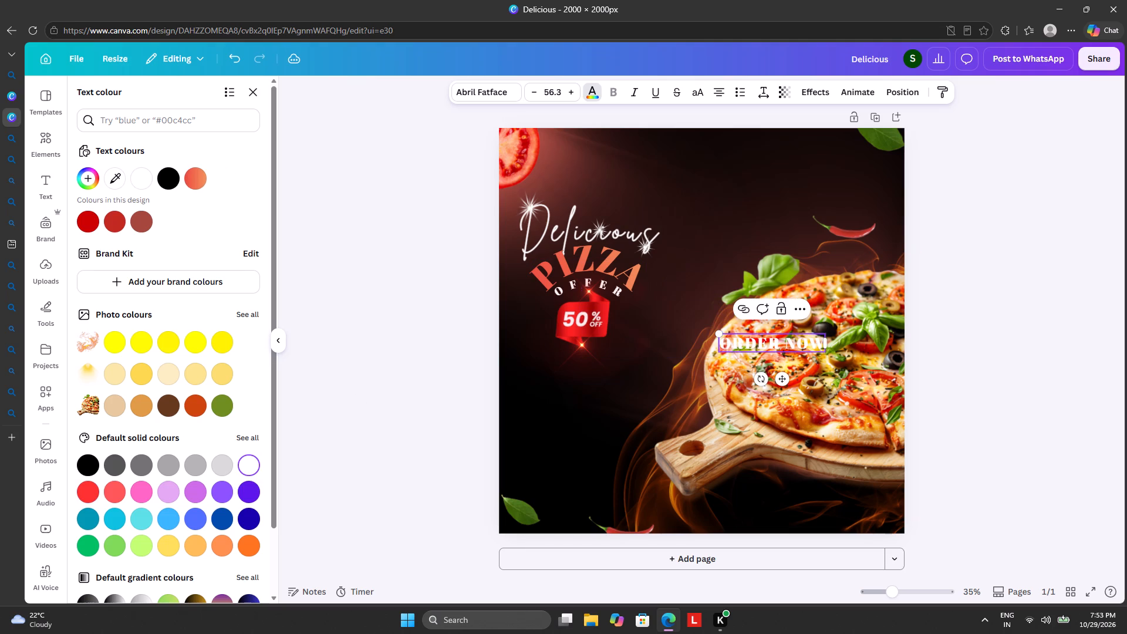
pyautogui.moveTo(730, 342); pyautogui.dragTo(709, 344)
pyautogui.moveTo(784, 378); pyautogui.dragTo(670, 393)
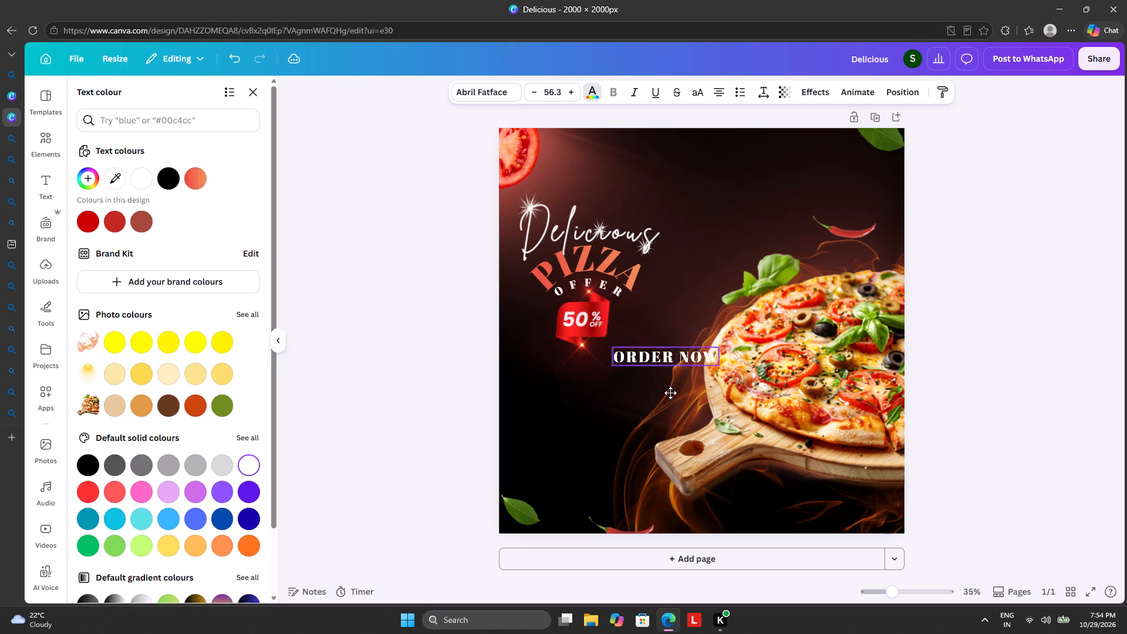
pyautogui.moveTo(670, 393); pyautogui.dragTo(596, 400)
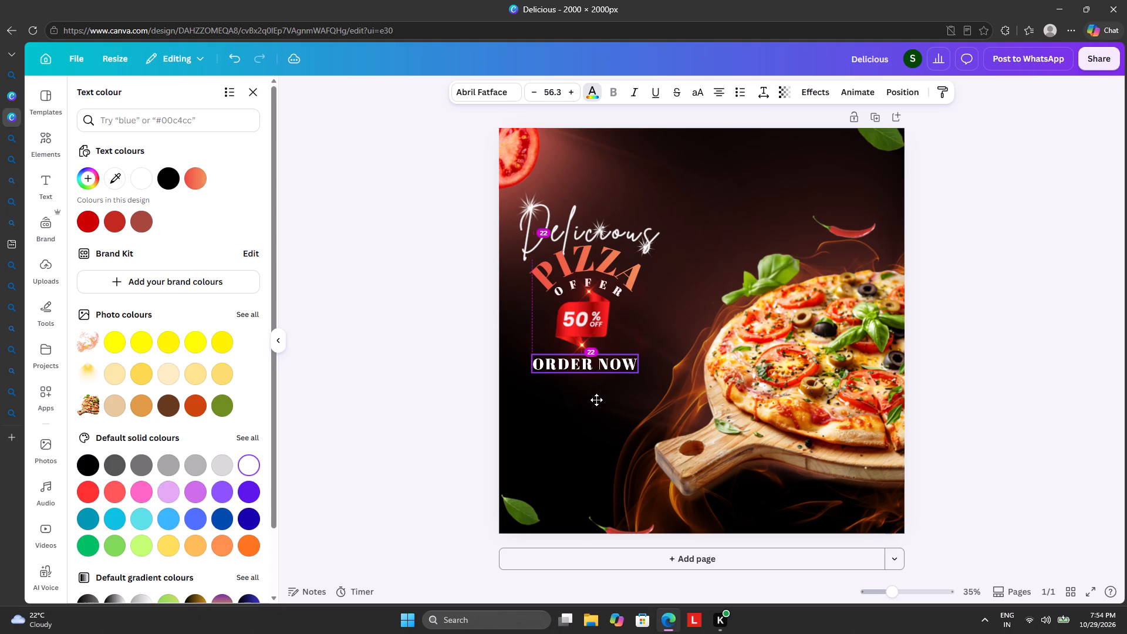
pyautogui.moveTo(596, 400); pyautogui.dragTo(596, 405)
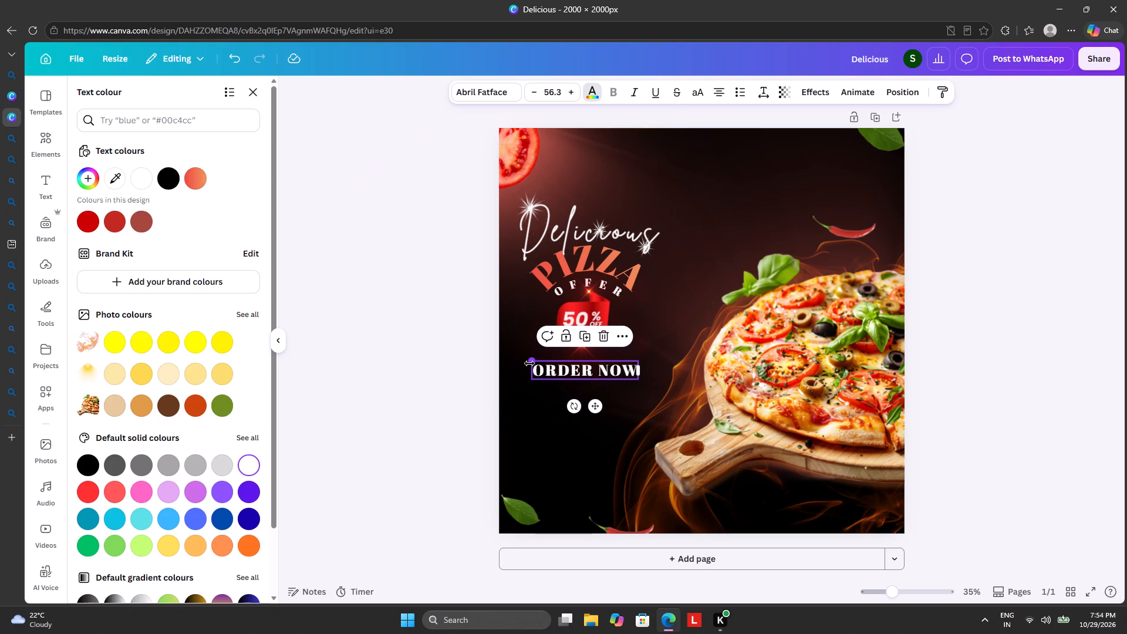
pyautogui.moveTo(534, 361); pyautogui.dragTo(541, 361)
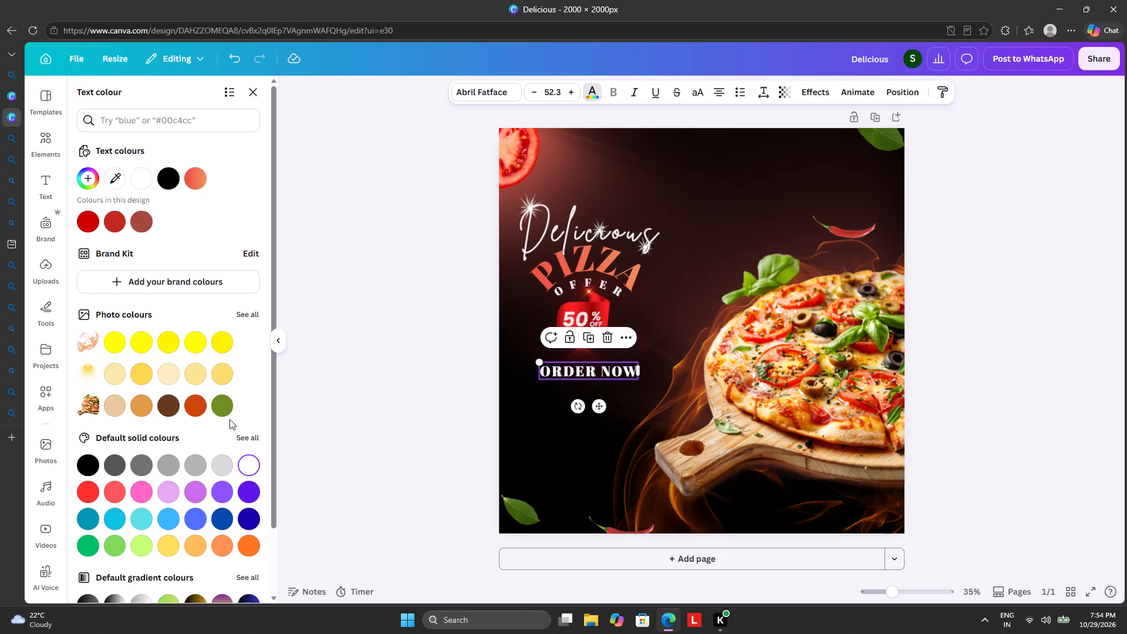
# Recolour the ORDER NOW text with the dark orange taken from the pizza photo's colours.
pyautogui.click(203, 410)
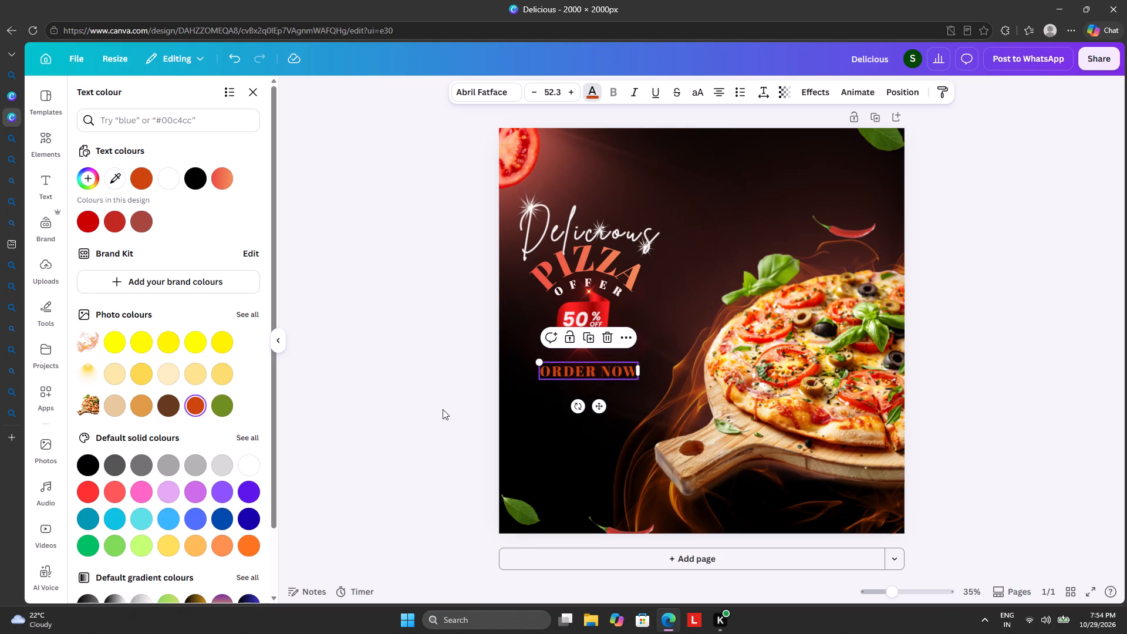
# Reposition the ORDER NOW text slightly lower, centred beneath the 50% OFF ribbon.
pyautogui.moveTo(576, 367); pyautogui.dragTo(574, 266)
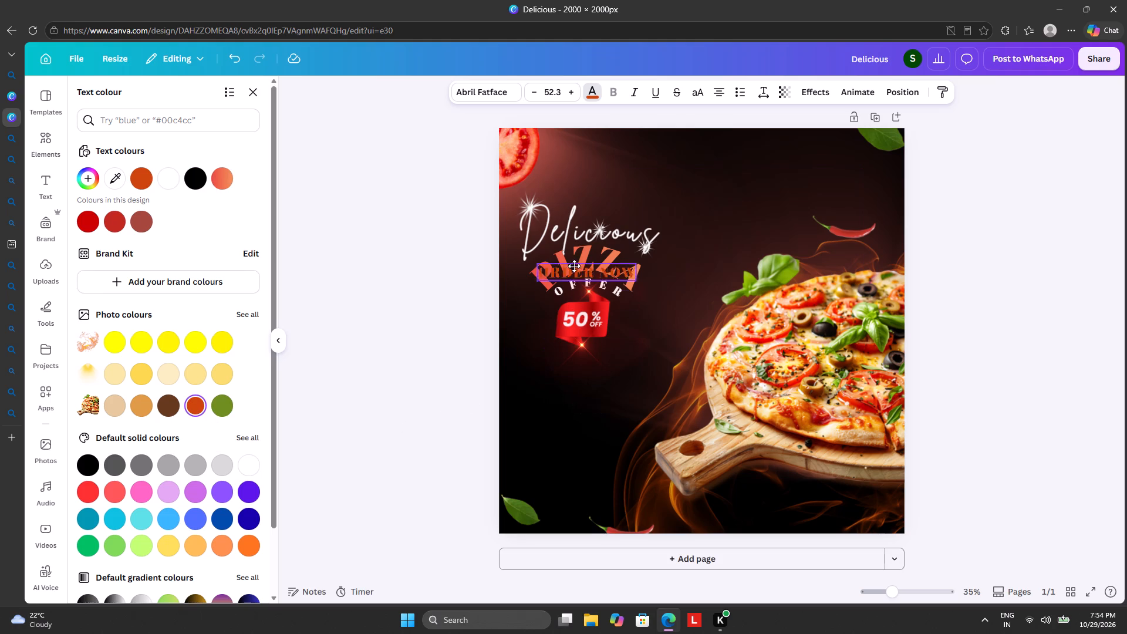
pyautogui.moveTo(574, 266); pyautogui.dragTo(753, 228)
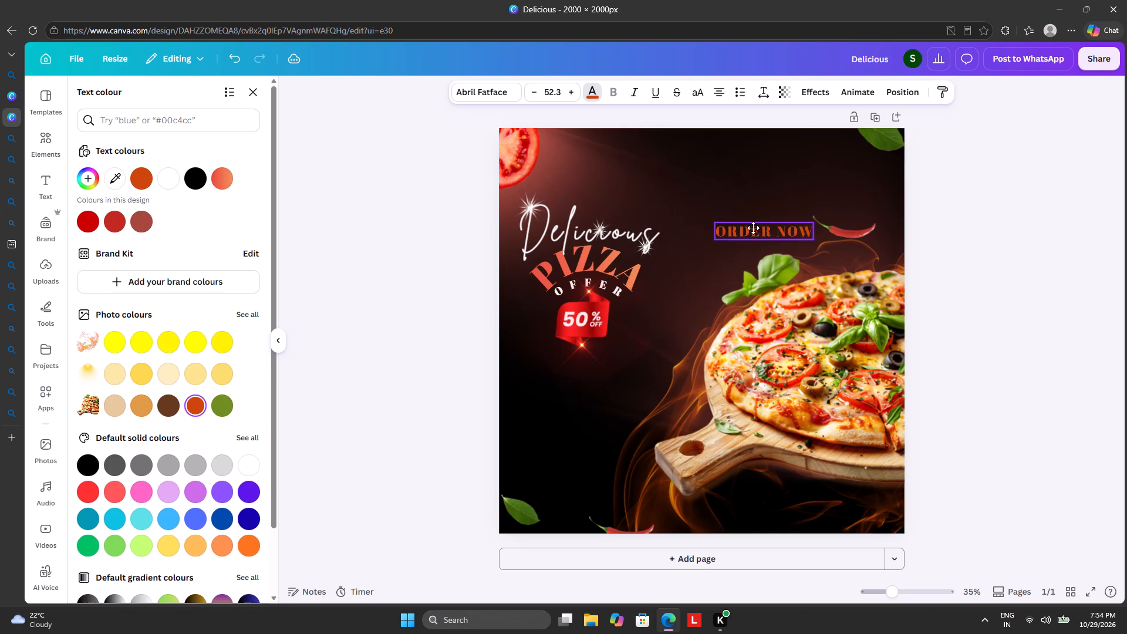
pyautogui.moveTo(753, 228); pyautogui.dragTo(642, 293)
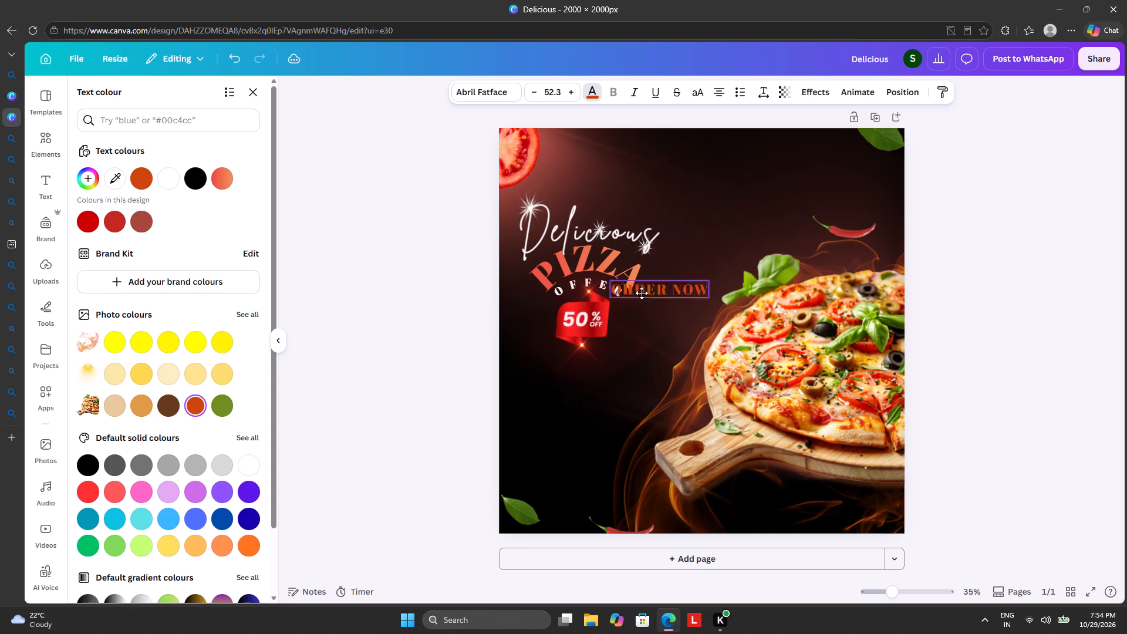
pyautogui.moveTo(642, 293); pyautogui.dragTo(565, 379)
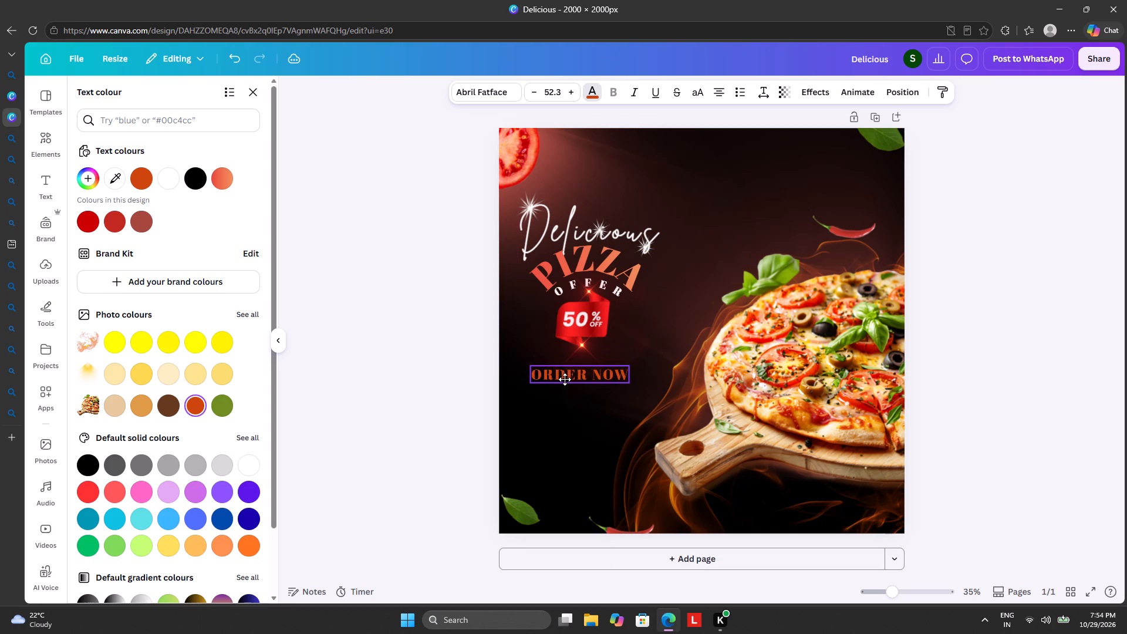
pyautogui.moveTo(565, 379); pyautogui.dragTo(573, 372)
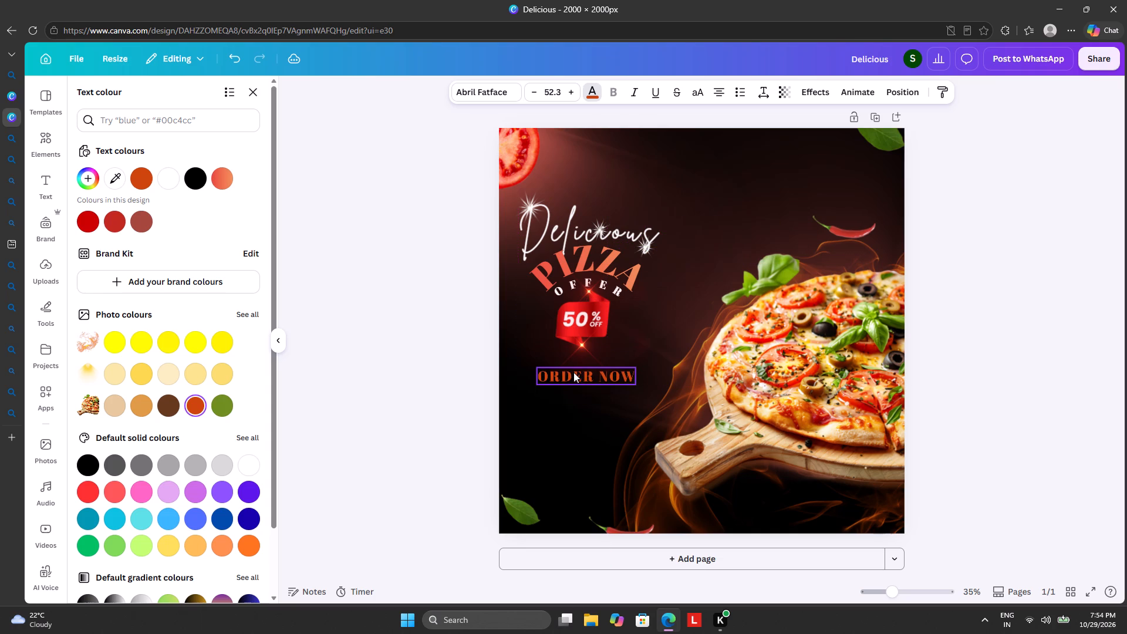
# Apply the red-to-orange default gradient to the ORDER NOW text, comparing it with the dark red monochromatic gradient.
pyautogui.scroll(-3, 184, 473)
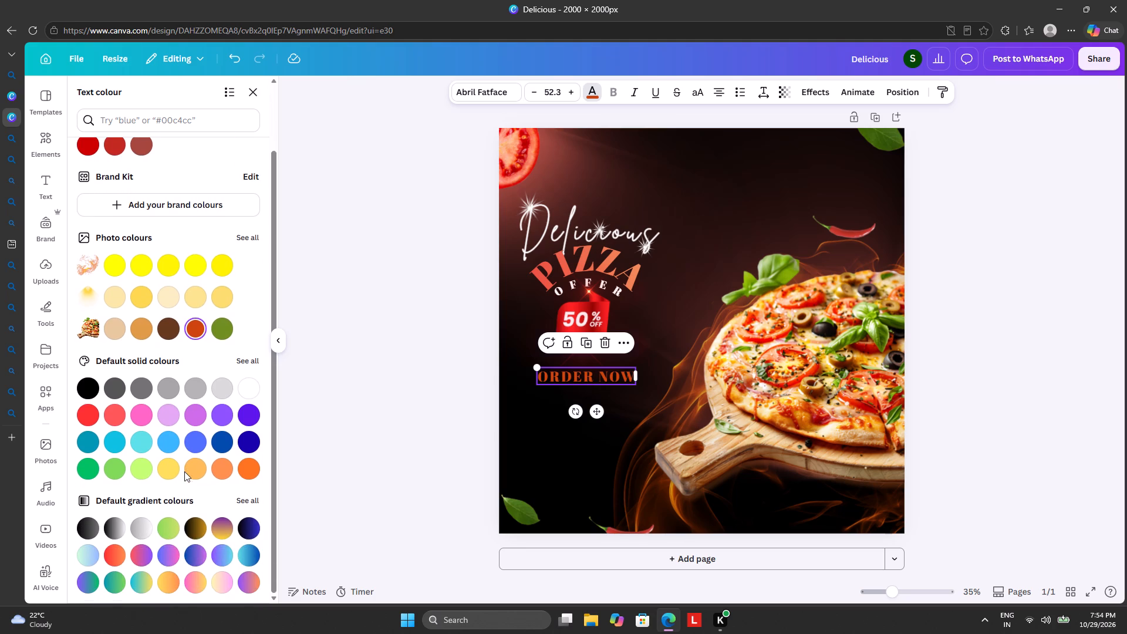
pyautogui.scroll(-2, 184, 471)
pyautogui.click(251, 499)
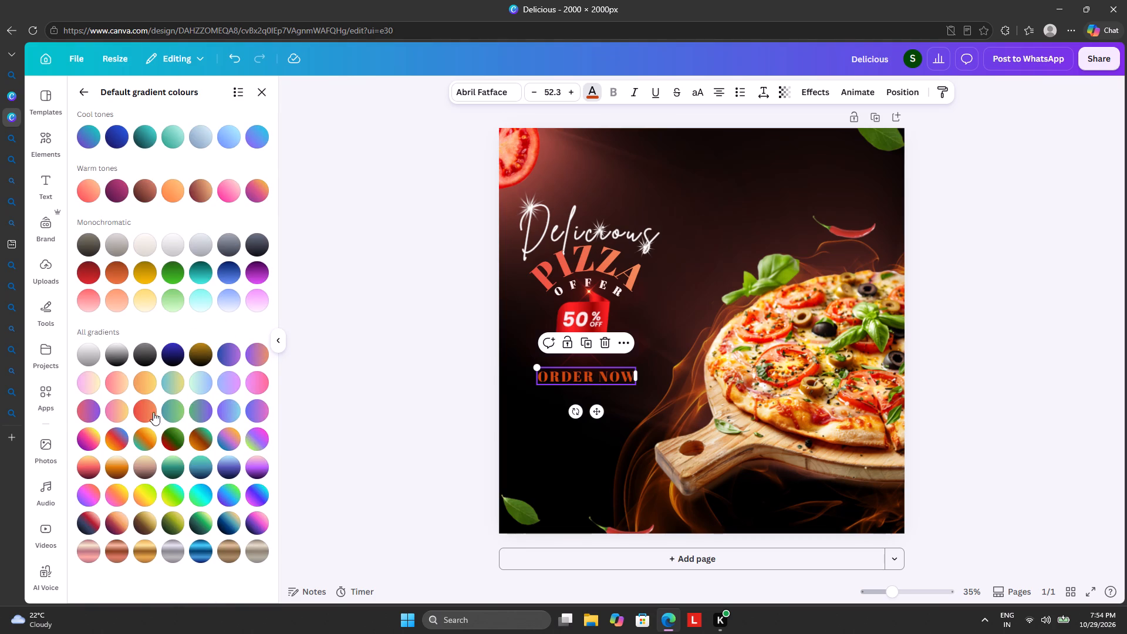
pyautogui.click(149, 412)
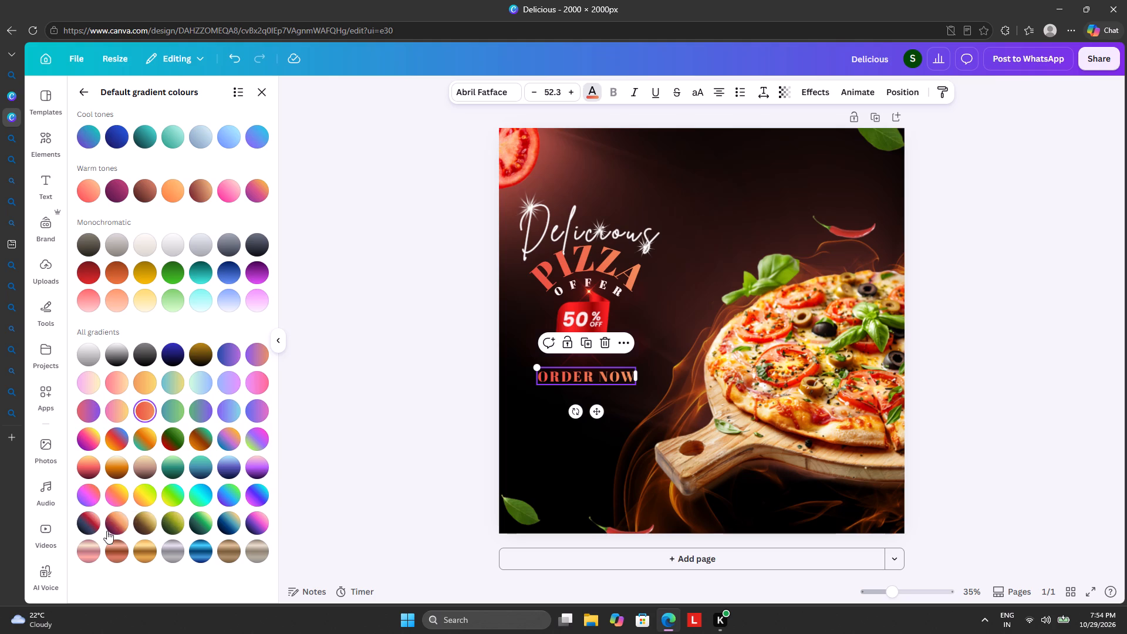
pyautogui.scroll(4, 139, 353)
pyautogui.click(82, 271)
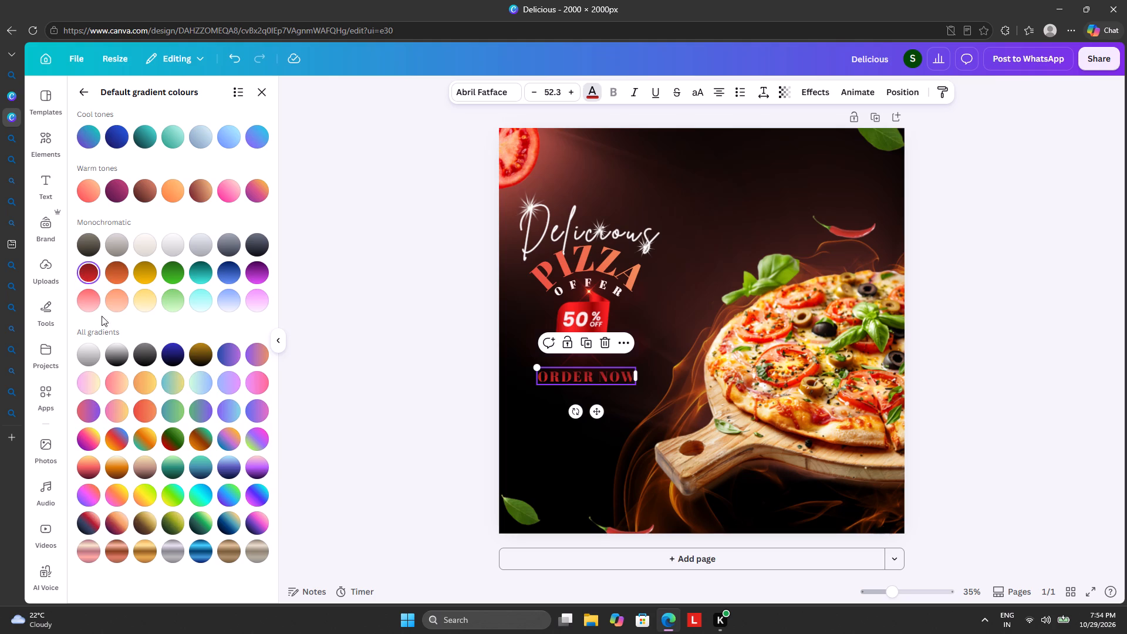
pyautogui.click(144, 407)
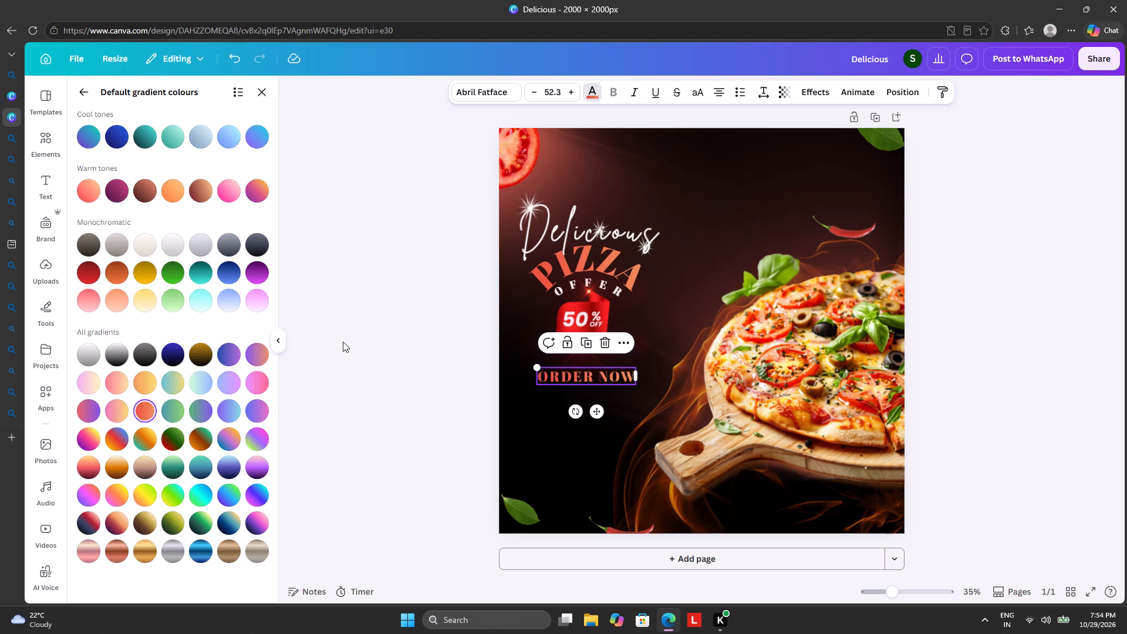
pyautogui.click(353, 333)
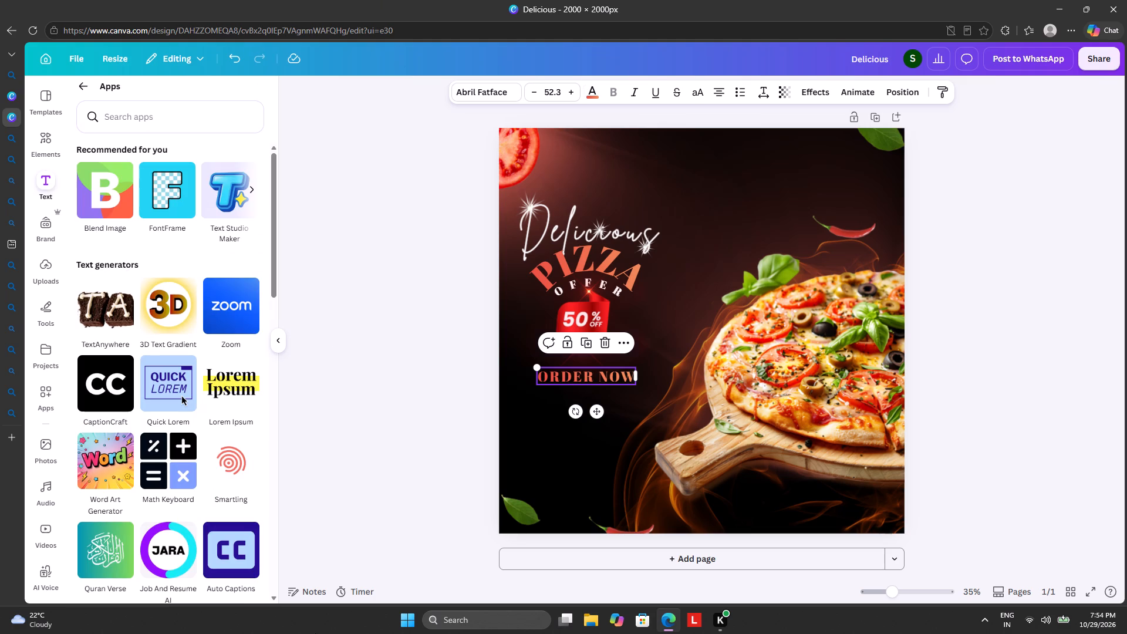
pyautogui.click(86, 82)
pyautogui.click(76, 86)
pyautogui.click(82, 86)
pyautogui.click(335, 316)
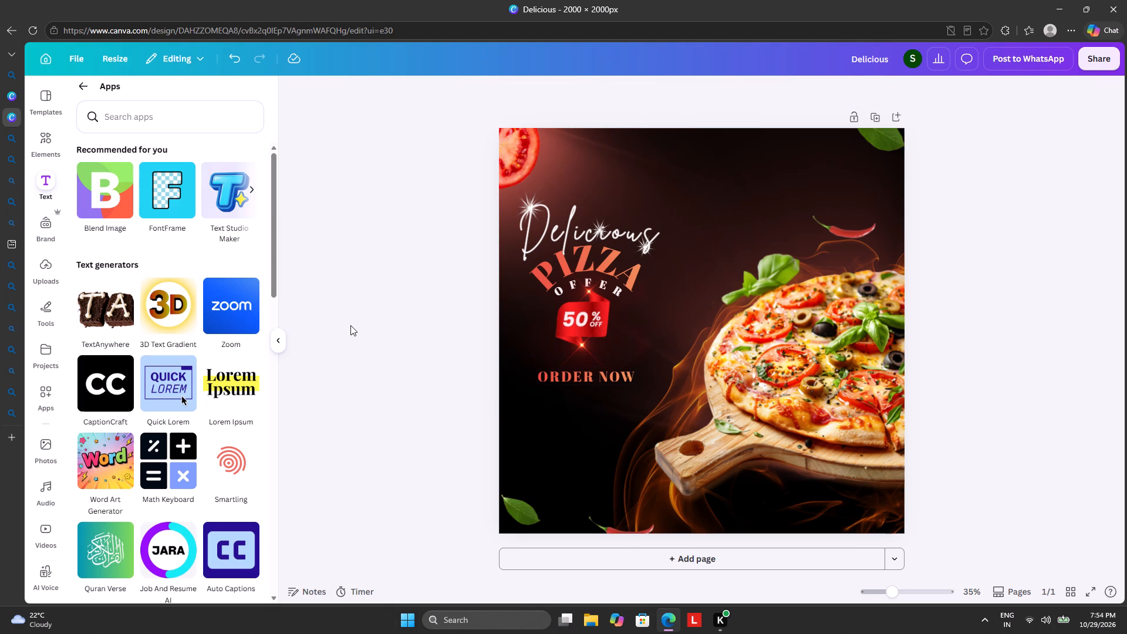
# Move the ORDER NOW text up so it sits close beneath the 50% OFF ribbon, roughly centred under it.
pyautogui.moveTo(569, 378); pyautogui.dragTo(569, 372)
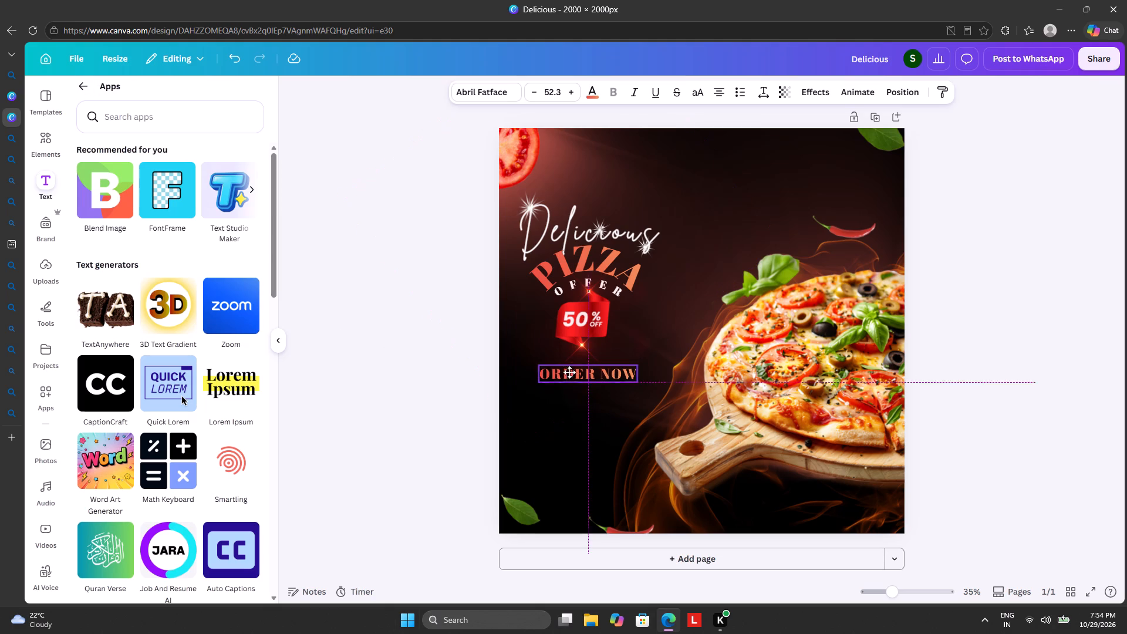
pyautogui.moveTo(569, 372); pyautogui.dragTo(563, 366)
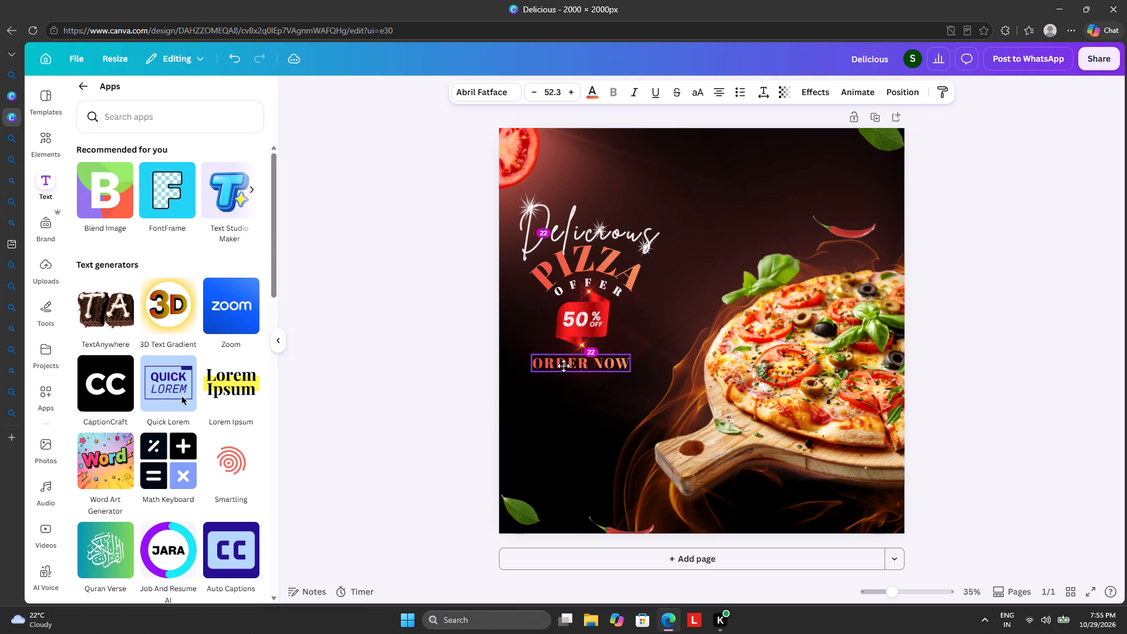
pyautogui.moveTo(563, 366); pyautogui.dragTo(565, 365)
pyautogui.click(356, 362)
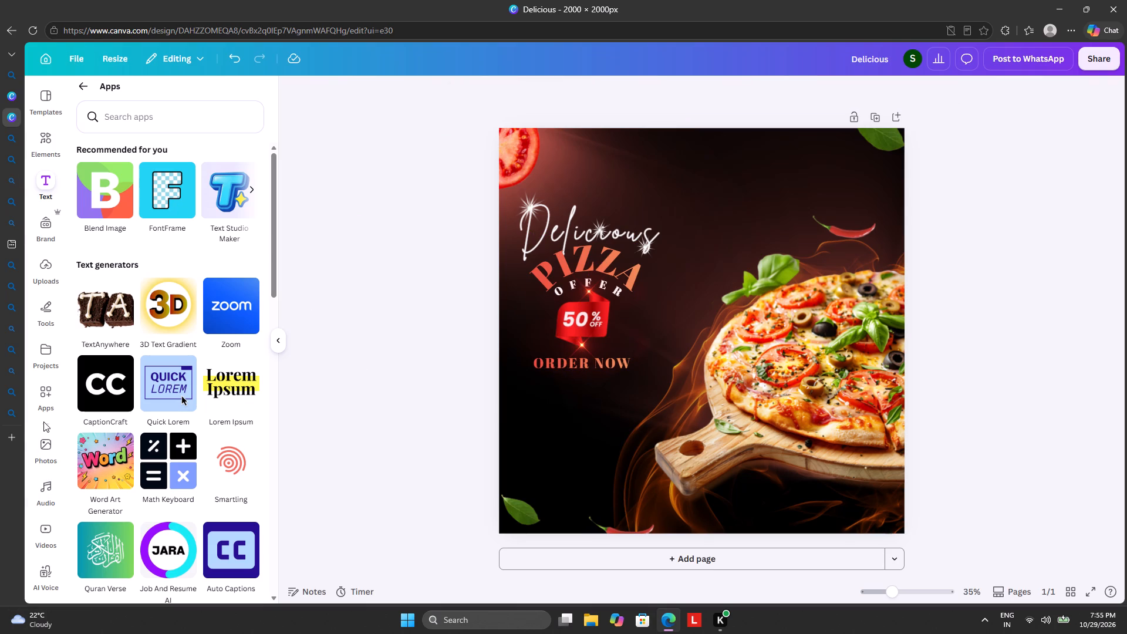
# Search the photo library for ARROW, replacing the ORDER NOW search.
pyautogui.click(42, 437)
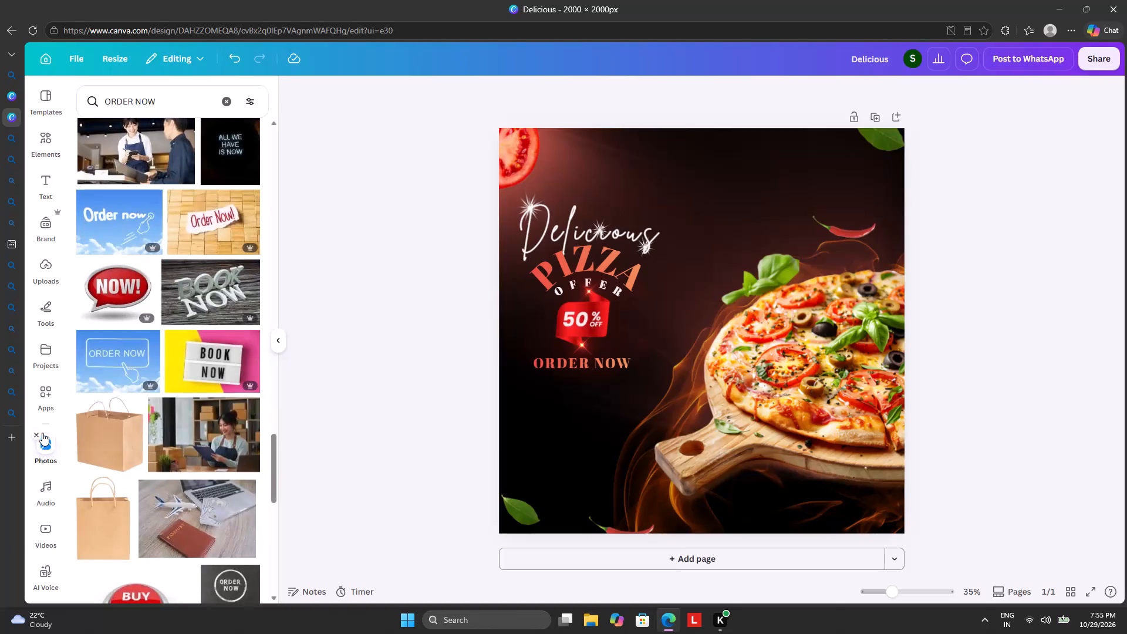
pyautogui.click(42, 433)
pyautogui.click(42, 436)
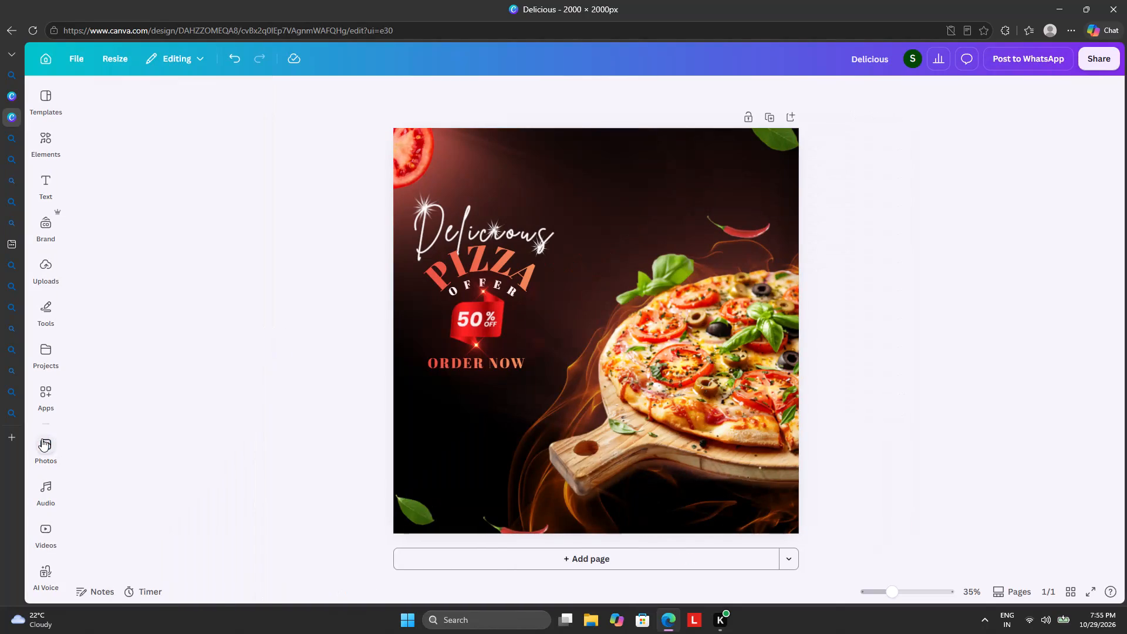
pyautogui.click(225, 102)
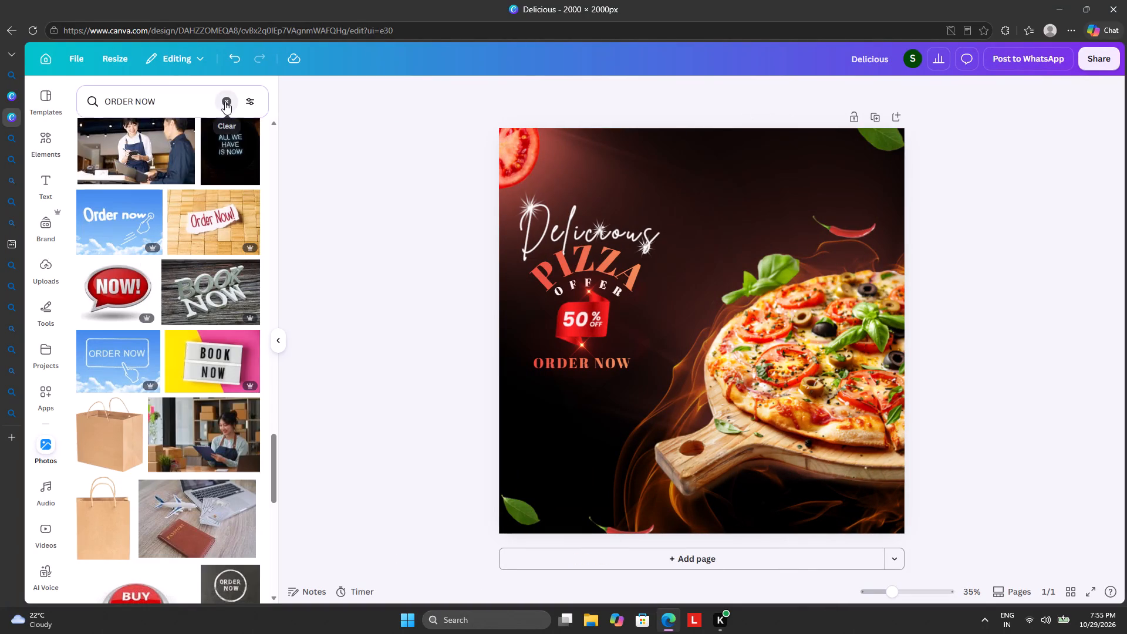
pyautogui.press('a')
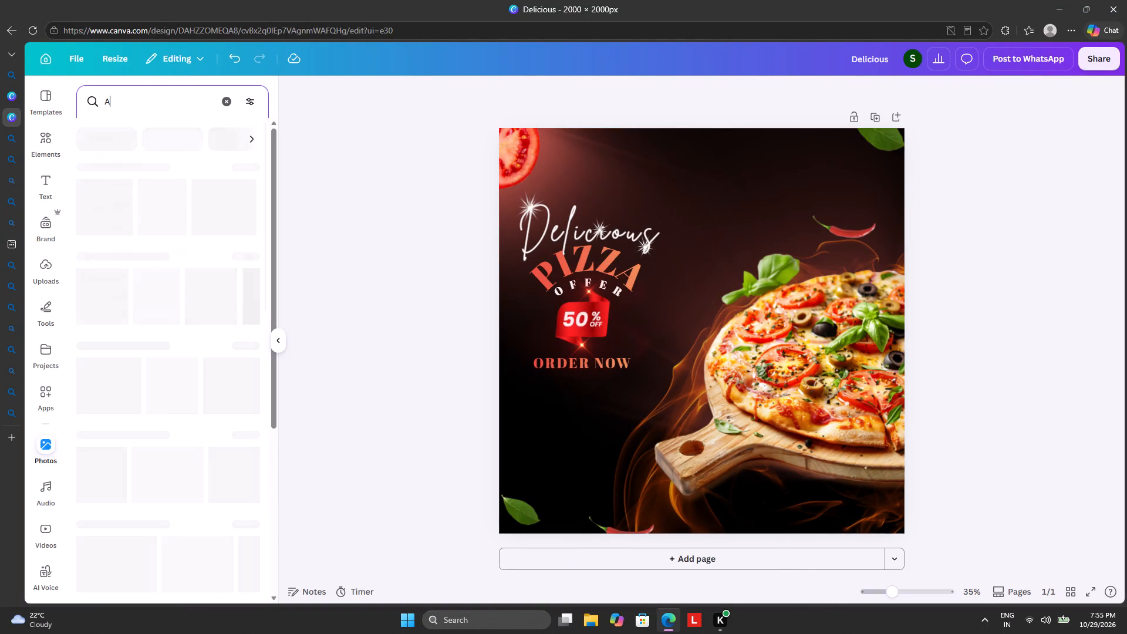
pyautogui.write('RR')
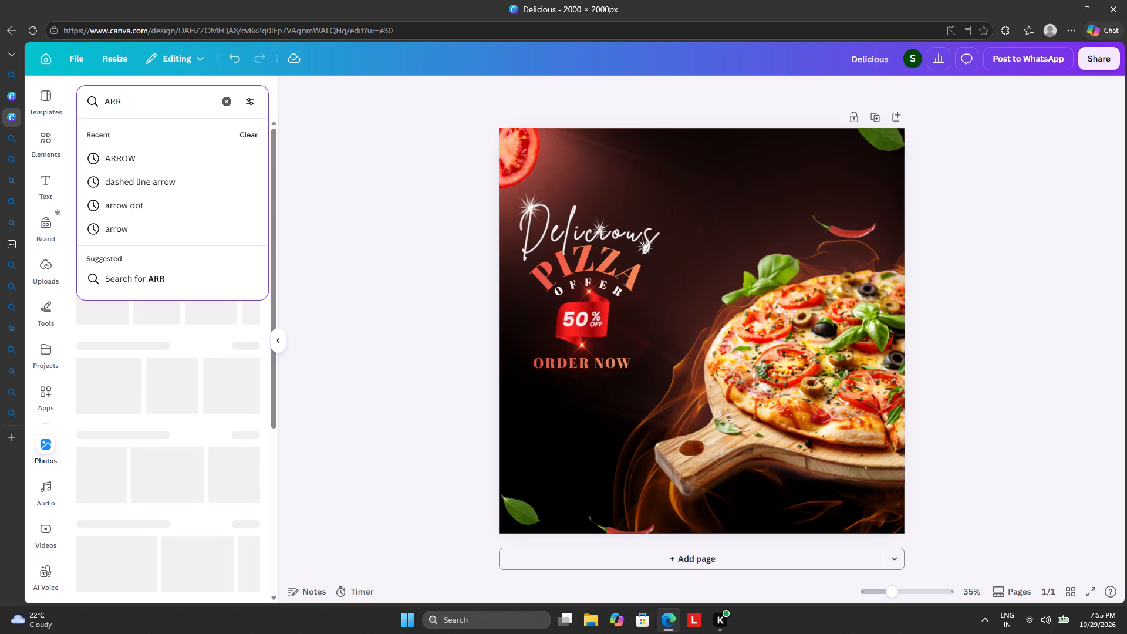
pyautogui.press('o')
pyautogui.press('w')
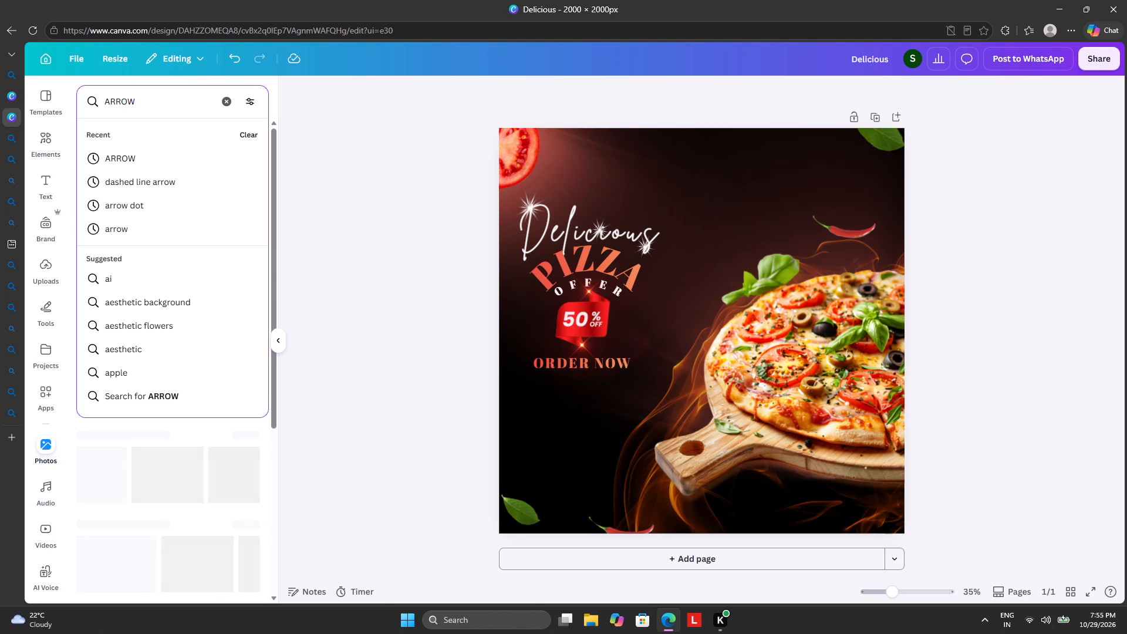
pyautogui.press('Return')
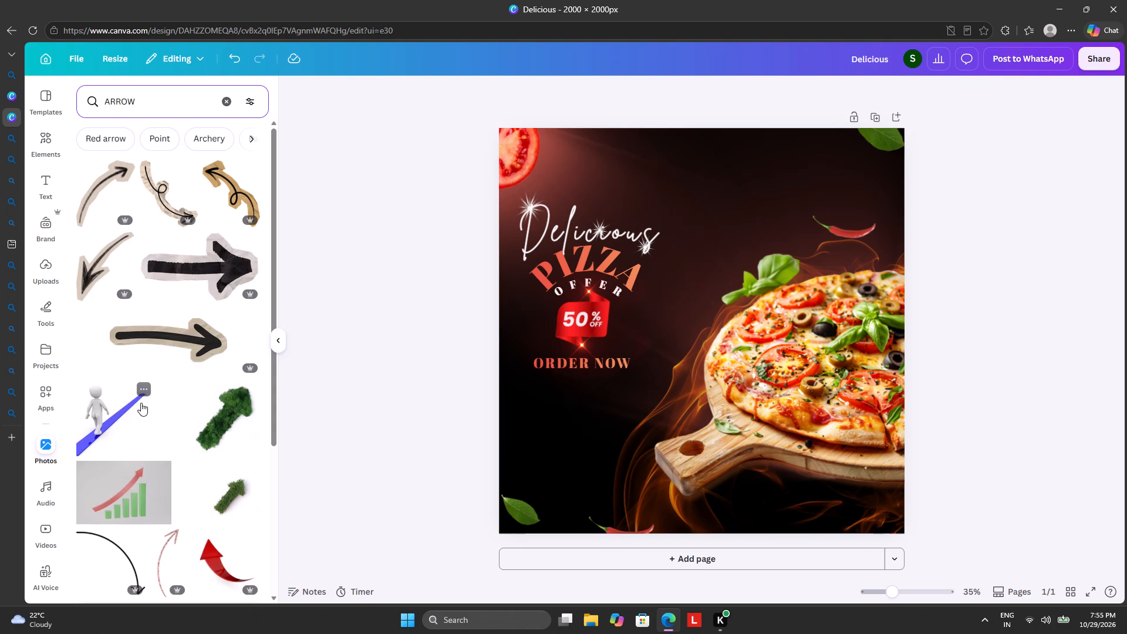
# Look through the arrow photos for a graphic that suits the pizza poster.
pyautogui.scroll(-6, 140, 403)
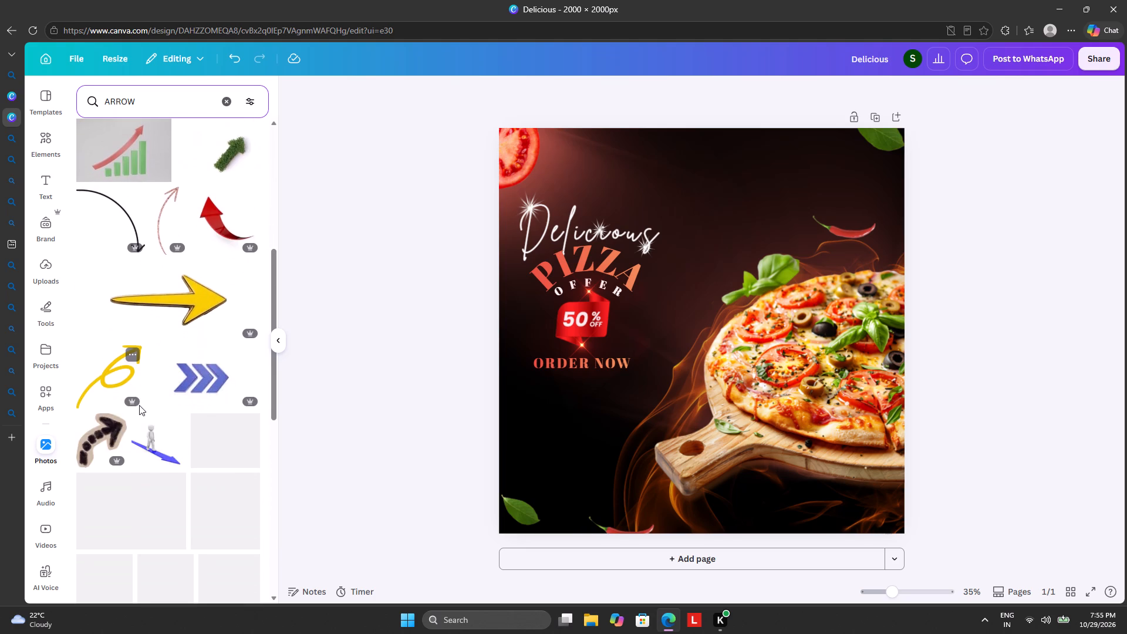
pyautogui.scroll(-2, 139, 405)
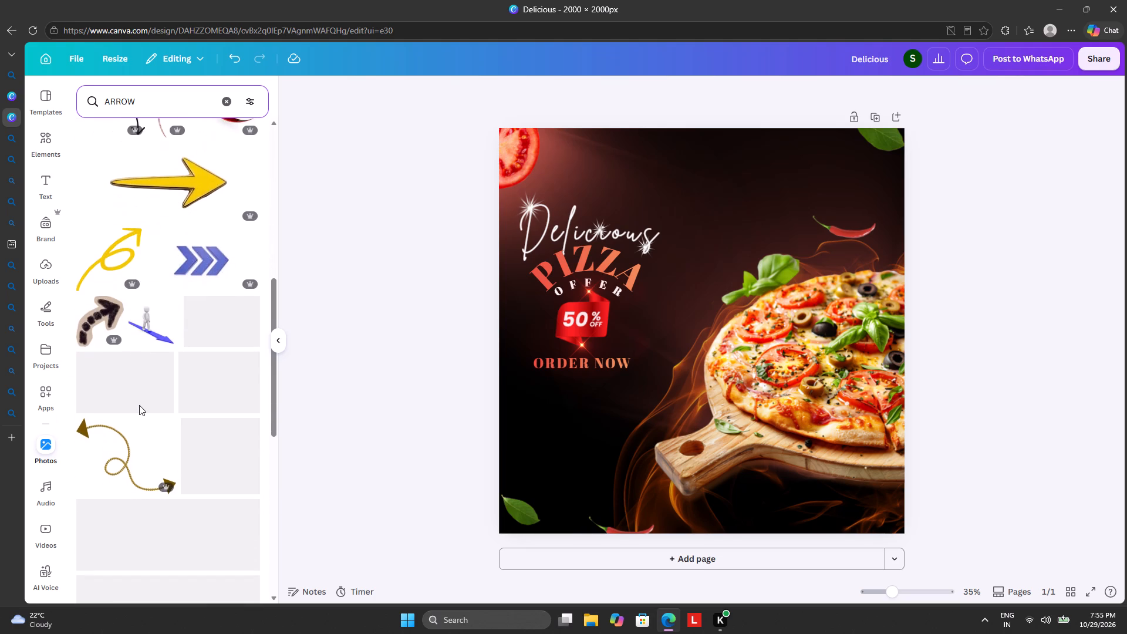
pyautogui.scroll(11, 145, 366)
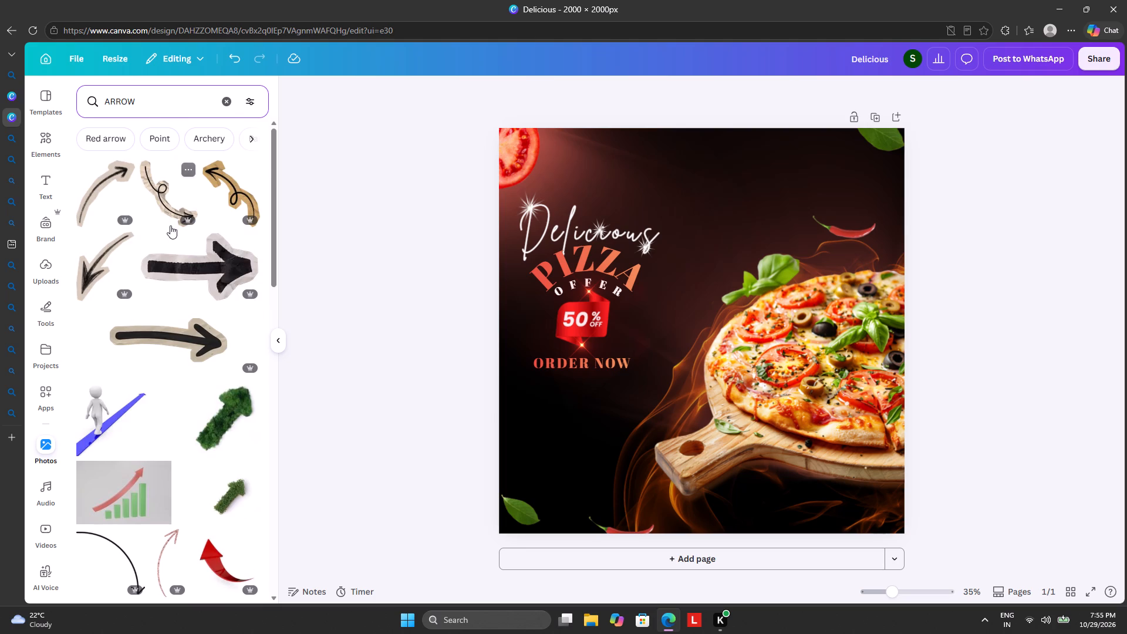
pyautogui.scroll(-16, 179, 278)
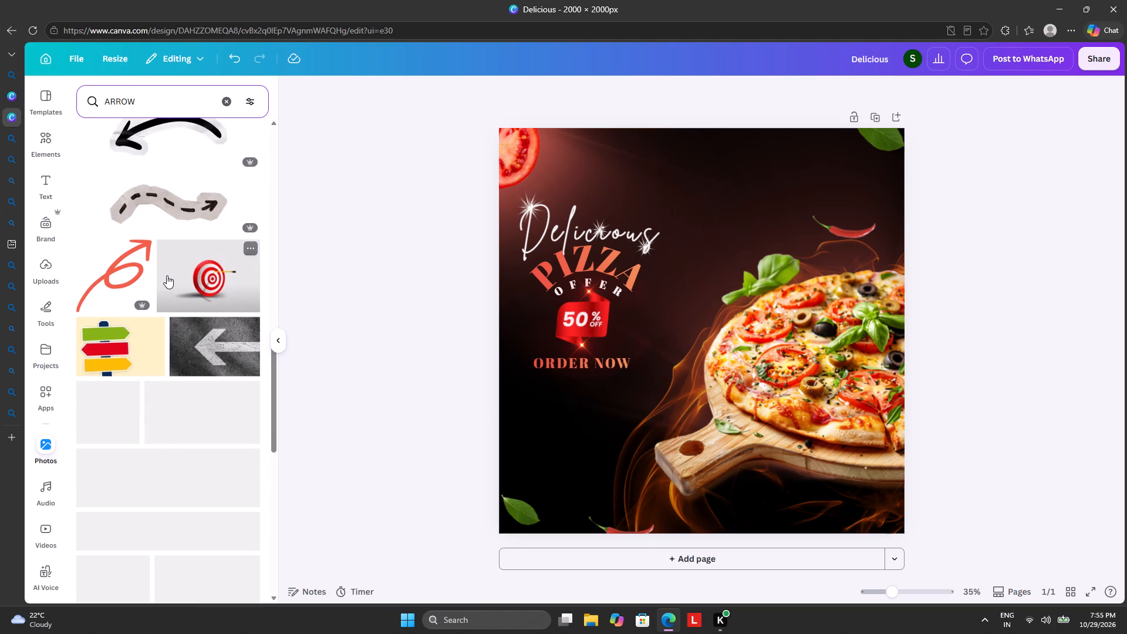
pyautogui.scroll(-7, 167, 273)
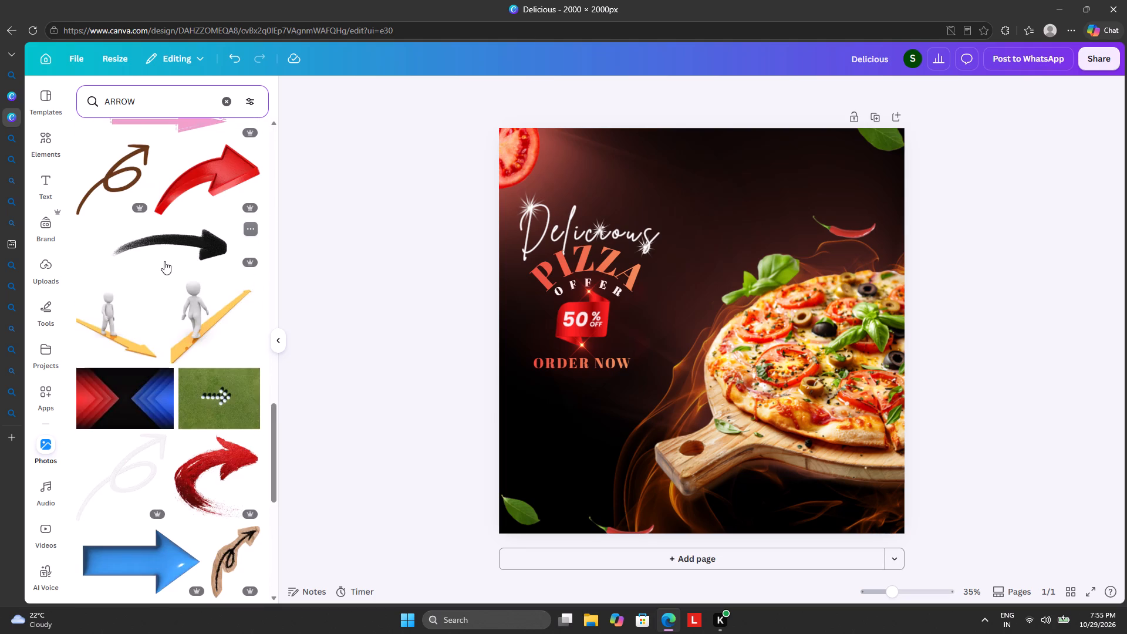
pyautogui.scroll(-6, 164, 261)
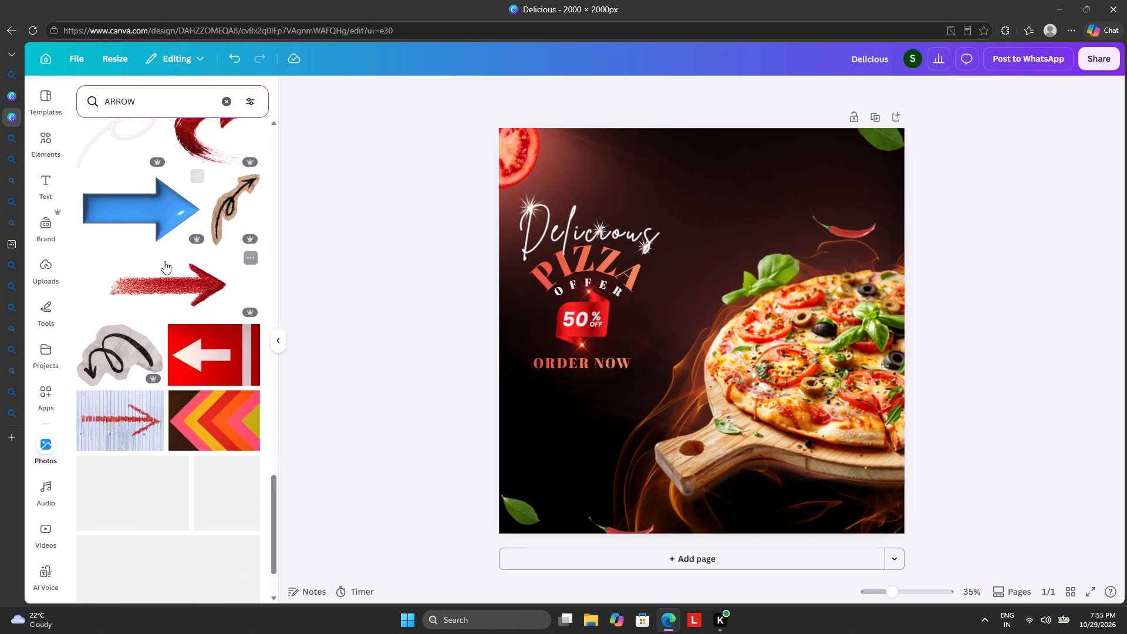
pyautogui.scroll(-5, 164, 261)
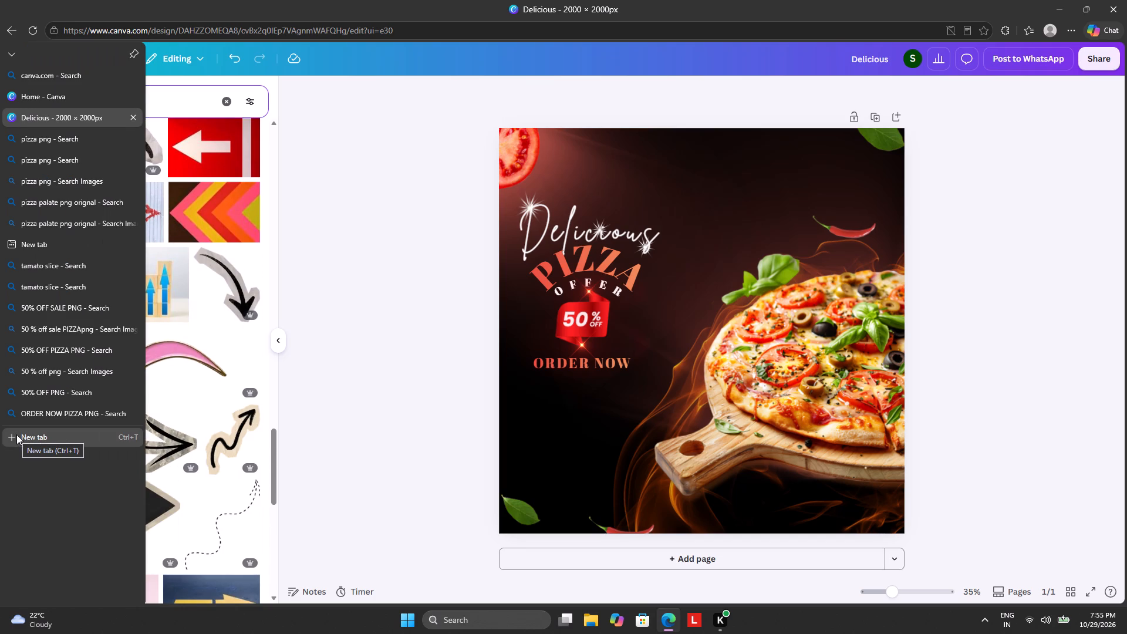
# Search the web in a new browser tab for ARROW, and refine the search to ARROW PNG.
pyautogui.click(27, 436)
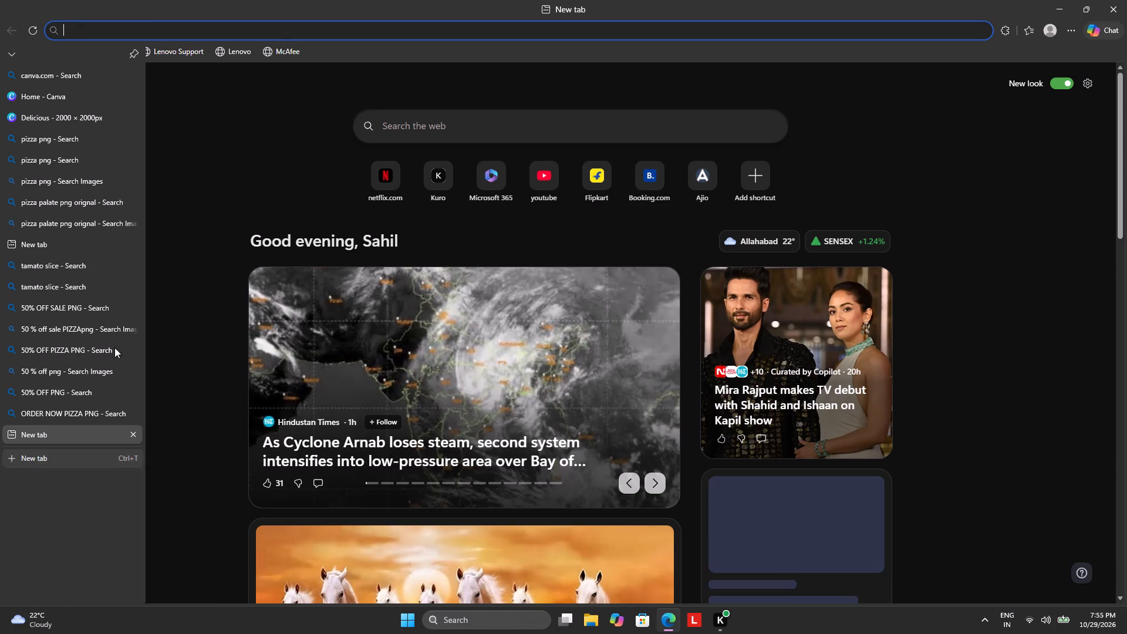
pyautogui.click(423, 121)
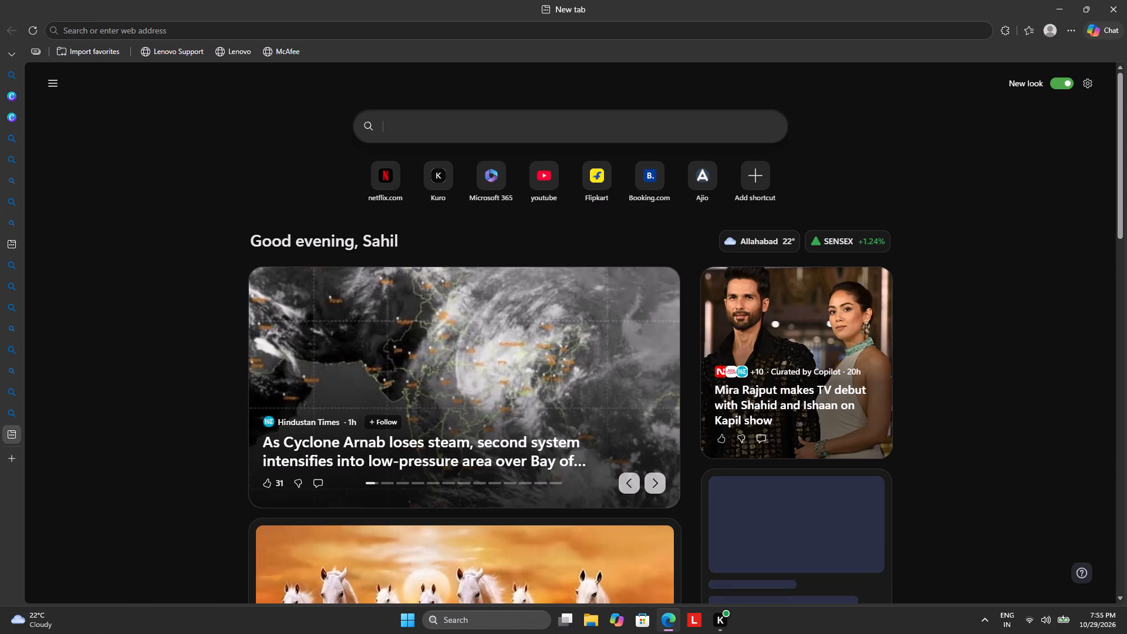
pyautogui.press('a')
pyautogui.write('RRO')
pyautogui.press('w')
pyautogui.press('Return')
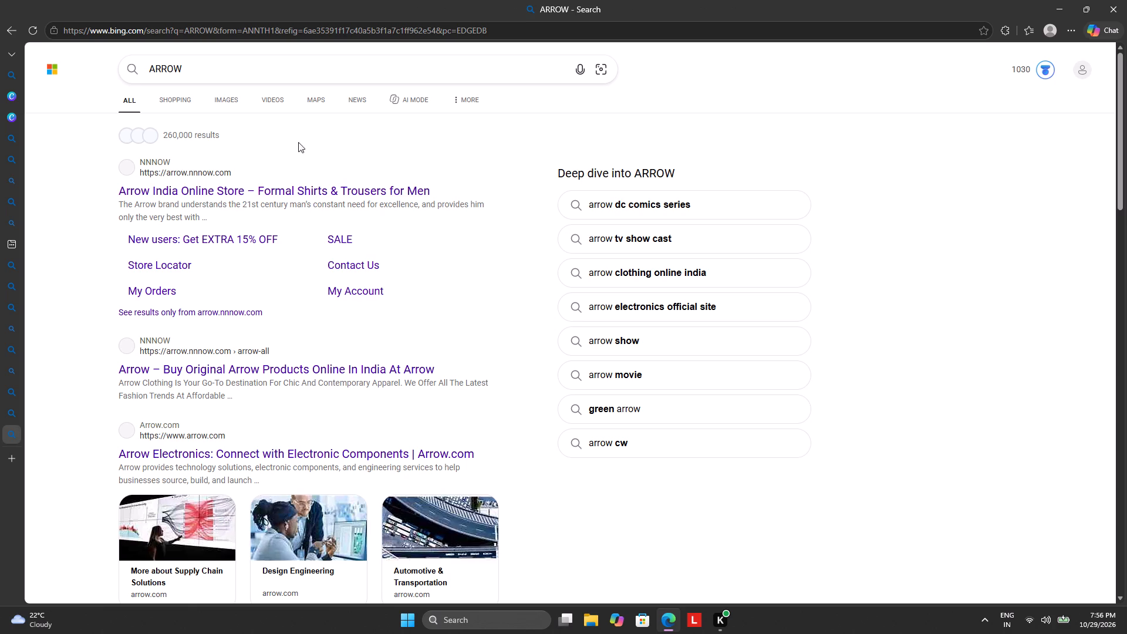
pyautogui.click(210, 73)
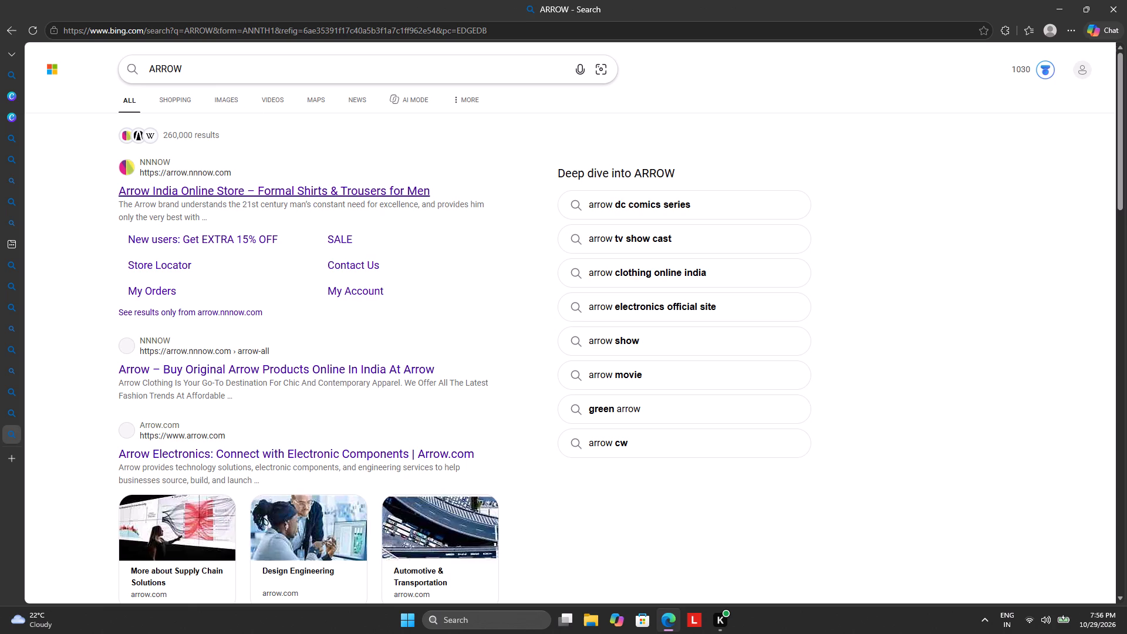
pyautogui.press('space')
pyautogui.write('PNG')
pyautogui.press('Return')
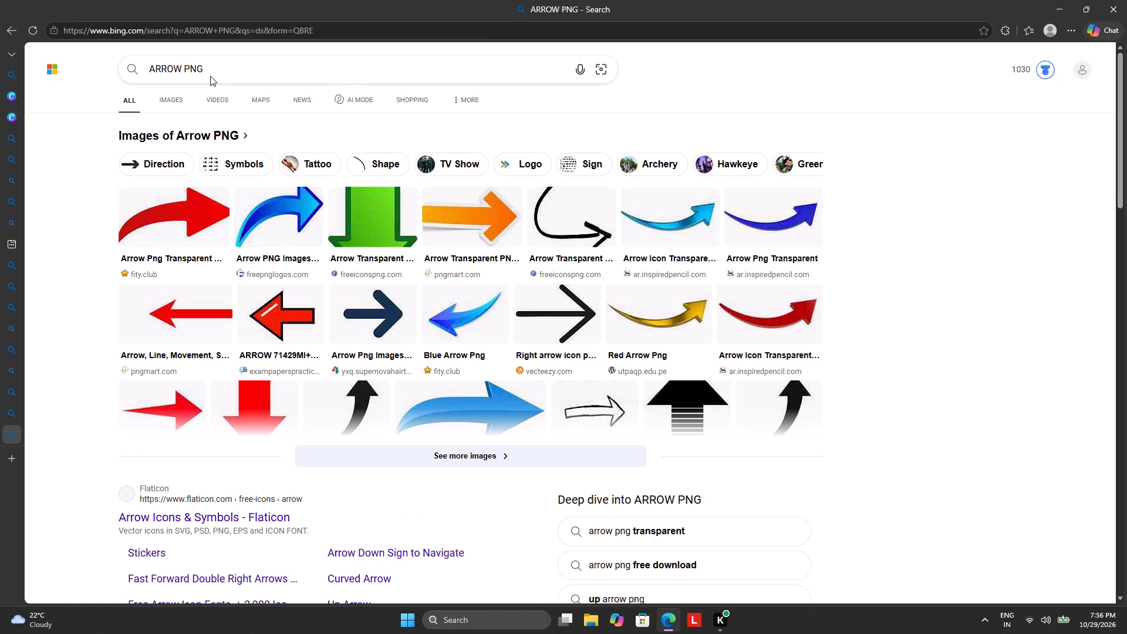
# Open the full set of image results for the ARROW PNG search.
pyautogui.click(441, 450)
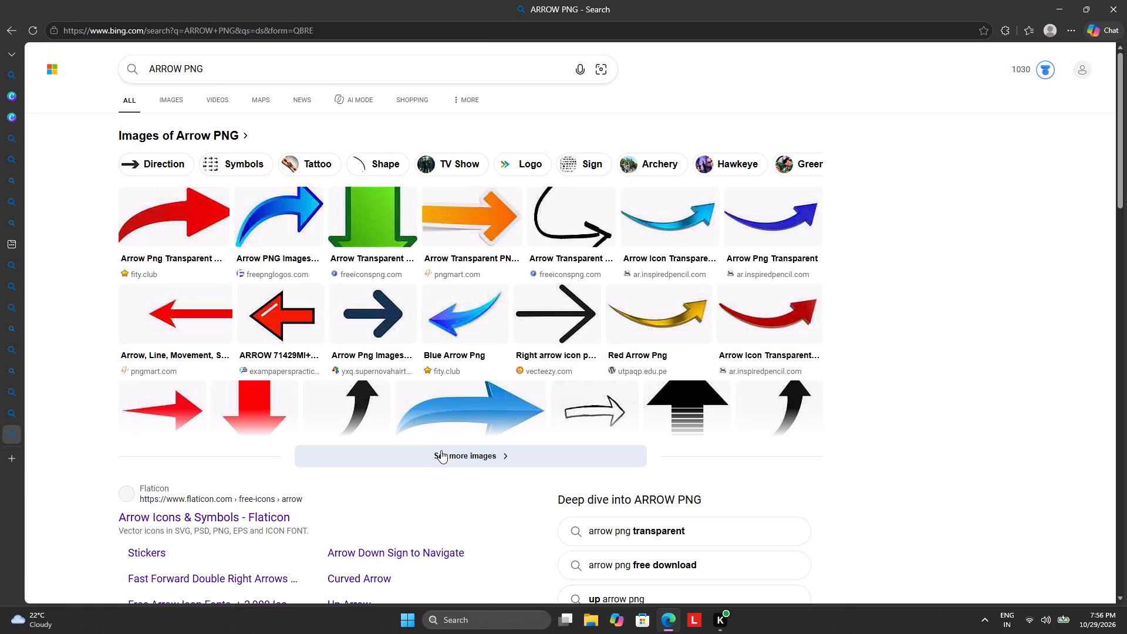
pyautogui.click(441, 452)
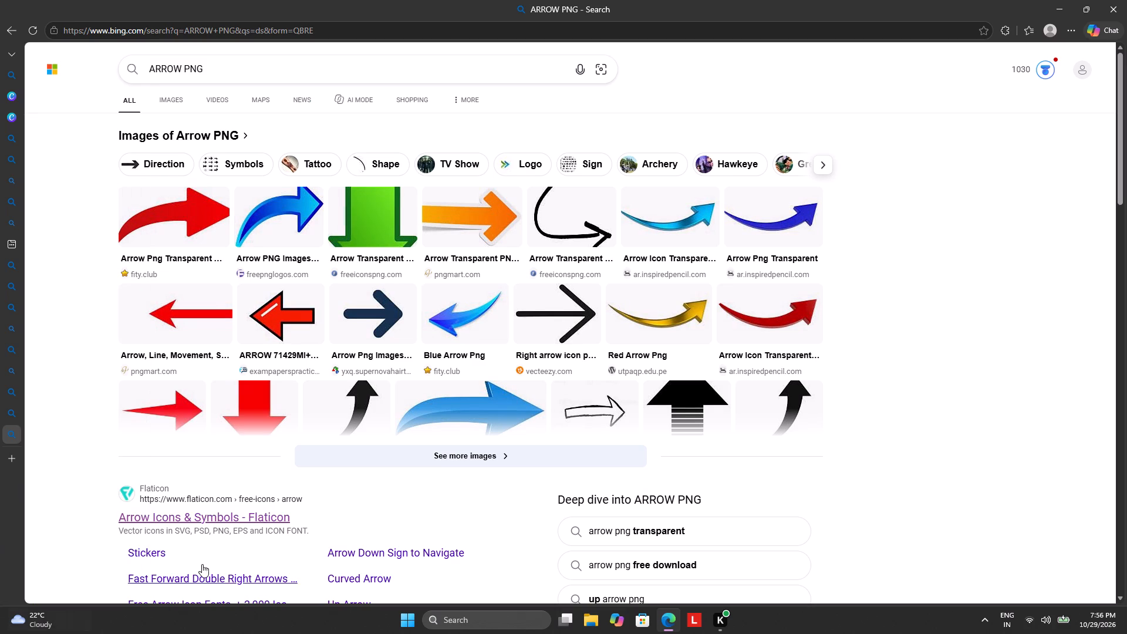
pyautogui.click(365, 445)
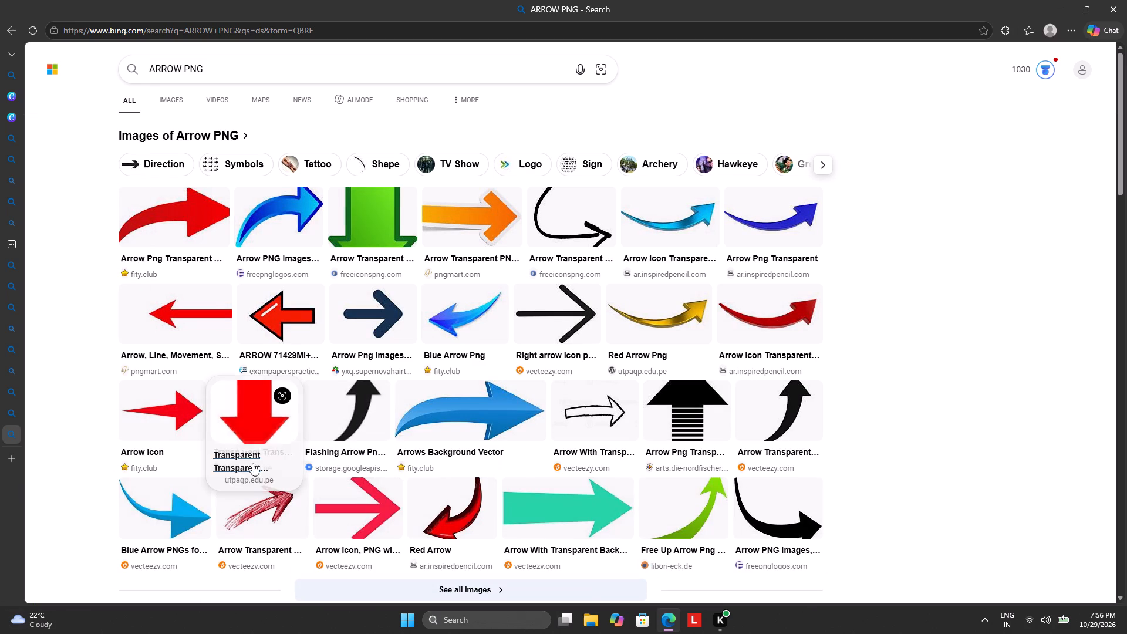
pyautogui.scroll(-5, 303, 363)
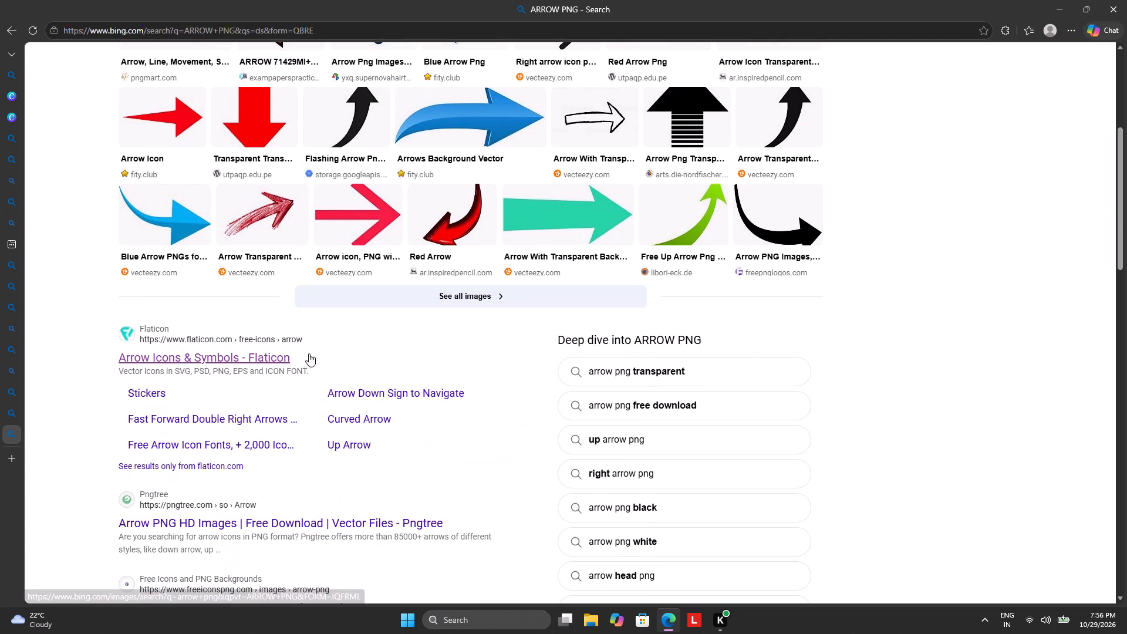
pyautogui.click(432, 292)
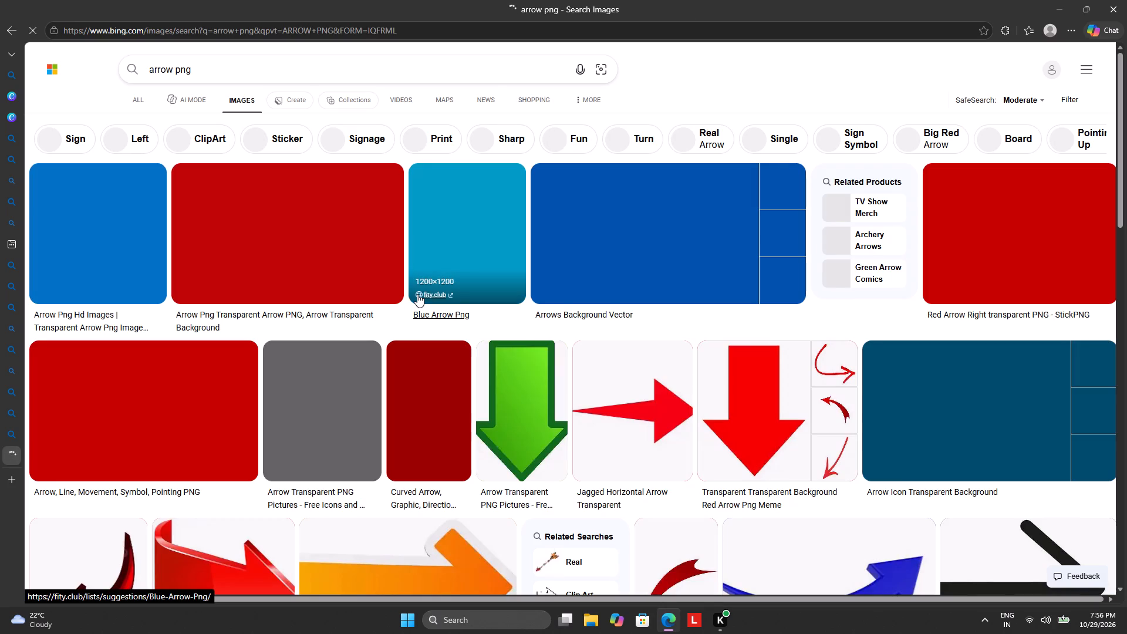
# Preview the straight red downward arrow image and close the preview.
pyautogui.click(827, 373)
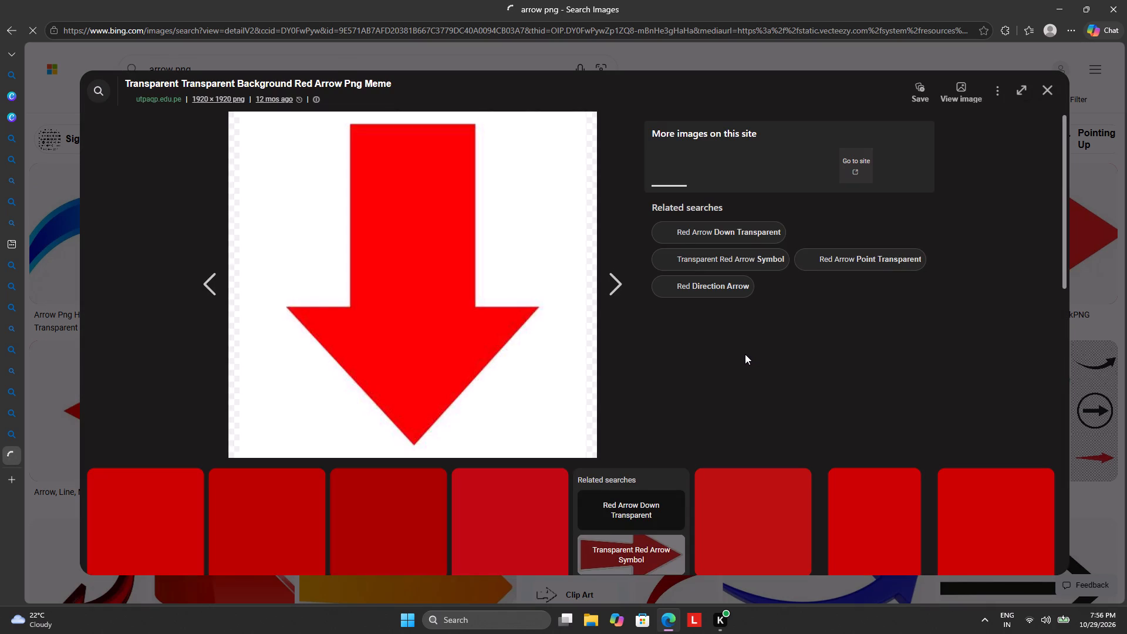
pyautogui.click(1051, 84)
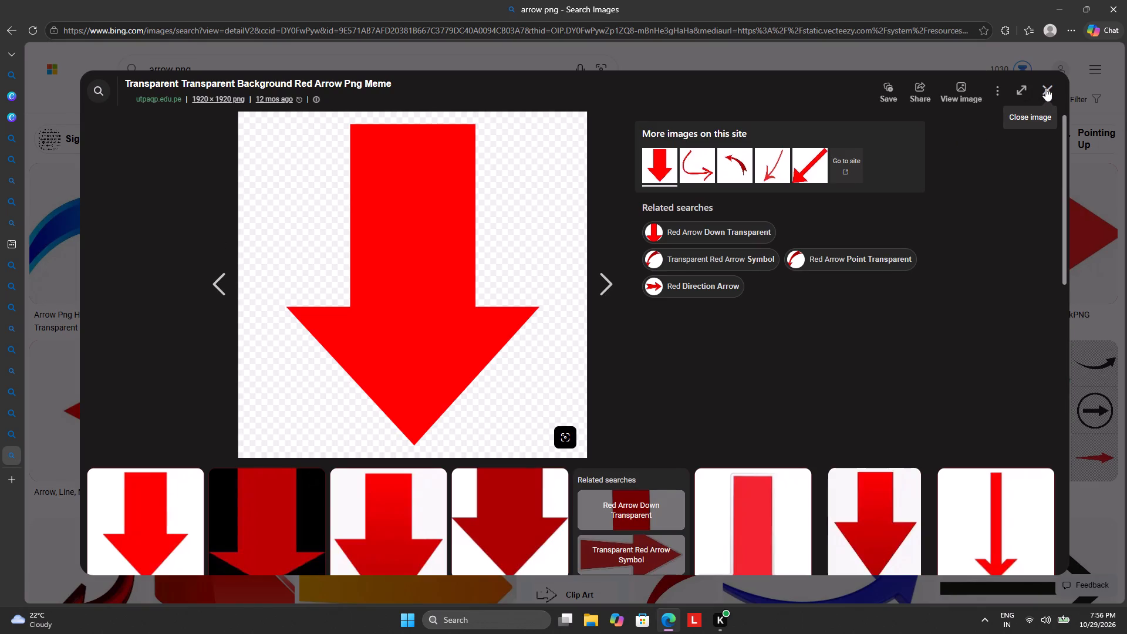
pyautogui.click(1045, 88)
# Preview the black hand-drawn curved arrow image, look through its similar images for a suitable arrow, and close the preview.
pyautogui.click(322, 419)
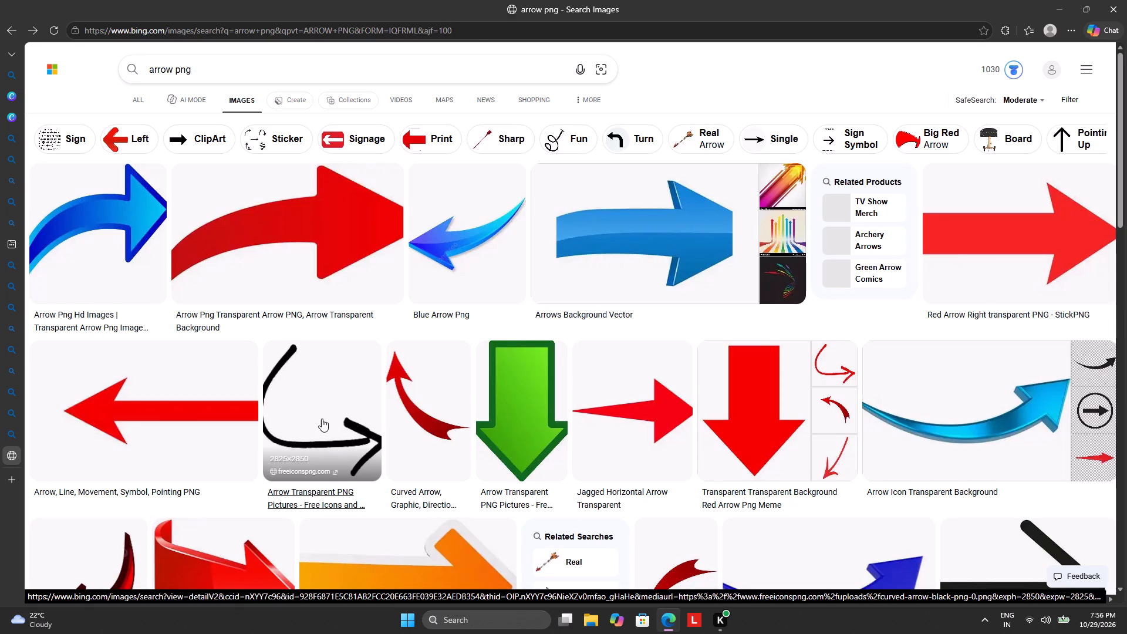
pyautogui.click(322, 419)
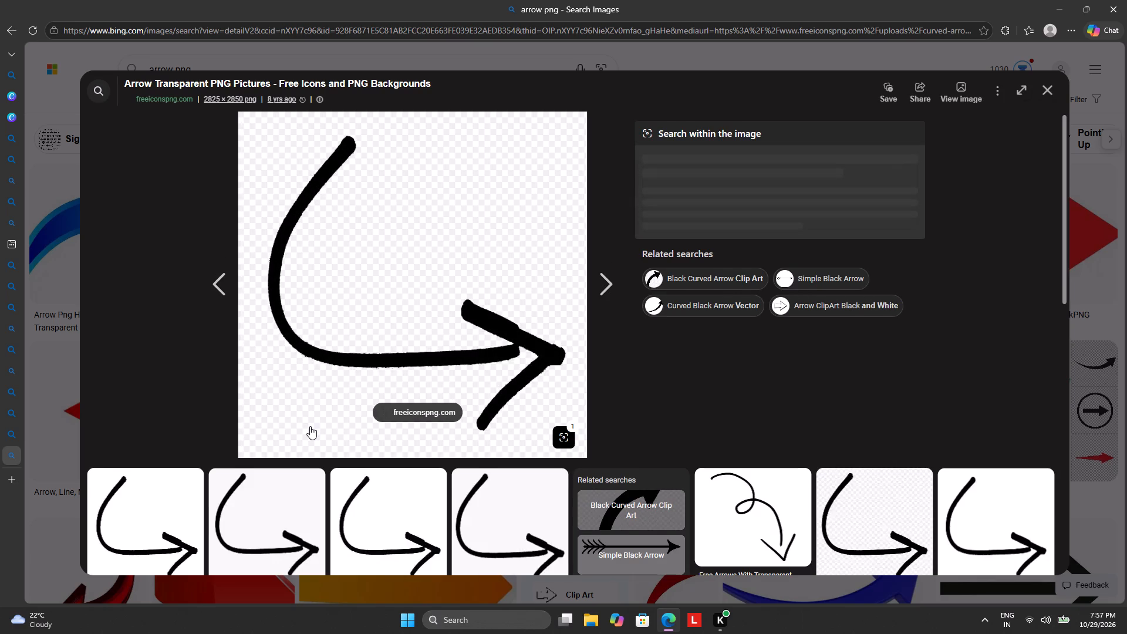
pyautogui.scroll(-4, 312, 426)
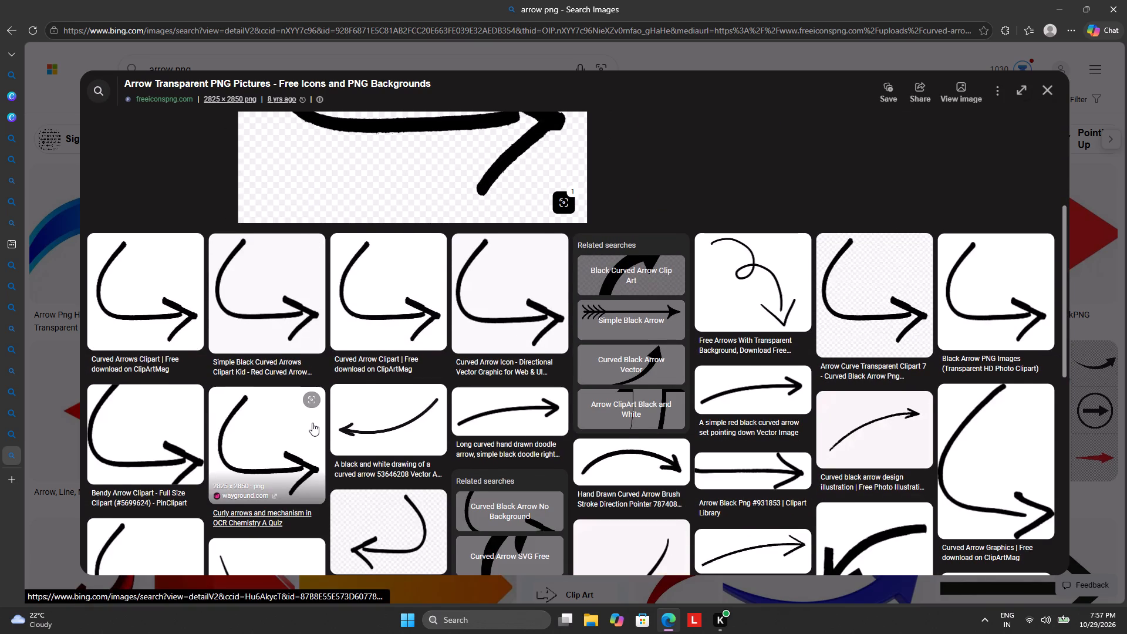
pyautogui.scroll(-7, 312, 423)
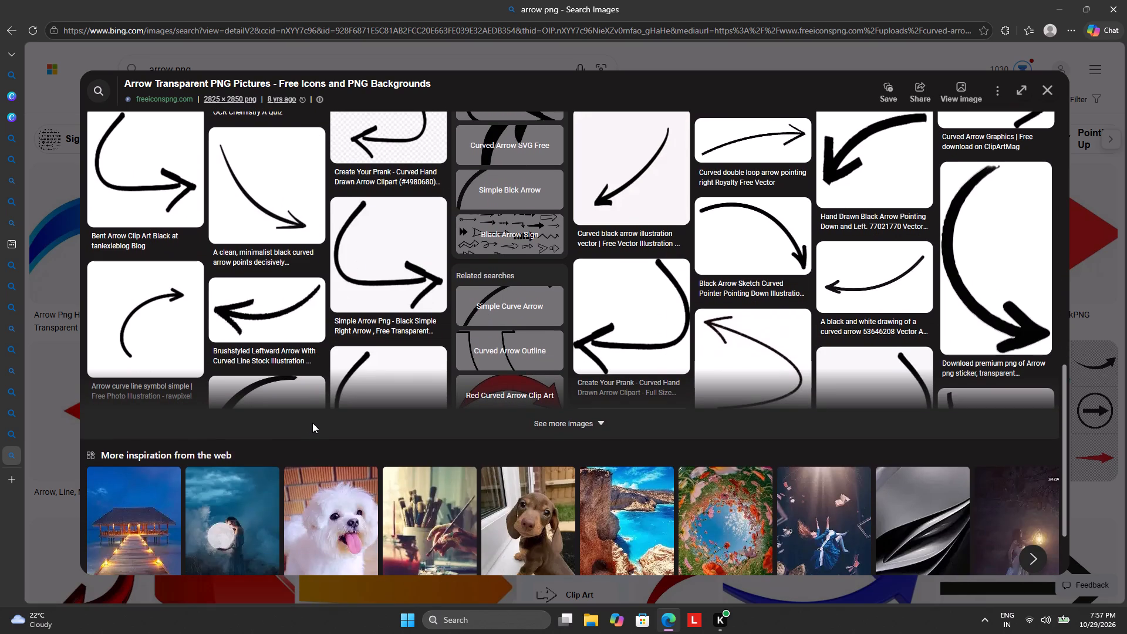
pyautogui.click(364, 425)
pyautogui.click(529, 417)
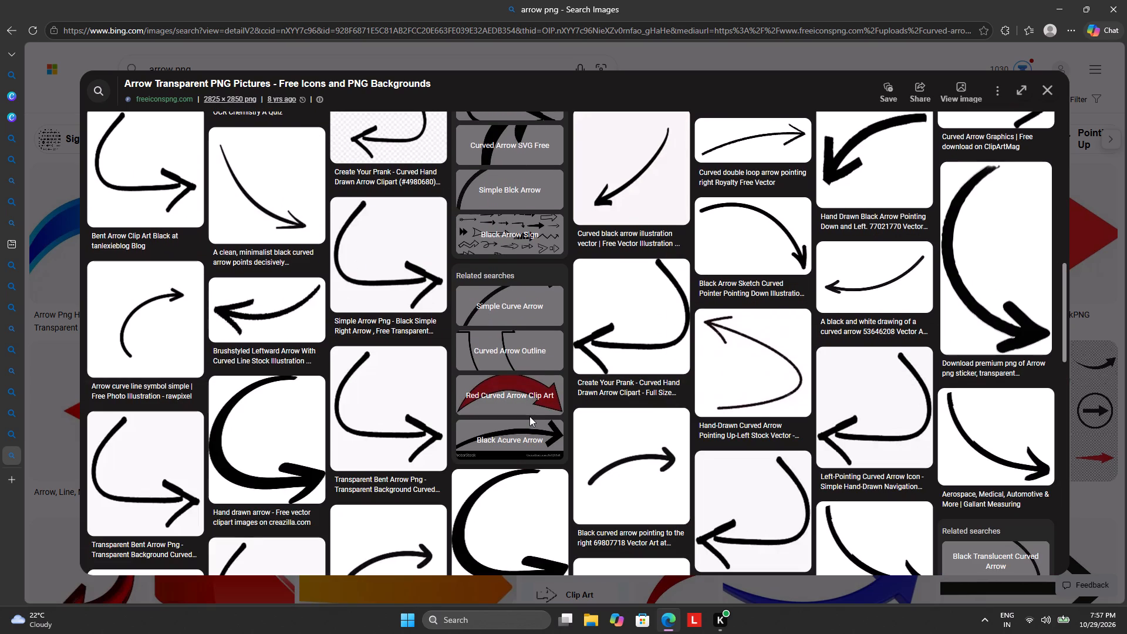
pyautogui.scroll(-3, 360, 379)
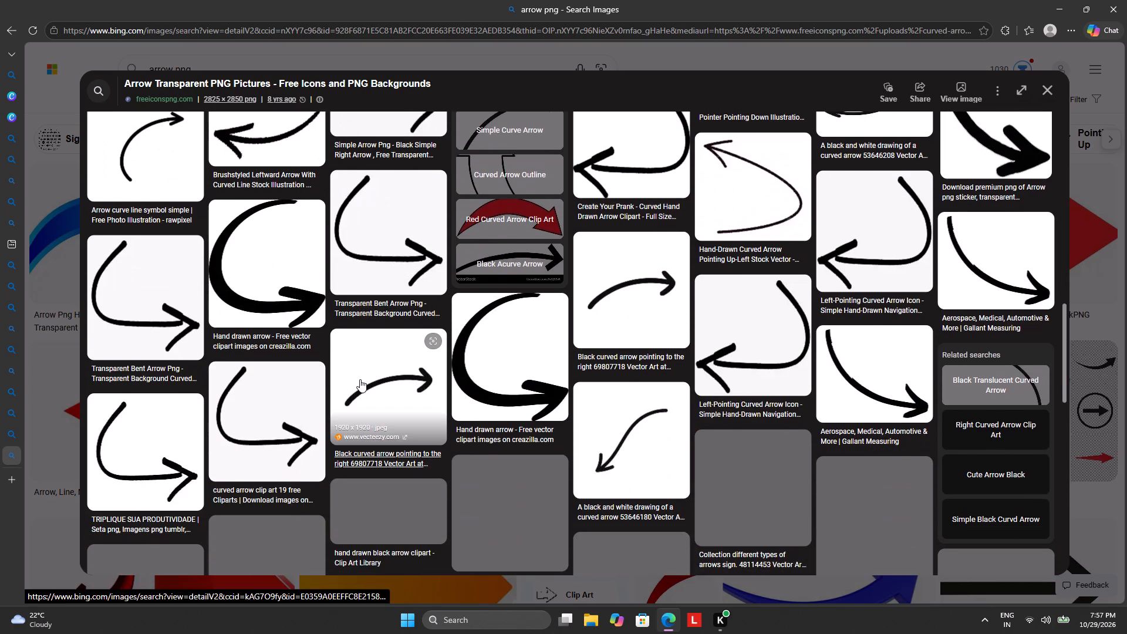
pyautogui.scroll(-2, 360, 379)
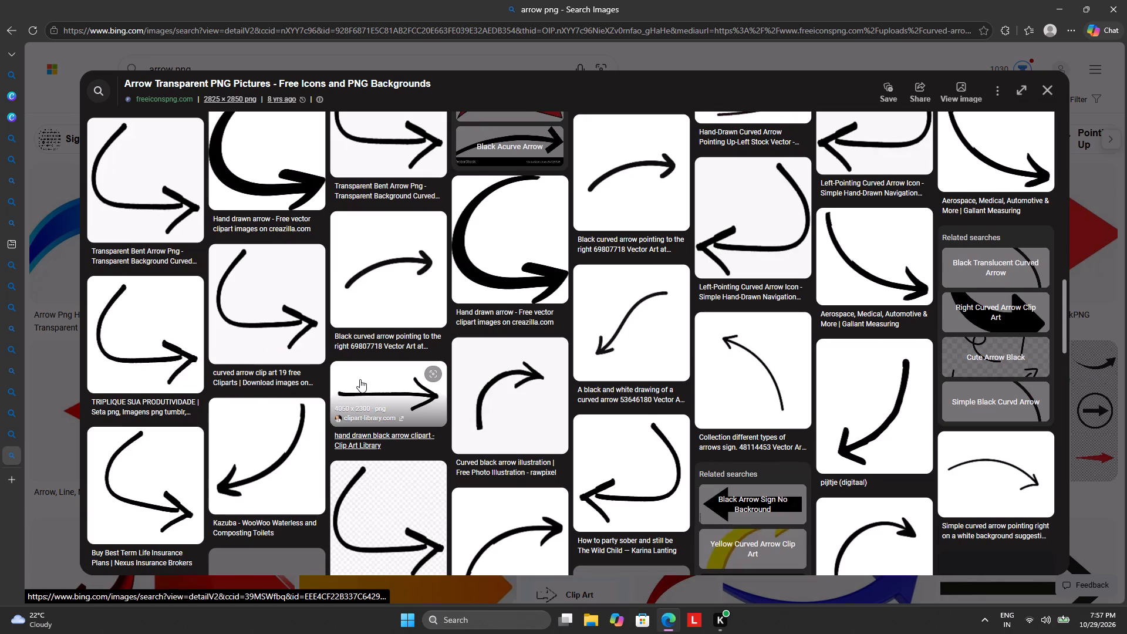
pyautogui.scroll(8, 360, 379)
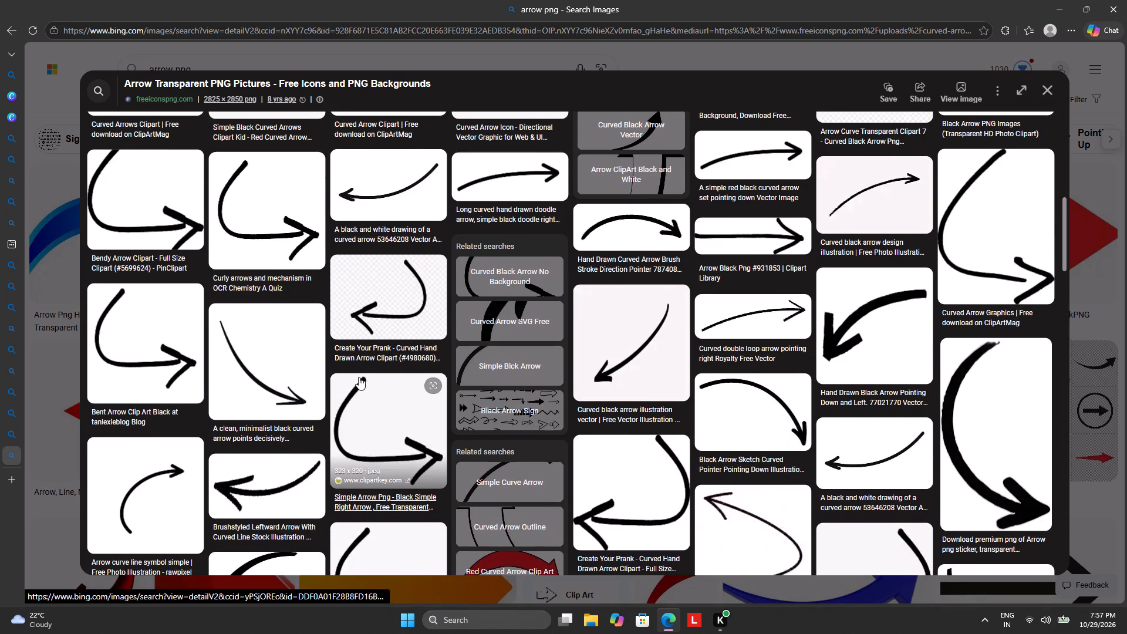
pyautogui.scroll(5, 357, 376)
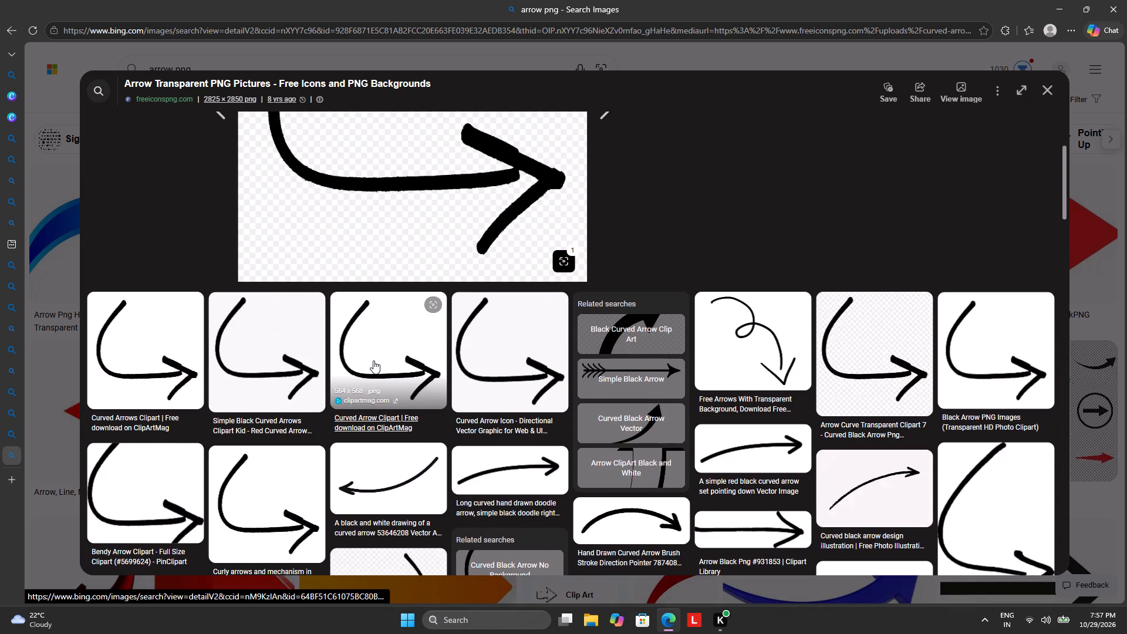
pyautogui.click(1044, 90)
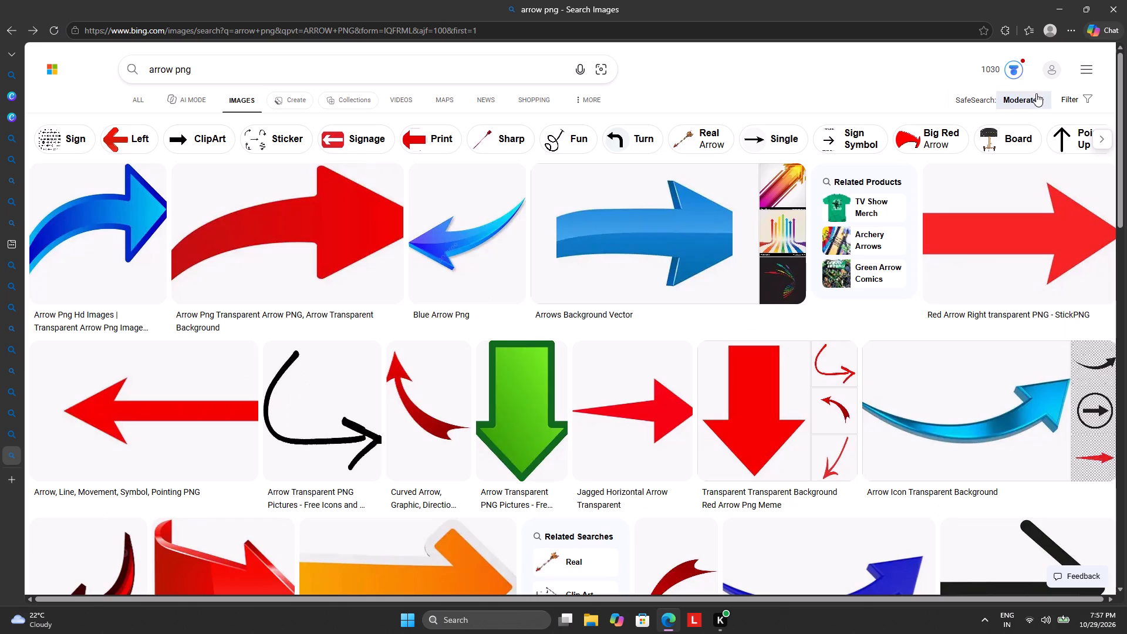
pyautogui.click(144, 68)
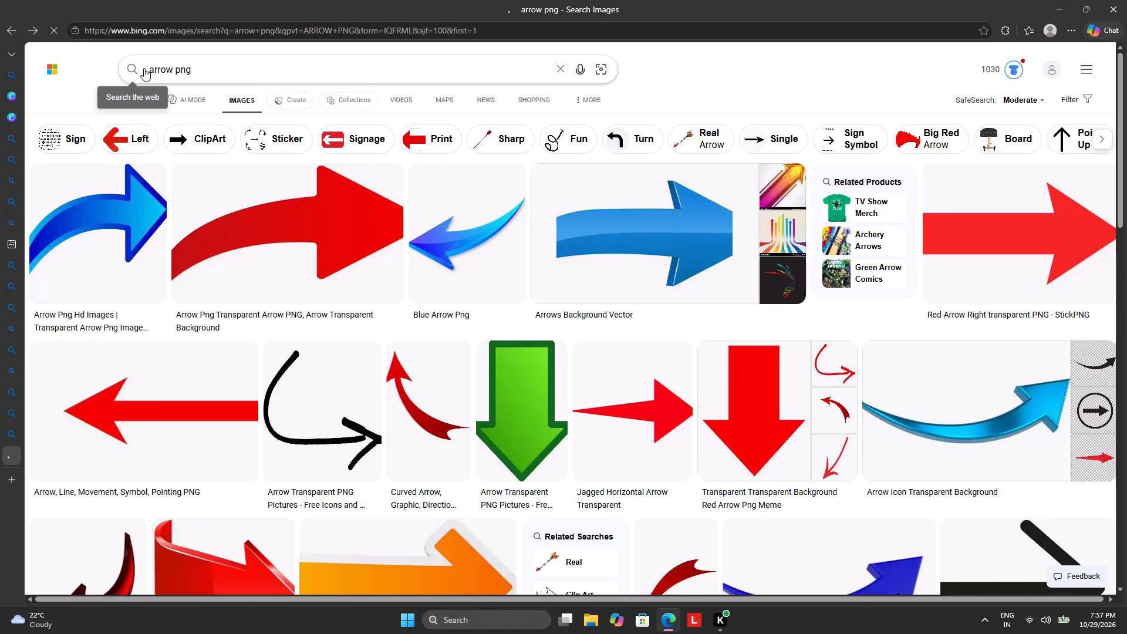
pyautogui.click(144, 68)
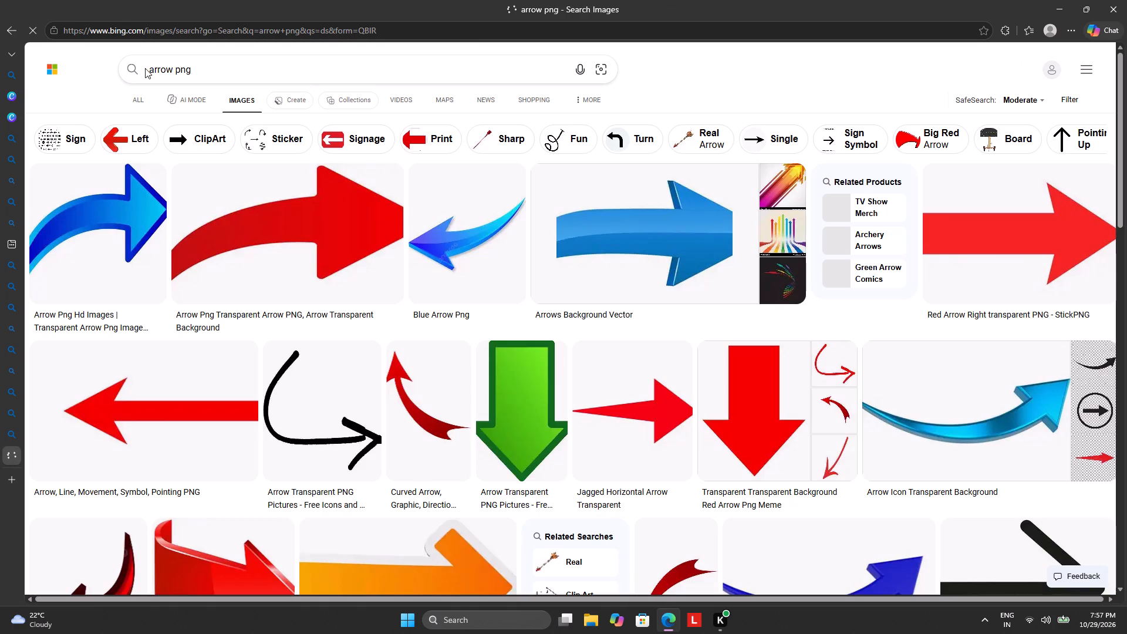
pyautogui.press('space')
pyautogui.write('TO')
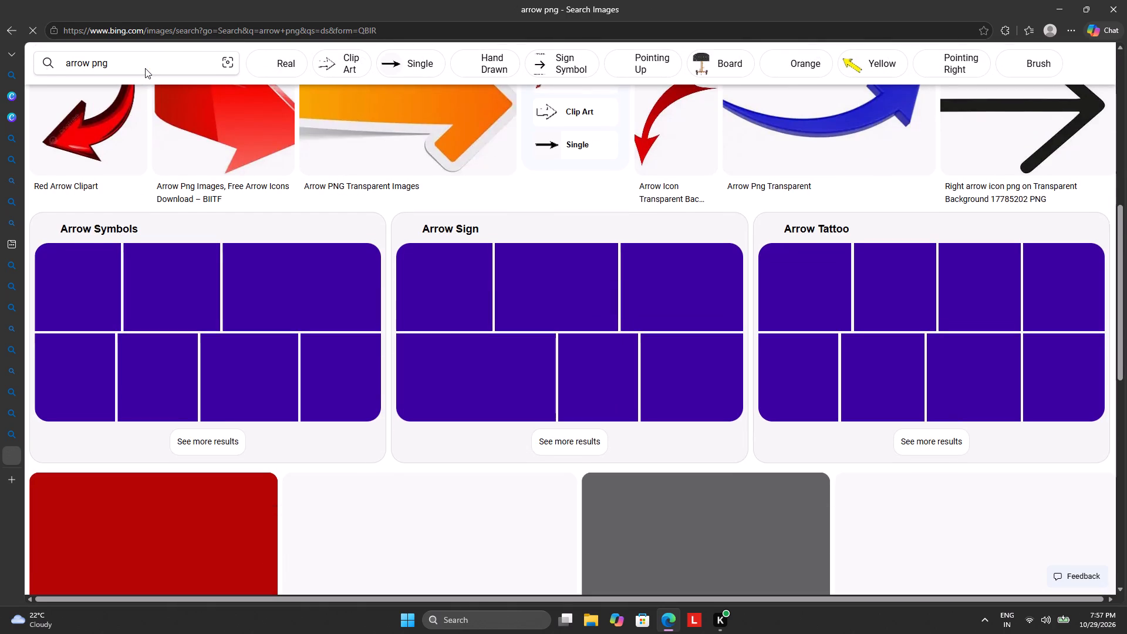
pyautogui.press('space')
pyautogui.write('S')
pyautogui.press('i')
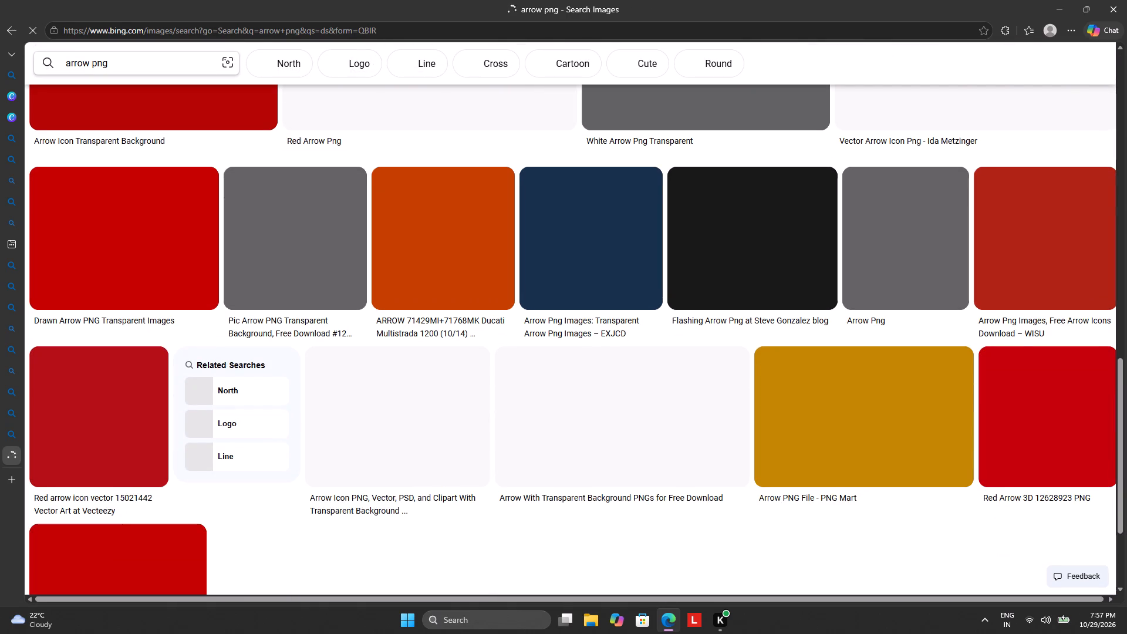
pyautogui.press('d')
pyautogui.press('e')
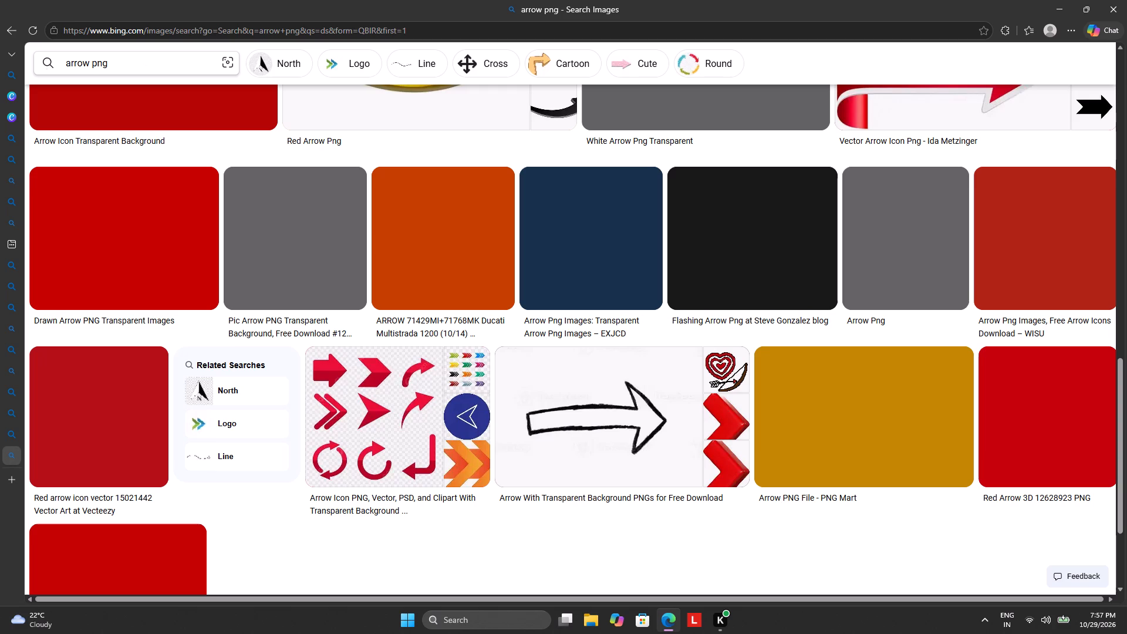
# Change the image search to TO SIDE arrow png and run it.
pyautogui.click(126, 60)
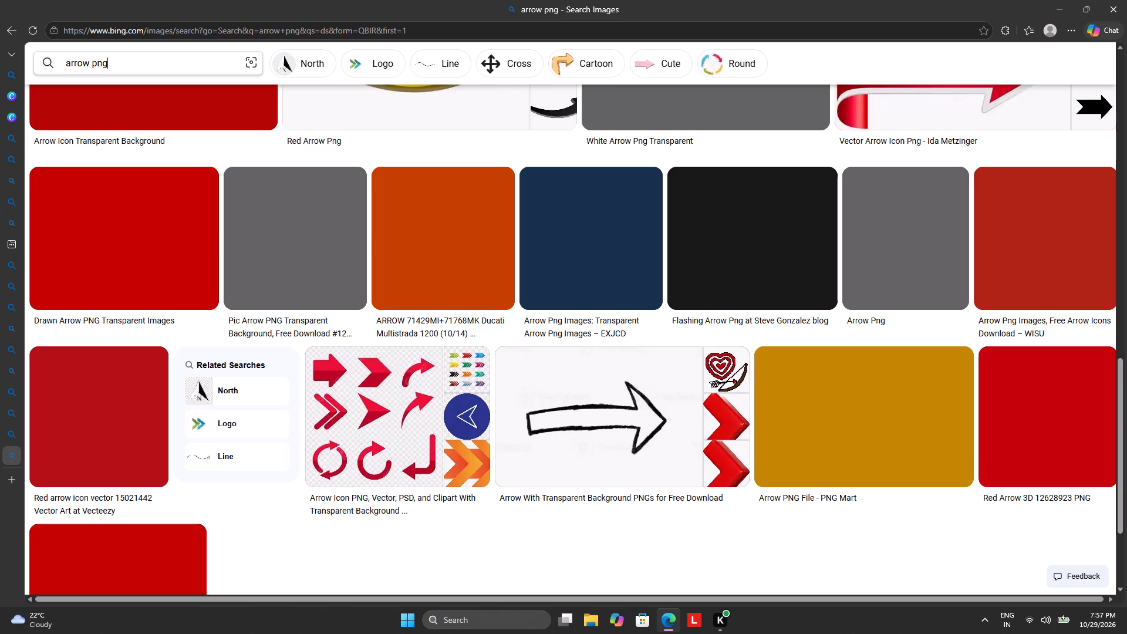
pyautogui.click(66, 60)
pyautogui.click(66, 60)
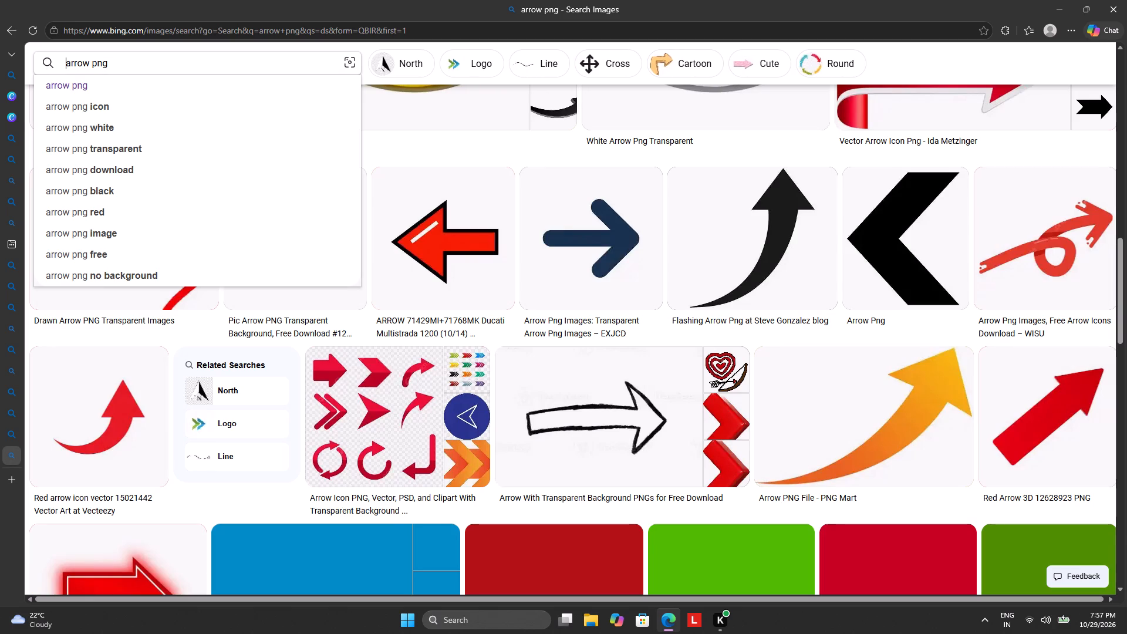
pyautogui.click(66, 62)
pyautogui.press('space')
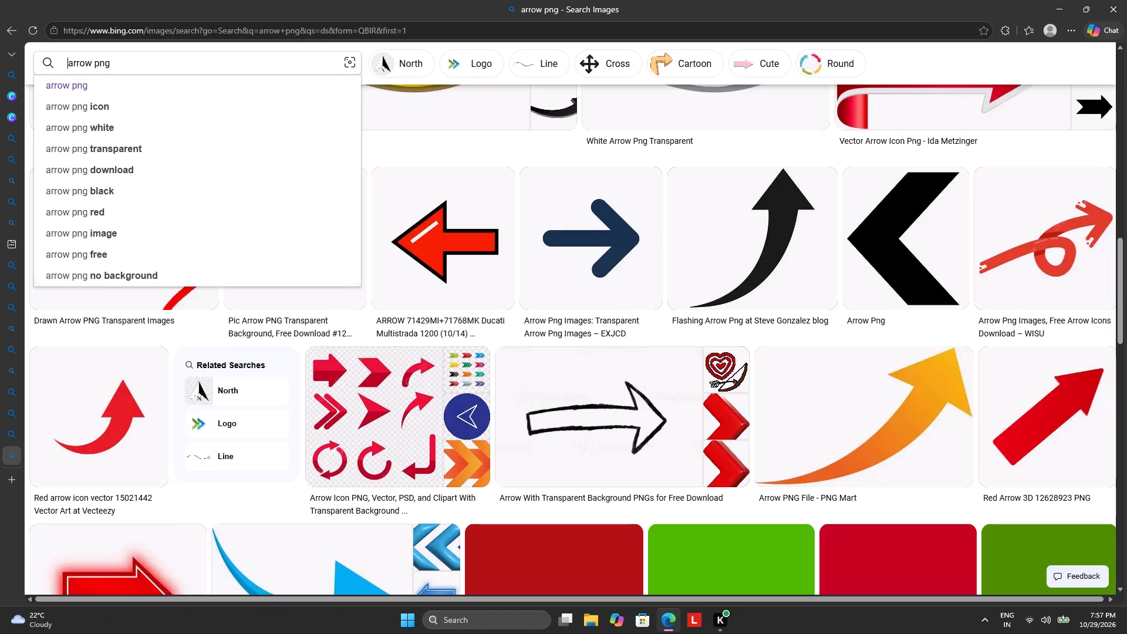
pyautogui.press('t')
pyautogui.press('o')
pyautogui.press('space')
pyautogui.press('s')
pyautogui.press('i')
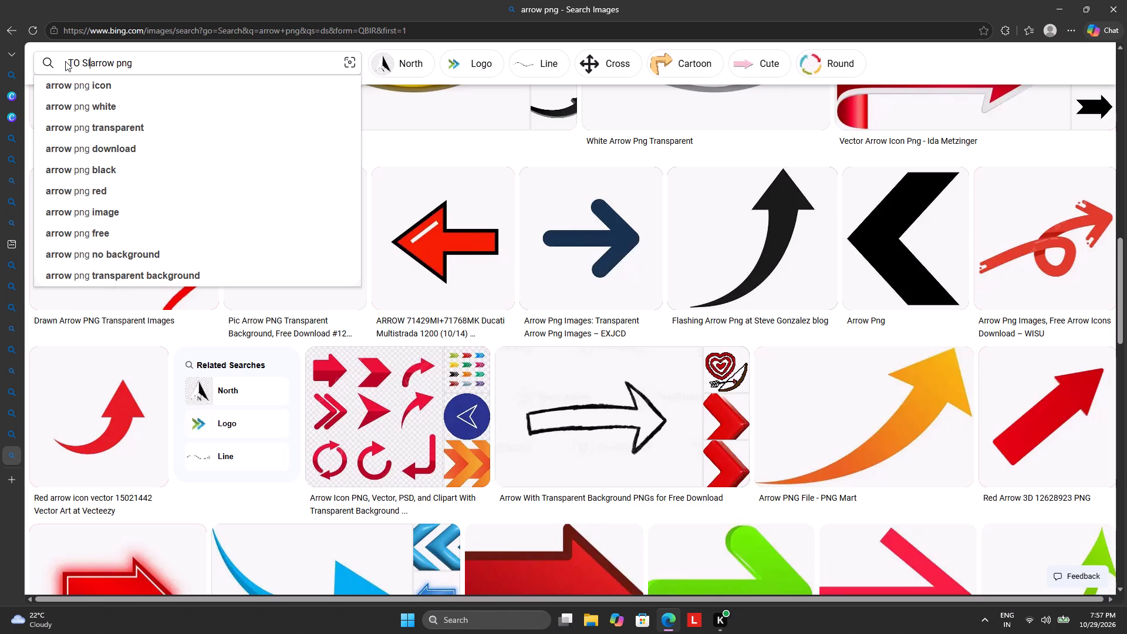
pyautogui.write('DE')
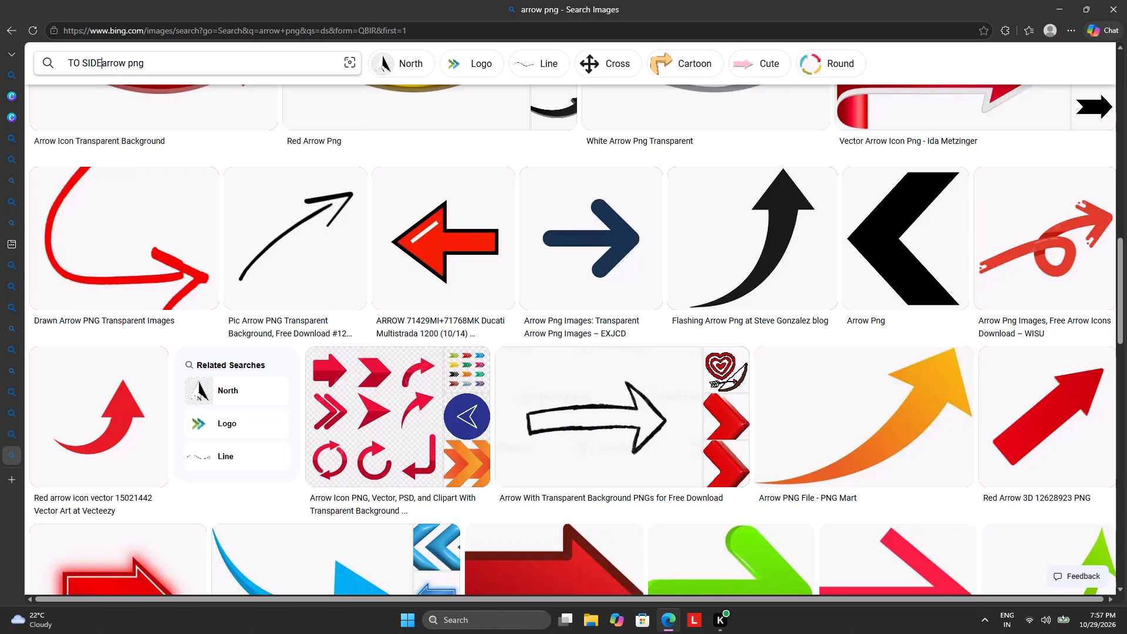
pyautogui.press('space')
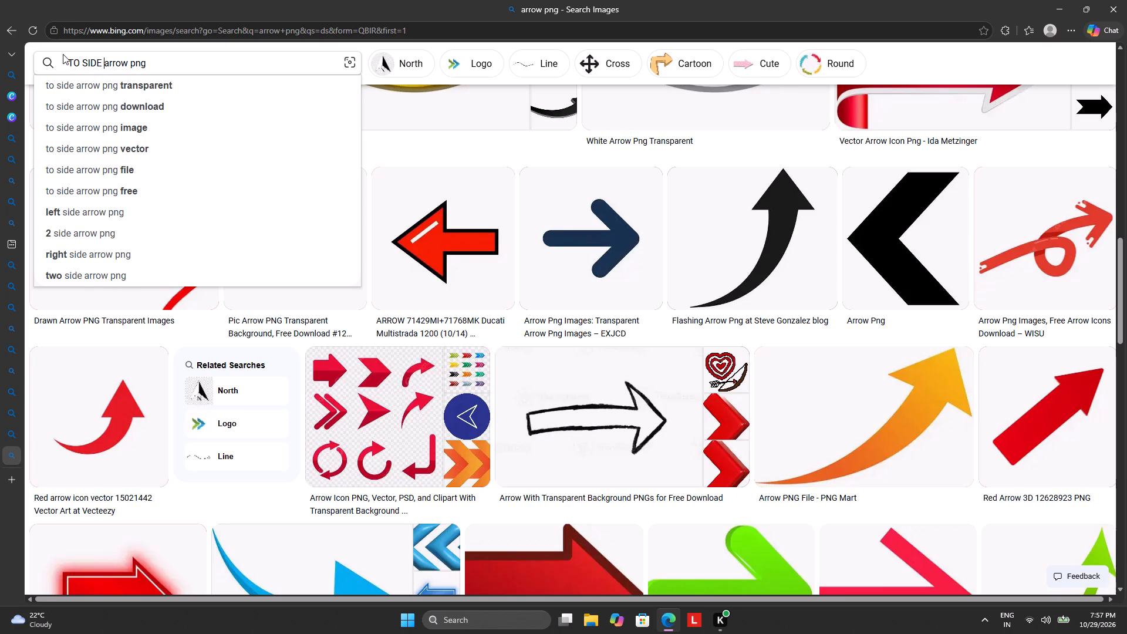
pyautogui.press('Return')
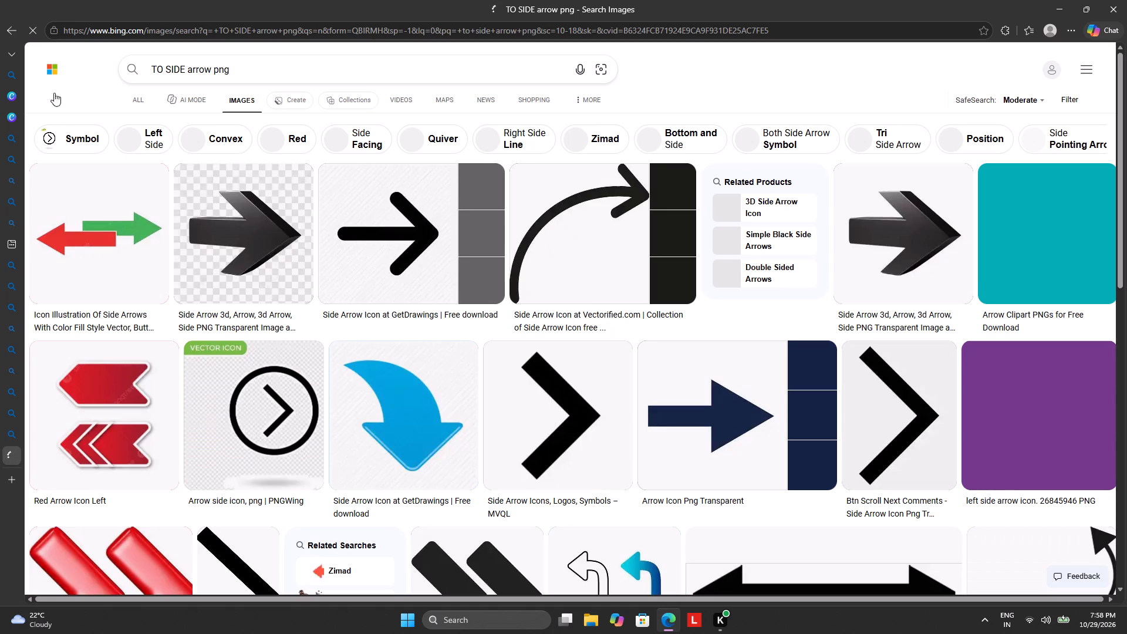
# Preview the black S-curved arrow from Two Side Arrow PNGs and look through its similar images.
pyautogui.scroll(-3, 422, 353)
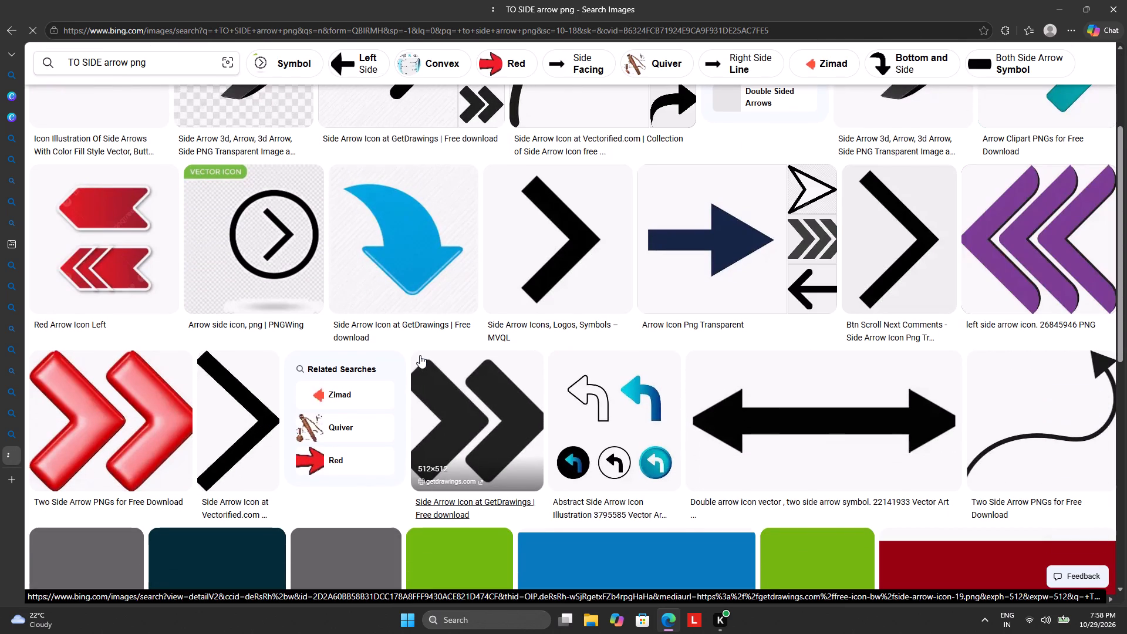
pyautogui.click(996, 410)
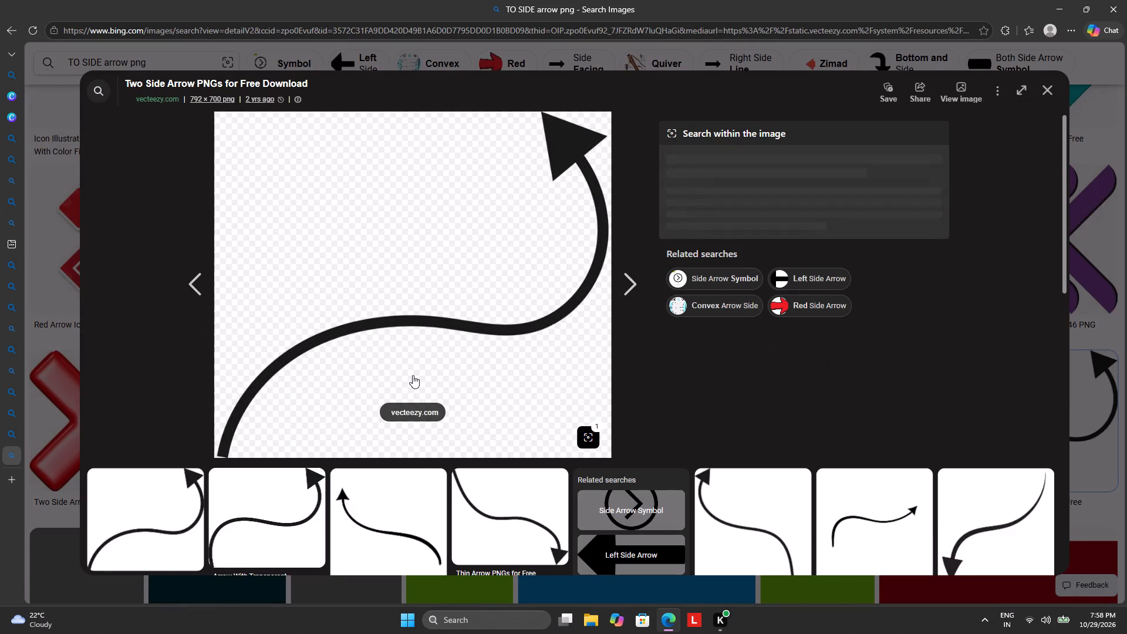
pyautogui.scroll(-4, 413, 375)
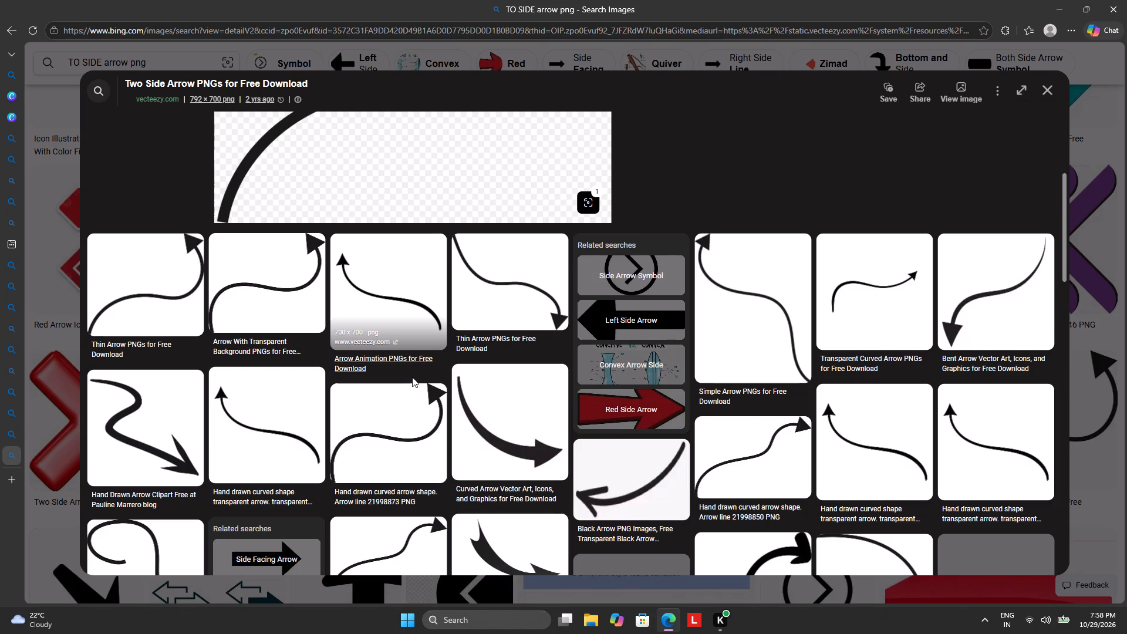
pyautogui.scroll(-2, 376, 407)
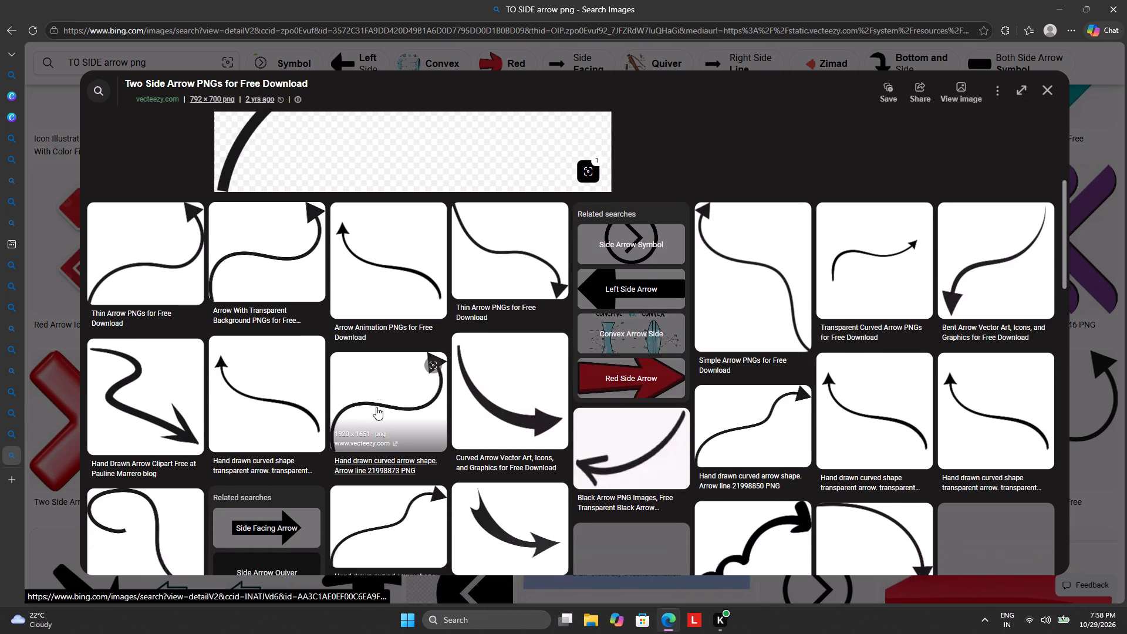
pyautogui.scroll(-1, 376, 407)
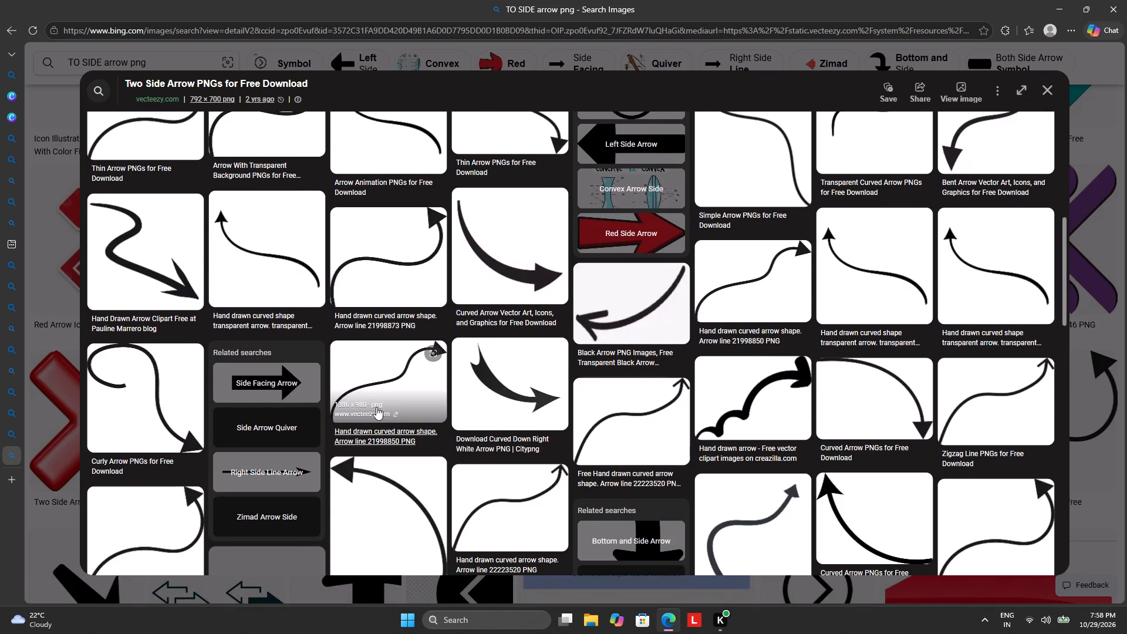
pyautogui.scroll(-4, 376, 407)
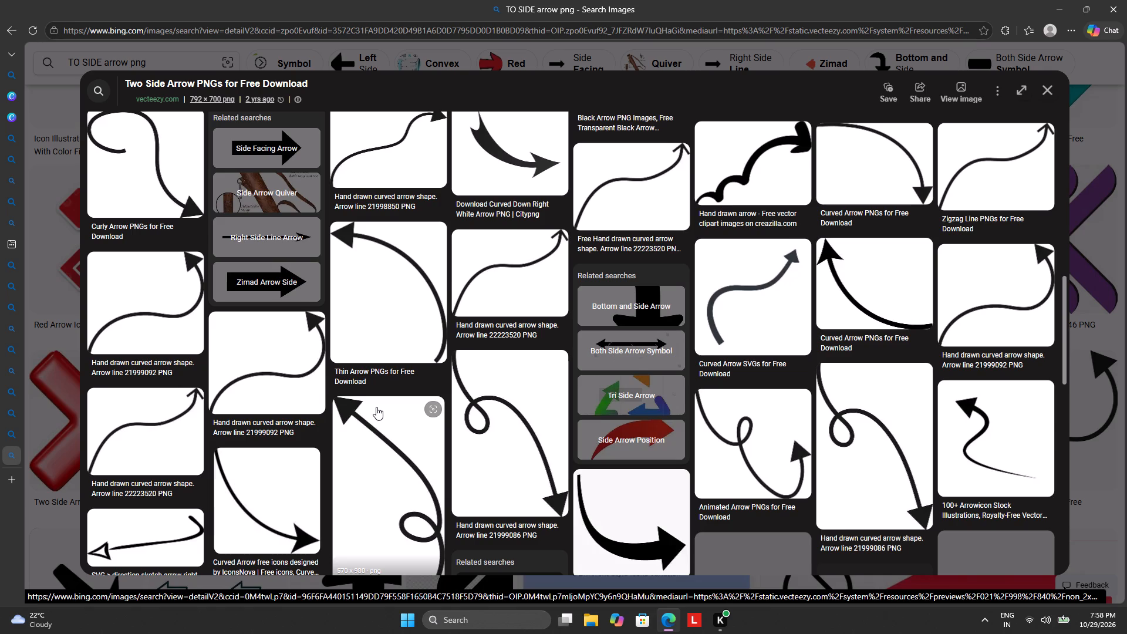
pyautogui.scroll(-3, 376, 407)
# Preview the hand-drawn curved arrow line 21999086 PNG, expand its similar images and look through them for a suitable arrow.
pyautogui.click(477, 271)
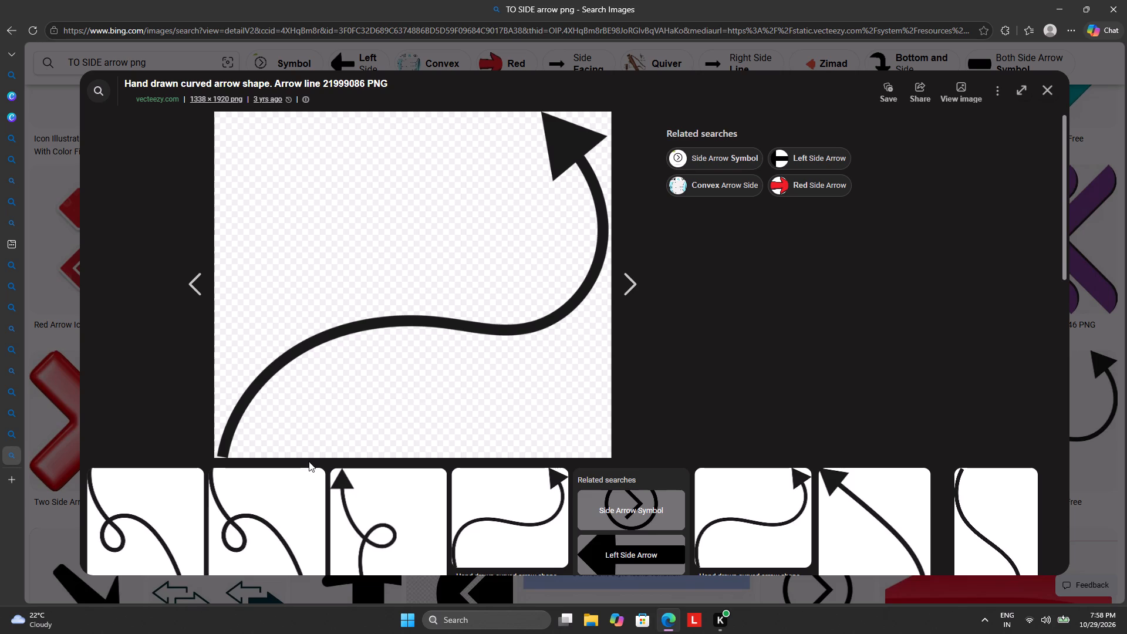
pyautogui.scroll(-8, 313, 482)
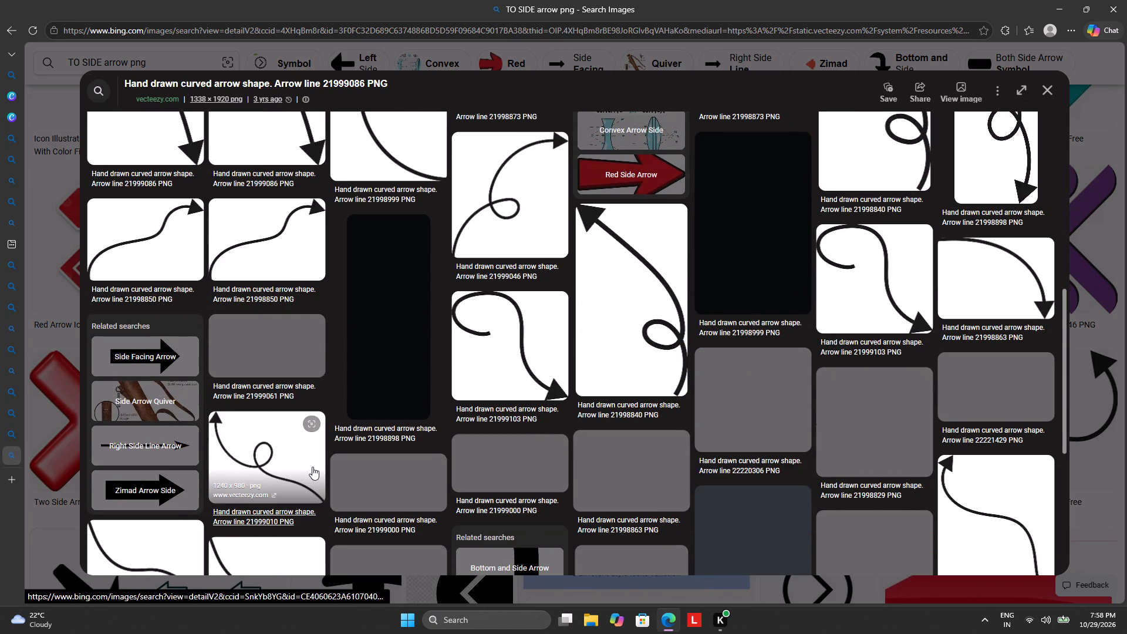
pyautogui.scroll(-3, 312, 463)
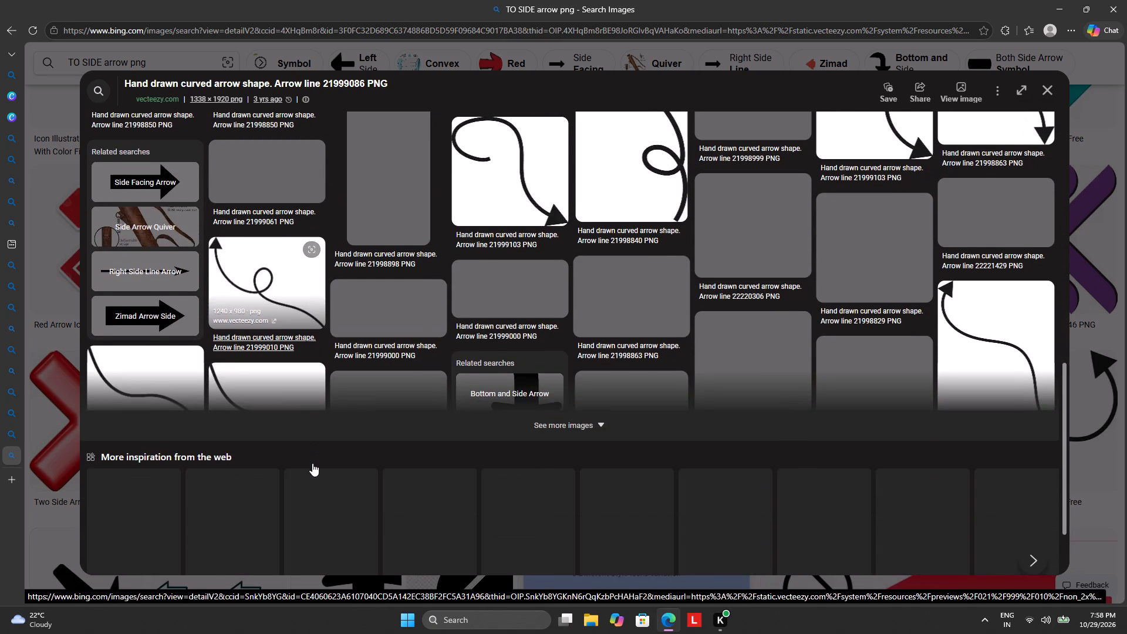
pyautogui.click(423, 427)
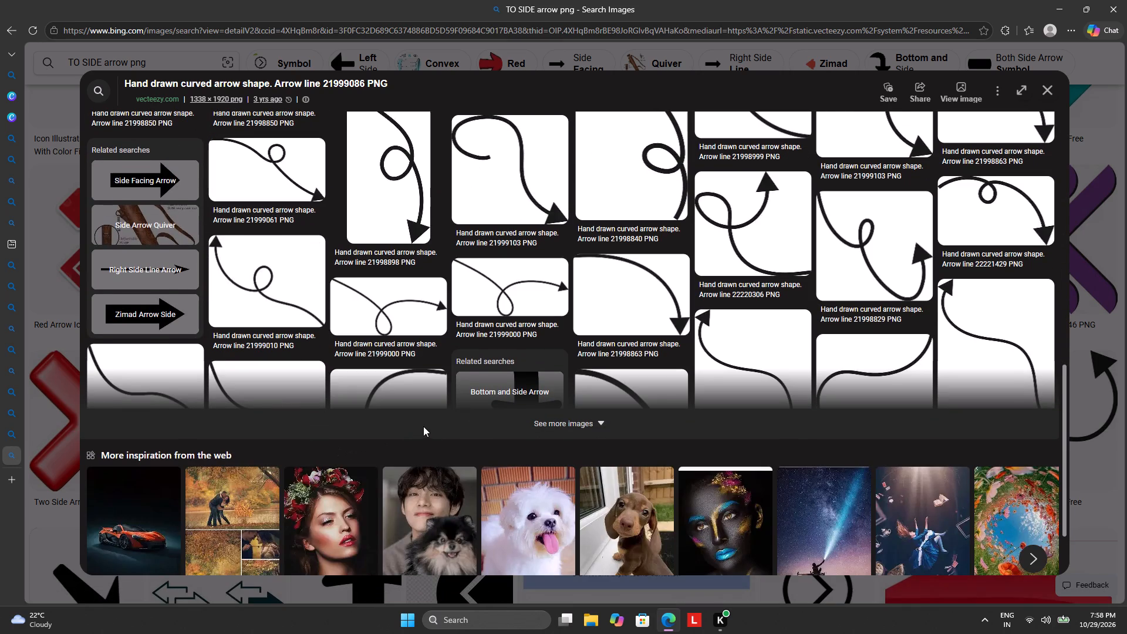
pyautogui.click(581, 421)
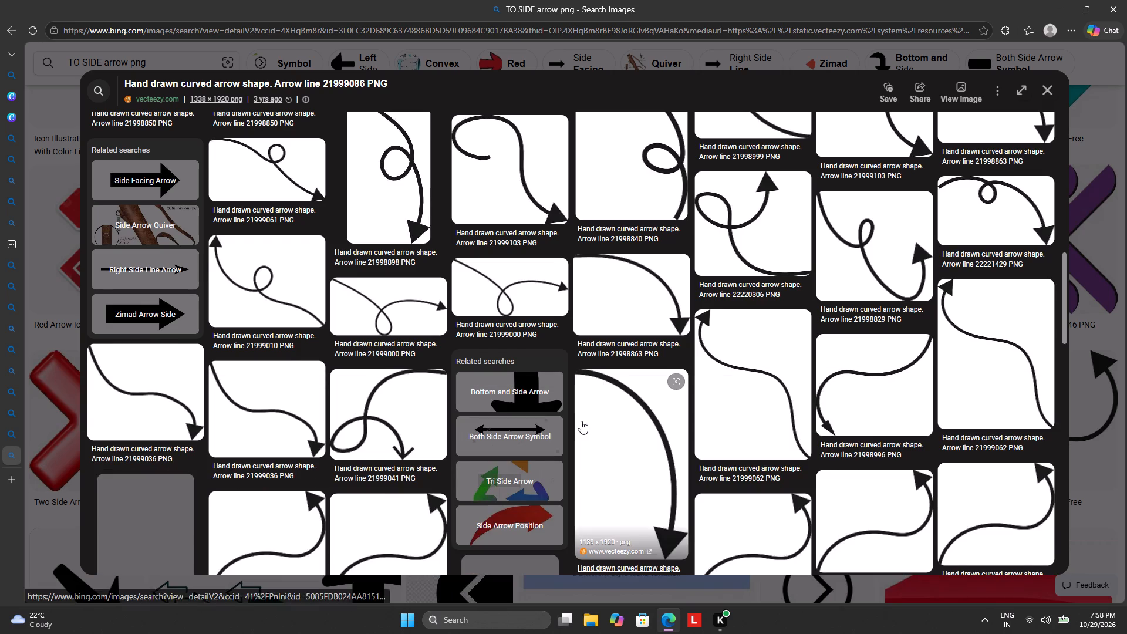
pyautogui.scroll(-4, 449, 401)
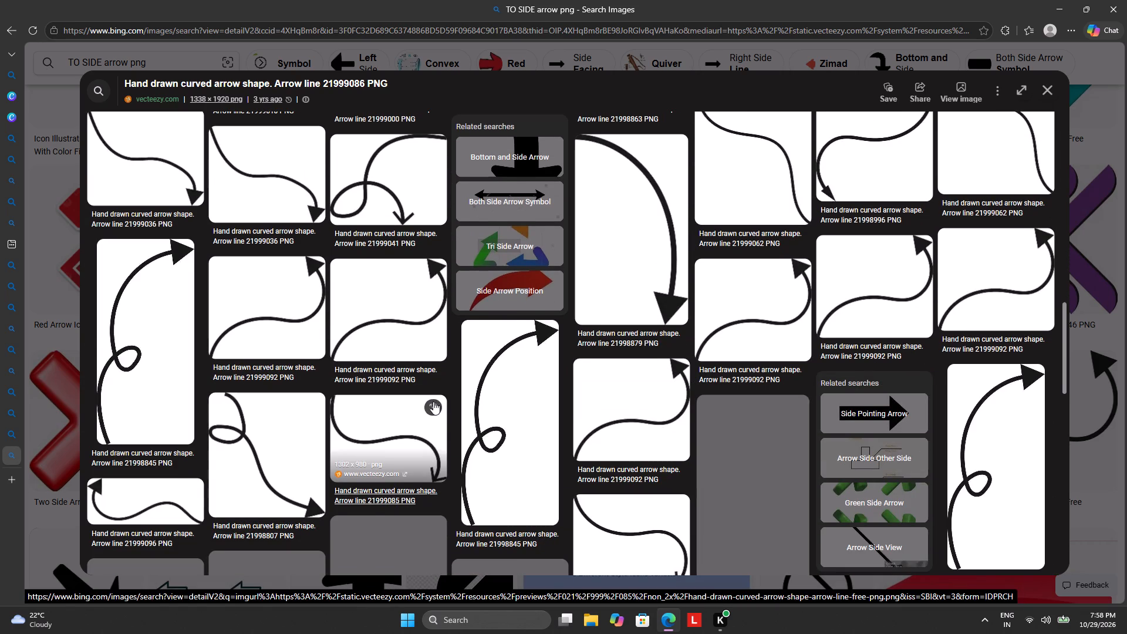
pyautogui.scroll(-3, 430, 402)
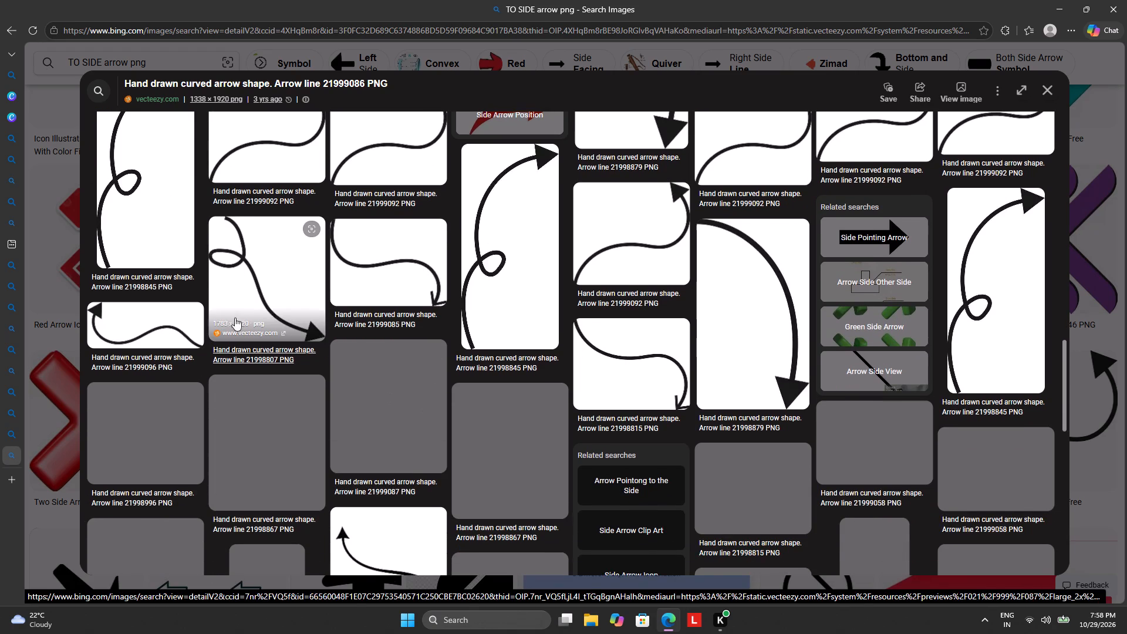
# Preview the looped arrow line 21998807 PNG and look through its similar images for a better arrow.
pyautogui.click(247, 296)
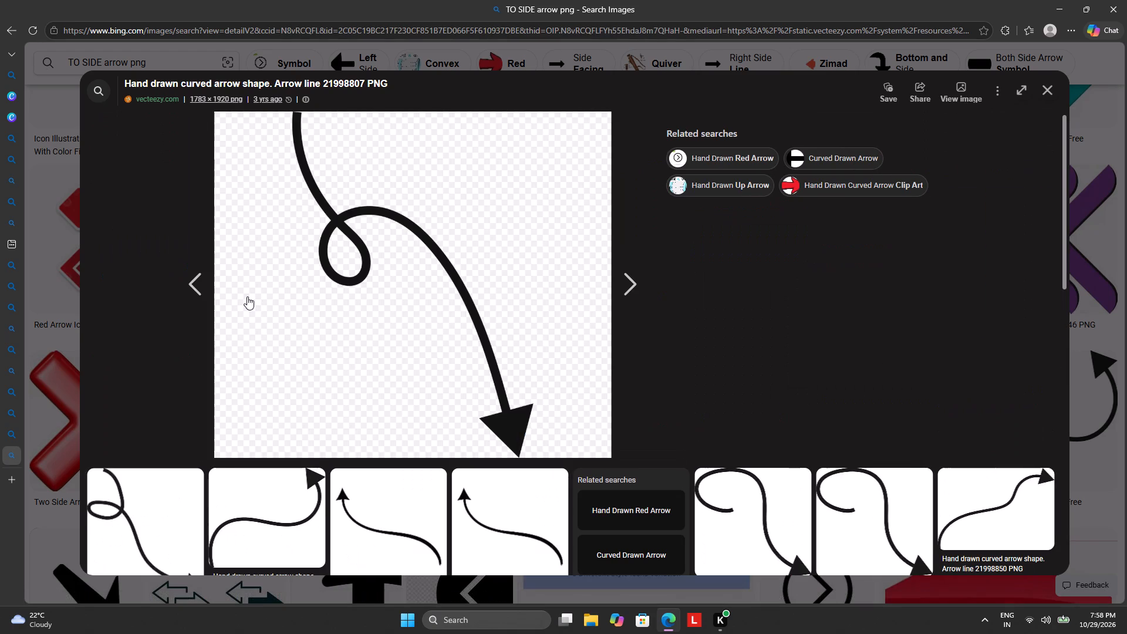
pyautogui.scroll(-4, 247, 296)
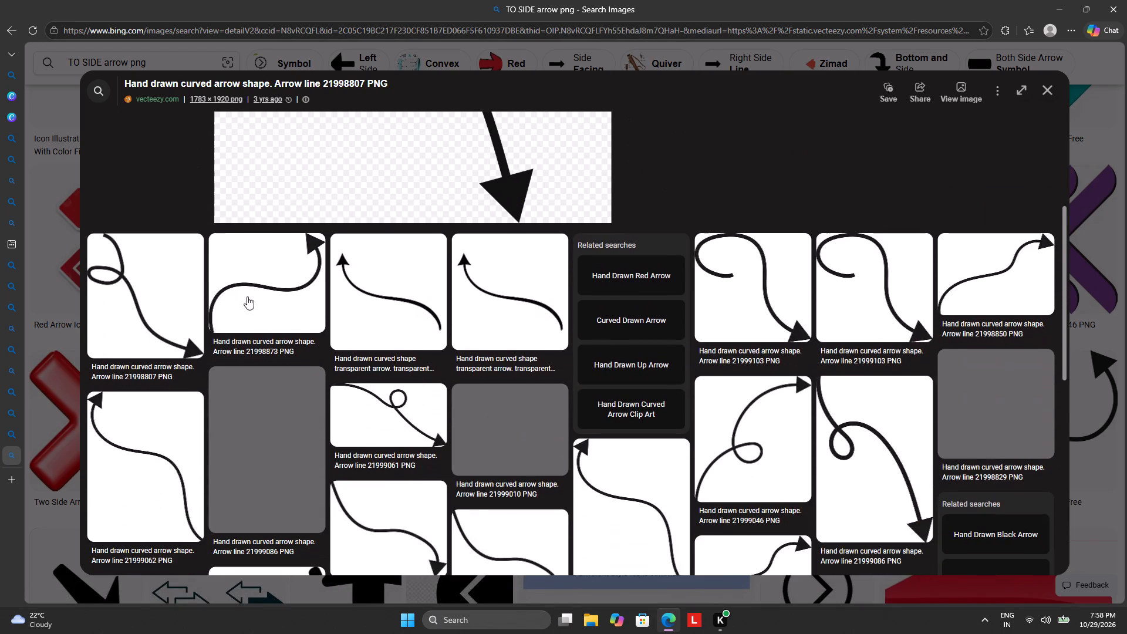
pyautogui.scroll(-4, 247, 296)
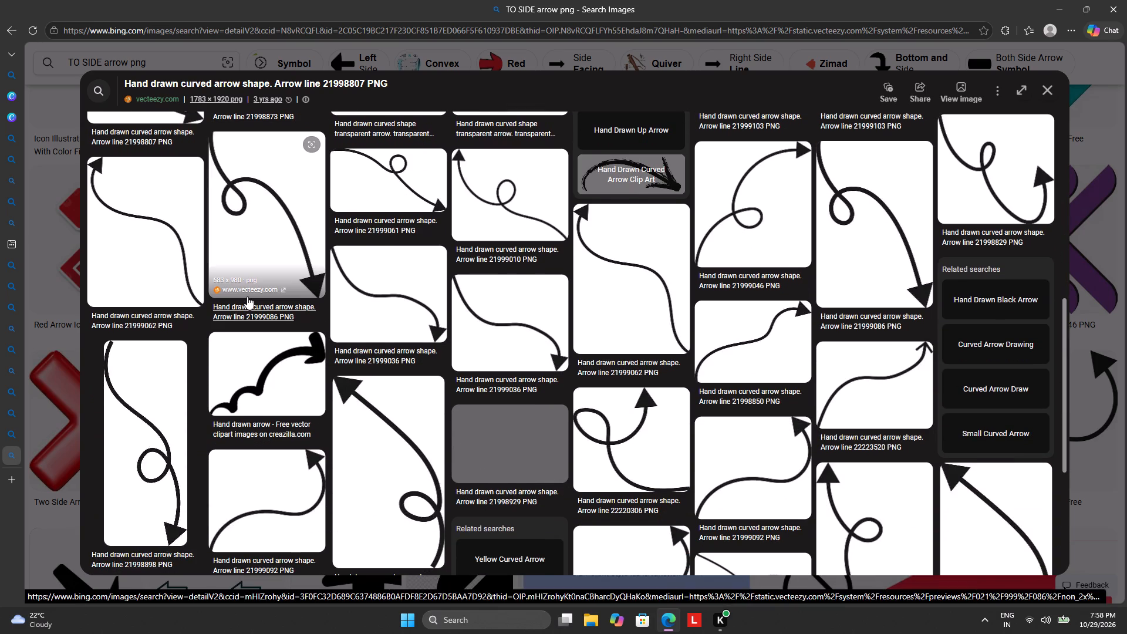
pyautogui.scroll(-1, 247, 296)
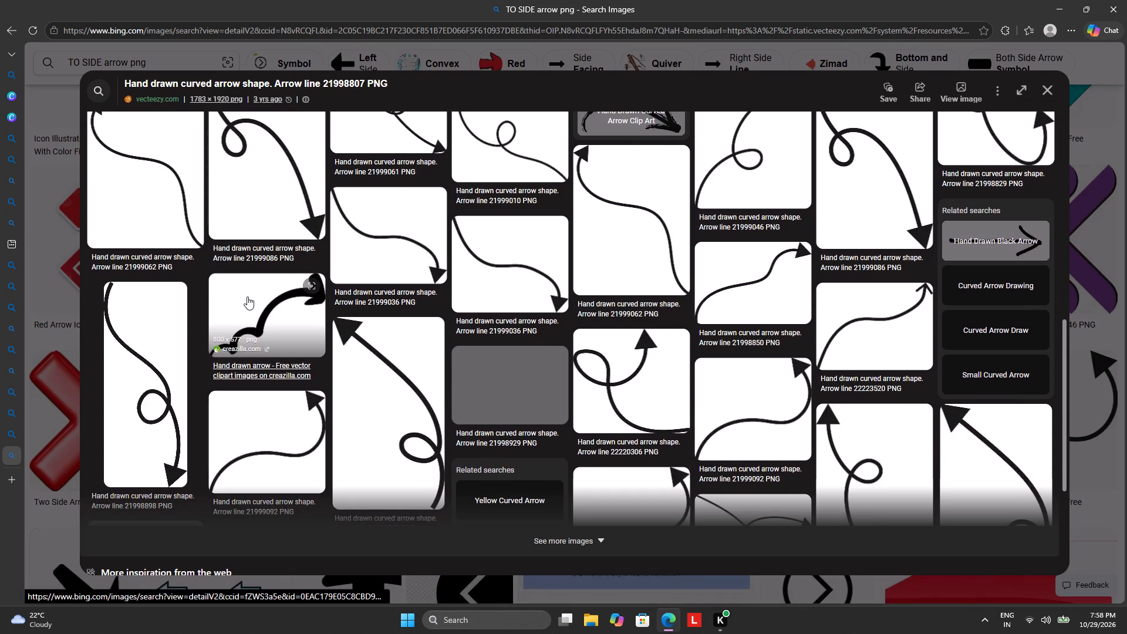
pyautogui.scroll(-3, 247, 296)
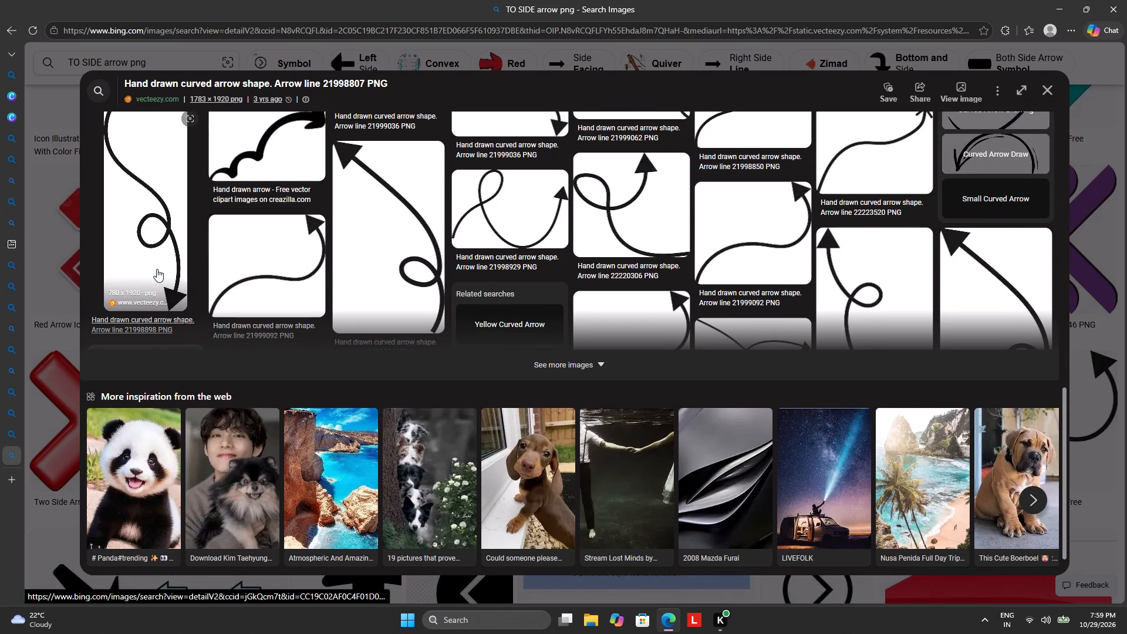
# Preview the tall looped arrow line 21998898 PNG, expand its similar images and look through them.
pyautogui.click(157, 269)
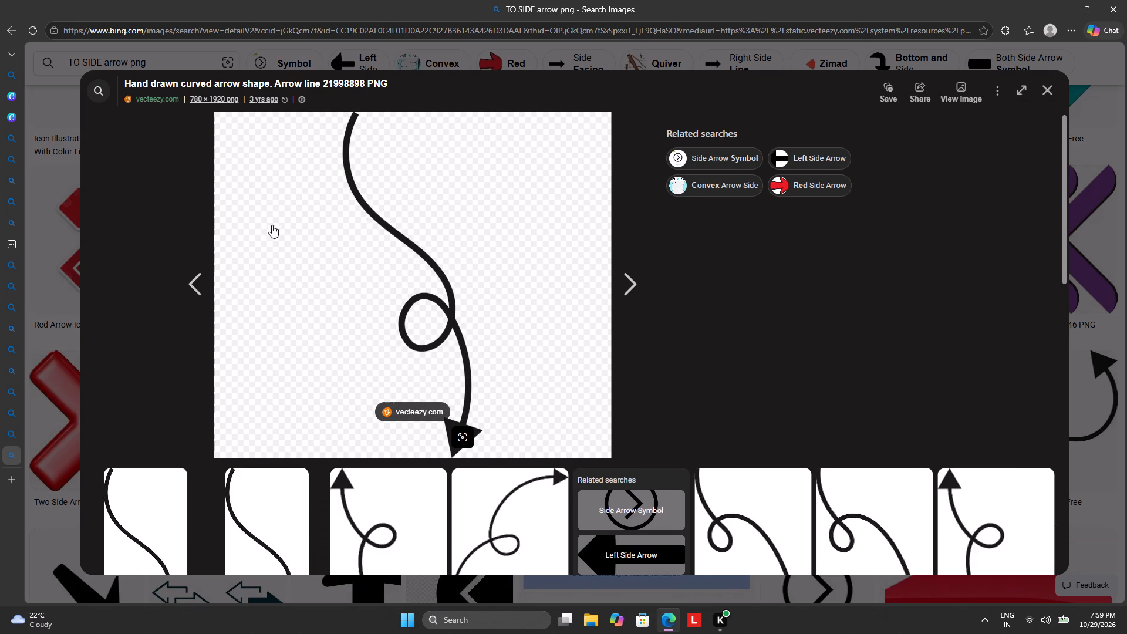
pyautogui.scroll(-6, 333, 261)
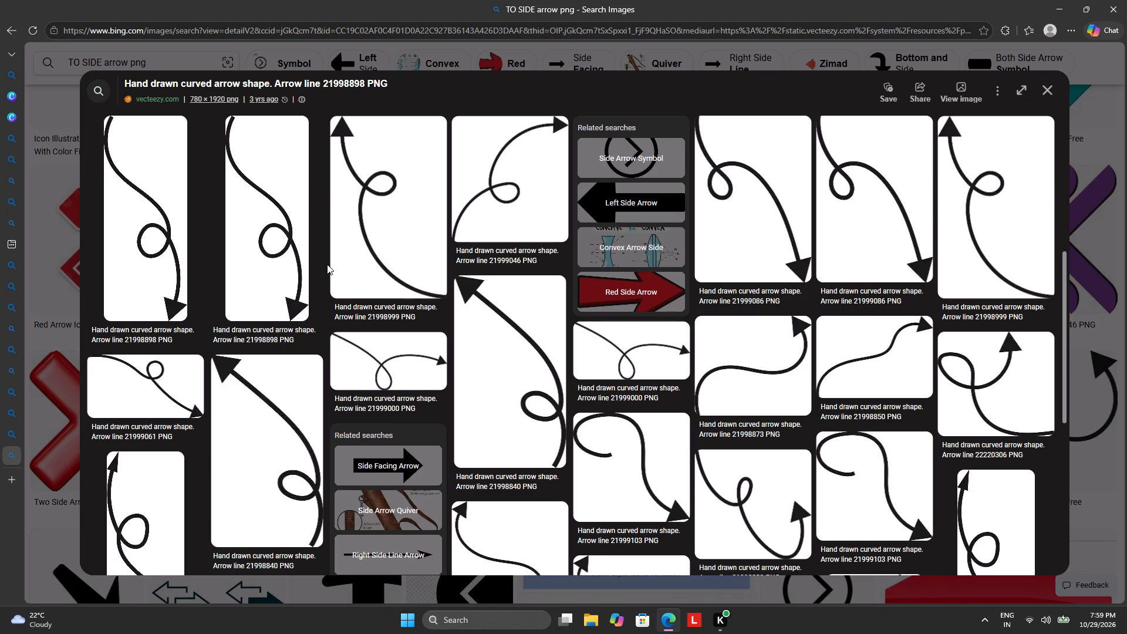
pyautogui.scroll(-5, 269, 376)
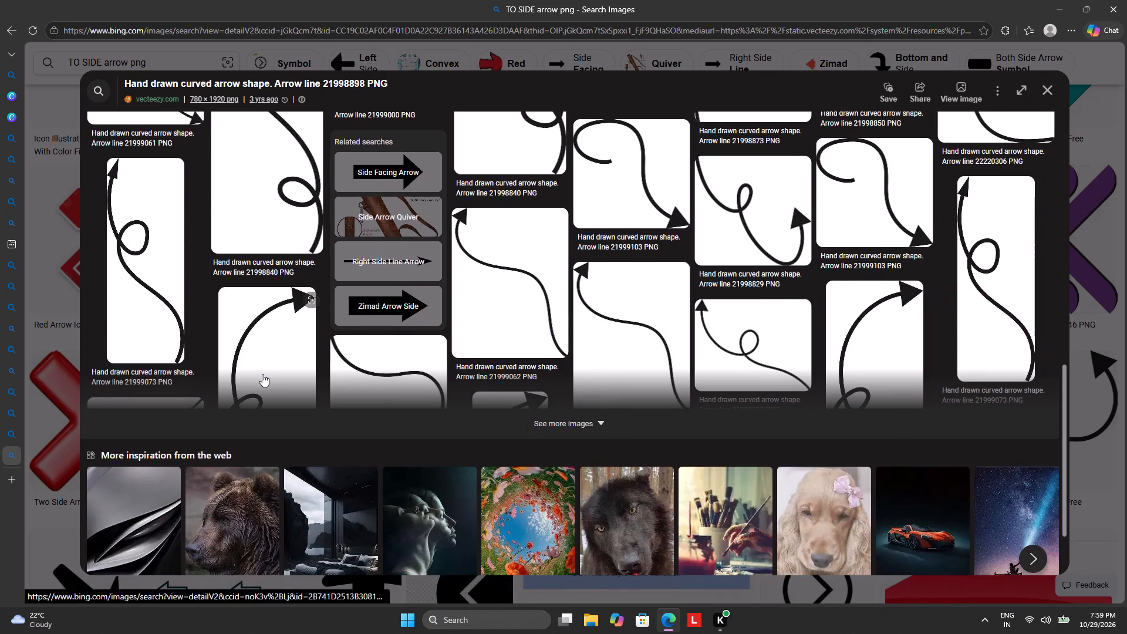
pyautogui.click(544, 422)
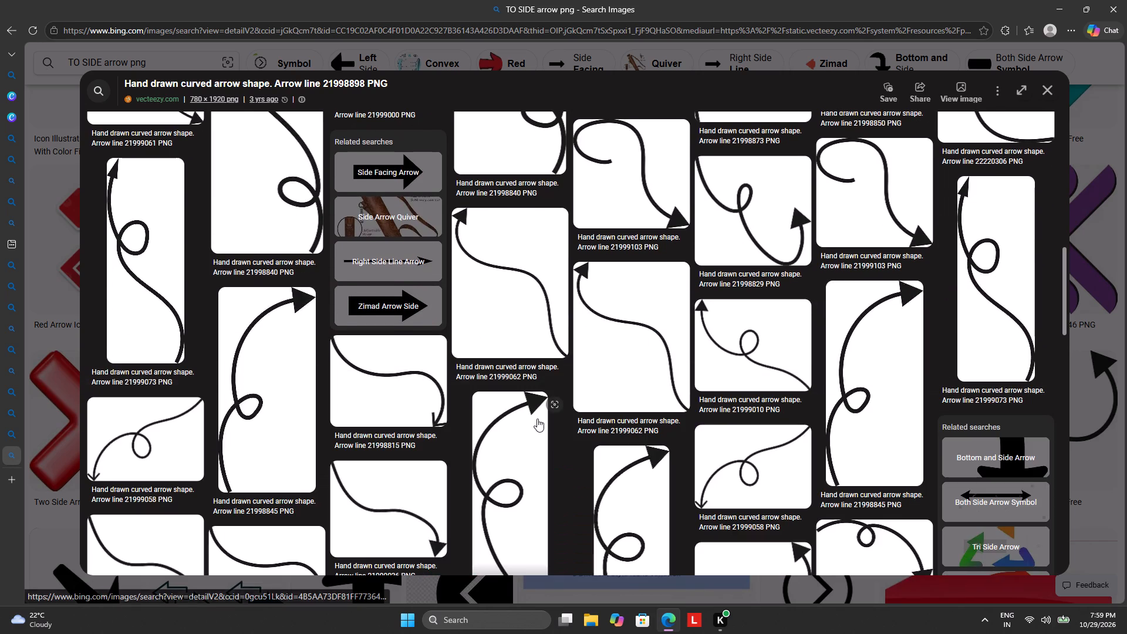
pyautogui.scroll(-4, 507, 420)
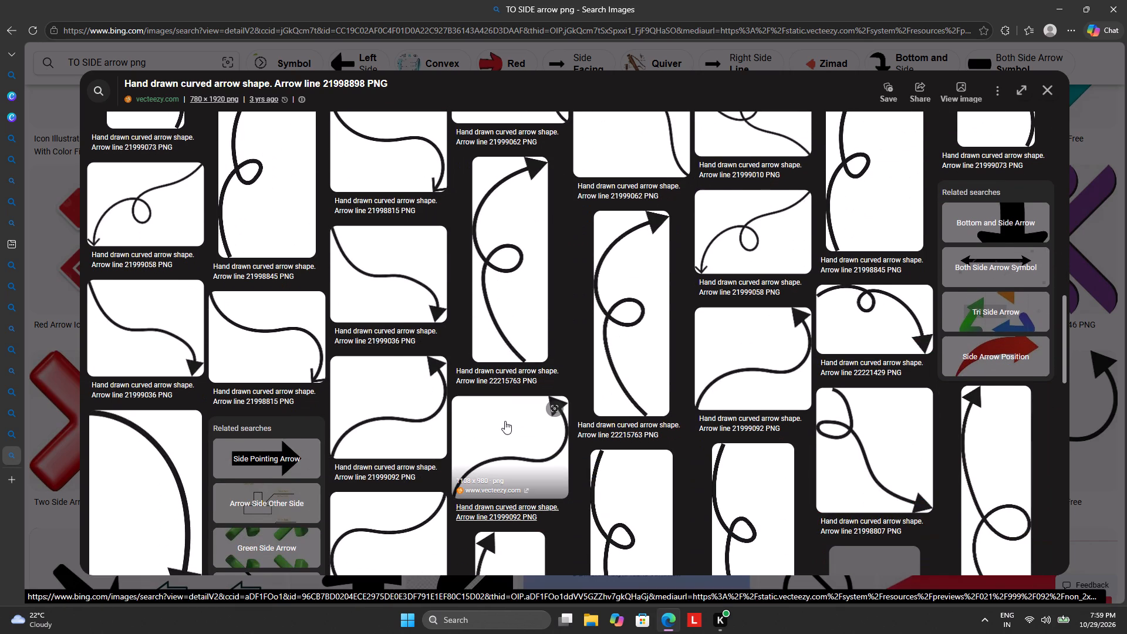
# Copy the looped arrow line 21999058 image, paste it into the Canva pizza poster and move it down-left across the ORDER NOW text.
pyautogui.click(768, 221)
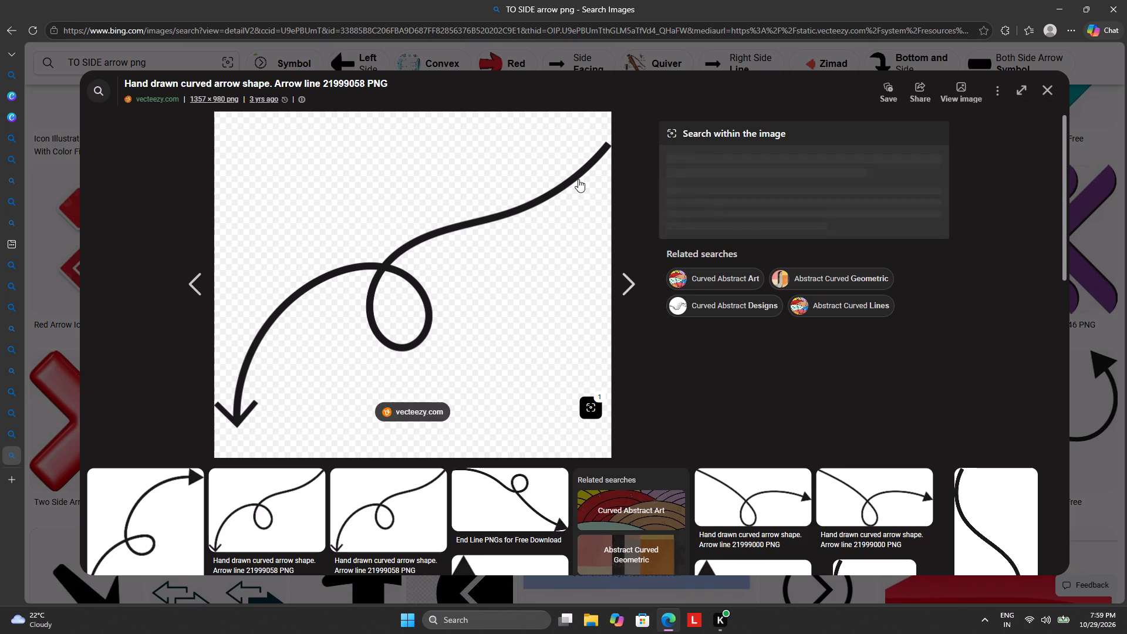
pyautogui.rightClick(360, 233)
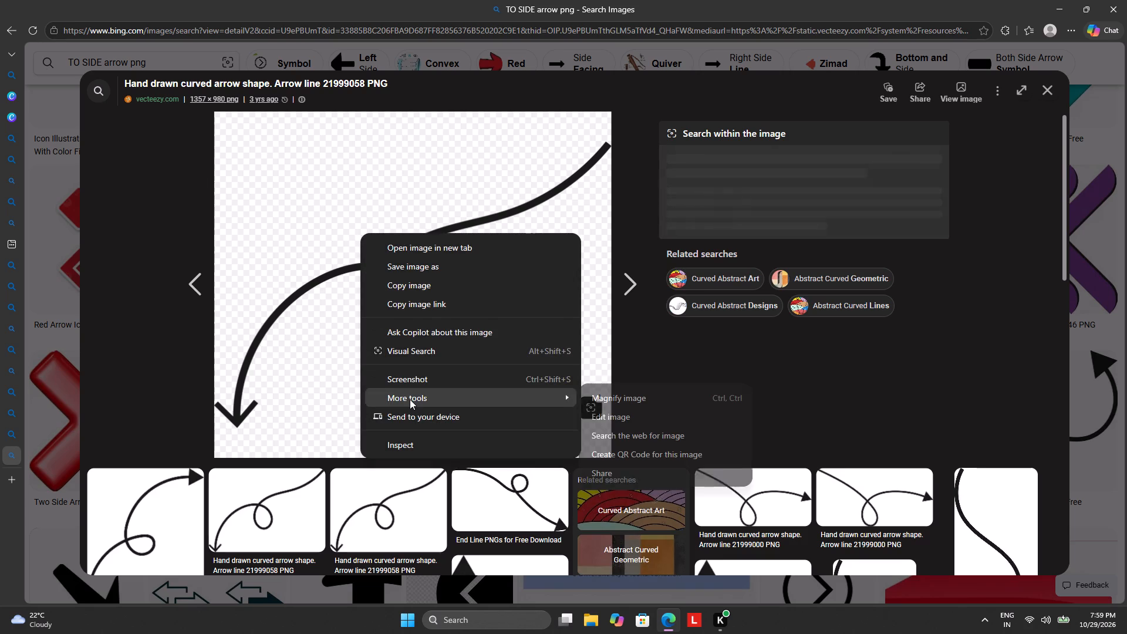
pyautogui.click(424, 289)
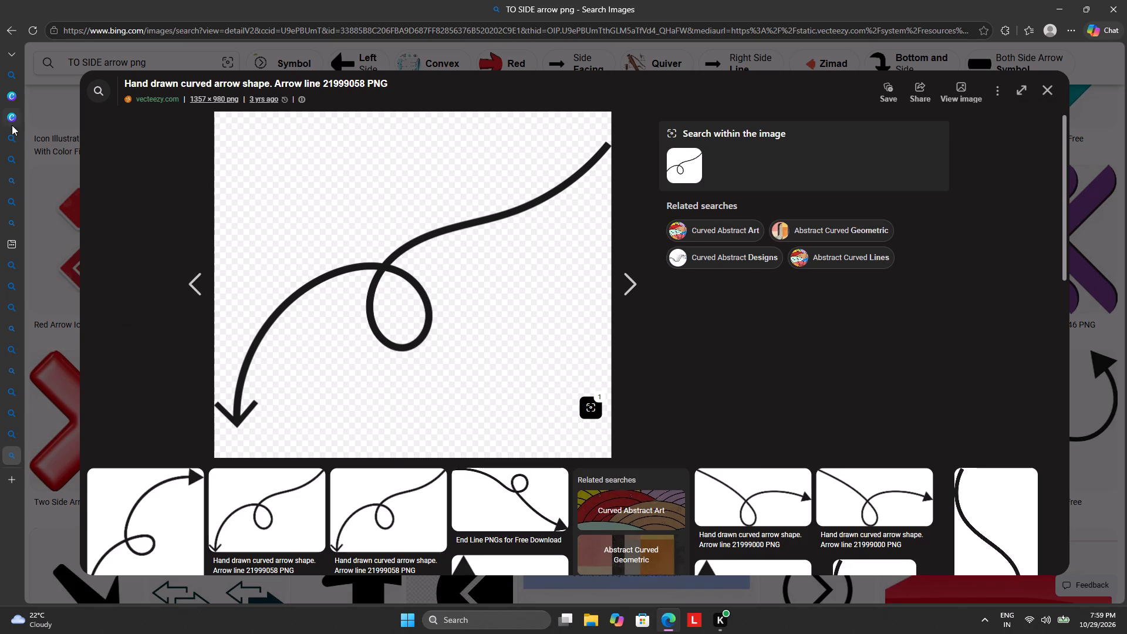
pyautogui.click(26, 113)
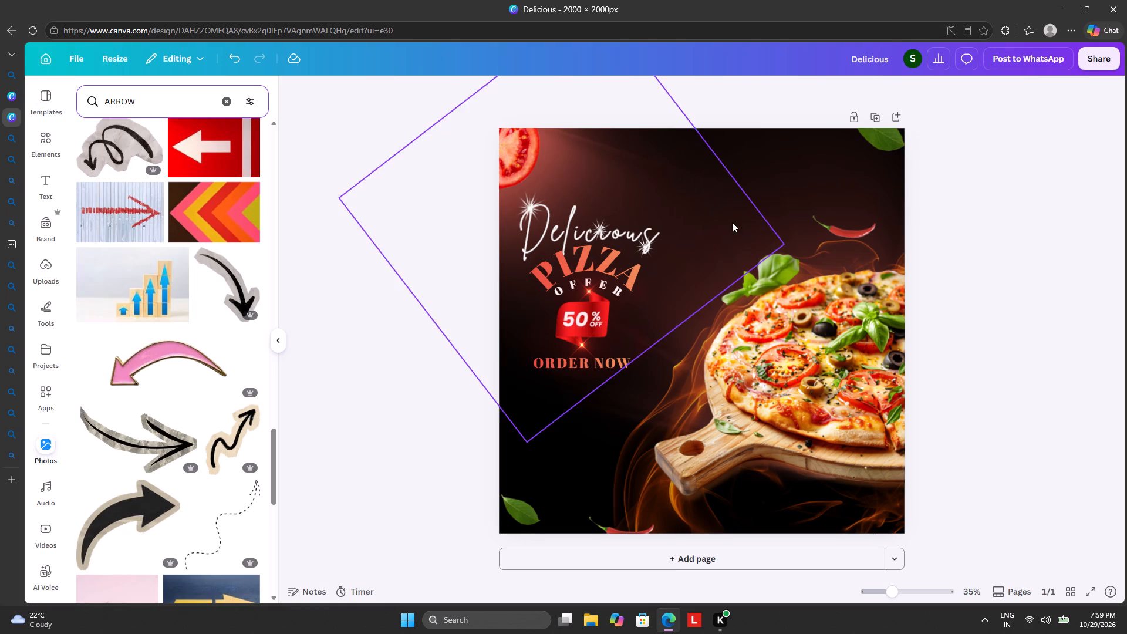
pyautogui.hotkey('ctrl', 'v')
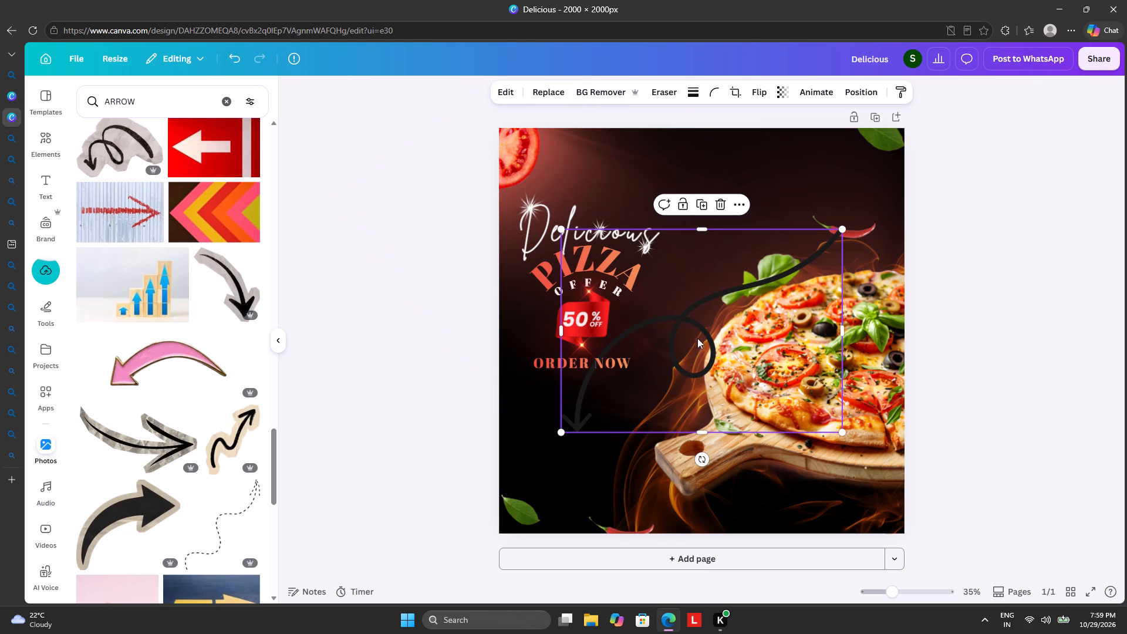
pyautogui.moveTo(699, 338); pyautogui.dragTo(654, 367)
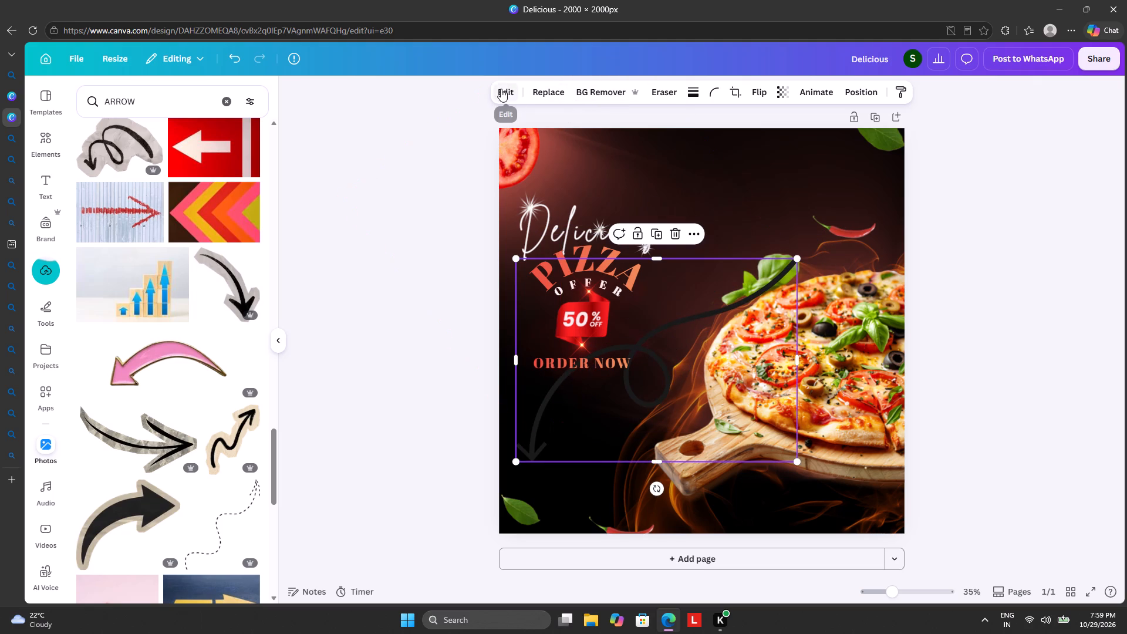
# Apply the Heatwave Colour Pop filter to the pasted looped arrow.
pyautogui.click(501, 89)
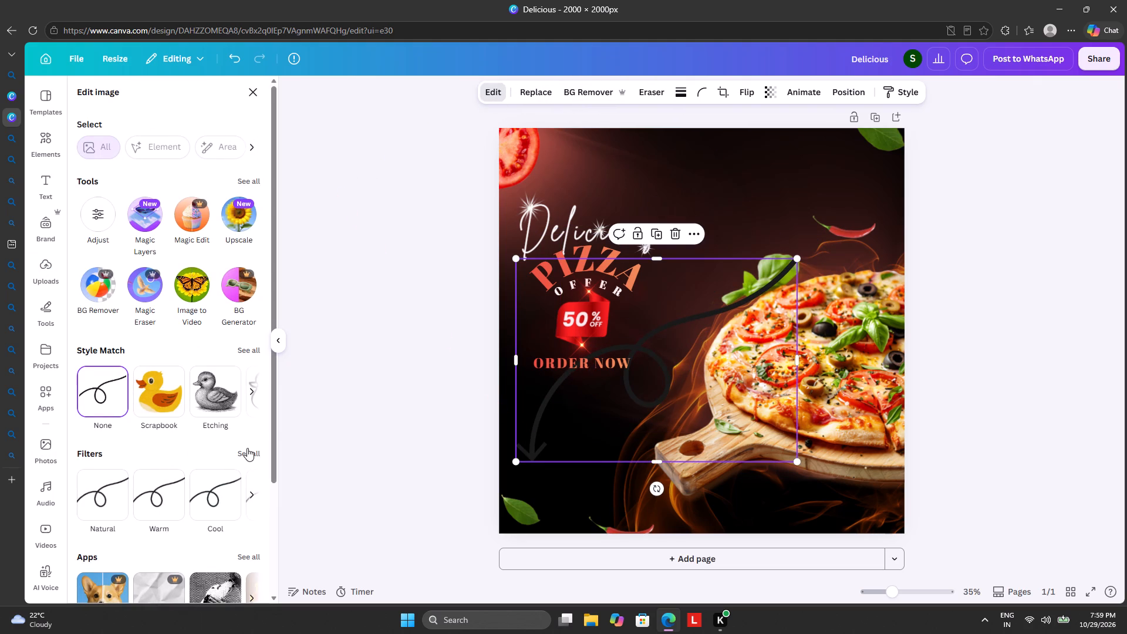
pyautogui.click(247, 448)
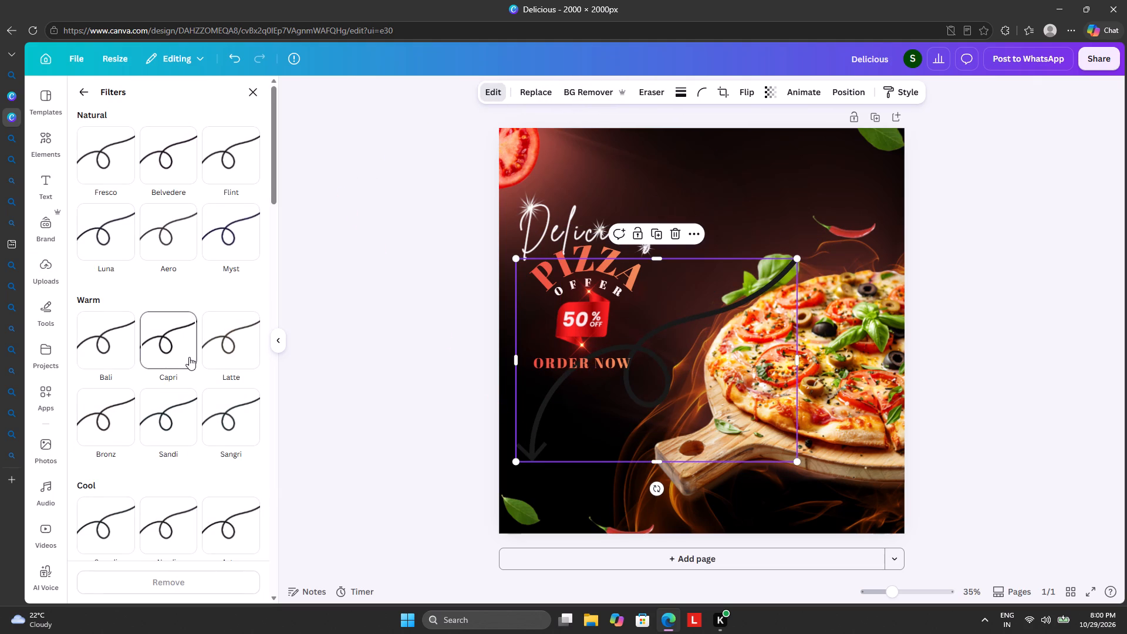
pyautogui.scroll(-17, 189, 357)
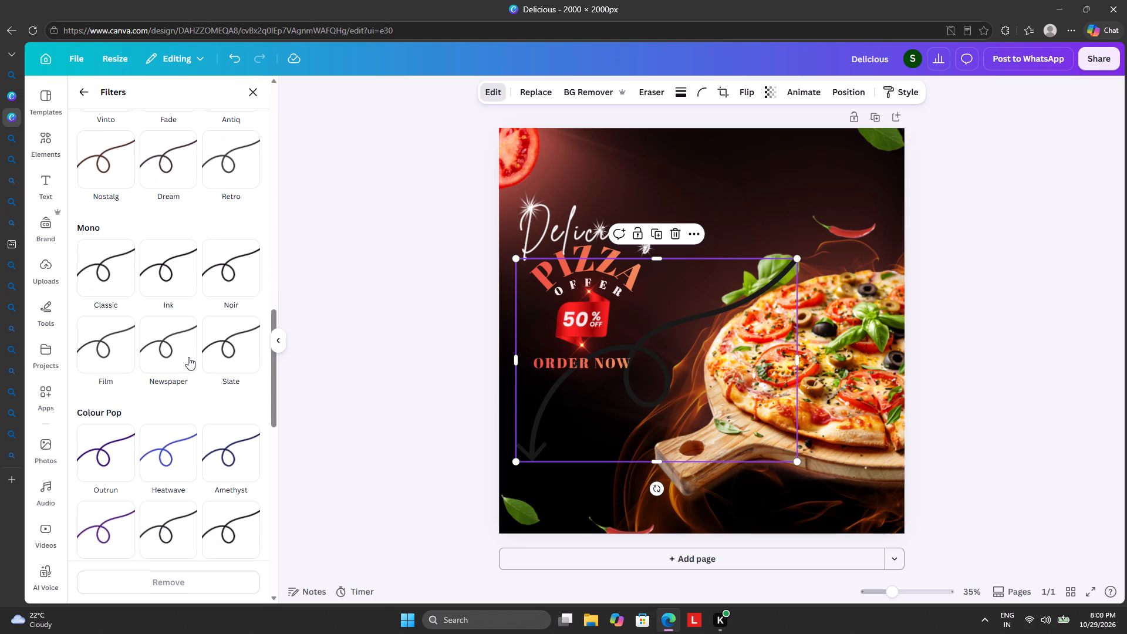
pyautogui.click(157, 446)
# Look through the remaining colour filters for another colour for the looped arrow.
pyautogui.scroll(-3, 164, 452)
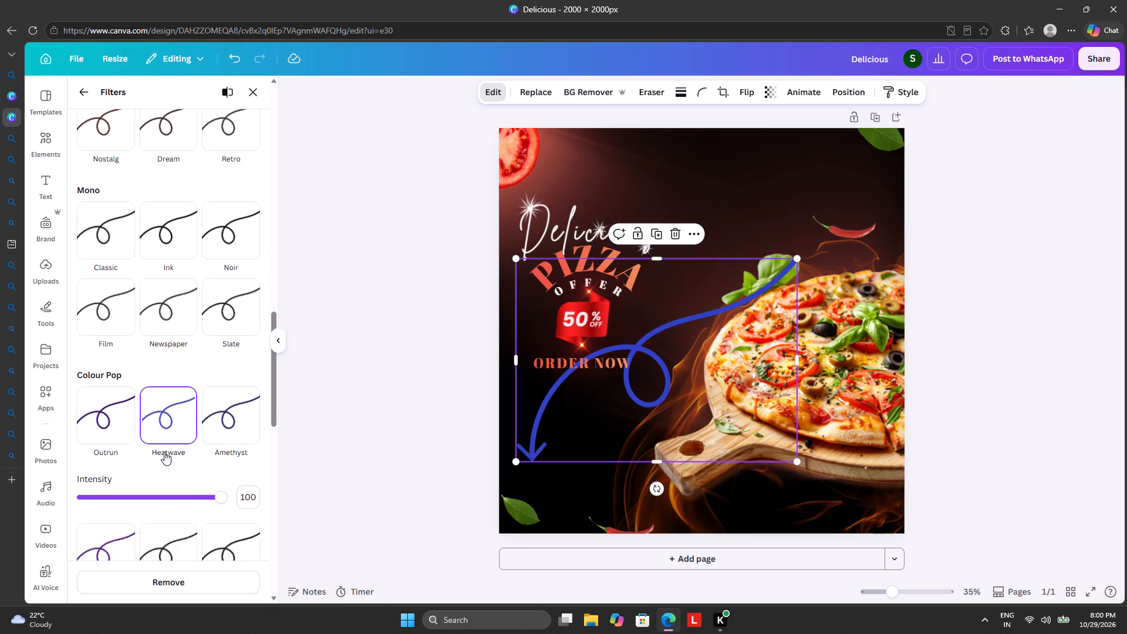
pyautogui.scroll(-12, 176, 444)
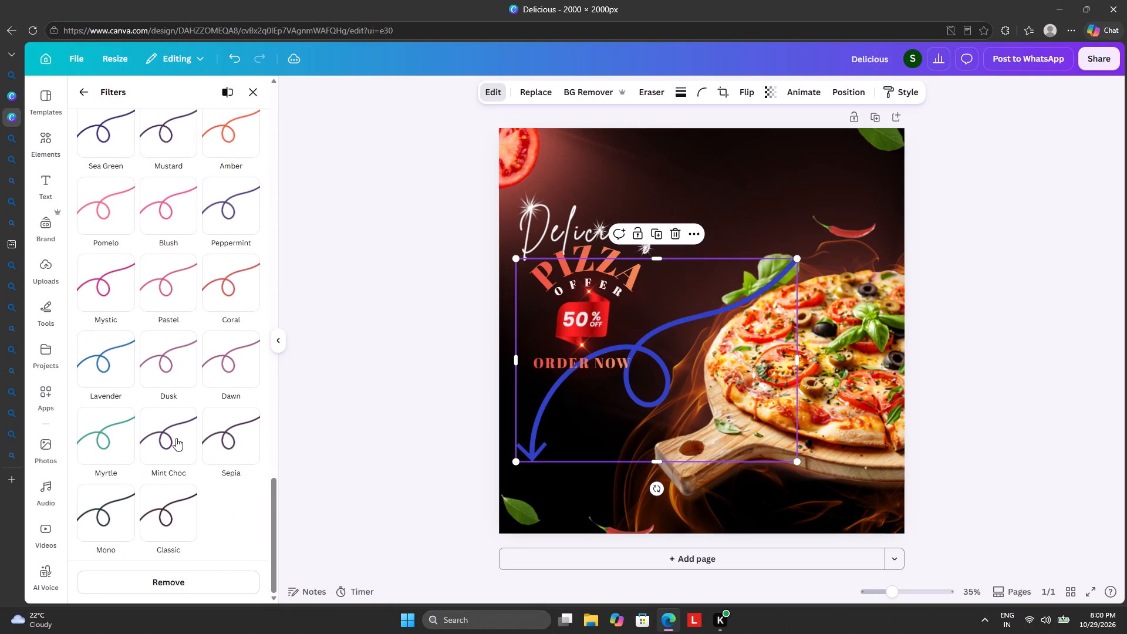
pyautogui.scroll(-4, 176, 438)
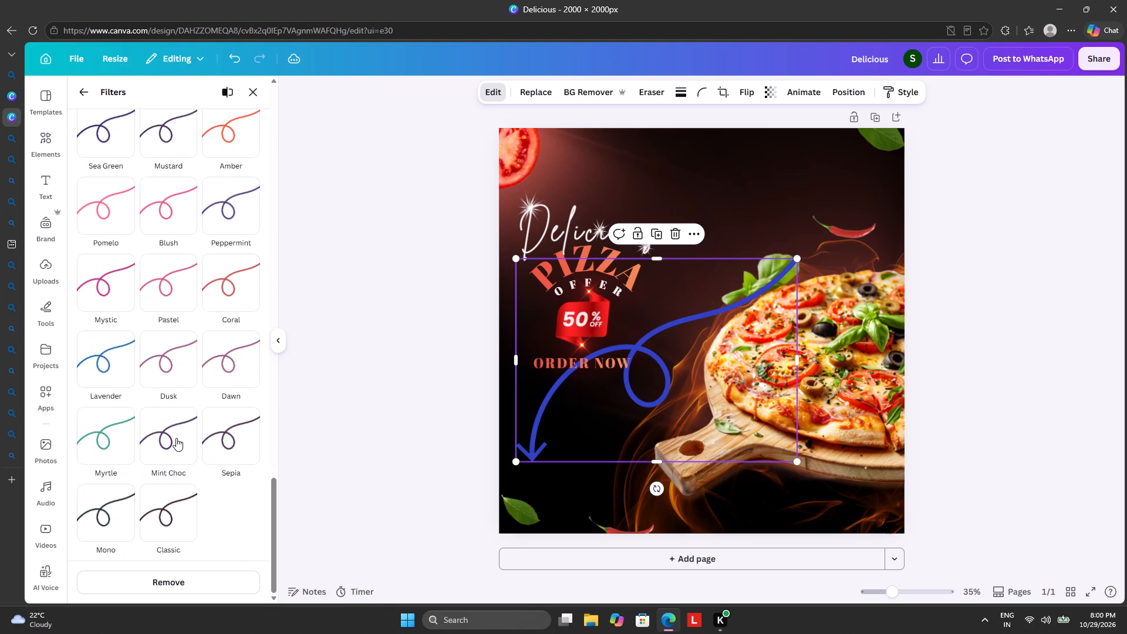
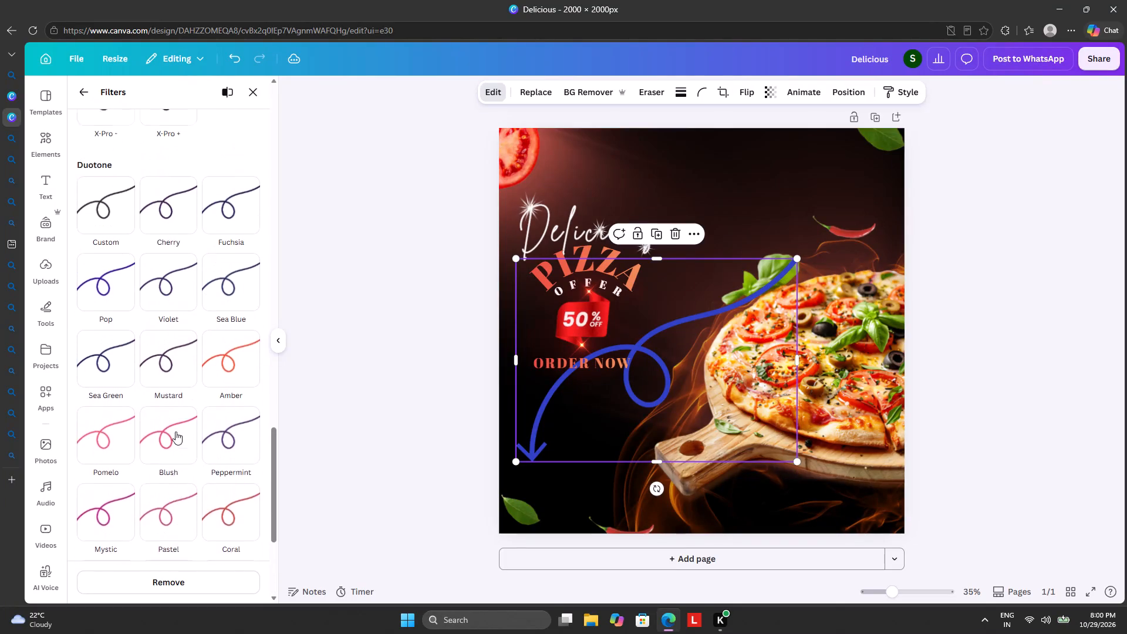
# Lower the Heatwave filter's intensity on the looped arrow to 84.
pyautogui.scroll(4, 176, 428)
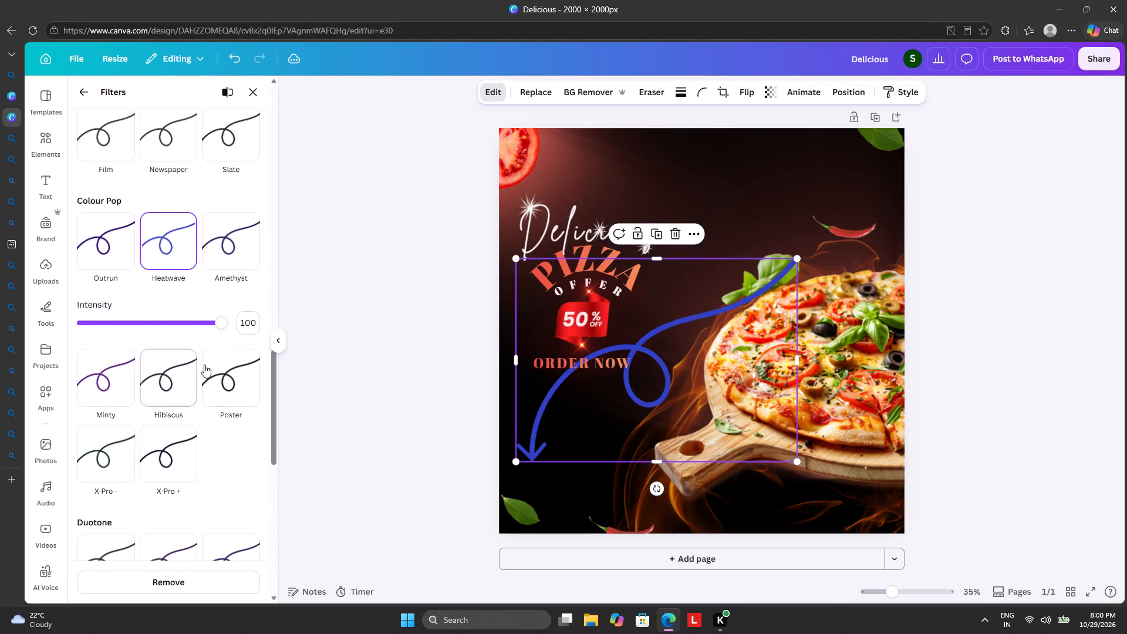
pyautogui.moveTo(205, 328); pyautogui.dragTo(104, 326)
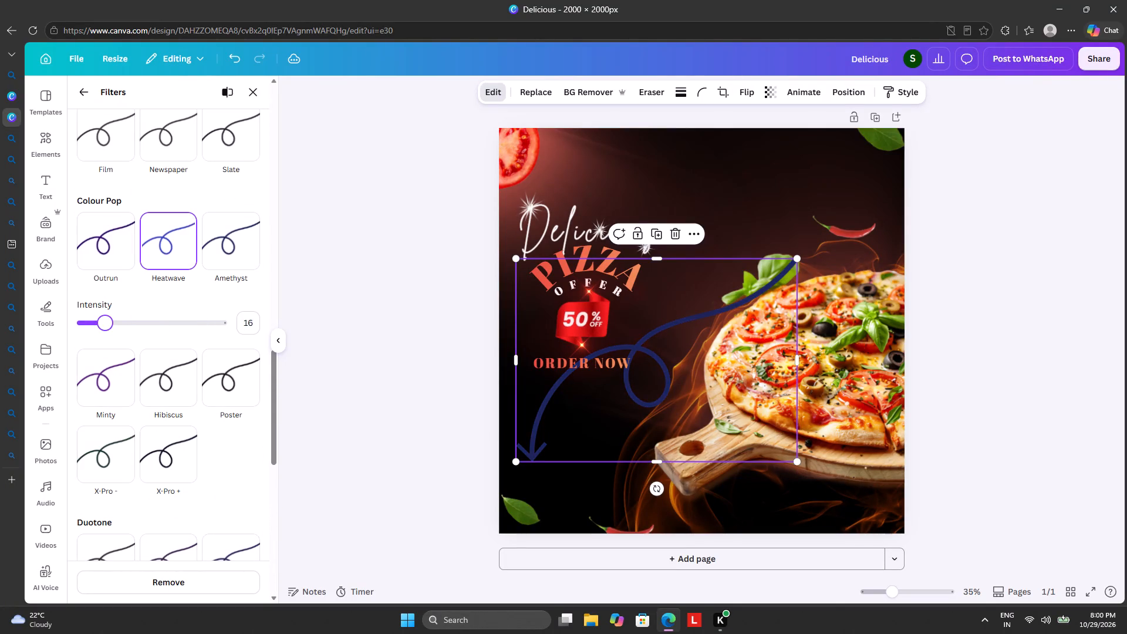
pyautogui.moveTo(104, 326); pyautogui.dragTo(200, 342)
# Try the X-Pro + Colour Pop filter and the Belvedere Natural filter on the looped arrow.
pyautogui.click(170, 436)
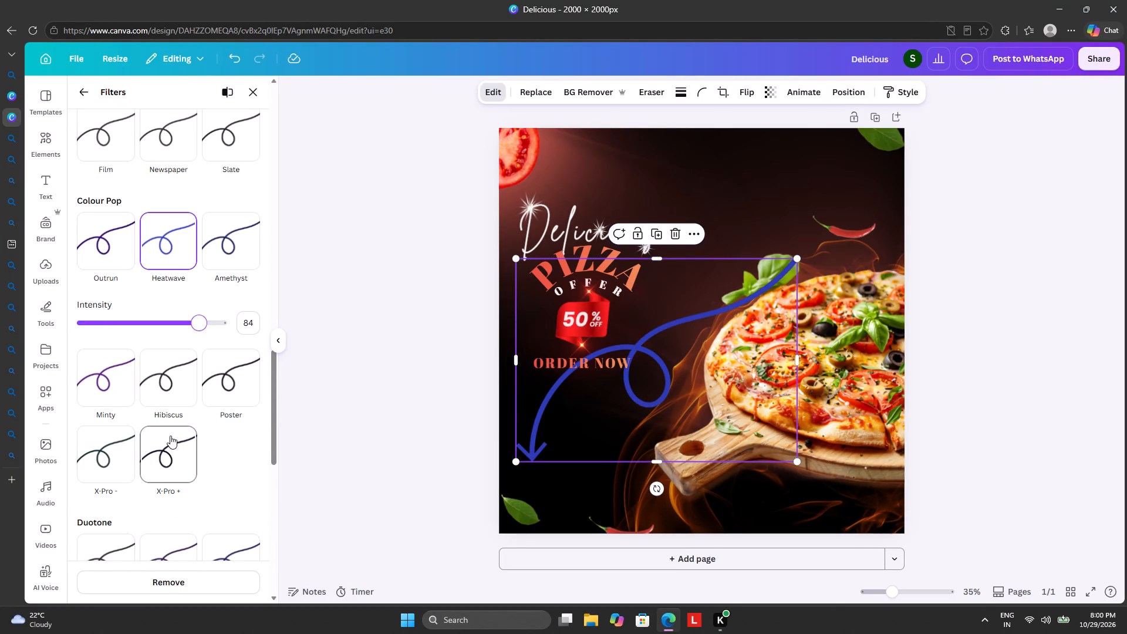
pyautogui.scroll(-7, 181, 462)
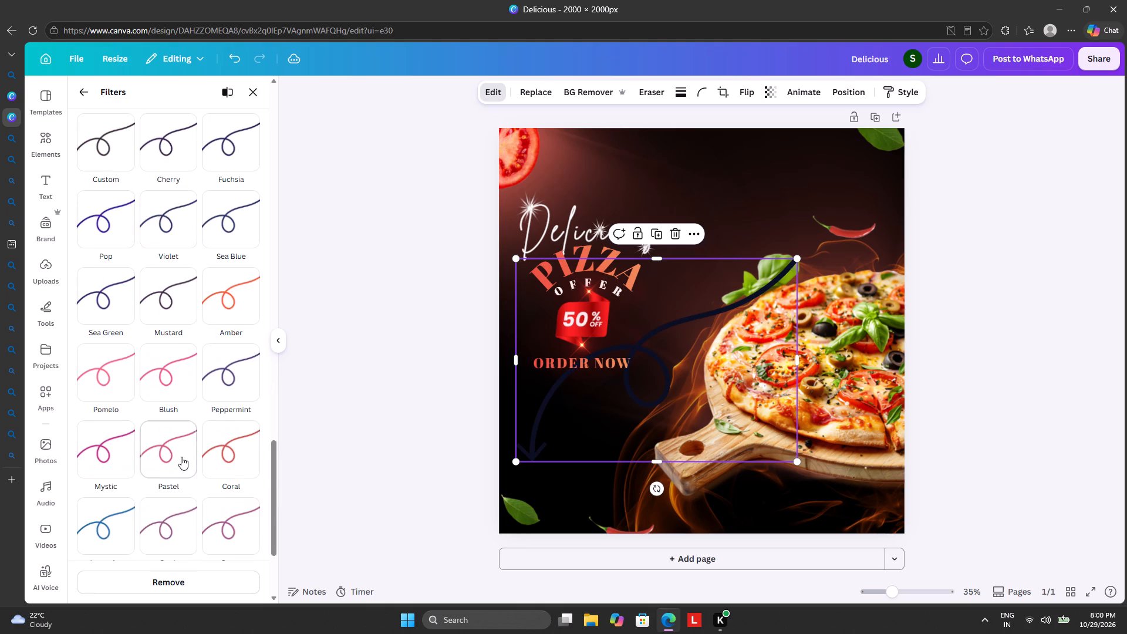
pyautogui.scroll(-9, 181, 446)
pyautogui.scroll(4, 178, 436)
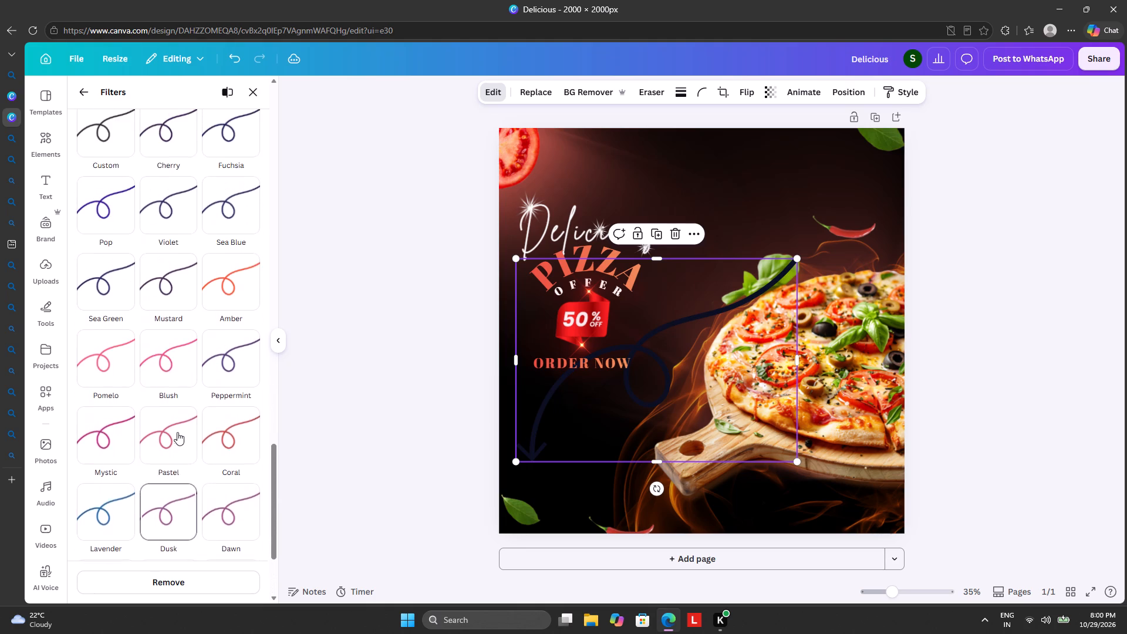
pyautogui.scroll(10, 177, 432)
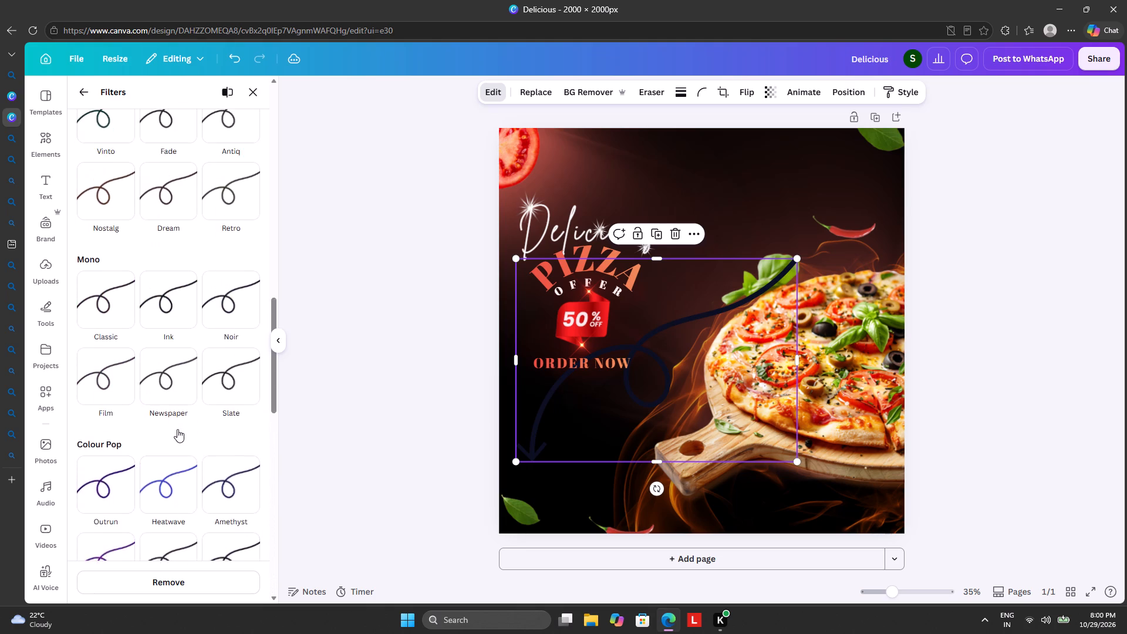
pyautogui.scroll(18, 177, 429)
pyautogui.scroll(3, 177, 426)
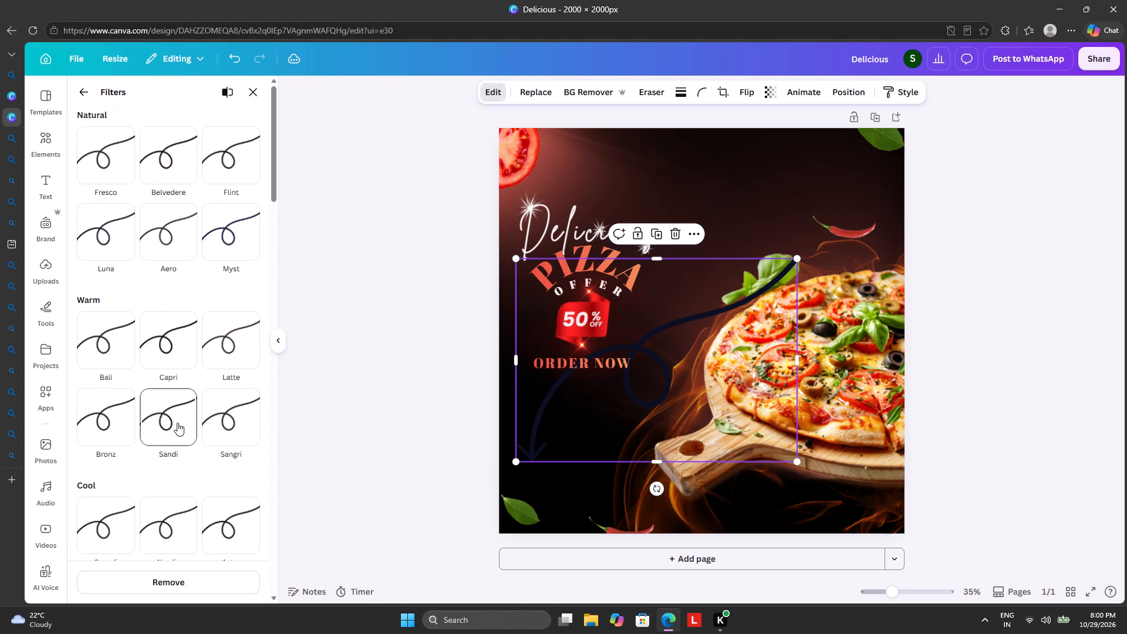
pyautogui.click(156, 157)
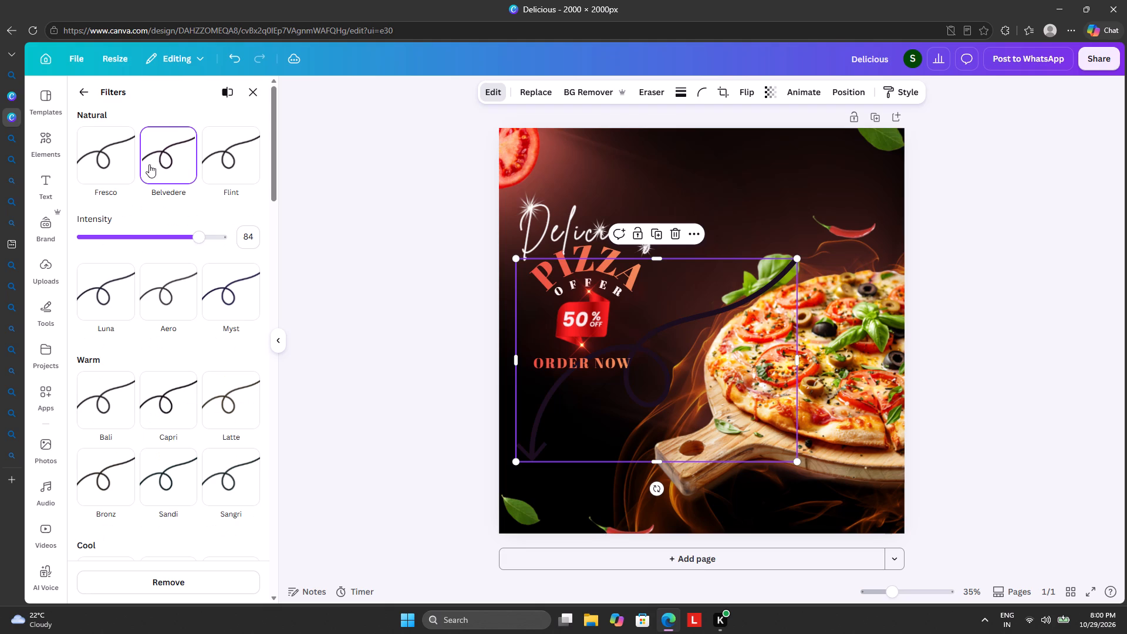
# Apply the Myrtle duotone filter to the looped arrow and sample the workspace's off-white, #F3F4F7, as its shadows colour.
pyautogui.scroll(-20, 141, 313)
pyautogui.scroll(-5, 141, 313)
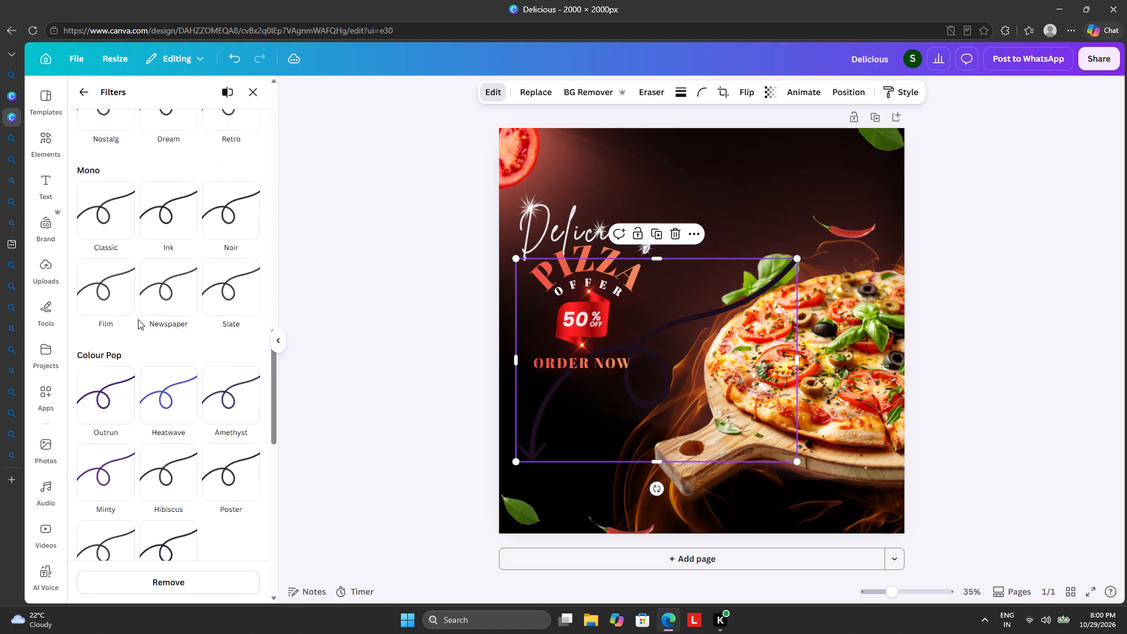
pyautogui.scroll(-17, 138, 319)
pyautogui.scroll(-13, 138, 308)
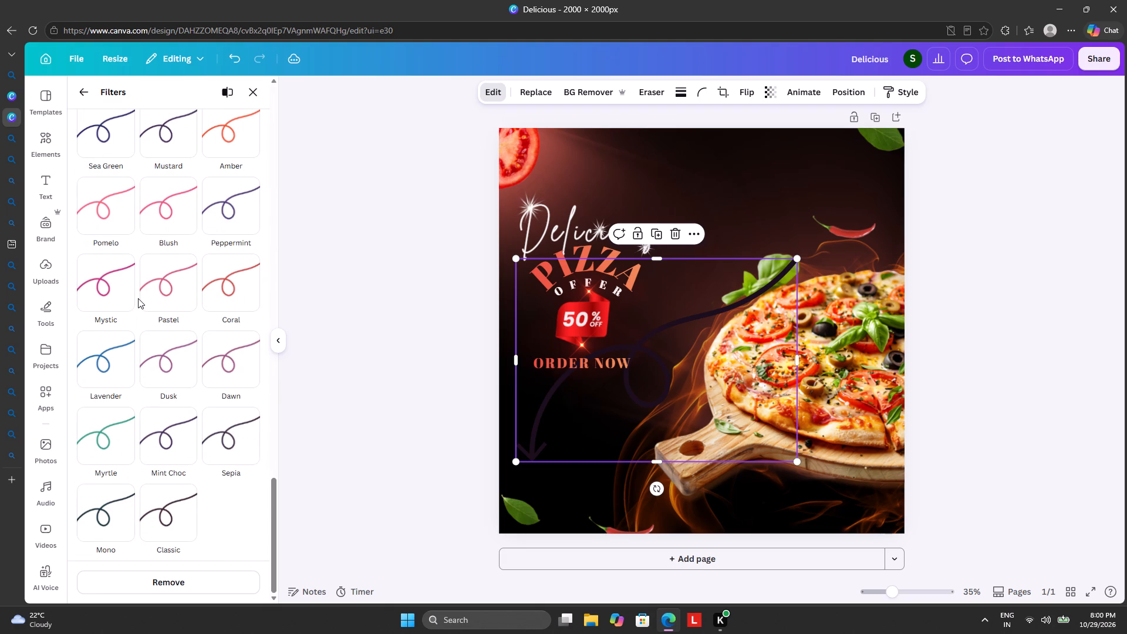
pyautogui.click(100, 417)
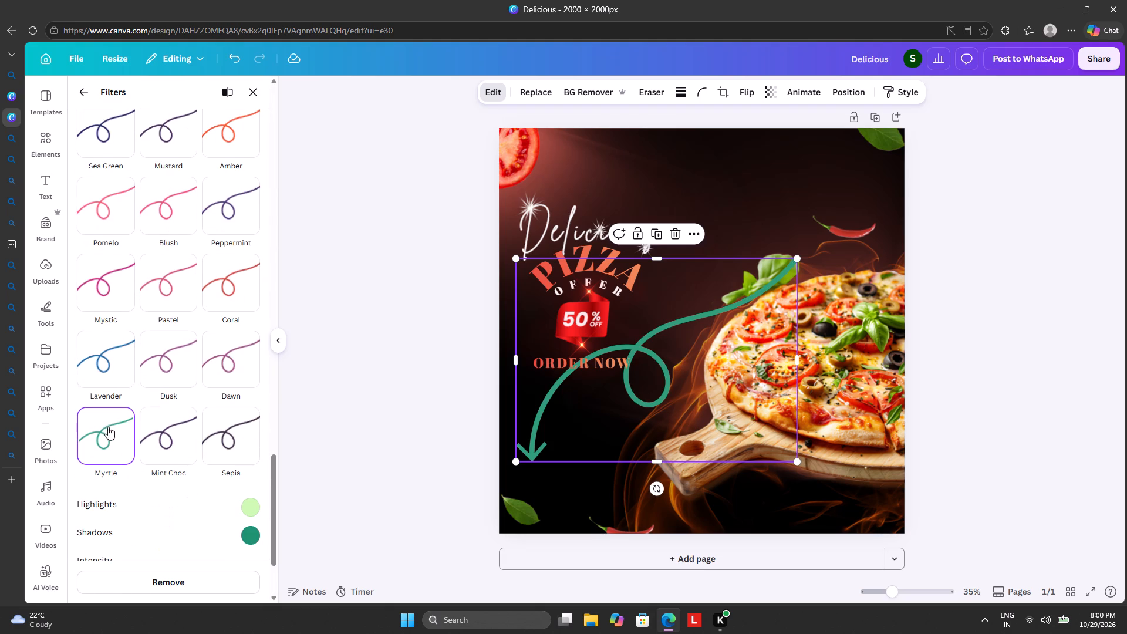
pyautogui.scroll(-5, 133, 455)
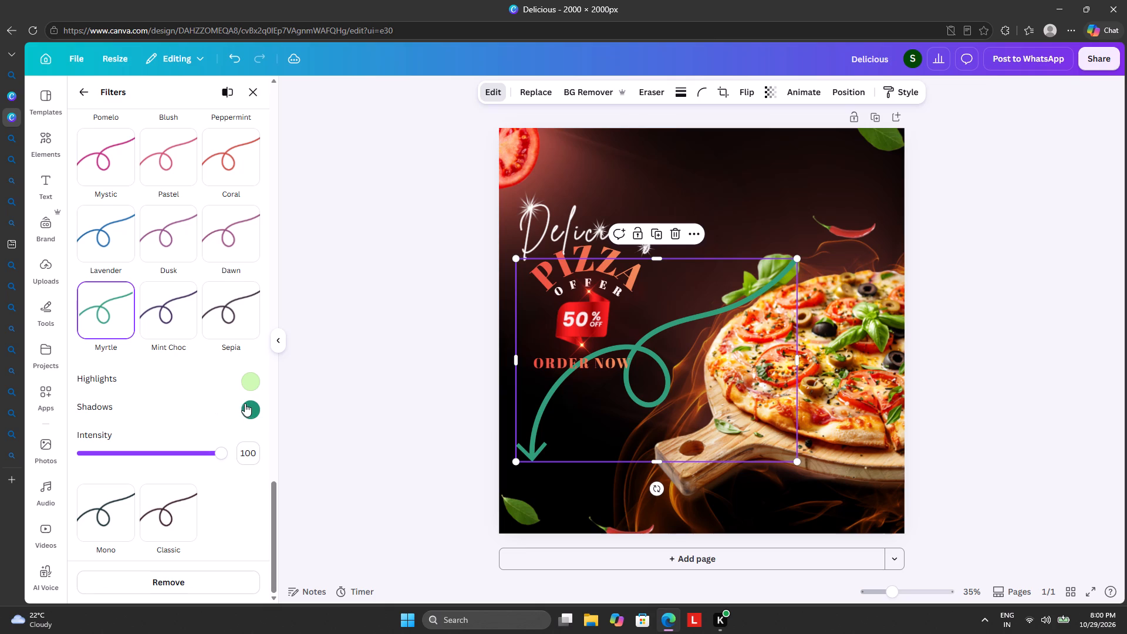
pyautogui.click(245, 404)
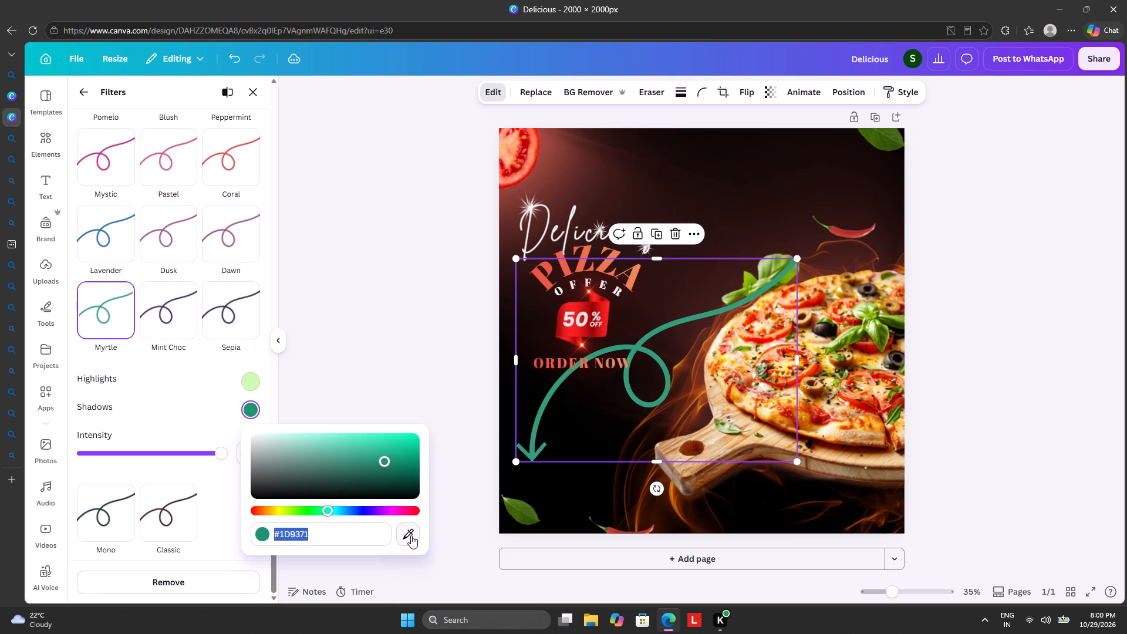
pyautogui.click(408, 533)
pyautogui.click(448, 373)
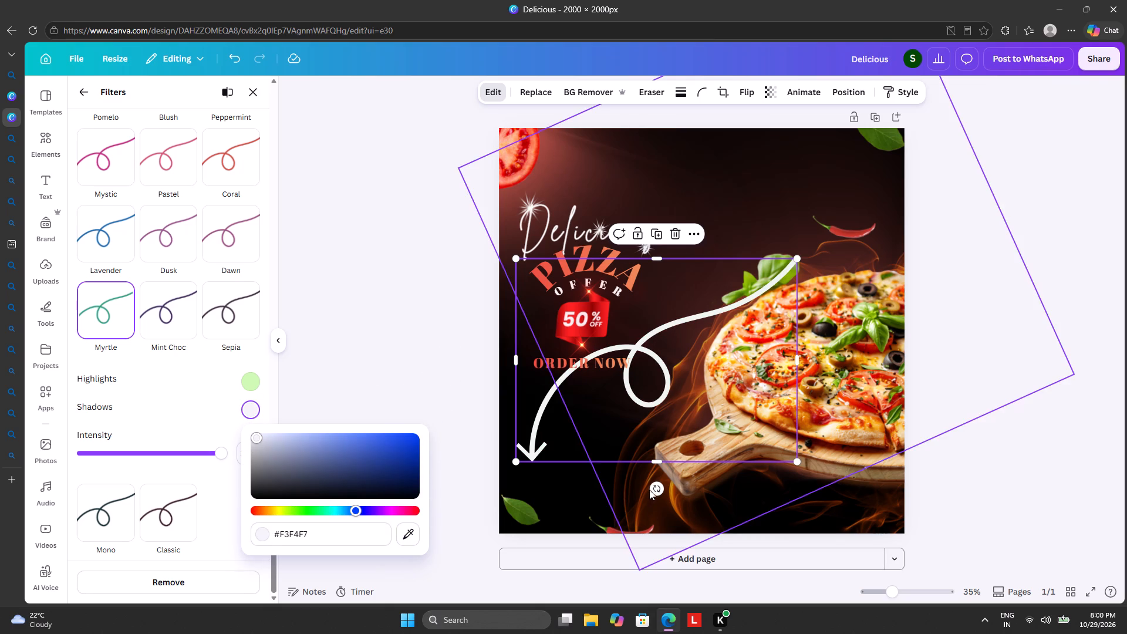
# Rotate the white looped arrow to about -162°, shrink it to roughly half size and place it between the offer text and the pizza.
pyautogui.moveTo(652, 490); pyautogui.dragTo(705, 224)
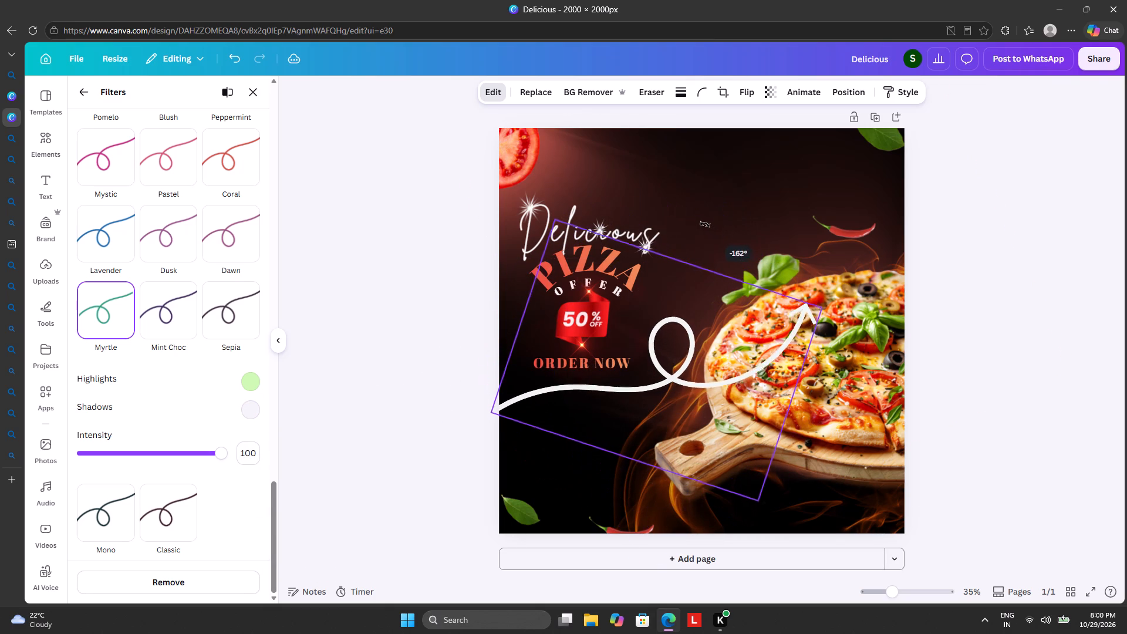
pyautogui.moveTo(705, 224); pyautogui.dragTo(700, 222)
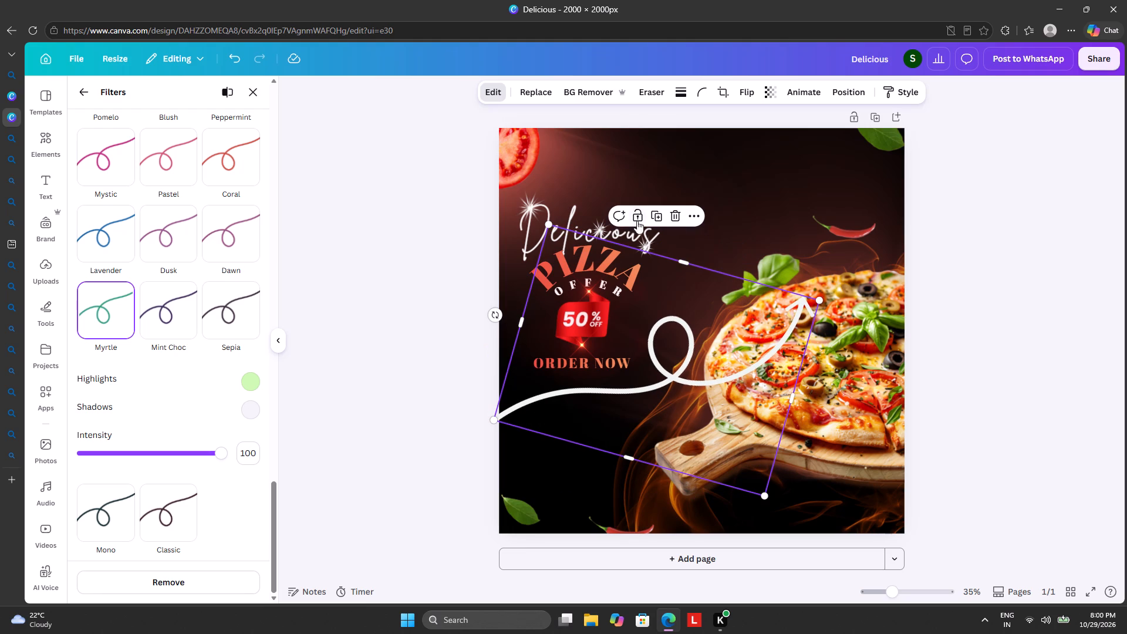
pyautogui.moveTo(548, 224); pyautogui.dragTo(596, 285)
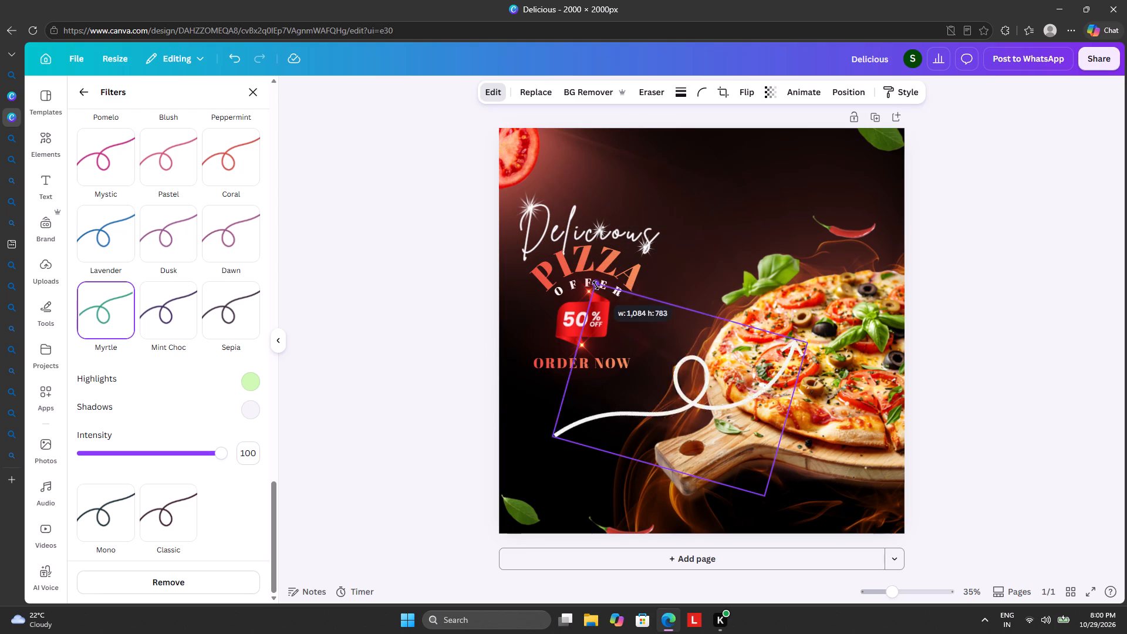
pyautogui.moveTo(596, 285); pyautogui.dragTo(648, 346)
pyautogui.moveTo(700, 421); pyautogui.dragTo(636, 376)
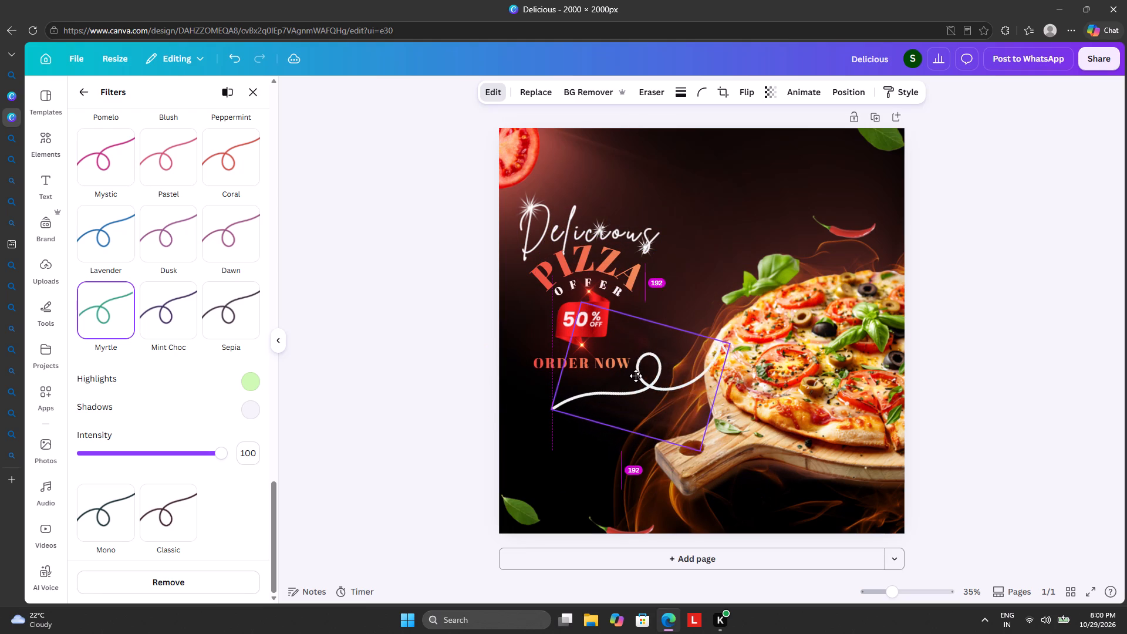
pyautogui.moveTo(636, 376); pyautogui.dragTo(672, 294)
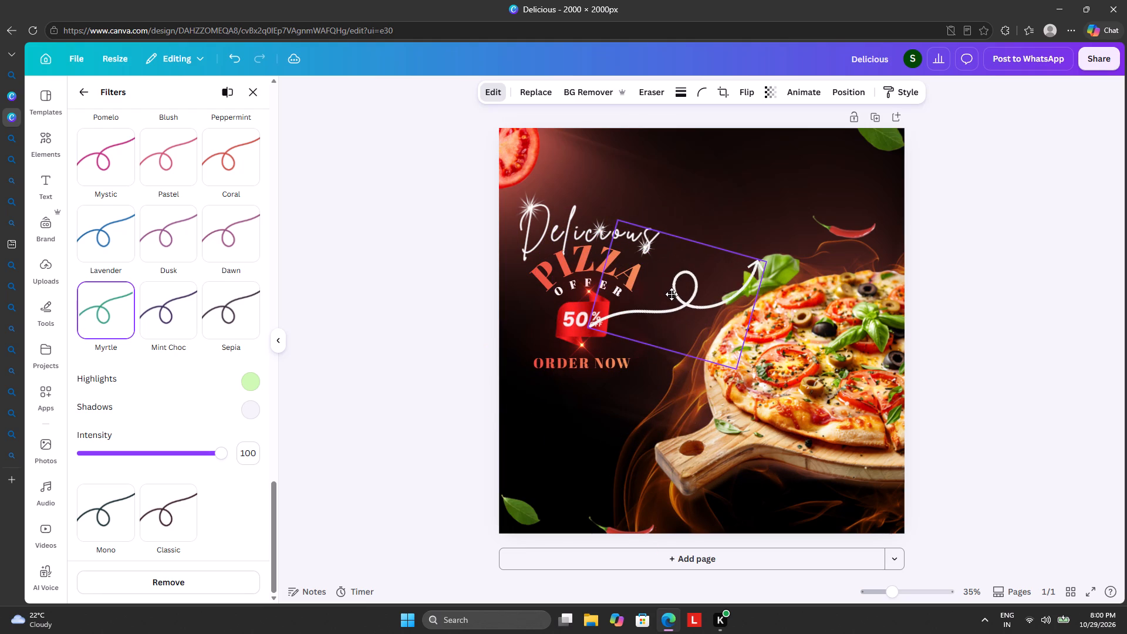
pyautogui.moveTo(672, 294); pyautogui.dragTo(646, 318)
# Delete the white looped arrow from the poster.
pyautogui.click(670, 224)
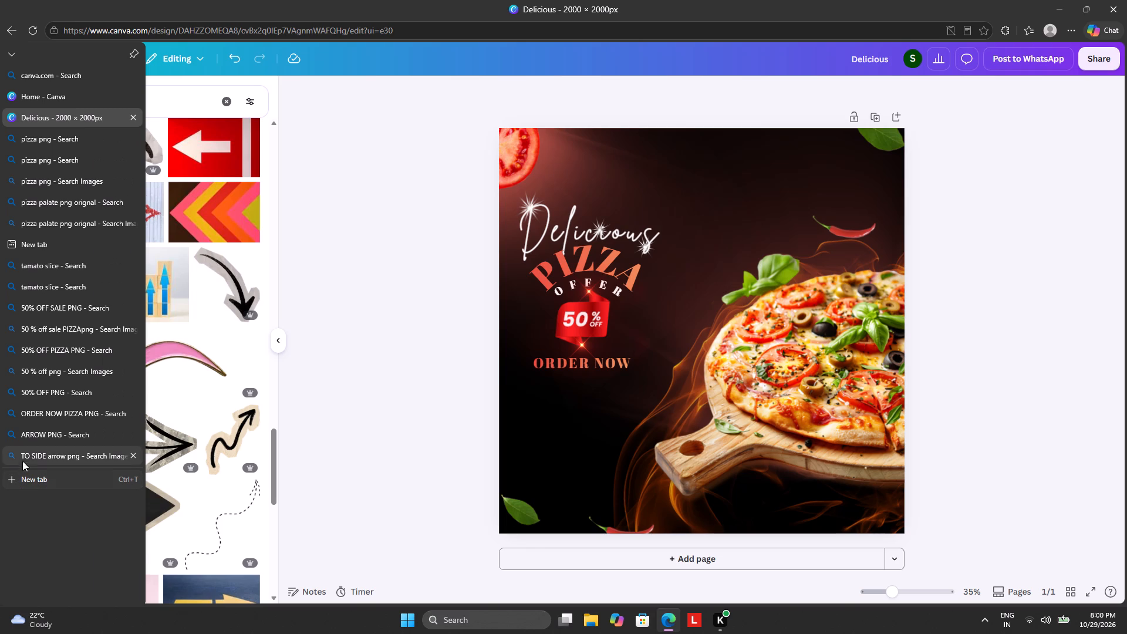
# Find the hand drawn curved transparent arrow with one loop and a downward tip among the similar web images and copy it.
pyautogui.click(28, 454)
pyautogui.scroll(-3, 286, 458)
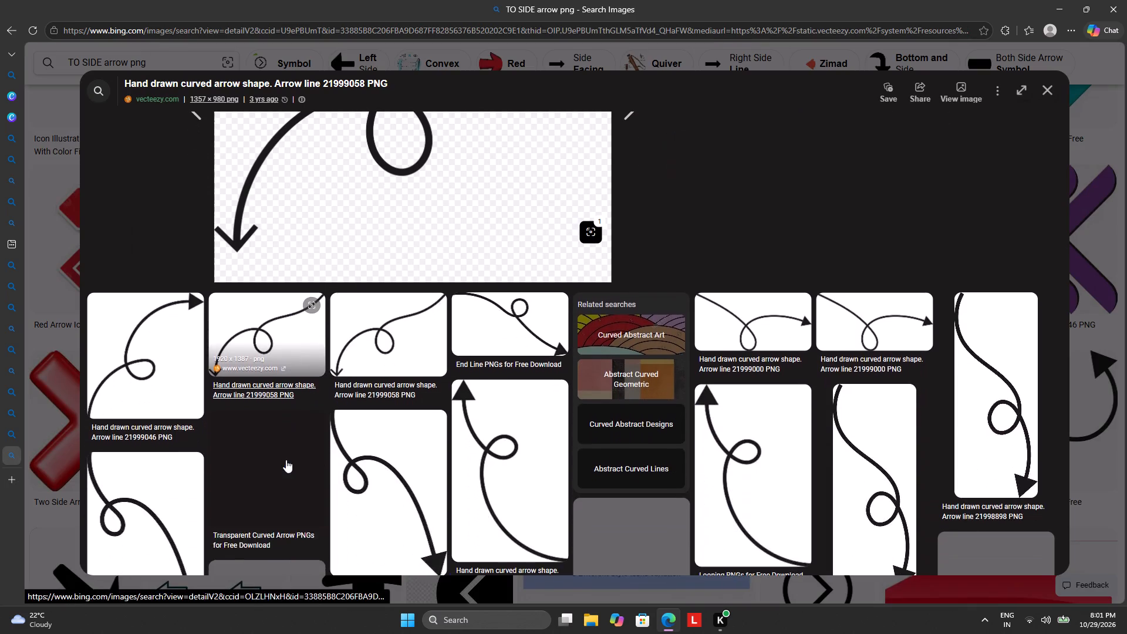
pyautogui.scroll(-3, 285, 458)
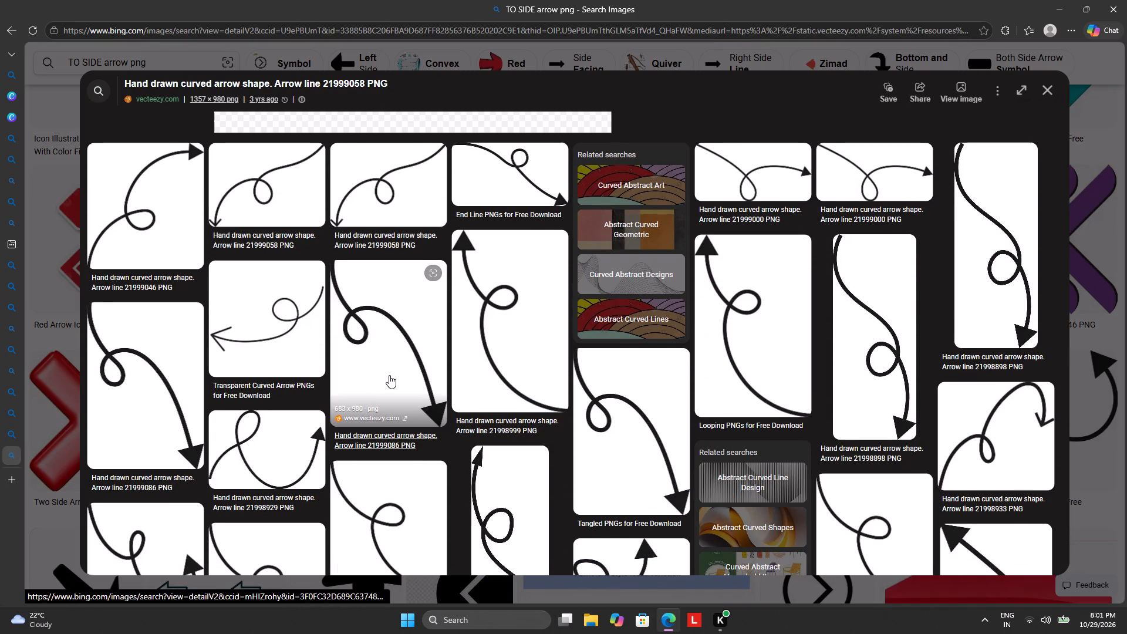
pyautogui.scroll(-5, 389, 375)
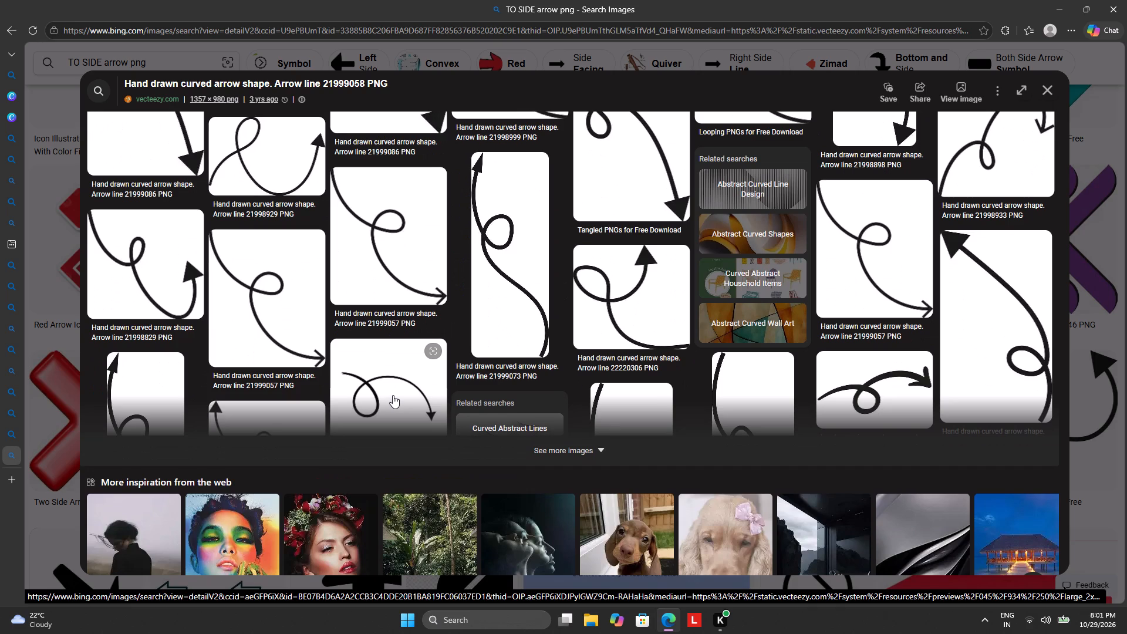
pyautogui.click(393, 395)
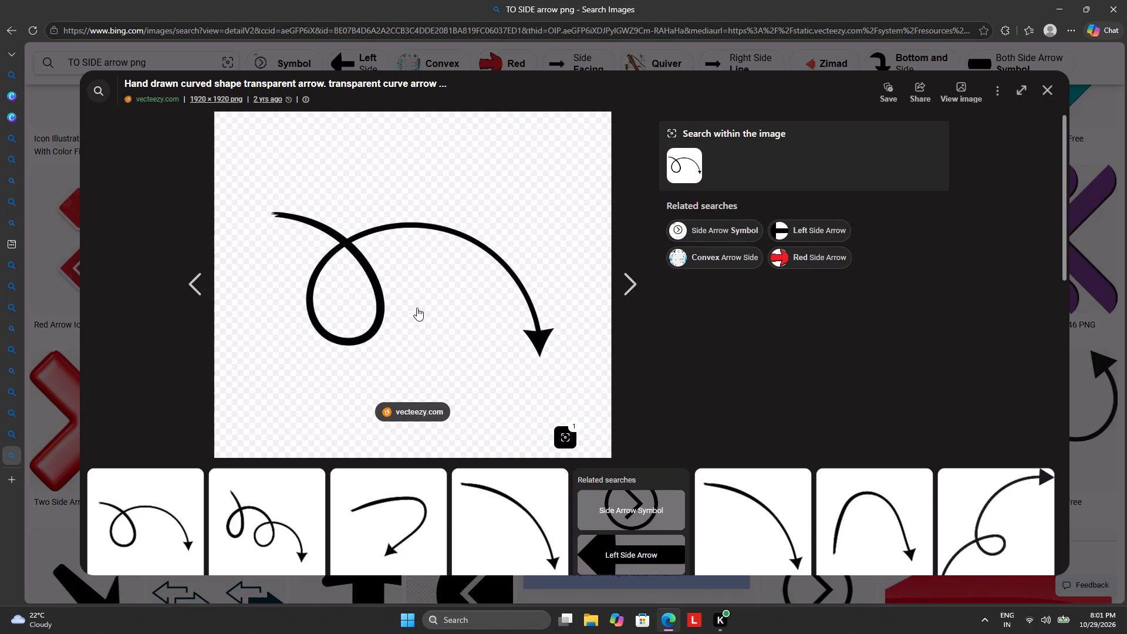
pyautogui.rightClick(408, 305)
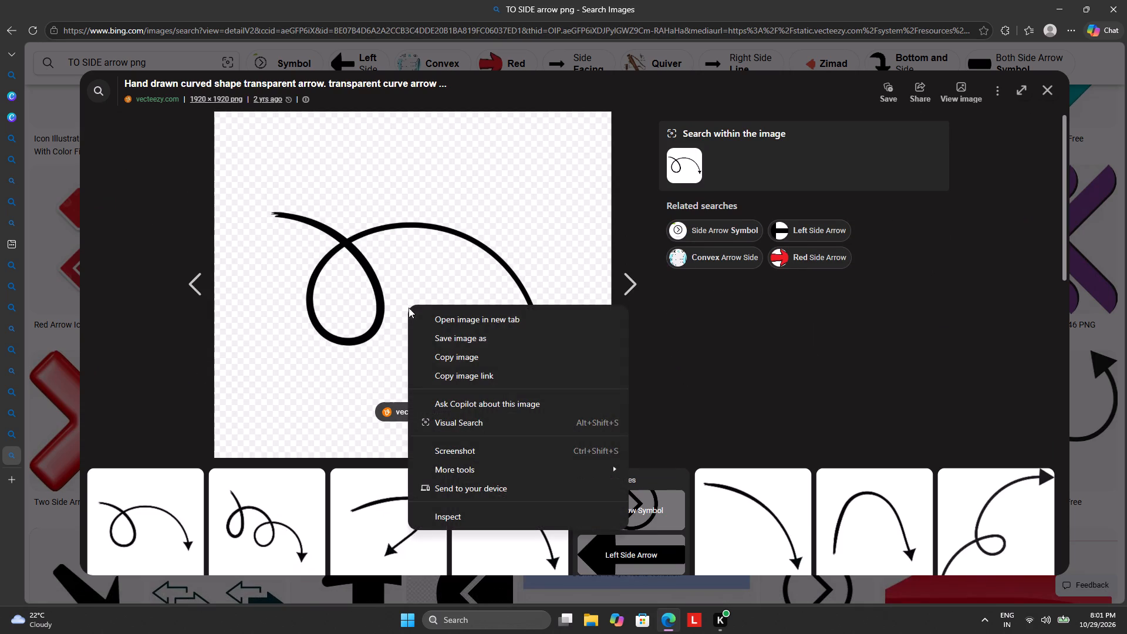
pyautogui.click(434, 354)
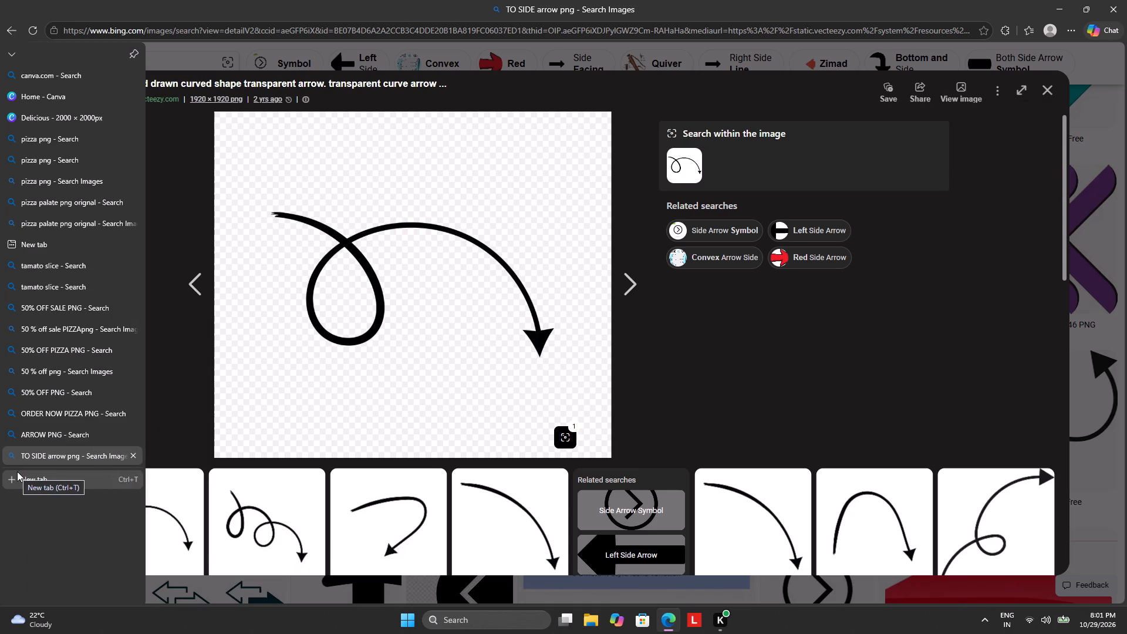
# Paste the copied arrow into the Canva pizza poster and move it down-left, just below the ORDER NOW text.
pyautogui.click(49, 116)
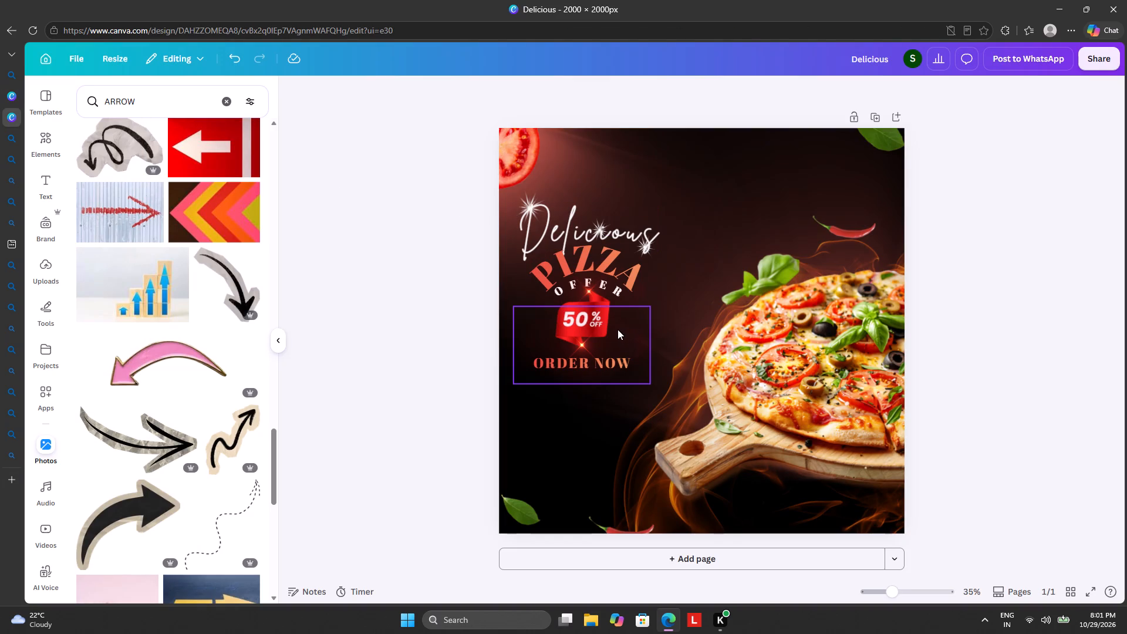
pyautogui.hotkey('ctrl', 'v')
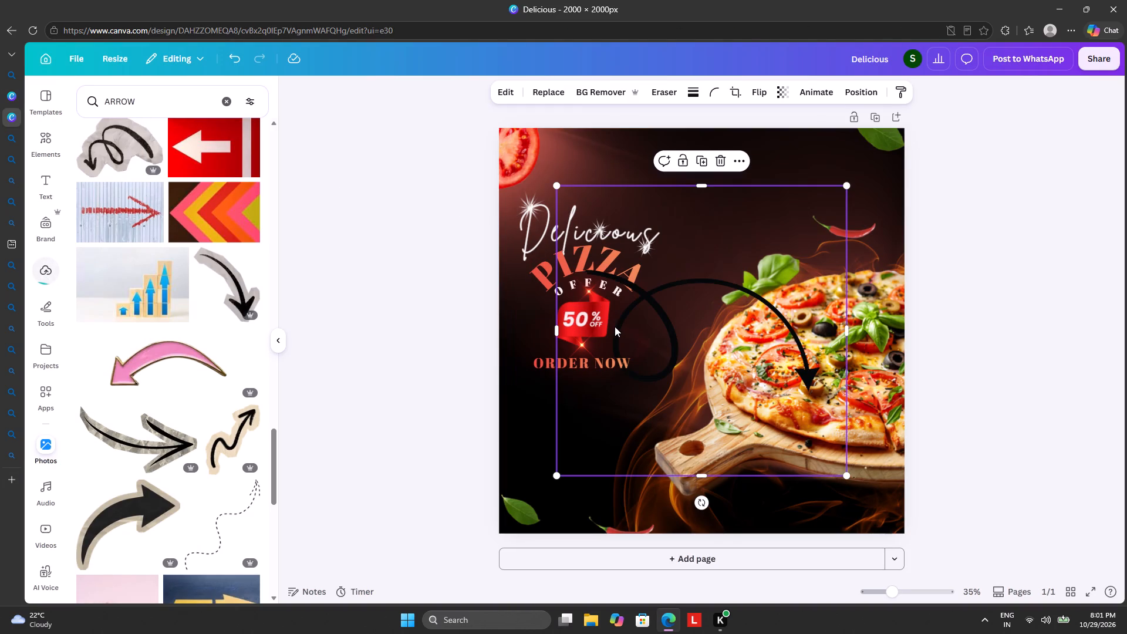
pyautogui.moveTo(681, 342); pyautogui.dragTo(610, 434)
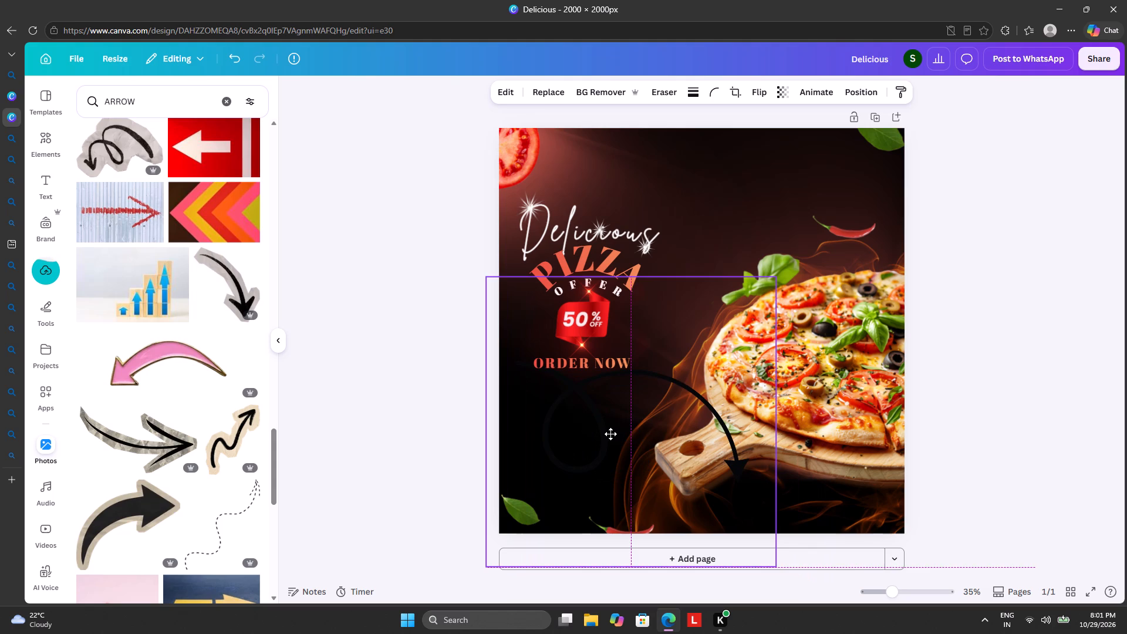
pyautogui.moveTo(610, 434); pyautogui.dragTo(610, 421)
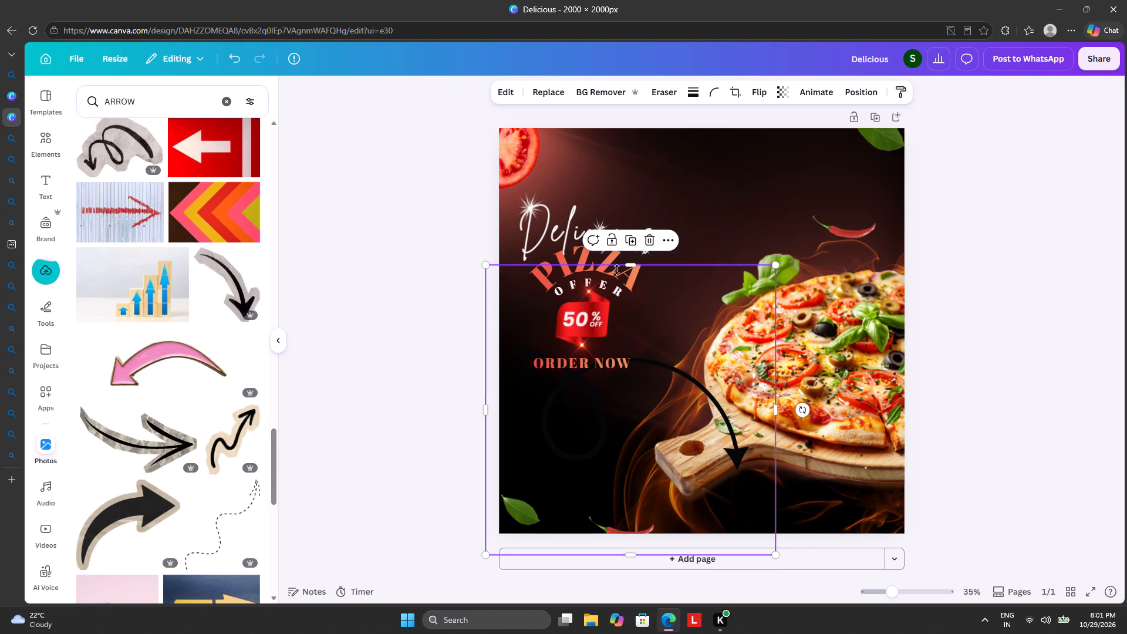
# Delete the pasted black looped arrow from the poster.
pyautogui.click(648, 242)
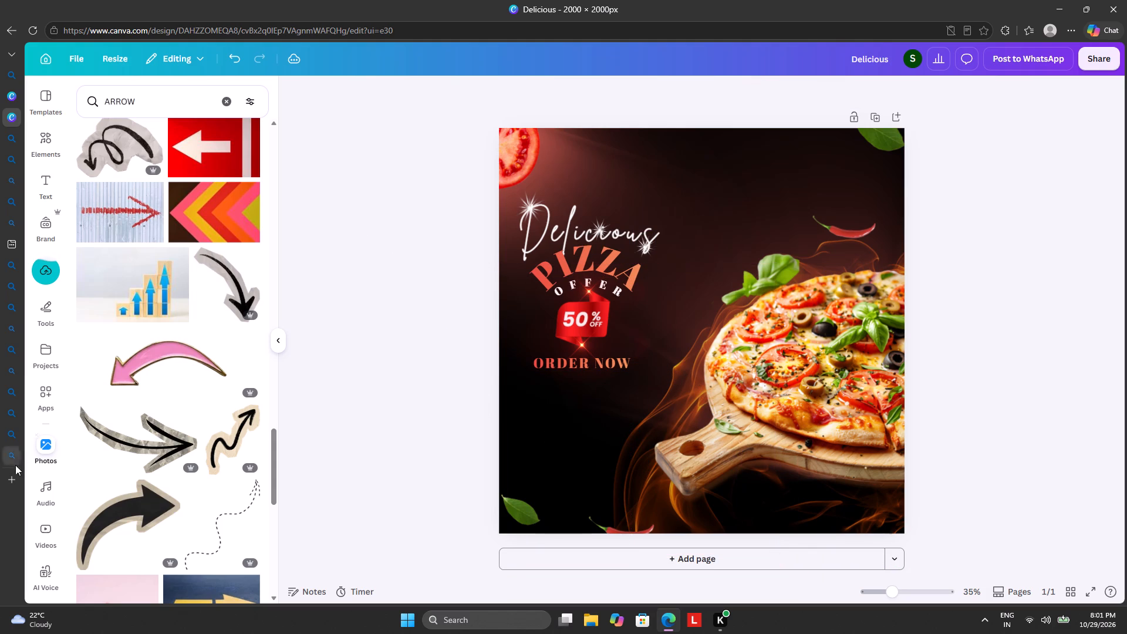
# Search the web for "ARROW TO SIDE PNG" in a new browser tab.
pyautogui.click(7, 478)
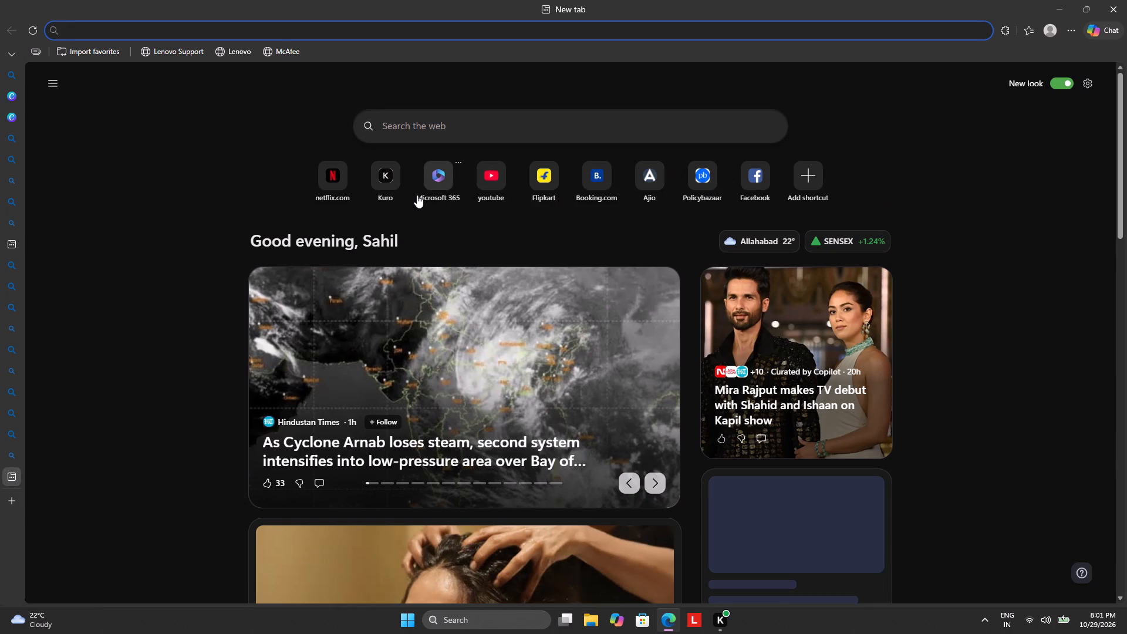
pyautogui.click(414, 123)
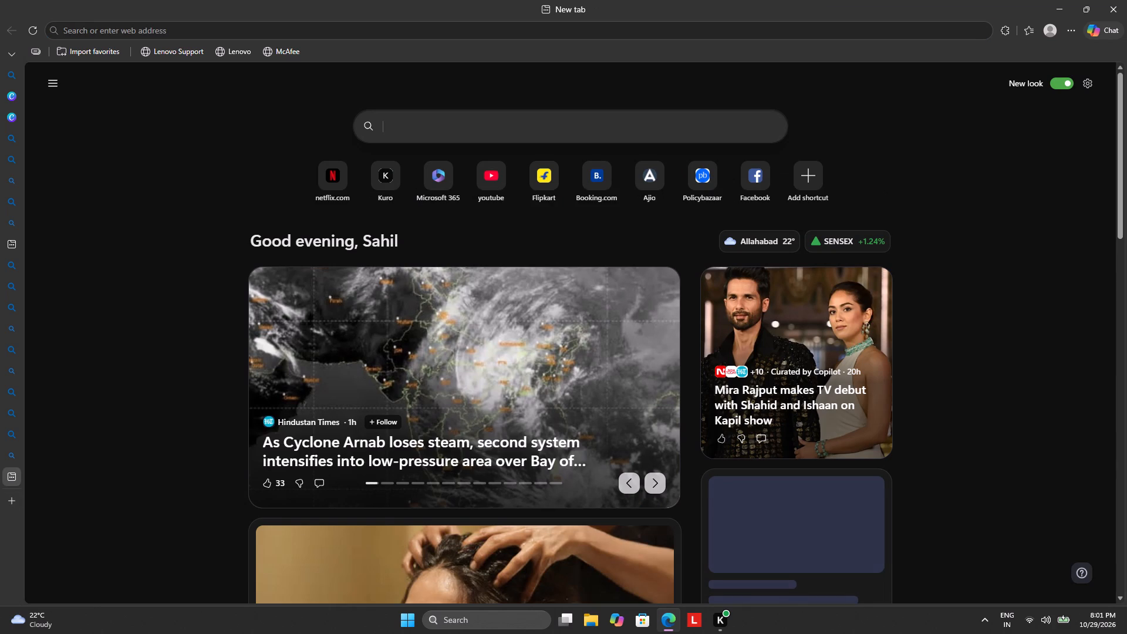
pyautogui.press('a')
pyautogui.write('RR')
pyautogui.press('o')
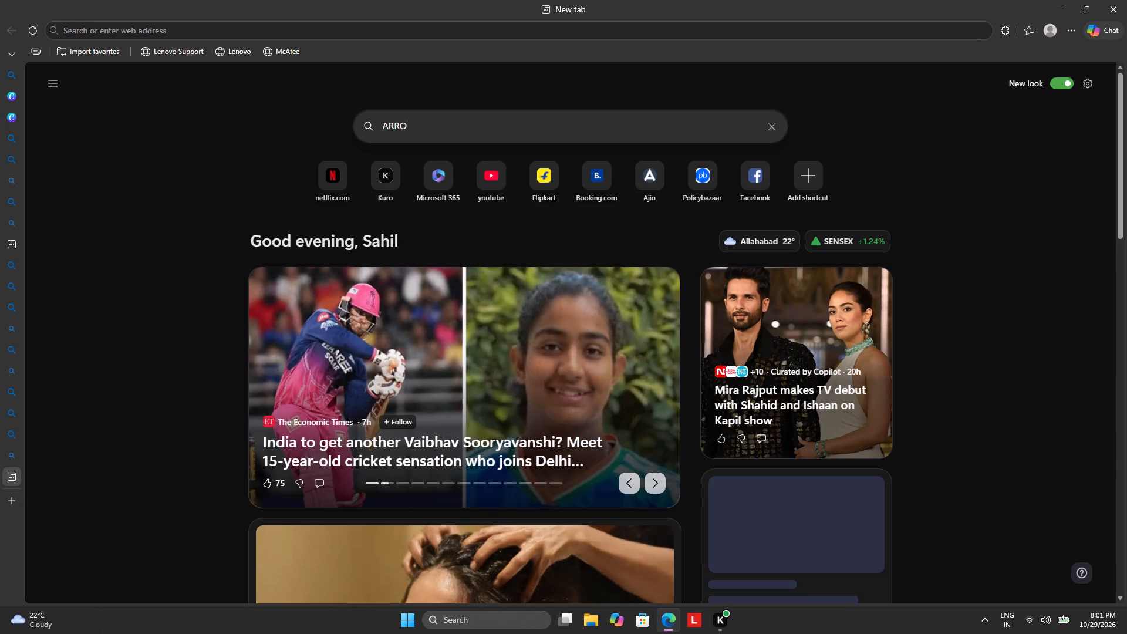
pyautogui.press('w')
pyautogui.press('space')
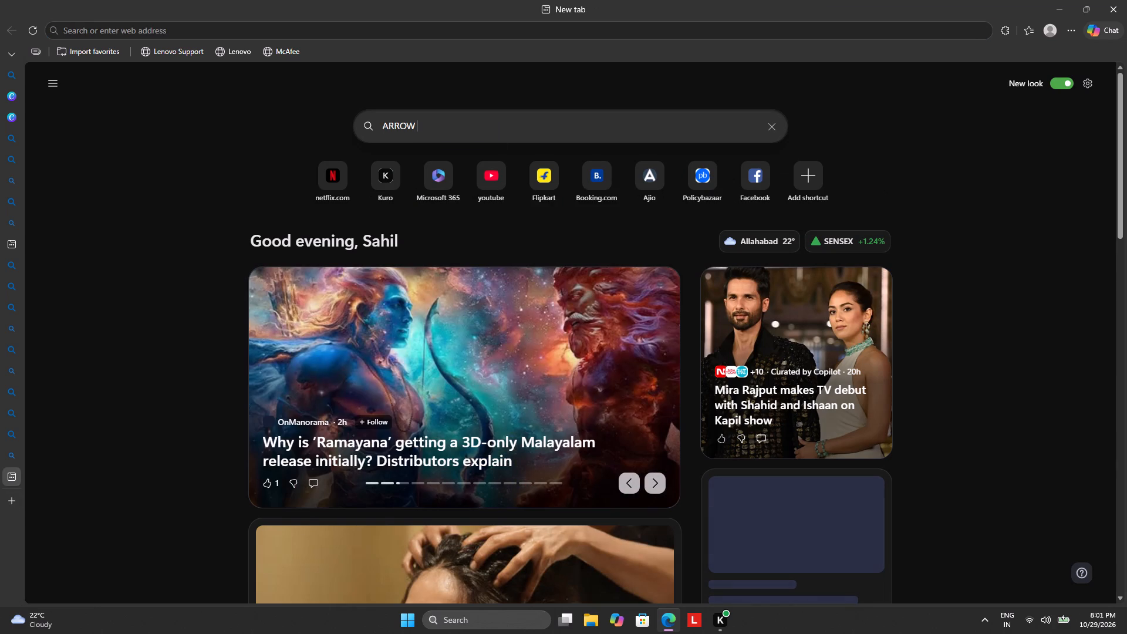
pyautogui.press('t')
pyautogui.press('o')
pyautogui.press('space')
pyautogui.write('S')
pyautogui.press('i')
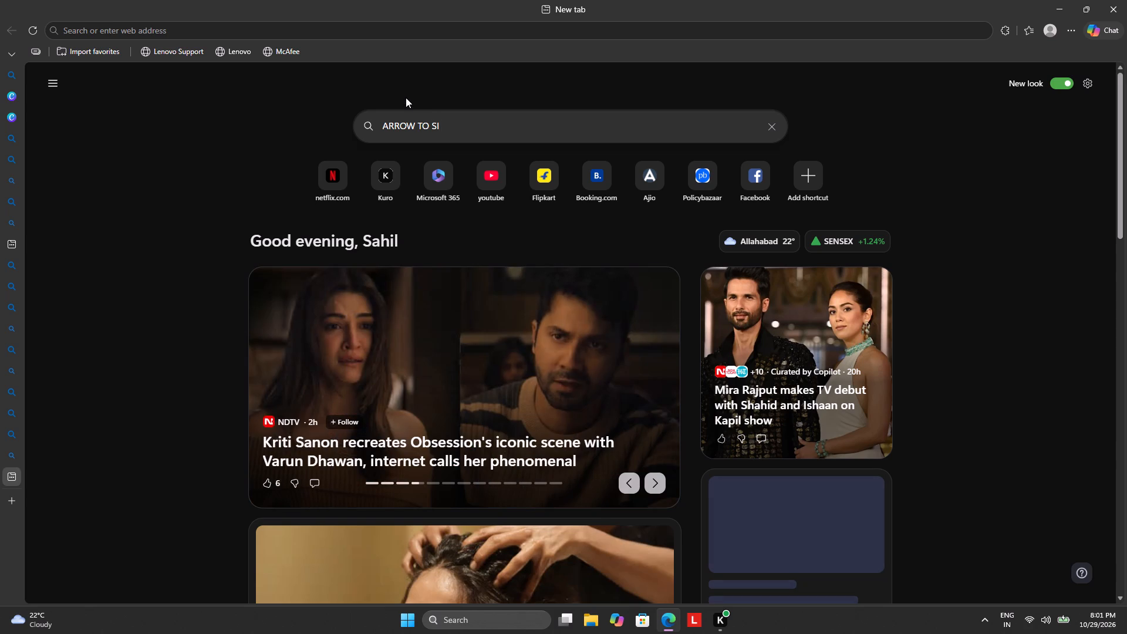
pyautogui.write('DE')
pyautogui.press('space')
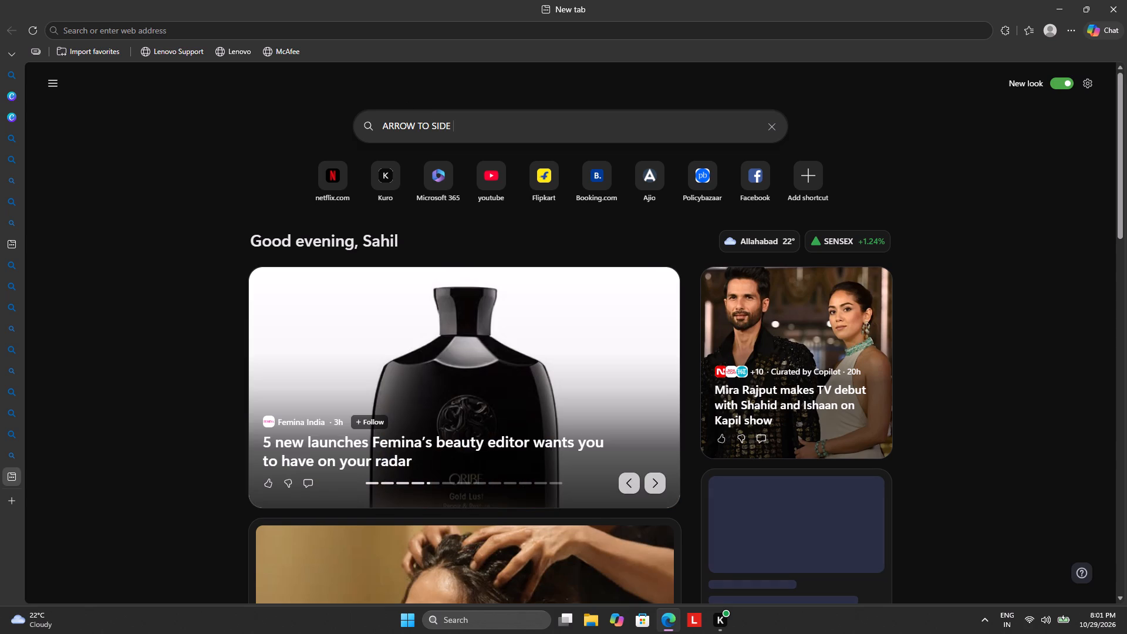
pyautogui.press('p')
pyautogui.write('NG')
pyautogui.press('Return')
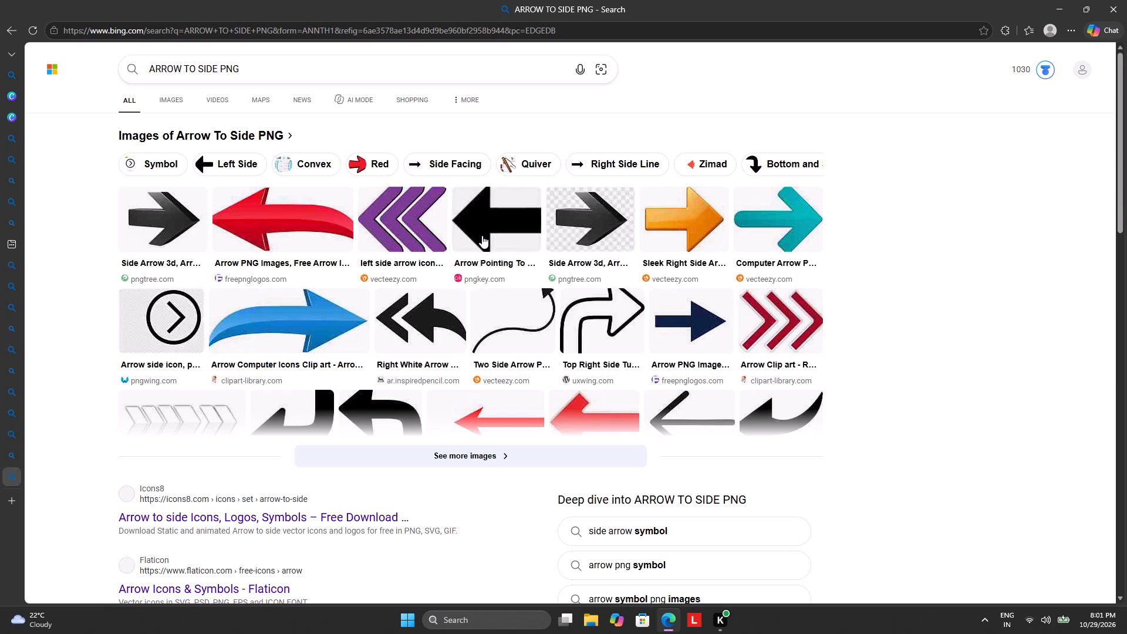
# Expand the arrow image results and open the full set of images for the search.
pyautogui.click(424, 453)
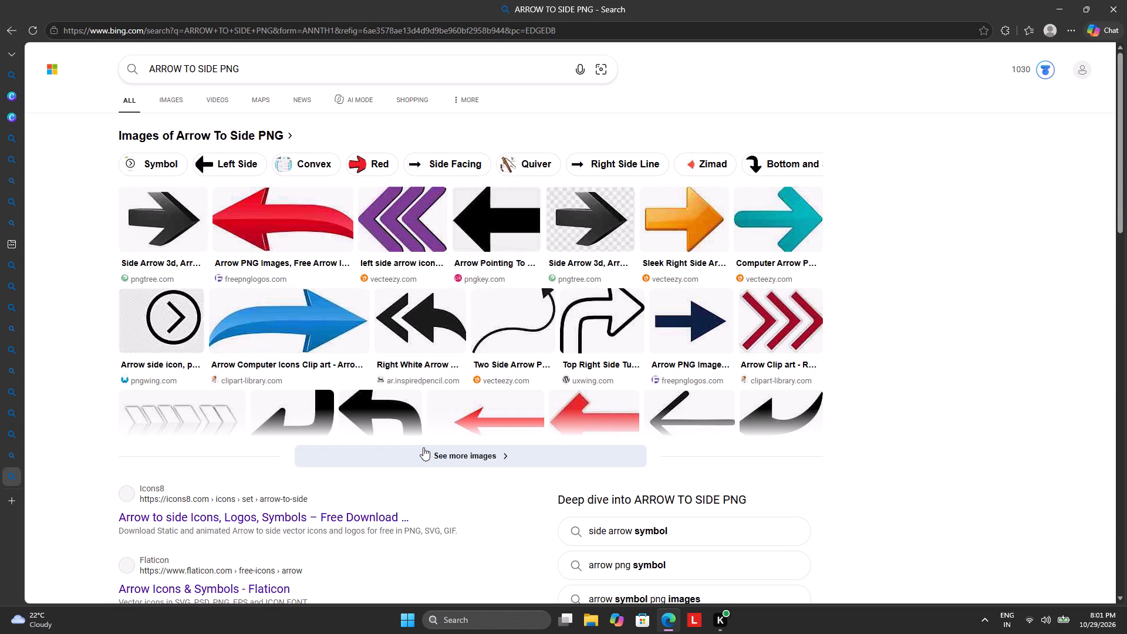
pyautogui.click(436, 448)
pyautogui.click(502, 450)
pyautogui.click(501, 448)
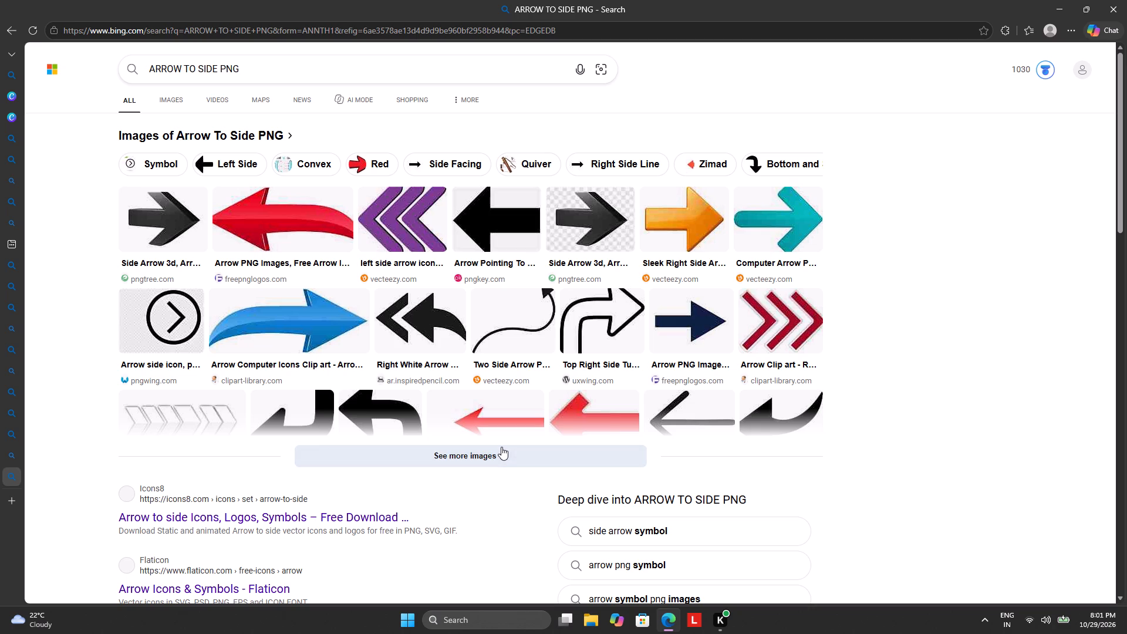
pyautogui.tripleClick(501, 445)
pyautogui.doubleClick(501, 445)
pyautogui.click(476, 455)
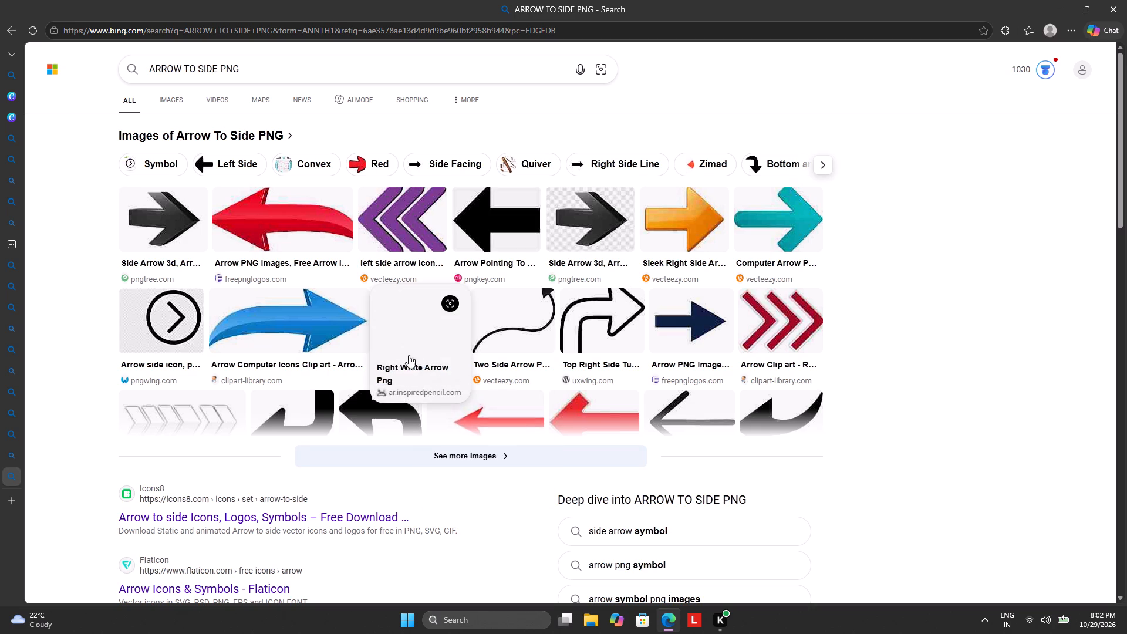
pyautogui.click(466, 449)
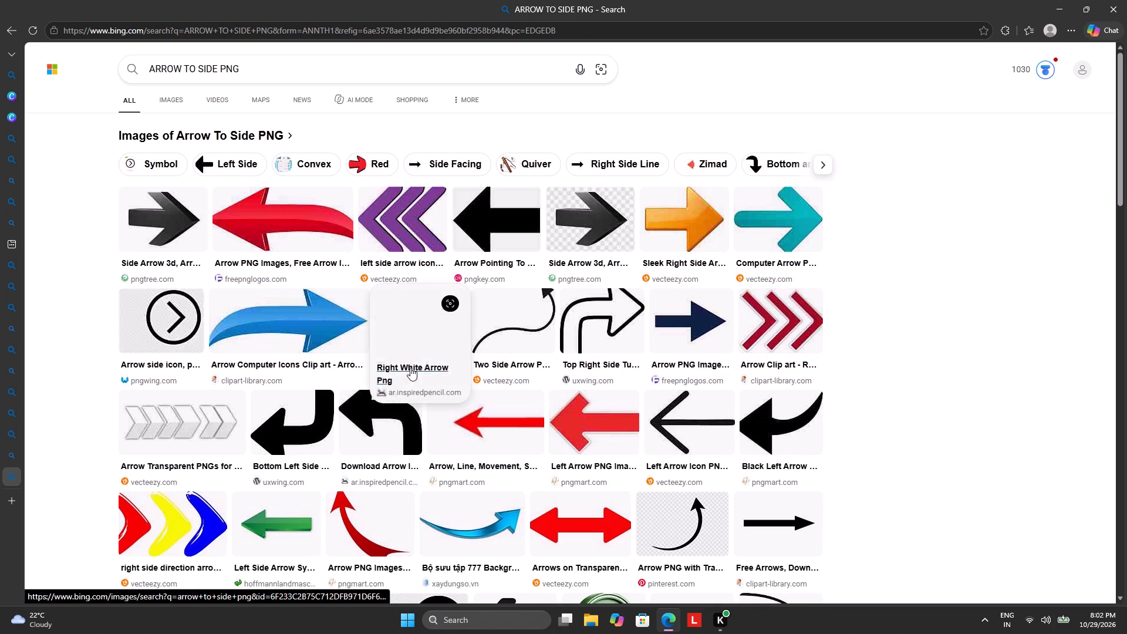
pyautogui.scroll(-6, 410, 367)
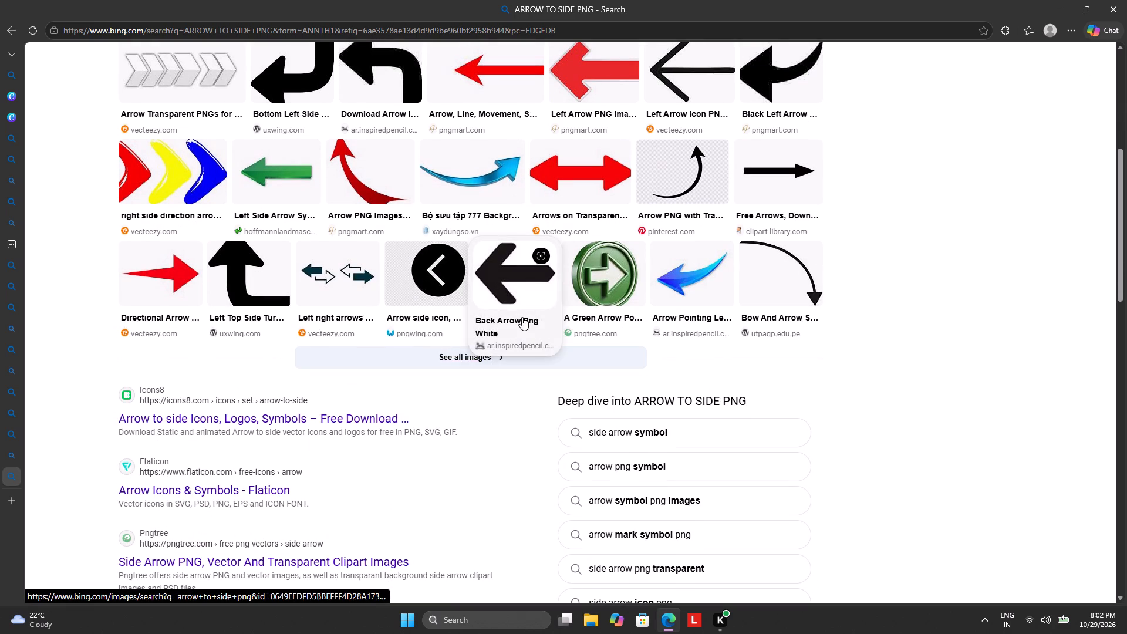
pyautogui.click(484, 358)
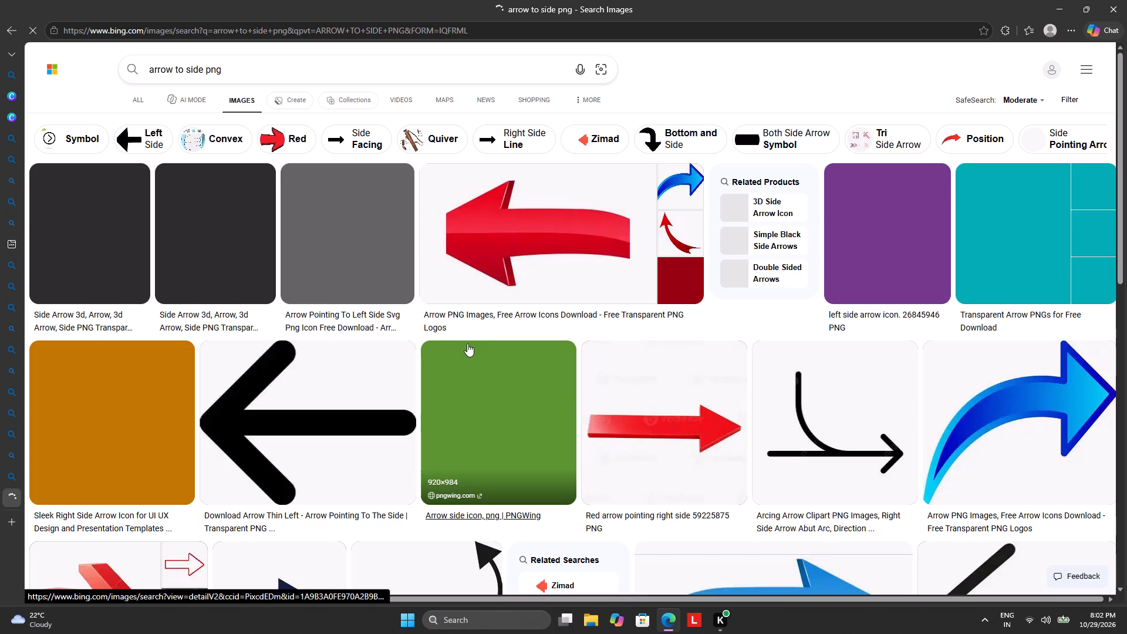
# Through the Two Side Arrow image's similar results, find the looped hand drawn curved arrow, Arrow line 21999010 PNG, and copy it.
pyautogui.scroll(-5, 496, 313)
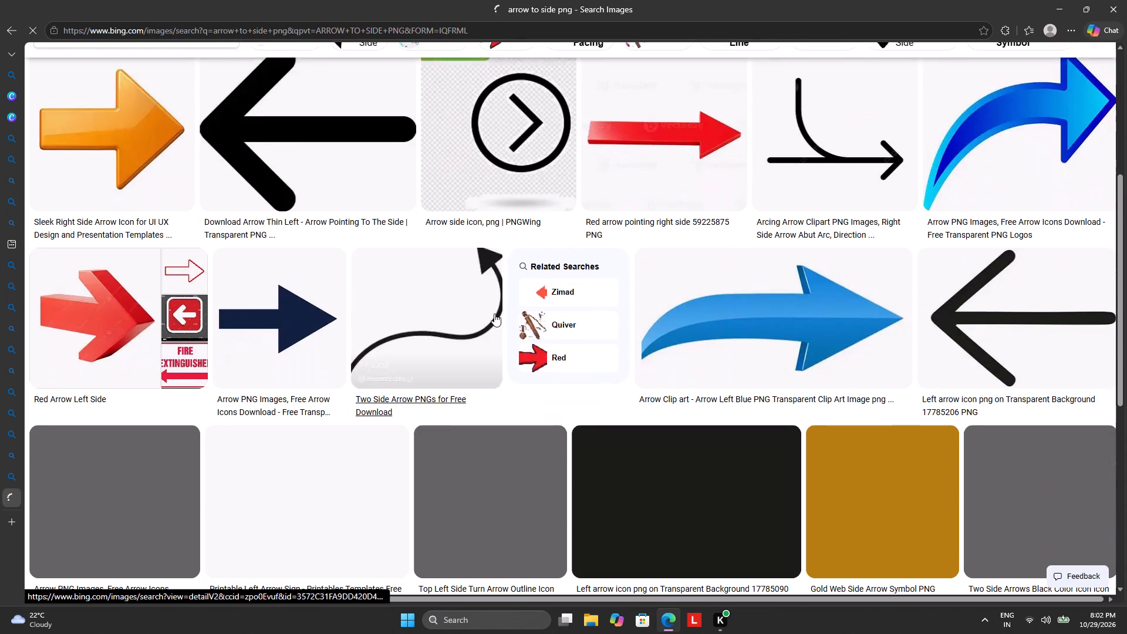
pyautogui.click(458, 310)
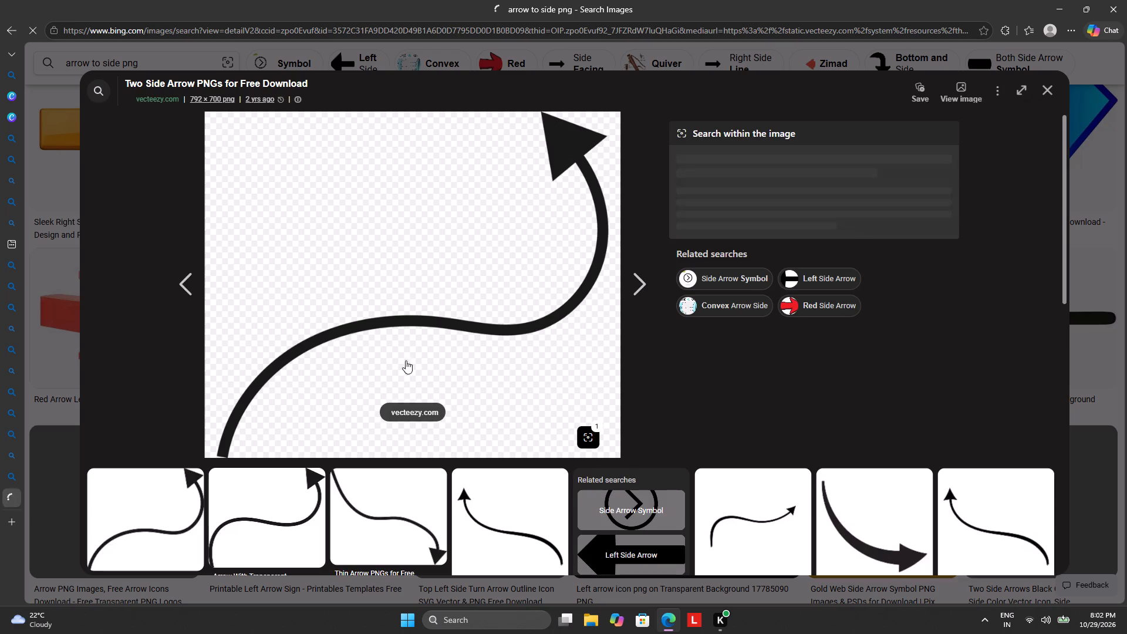
pyautogui.scroll(-6, 404, 370)
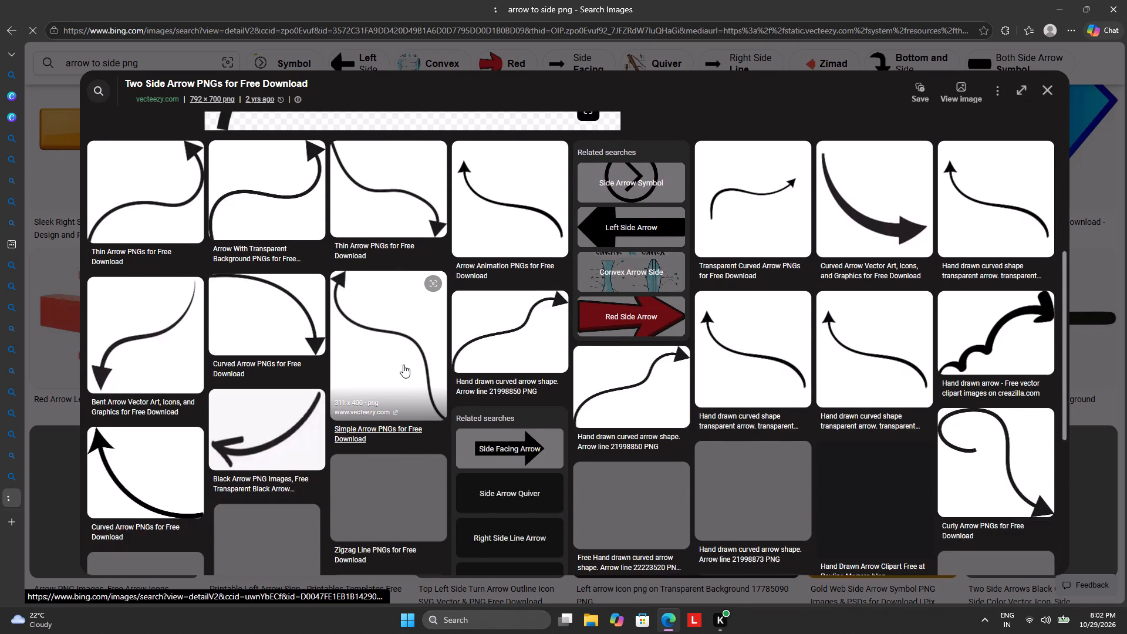
pyautogui.scroll(-1, 403, 365)
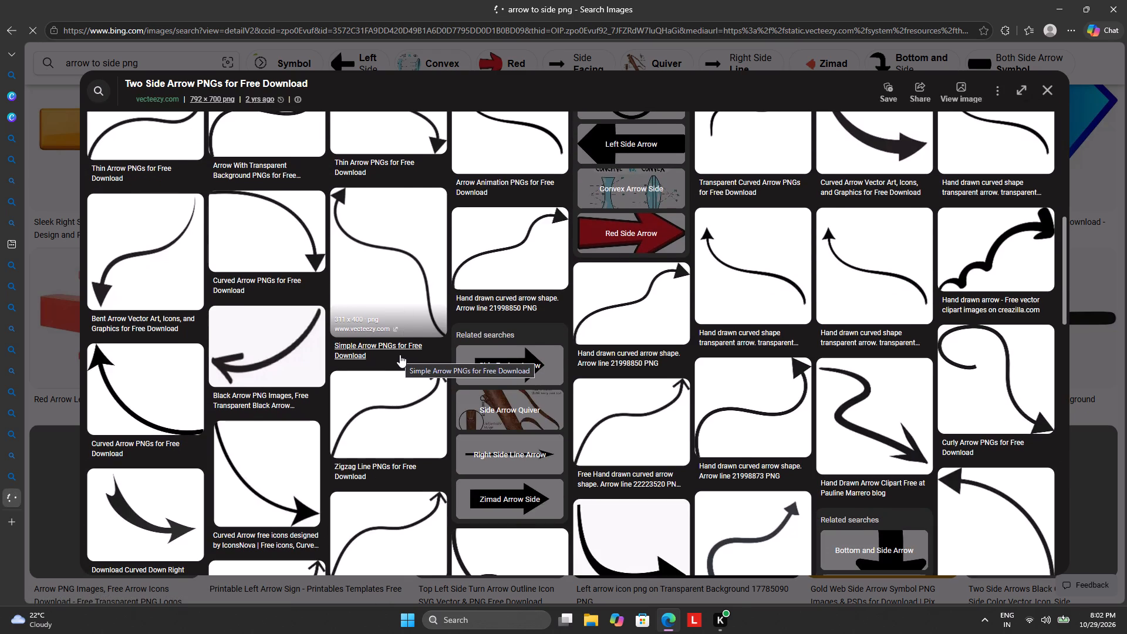
pyautogui.scroll(-6, 400, 355)
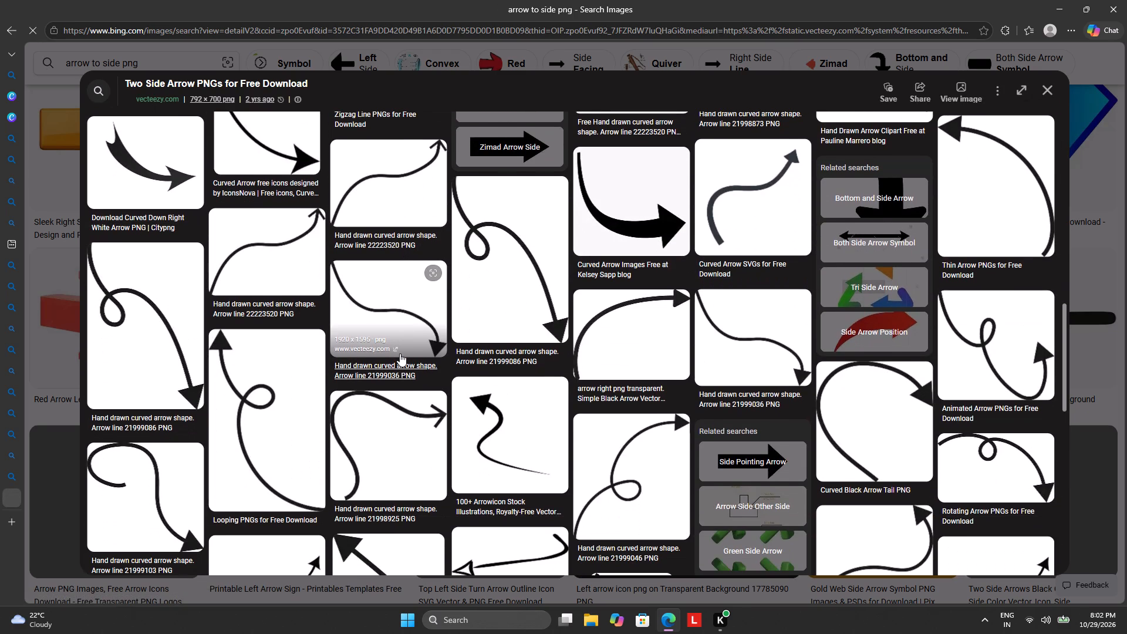
pyautogui.scroll(-5, 400, 353)
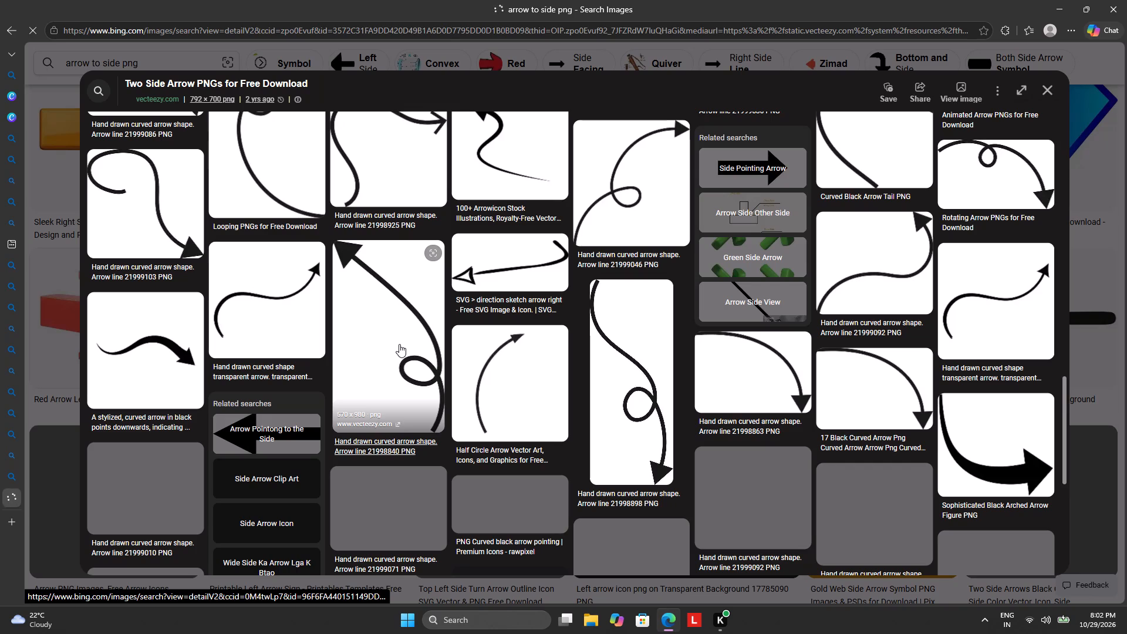
pyautogui.scroll(-4, 399, 344)
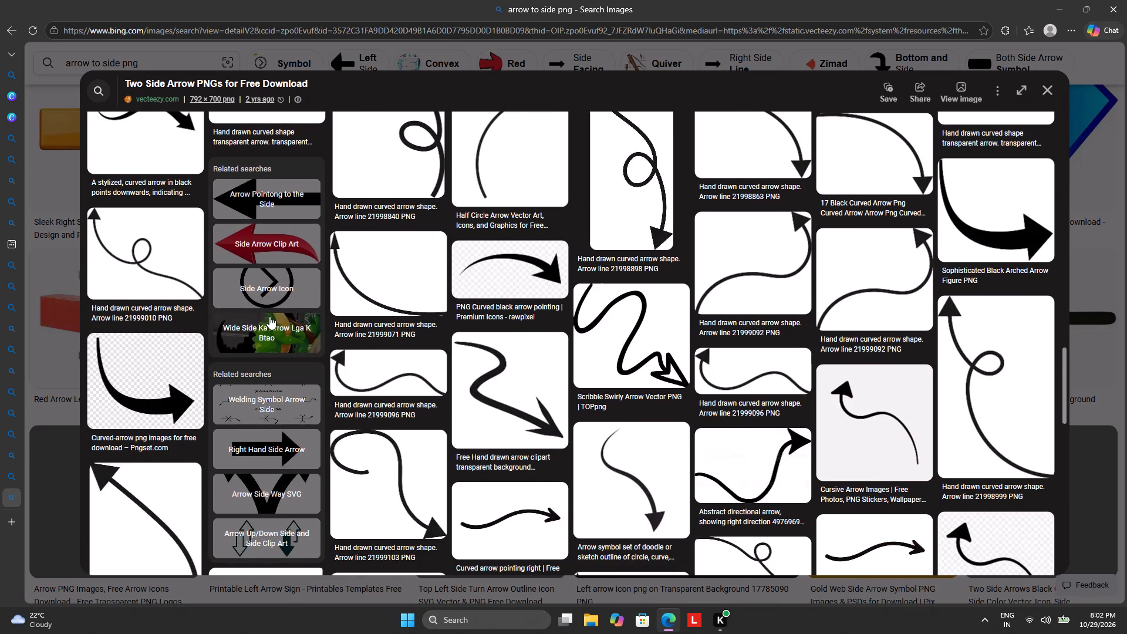
pyautogui.click(146, 258)
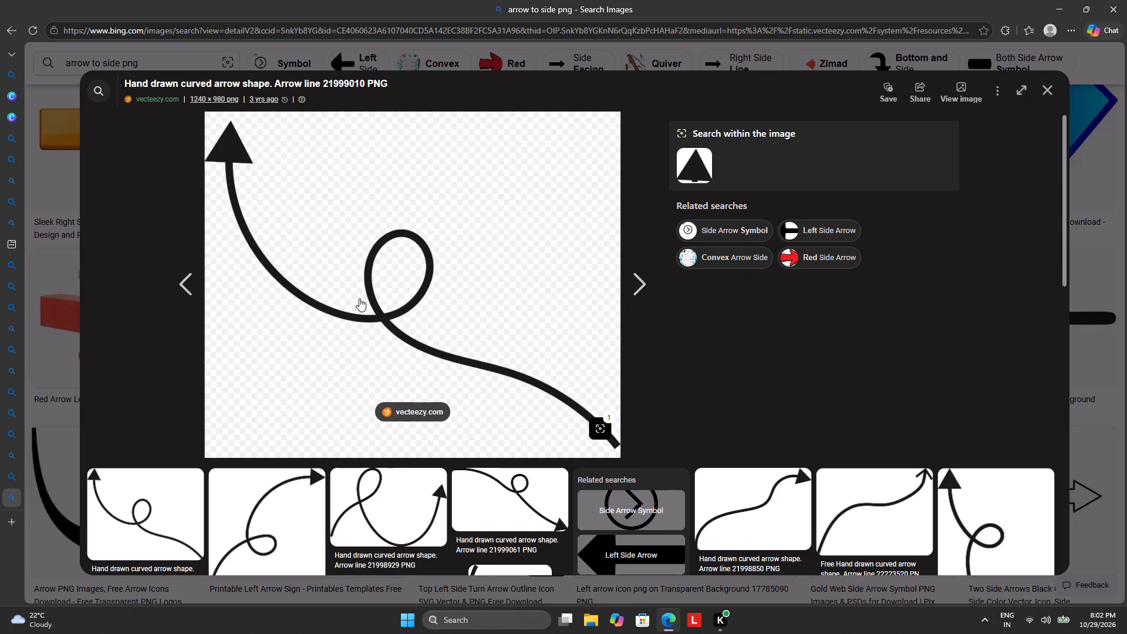
pyautogui.rightClick(359, 296)
pyautogui.click(392, 345)
# Paste the copied looped arrow into the Canva pizza poster and move it to the poster's lower-left area.
pyautogui.click(42, 114)
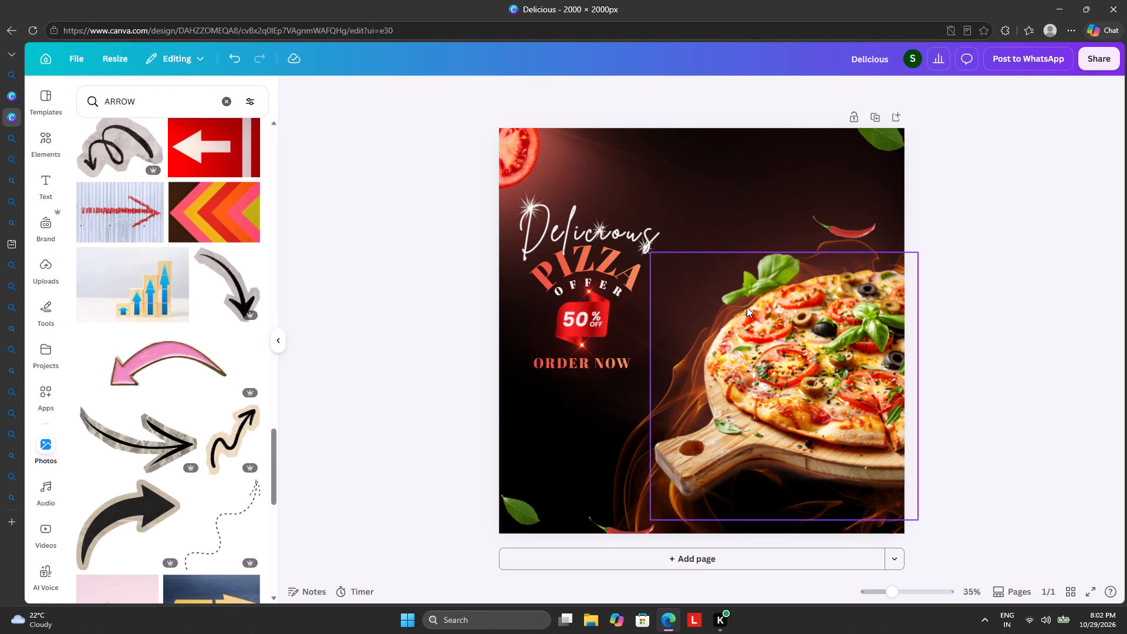
pyautogui.hotkey('ctrl', 'v')
pyautogui.moveTo(693, 332); pyautogui.dragTo(658, 457)
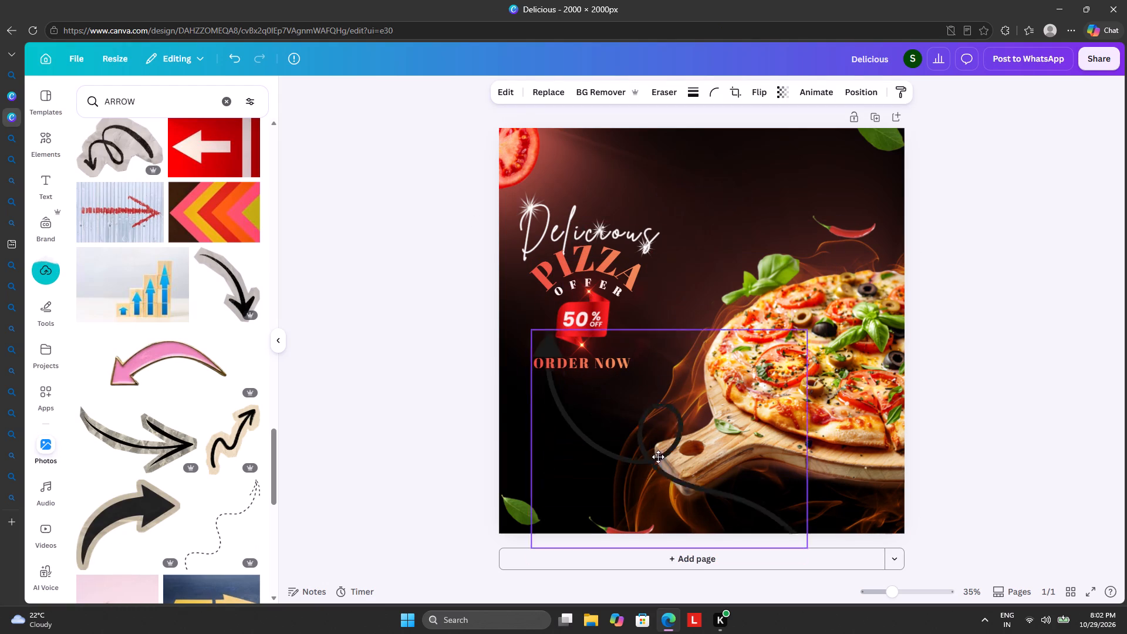
pyautogui.moveTo(658, 457); pyautogui.dragTo(619, 422)
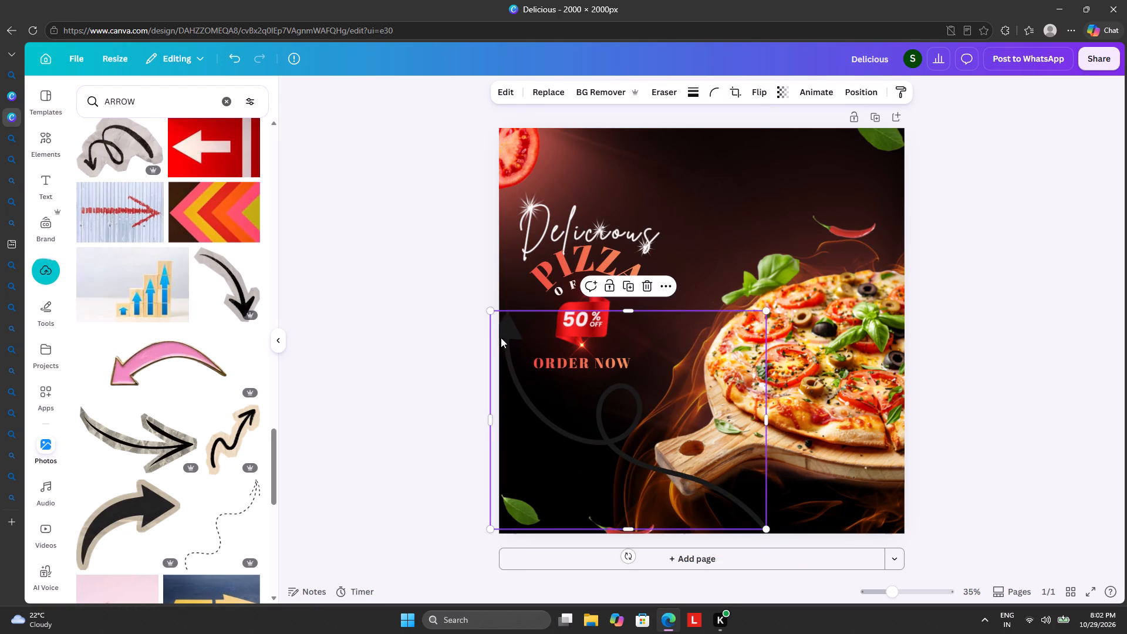
# Shrink the looped arrow to about 672 × 531 and place it just below ORDER NOW, its tail reaching the pizza board handle.
pyautogui.moveTo(488, 312); pyautogui.dragTo(581, 428)
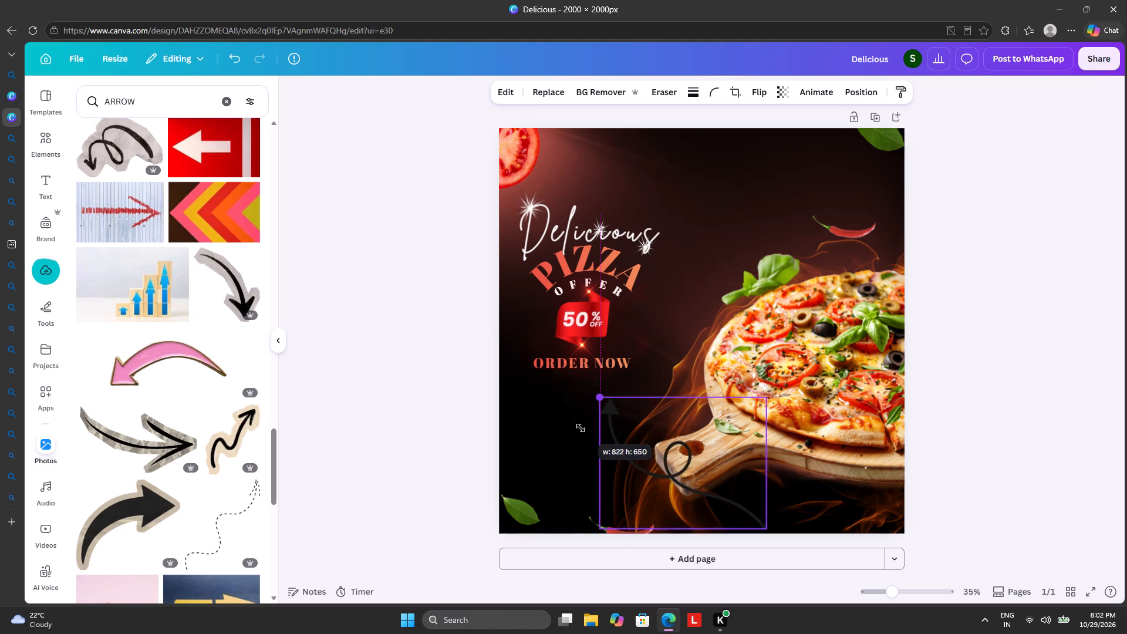
pyautogui.moveTo(581, 428); pyautogui.dragTo(589, 435)
pyautogui.moveTo(736, 491); pyautogui.dragTo(725, 478)
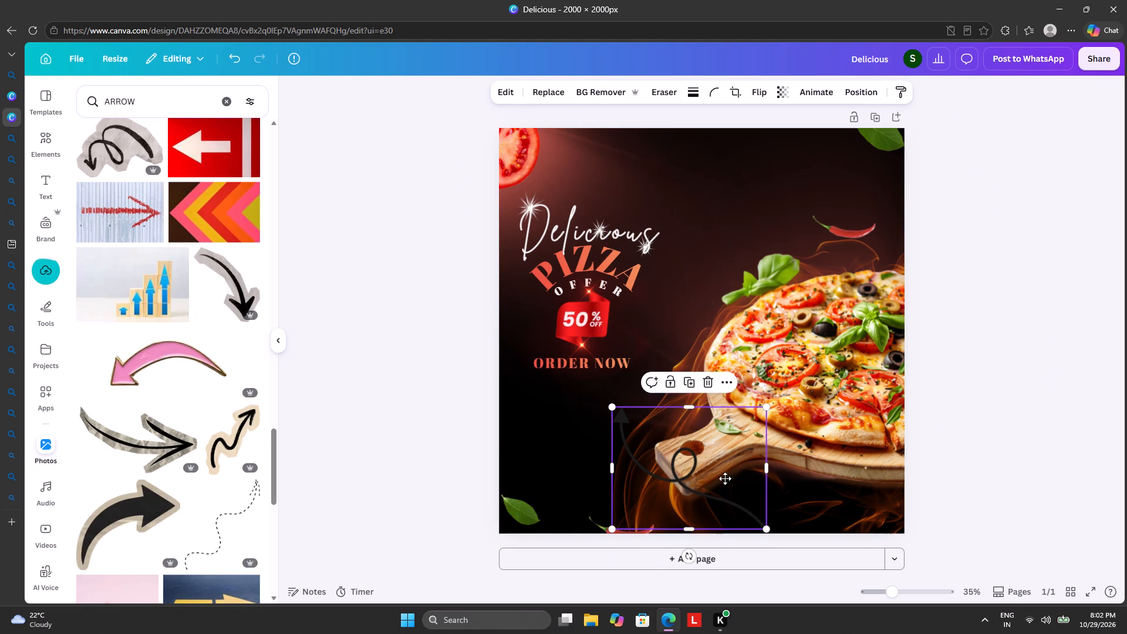
pyautogui.moveTo(725, 478); pyautogui.dragTo(671, 447)
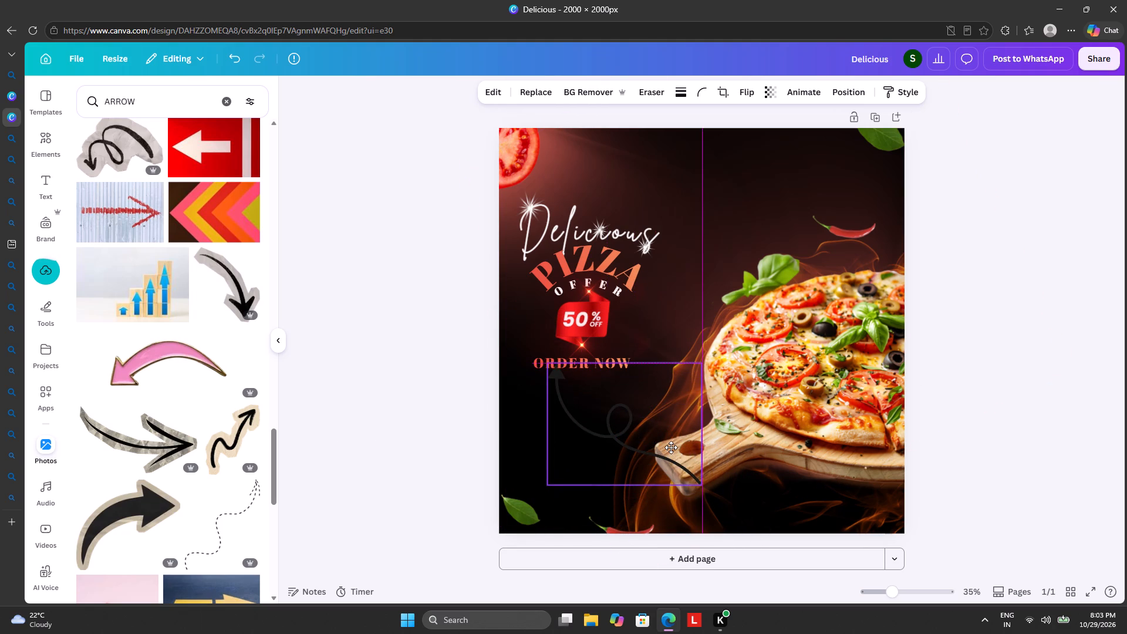
pyautogui.moveTo(671, 447); pyautogui.dragTo(684, 456)
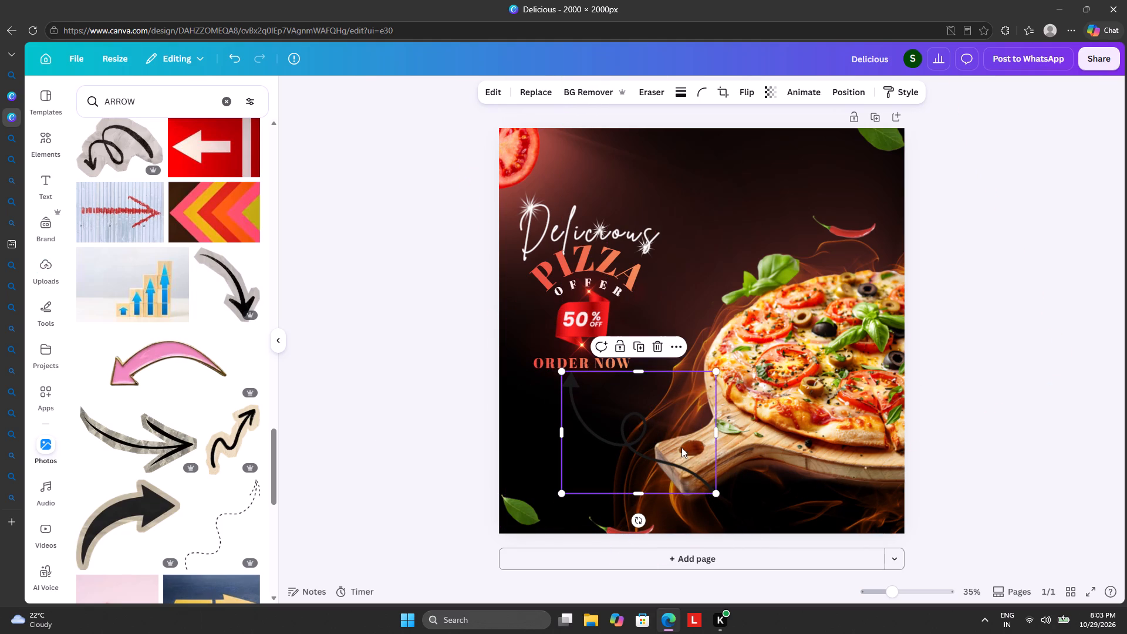
pyautogui.moveTo(718, 495); pyautogui.dragTo(700, 481)
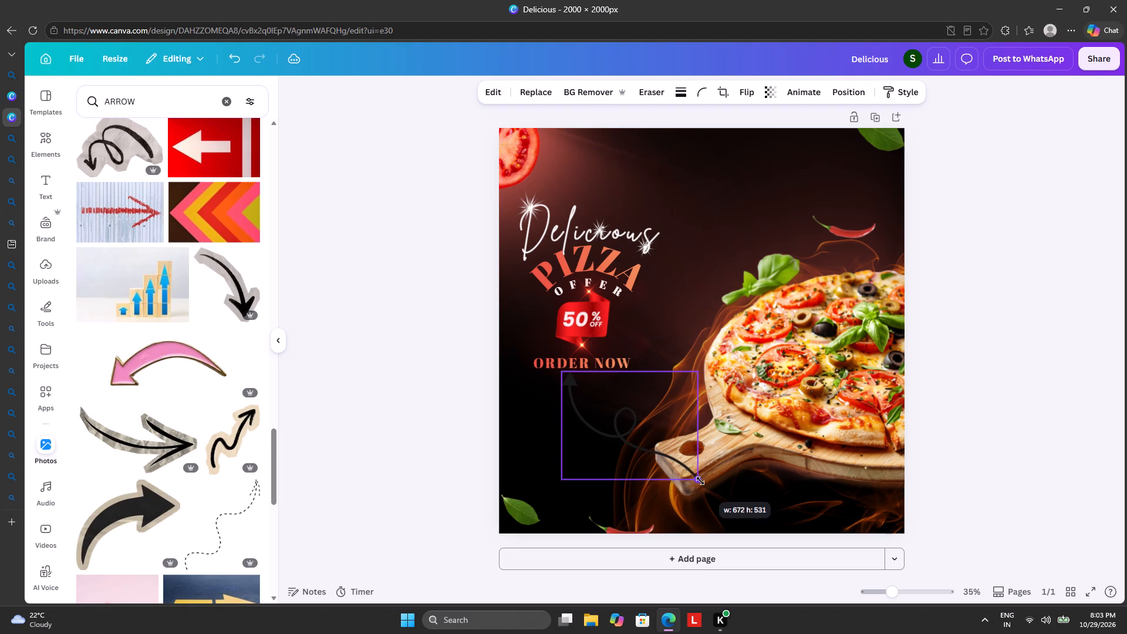
# Move the looped arrow down the layer order until it sits directly beneath the pizza board image.
pyautogui.moveTo(700, 481); pyautogui.dragTo(700, 480)
pyautogui.click(862, 93)
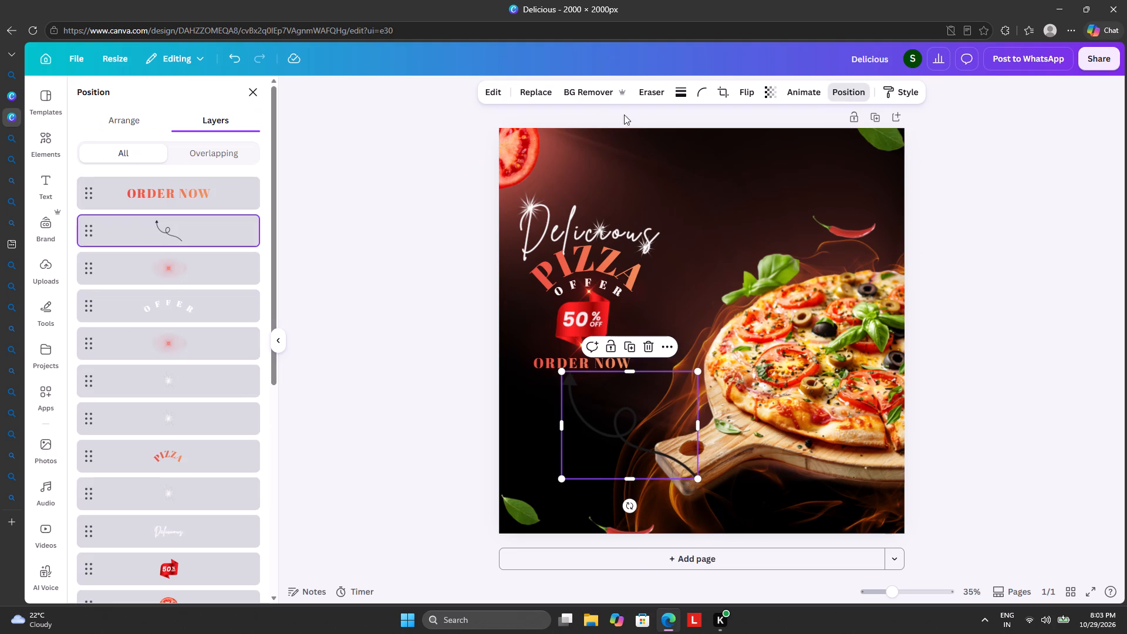
pyautogui.moveTo(197, 227); pyautogui.dragTo(201, 585)
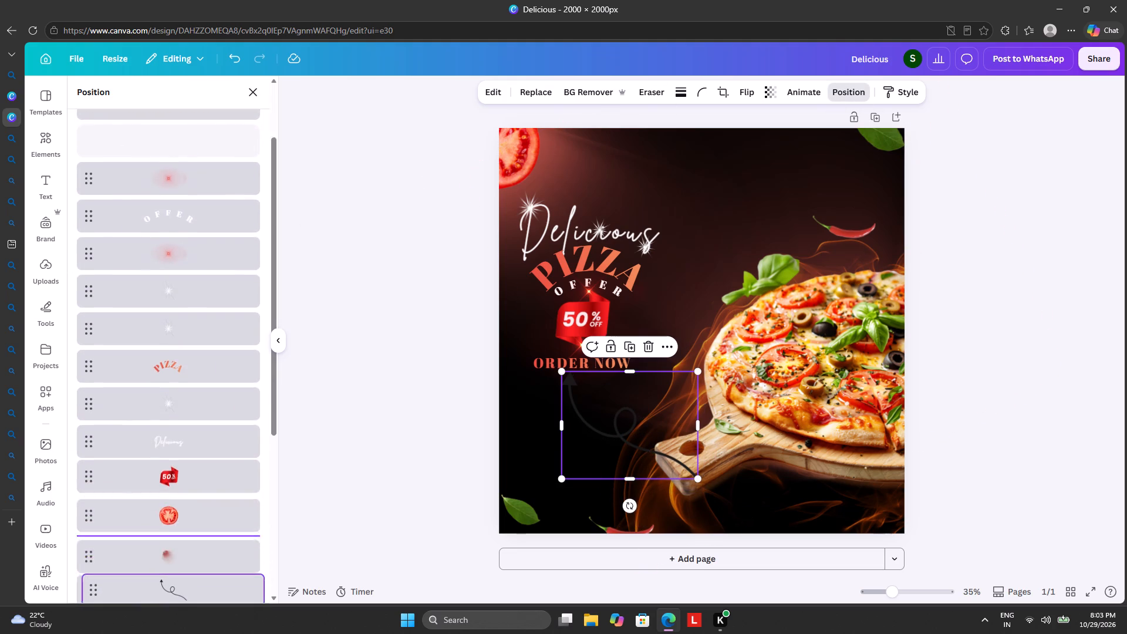
pyautogui.moveTo(201, 585); pyautogui.dragTo(202, 557)
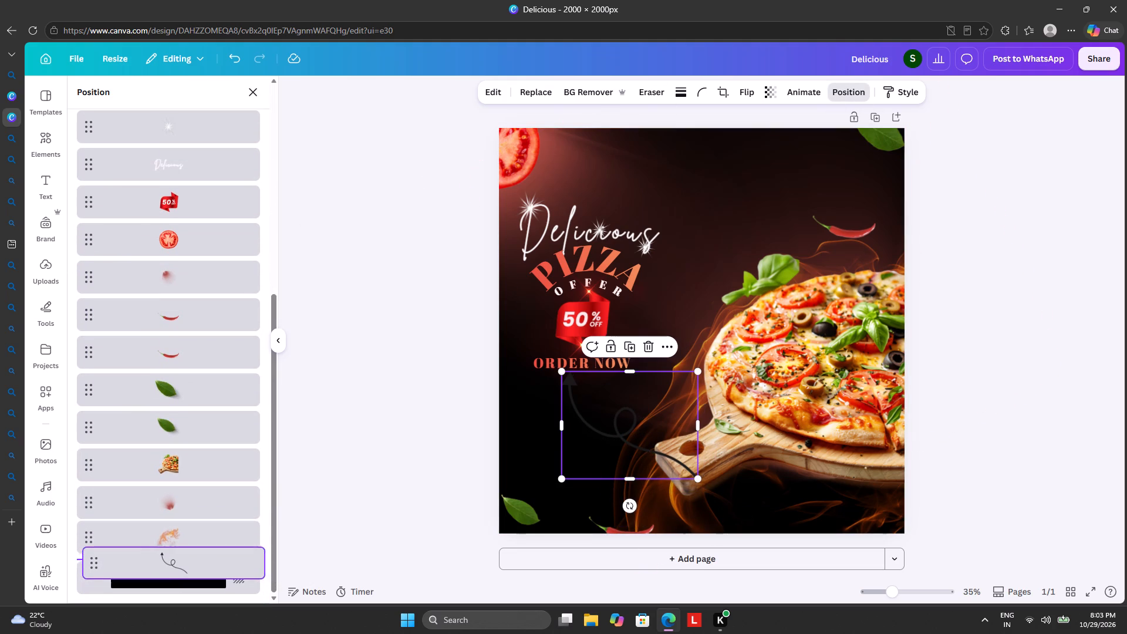
pyautogui.moveTo(202, 557); pyautogui.dragTo(204, 535)
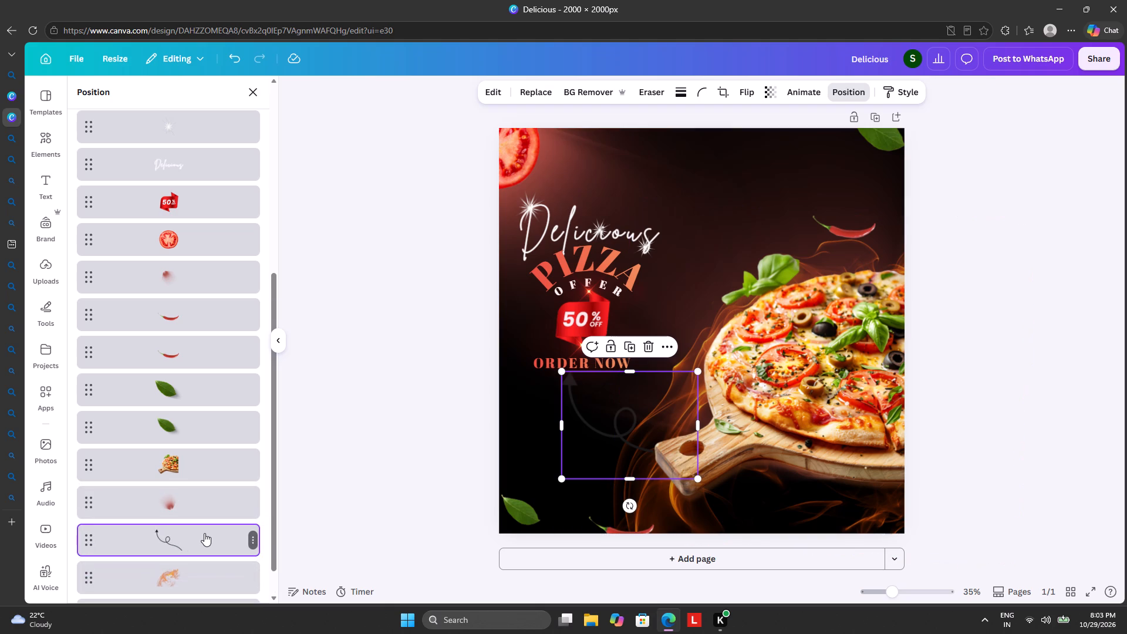
pyautogui.moveTo(203, 537); pyautogui.dragTo(199, 475)
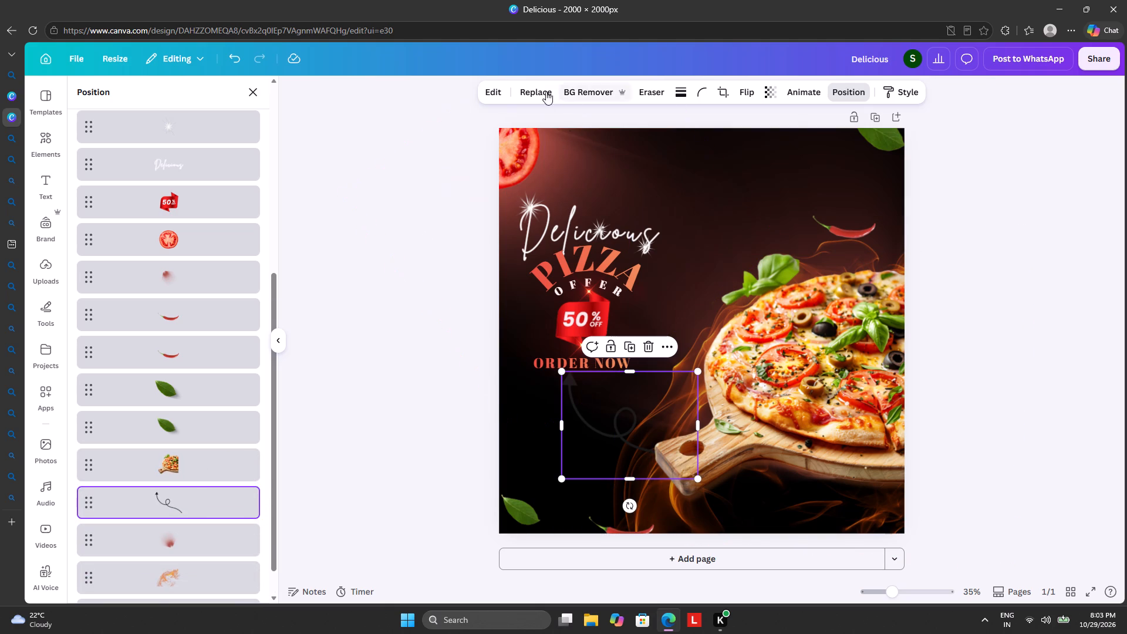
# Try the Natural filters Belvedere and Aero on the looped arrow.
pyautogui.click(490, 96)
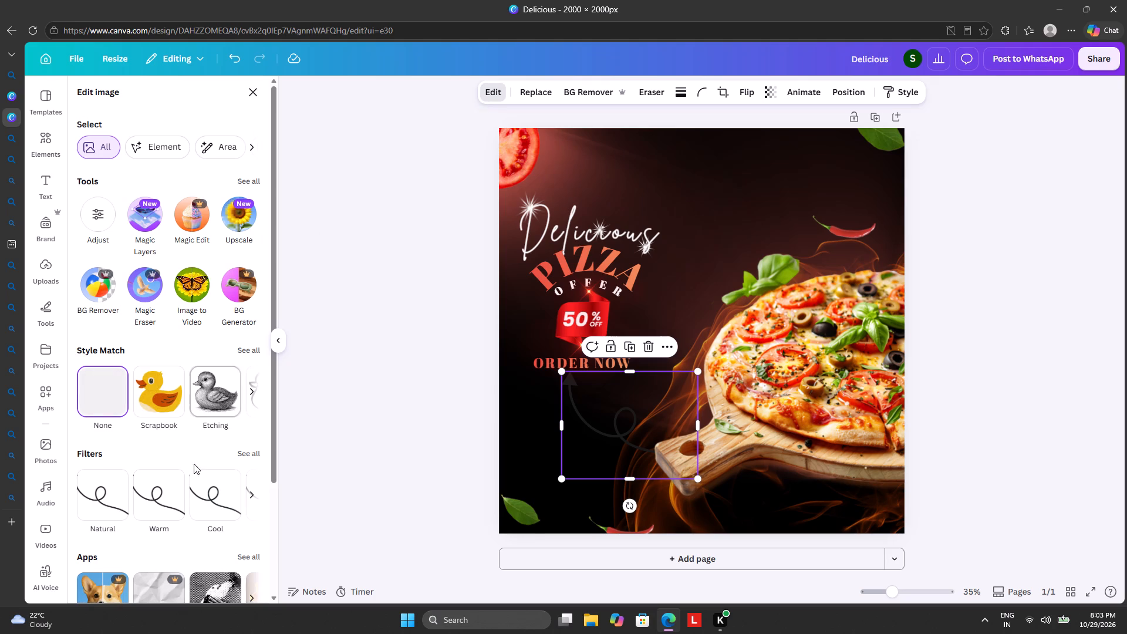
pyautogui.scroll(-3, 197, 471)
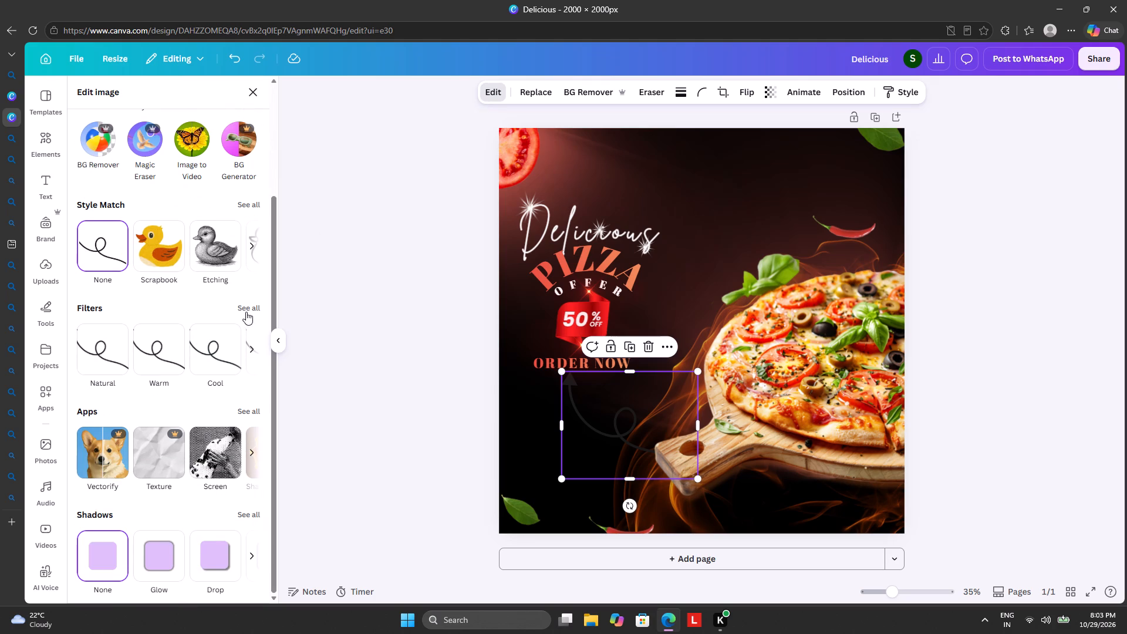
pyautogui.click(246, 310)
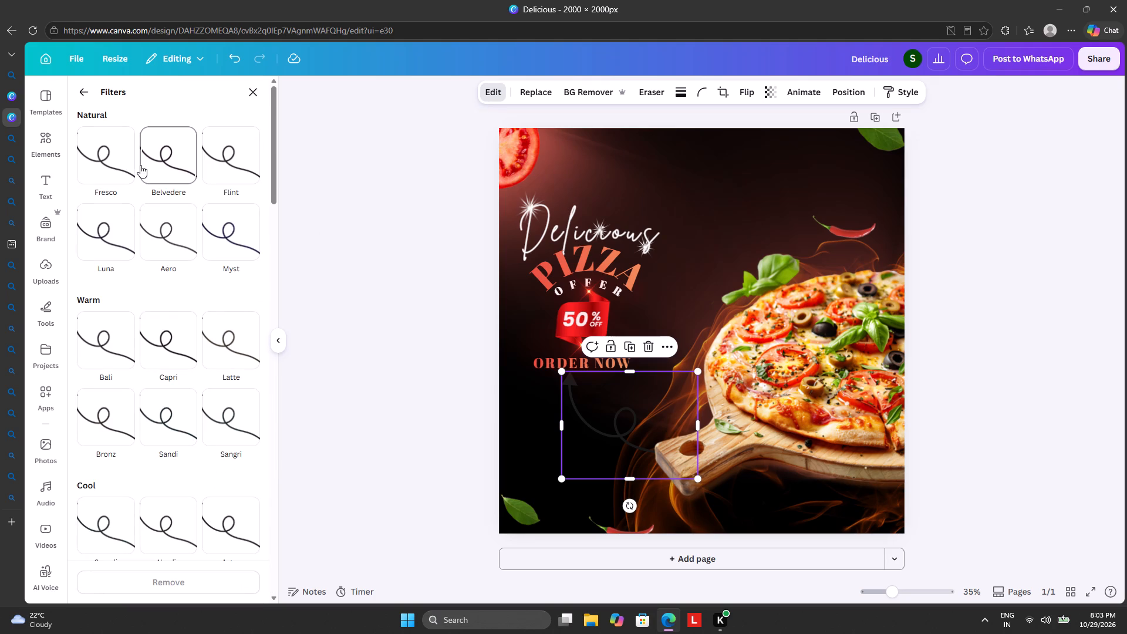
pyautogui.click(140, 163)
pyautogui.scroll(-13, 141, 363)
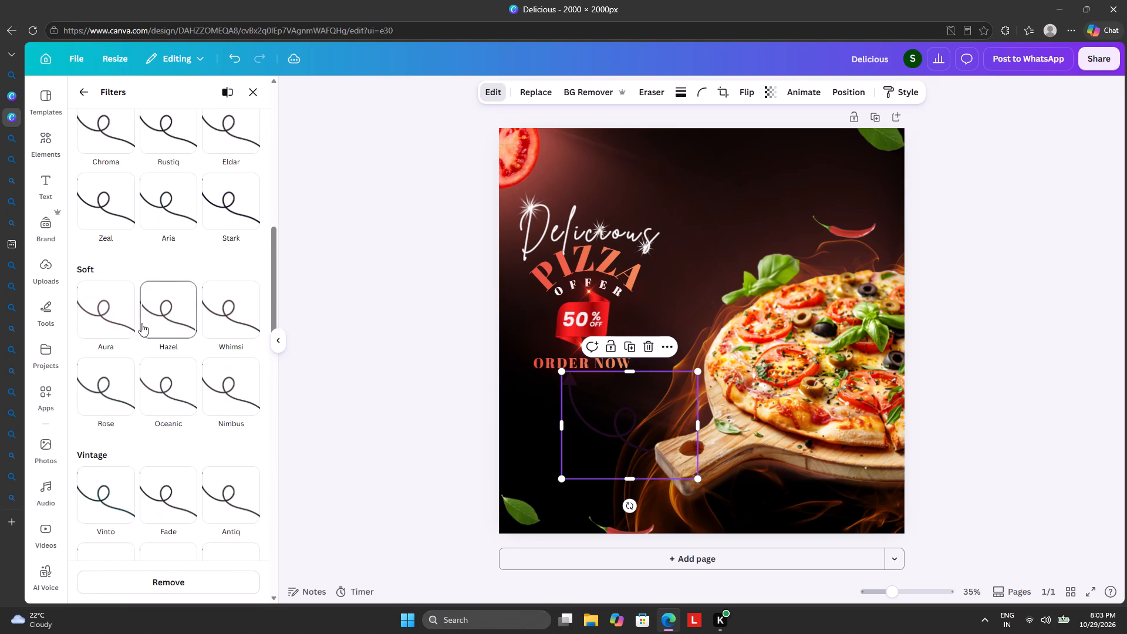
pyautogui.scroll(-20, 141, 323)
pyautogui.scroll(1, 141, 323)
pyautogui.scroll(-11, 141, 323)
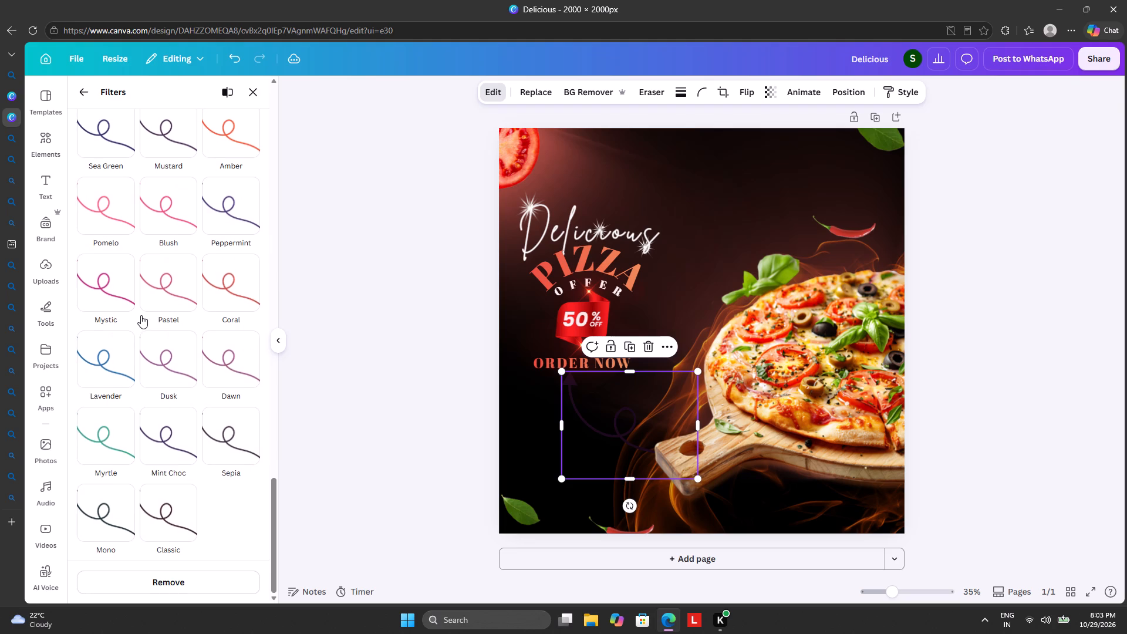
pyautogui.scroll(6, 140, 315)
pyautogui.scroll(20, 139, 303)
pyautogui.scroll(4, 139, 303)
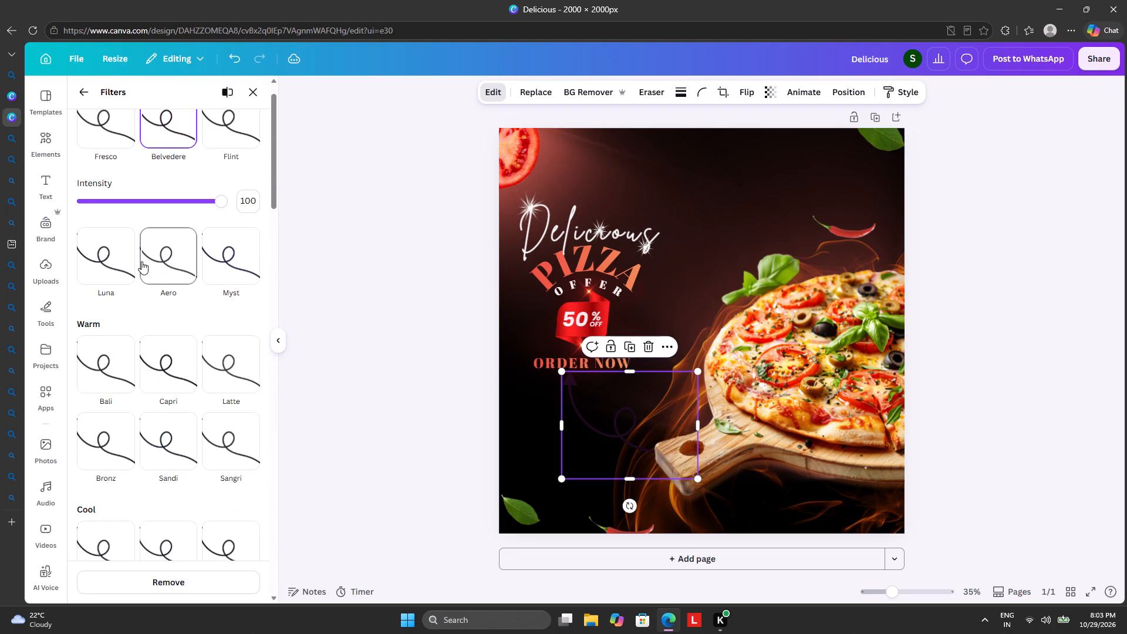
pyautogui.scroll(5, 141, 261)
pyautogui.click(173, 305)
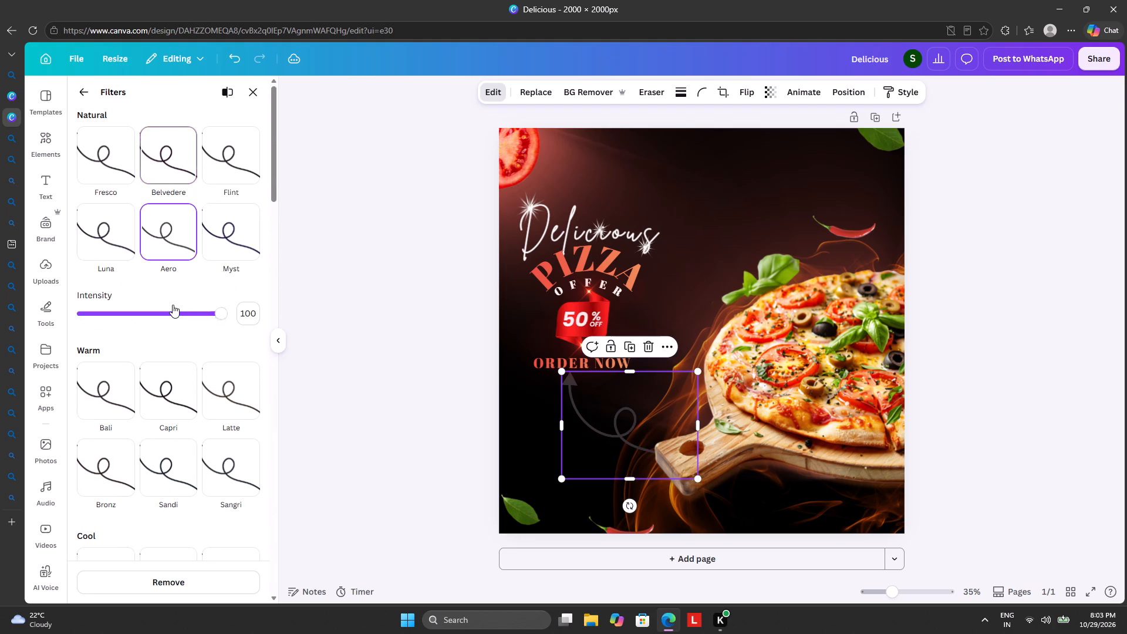
# Apply the Violet duotone filter to the looped arrow and set its shadows colour to the sampled off-white #F3F4F7.
pyautogui.scroll(-11, 175, 342)
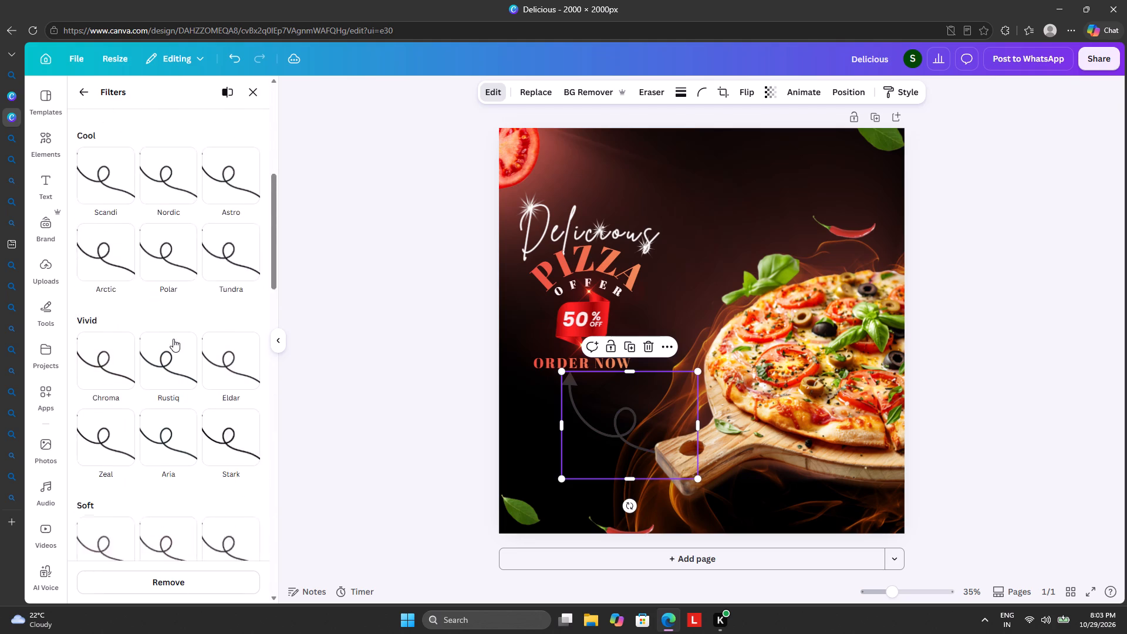
pyautogui.scroll(-20, 173, 339)
pyautogui.scroll(-13, 173, 339)
pyautogui.scroll(7, 170, 318)
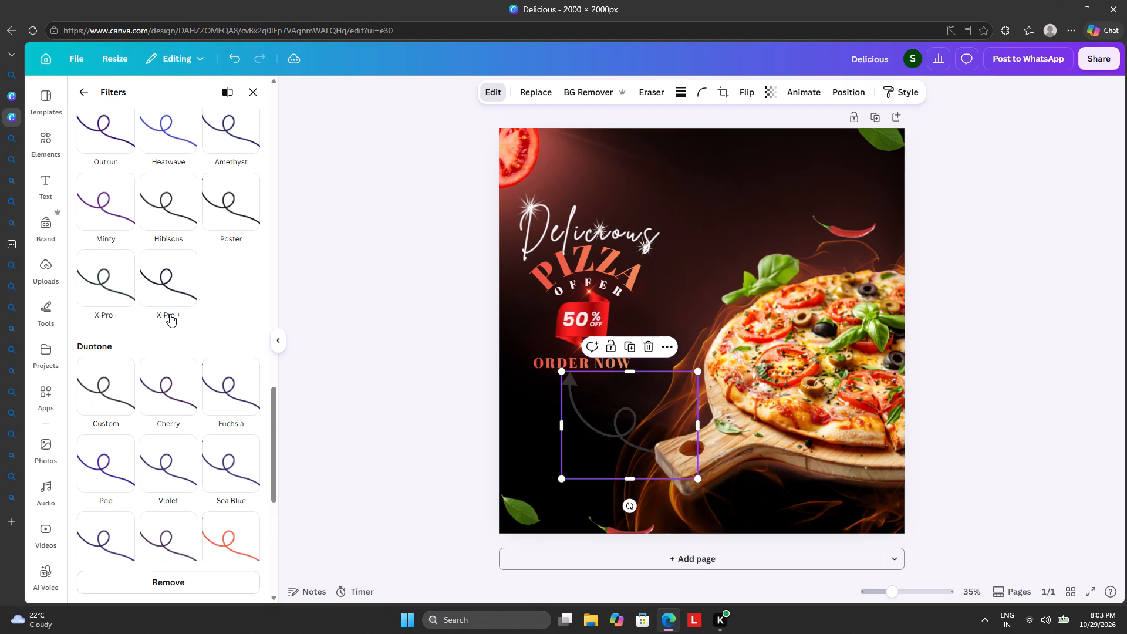
pyautogui.click(155, 475)
pyautogui.scroll(-2, 168, 464)
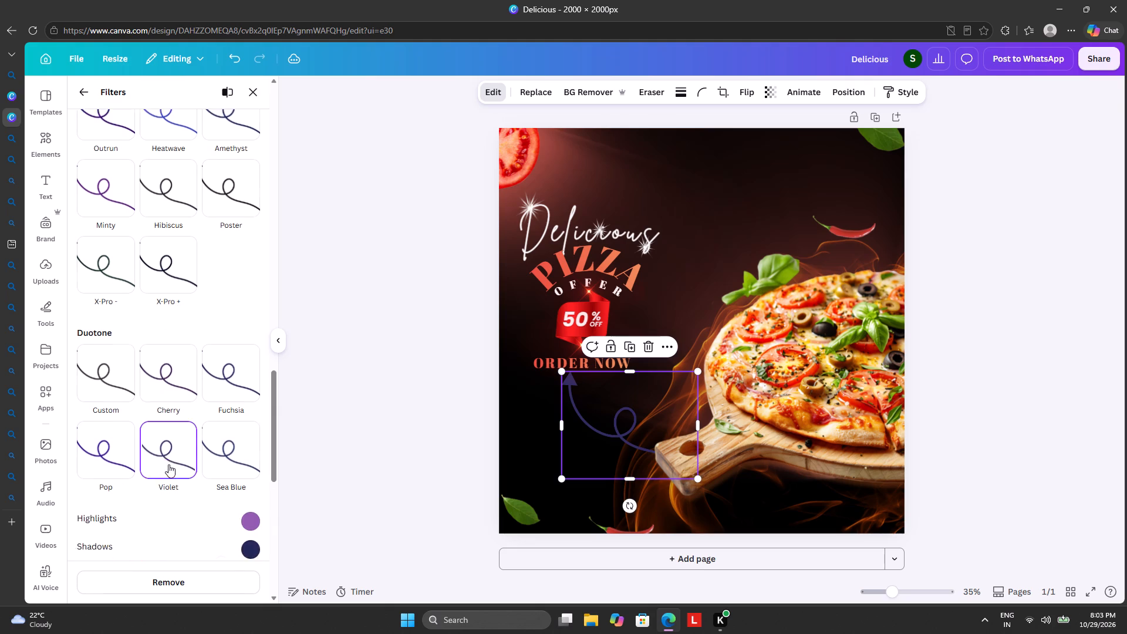
pyautogui.scroll(-1, 168, 464)
pyautogui.click(248, 385)
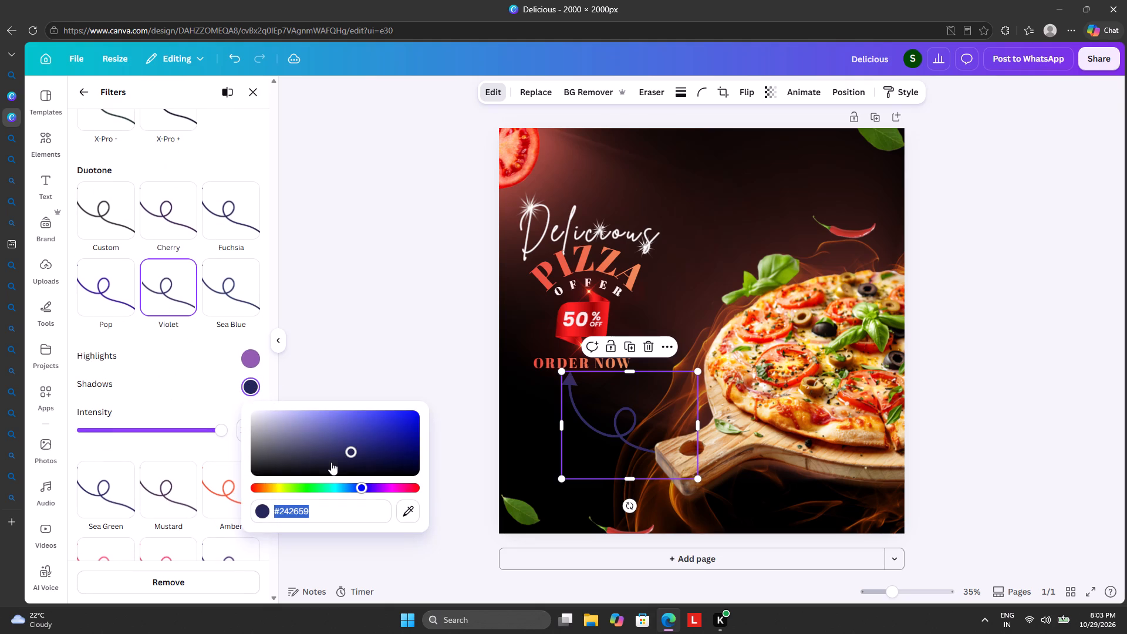
pyautogui.click(403, 510)
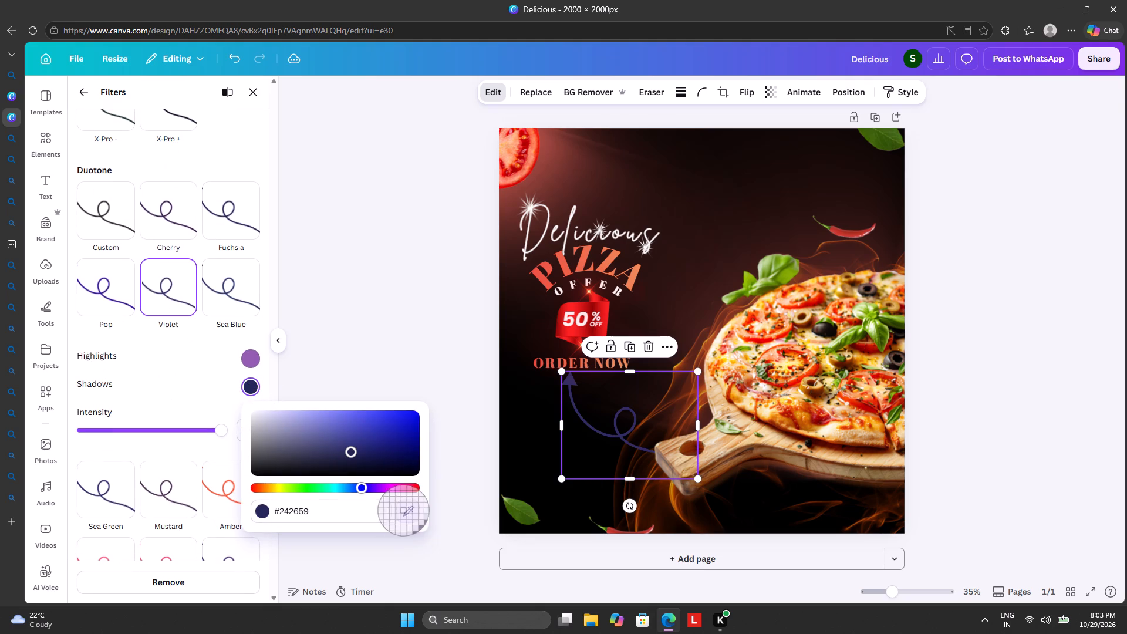
pyautogui.click(473, 449)
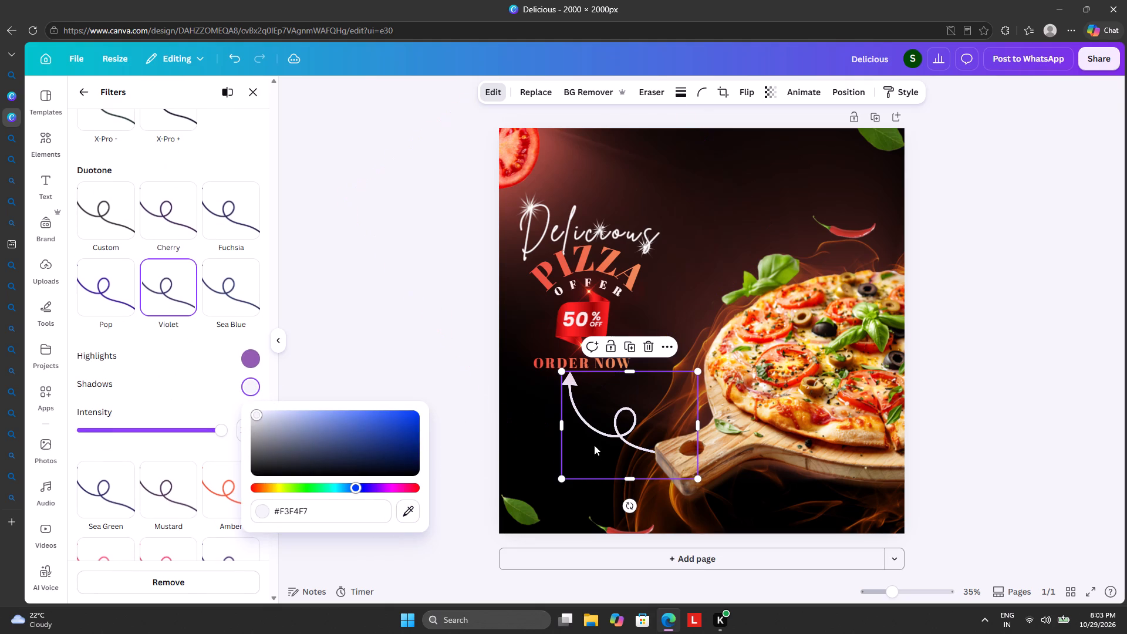
# Shrink the looped arrow slightly and place it just below ORDER NOW, its tail meeting the pizza board handle.
pyautogui.click(595, 446)
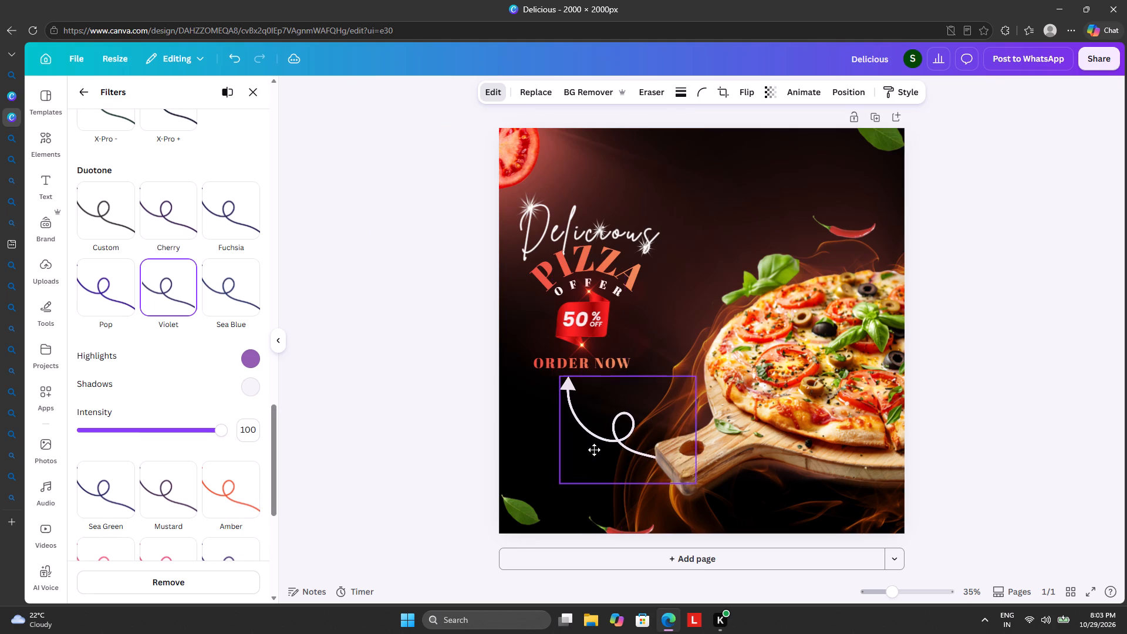
pyautogui.moveTo(561, 379); pyautogui.dragTo(581, 392)
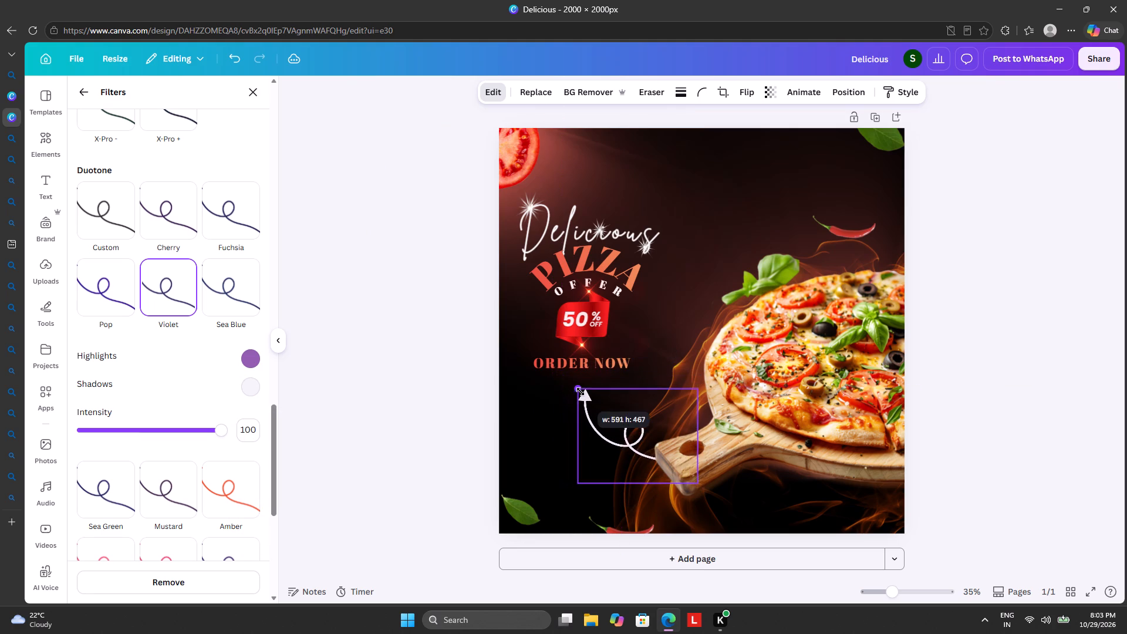
pyautogui.moveTo(581, 392); pyautogui.dragTo(586, 394)
pyautogui.moveTo(619, 455); pyautogui.dragTo(605, 444)
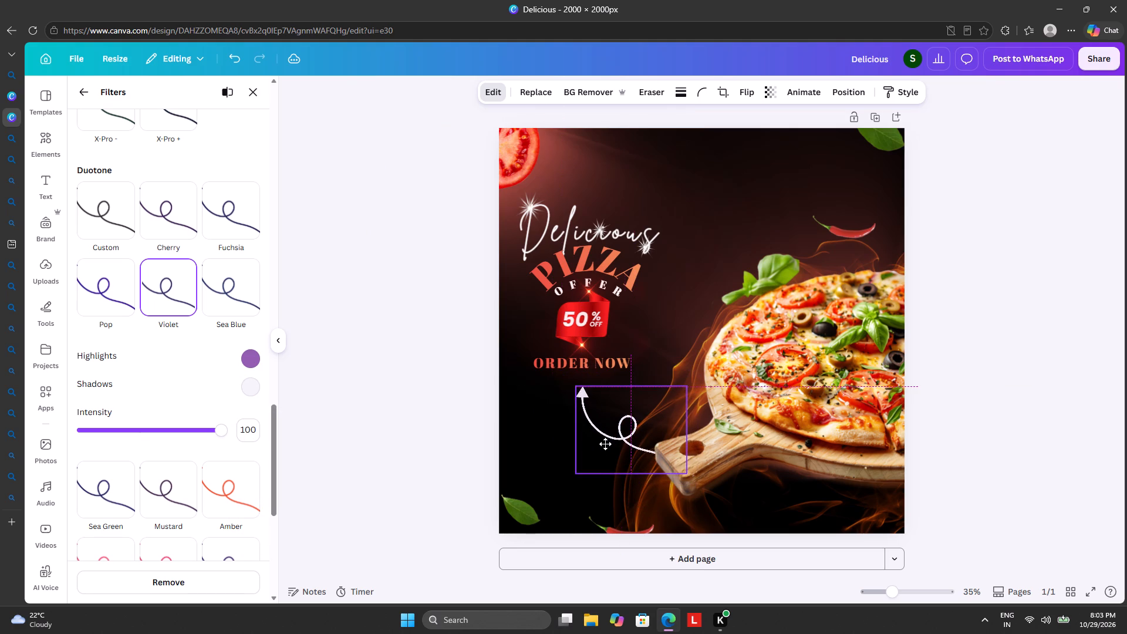
pyautogui.moveTo(605, 444); pyautogui.dragTo(602, 439)
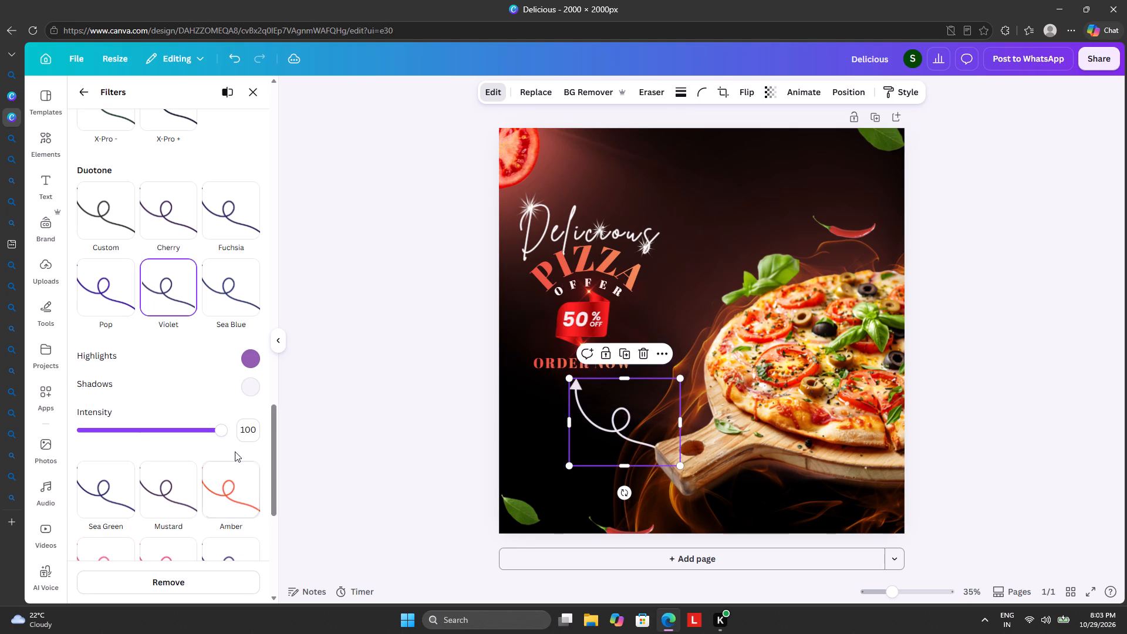
# Set the arrow's duotone highlights colour to the brown #BA894C sampled from the pizza board handle and deselect the arrow.
pyautogui.click(249, 358)
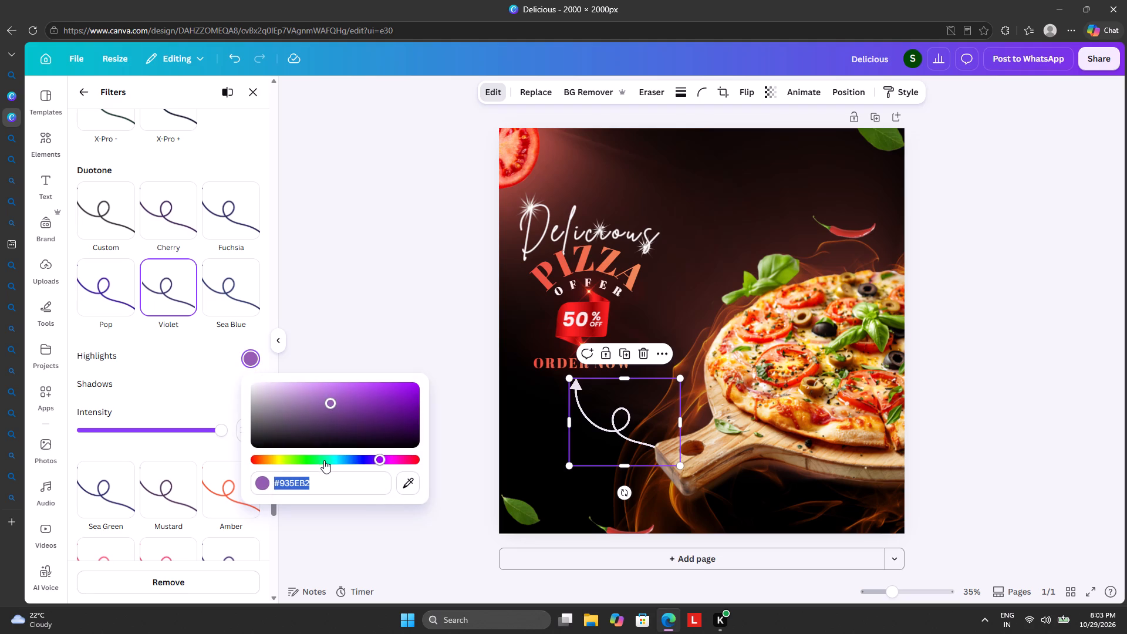
pyautogui.click(403, 478)
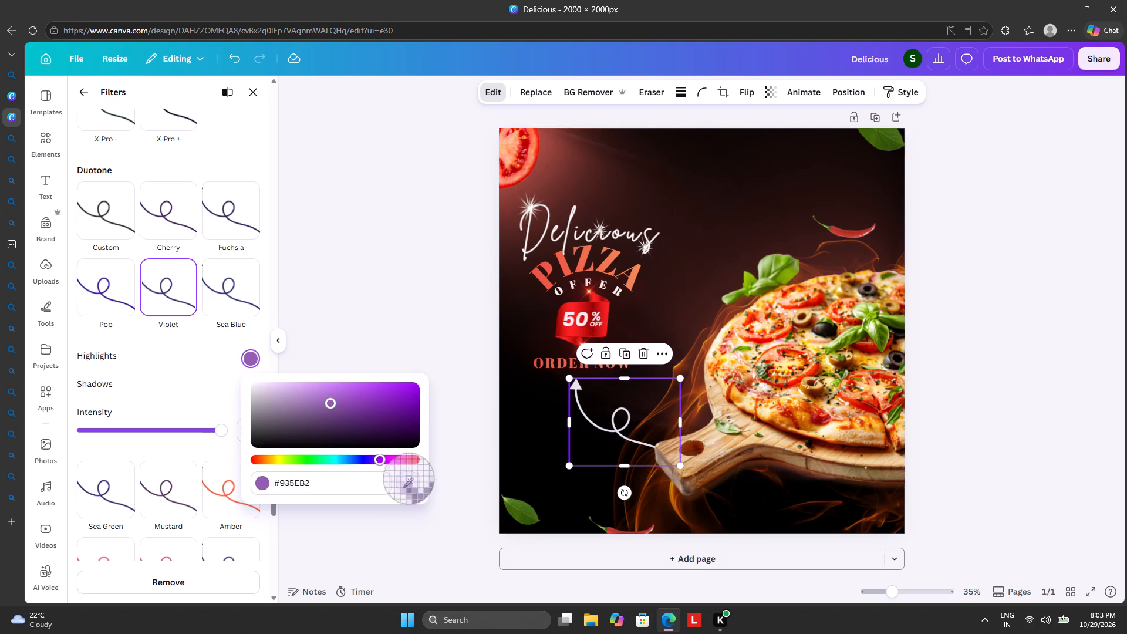
pyautogui.click(689, 468)
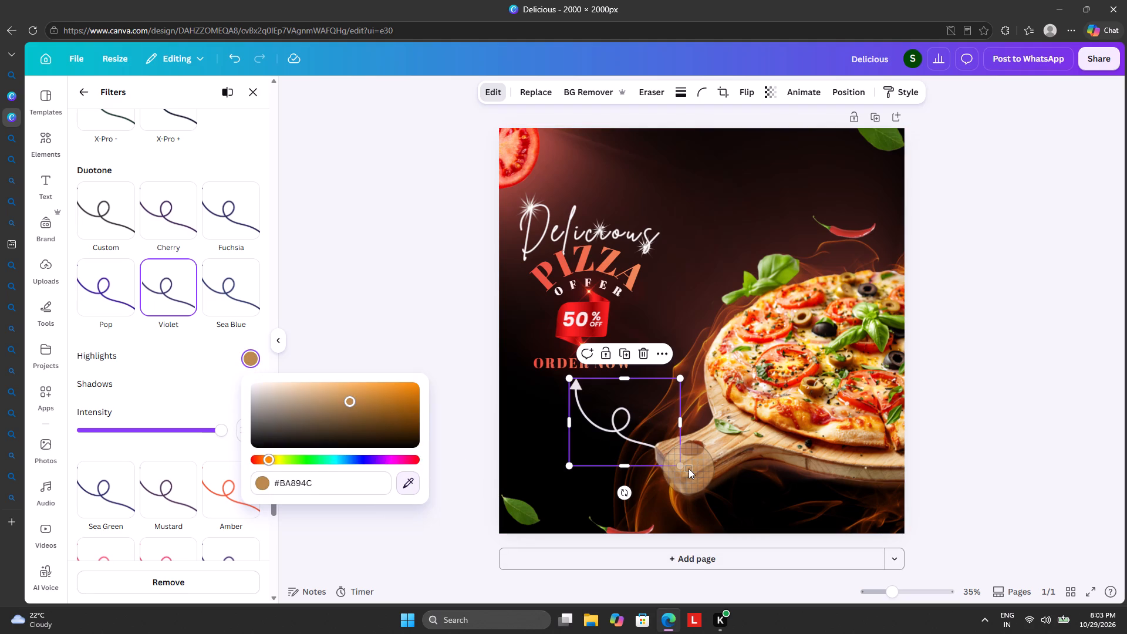
pyautogui.click(518, 444)
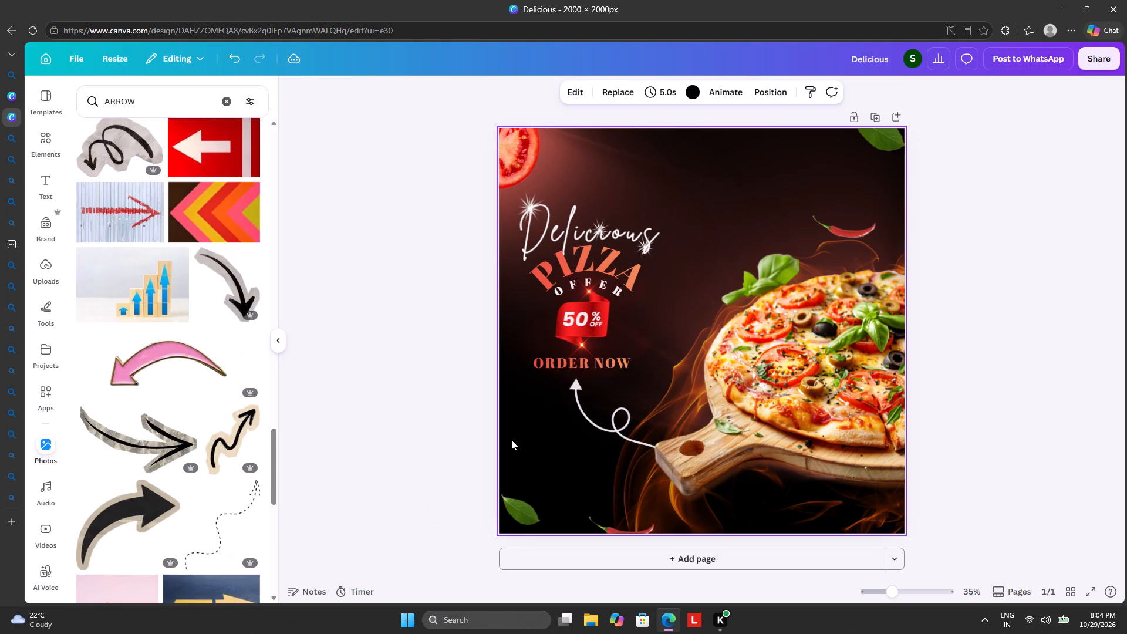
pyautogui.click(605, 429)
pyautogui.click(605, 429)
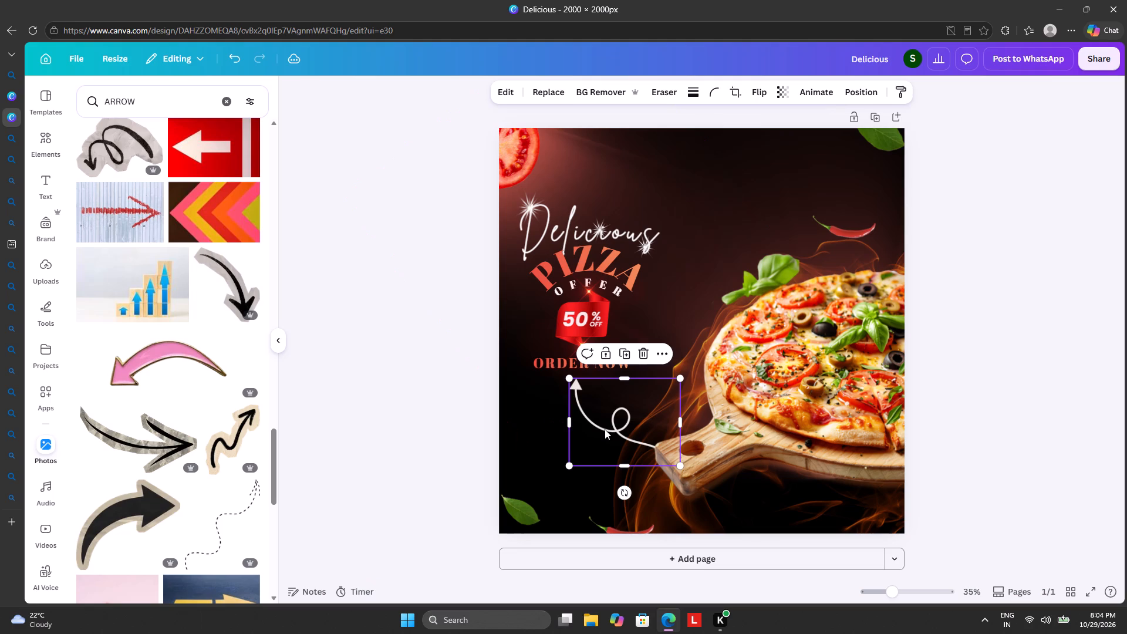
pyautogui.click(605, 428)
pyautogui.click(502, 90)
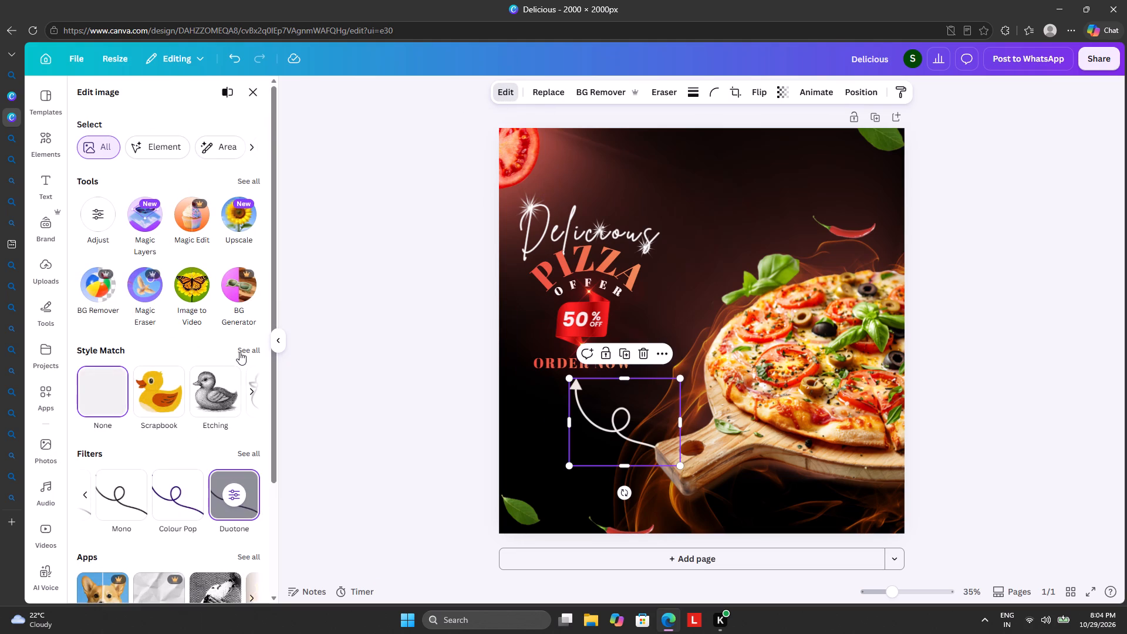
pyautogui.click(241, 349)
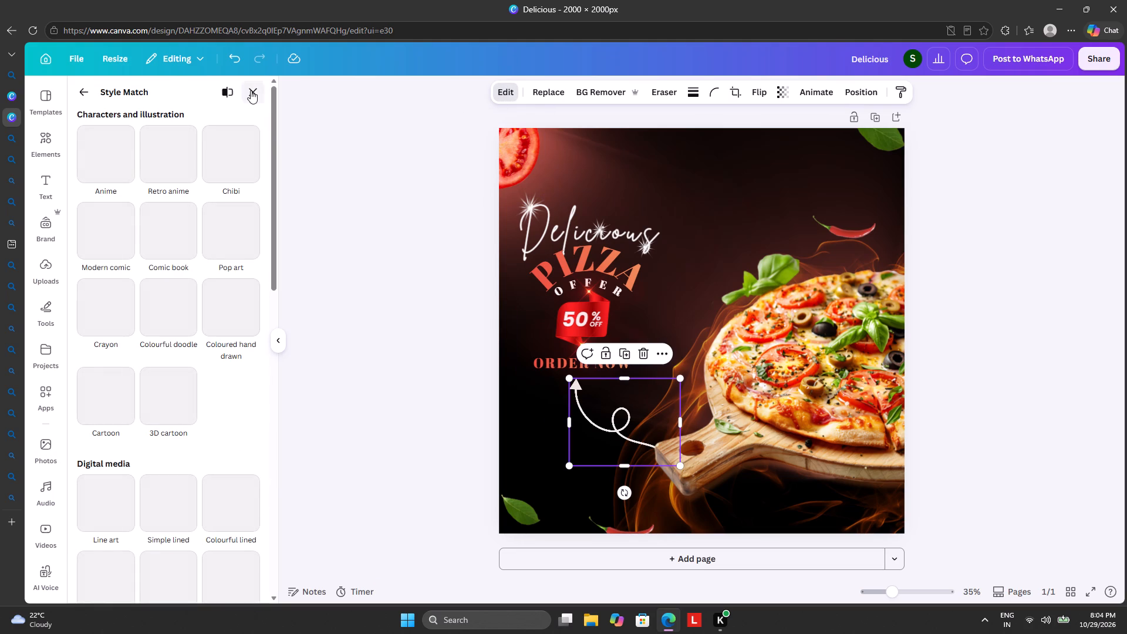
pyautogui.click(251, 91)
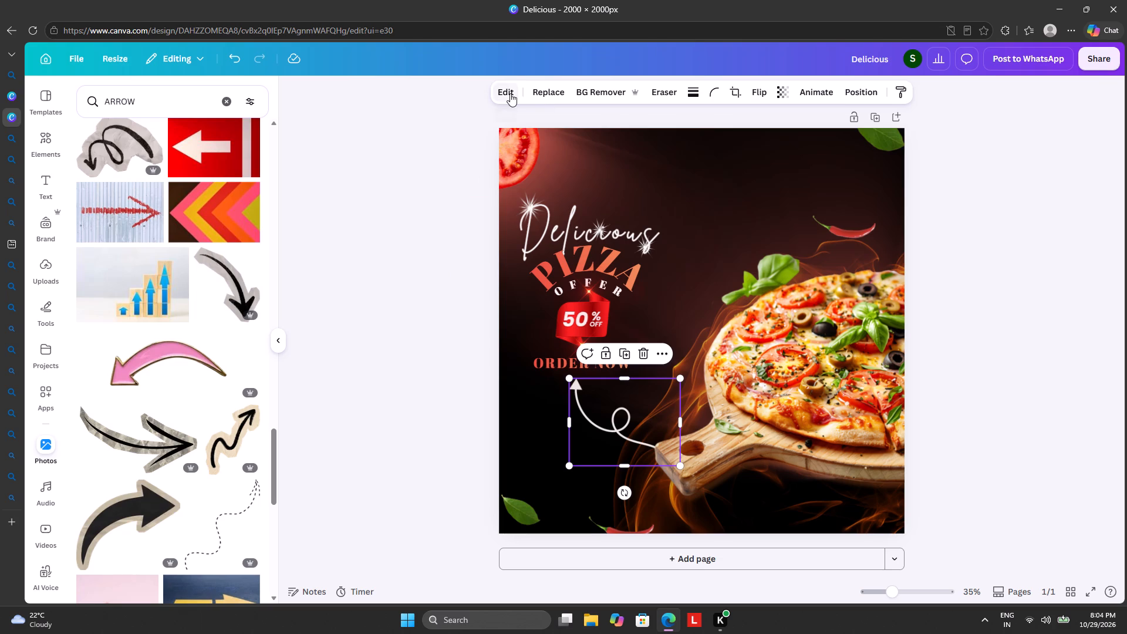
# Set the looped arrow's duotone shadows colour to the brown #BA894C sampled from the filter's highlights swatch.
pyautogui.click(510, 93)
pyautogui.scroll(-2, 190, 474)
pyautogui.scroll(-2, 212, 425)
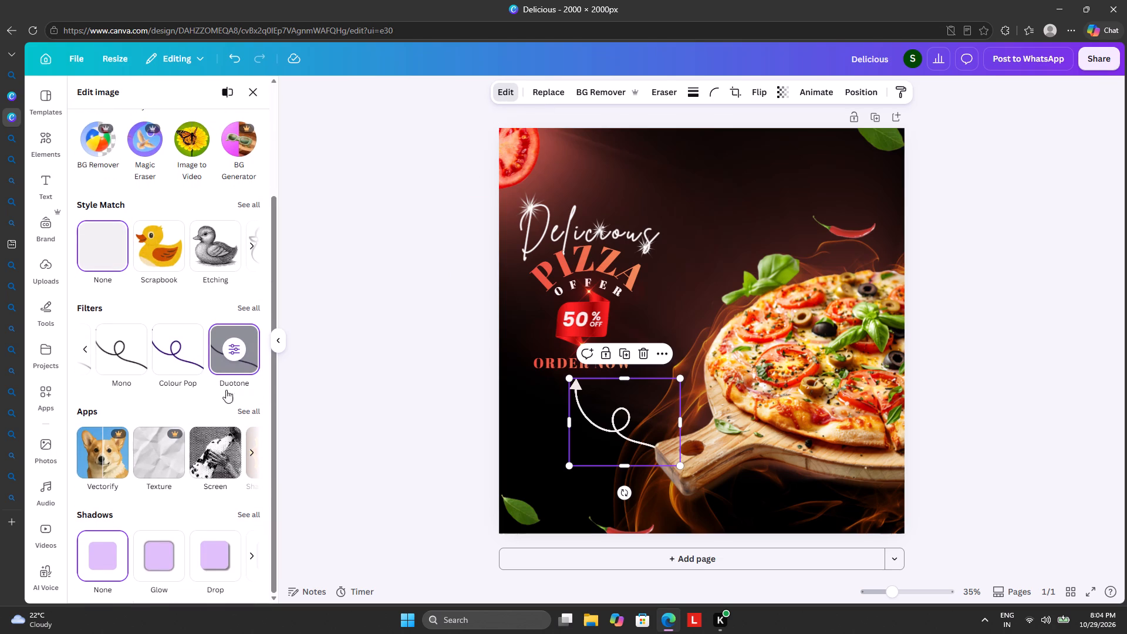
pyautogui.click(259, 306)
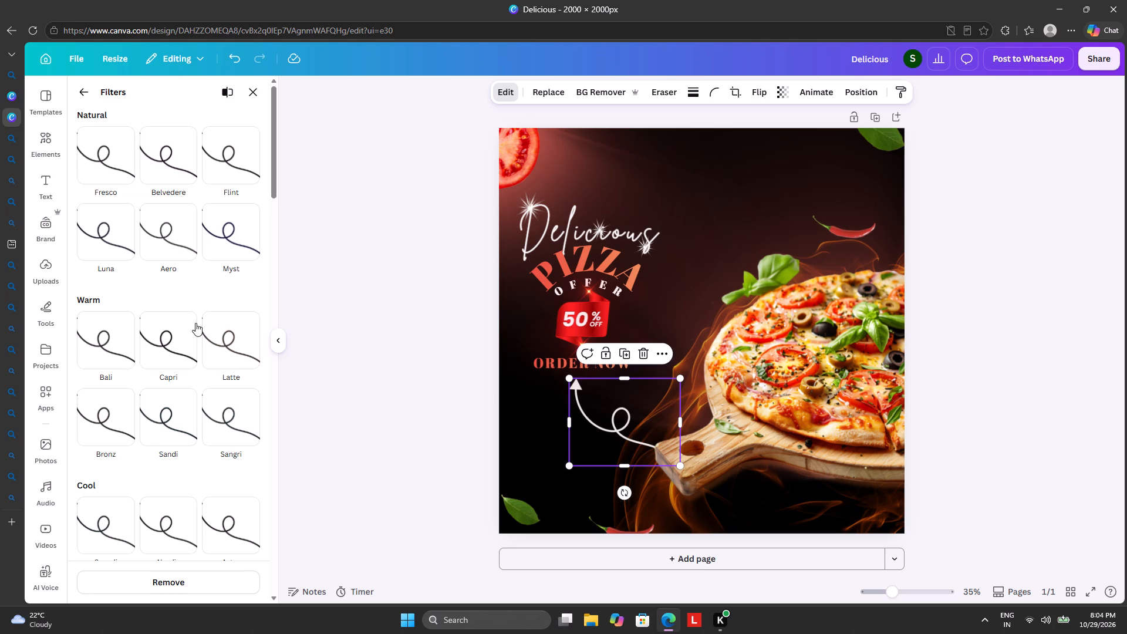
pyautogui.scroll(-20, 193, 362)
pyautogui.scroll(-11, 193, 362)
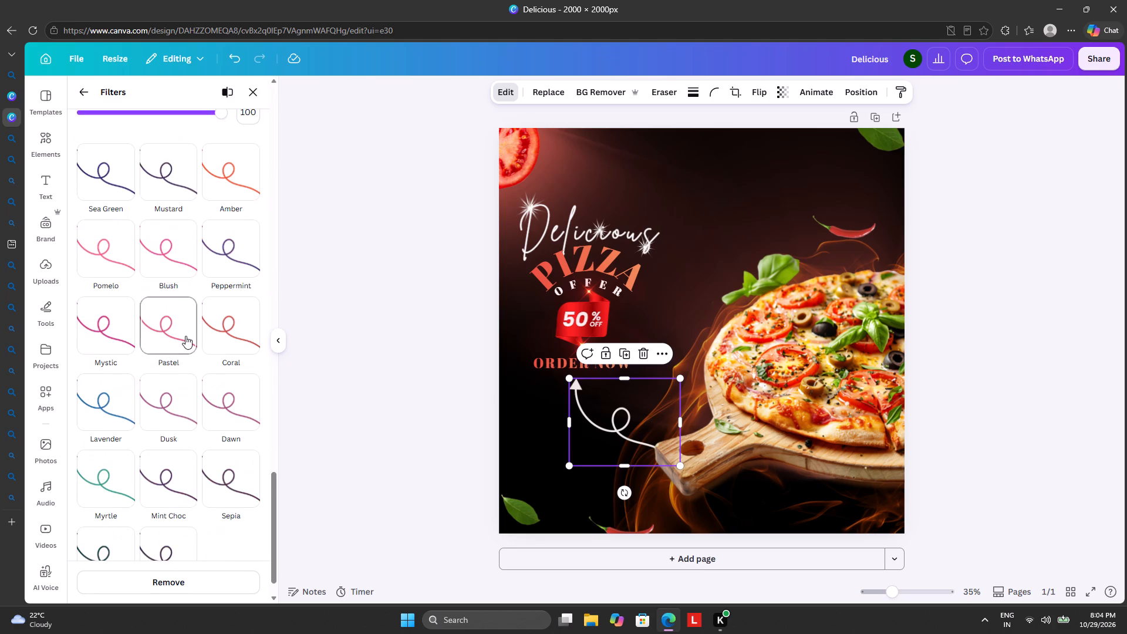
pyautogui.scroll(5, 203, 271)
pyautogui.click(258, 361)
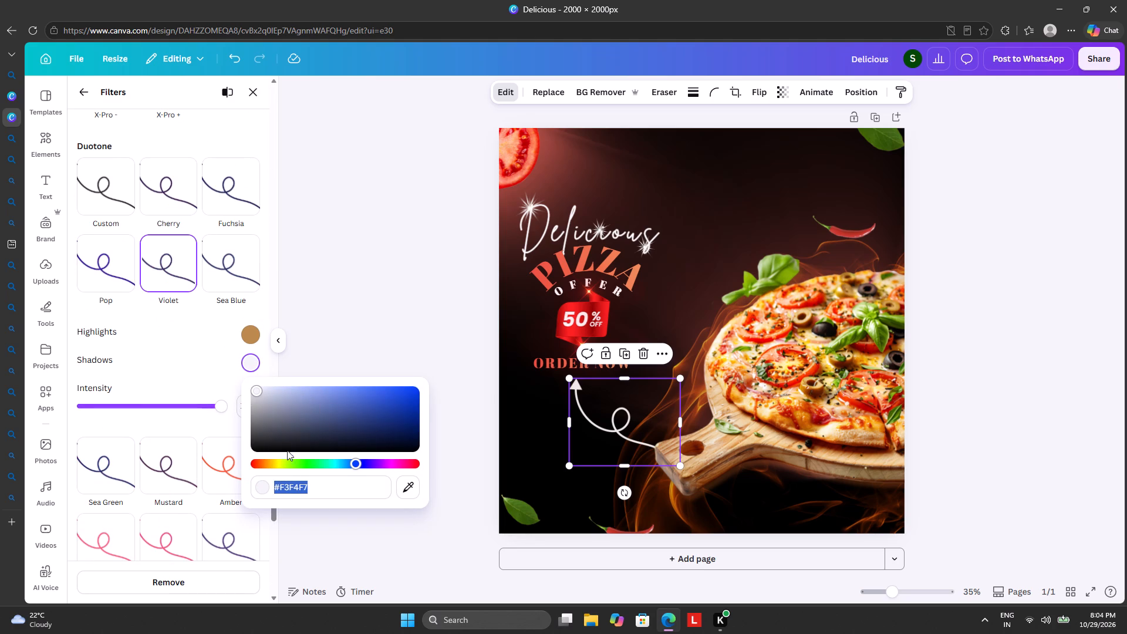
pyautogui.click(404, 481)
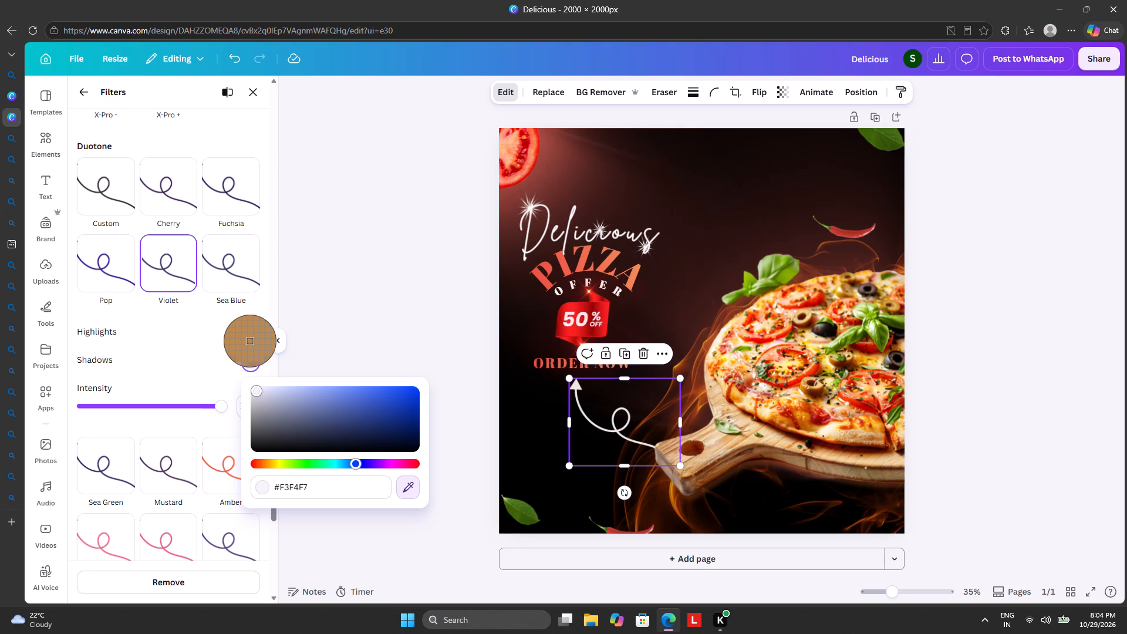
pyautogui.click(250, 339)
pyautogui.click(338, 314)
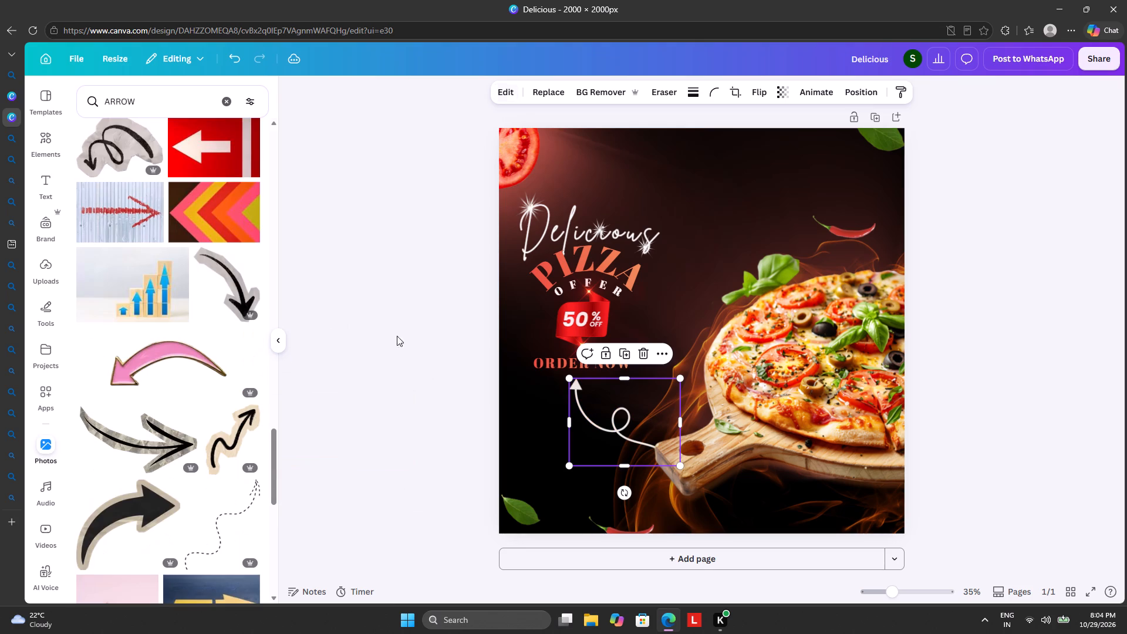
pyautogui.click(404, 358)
# Adjust the side and upper edges of the looped arrow's frame to about 552 × 444 and deselect it.
pyautogui.click(629, 434)
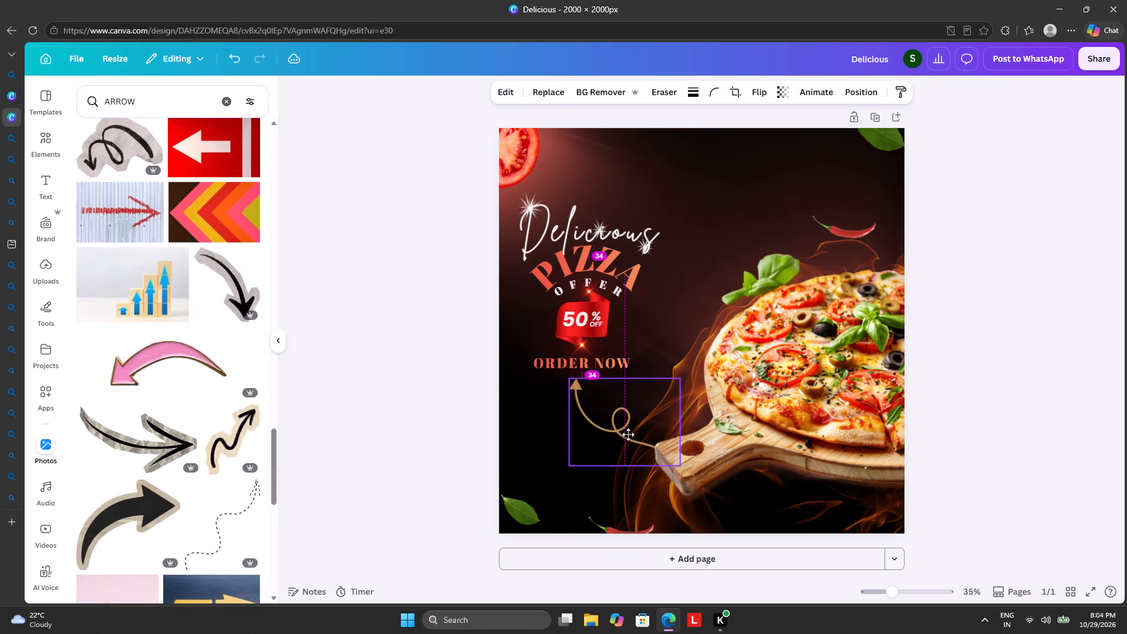
pyautogui.click(570, 420)
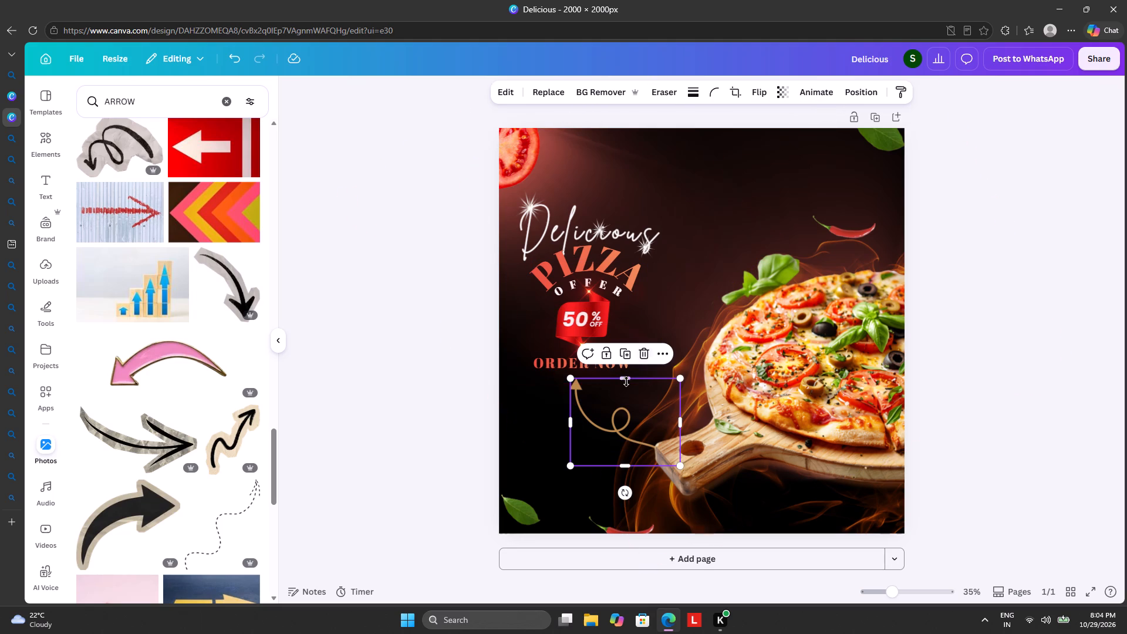
pyautogui.moveTo(625, 379); pyautogui.dragTo(629, 373)
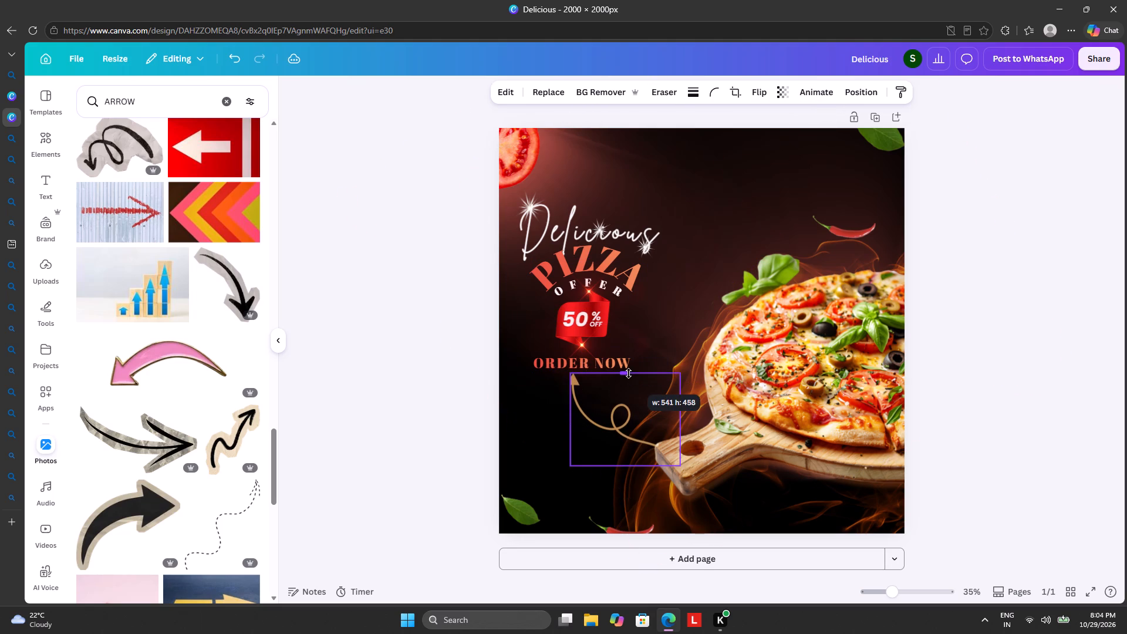
pyautogui.moveTo(629, 373); pyautogui.dragTo(635, 376)
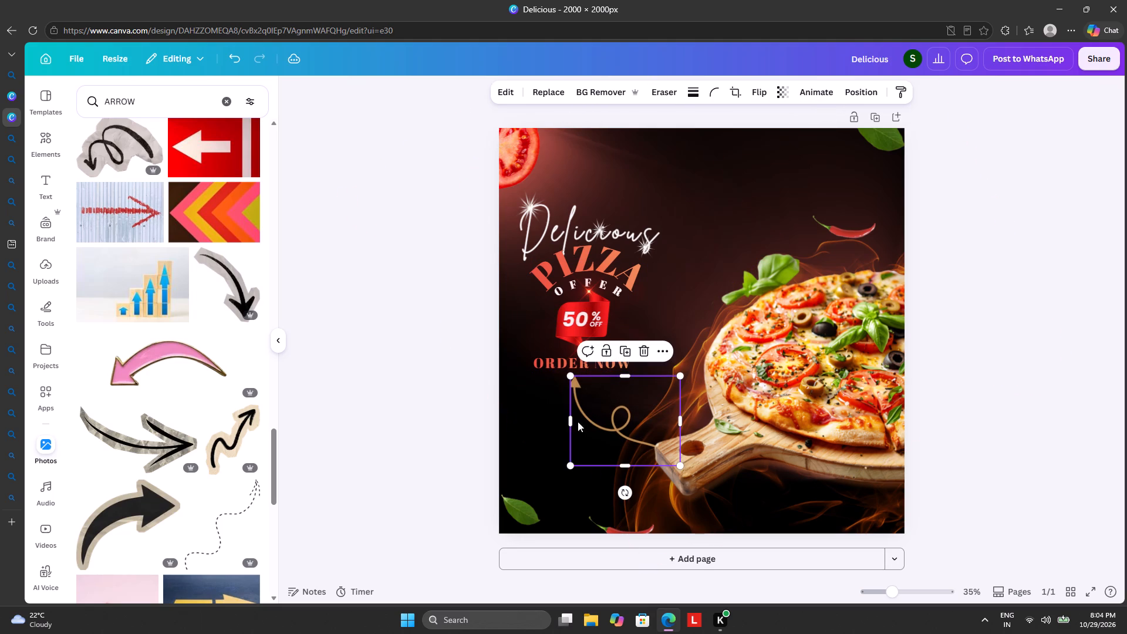
pyautogui.click(573, 424)
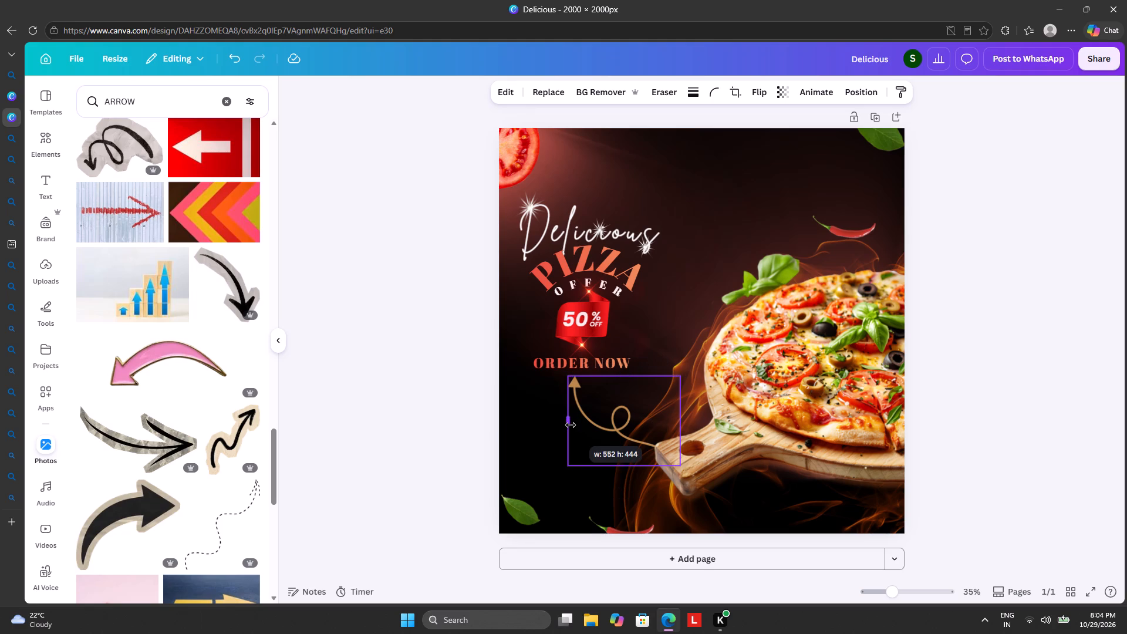
pyautogui.click(392, 370)
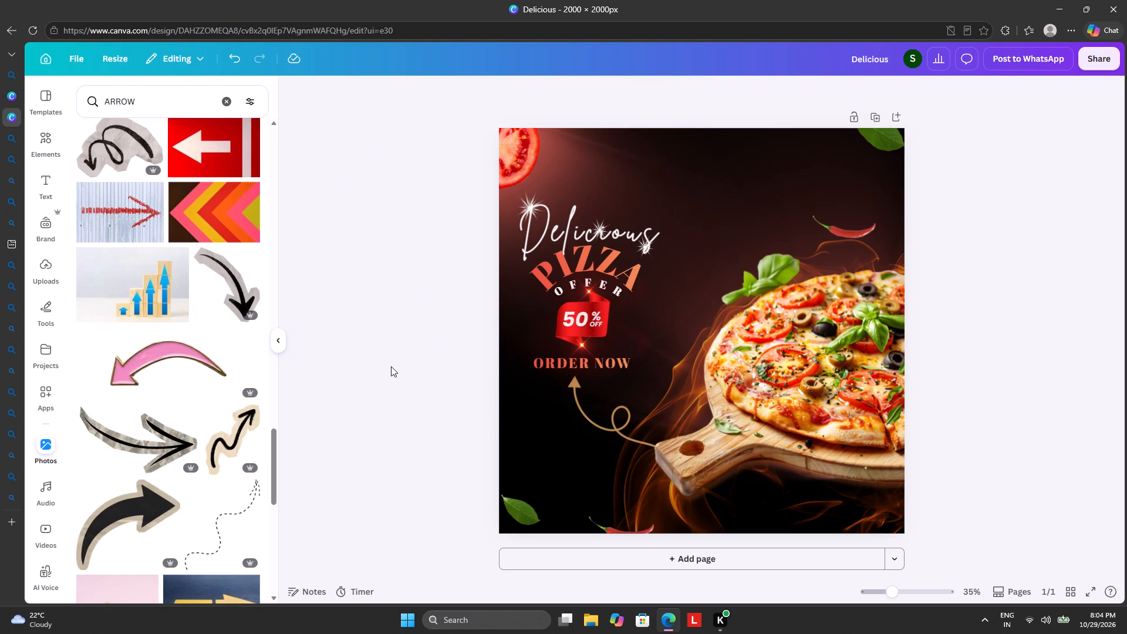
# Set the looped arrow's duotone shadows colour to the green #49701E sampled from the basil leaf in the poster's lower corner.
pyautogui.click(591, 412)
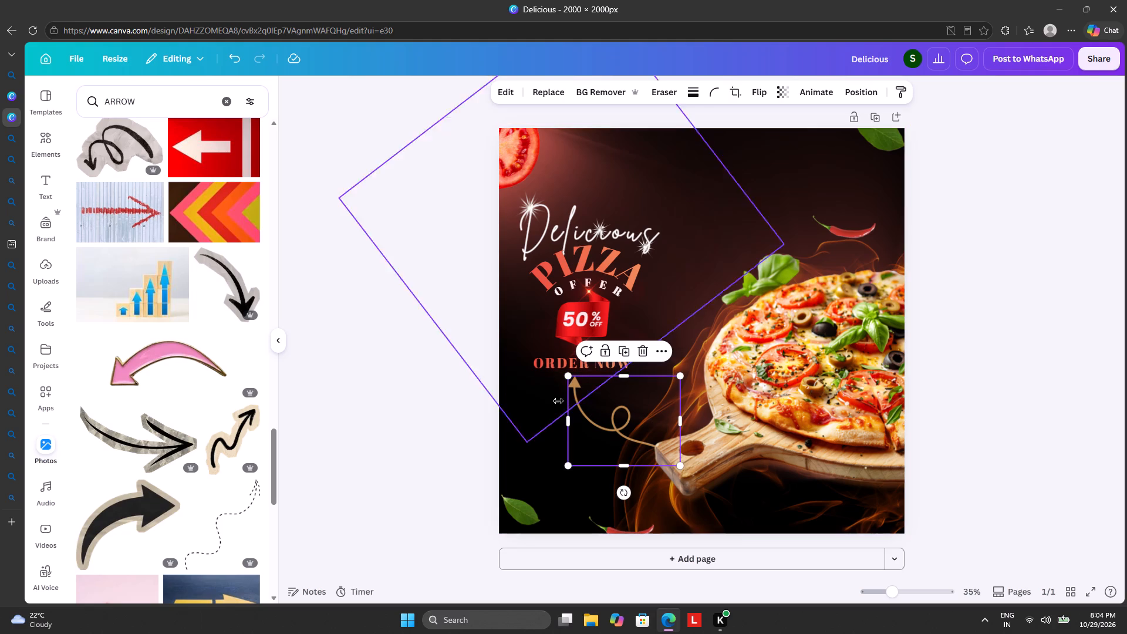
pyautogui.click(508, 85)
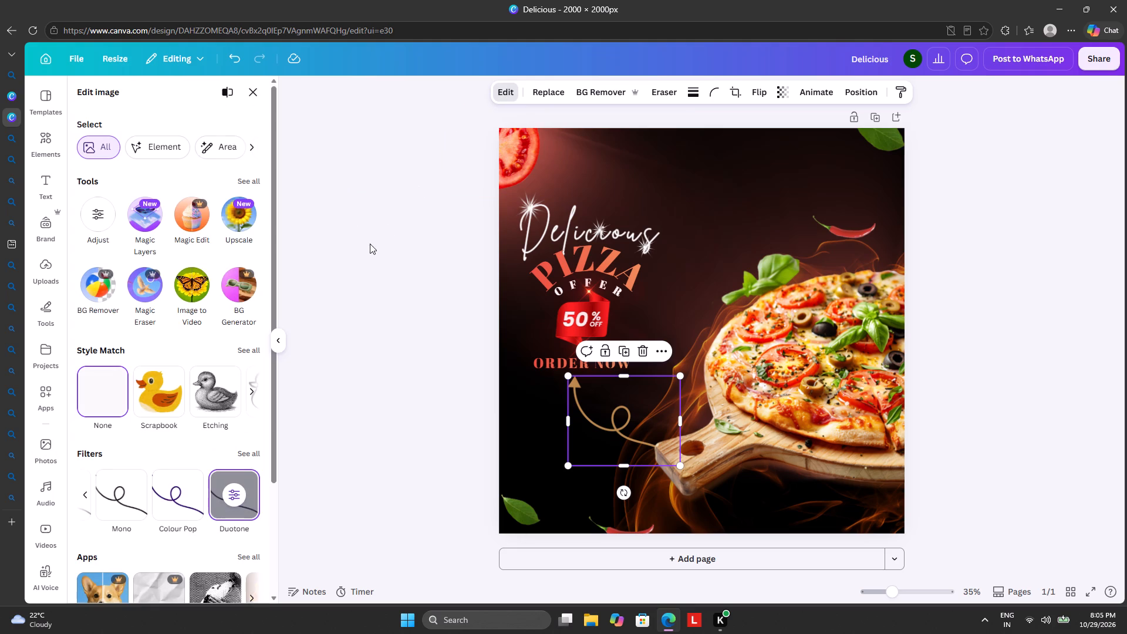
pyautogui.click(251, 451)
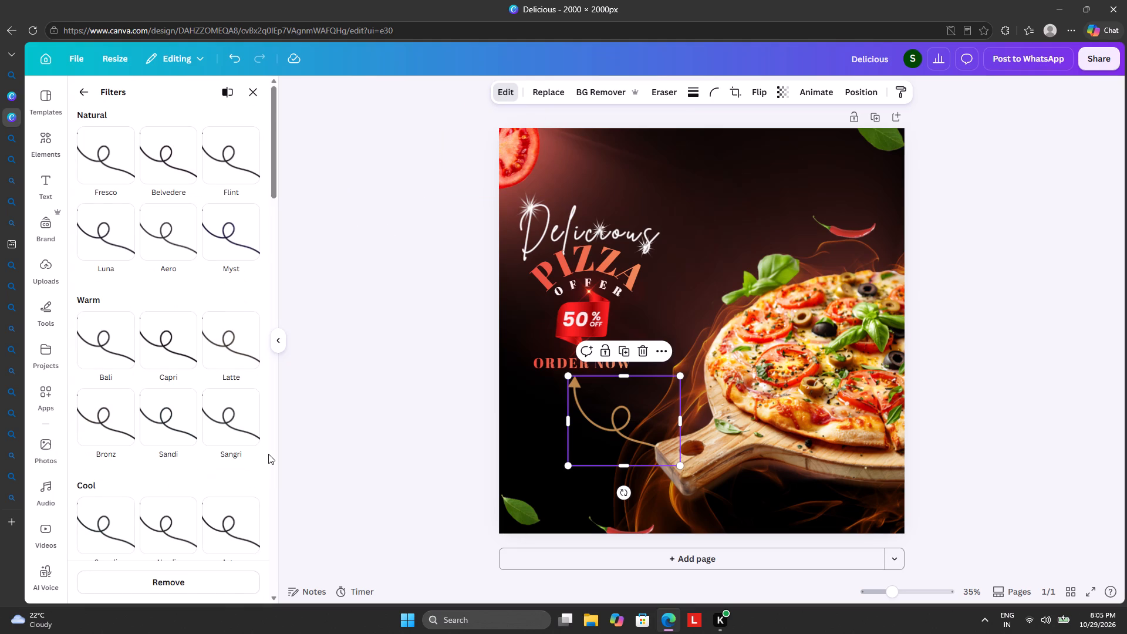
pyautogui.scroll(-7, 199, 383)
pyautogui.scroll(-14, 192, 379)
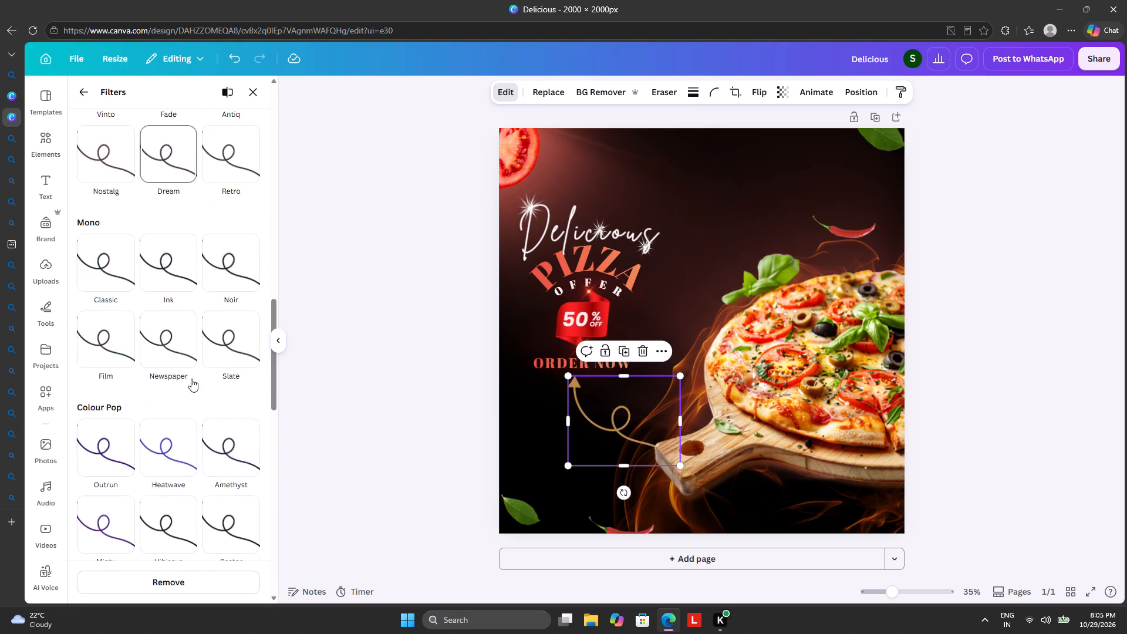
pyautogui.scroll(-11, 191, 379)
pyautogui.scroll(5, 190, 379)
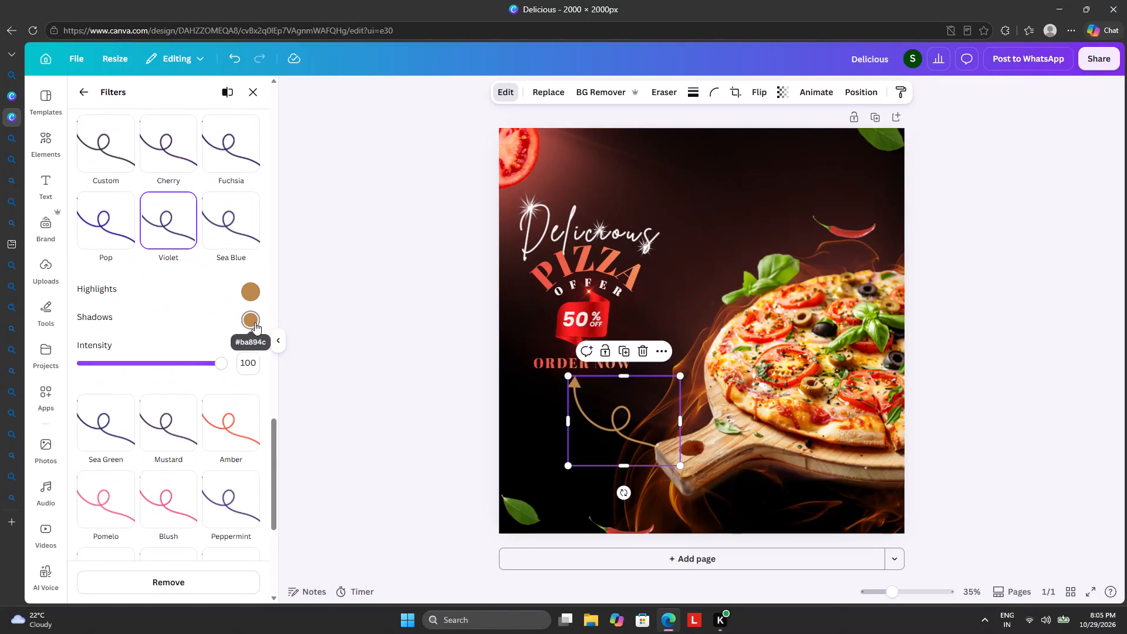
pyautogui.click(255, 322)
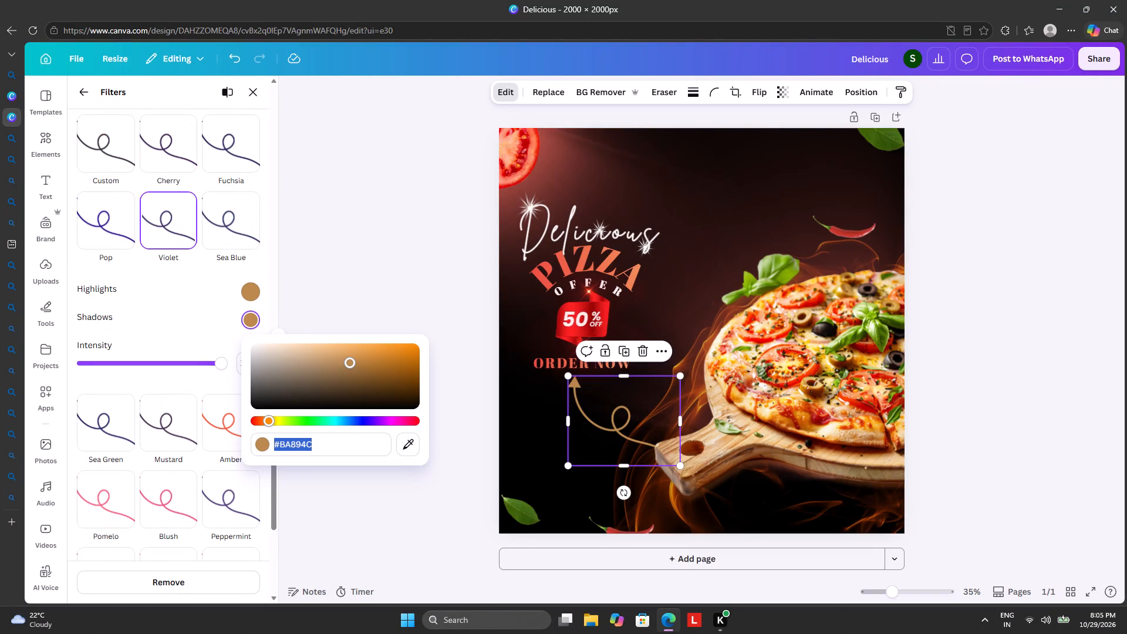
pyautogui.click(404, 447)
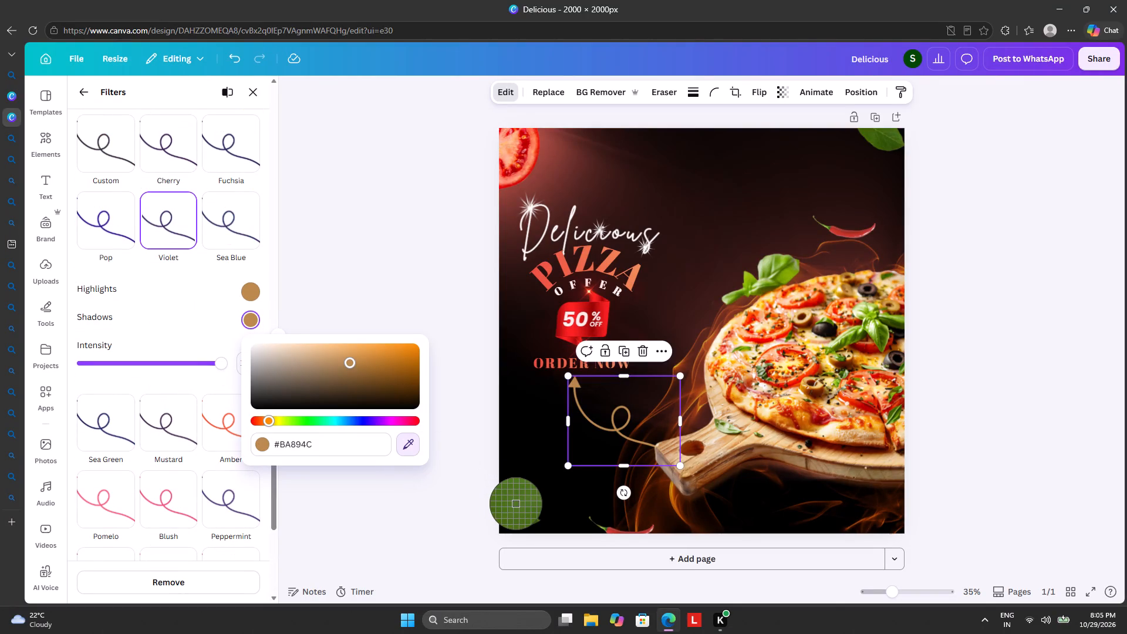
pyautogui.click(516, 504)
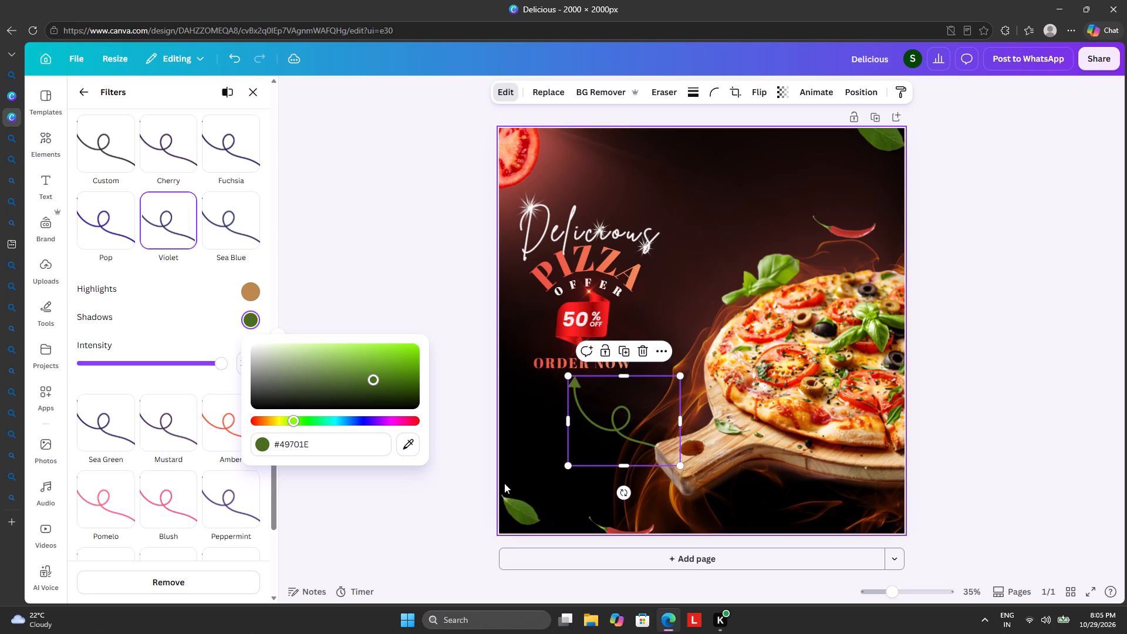
# Enlarge the looped arrow slightly from its lower corner, keeping its tail at the pizza board handle.
pyautogui.moveTo(568, 463); pyautogui.dragTo(557, 471)
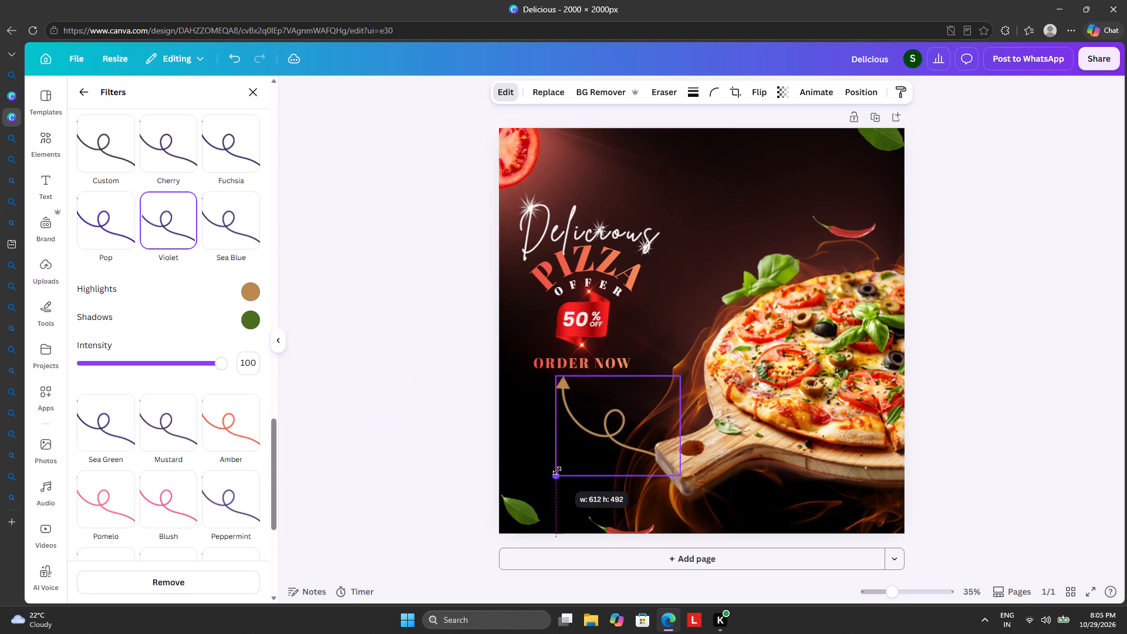
pyautogui.moveTo(557, 471); pyautogui.dragTo(565, 471)
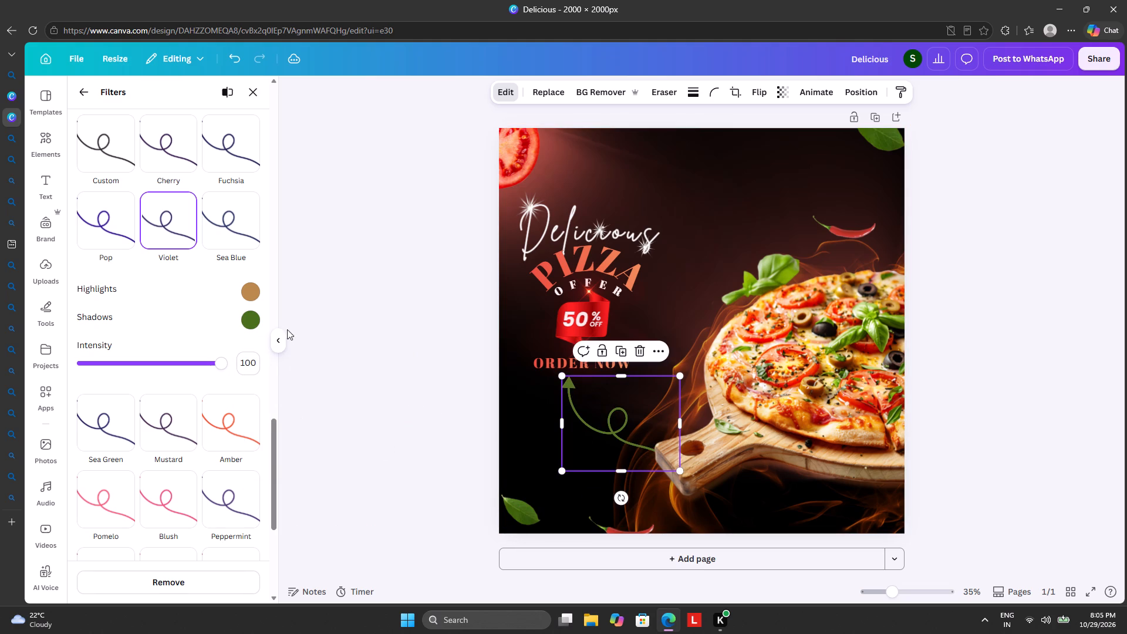
# Set the arrow's duotone shadows colour to the dark orange-brown #7D2F06 sampled from the flames below the board handle and deselect it.
pyautogui.click(250, 311)
pyautogui.click(408, 434)
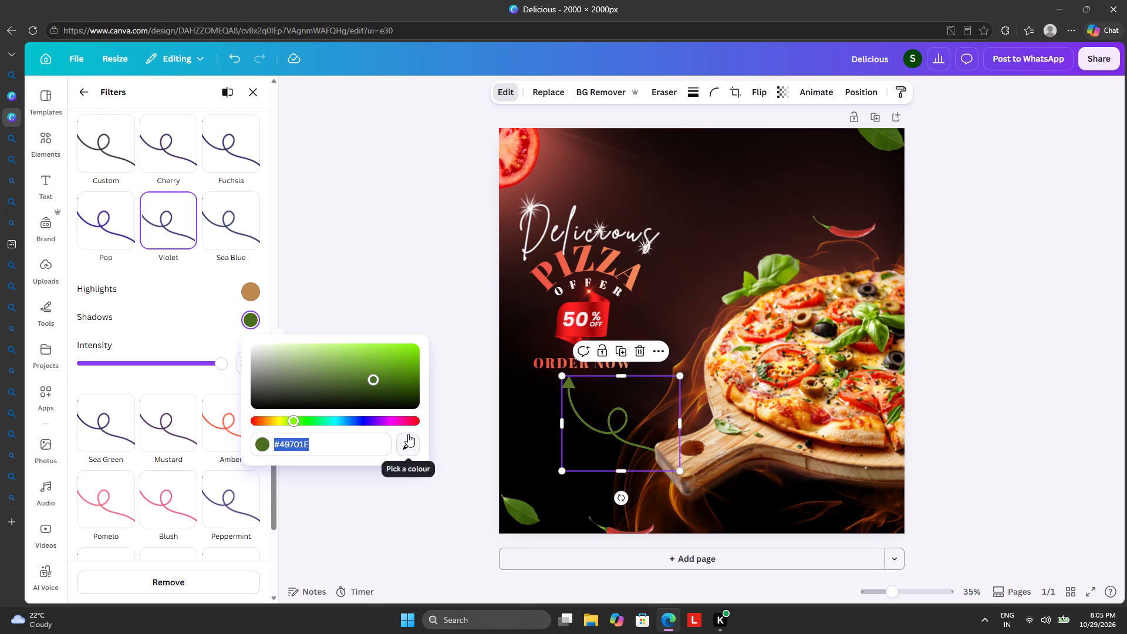
pyautogui.click(642, 494)
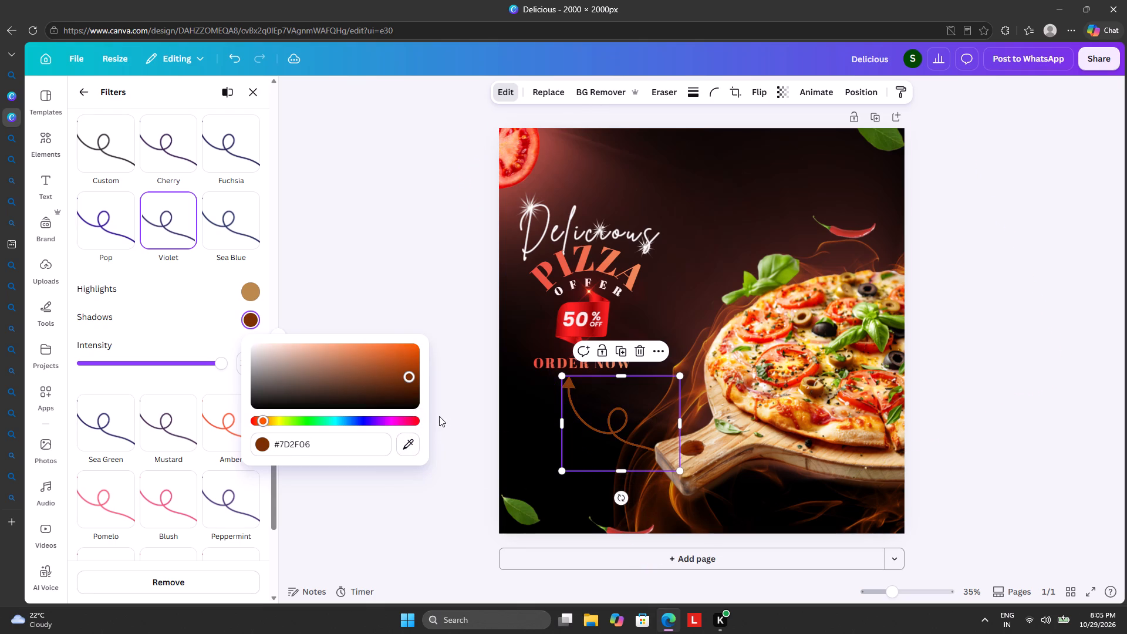
pyautogui.click(448, 396)
pyautogui.click(452, 392)
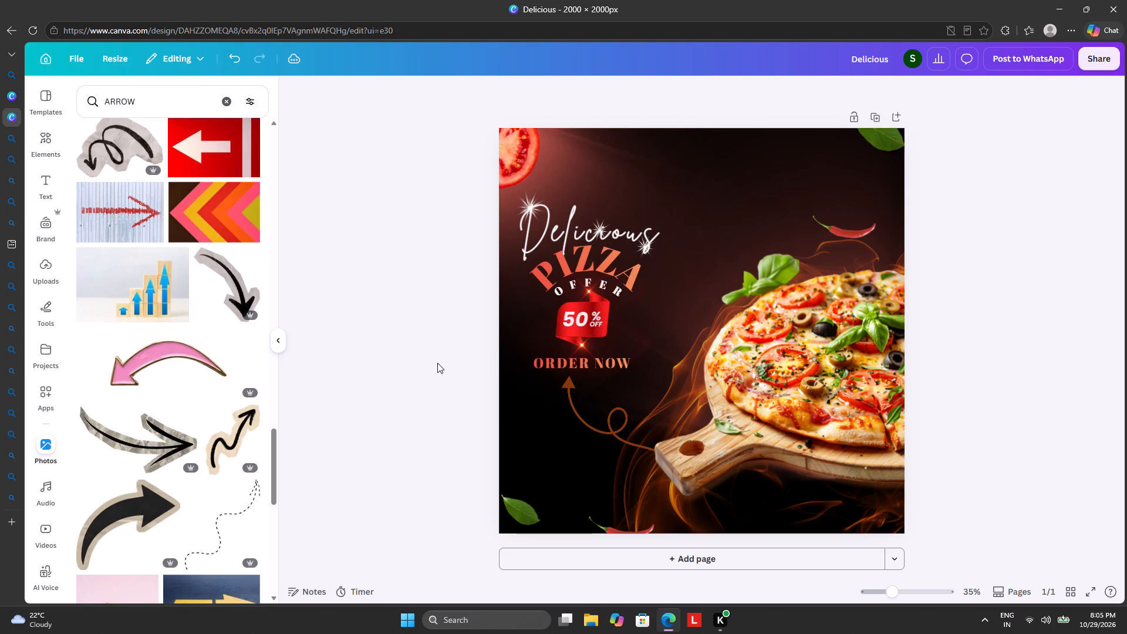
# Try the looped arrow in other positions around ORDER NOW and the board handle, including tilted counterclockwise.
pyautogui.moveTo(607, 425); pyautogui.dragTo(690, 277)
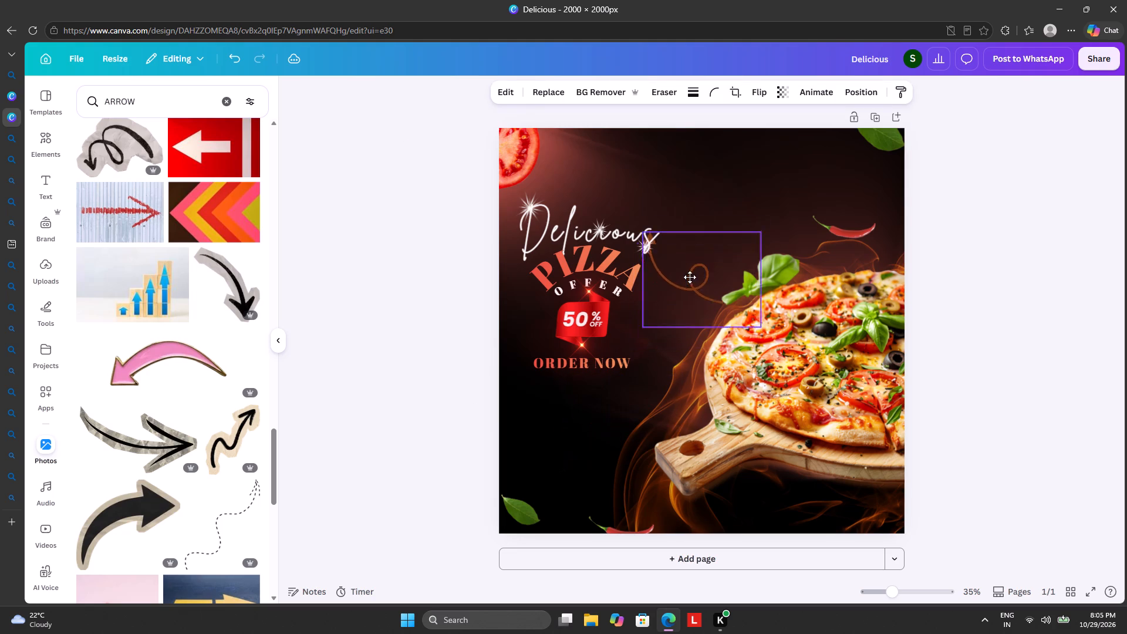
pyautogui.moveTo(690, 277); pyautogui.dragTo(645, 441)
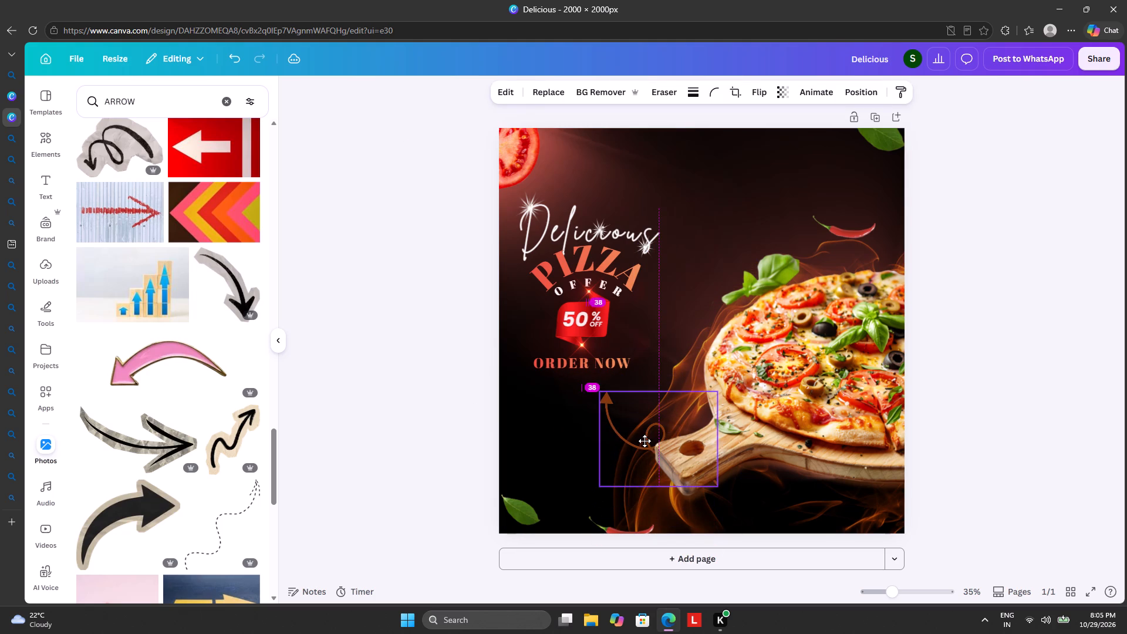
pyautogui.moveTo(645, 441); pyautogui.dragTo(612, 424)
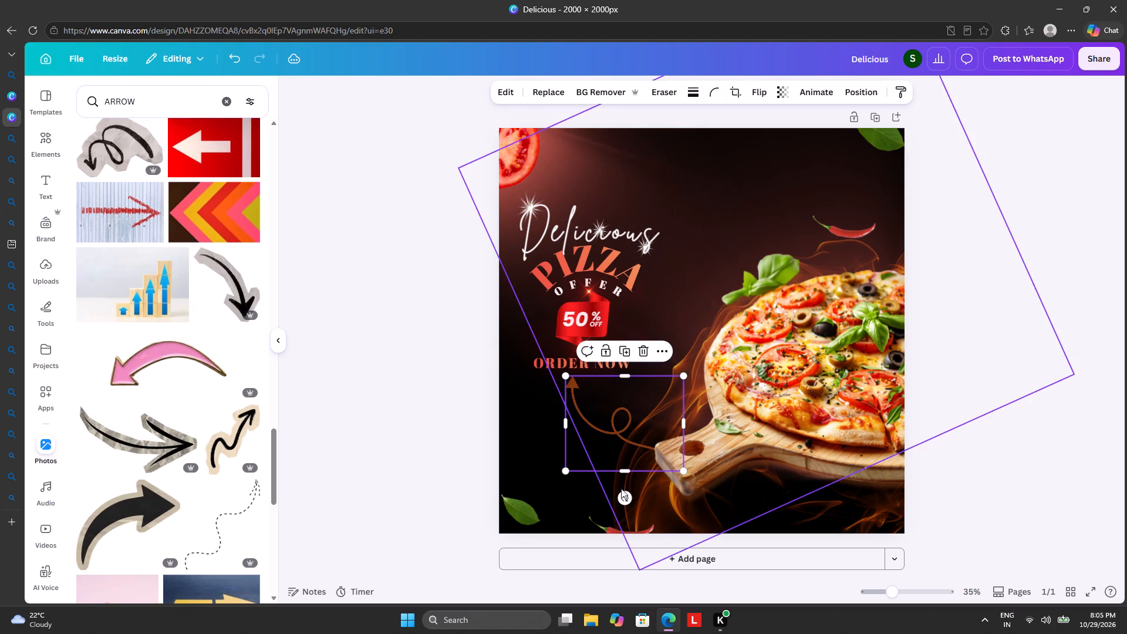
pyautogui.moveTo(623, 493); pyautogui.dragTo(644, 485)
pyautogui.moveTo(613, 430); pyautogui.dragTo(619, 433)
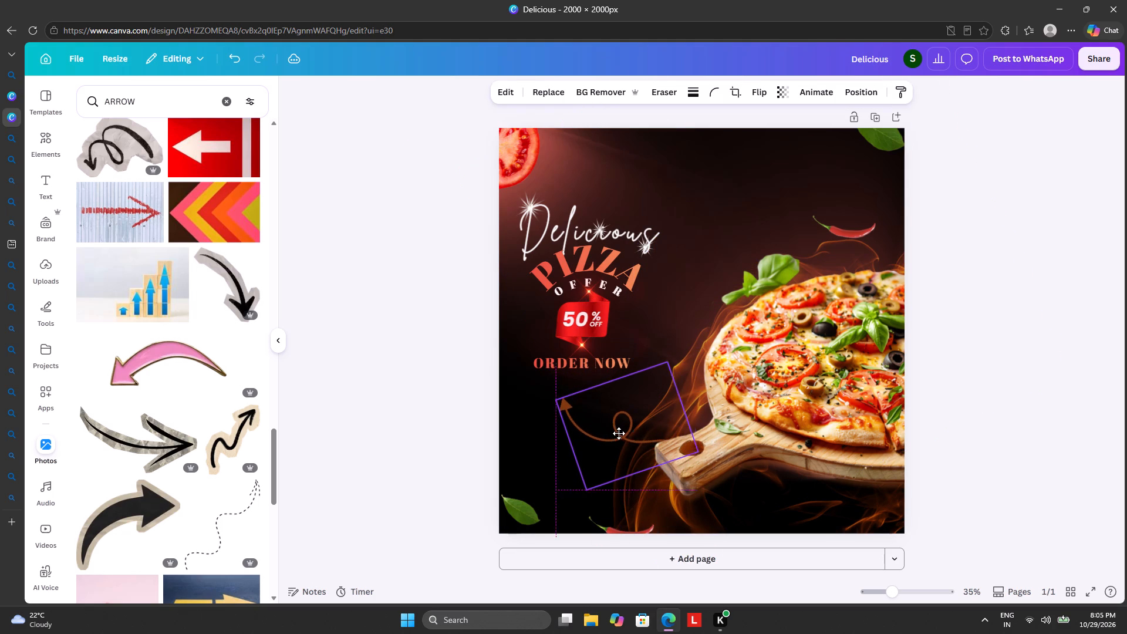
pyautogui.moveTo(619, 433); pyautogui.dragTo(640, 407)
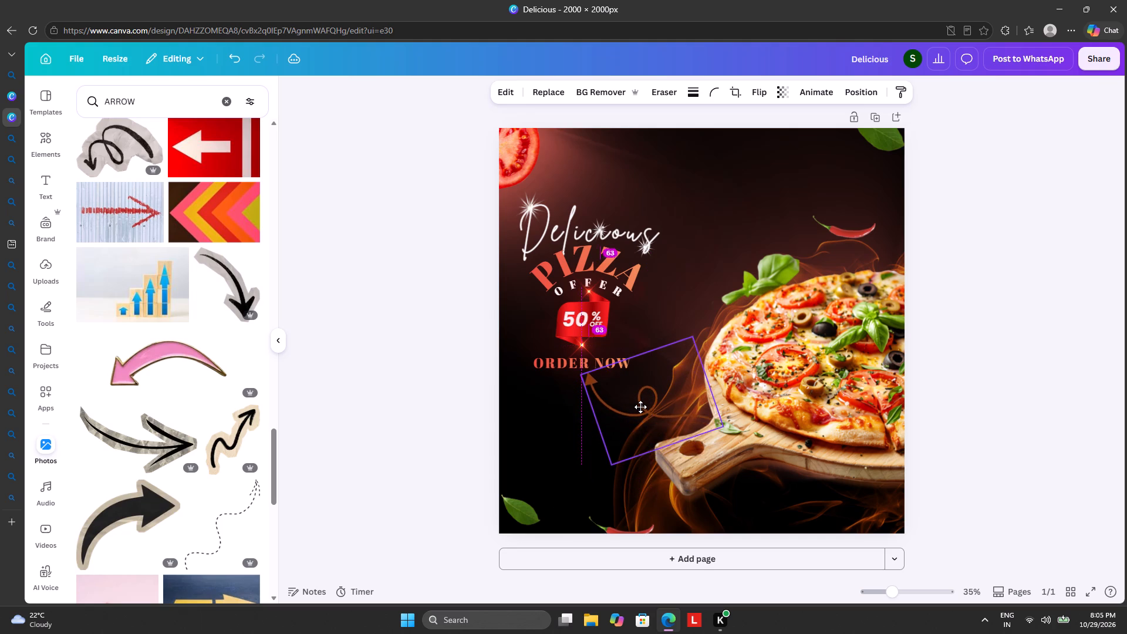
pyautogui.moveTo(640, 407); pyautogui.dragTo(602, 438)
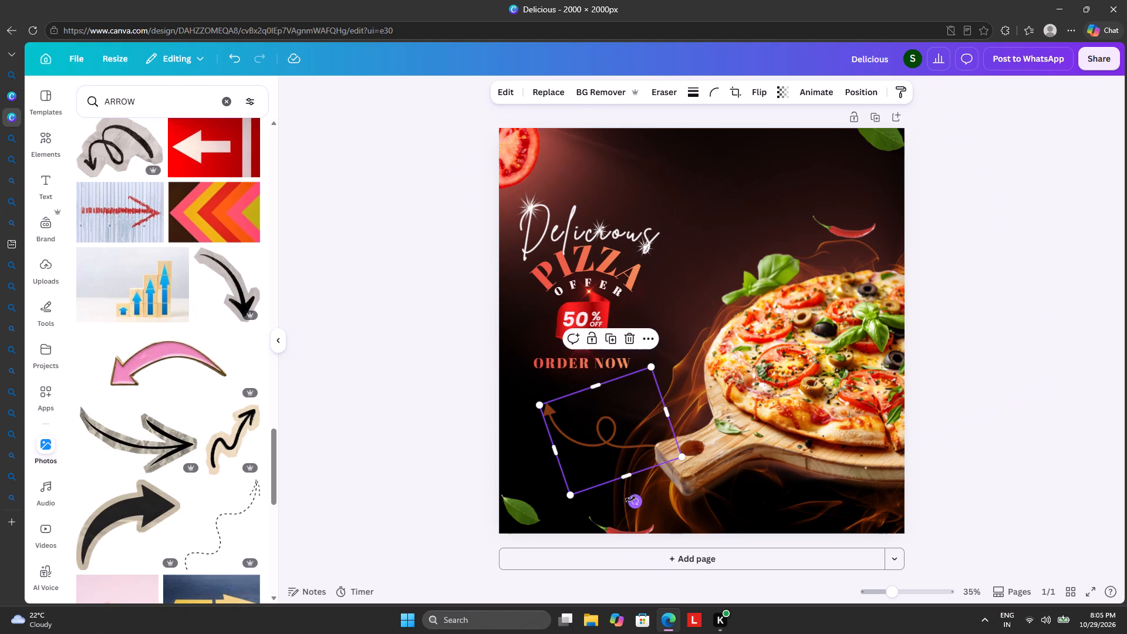
# Rotate the looped arrow nearly level and place it with its head below ORDER NOW and its tail at the board handle.
pyautogui.moveTo(630, 499); pyautogui.dragTo(609, 497)
pyautogui.moveTo(591, 437); pyautogui.dragTo(605, 440)
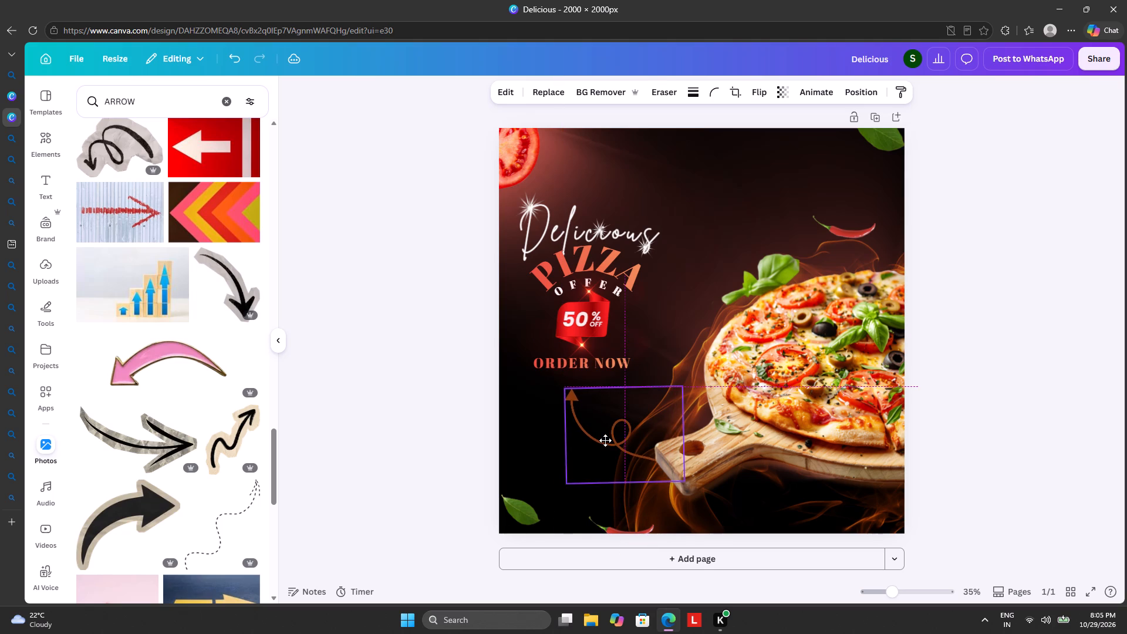
pyautogui.moveTo(605, 440); pyautogui.dragTo(626, 452)
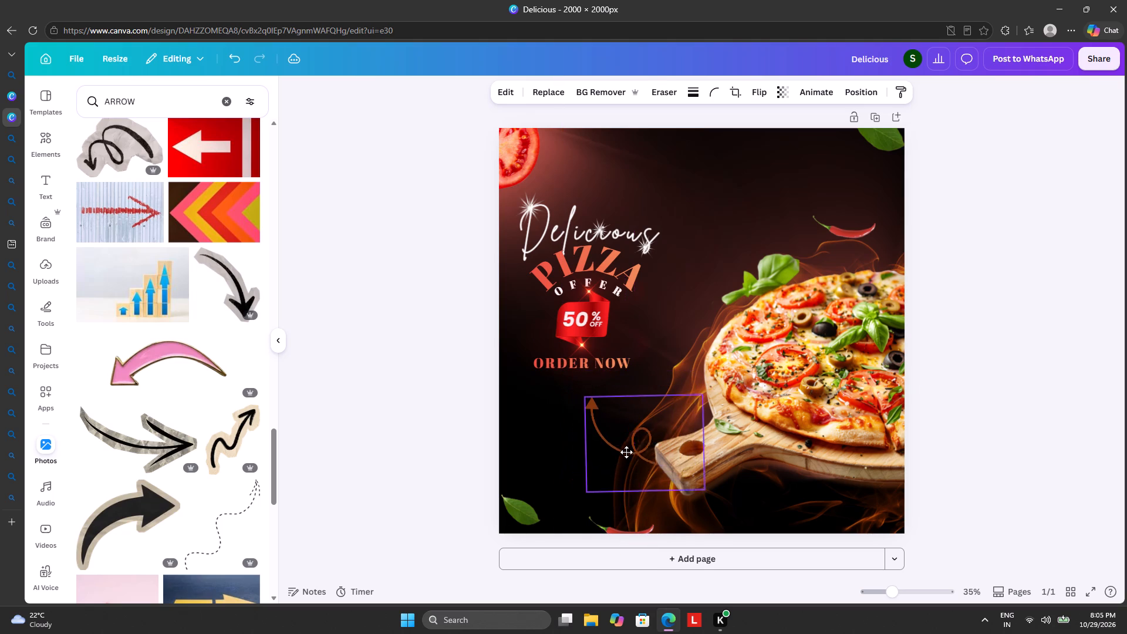
pyautogui.moveTo(626, 452); pyautogui.dragTo(617, 439)
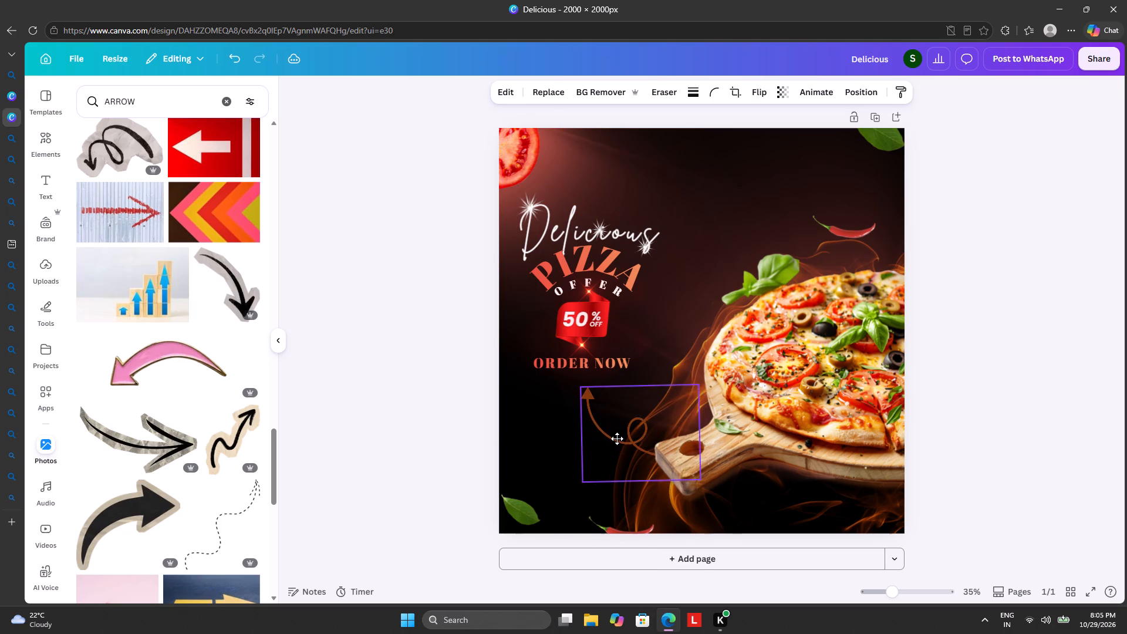
pyautogui.moveTo(617, 439); pyautogui.dragTo(614, 436)
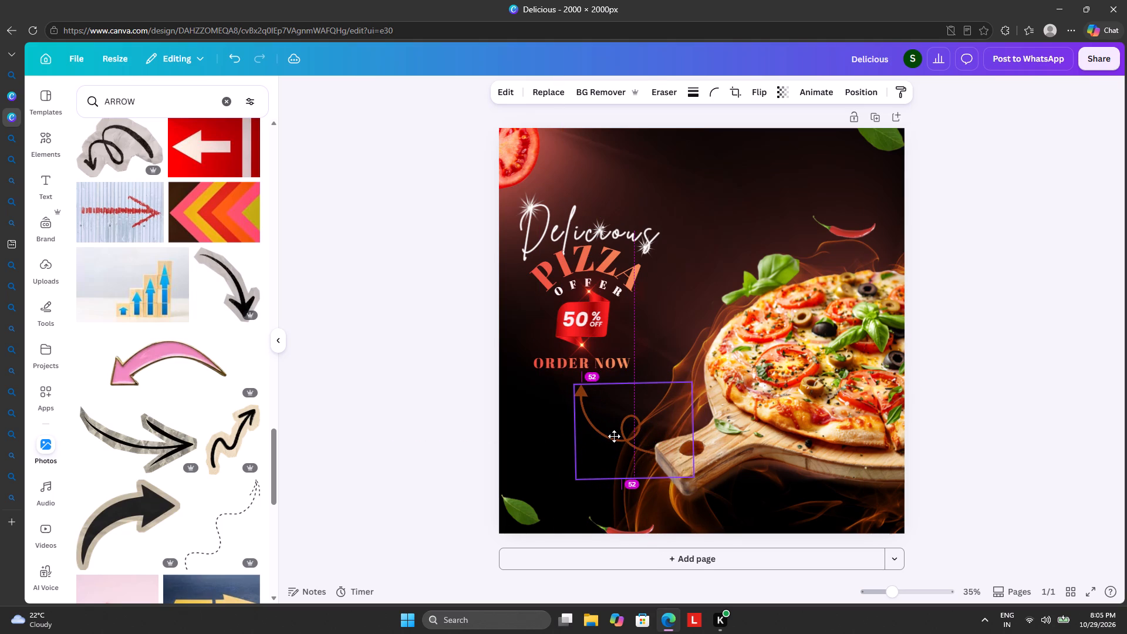
pyautogui.moveTo(614, 436); pyautogui.dragTo(617, 439)
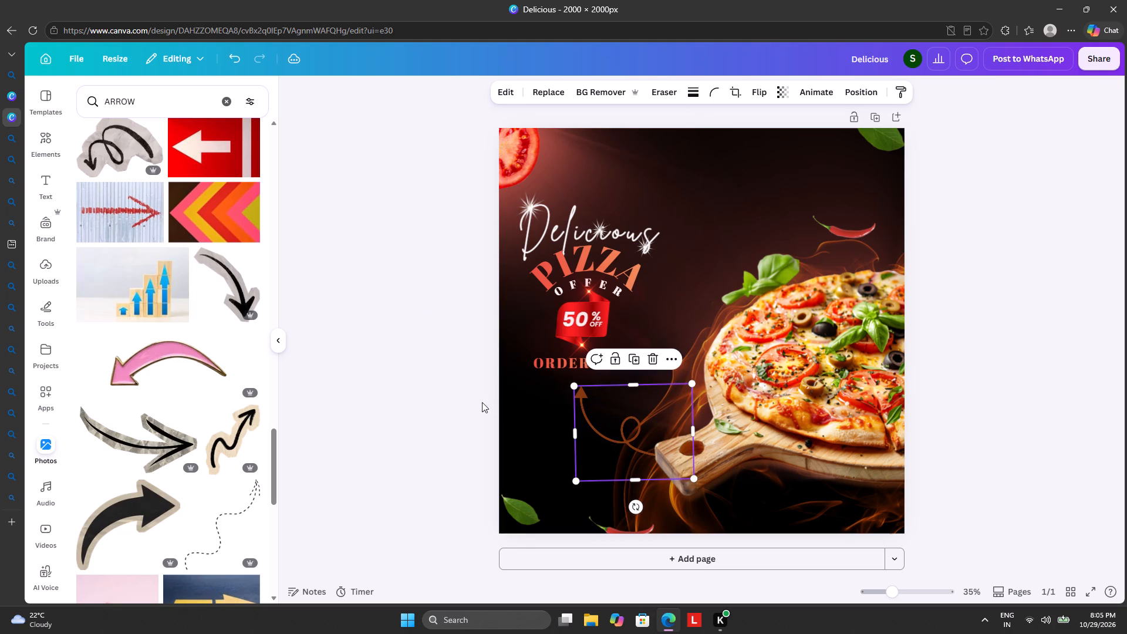
pyautogui.click(473, 398)
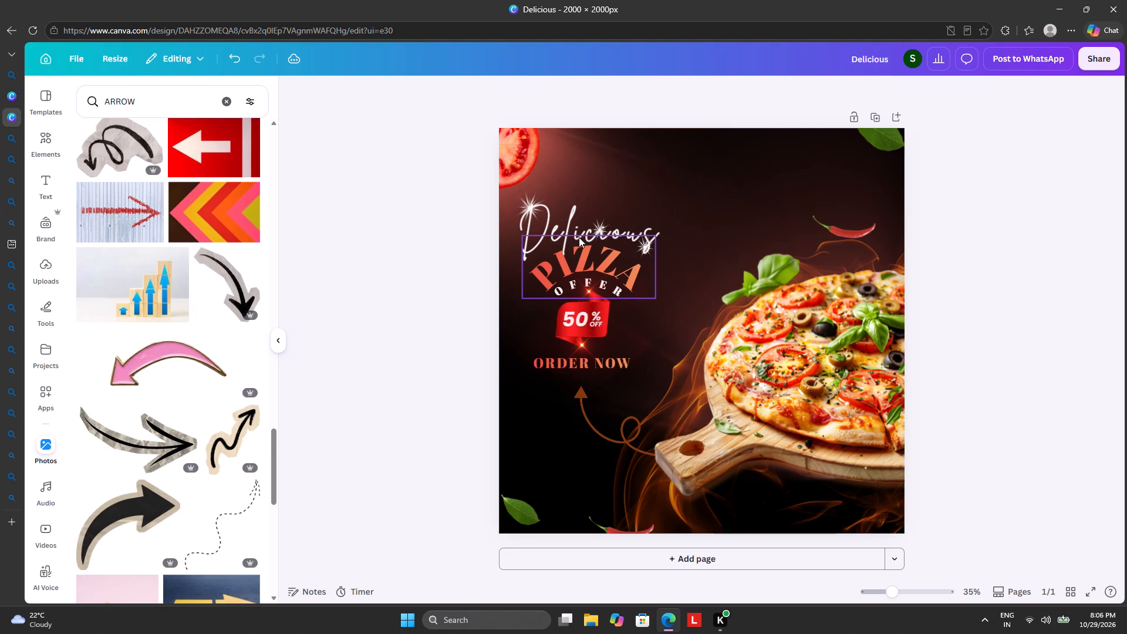
# Shift the curved PIZZA heading slightly left beneath the Delicious lettering and deselect it.
pyautogui.click(561, 237)
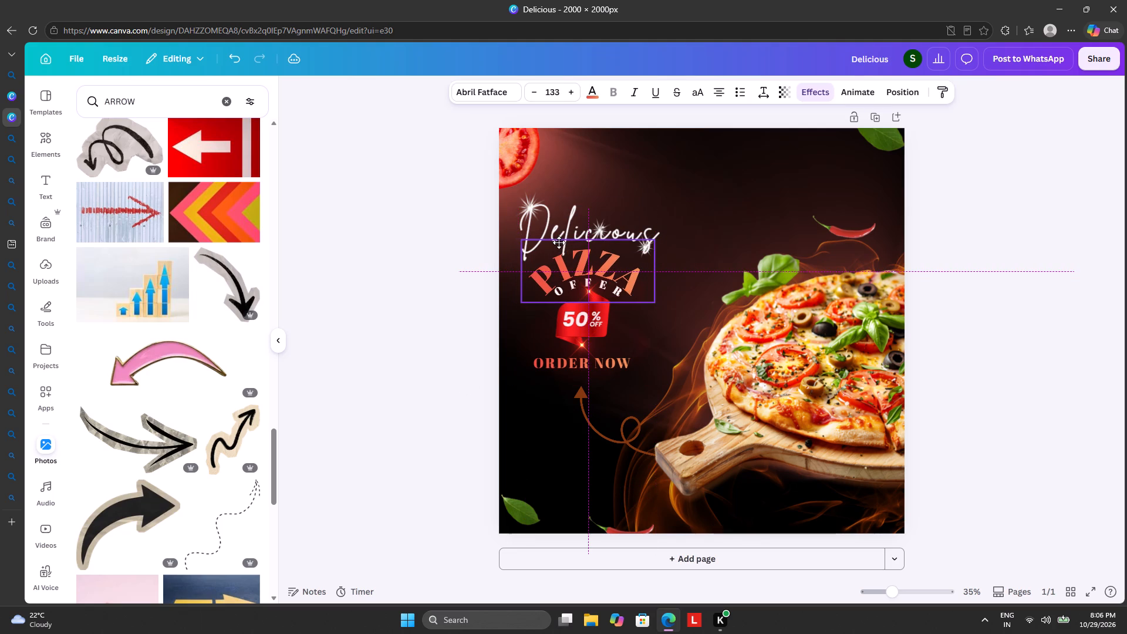
pyautogui.click(443, 211)
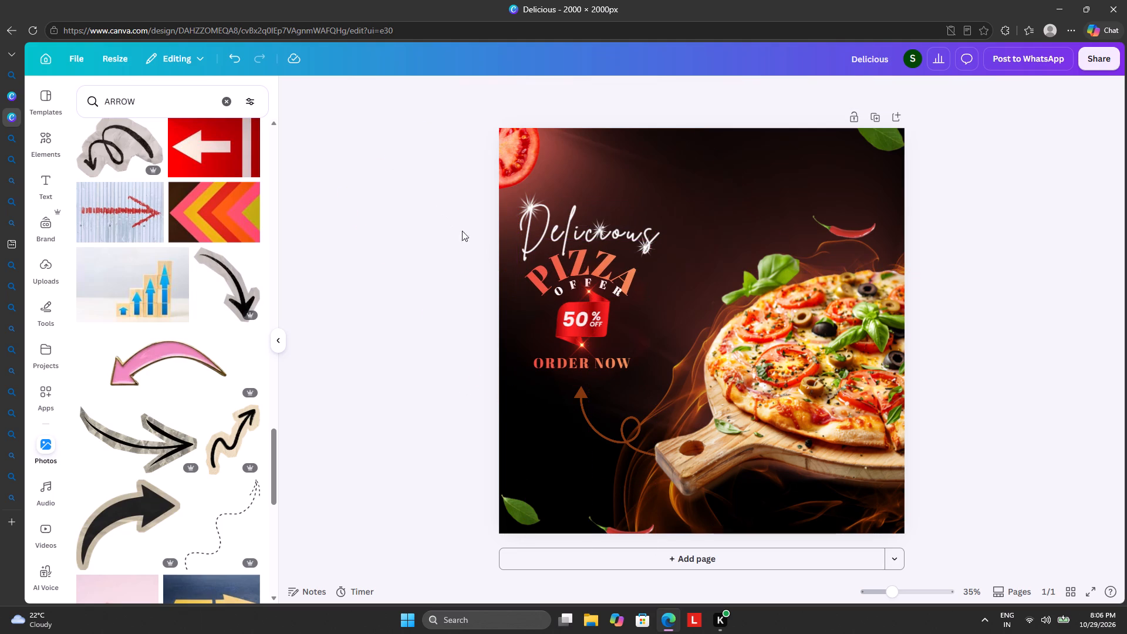
# Extend the red glow sparkle's frame slightly downward and reposition the sparkle at the top edge of the 50% OFF badge.
pyautogui.moveTo(573, 288); pyautogui.dragTo(566, 287)
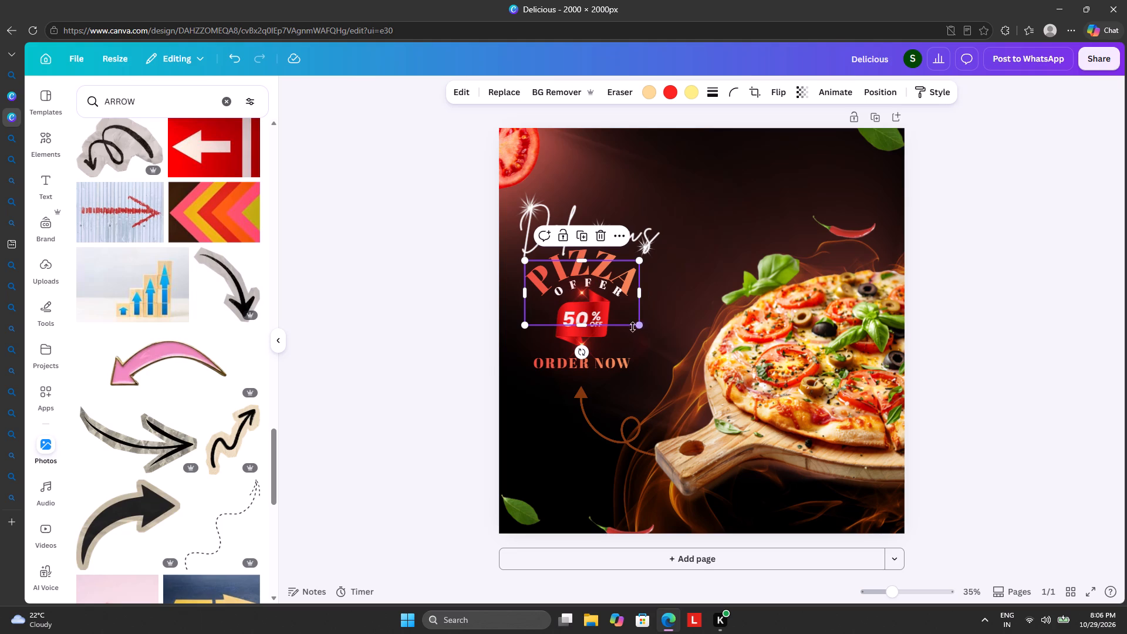
pyautogui.click(622, 321)
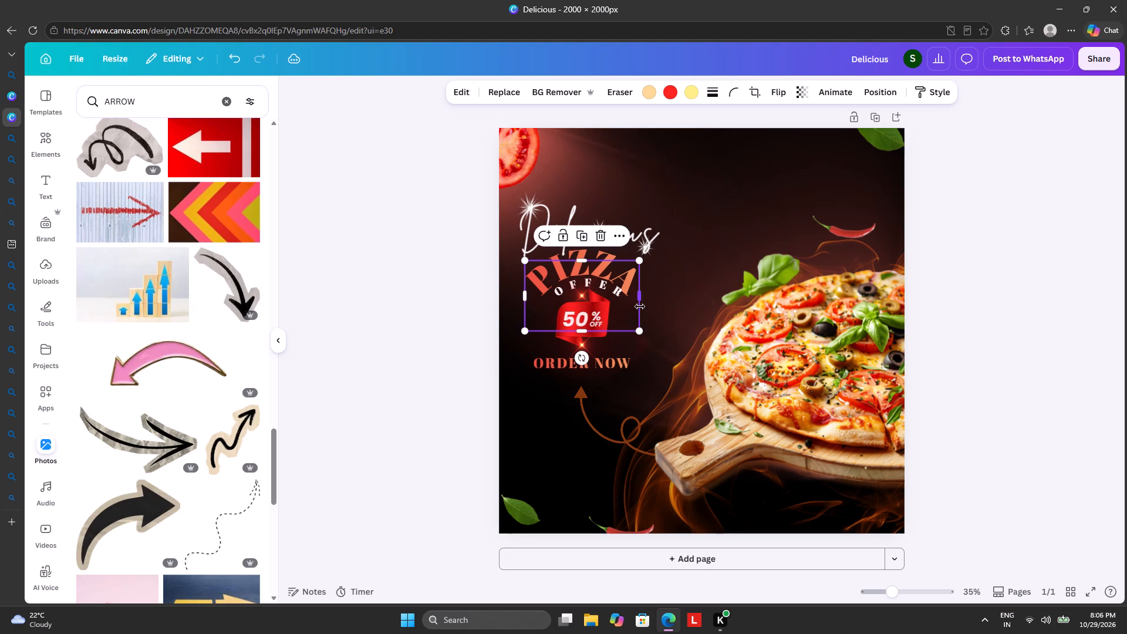
pyautogui.click(640, 307)
pyautogui.moveTo(633, 302); pyautogui.dragTo(637, 309)
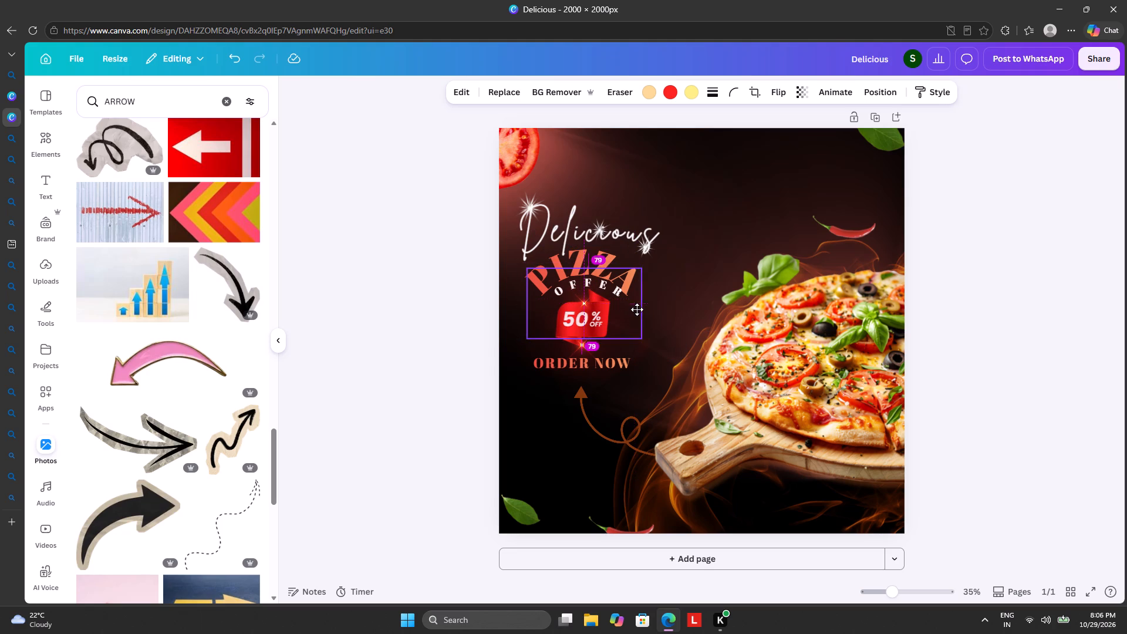
pyautogui.moveTo(637, 309); pyautogui.dragTo(642, 298)
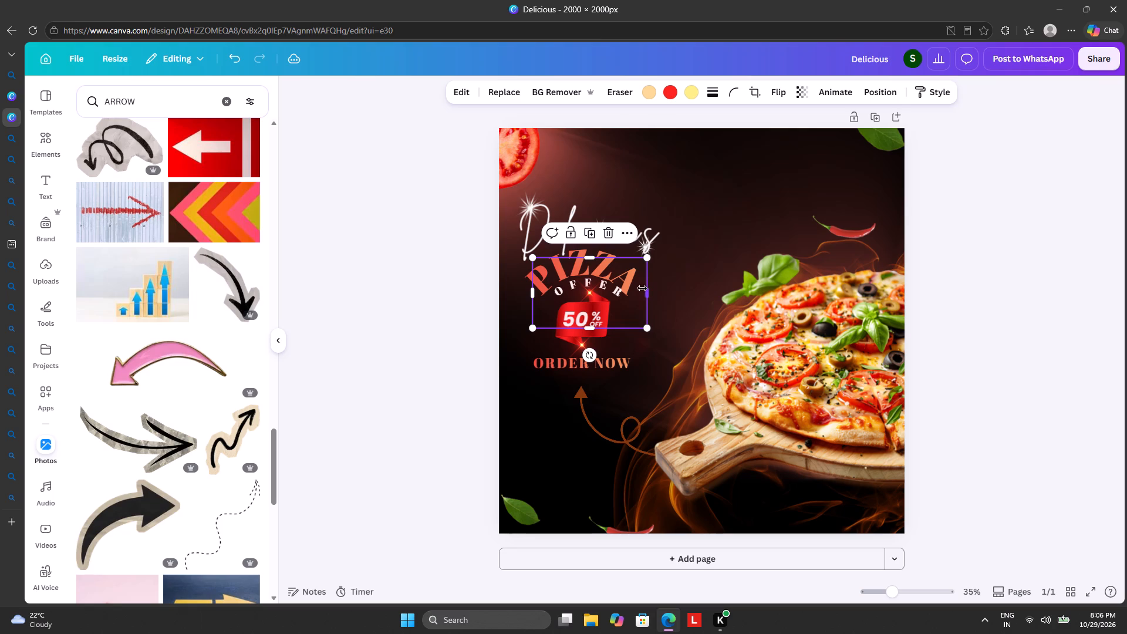
# Select the OFFER text layer, shift it slightly left and down beneath PIZZA, and deselect it.
pyautogui.click(882, 85)
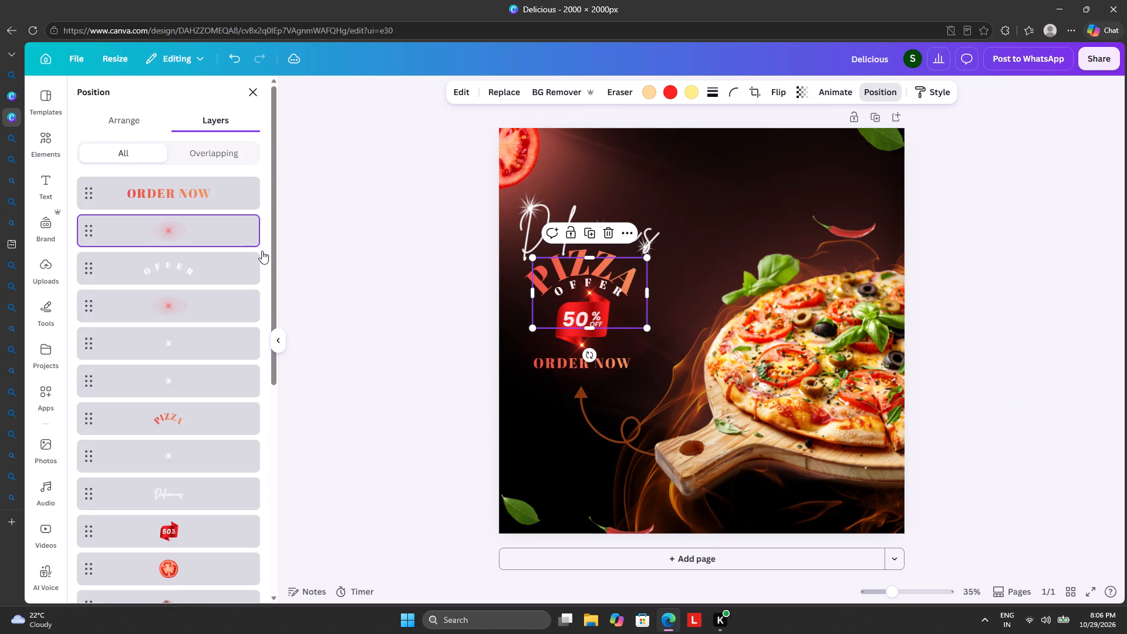
pyautogui.click(184, 274)
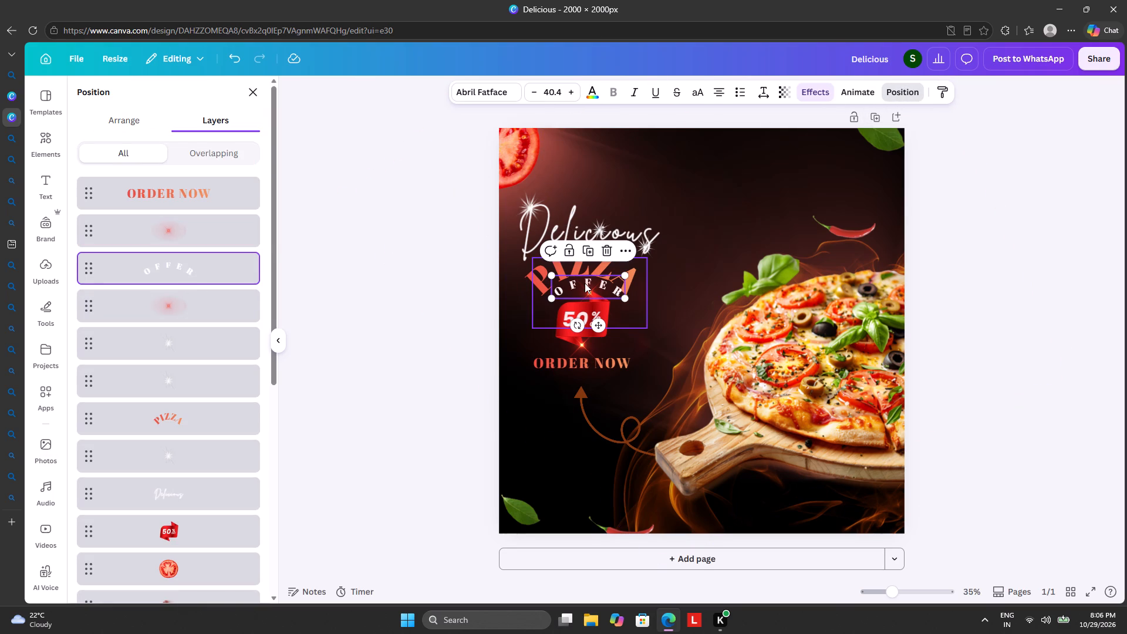
pyautogui.click(599, 323)
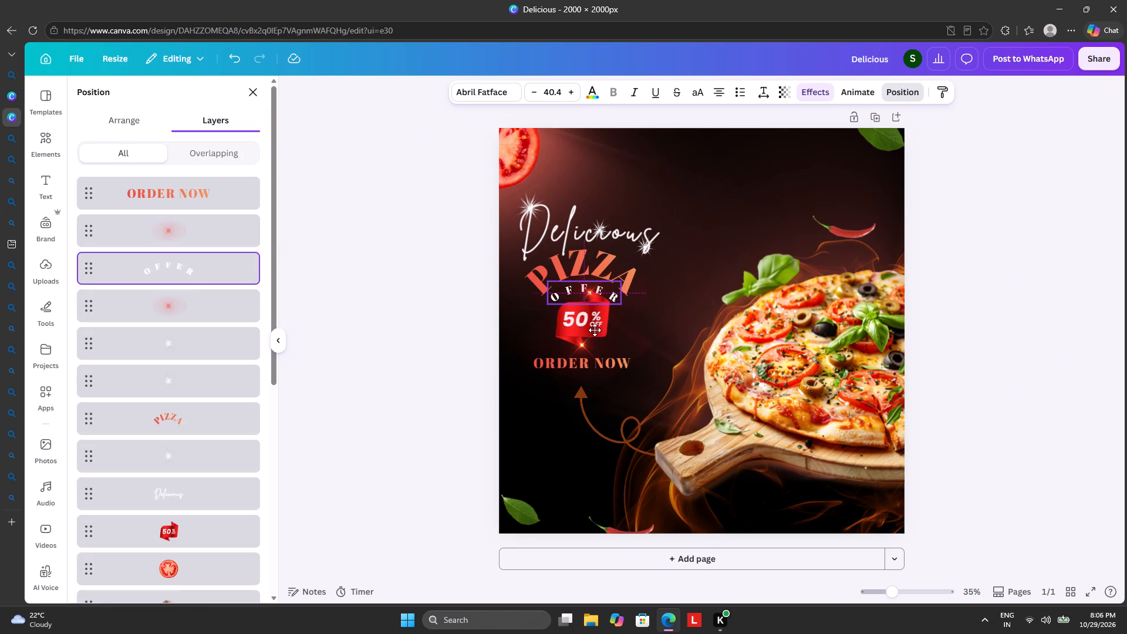
pyautogui.click(437, 346)
pyautogui.click(437, 343)
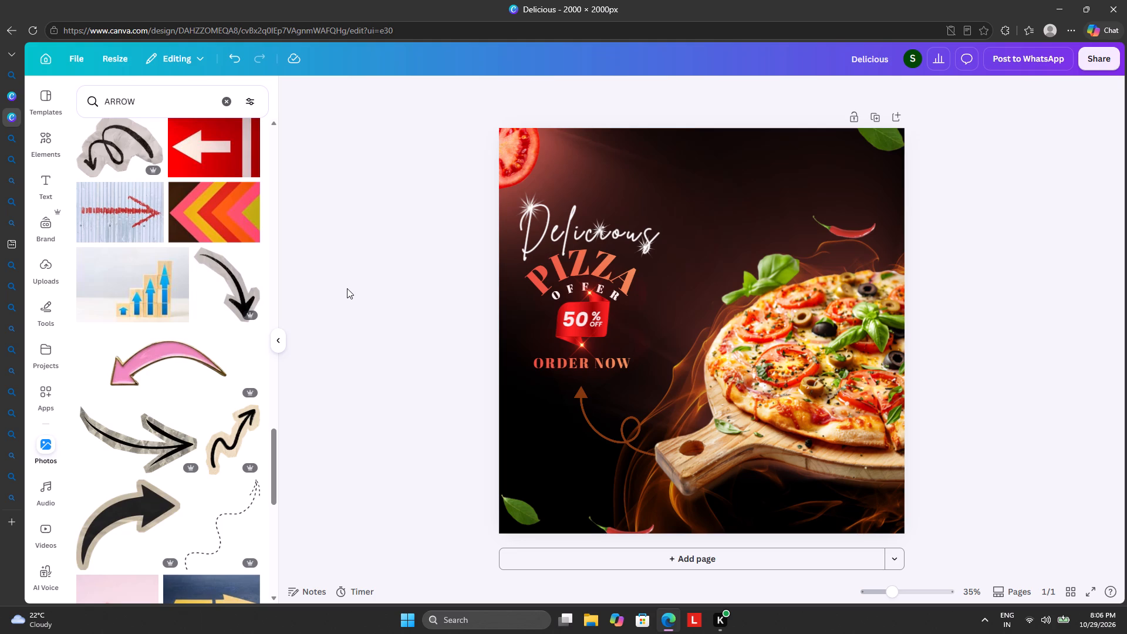
# Search the elements library for "CHILLI SLICE" and show all the photo results.
pyautogui.scroll(-1, 215, 360)
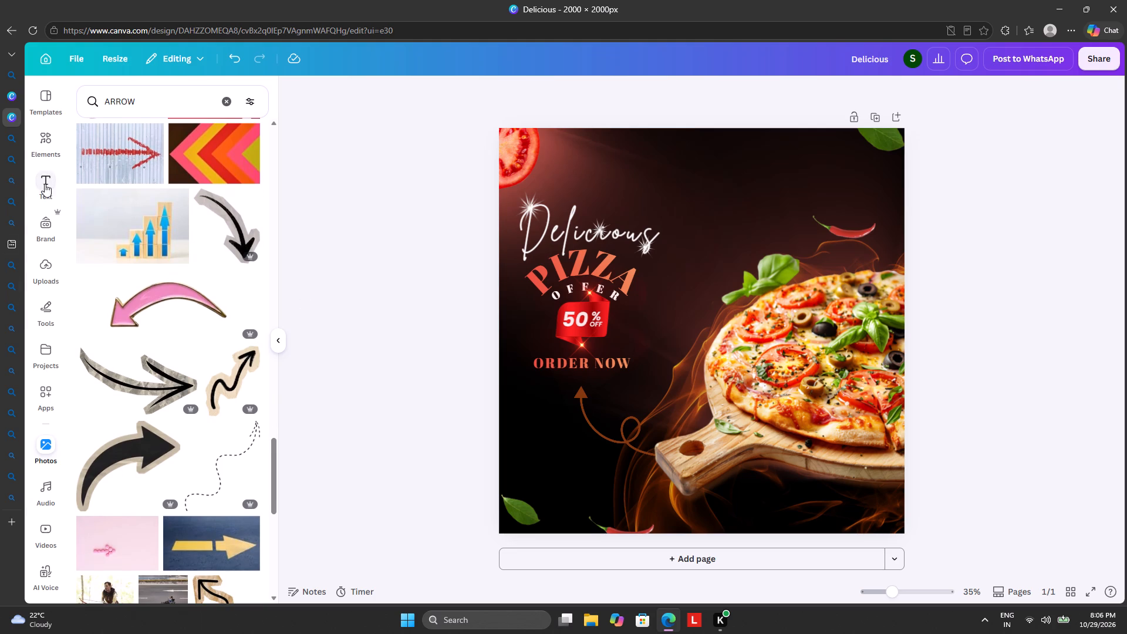
pyautogui.click(30, 146)
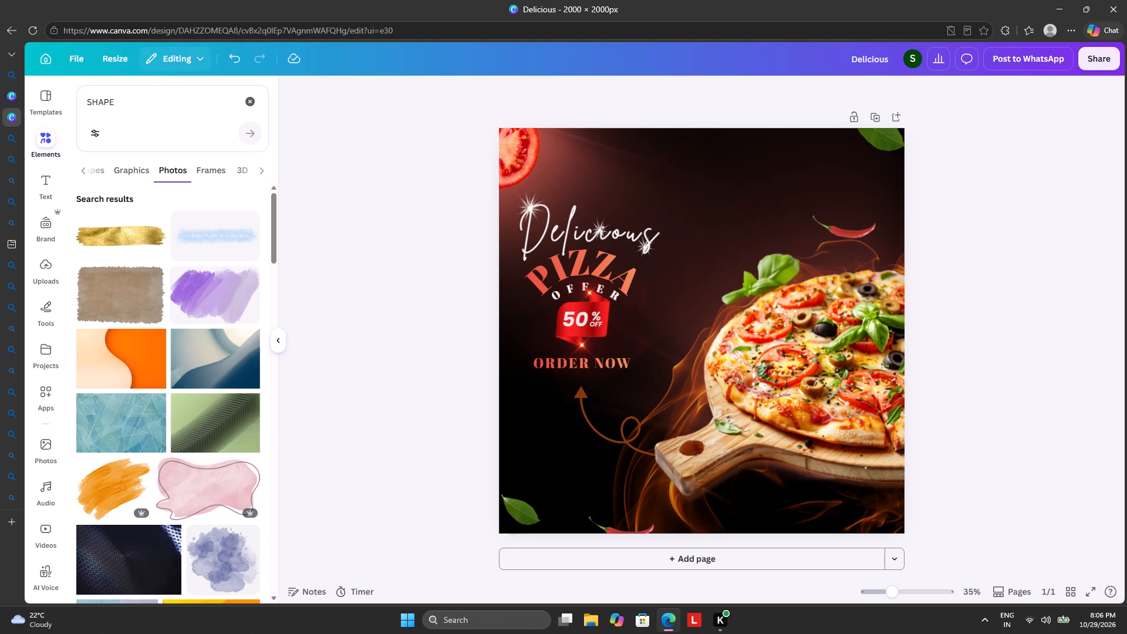
pyautogui.click(247, 98)
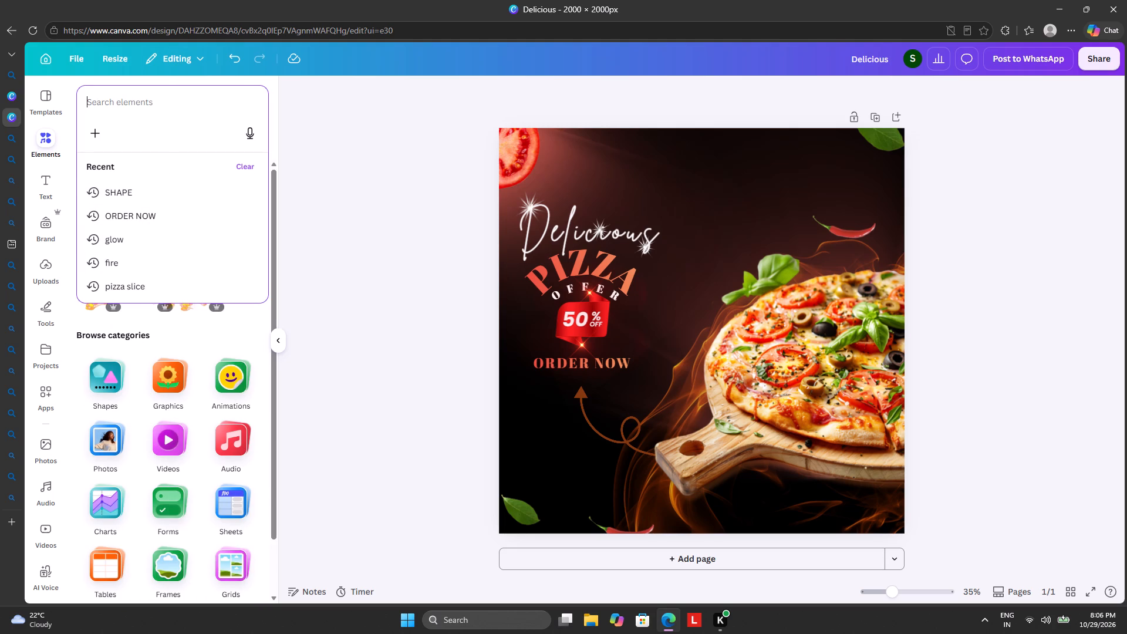
pyautogui.press('c')
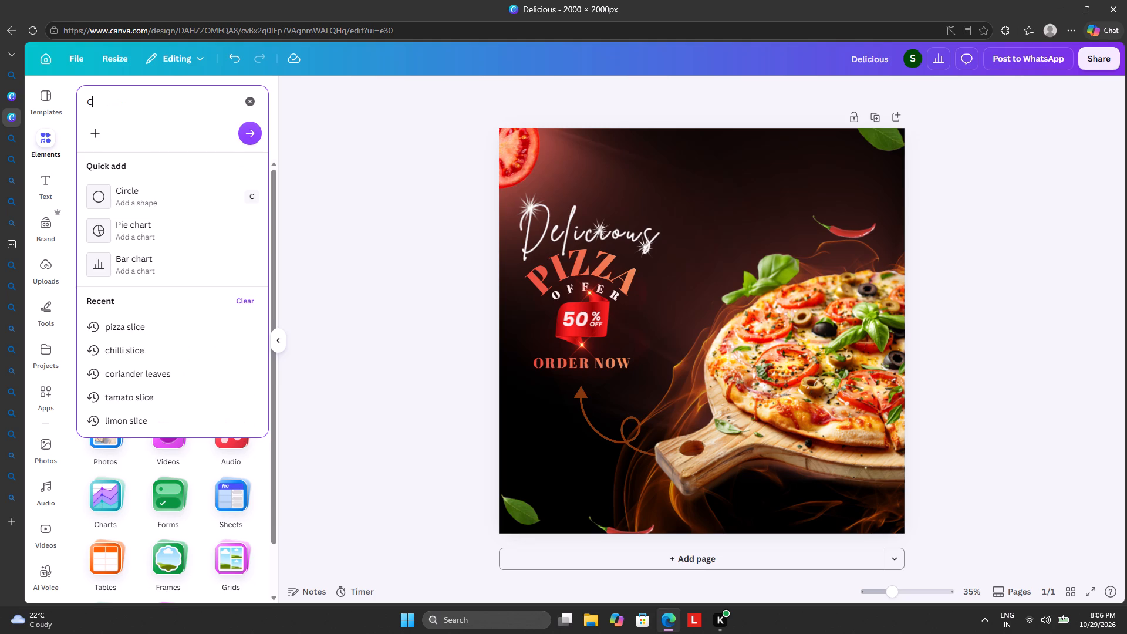
pyautogui.press('h')
pyautogui.press('i')
pyautogui.press('l')
pyautogui.press('l')
pyautogui.press('i')
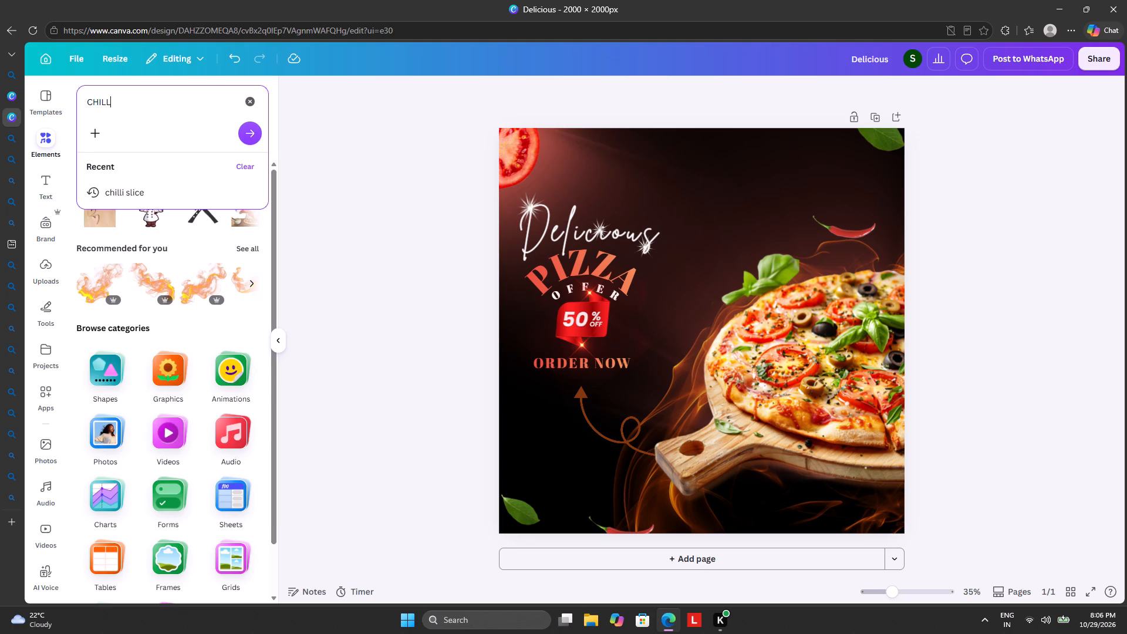
pyautogui.press('space')
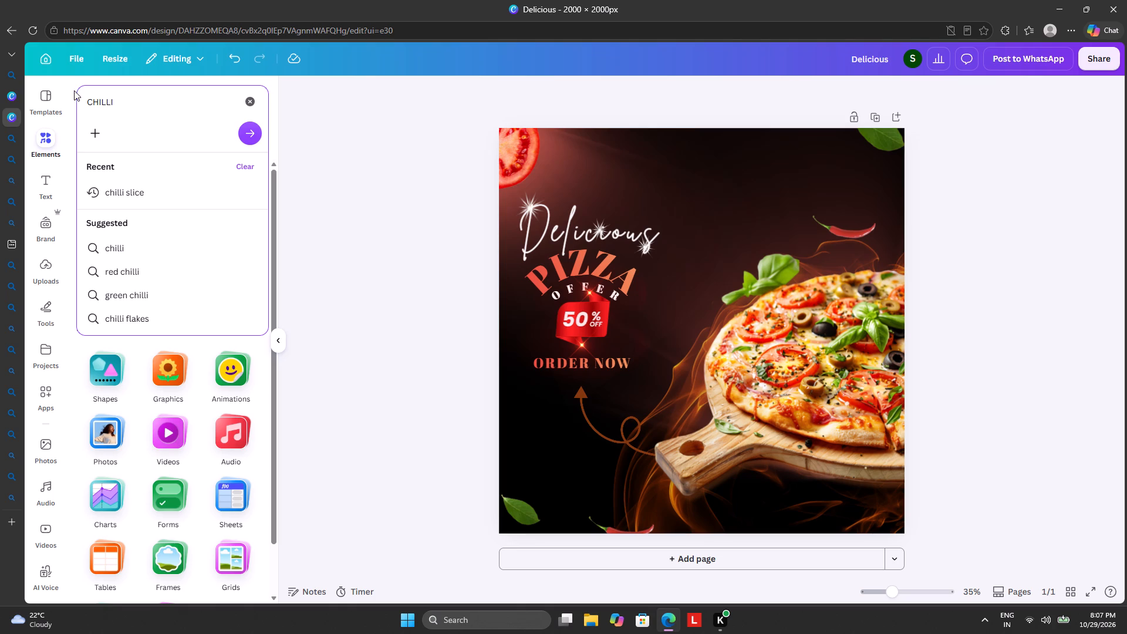
pyautogui.press('s')
pyautogui.press('l')
pyautogui.press('i')
pyautogui.press('c')
pyautogui.press('e')
pyautogui.press('Return')
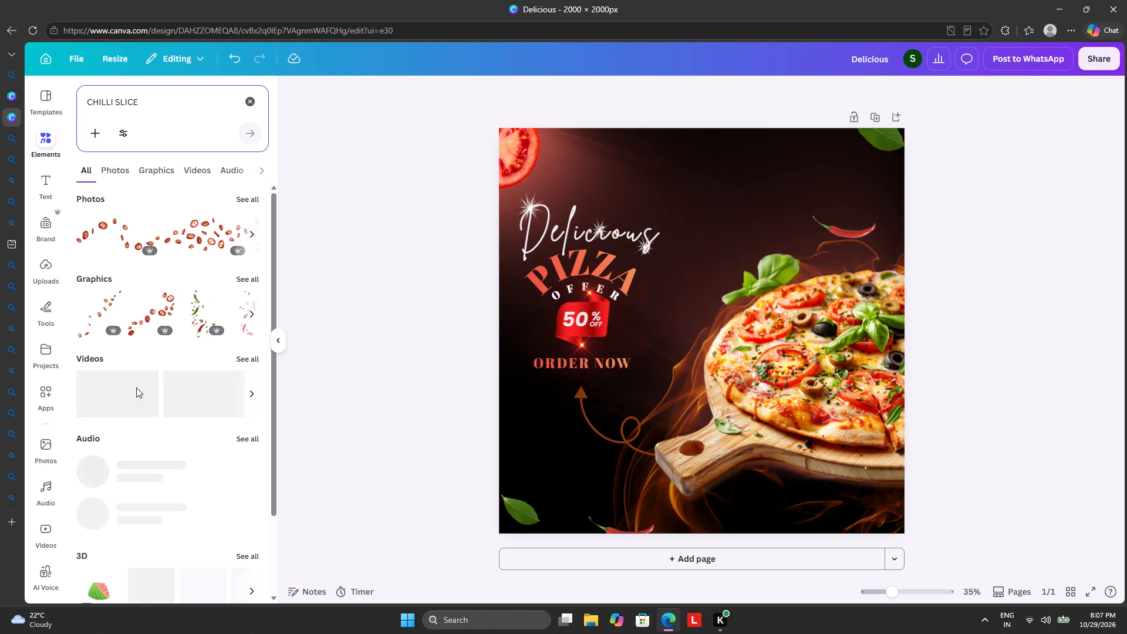
pyautogui.click(252, 201)
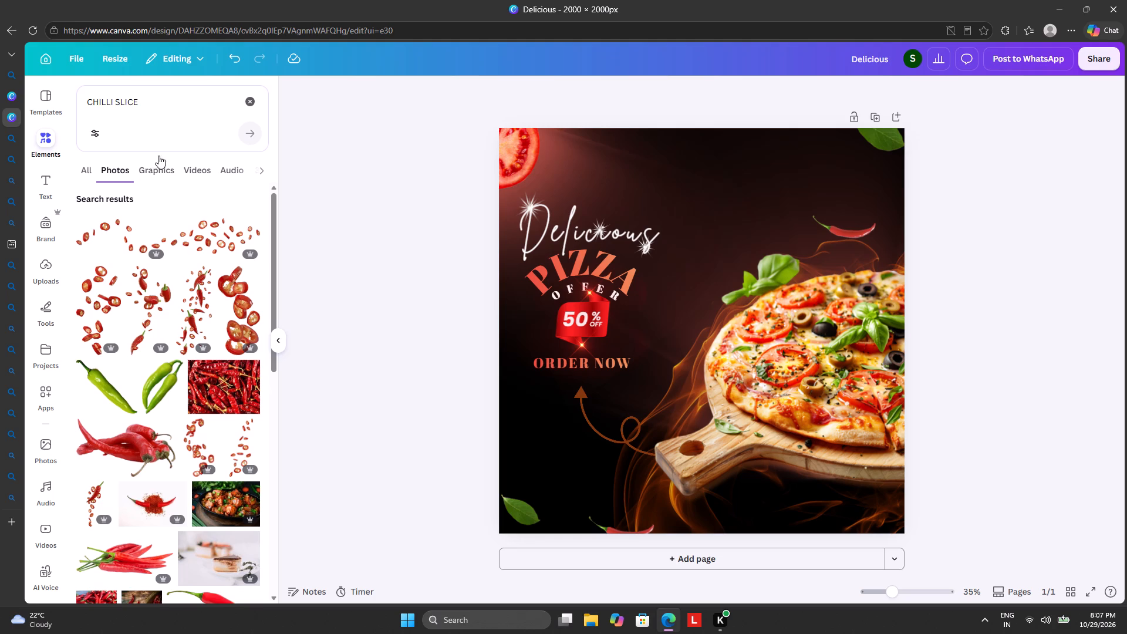
# Add the photo of a red chilli bursting into chilli powder on a dark slate background to the poster.
pyautogui.scroll(-5, 220, 282)
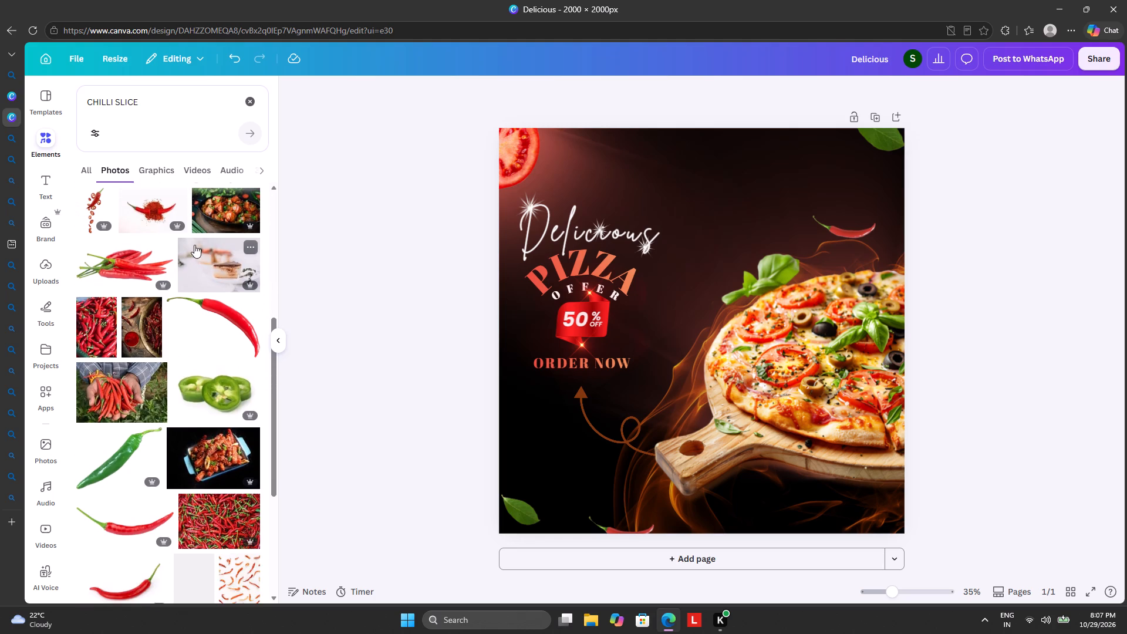
pyautogui.scroll(-4, 193, 241)
pyautogui.scroll(2, 190, 236)
pyautogui.scroll(-5, 190, 235)
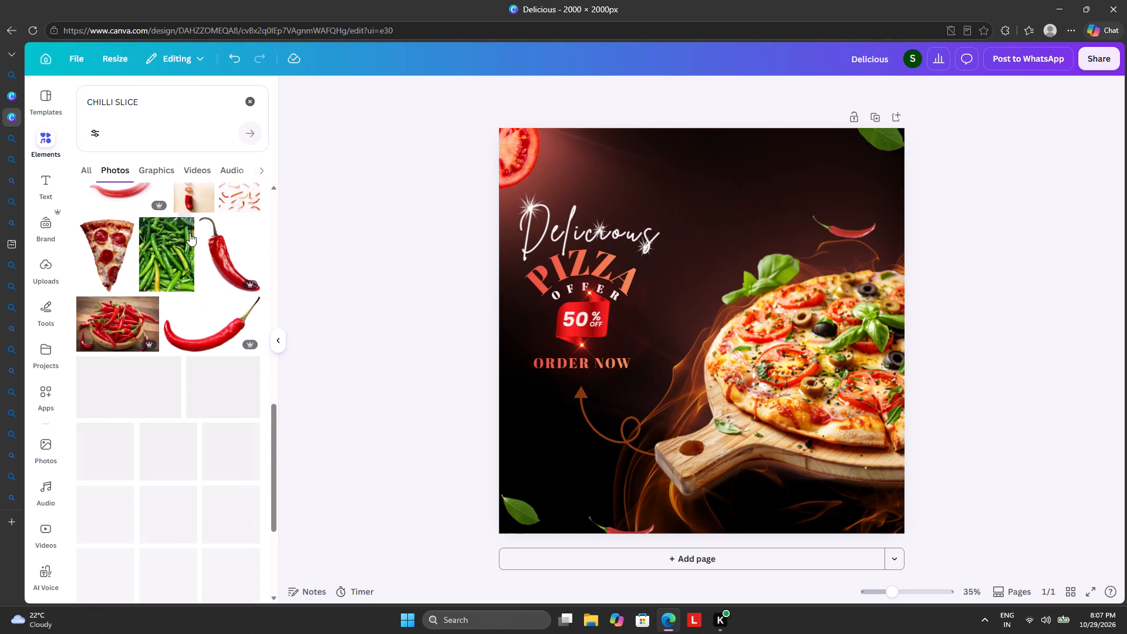
pyautogui.scroll(-4, 190, 232)
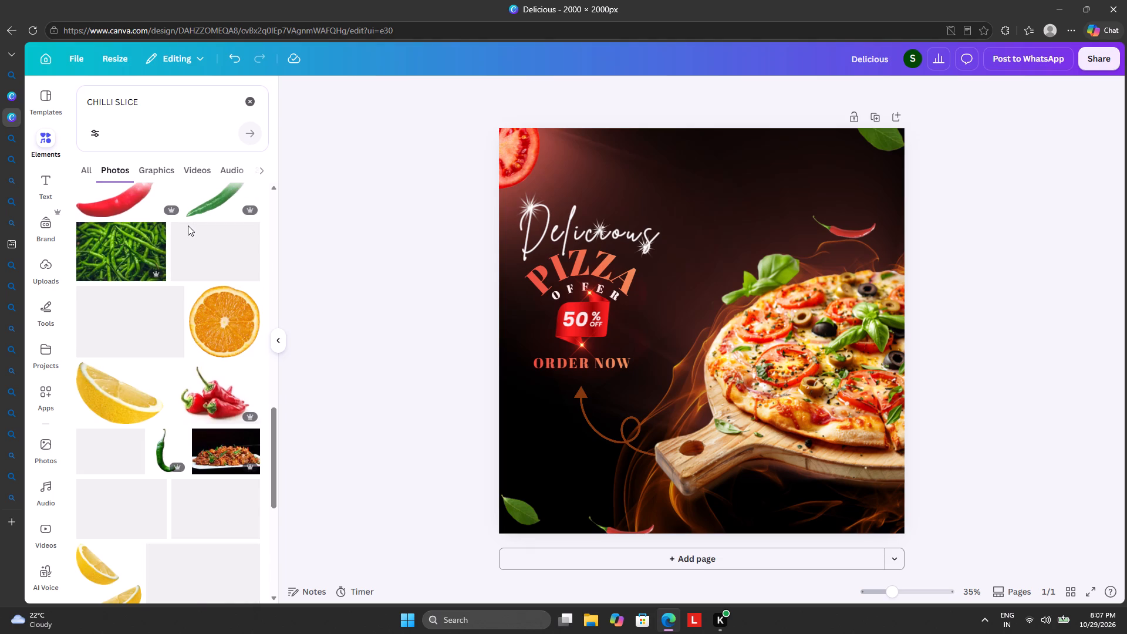
pyautogui.scroll(-1, 188, 225)
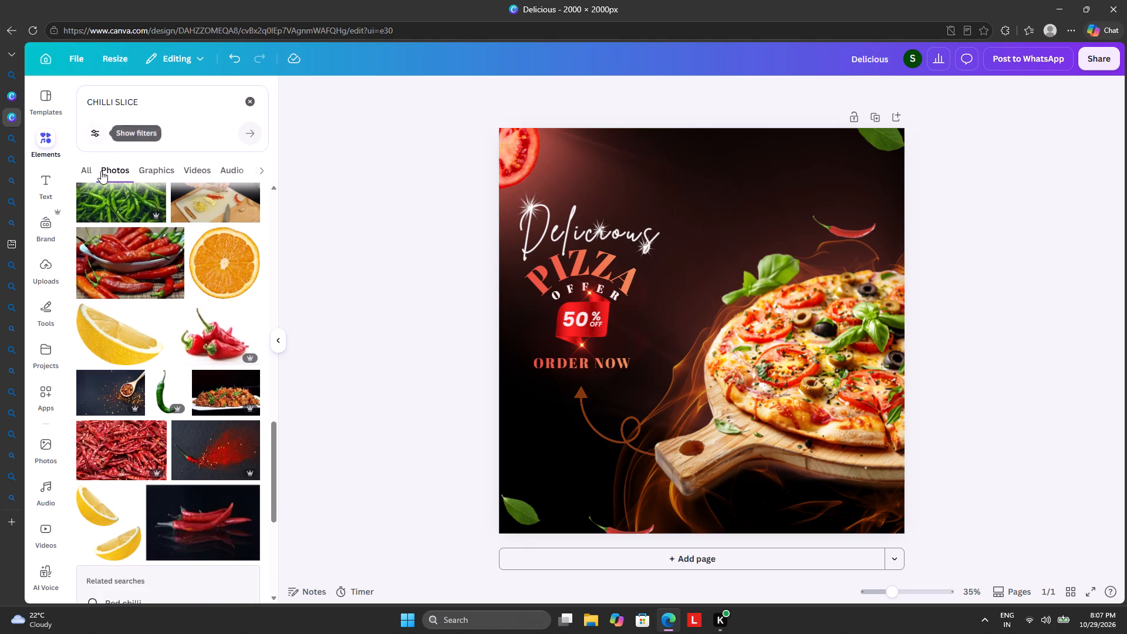
pyautogui.click(198, 442)
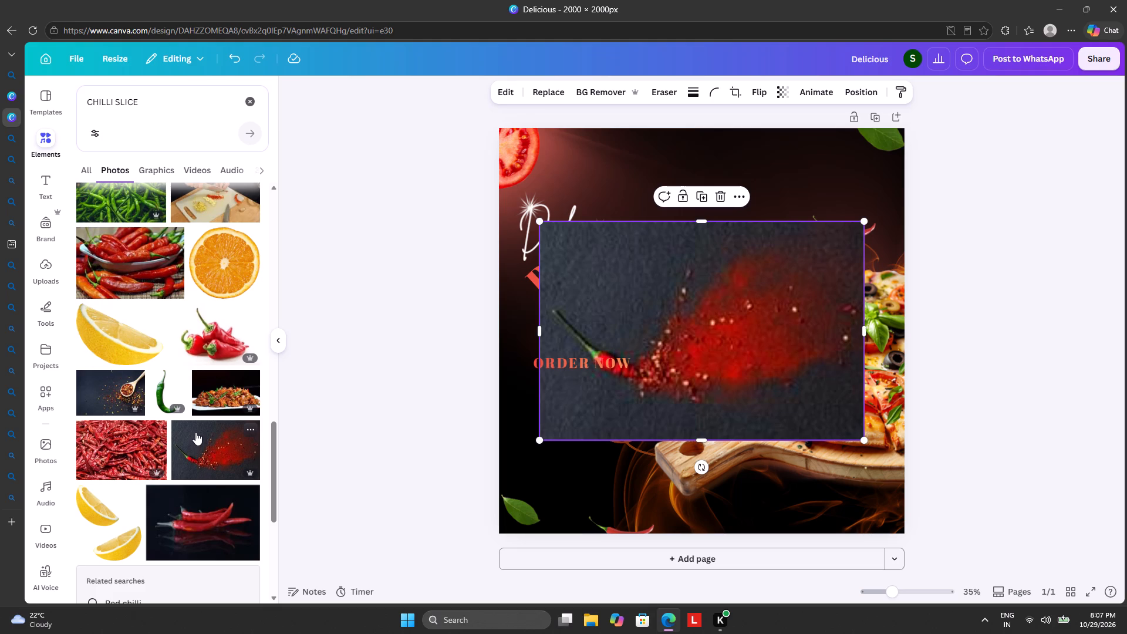
# Remove the dark background from the chilli powder photo.
pyautogui.click(596, 78)
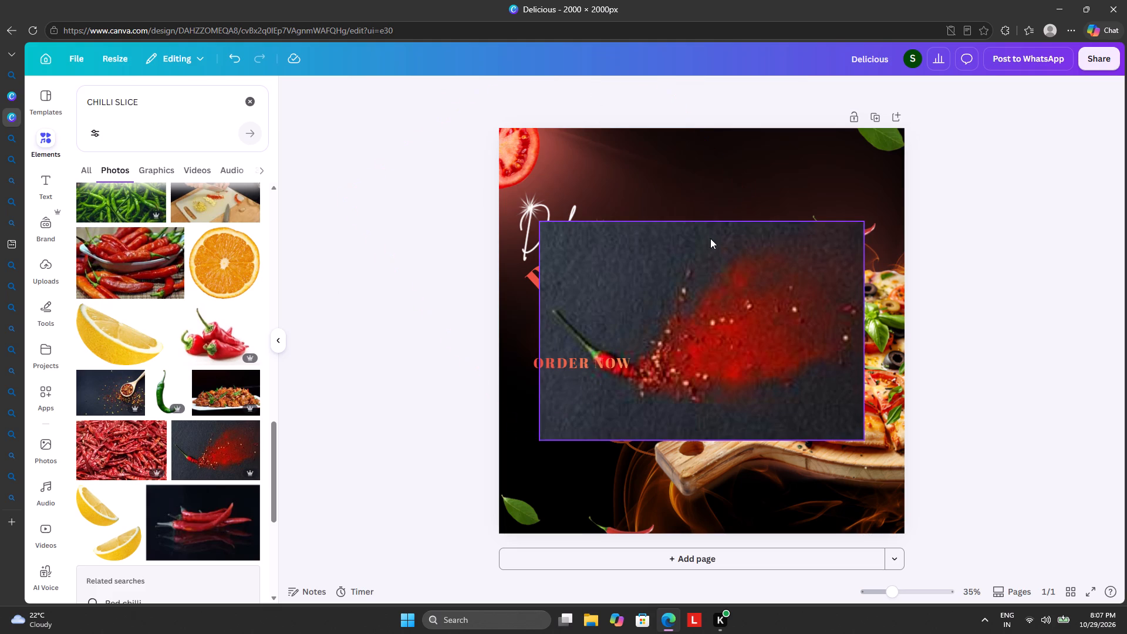
pyautogui.click(707, 249)
pyautogui.click(580, 89)
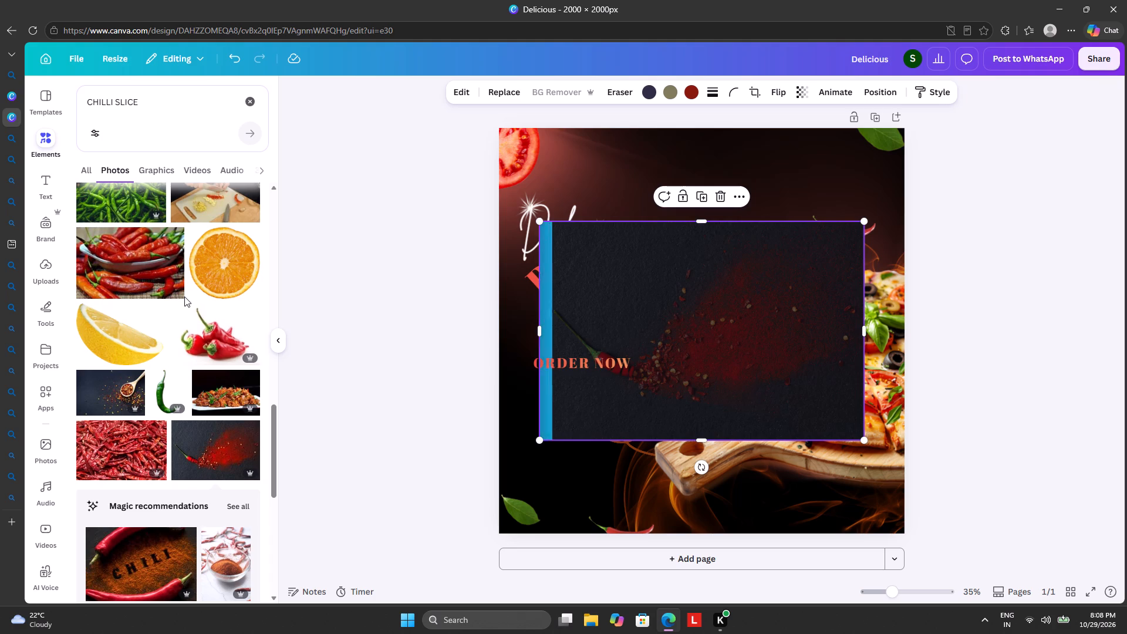
pyautogui.scroll(-5, 178, 295)
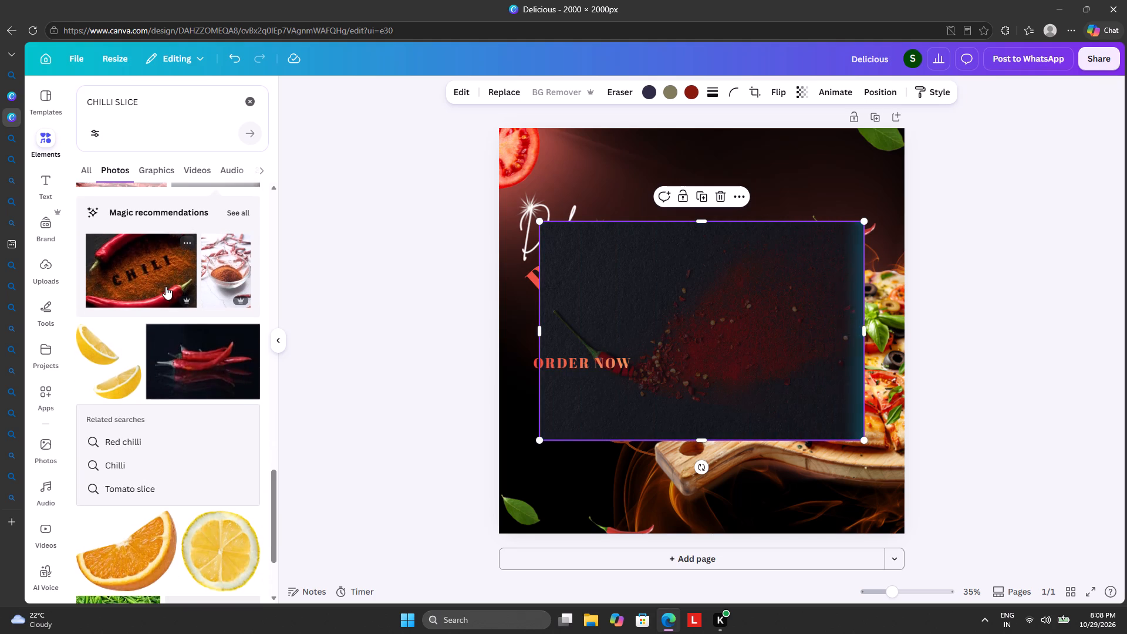
pyautogui.scroll(-7, 164, 285)
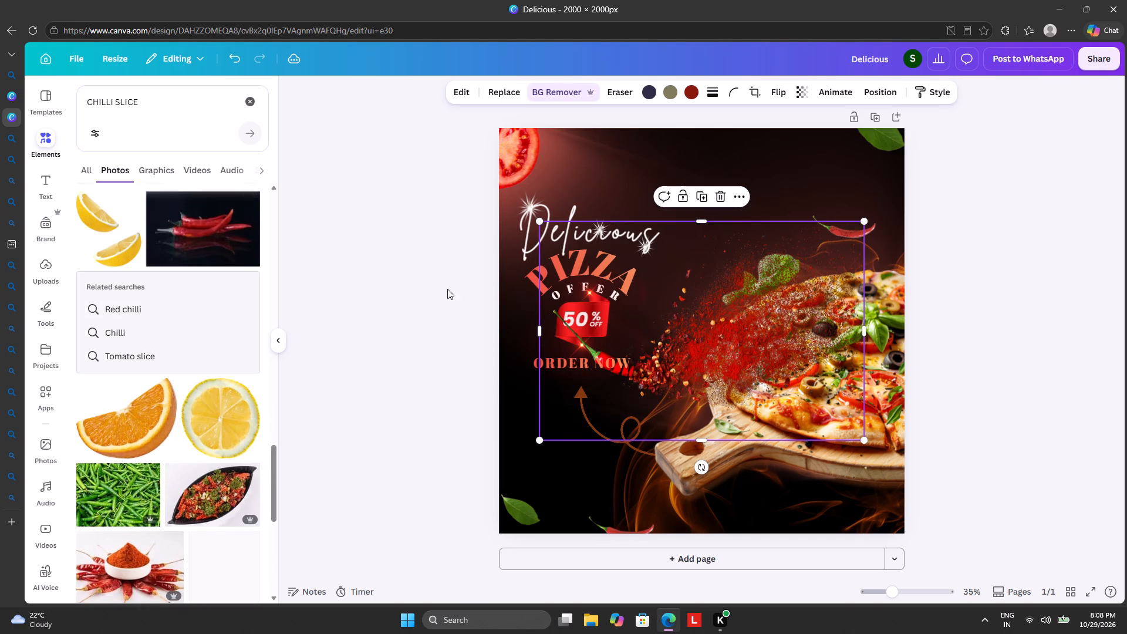
# Flip the chilli powder photo vertically, keeping its original left-to-right direction.
pyautogui.click(802, 95)
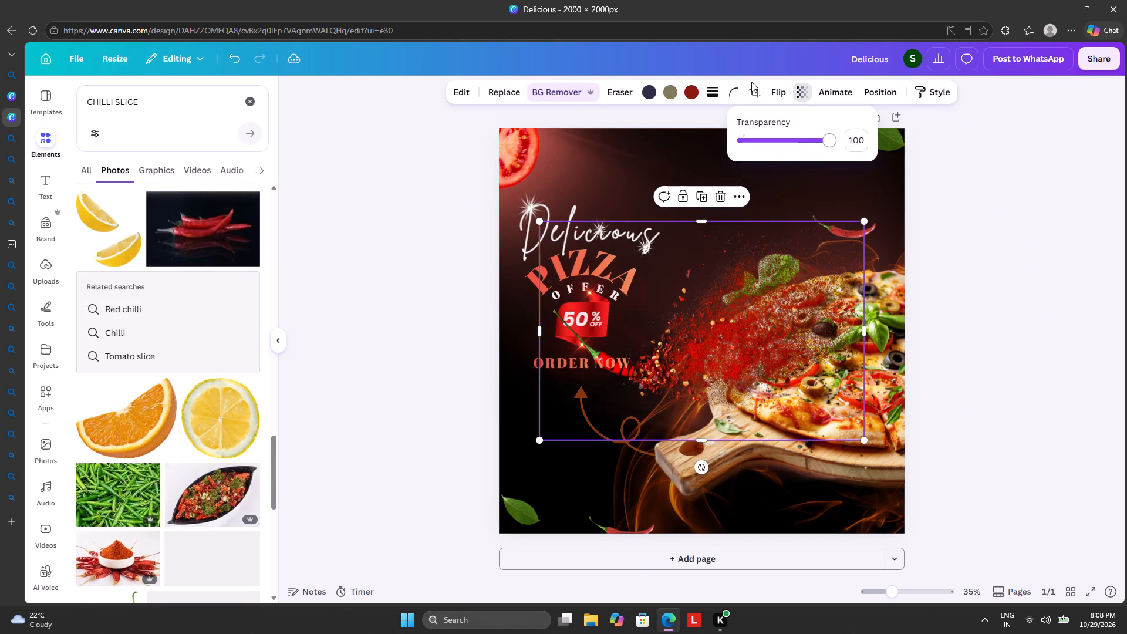
pyautogui.click(770, 95)
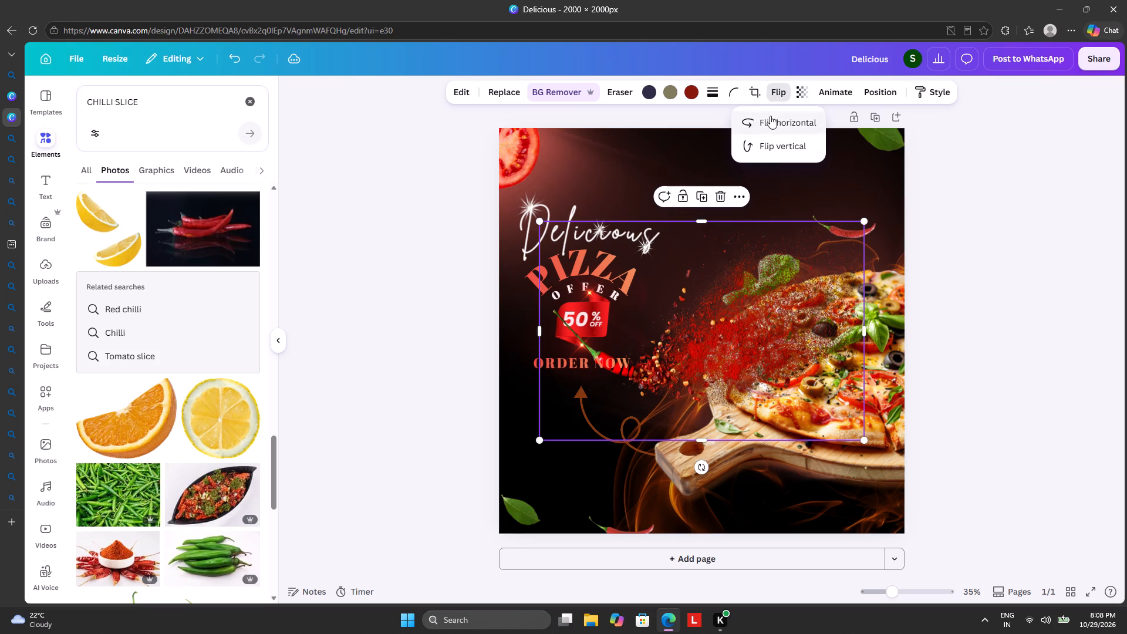
pyautogui.click(770, 116)
pyautogui.click(770, 116)
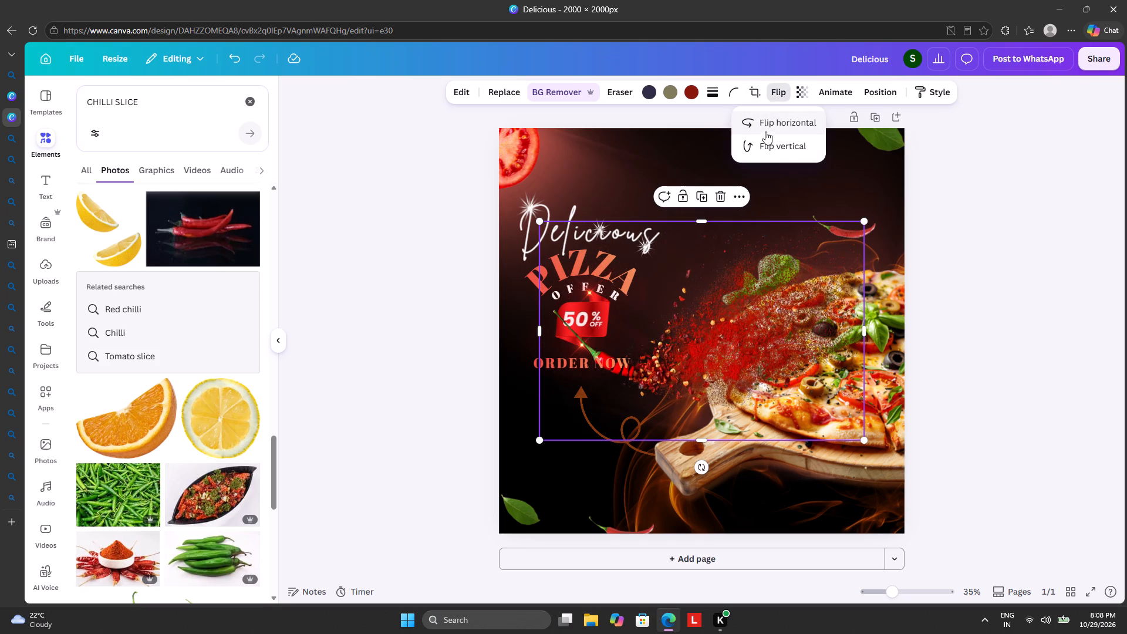
pyautogui.click(763, 144)
# Enlarge the chilli powder photo and position it so the red powder spreads across the poster's upper area above the pizza.
pyautogui.moveTo(648, 382); pyautogui.dragTo(670, 259)
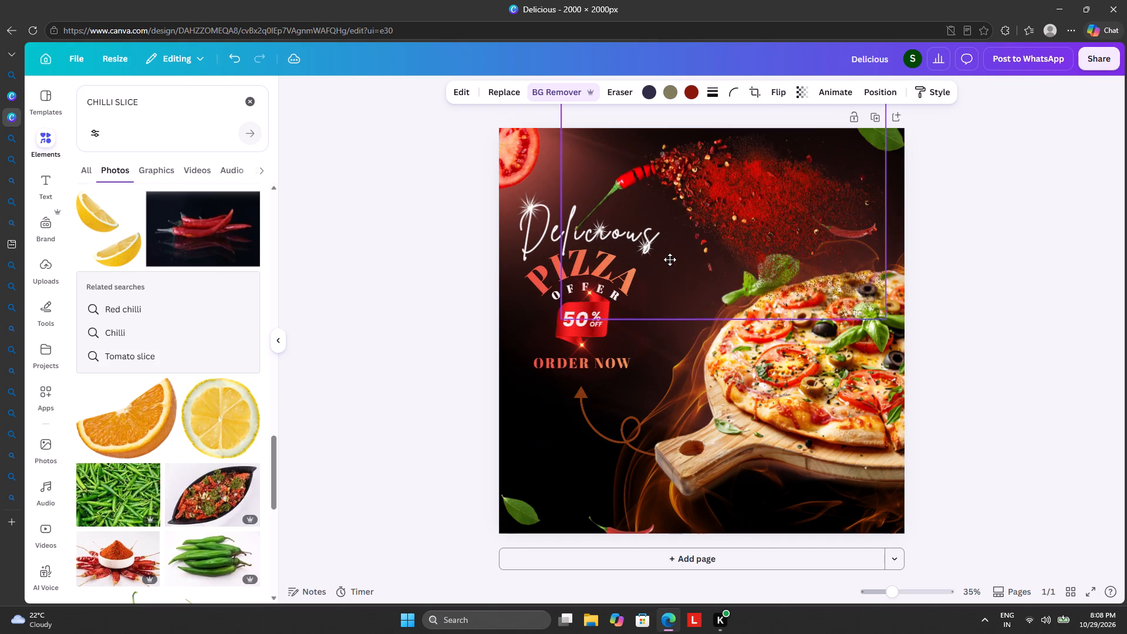
pyautogui.moveTo(670, 259); pyautogui.dragTo(580, 178)
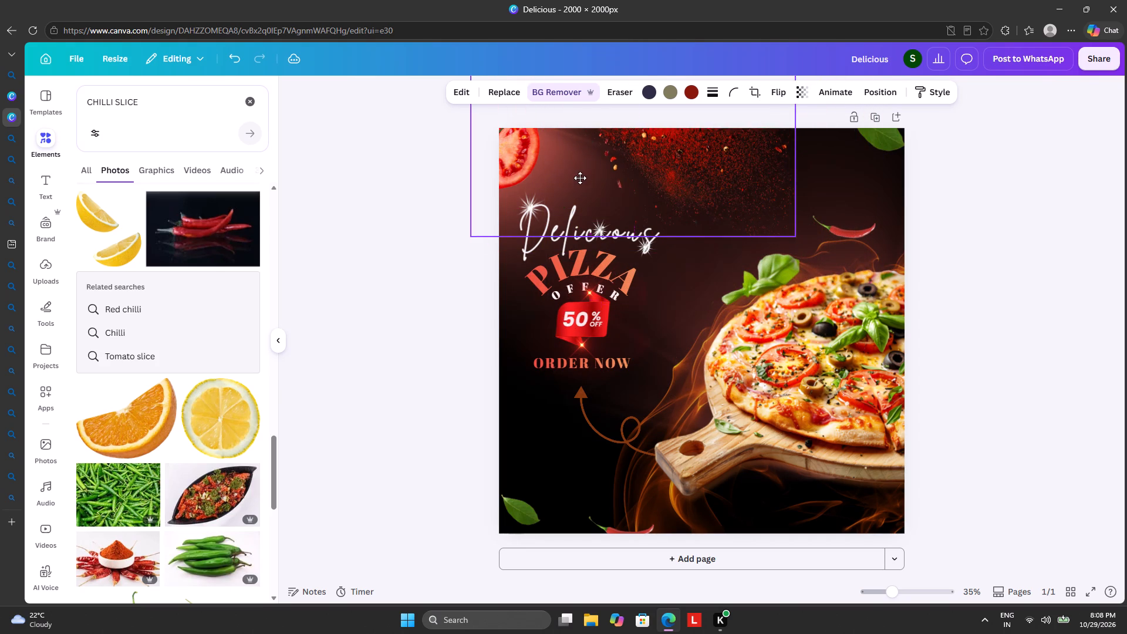
pyautogui.moveTo(580, 178); pyautogui.dragTo(605, 198)
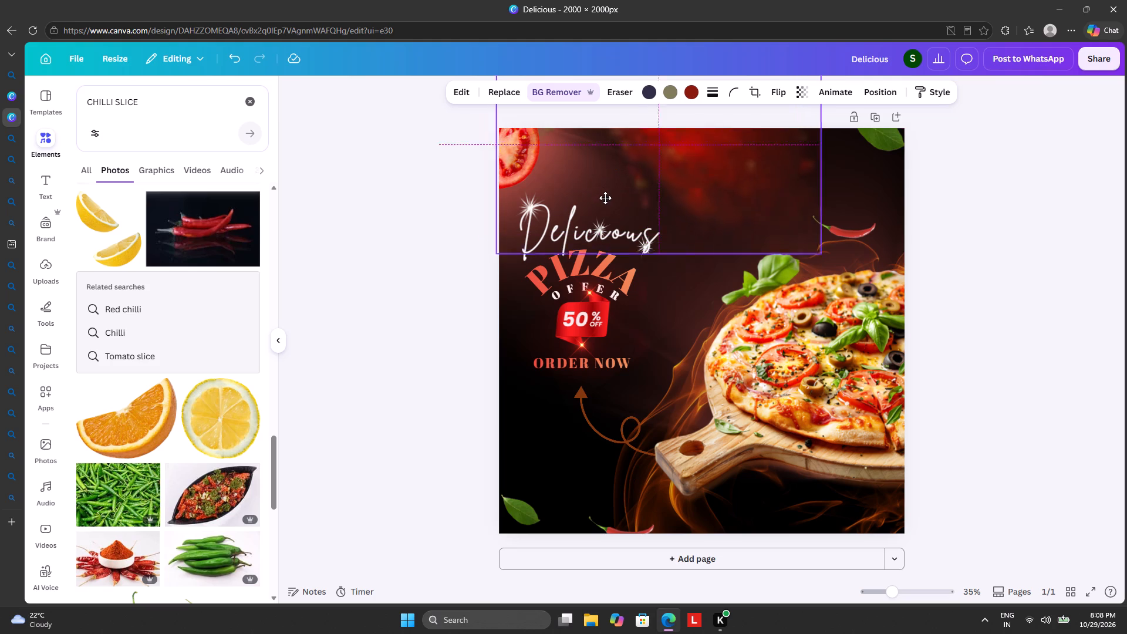
pyautogui.moveTo(605, 198); pyautogui.dragTo(638, 241)
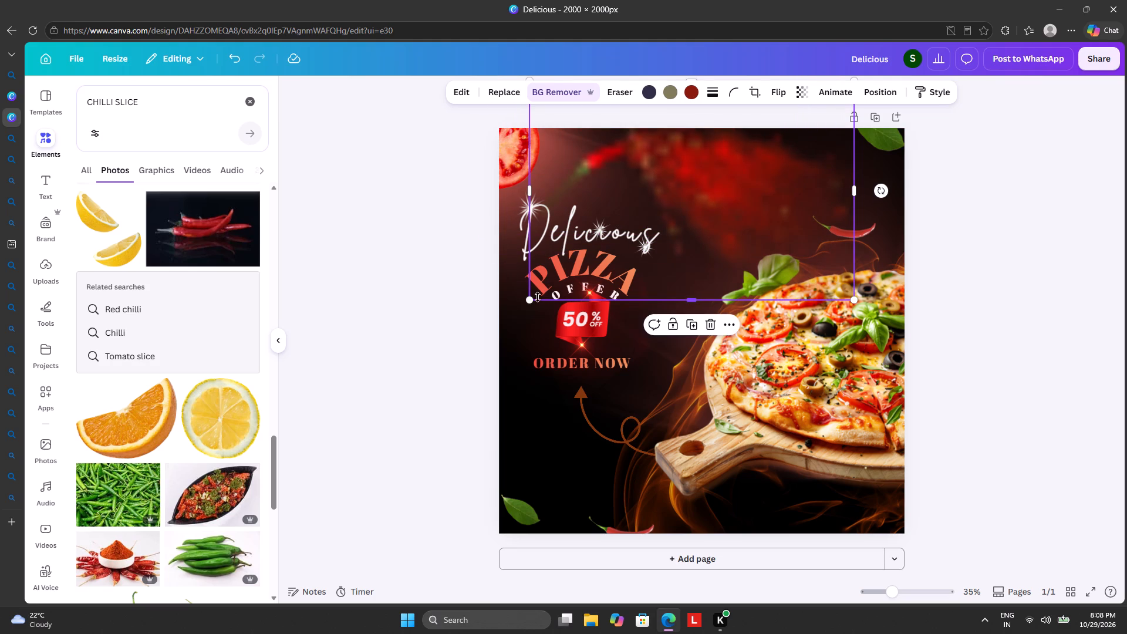
pyautogui.moveTo(531, 301); pyautogui.dragTo(202, 352)
pyautogui.moveTo(366, 372); pyautogui.dragTo(366, 372)
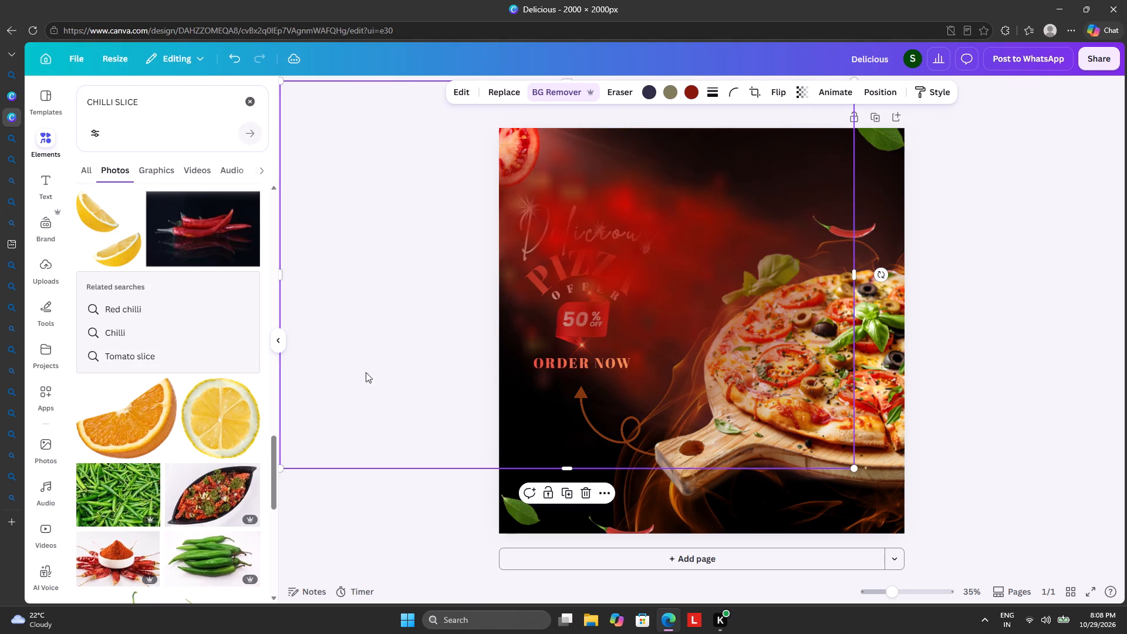
pyautogui.moveTo(366, 372); pyautogui.dragTo(455, 248)
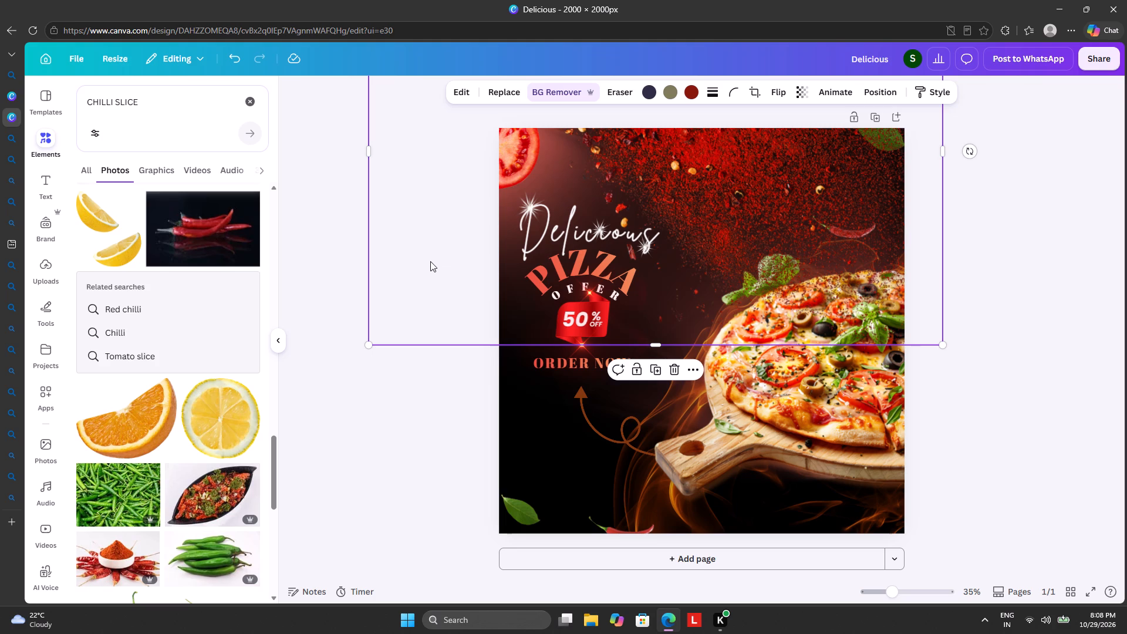
pyautogui.moveTo(425, 268); pyautogui.dragTo(433, 257)
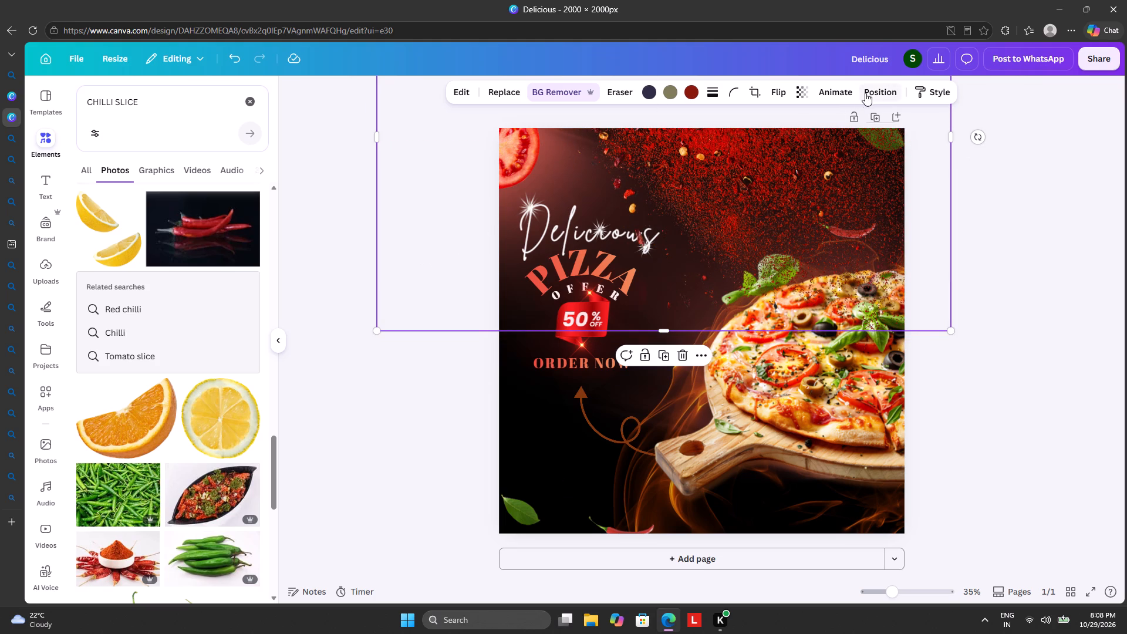
# Move the layer of the green leaf in the poster's upper-right corner to the top of the layer order, above ORDER NOW, and deselect it.
pyautogui.click(866, 91)
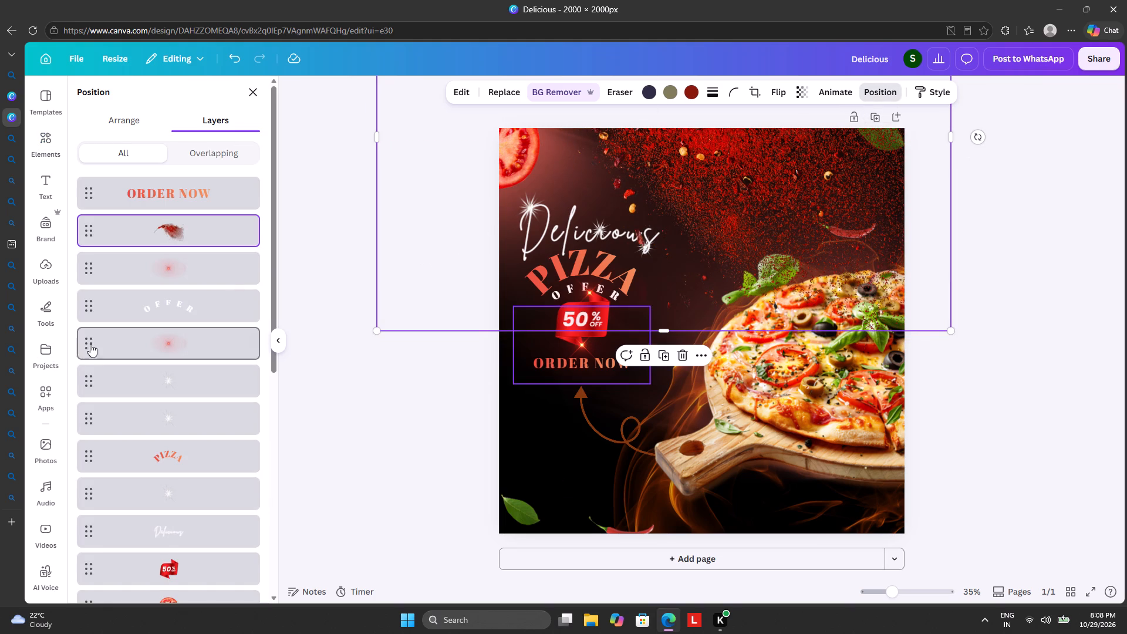
pyautogui.scroll(-8, 159, 322)
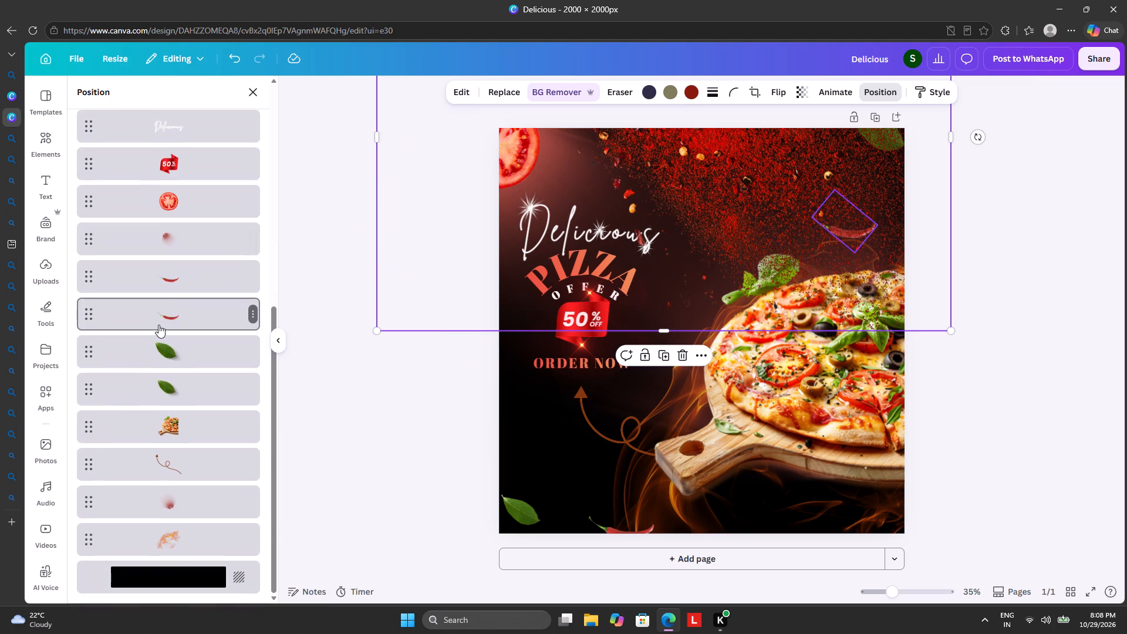
pyautogui.scroll(11, 158, 323)
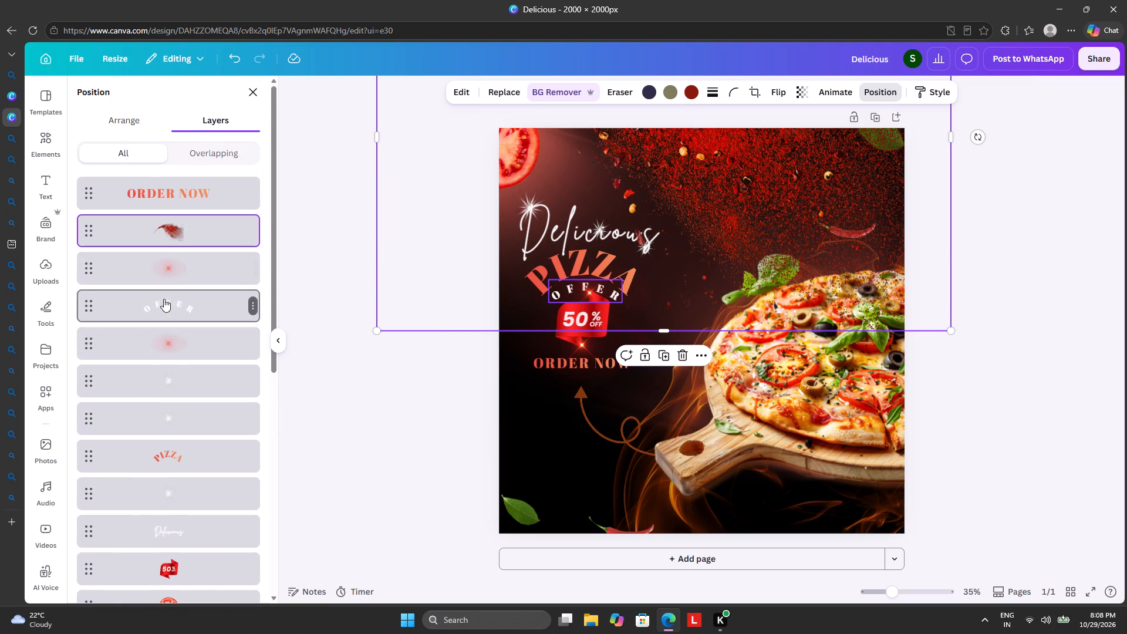
pyautogui.scroll(-6, 170, 328)
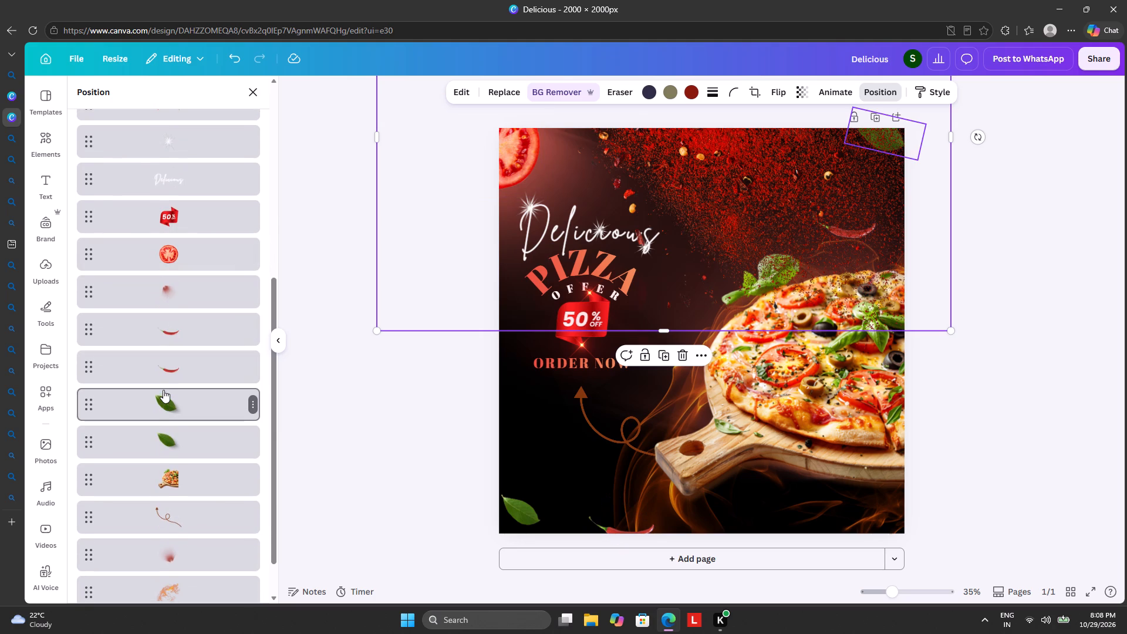
pyautogui.moveTo(163, 397); pyautogui.dragTo(135, 141)
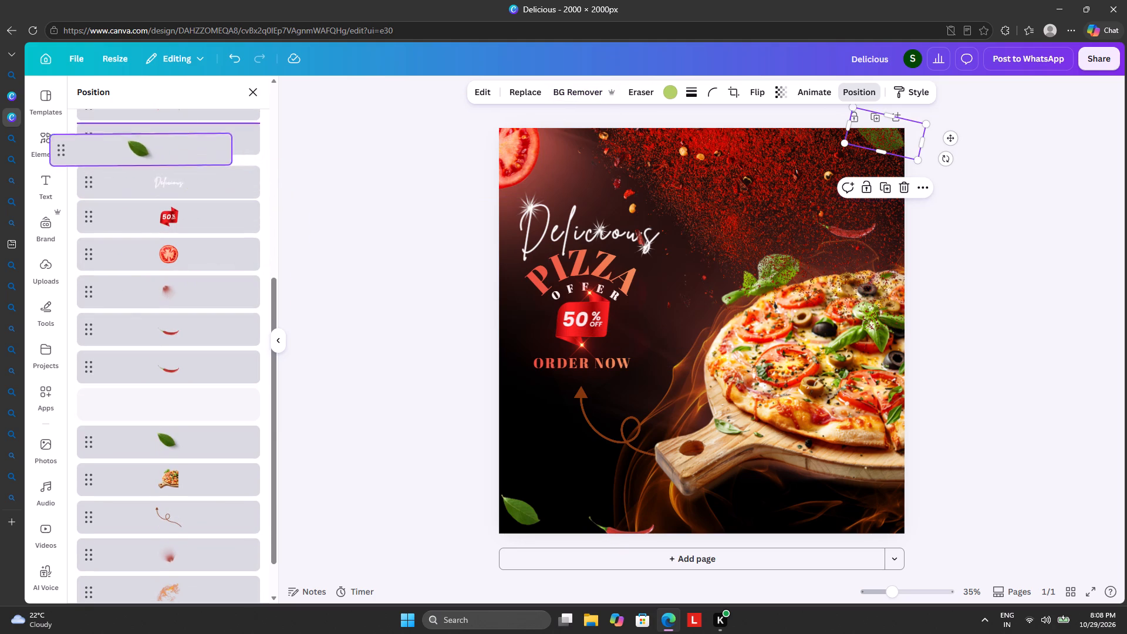
pyautogui.moveTo(135, 141); pyautogui.dragTo(151, 97)
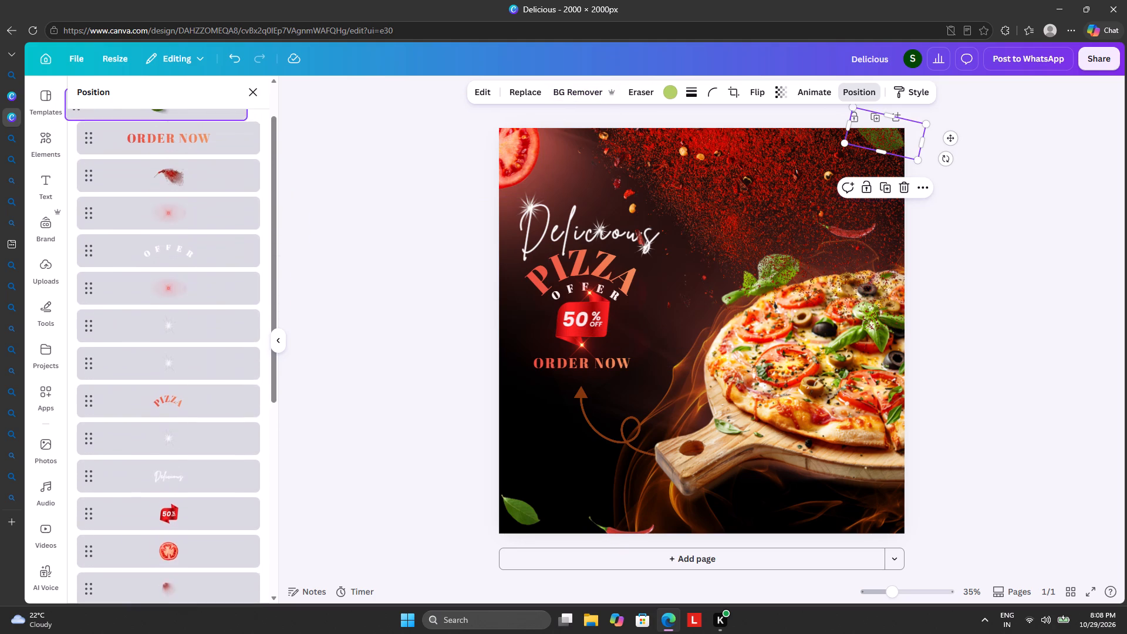
pyautogui.moveTo(151, 97); pyautogui.dragTo(164, 174)
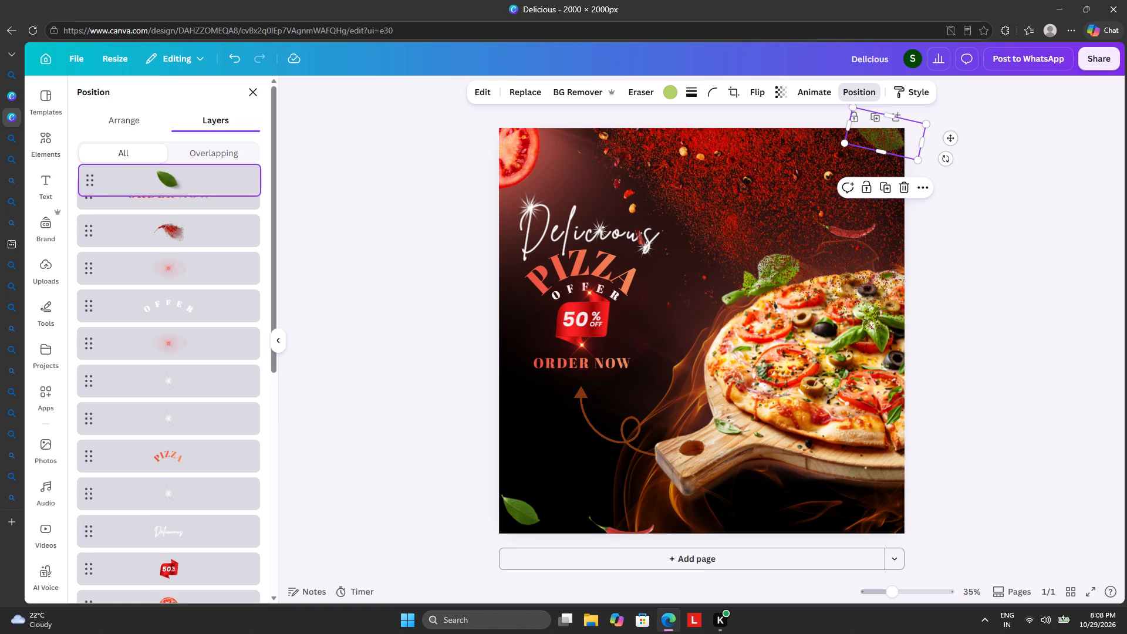
pyautogui.moveTo(164, 174); pyautogui.dragTo(164, 174)
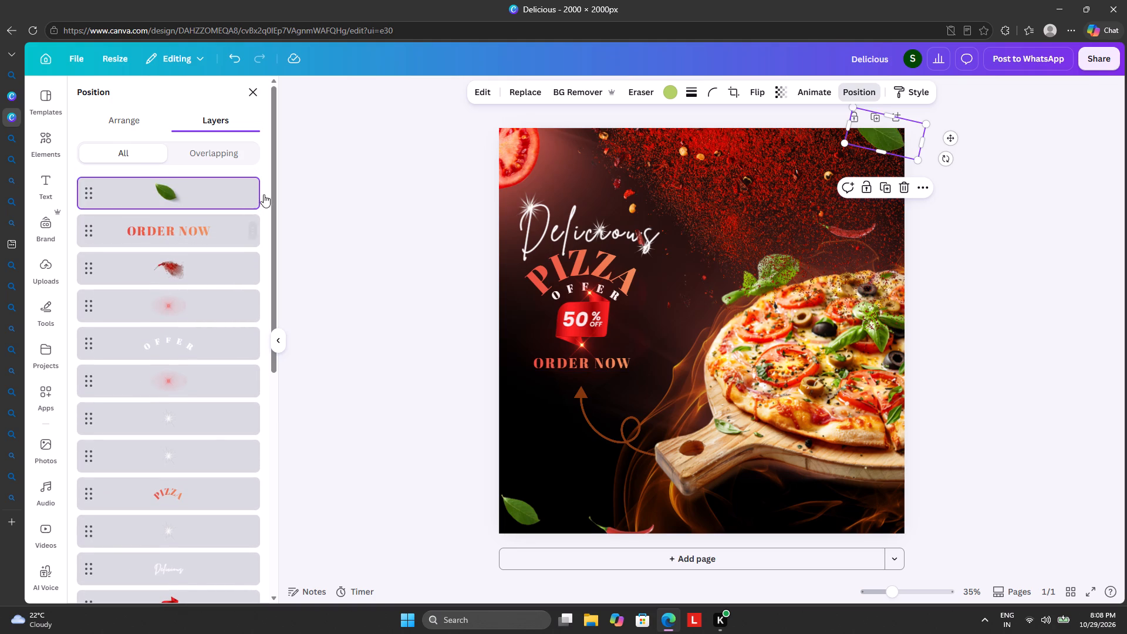
pyautogui.click(319, 267)
pyautogui.click(321, 274)
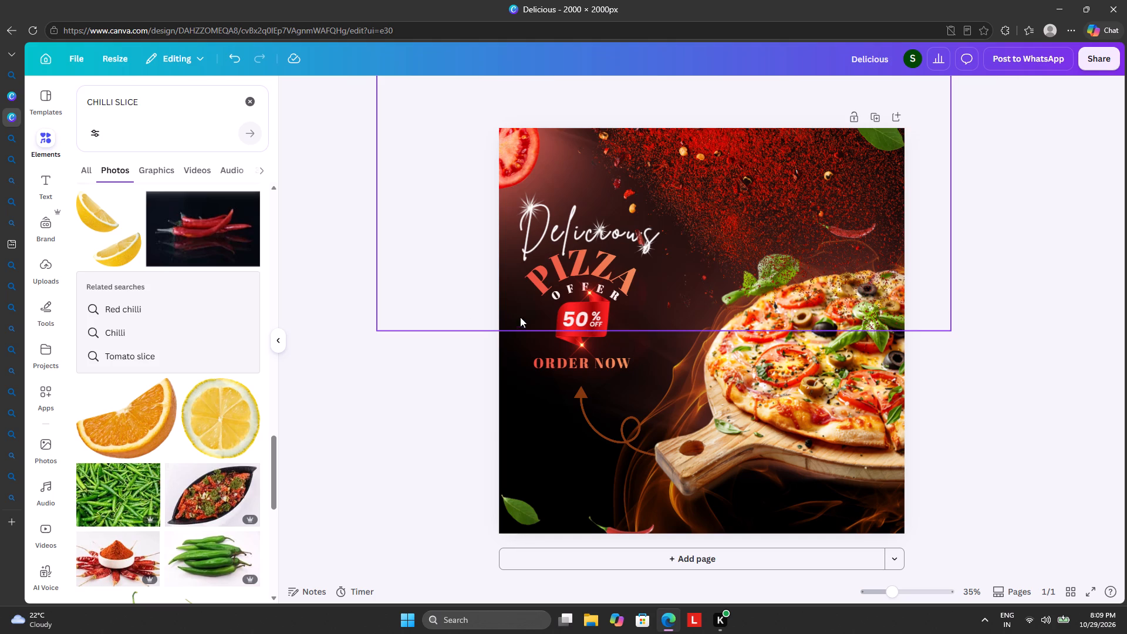
# Enlarge the chilli powder photo slightly and reposition it so the powder covers the area above the pizza and right of the Delicious text.
pyautogui.moveTo(693, 210); pyautogui.dragTo(717, 199)
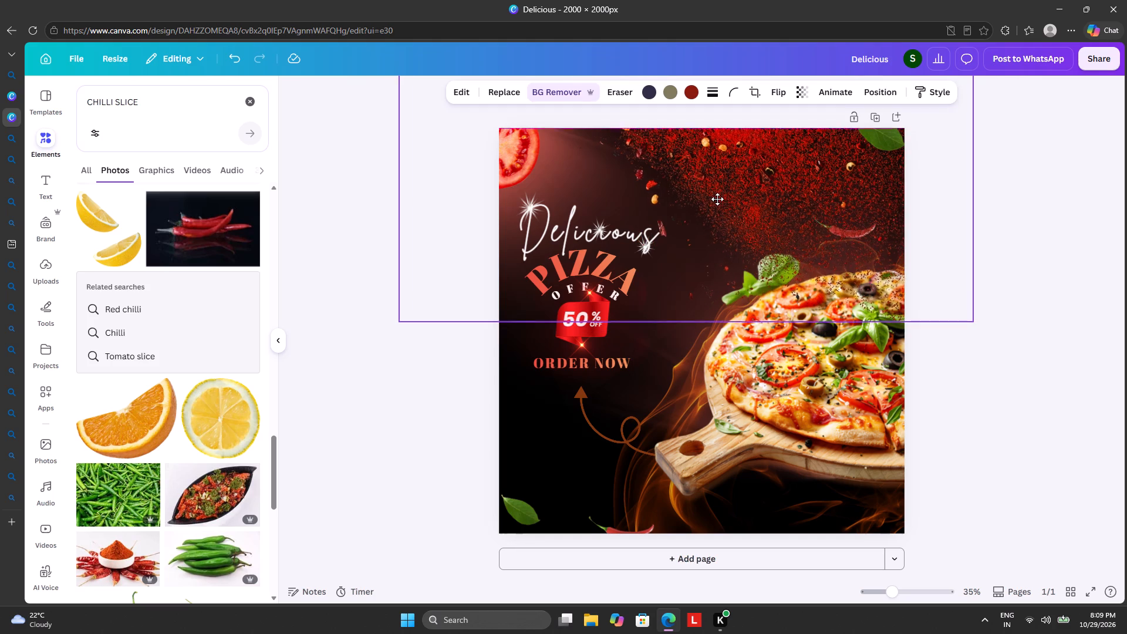
pyautogui.moveTo(717, 199); pyautogui.dragTo(736, 190)
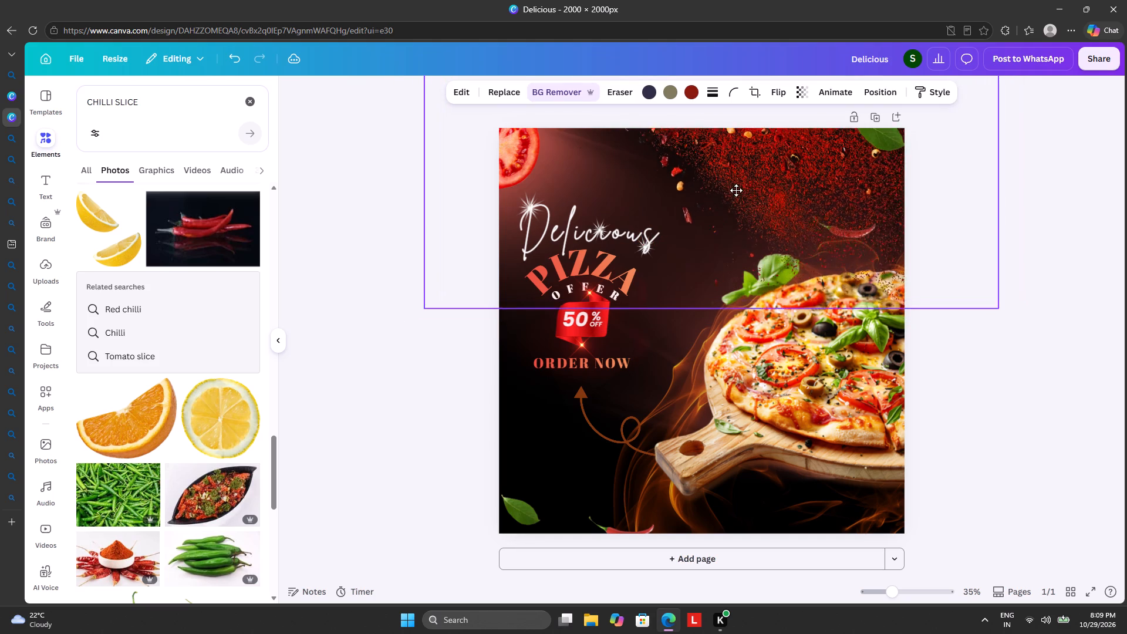
pyautogui.moveTo(736, 190); pyautogui.dragTo(662, 198)
pyautogui.moveTo(919, 316); pyautogui.dragTo(984, 407)
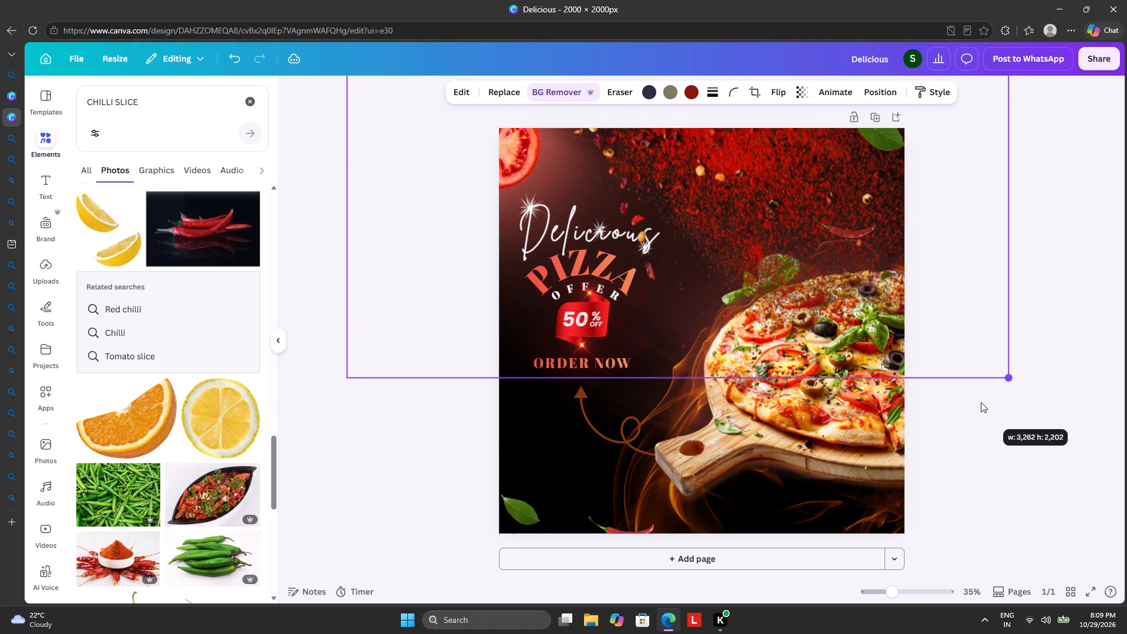
pyautogui.moveTo(944, 353); pyautogui.dragTo(875, 298)
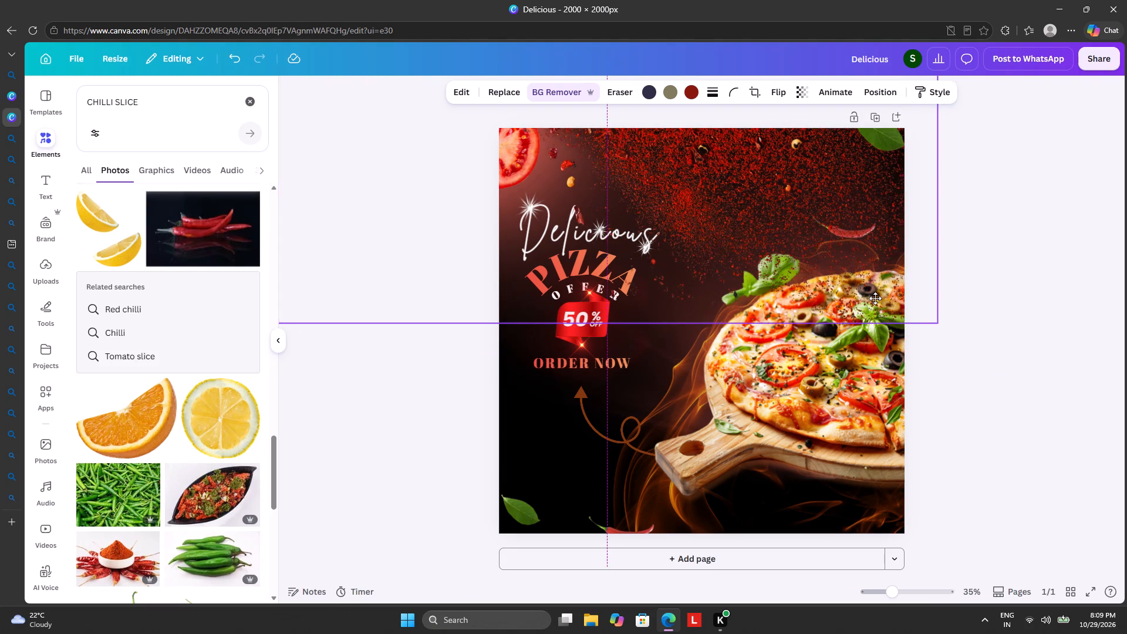
pyautogui.moveTo(875, 298); pyautogui.dragTo(929, 370)
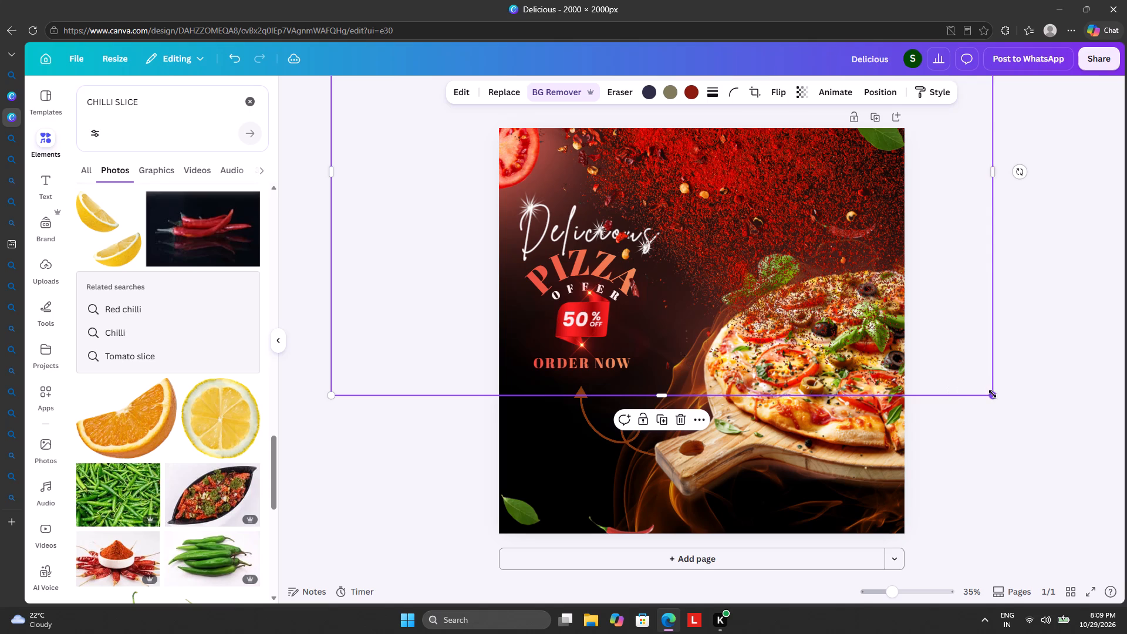
pyautogui.moveTo(993, 392); pyautogui.dragTo(939, 314)
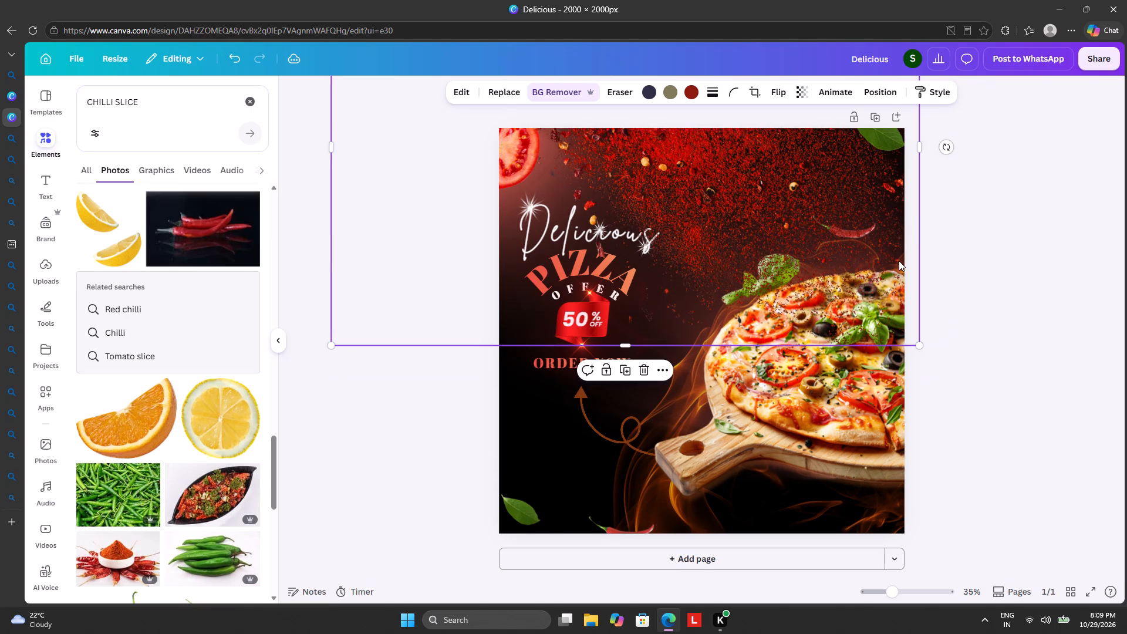
pyautogui.moveTo(913, 284); pyautogui.dragTo(930, 284)
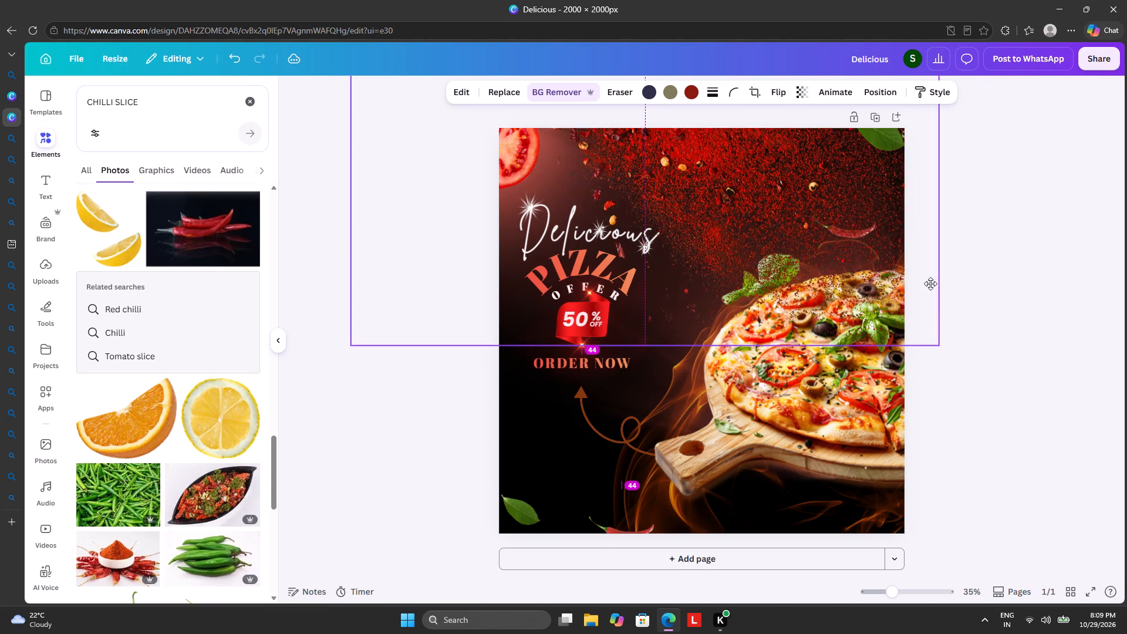
pyautogui.moveTo(930, 284); pyautogui.dragTo(917, 273)
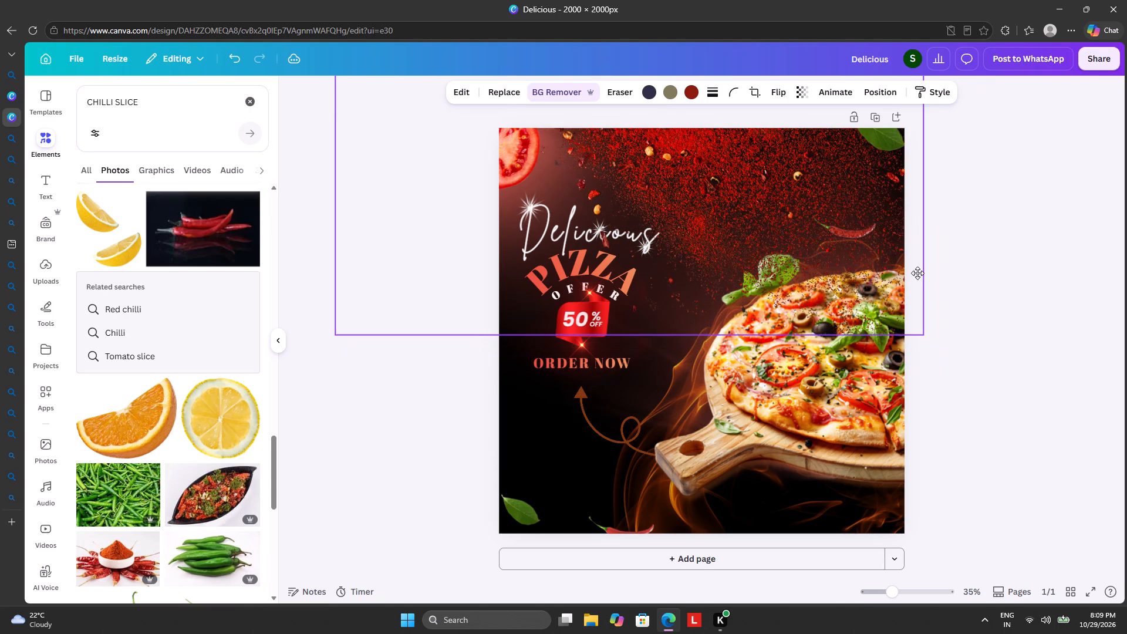
pyautogui.moveTo(917, 273); pyautogui.dragTo(919, 269)
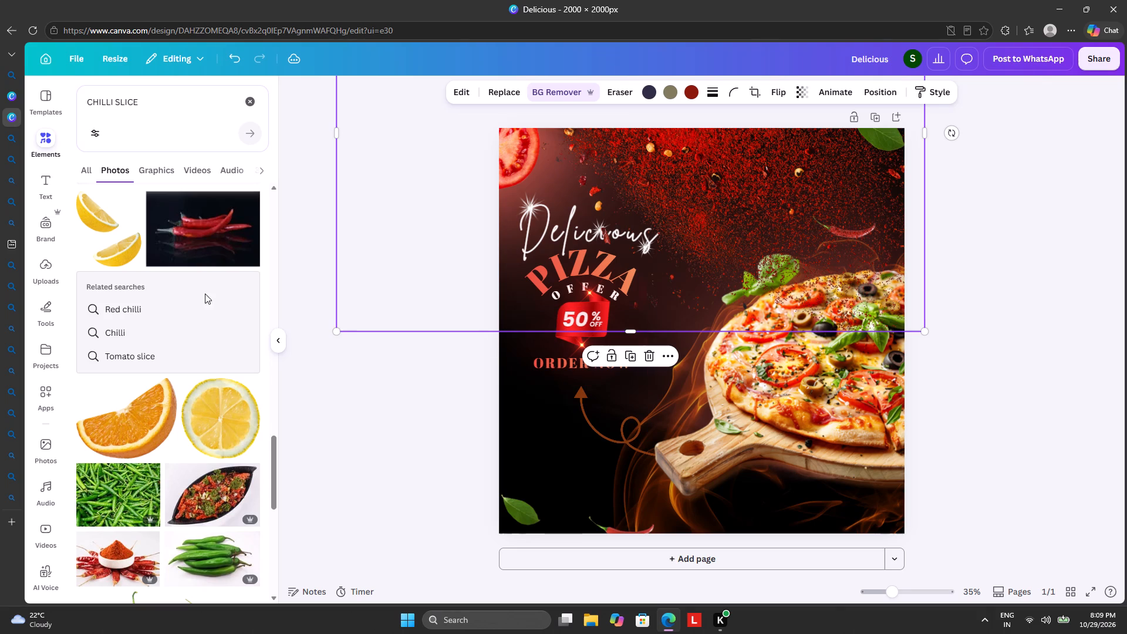
# Fine-tune the chilli powder photo's size, shift it slightly right and up, and deselect it.
pyautogui.moveTo(338, 333); pyautogui.dragTo(396, 316)
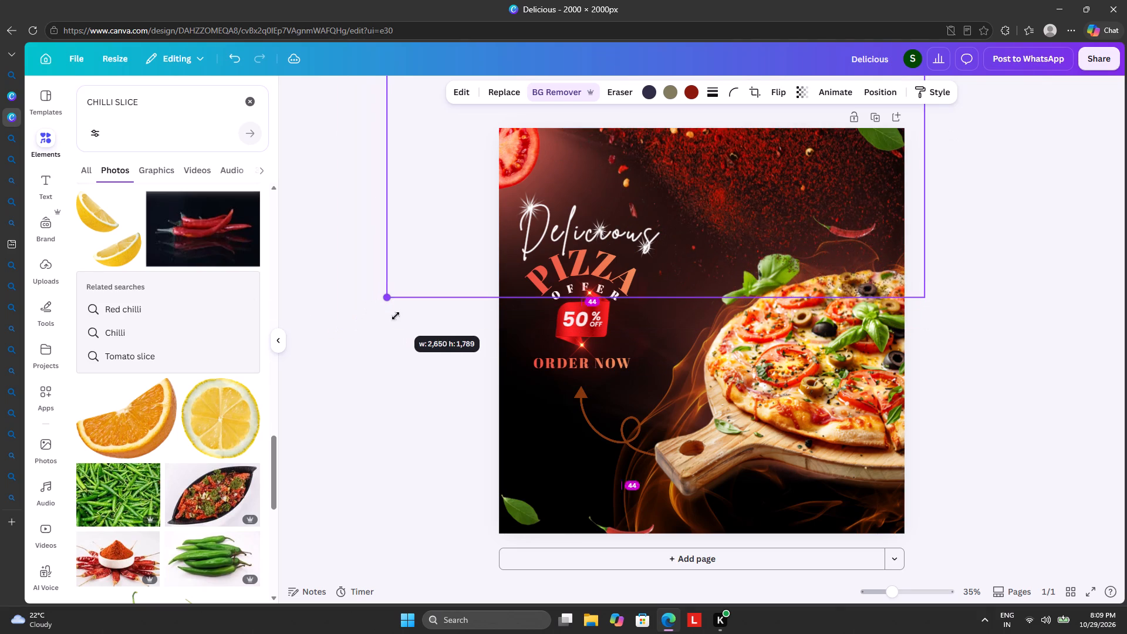
pyautogui.moveTo(396, 316); pyautogui.dragTo(365, 385)
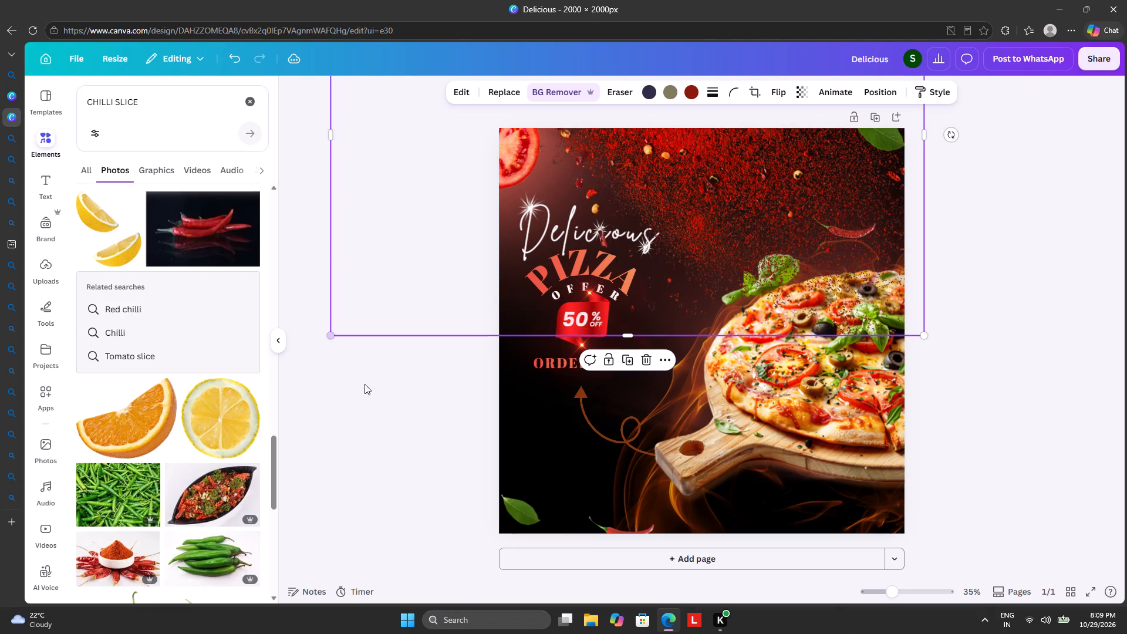
pyautogui.click(386, 440)
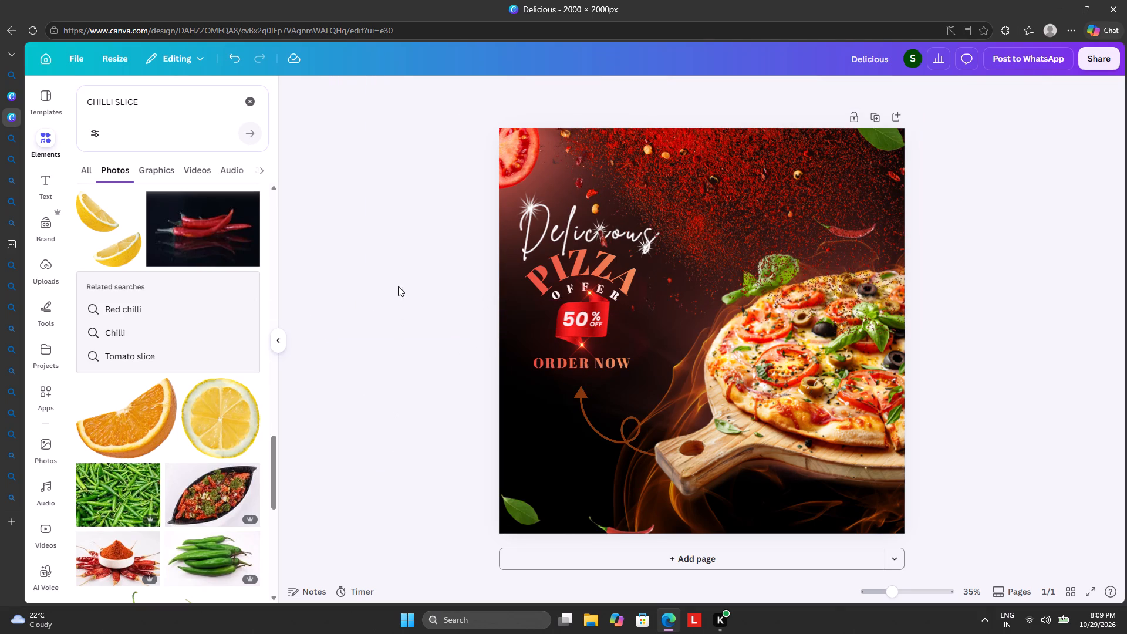
pyautogui.moveTo(715, 205); pyautogui.dragTo(738, 198)
pyautogui.click(1003, 205)
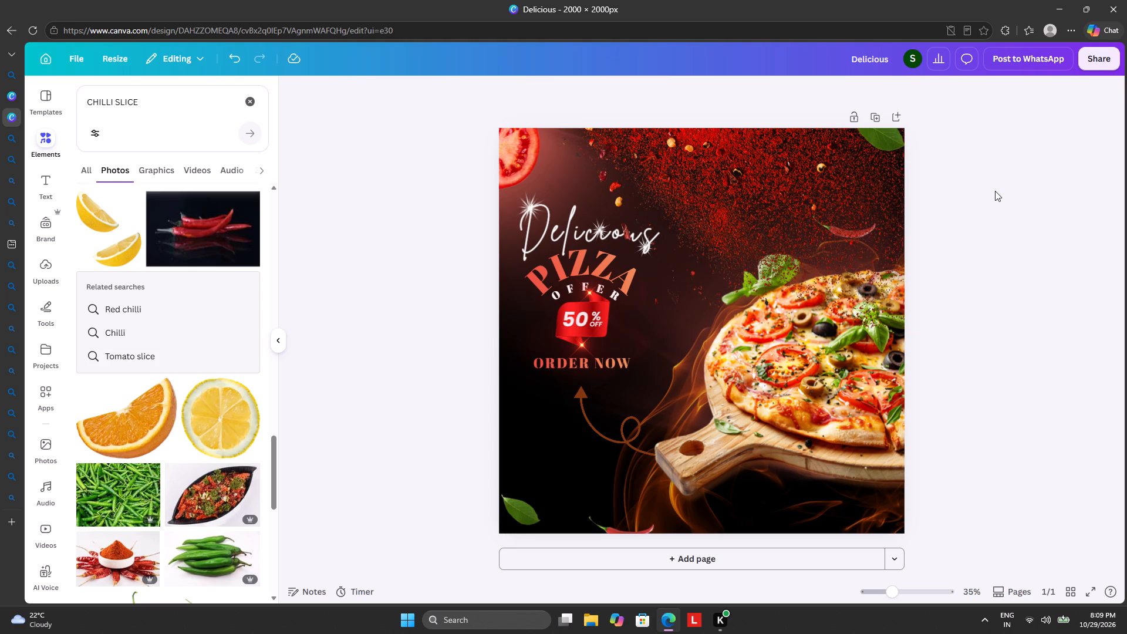
# Duplicate the chilli powder photo above the pizza and move the copy over the poster's lower-left area.
pyautogui.click(785, 224)
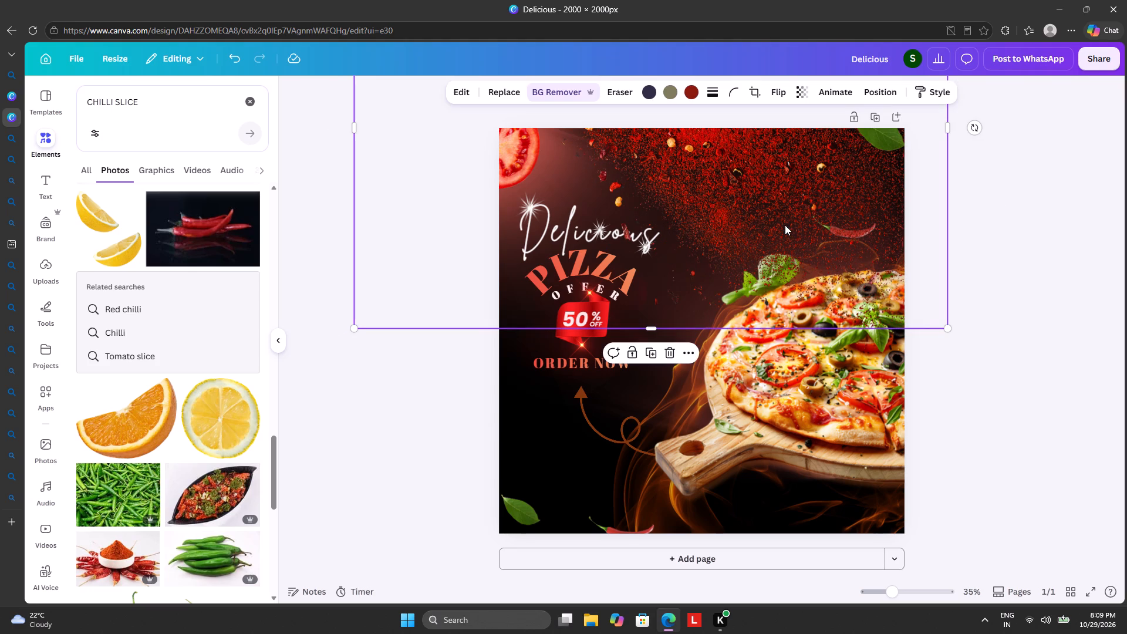
pyautogui.click(646, 351)
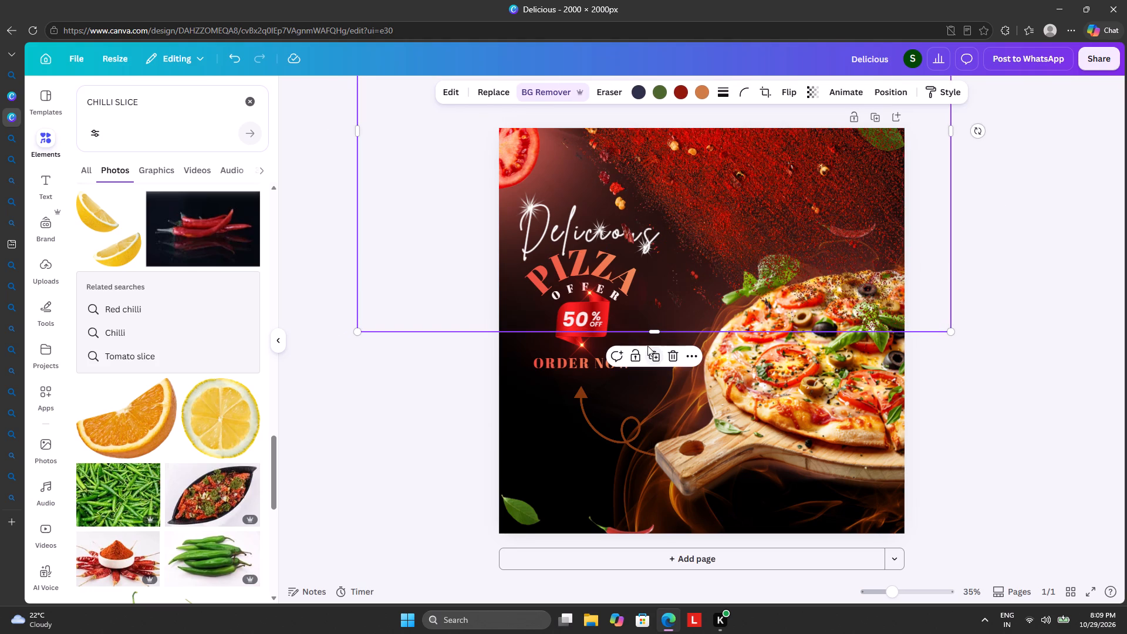
pyautogui.moveTo(717, 249); pyautogui.dragTo(499, 481)
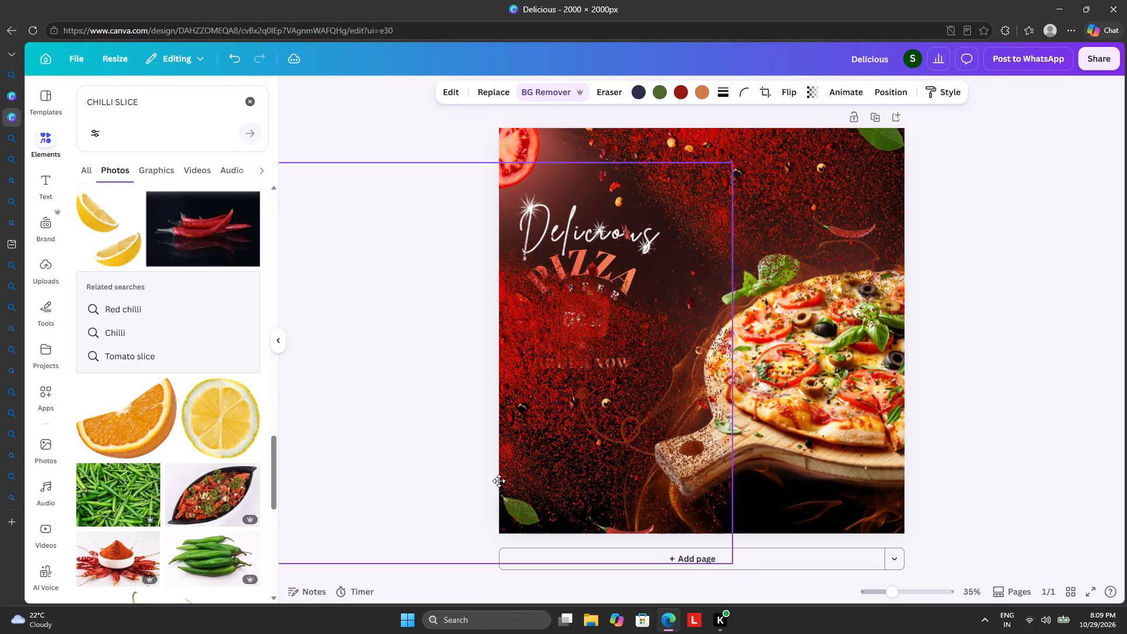
pyautogui.moveTo(499, 481); pyautogui.dragTo(502, 464)
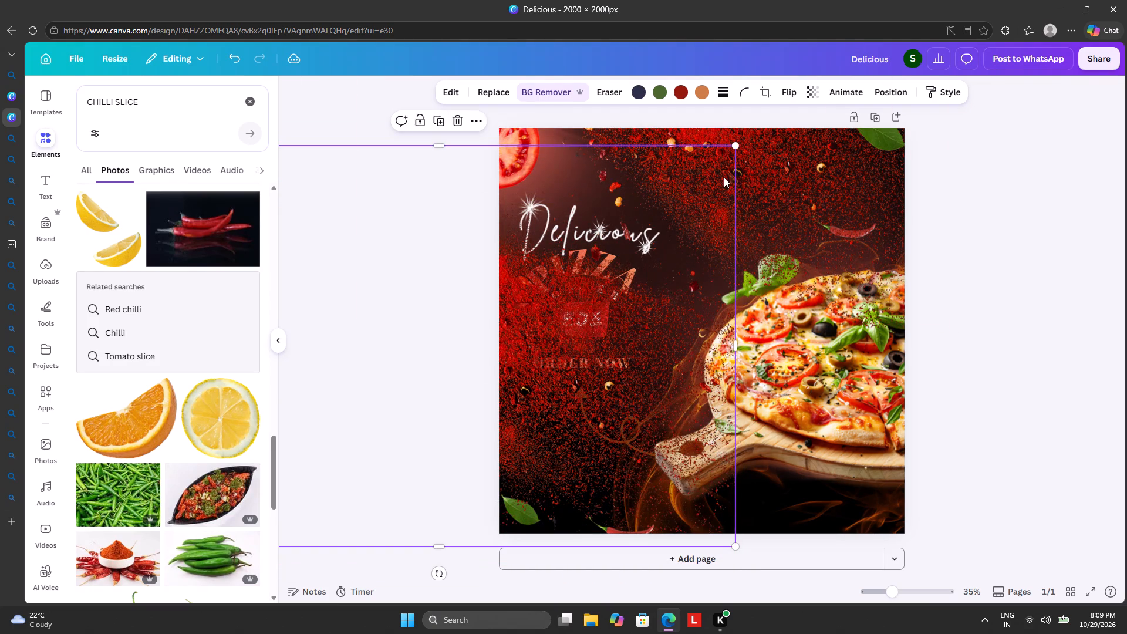
# Move the duplicated chilli powder photo's layer down the layer order to directly beneath the curved arrow.
pyautogui.click(893, 90)
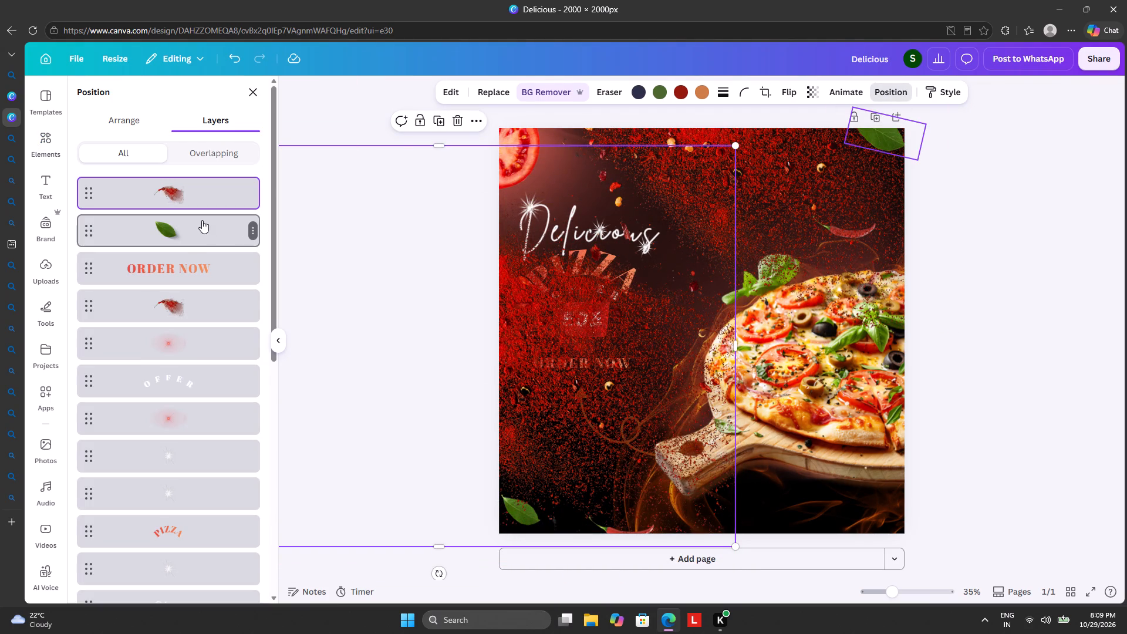
pyautogui.moveTo(191, 183); pyautogui.dragTo(166, 506)
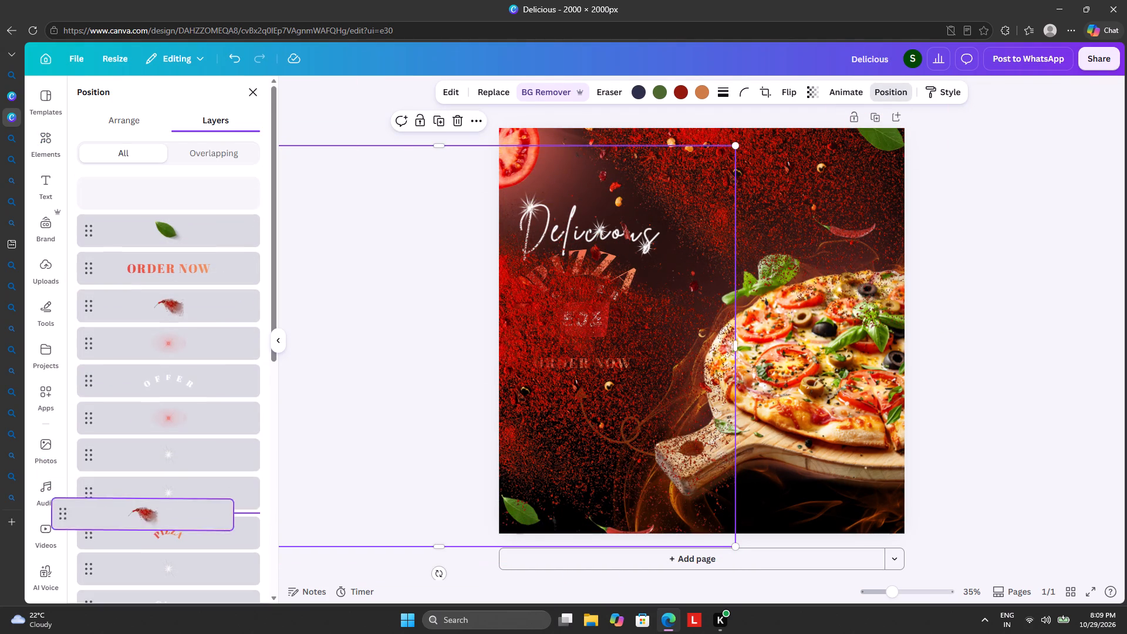
pyautogui.moveTo(166, 506); pyautogui.dragTo(163, 571)
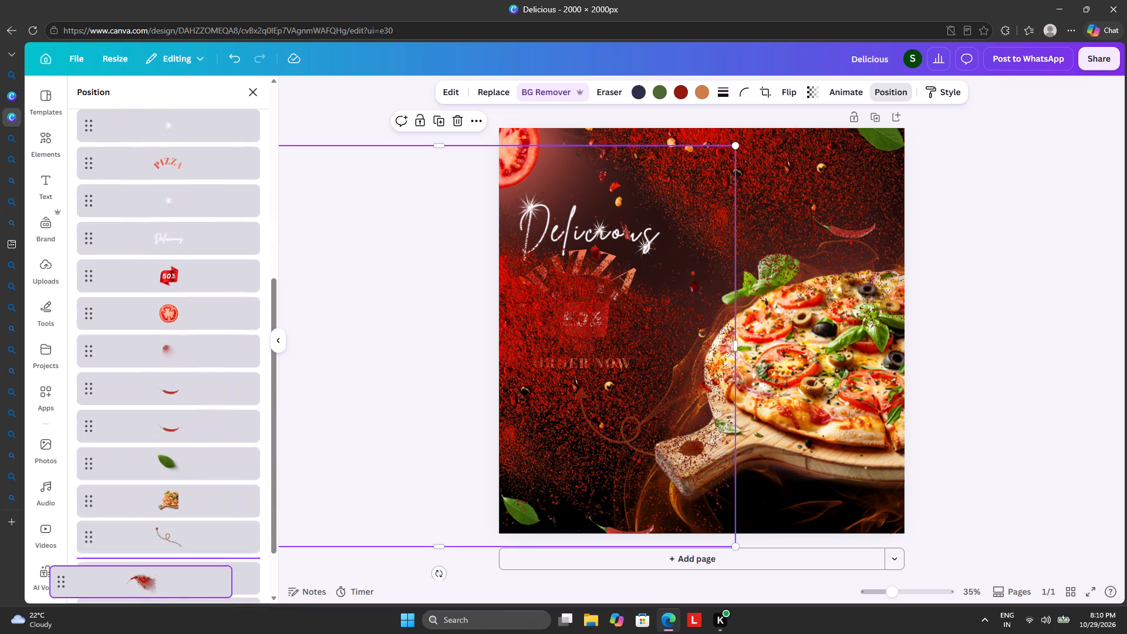
pyautogui.moveTo(163, 571); pyautogui.dragTo(174, 530)
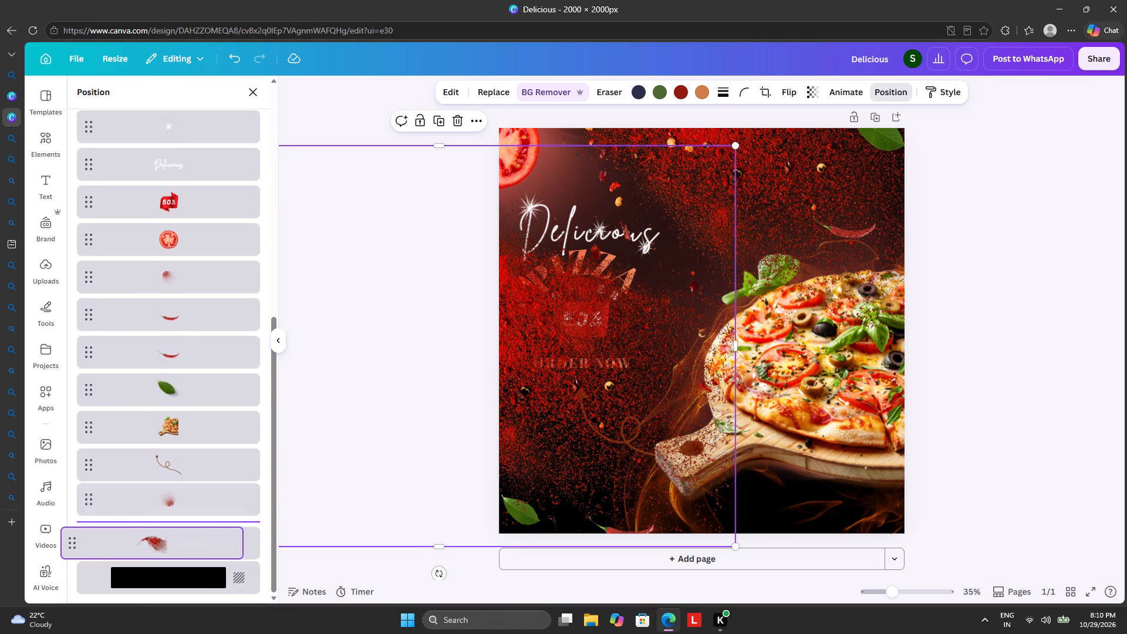
pyautogui.moveTo(174, 530); pyautogui.dragTo(178, 503)
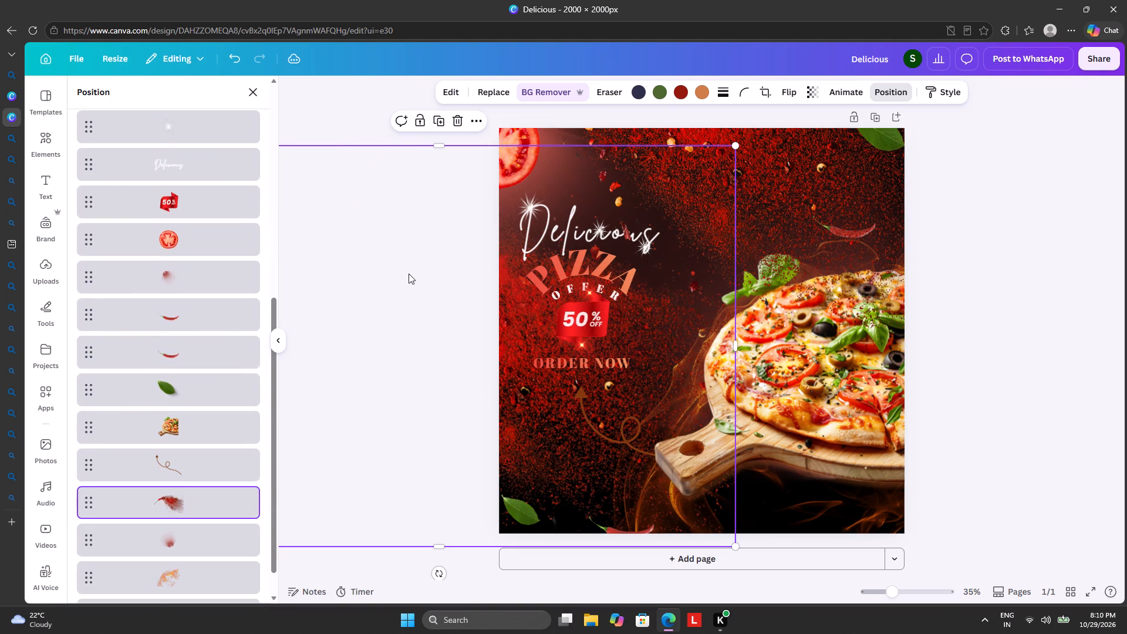
# Shrink the duplicated chilli powder photo and place it at the poster's left edge below ORDER NOW.
pyautogui.moveTo(406, 276); pyautogui.dragTo(786, 222)
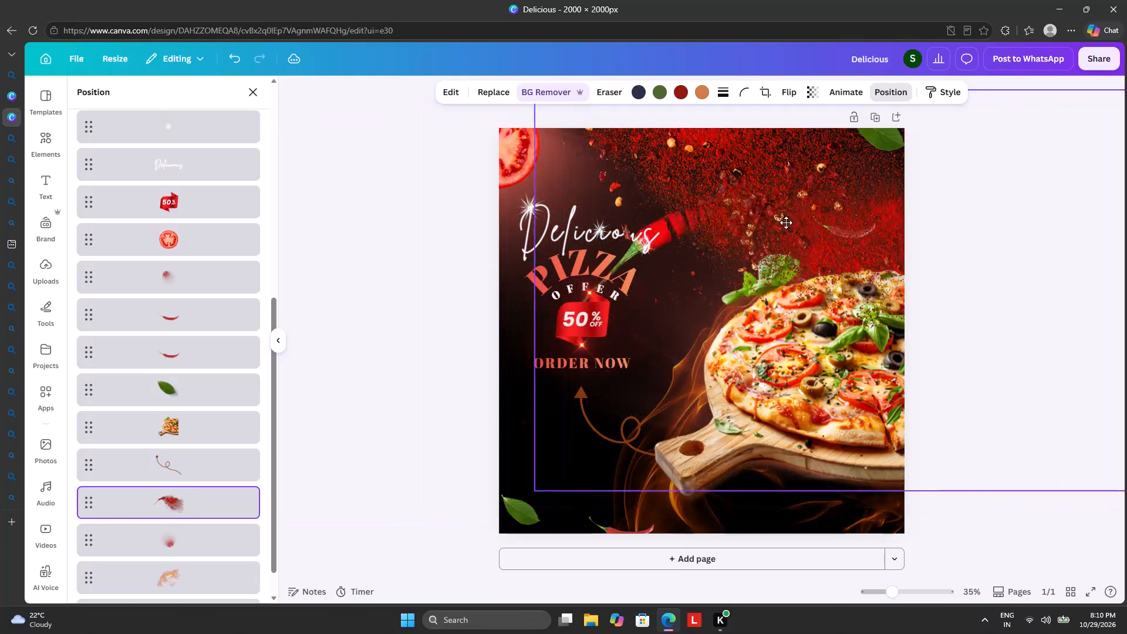
pyautogui.moveTo(786, 222); pyautogui.dragTo(571, 298)
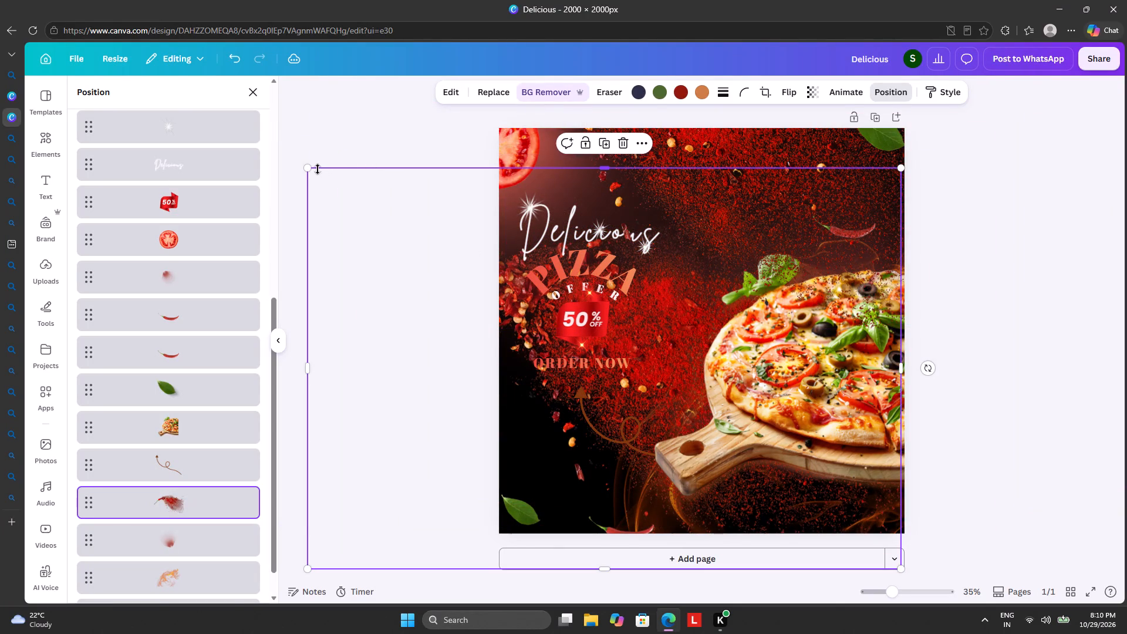
pyautogui.moveTo(305, 169); pyautogui.dragTo(633, 452)
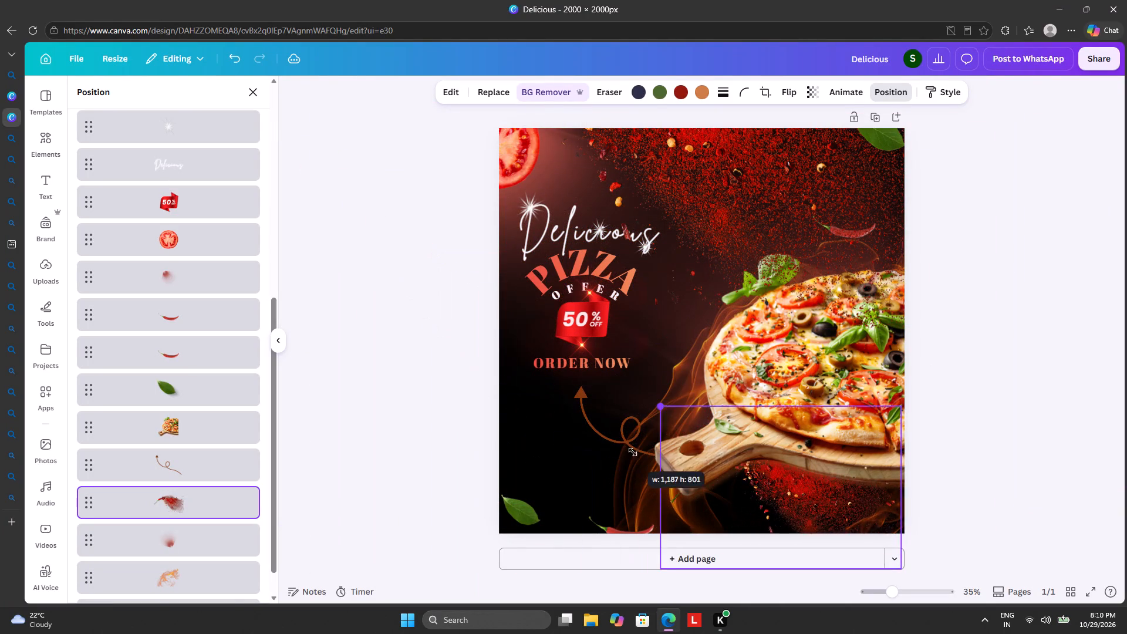
pyautogui.moveTo(633, 452); pyautogui.dragTo(642, 451)
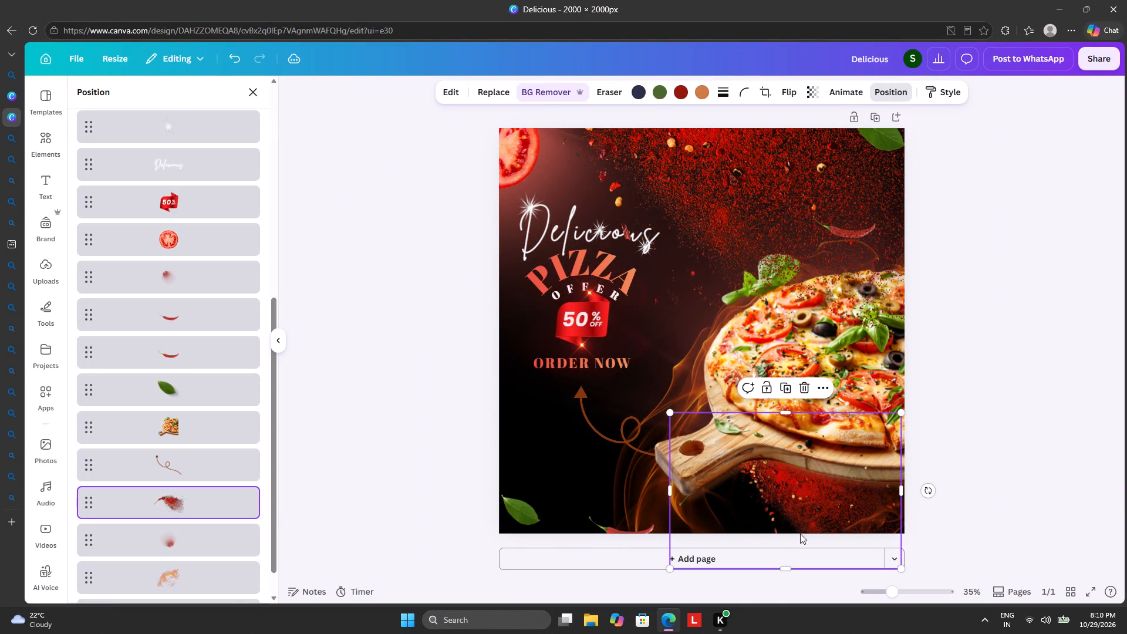
pyautogui.moveTo(872, 517); pyautogui.dragTo(601, 440)
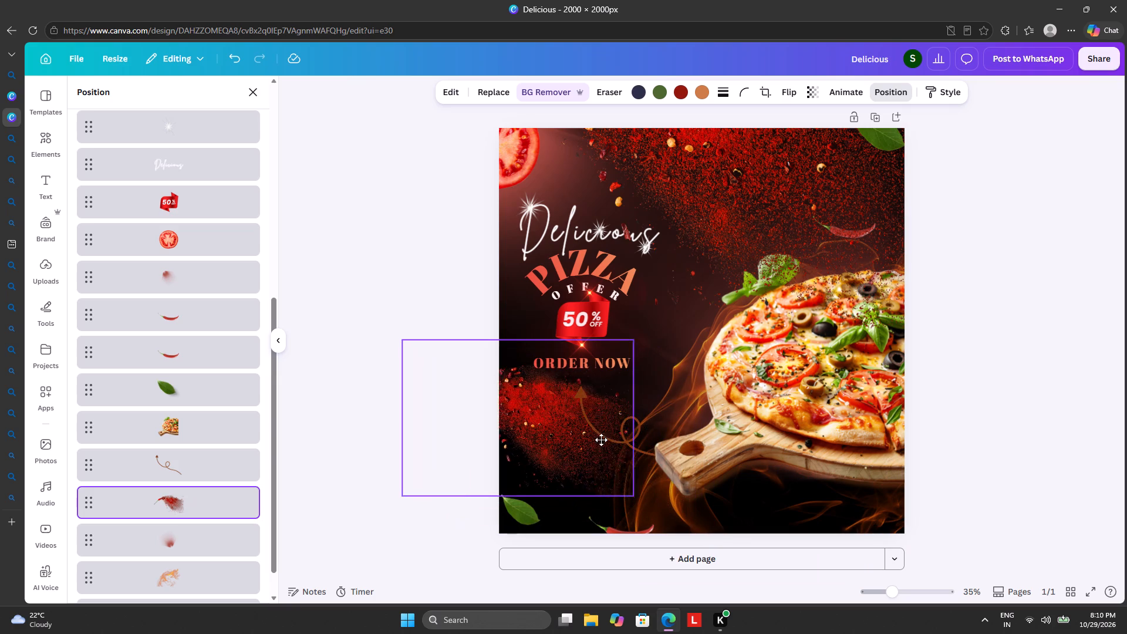
pyautogui.moveTo(601, 440); pyautogui.dragTo(591, 430)
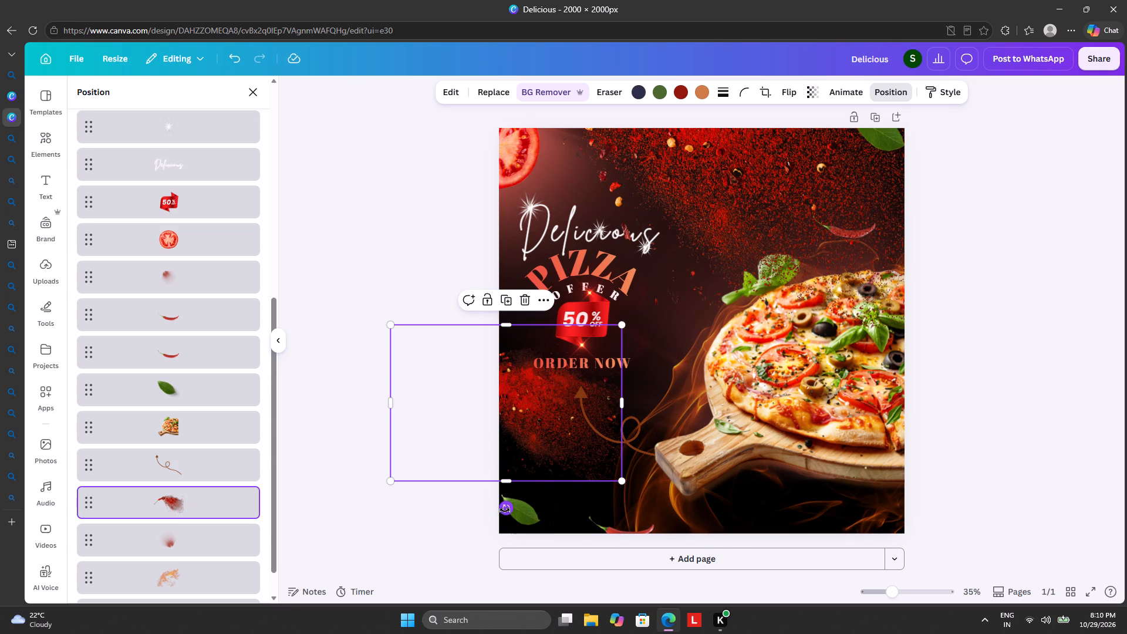
# Rotate the duplicated chilli powder photo to -75° and enlarge it across the poster's lower-left area.
pyautogui.moveTo(505, 510); pyautogui.dragTo(604, 430)
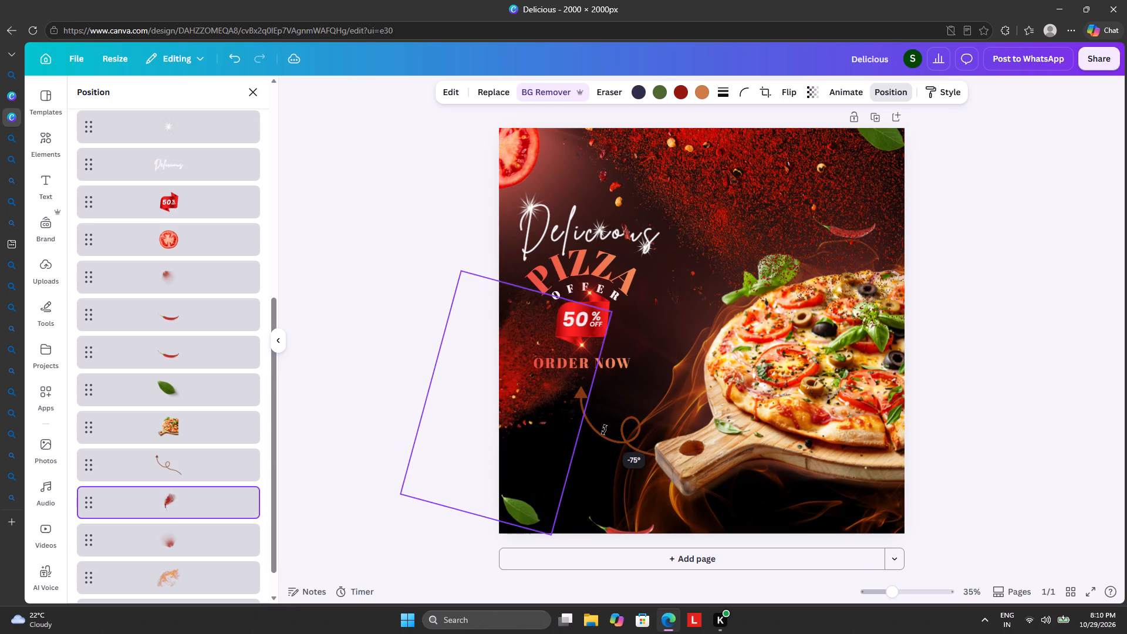
pyautogui.moveTo(604, 430); pyautogui.dragTo(604, 431)
pyautogui.moveTo(553, 538); pyautogui.dragTo(1020, 633)
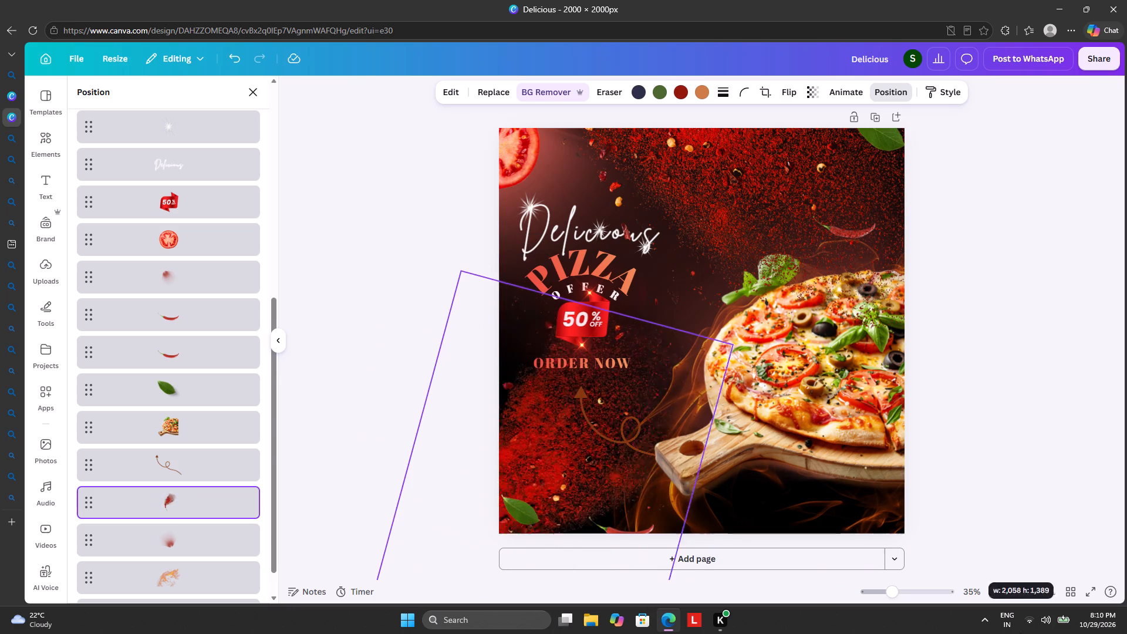
pyautogui.moveTo(1020, 633); pyautogui.dragTo(1126, 607)
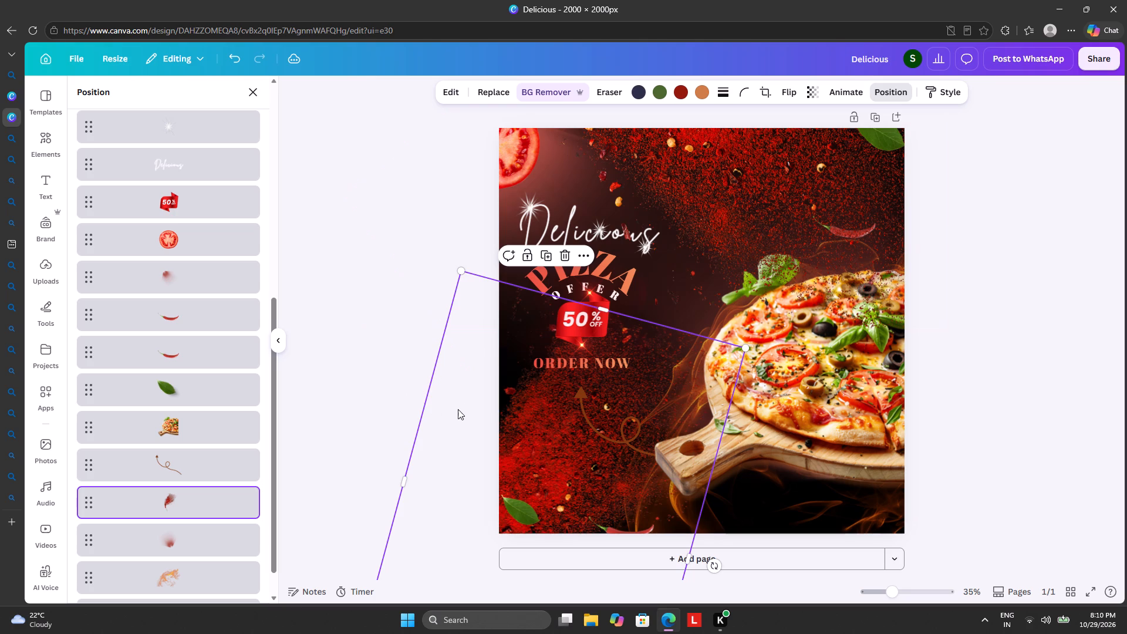
# Enlarge the rotated chilli powder photo further, reposition it along the poster's left side behind the offer text, and deselect it.
pyautogui.moveTo(464, 393); pyautogui.dragTo(398, 454)
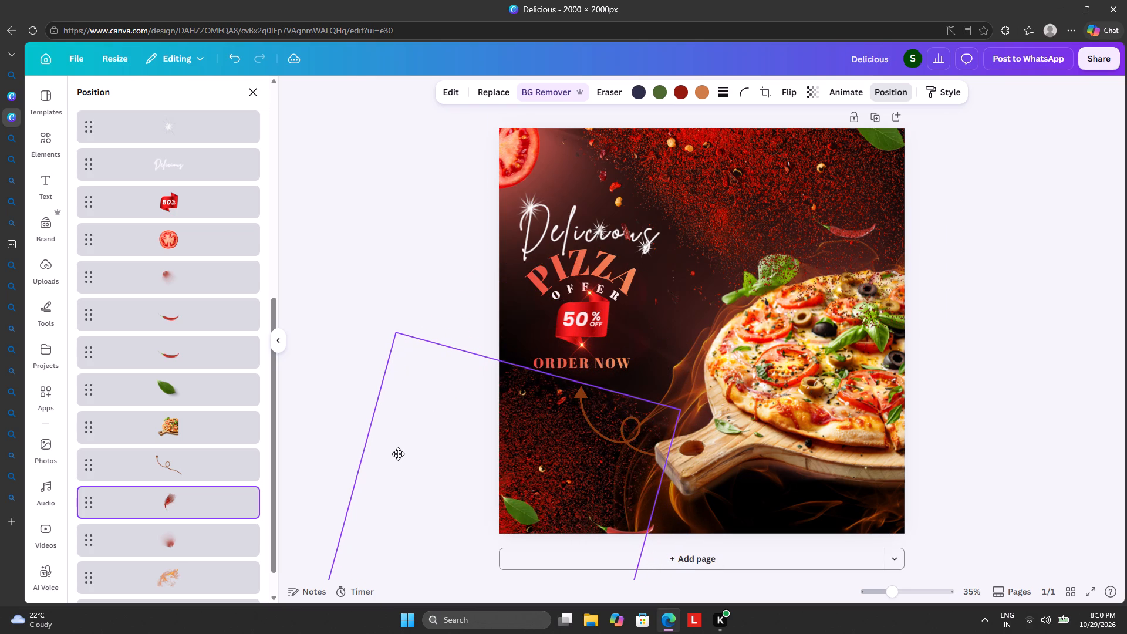
pyautogui.moveTo(398, 454); pyautogui.dragTo(385, 451)
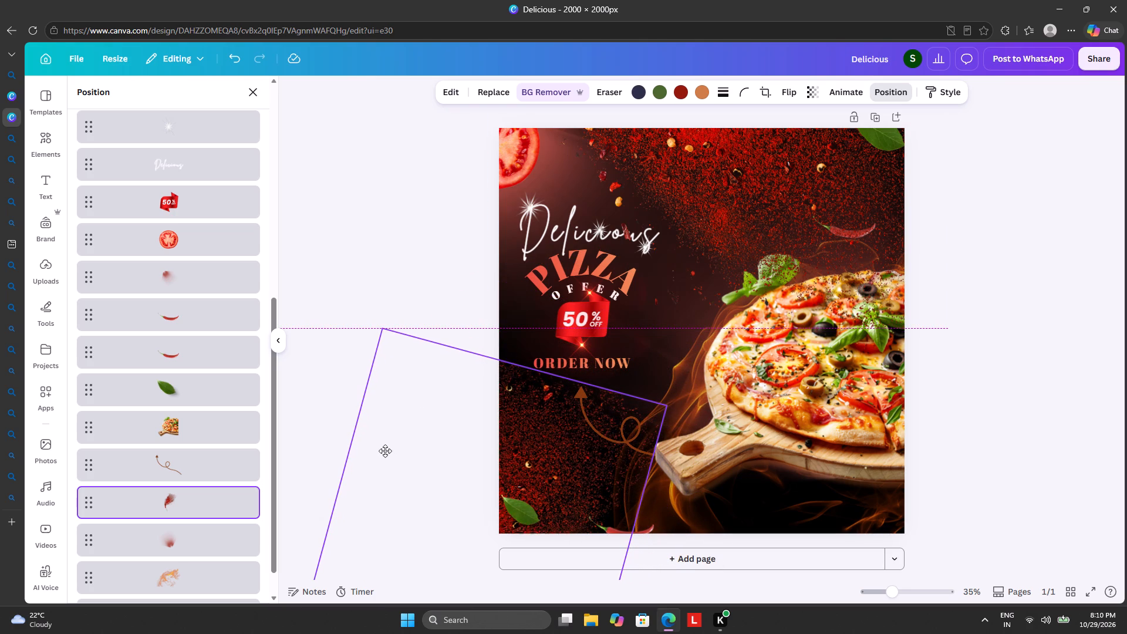
pyautogui.moveTo(385, 451); pyautogui.dragTo(381, 350)
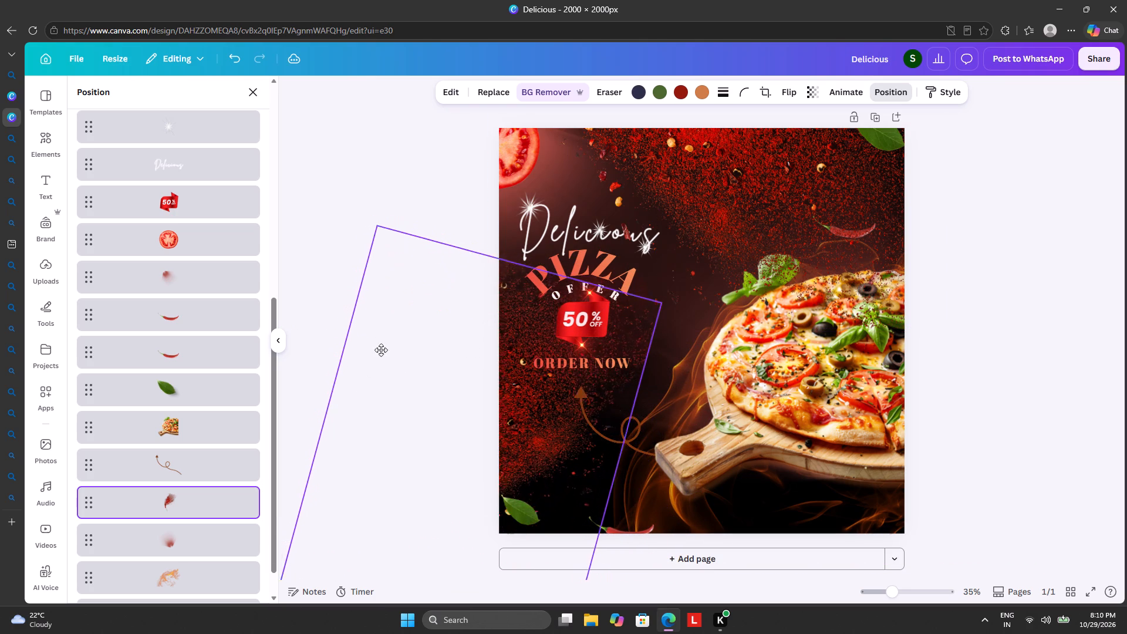
pyautogui.moveTo(381, 350); pyautogui.dragTo(395, 378)
pyautogui.moveTo(395, 256); pyautogui.dragTo(348, 167)
pyautogui.moveTo(386, 263); pyautogui.dragTo(406, 317)
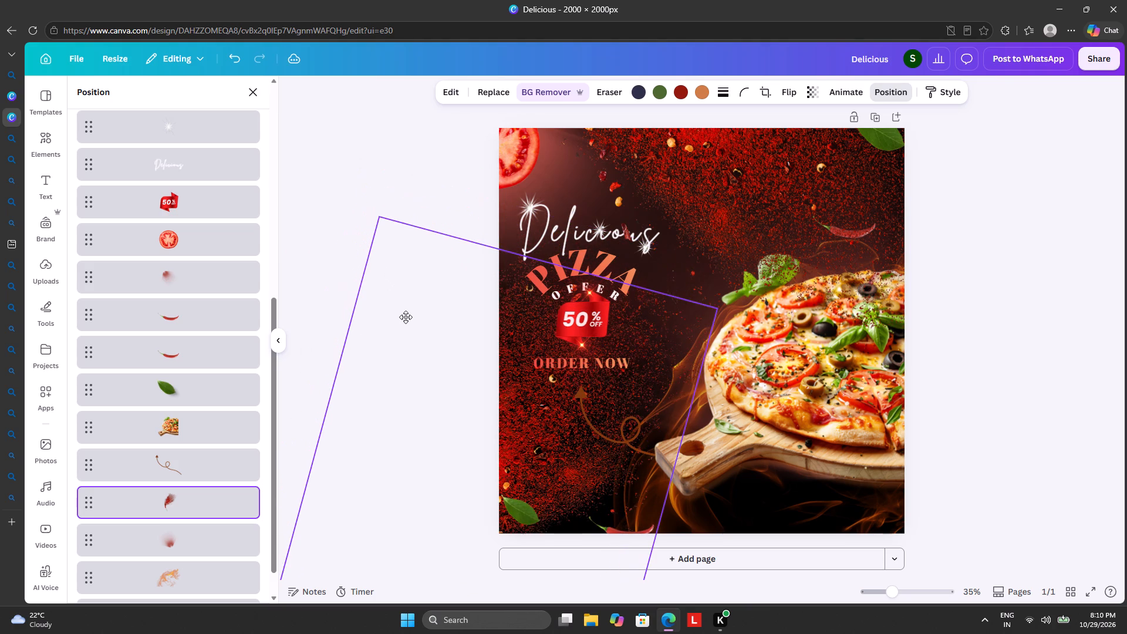
pyautogui.moveTo(406, 317); pyautogui.dragTo(384, 247)
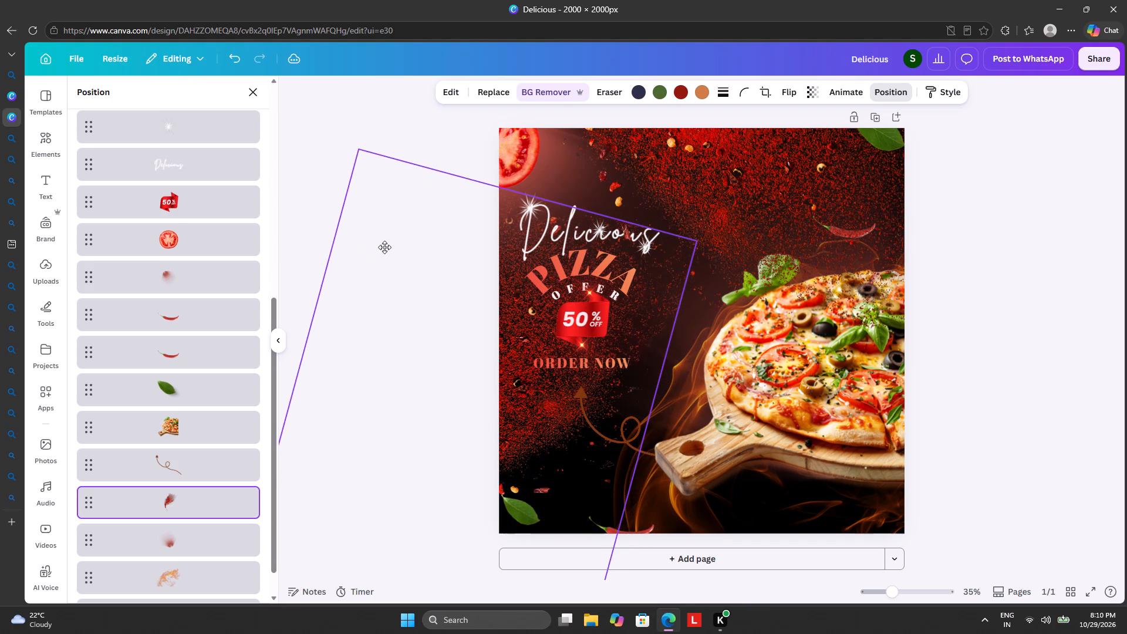
pyautogui.moveTo(384, 247); pyautogui.dragTo(407, 286)
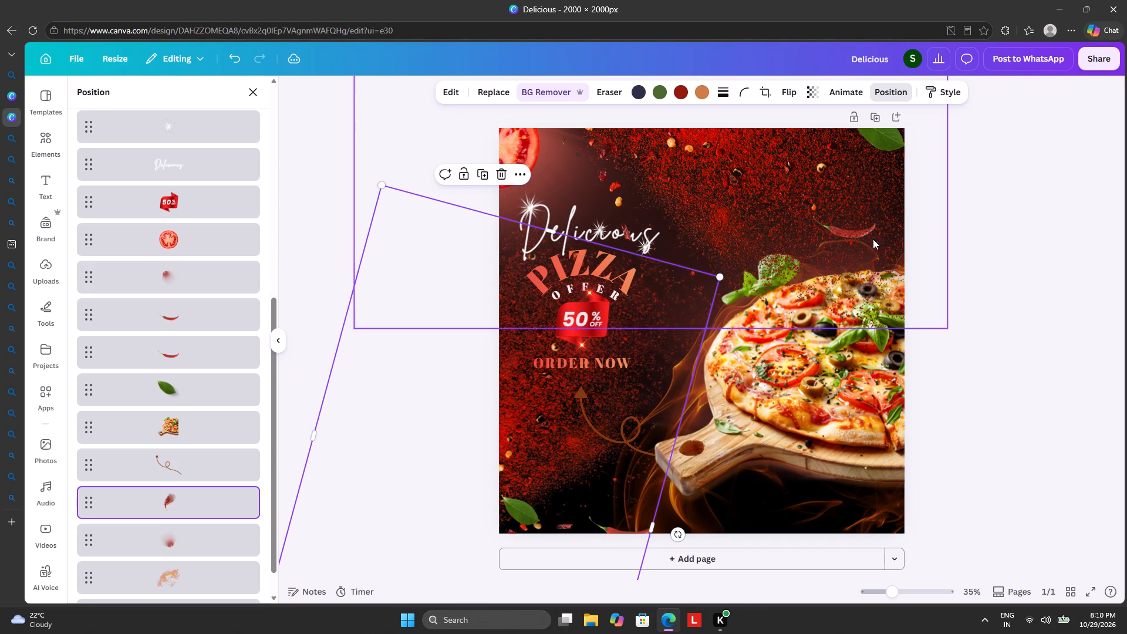
pyautogui.click(1064, 255)
pyautogui.click(1066, 255)
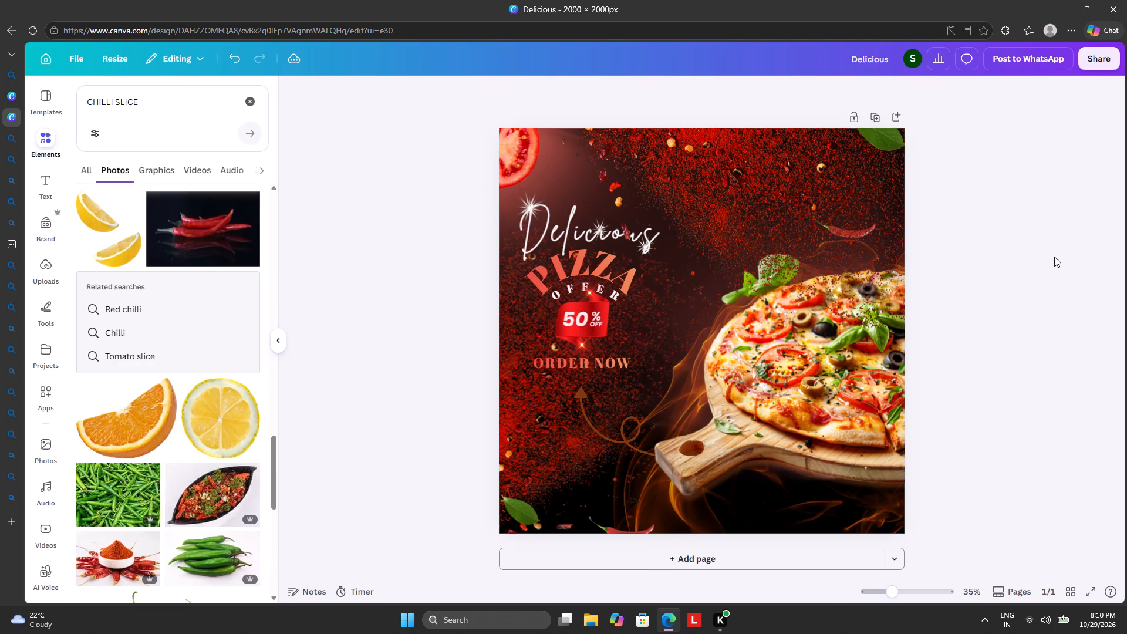
# Shift the rotated chilli powder photo slightly left, shrink it towards the poster's lower-left corner, and deselect it.
pyautogui.moveTo(530, 452); pyautogui.dragTo(512, 456)
pyautogui.moveTo(362, 183); pyautogui.dragTo(392, 228)
pyautogui.click(529, 386)
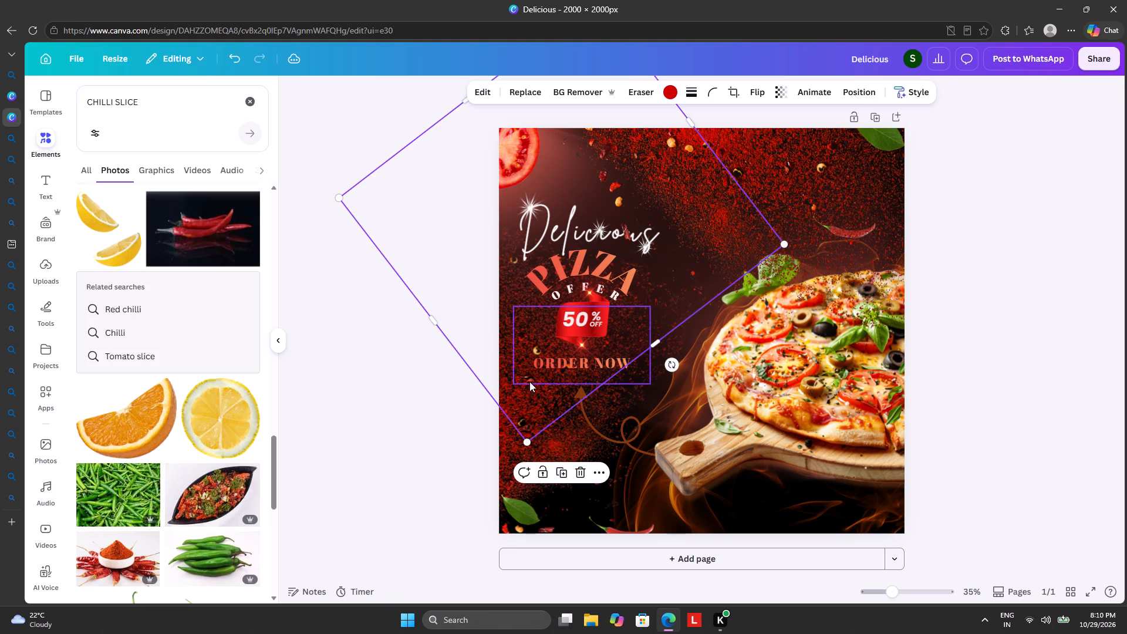
pyautogui.click(499, 470)
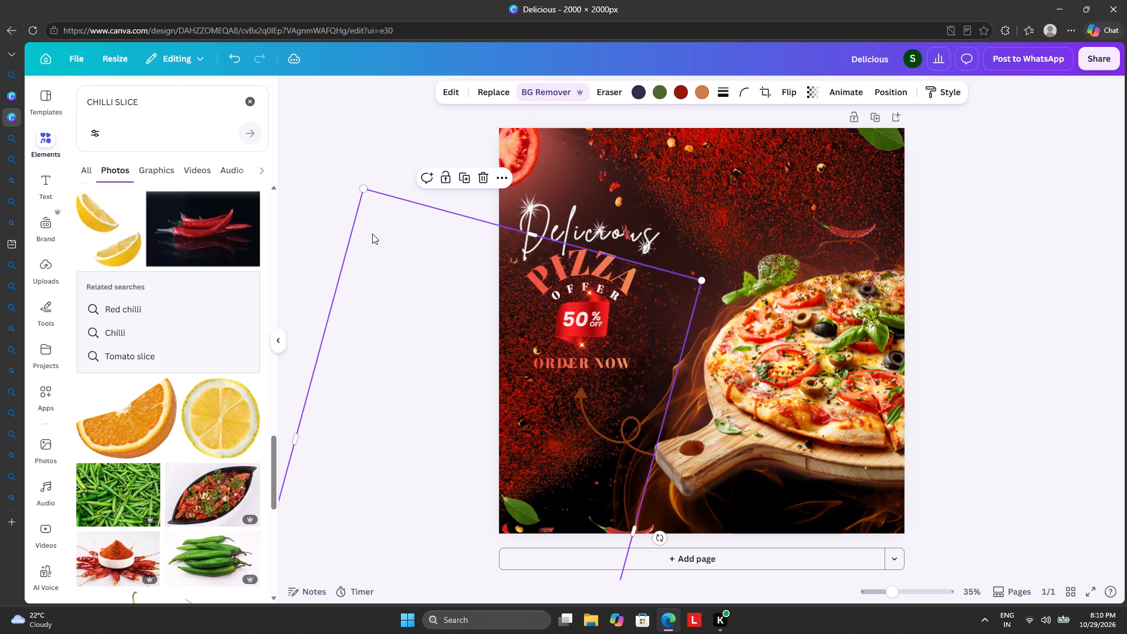
pyautogui.moveTo(359, 191); pyautogui.dragTo(396, 269)
pyautogui.click(383, 209)
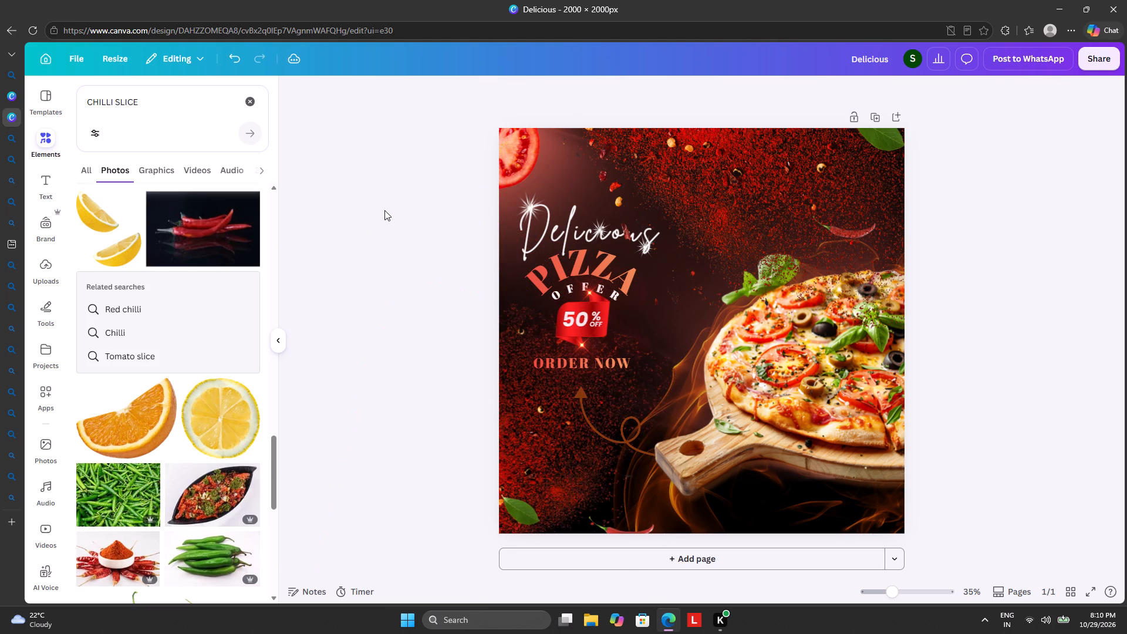
# Move the rotated chilli powder photo further left and down, fine-tune its size below ORDER NOW, and deselect it.
pyautogui.moveTo(565, 472); pyautogui.dragTo(543, 488)
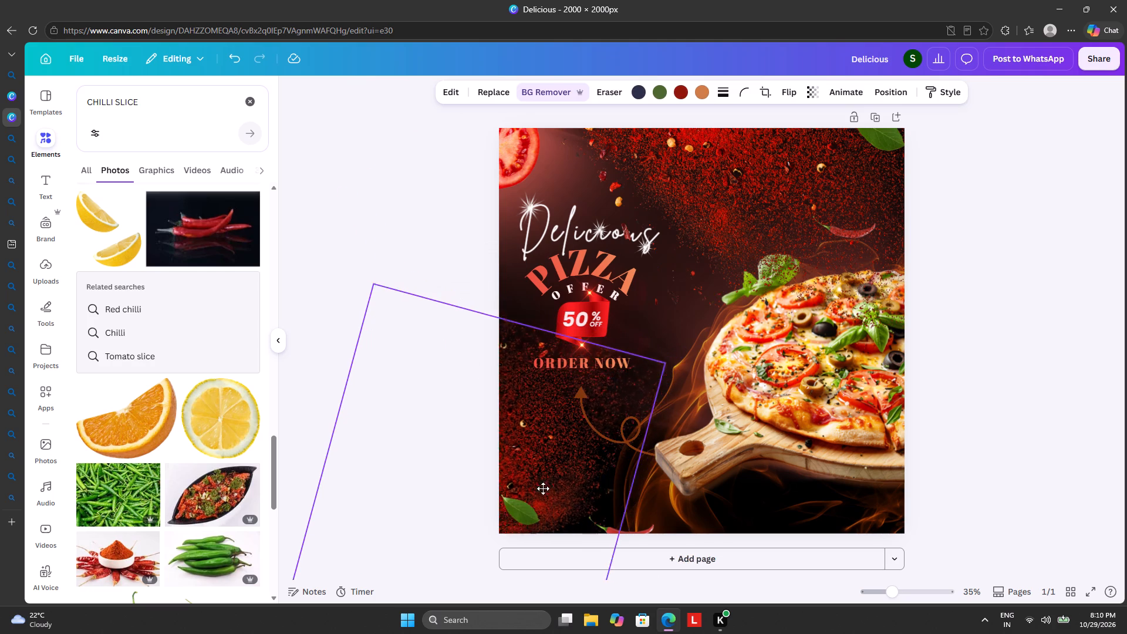
pyautogui.moveTo(543, 488); pyautogui.dragTo(529, 487)
pyautogui.moveTo(351, 279); pyautogui.dragTo(353, 288)
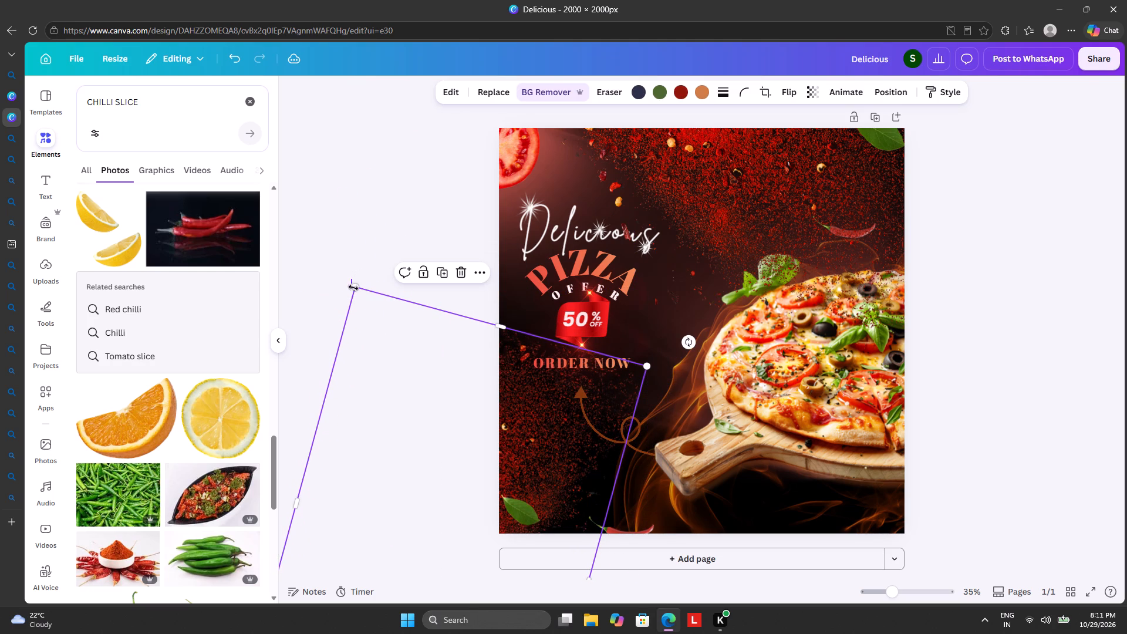
pyautogui.moveTo(353, 288); pyautogui.dragTo(363, 309)
pyautogui.moveTo(386, 392); pyautogui.dragTo(386, 386)
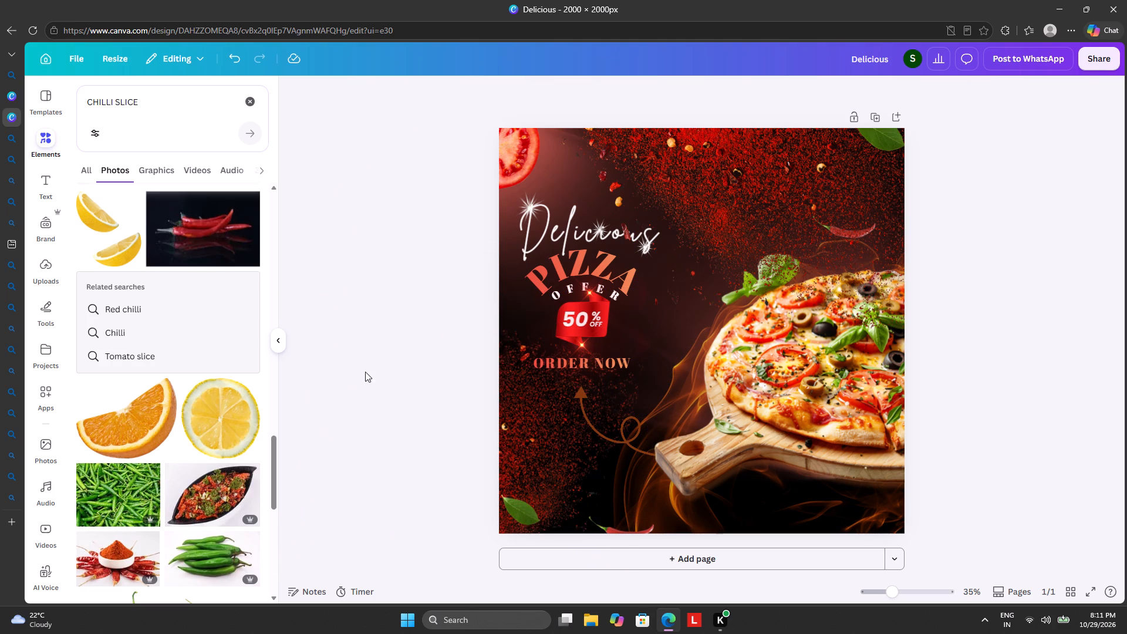
pyautogui.click(353, 180)
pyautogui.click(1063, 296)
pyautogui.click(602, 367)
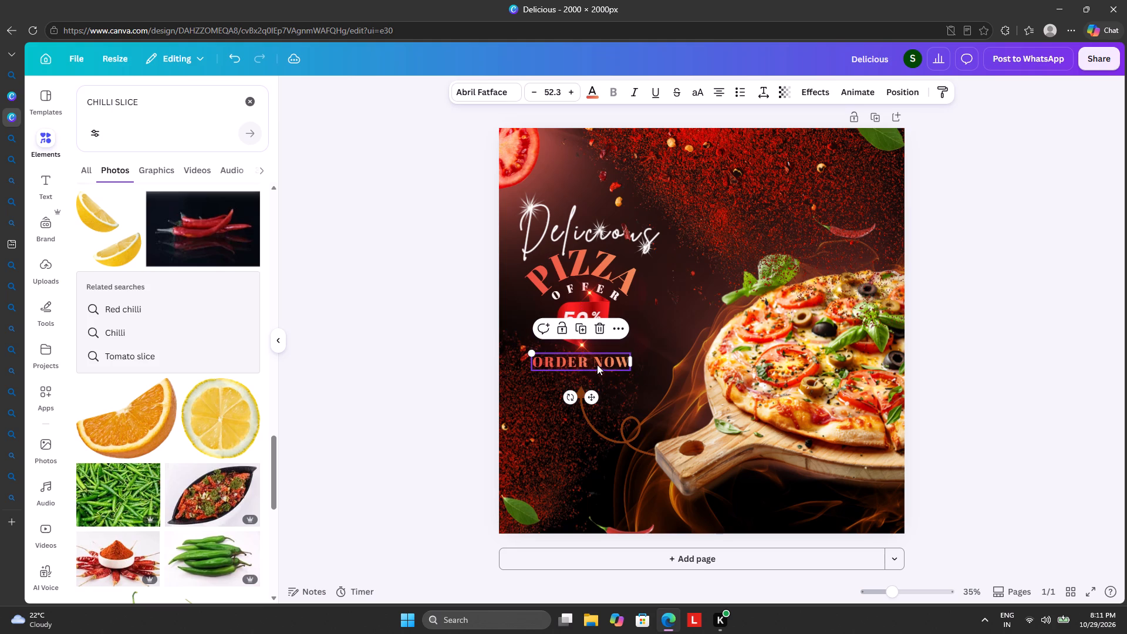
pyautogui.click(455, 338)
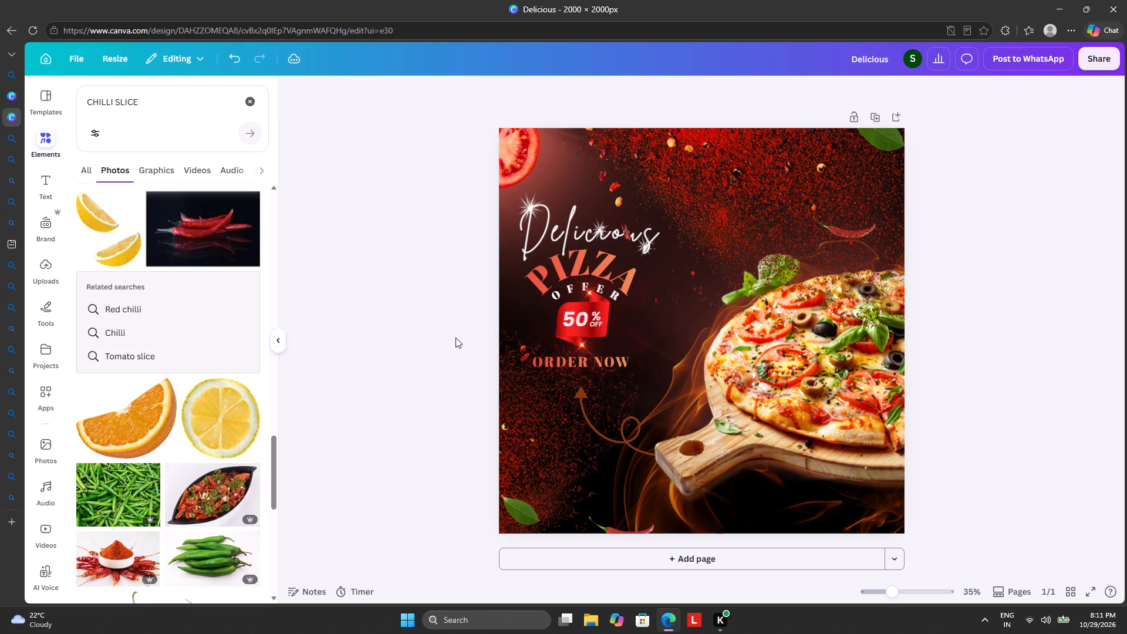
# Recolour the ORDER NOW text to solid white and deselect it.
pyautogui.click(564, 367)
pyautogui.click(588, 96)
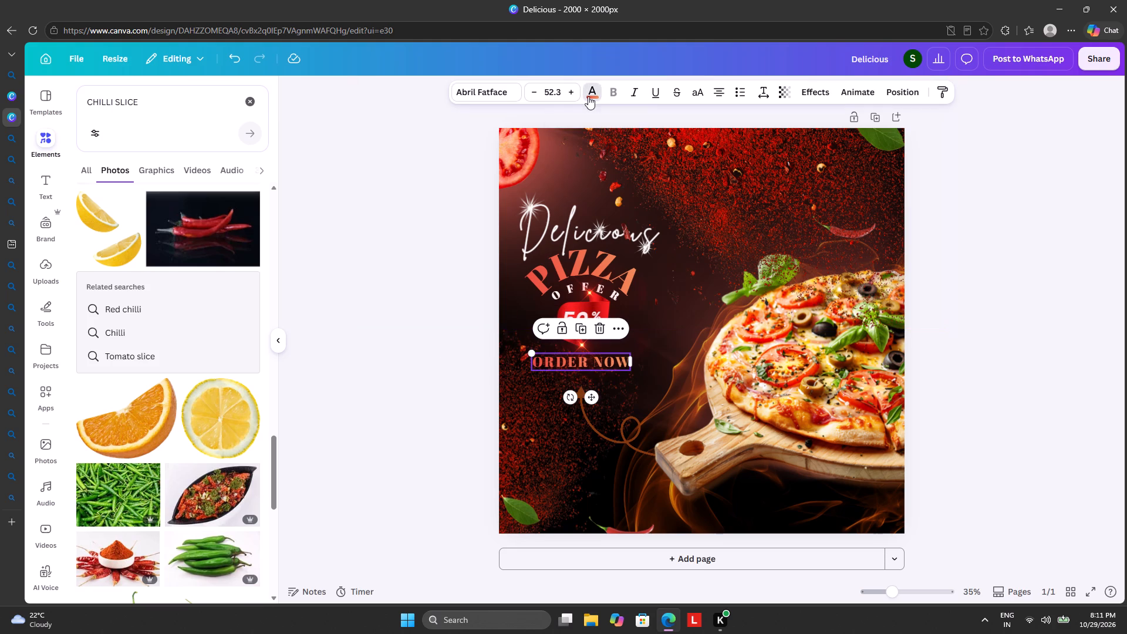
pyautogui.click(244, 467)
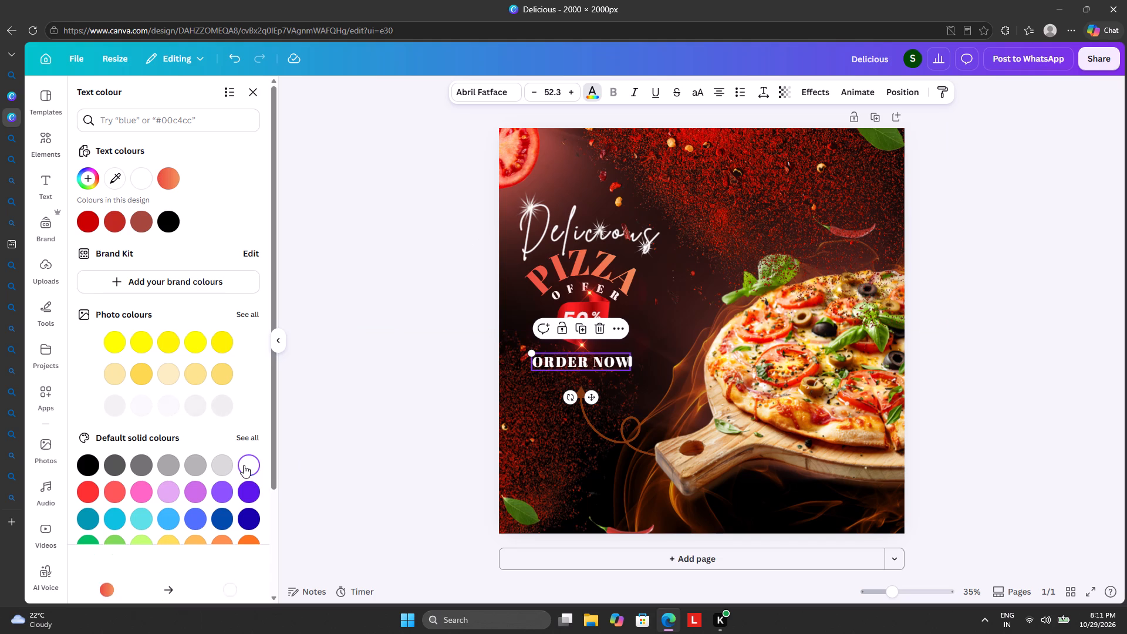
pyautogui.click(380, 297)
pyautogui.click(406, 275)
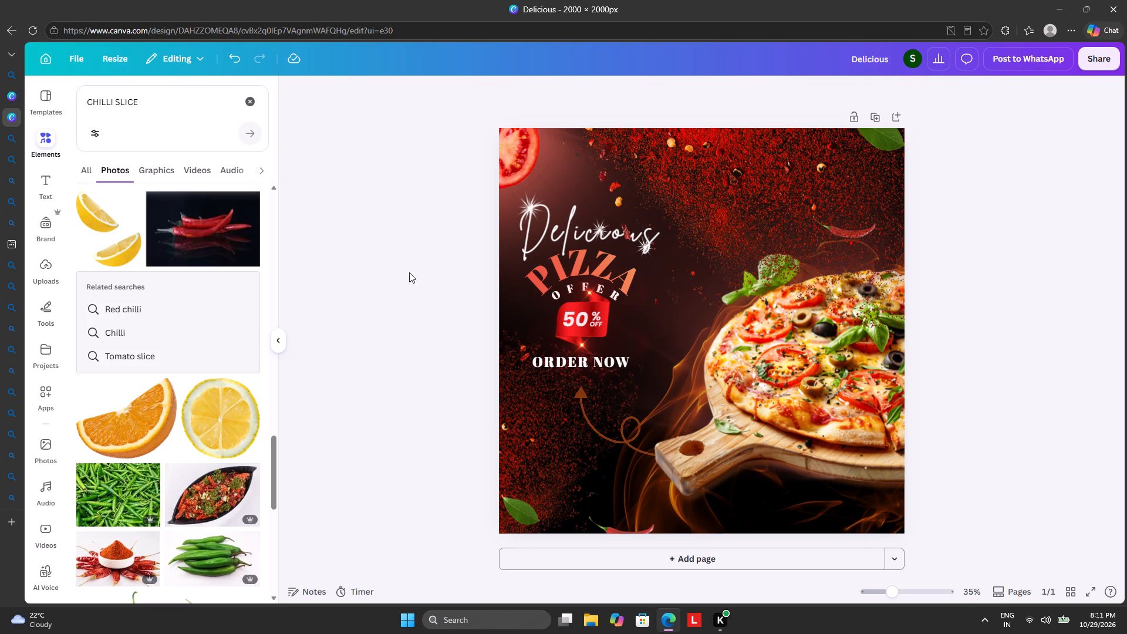
# Apply the default grey-to-white gradient colour to the ORDER NOW text and deselect it.
pyautogui.click(538, 365)
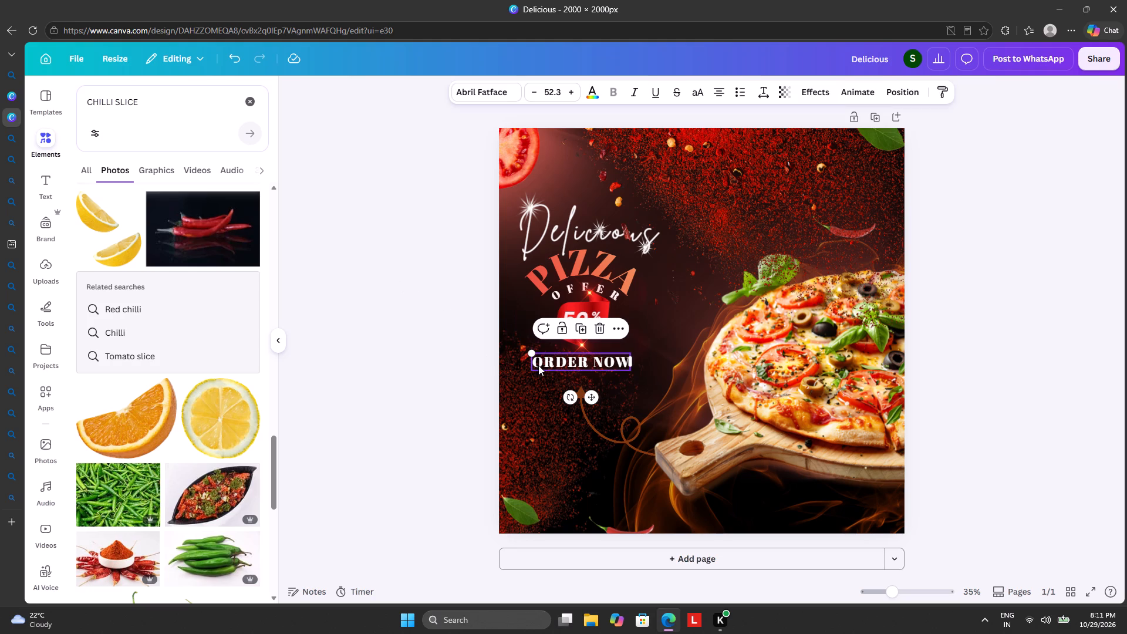
pyautogui.click(587, 84)
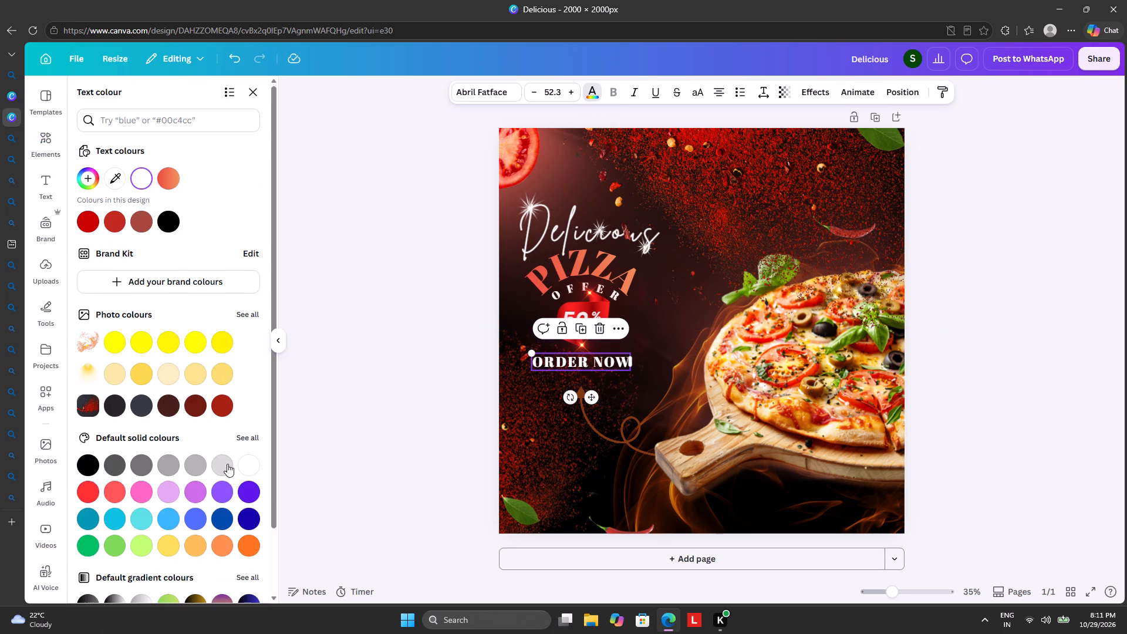
pyautogui.scroll(-7, 214, 465)
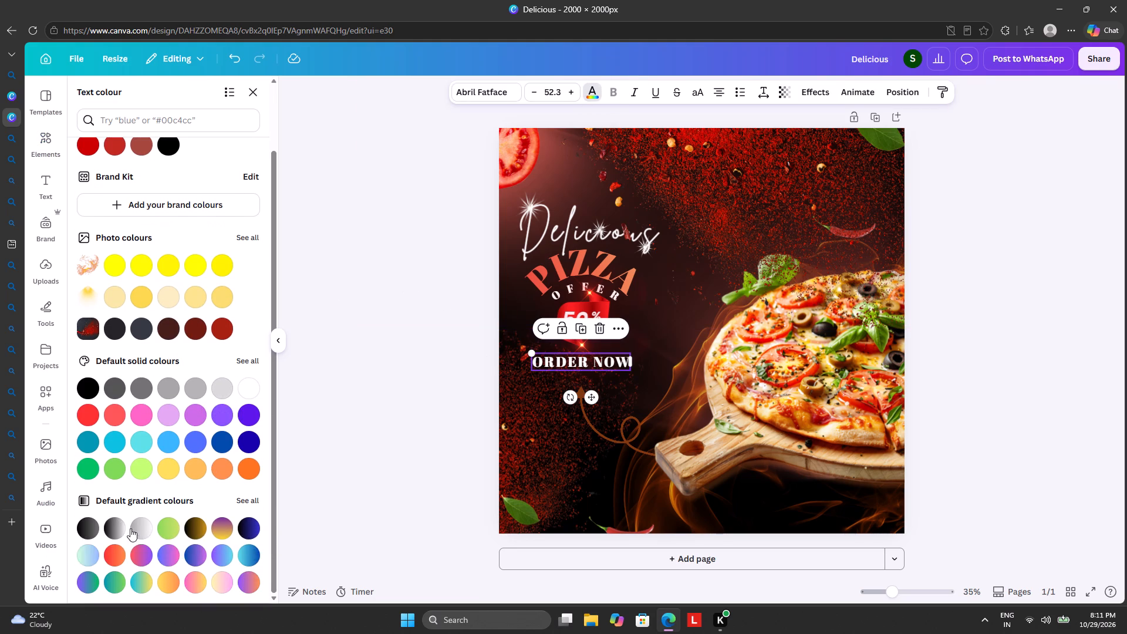
pyautogui.click(137, 528)
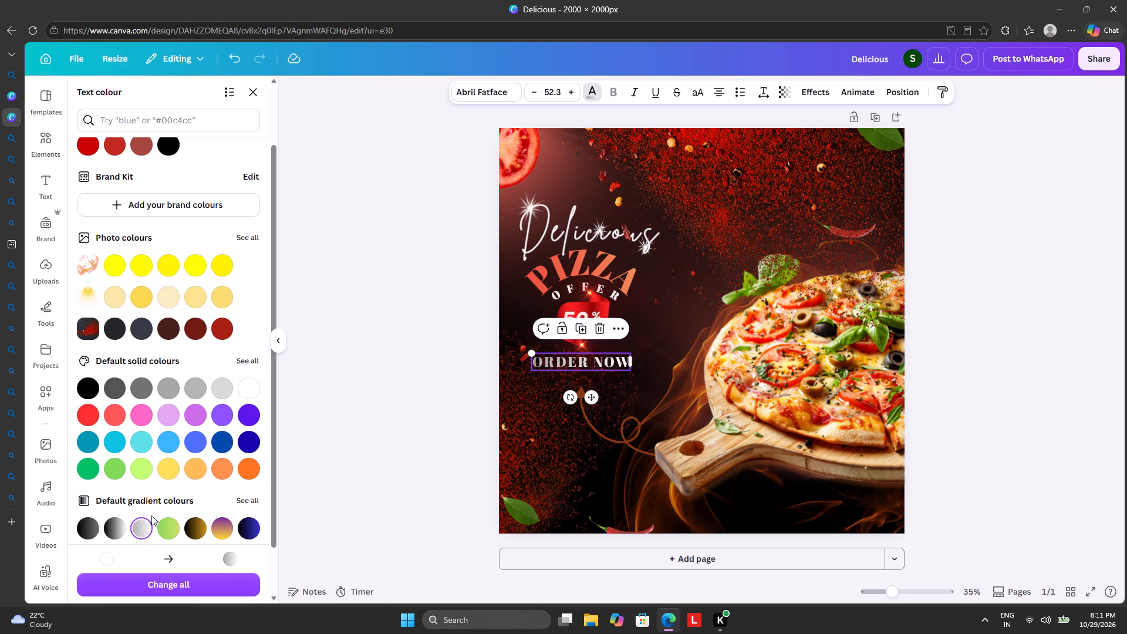
pyautogui.scroll(-4, 154, 511)
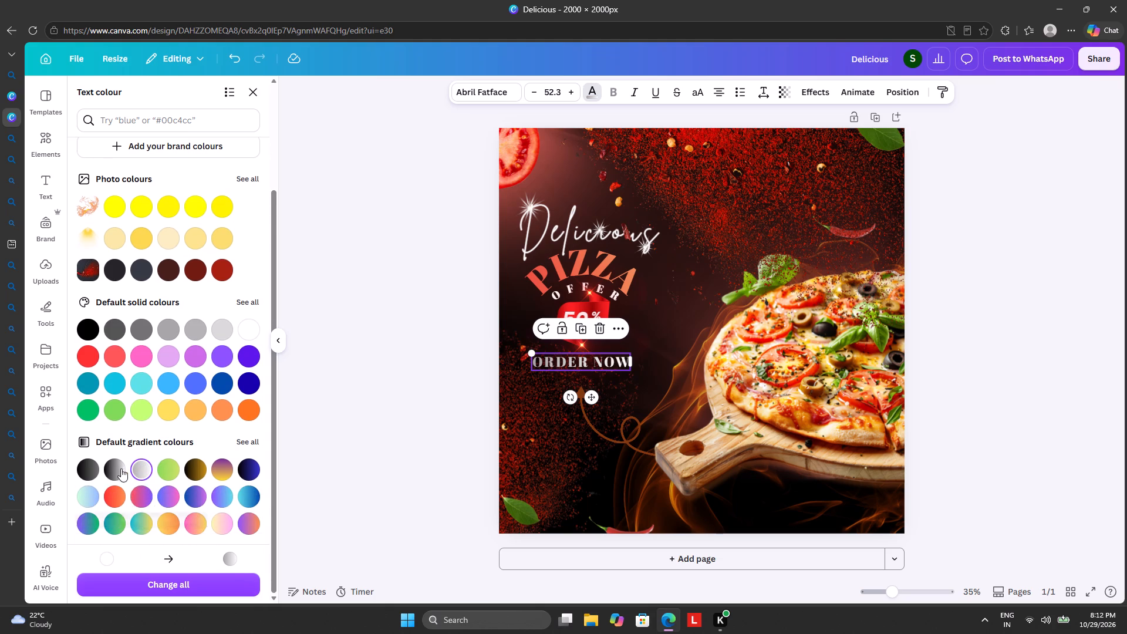
pyautogui.click(119, 467)
pyautogui.click(144, 470)
pyautogui.click(363, 352)
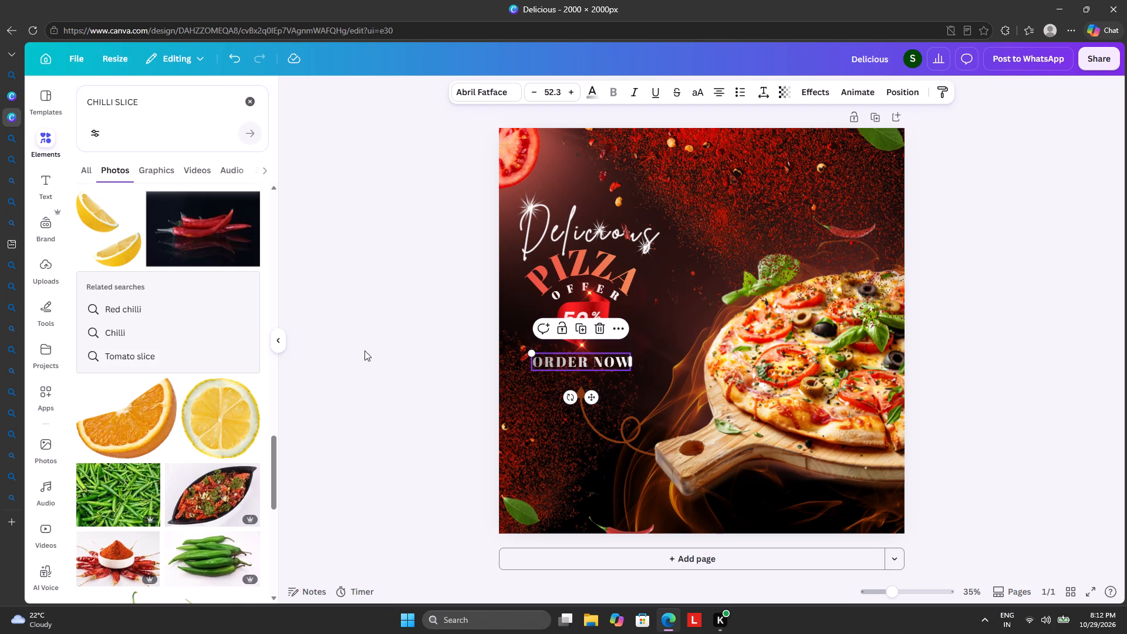
pyautogui.click(368, 348)
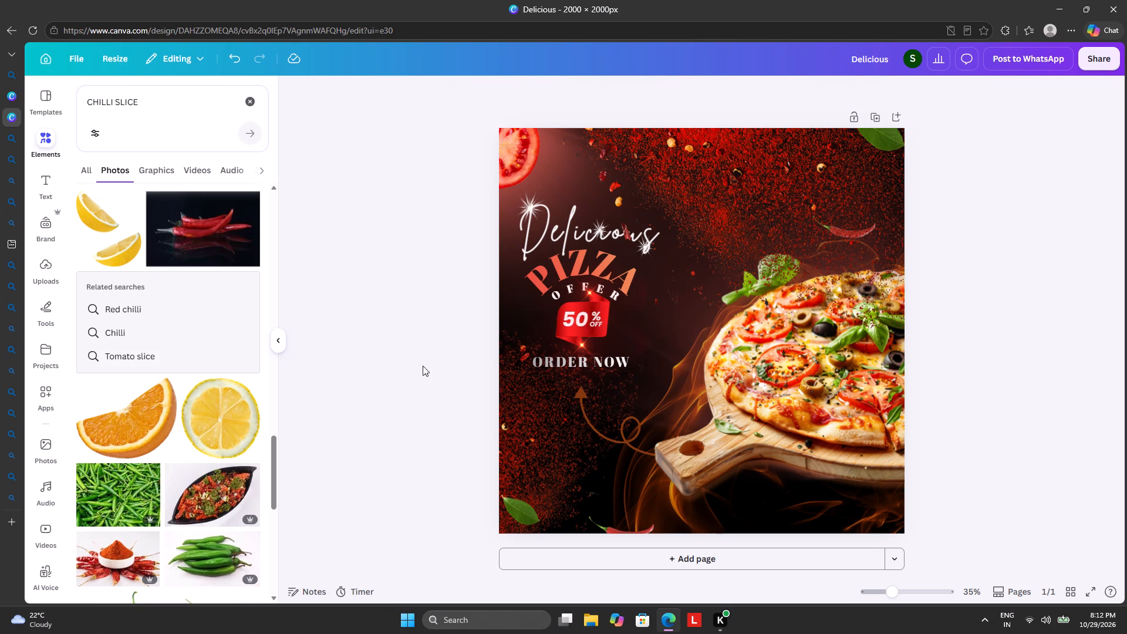
# Nudge the ORDER NOW text slightly left beneath the 50% OFF badge and deselect it.
pyautogui.click(560, 366)
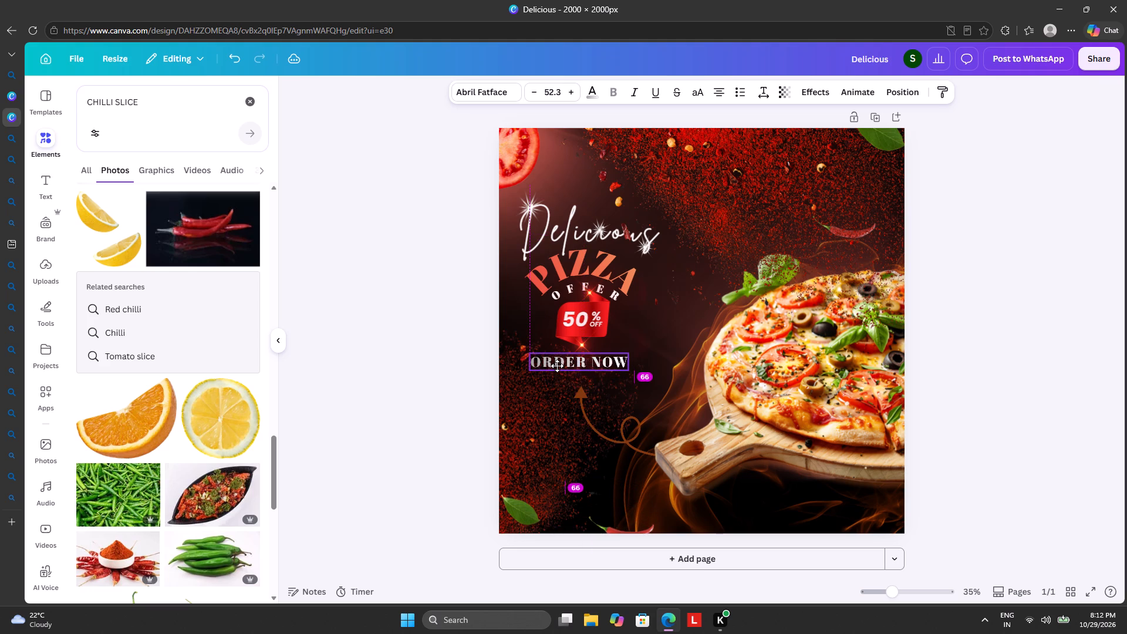
pyautogui.click(444, 369)
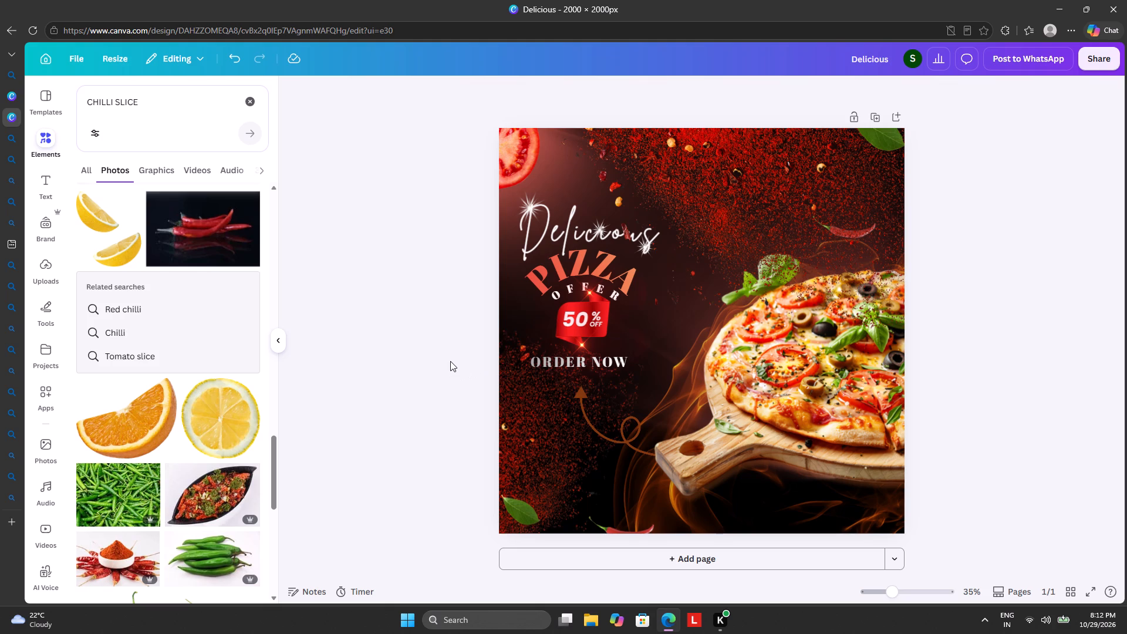
# Add a default heading text box to the poster reading FOR DELIVERY.
pyautogui.click(43, 178)
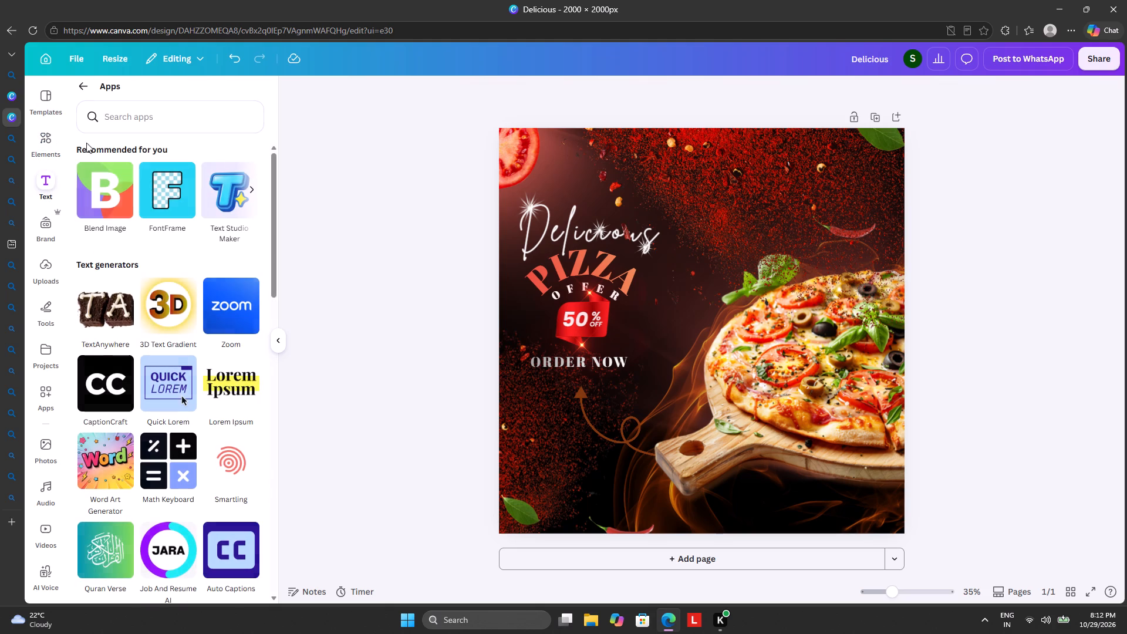
pyautogui.click(153, 114)
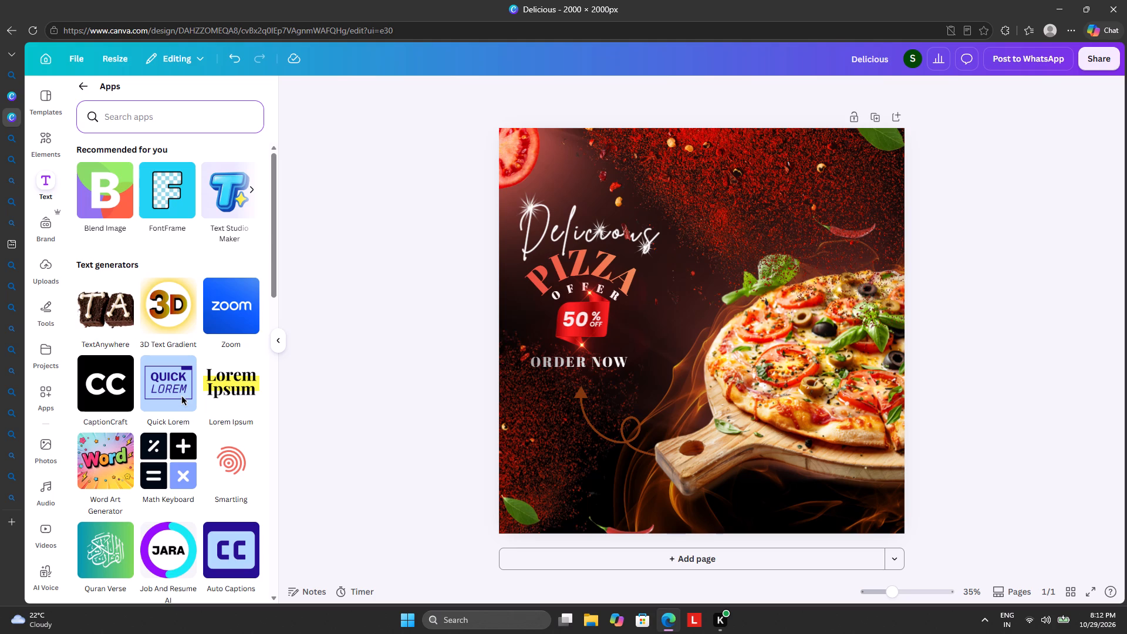
pyautogui.click(83, 77)
pyautogui.click(152, 163)
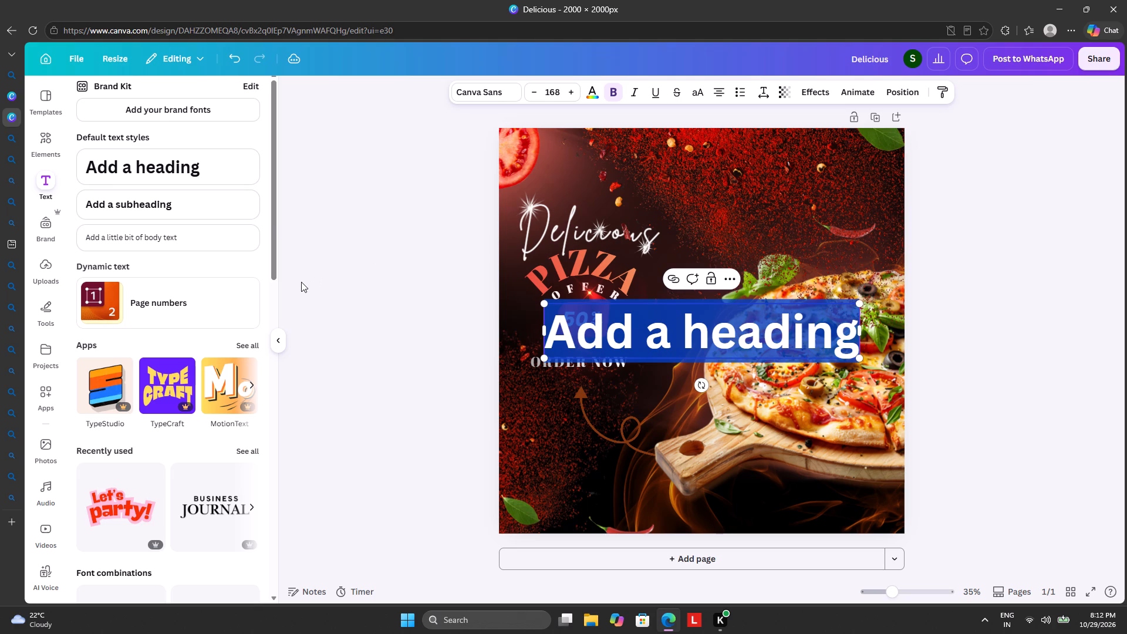
pyautogui.press('f')
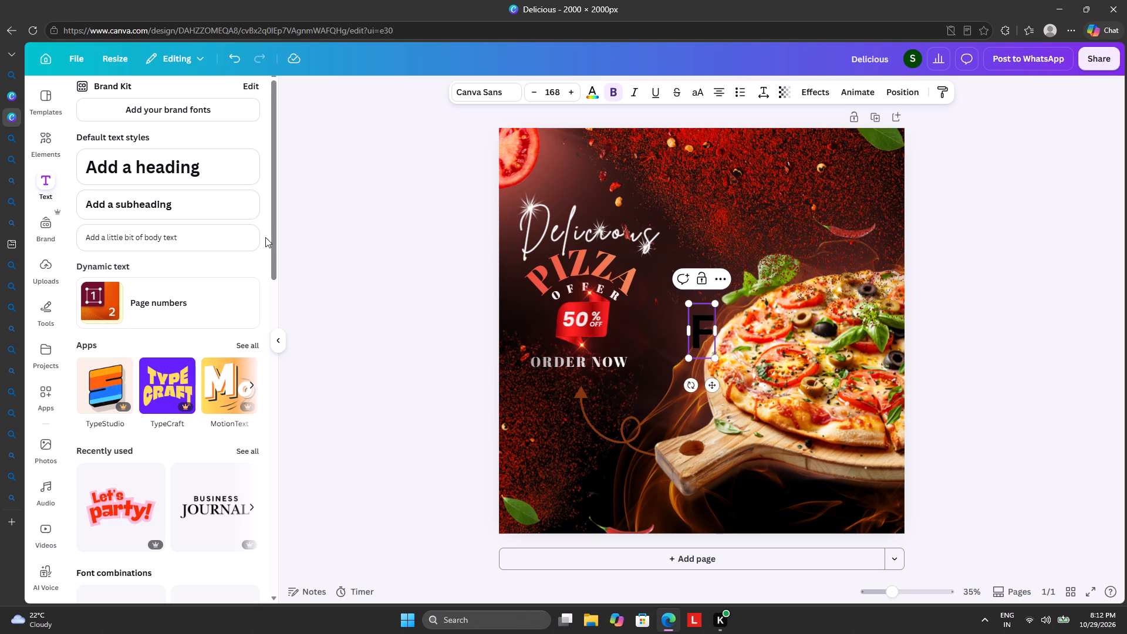
pyautogui.press('o')
pyautogui.press('r')
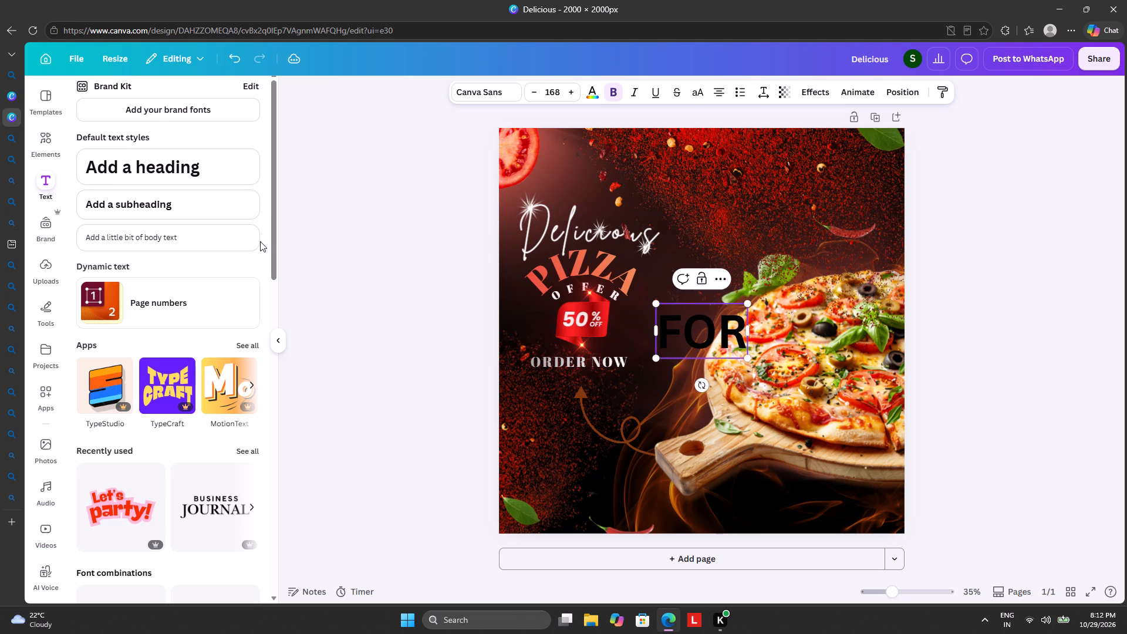
pyautogui.press('space')
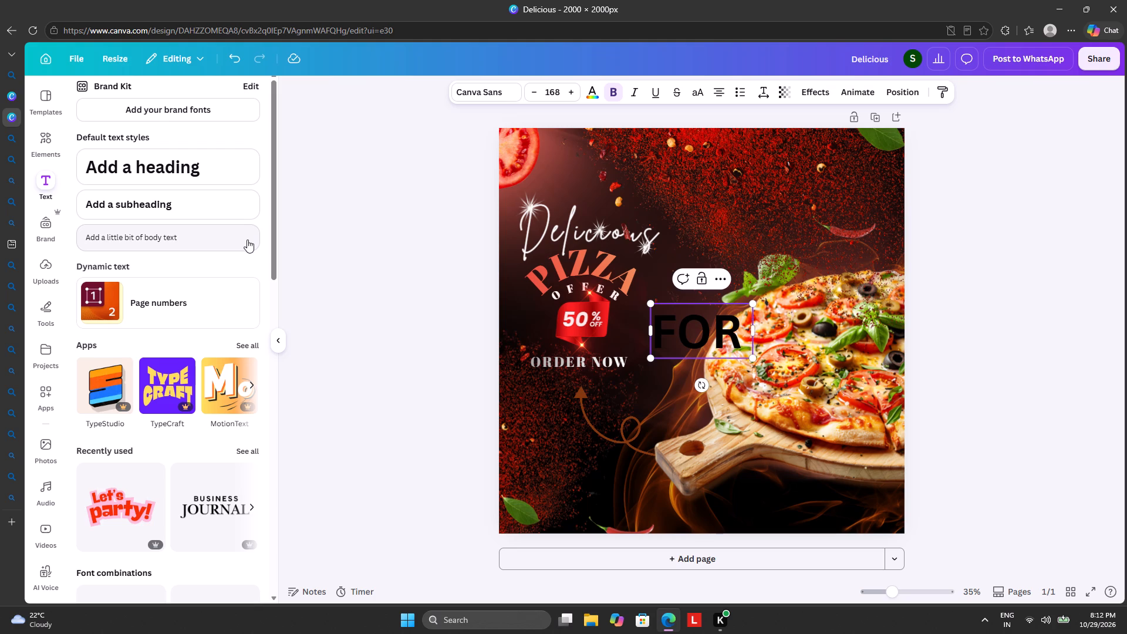
pyautogui.write('DE')
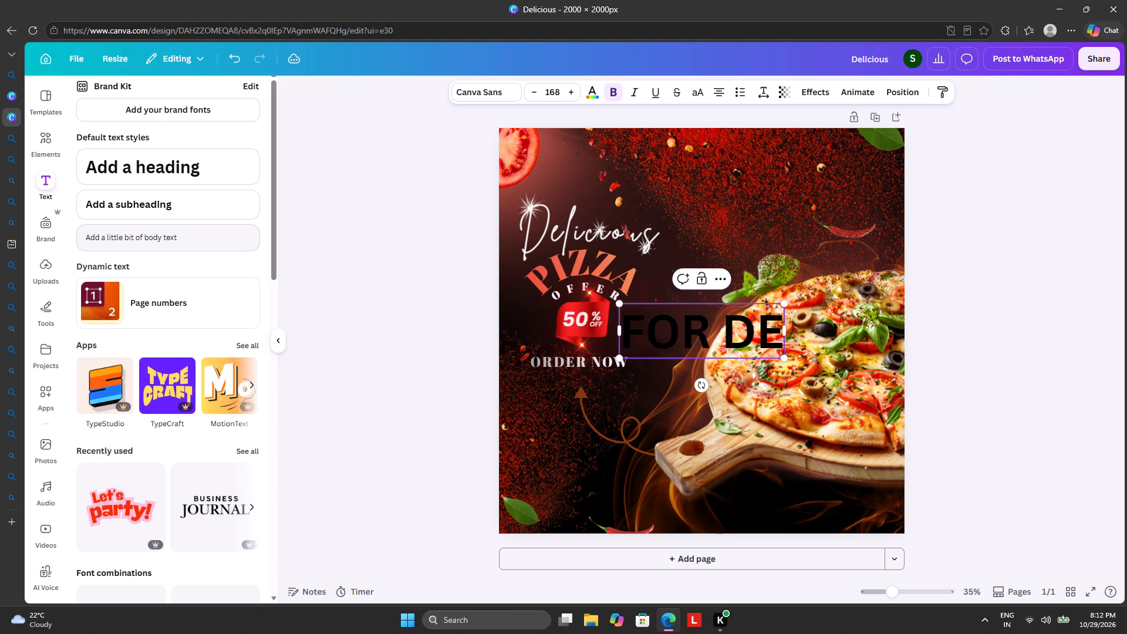
pyautogui.press('l')
pyautogui.press('i')
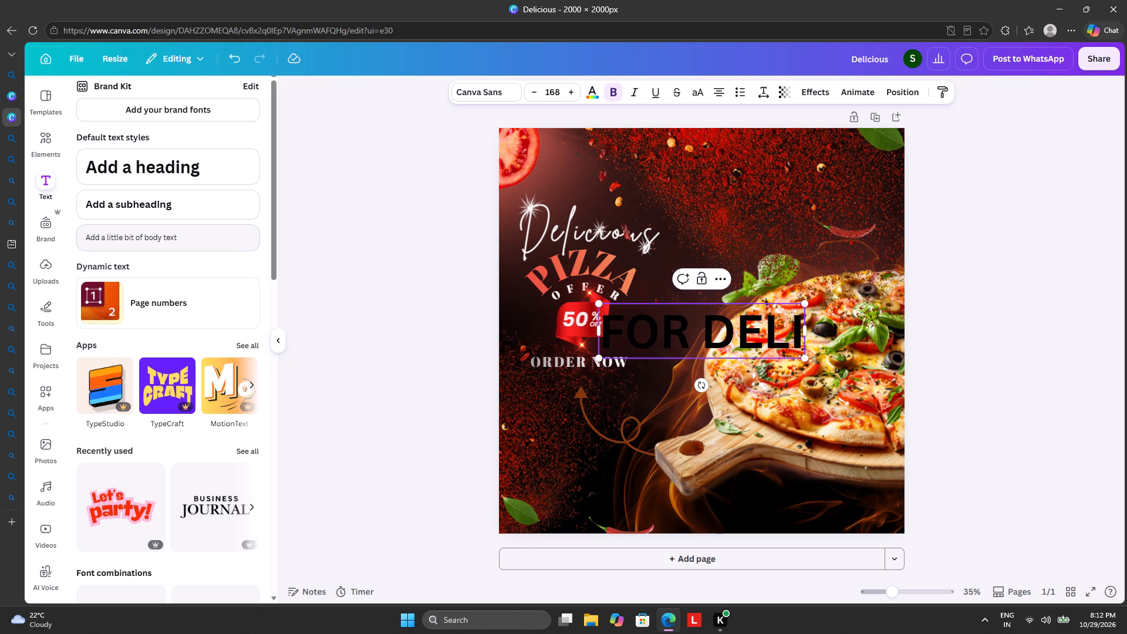
pyautogui.press('v')
pyautogui.write('ER')
pyautogui.press('y')
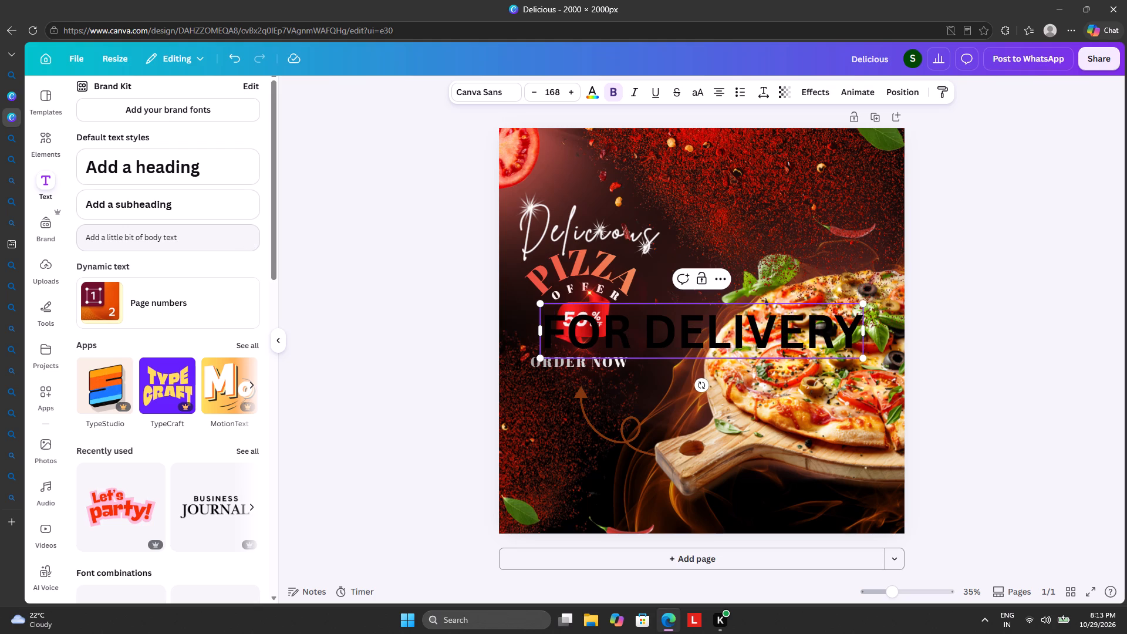
pyautogui.press('space')
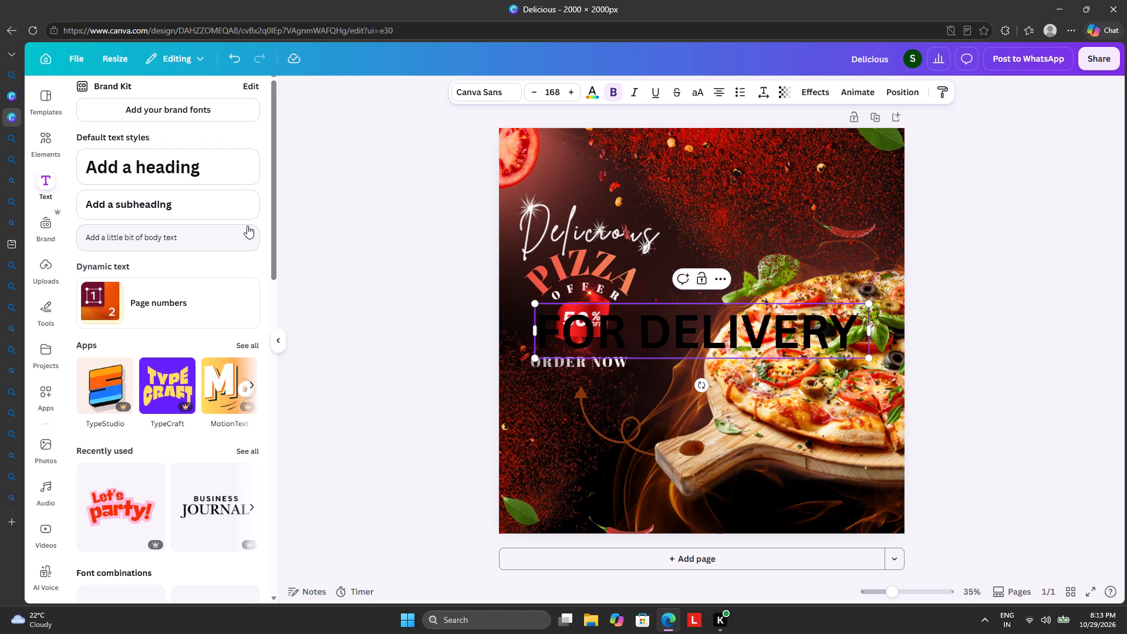
# Append the placeholder phone number, with a leading plus sign, after FOR DELIVERY in the heading text box.
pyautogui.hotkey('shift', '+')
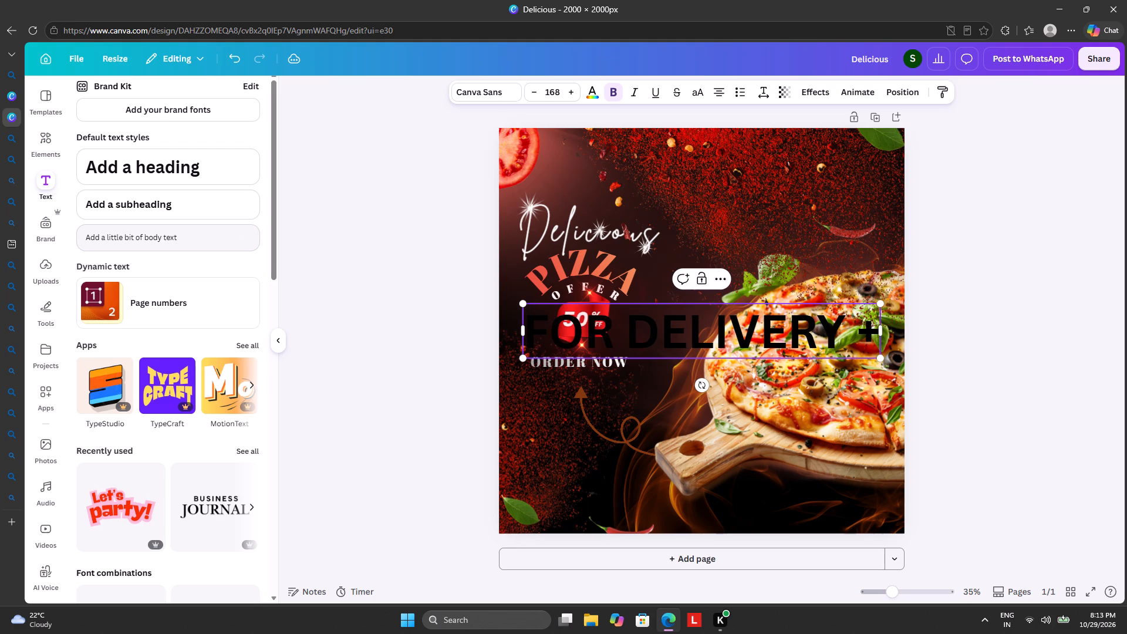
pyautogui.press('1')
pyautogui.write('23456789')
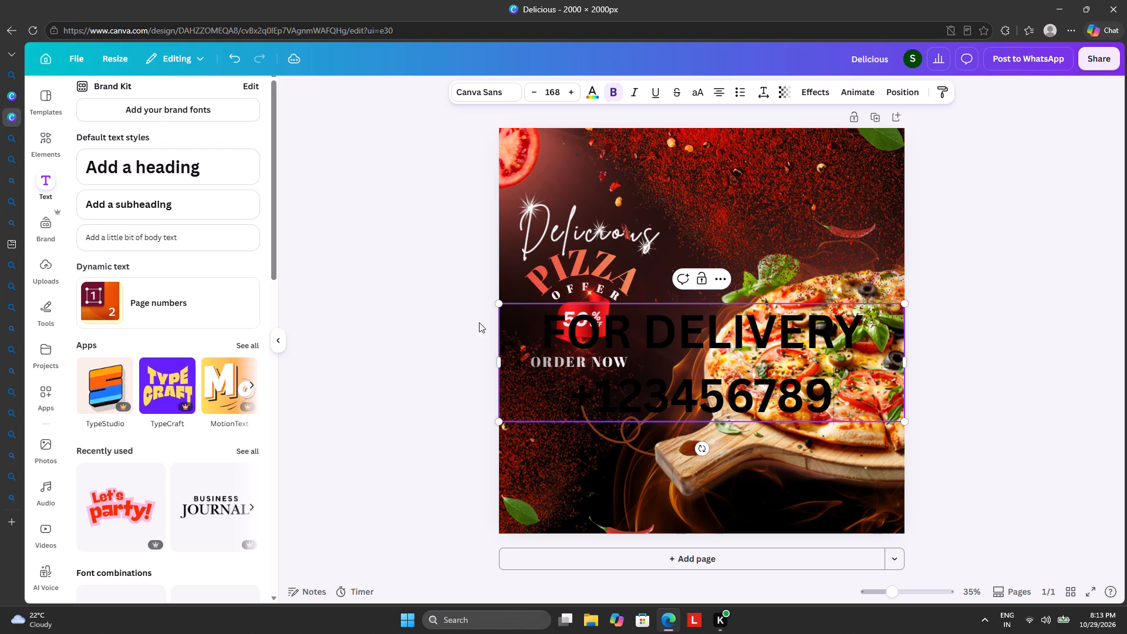
# Scale the FOR DELIVERY text box down to about size 105 and set its font to Abril Fatface.
pyautogui.moveTo(497, 302); pyautogui.dragTo(649, 328)
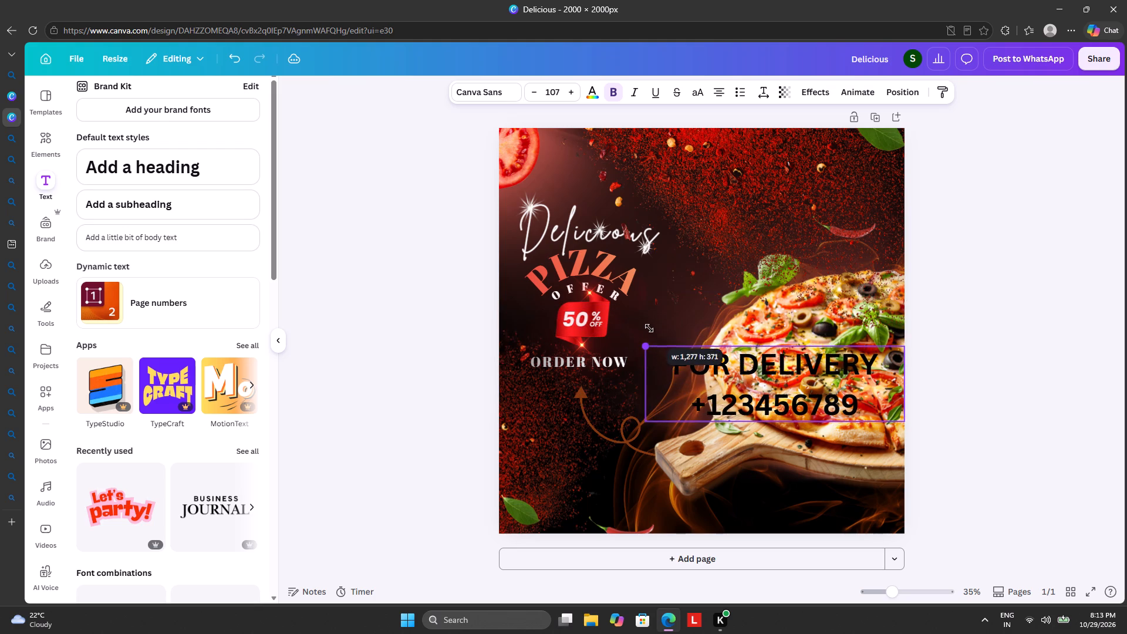
pyautogui.moveTo(649, 328); pyautogui.dragTo(653, 328)
pyautogui.click(508, 95)
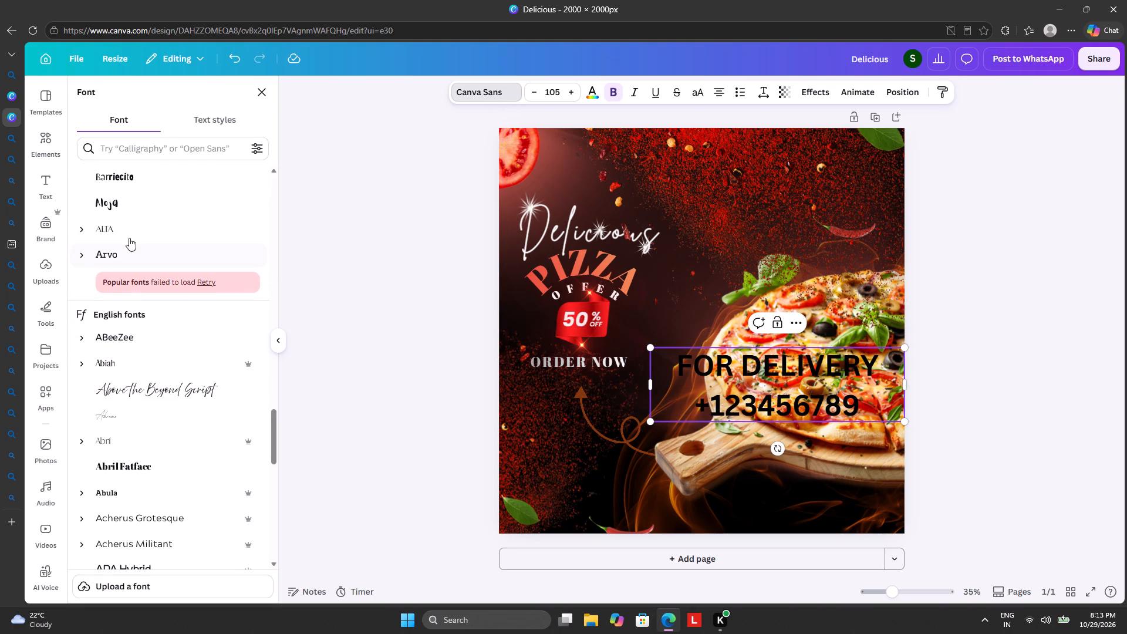
pyautogui.scroll(-4, 128, 245)
pyautogui.click(130, 238)
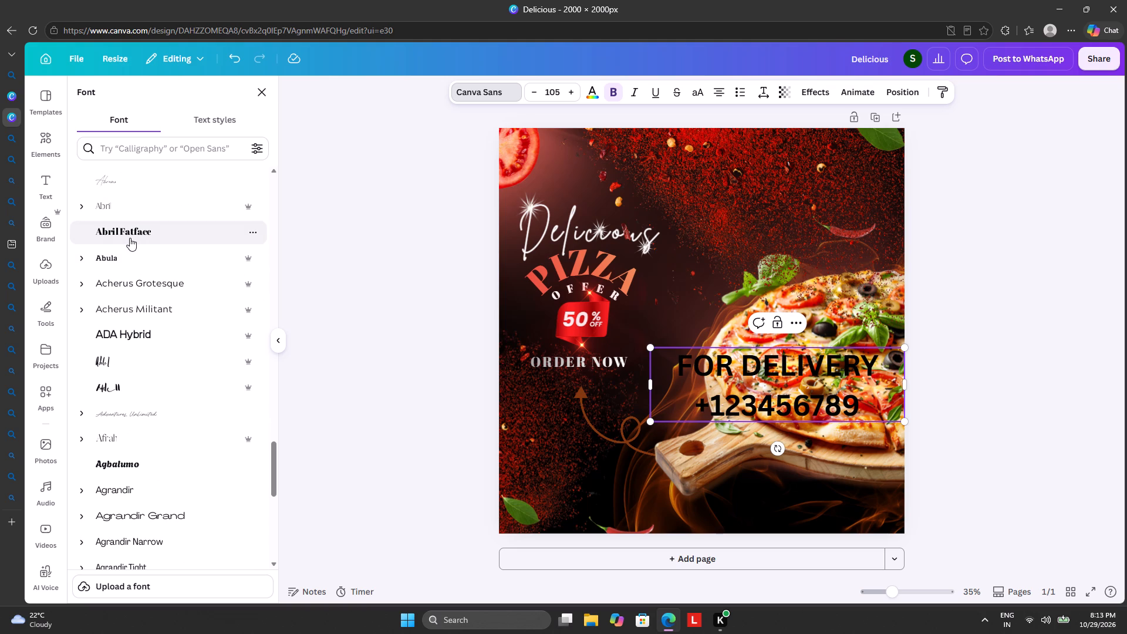
# Recolour the FOR DELIVERY and phone number text to the default solid white.
pyautogui.click(591, 98)
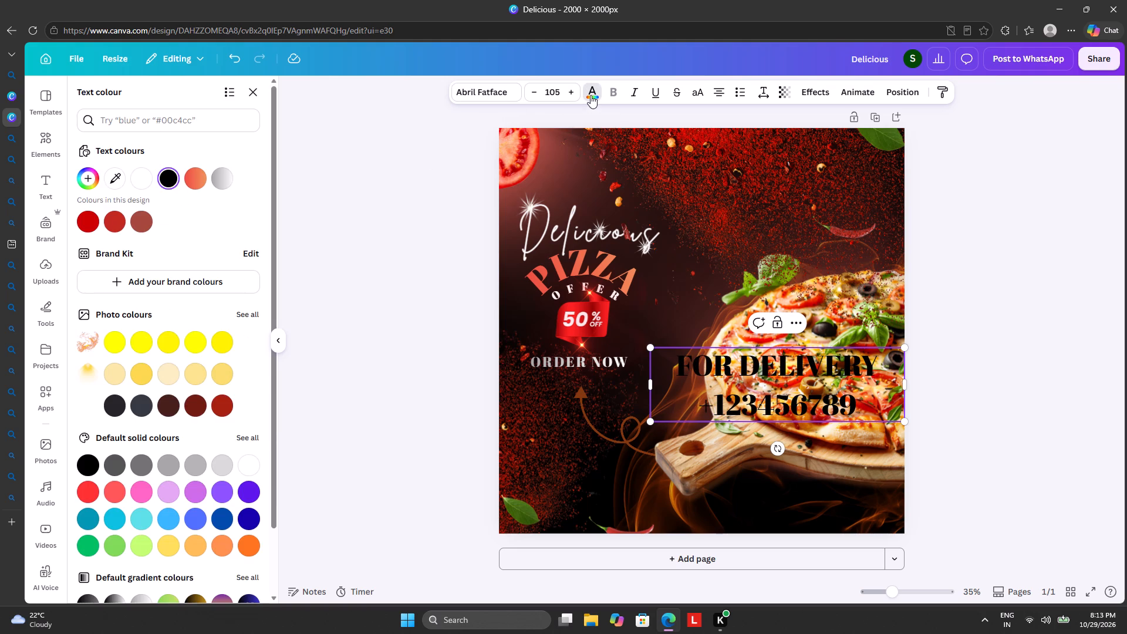
pyautogui.click(242, 464)
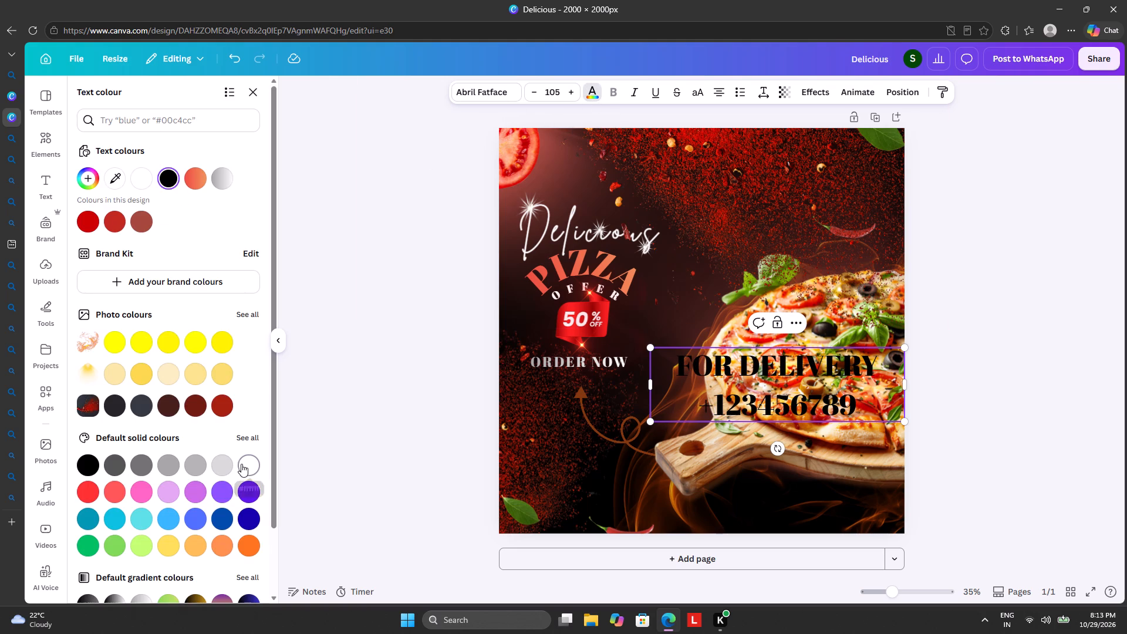
pyautogui.click(360, 386)
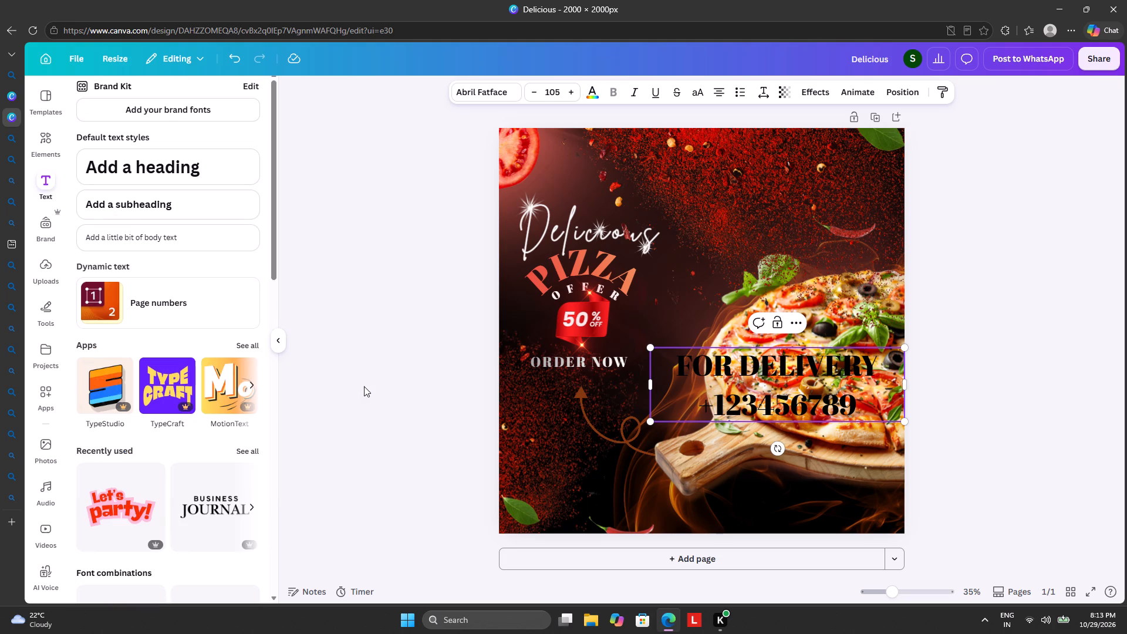
pyautogui.click(373, 385)
pyautogui.click(699, 394)
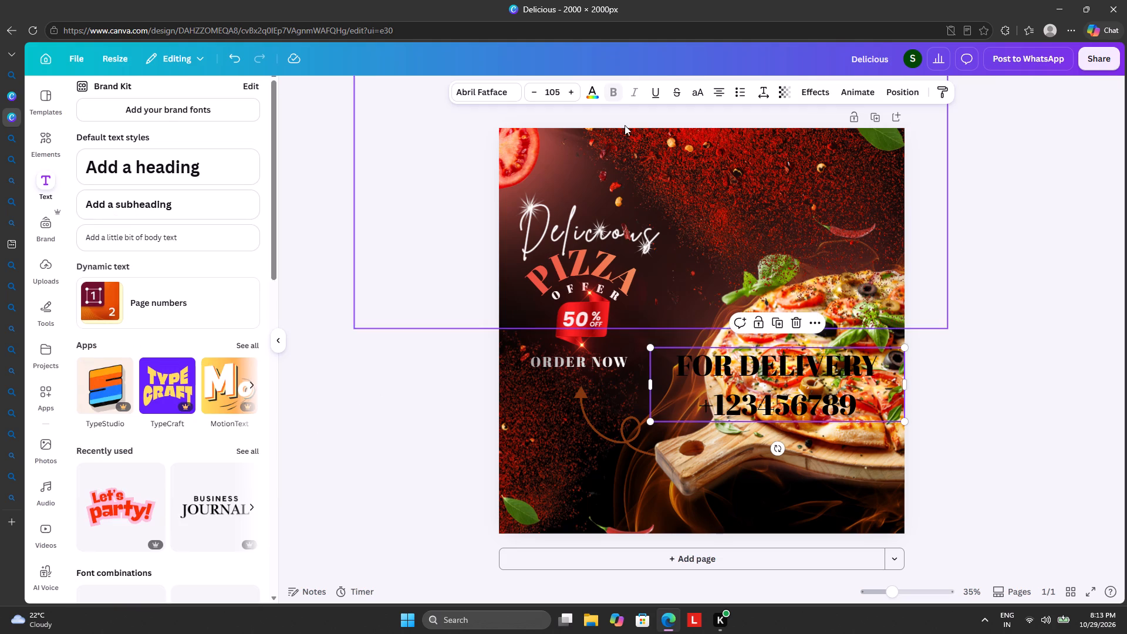
pyautogui.click(598, 98)
pyautogui.click(249, 473)
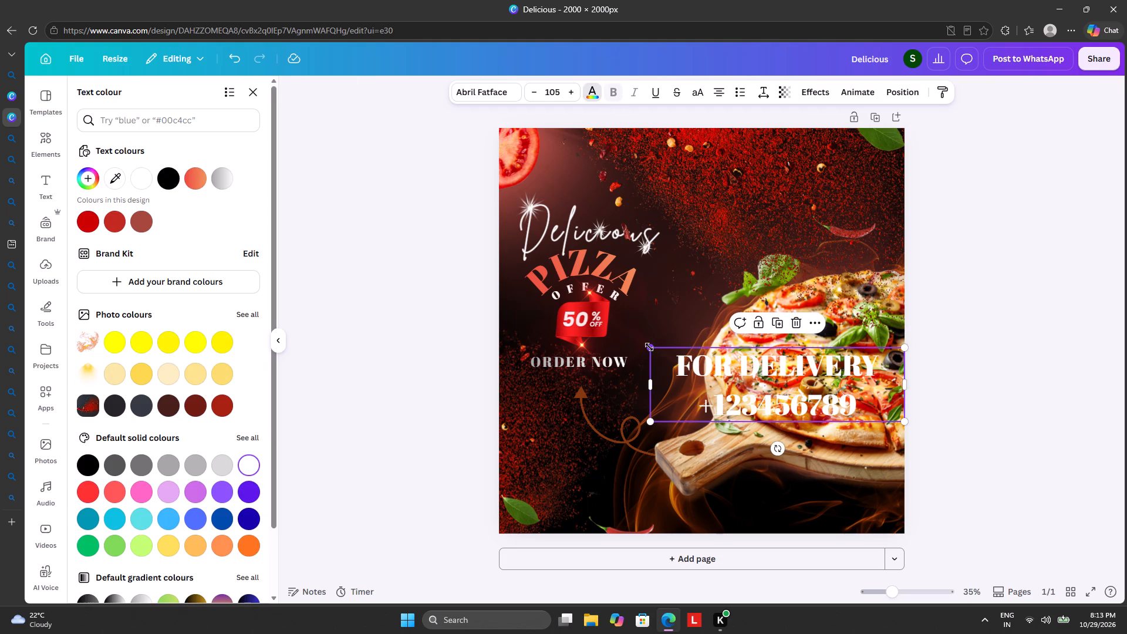
# Shrink the delivery text to about size 25.2, place it at the poster's bottom edge beside the lower-left leaf, and deselect it.
pyautogui.moveTo(649, 347); pyautogui.dragTo(842, 406)
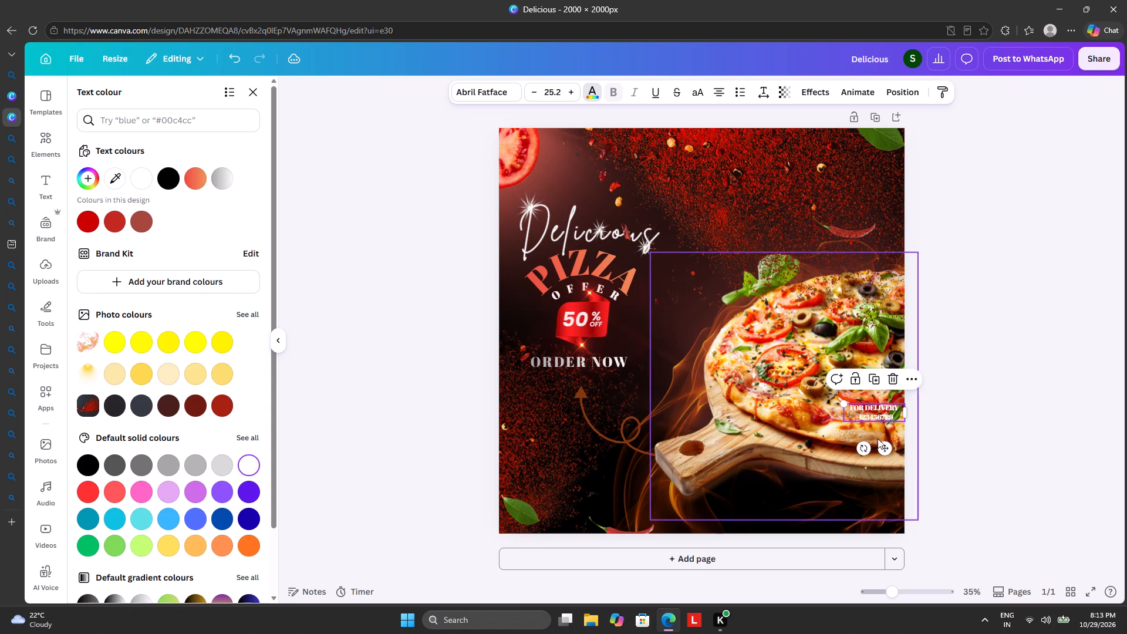
pyautogui.moveTo(888, 451); pyautogui.dragTo(584, 552)
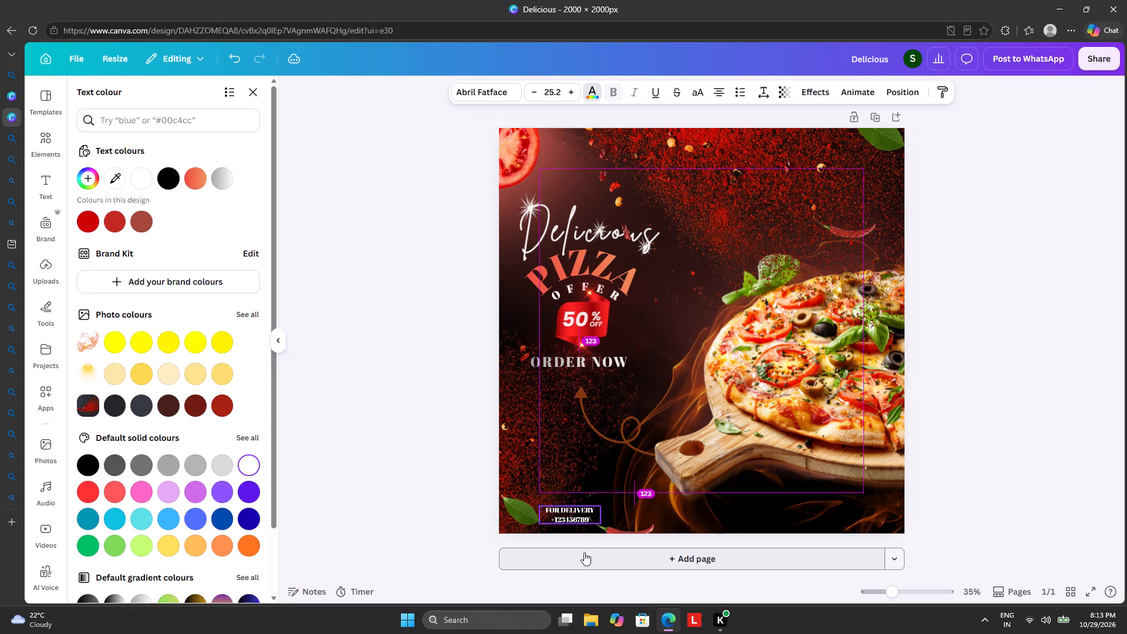
pyautogui.moveTo(584, 552); pyautogui.dragTo(581, 555)
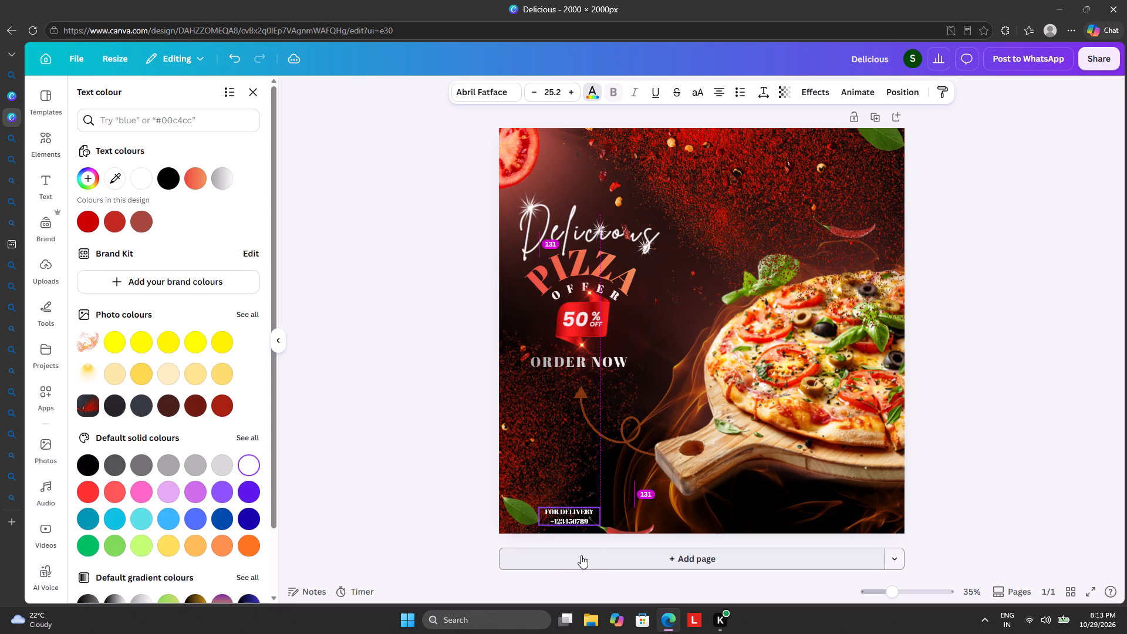
pyautogui.moveTo(581, 555); pyautogui.dragTo(580, 555)
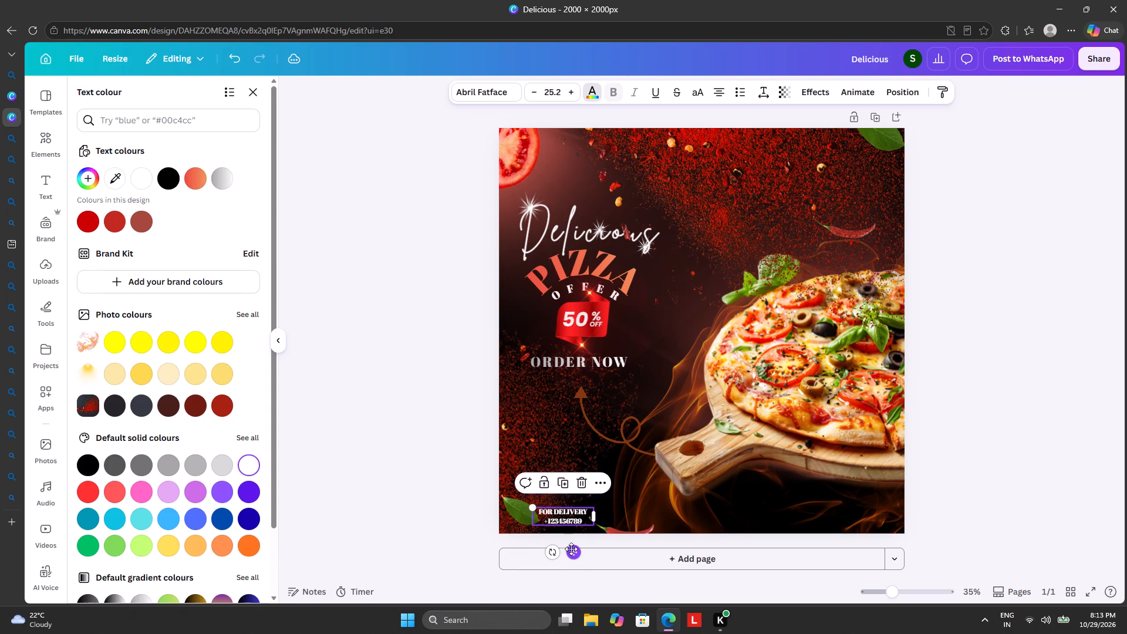
pyautogui.moveTo(571, 549); pyautogui.dragTo(578, 551)
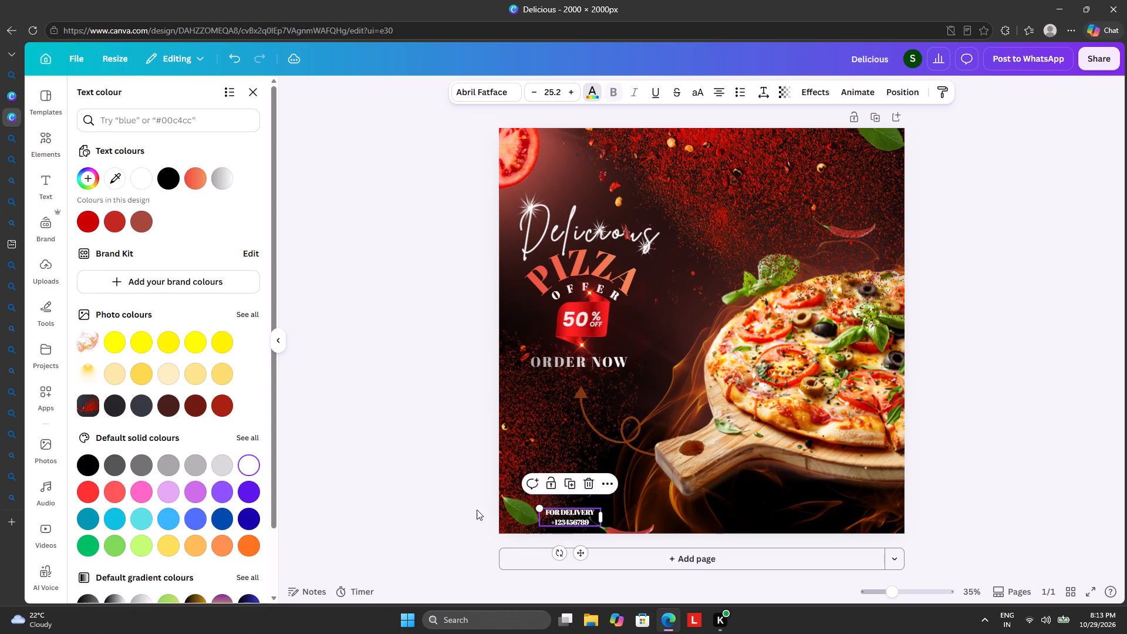
pyautogui.click(471, 507)
pyautogui.click(453, 456)
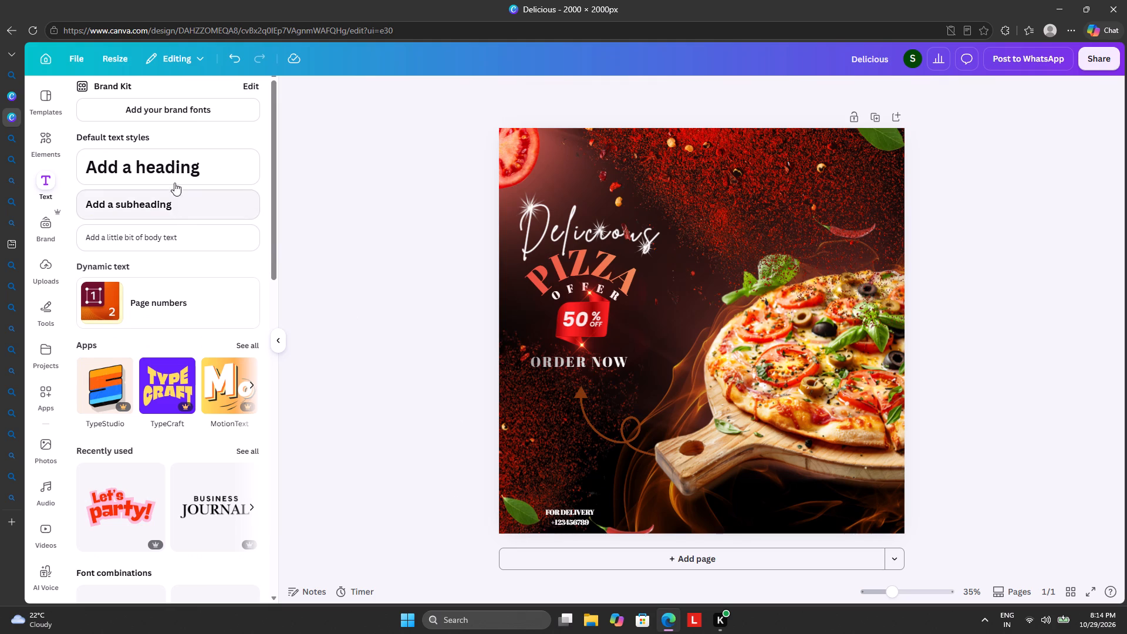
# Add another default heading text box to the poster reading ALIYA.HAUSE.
pyautogui.click(170, 168)
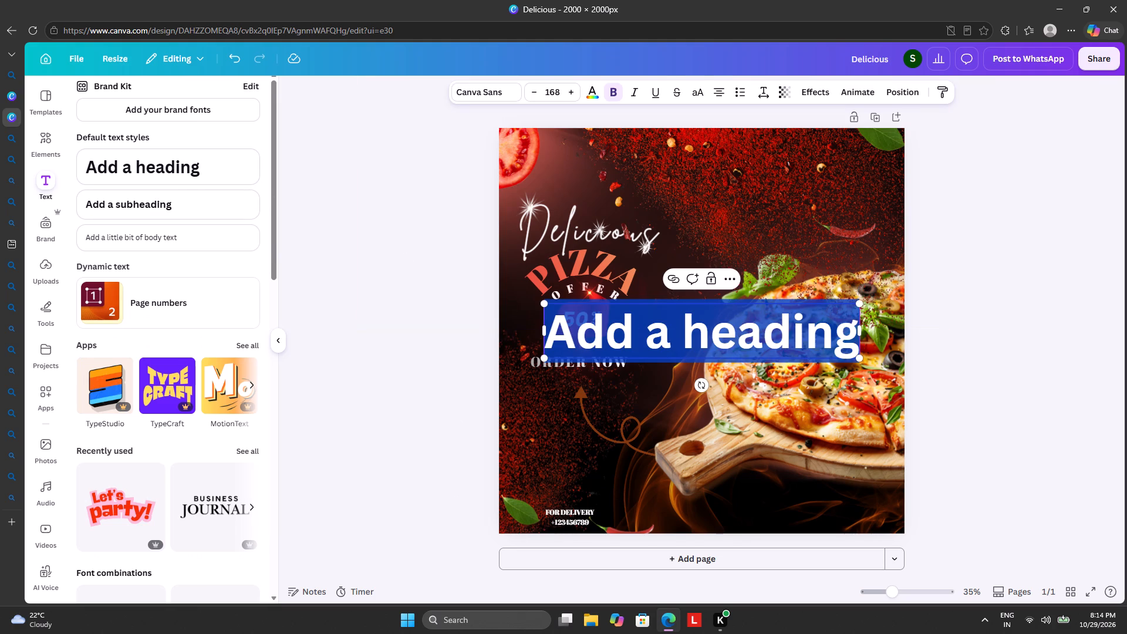
pyautogui.press('m')
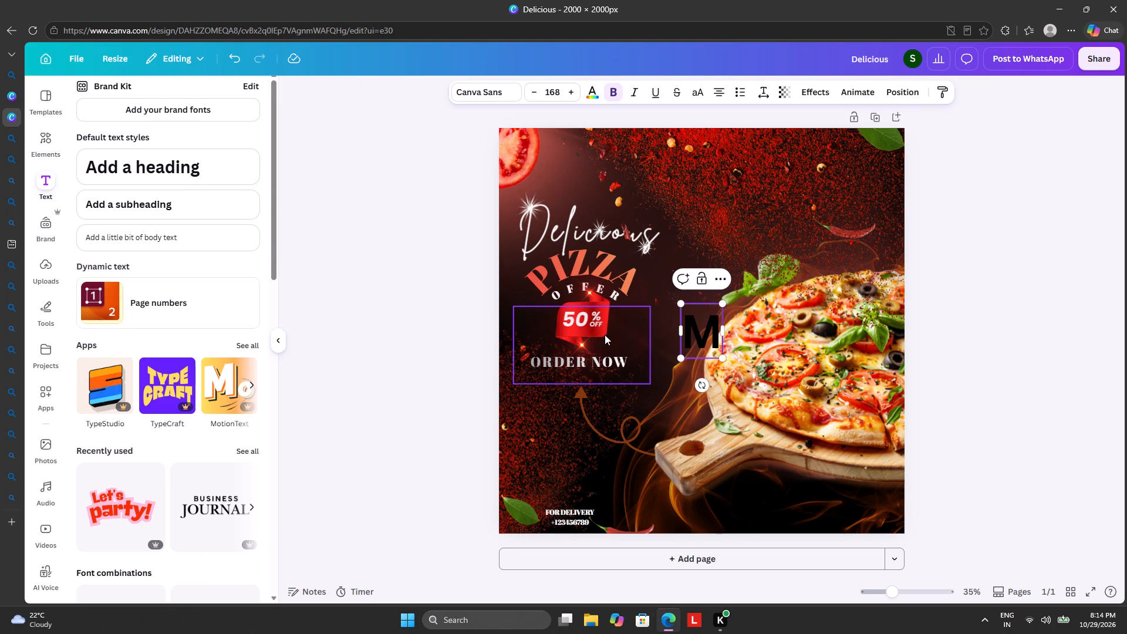
pyautogui.press('i')
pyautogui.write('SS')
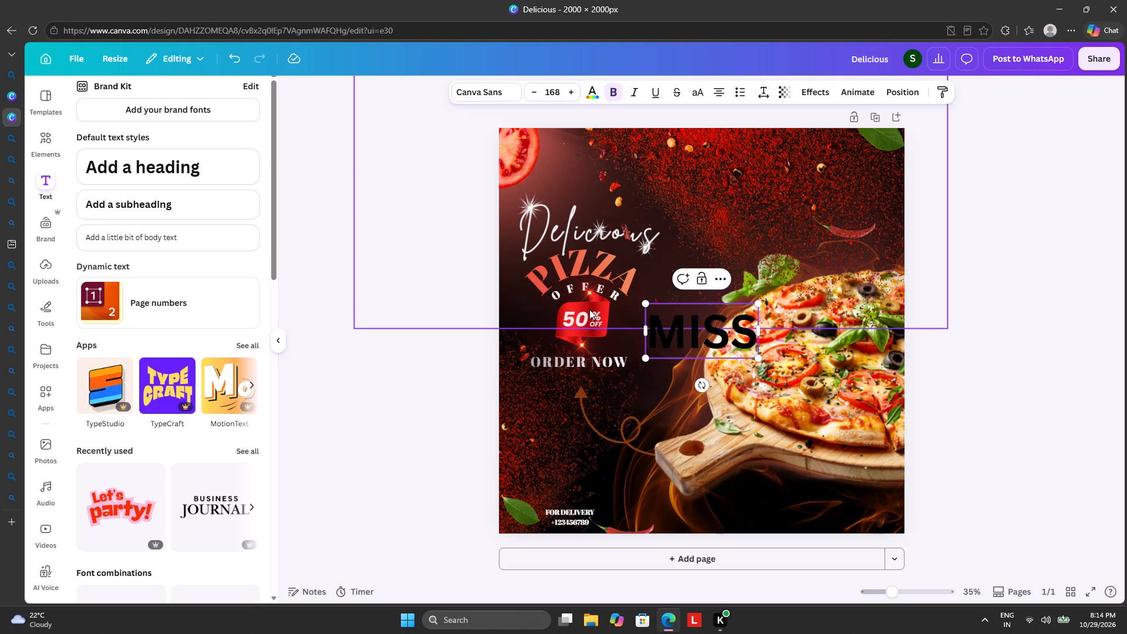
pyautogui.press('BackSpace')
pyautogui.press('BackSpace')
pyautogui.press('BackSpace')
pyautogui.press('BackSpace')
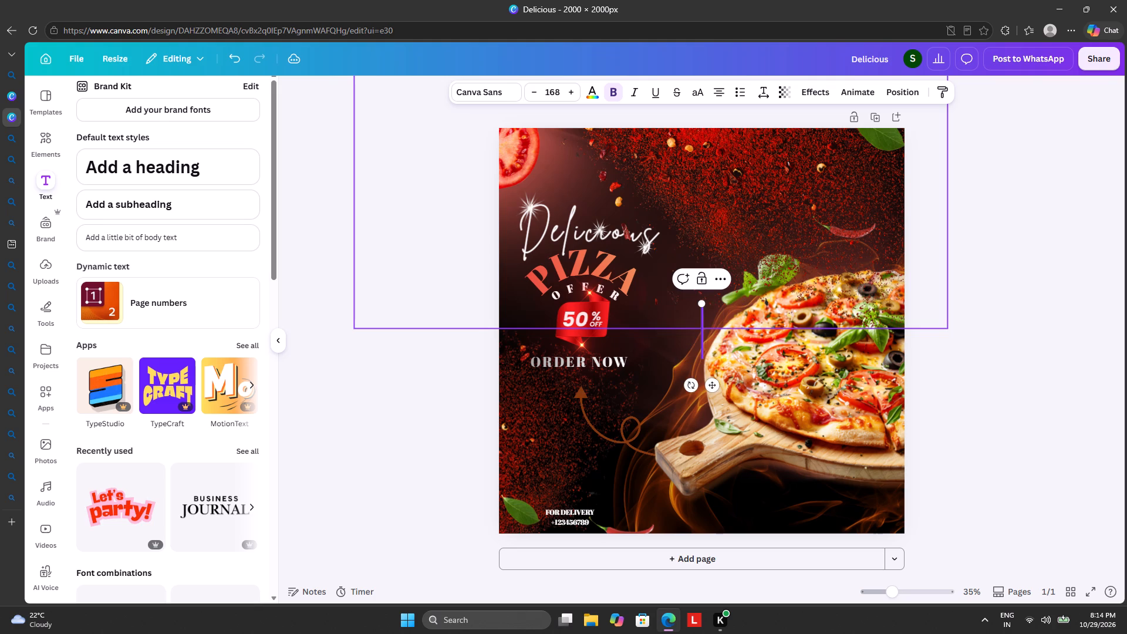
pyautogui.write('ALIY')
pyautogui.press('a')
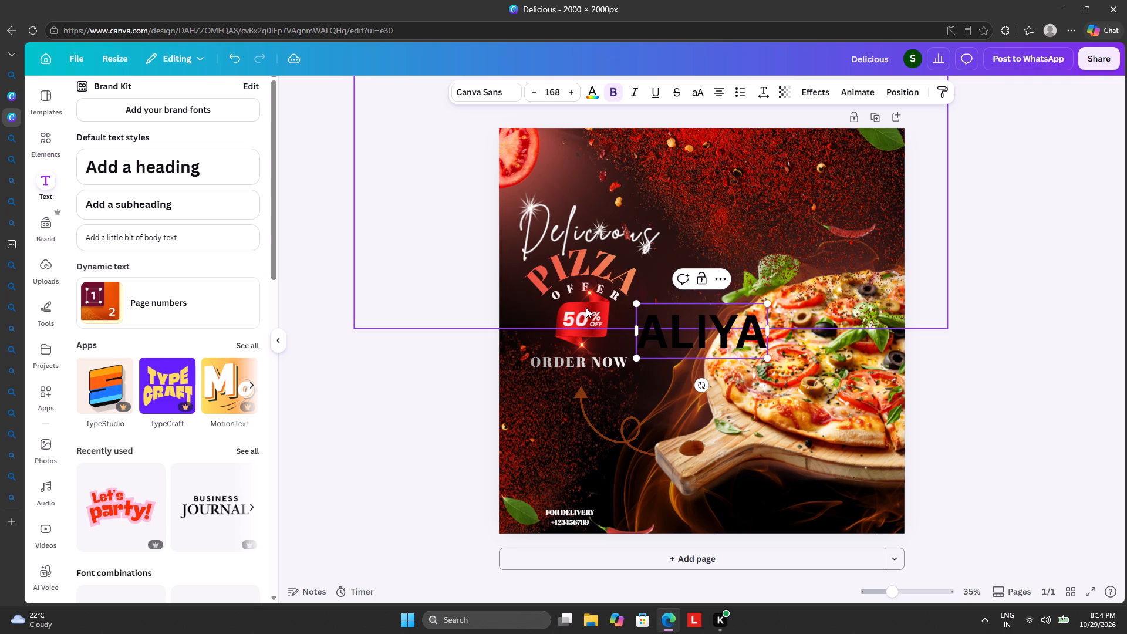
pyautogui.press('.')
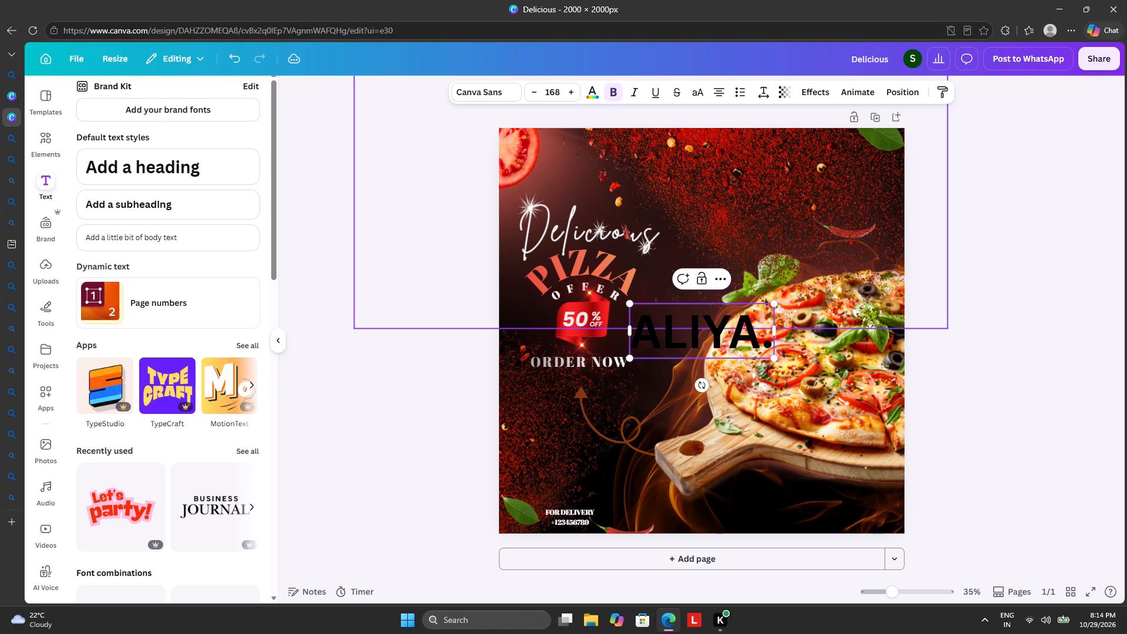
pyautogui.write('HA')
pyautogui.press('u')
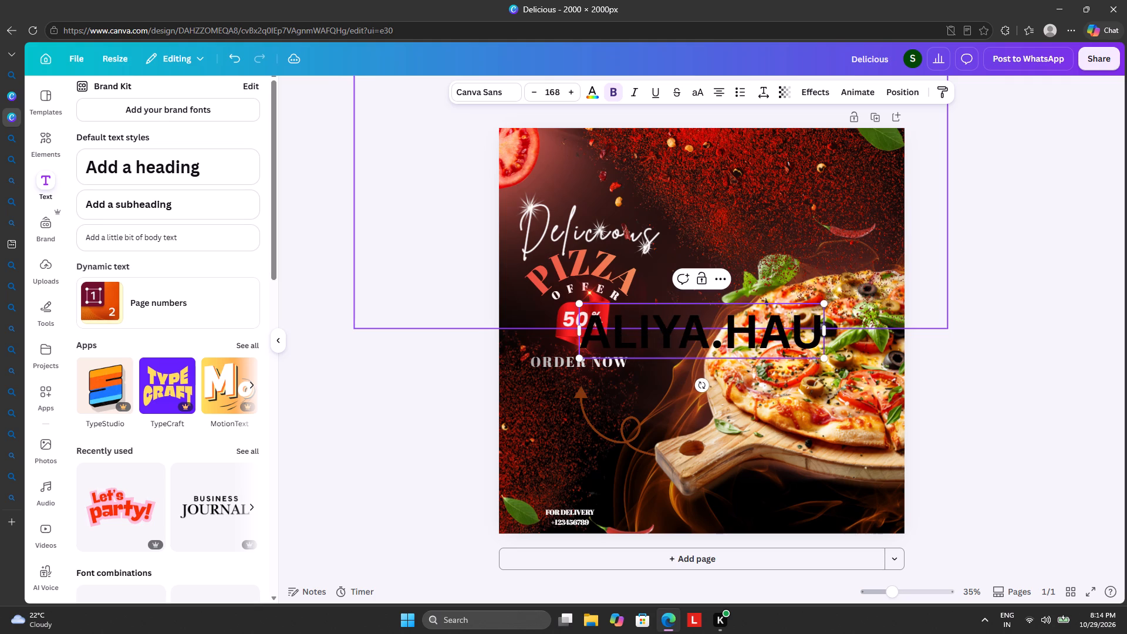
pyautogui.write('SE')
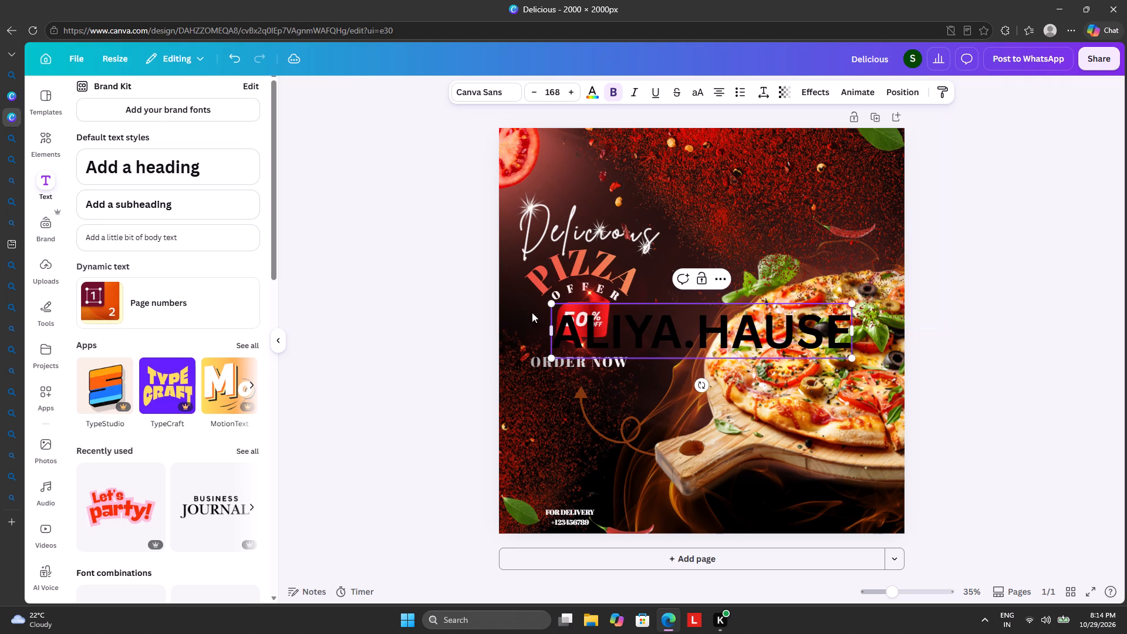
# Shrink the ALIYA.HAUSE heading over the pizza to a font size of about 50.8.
pyautogui.moveTo(552, 305); pyautogui.dragTo(680, 328)
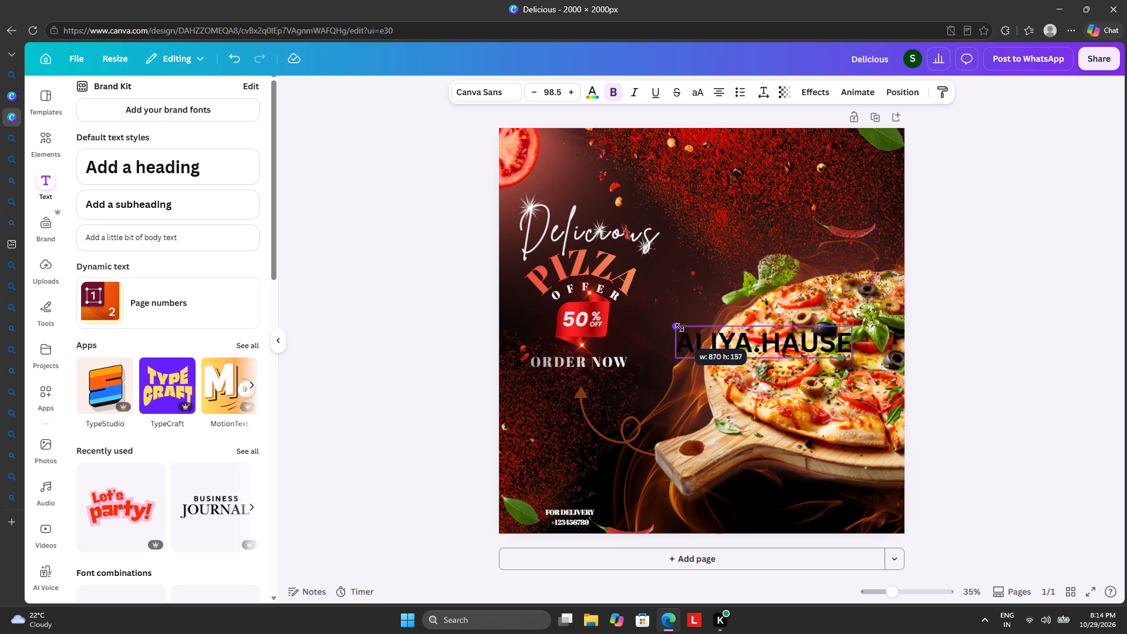
pyautogui.moveTo(680, 328); pyautogui.dragTo(762, 339)
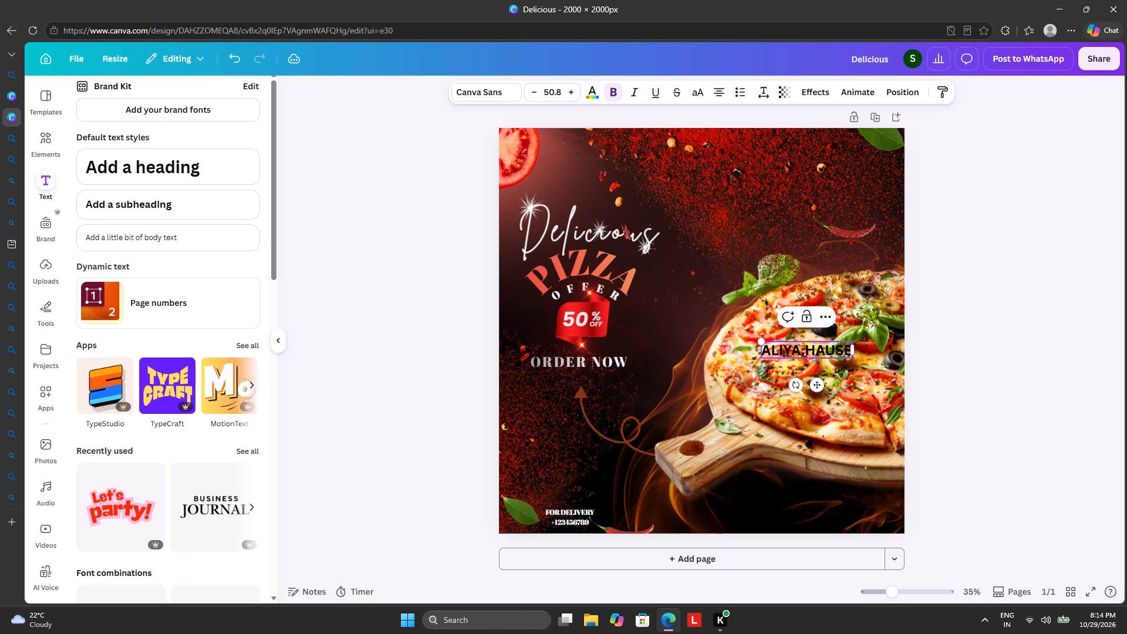
# Recolour the ALIYA.HAUSE heading over the pizza to solid white.
pyautogui.click(592, 80)
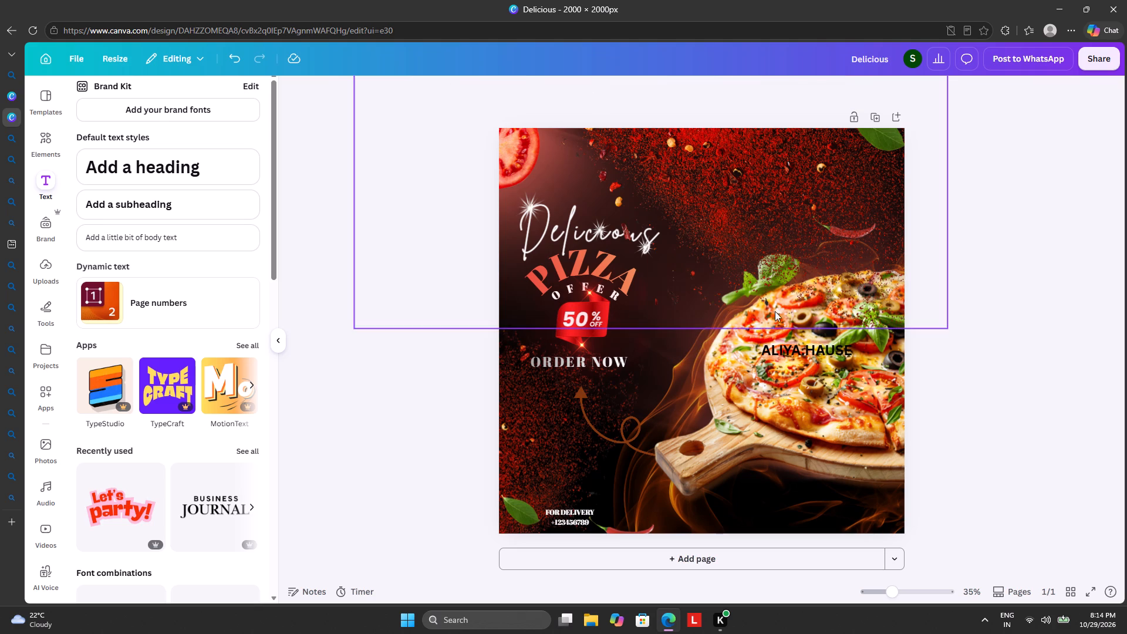
pyautogui.click(780, 350)
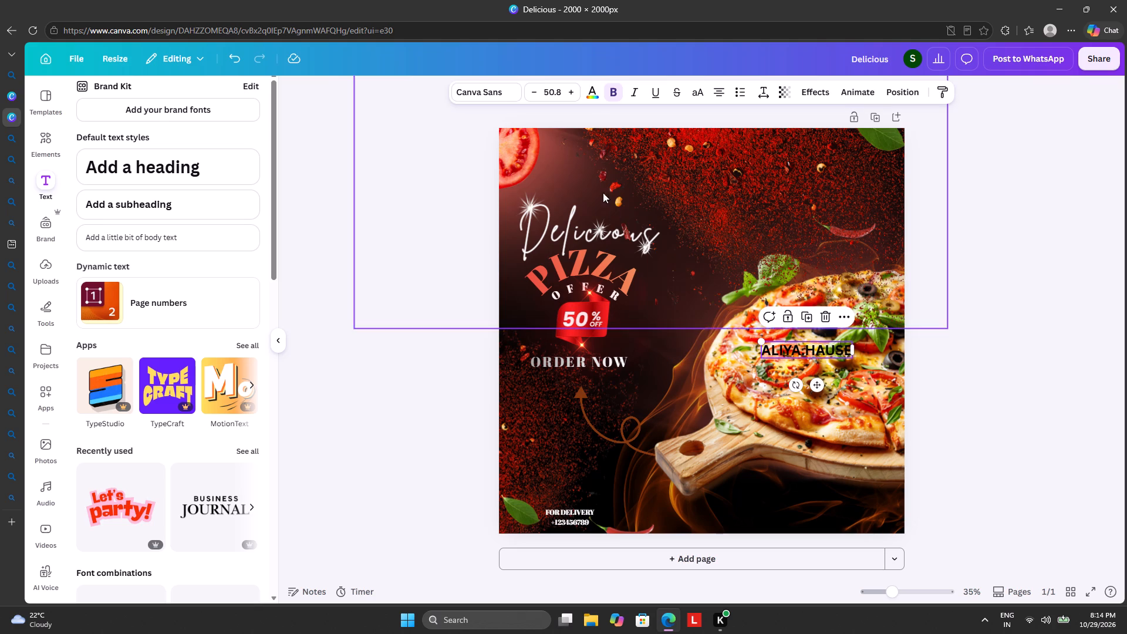
pyautogui.click(599, 96)
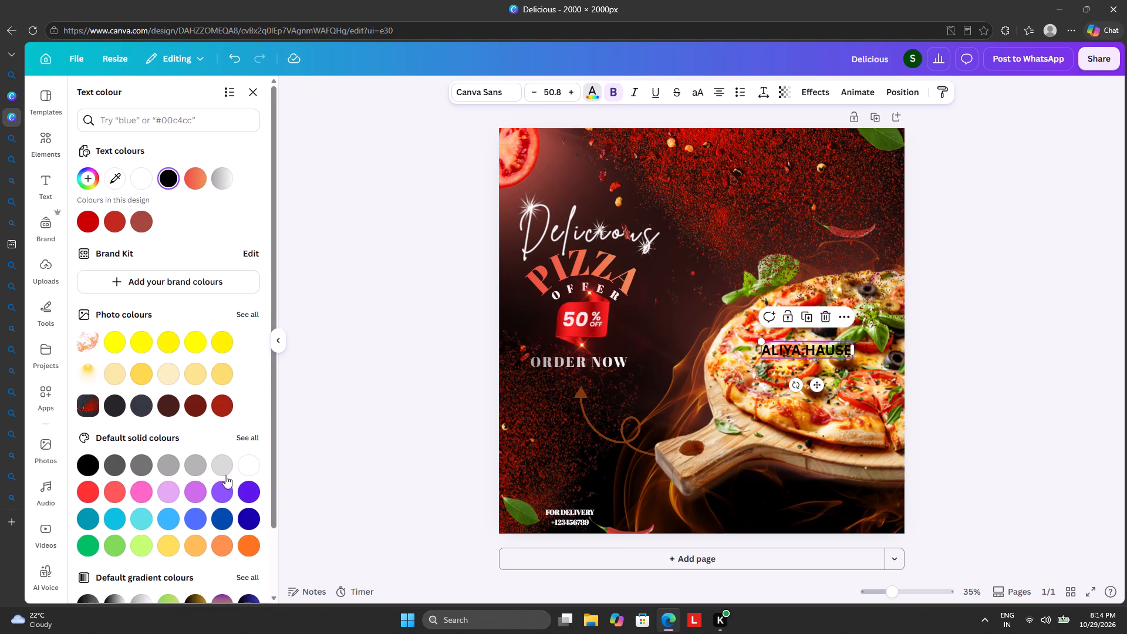
pyautogui.click(249, 467)
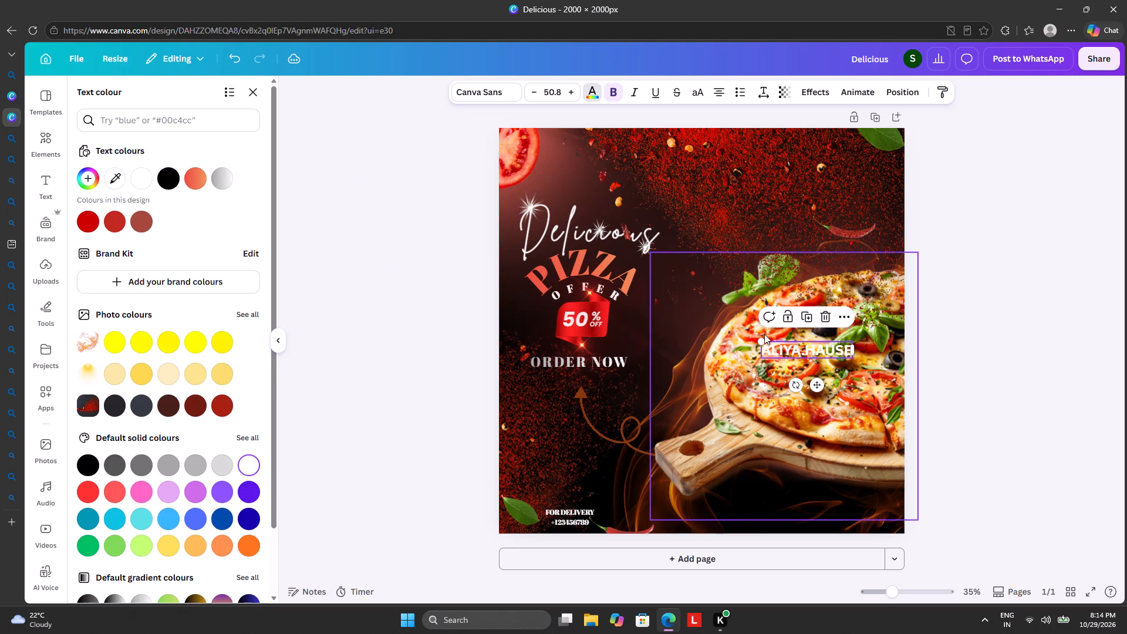
# Shrink the ALIYA.HAUSE heading to a font size of about 23.3 and place it below the pizza at the poster's bottom edge.
pyautogui.moveTo(760, 340); pyautogui.dragTo(809, 349)
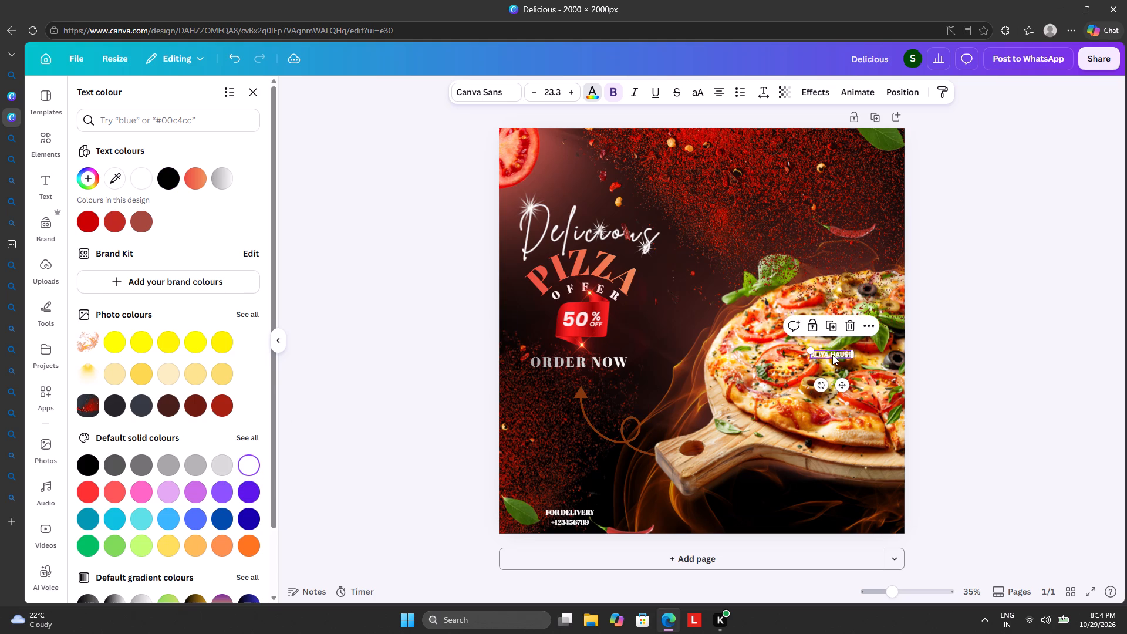
pyautogui.moveTo(831, 352); pyautogui.dragTo(826, 522)
pyautogui.click(818, 518)
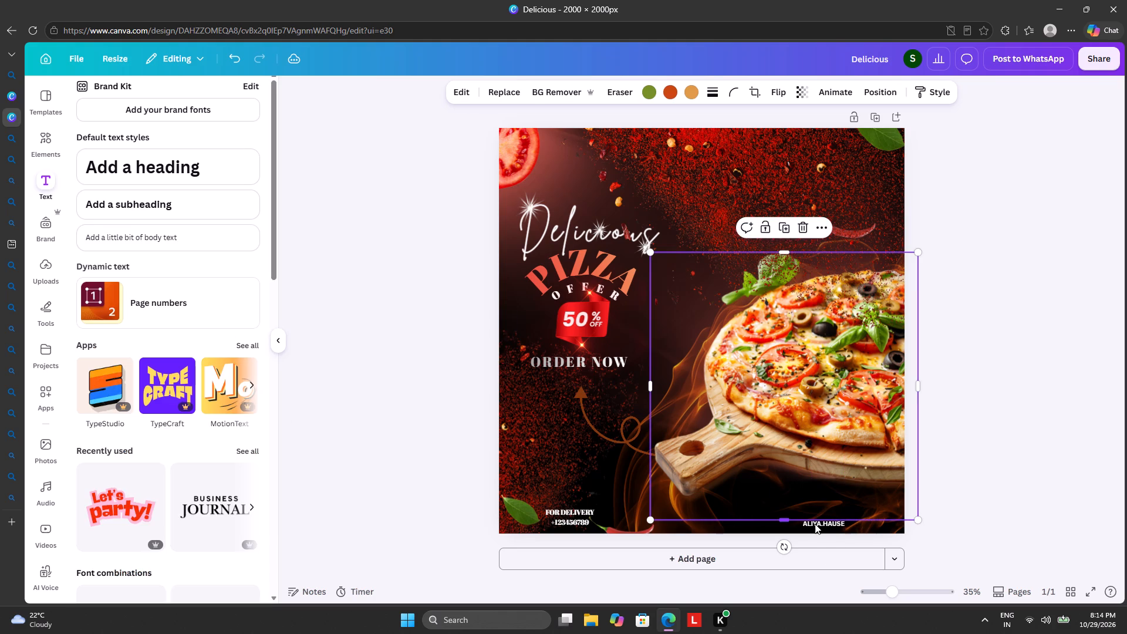
pyautogui.click(815, 526)
pyautogui.click(814, 525)
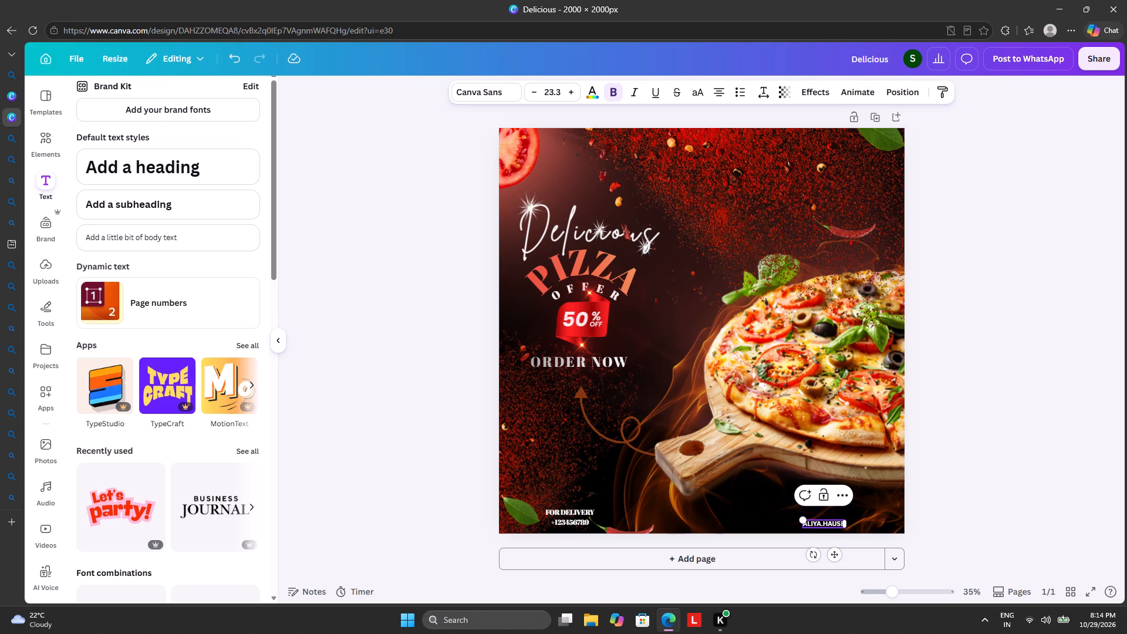
pyautogui.click(806, 522)
pyautogui.moveTo(805, 521); pyautogui.dragTo(788, 512)
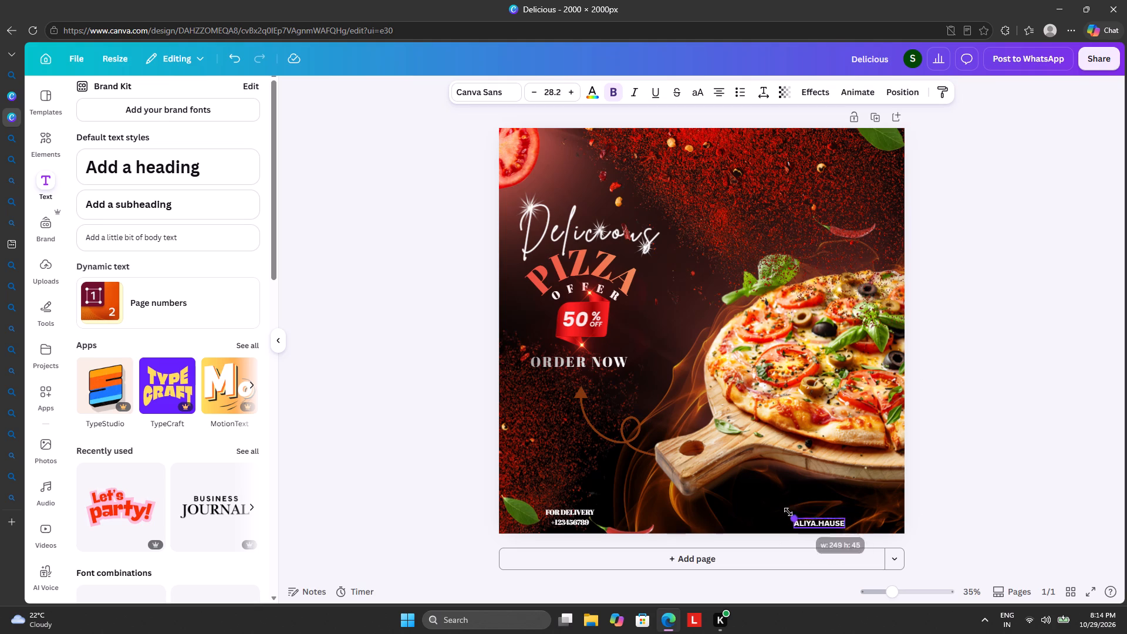
pyautogui.moveTo(788, 512); pyautogui.dragTo(661, 478)
pyautogui.click(660, 503)
pyautogui.click(660, 503)
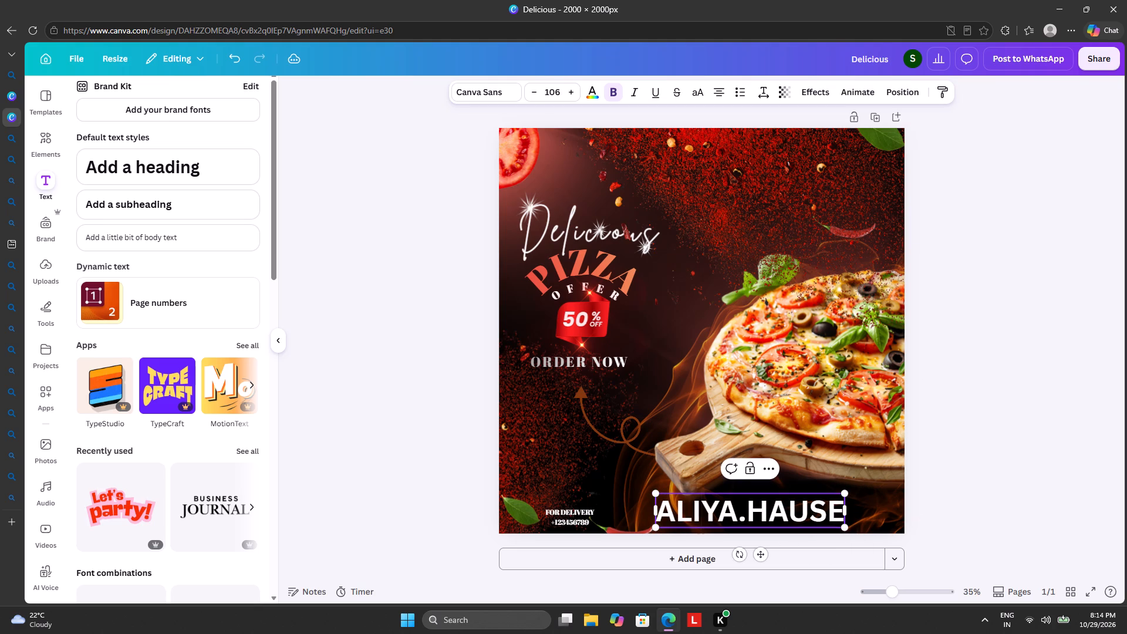
pyautogui.click(660, 512)
pyautogui.click(664, 514)
pyautogui.doubleClick(658, 503)
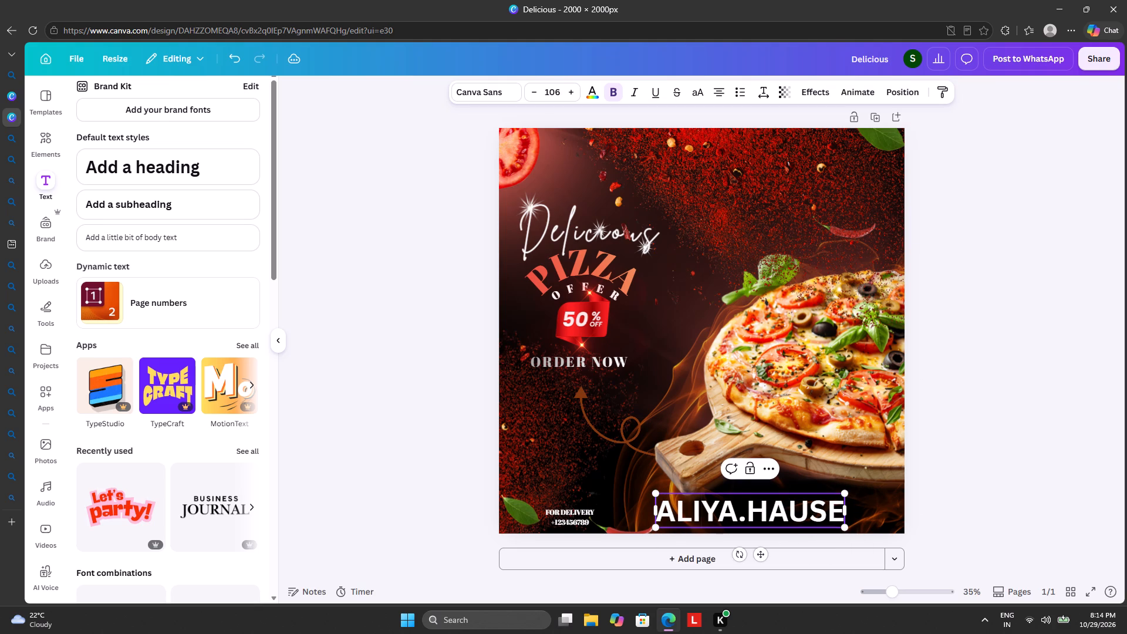
pyautogui.click(659, 503)
pyautogui.click(659, 504)
pyautogui.hotkey('shift', '@')
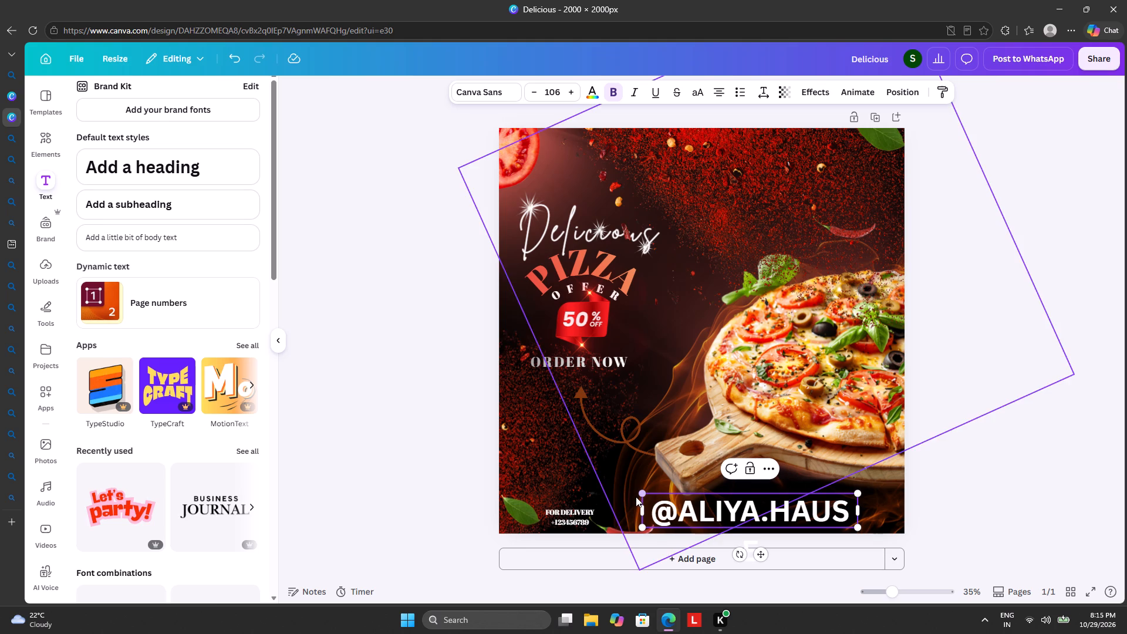
pyautogui.moveTo(641, 495); pyautogui.dragTo(743, 507)
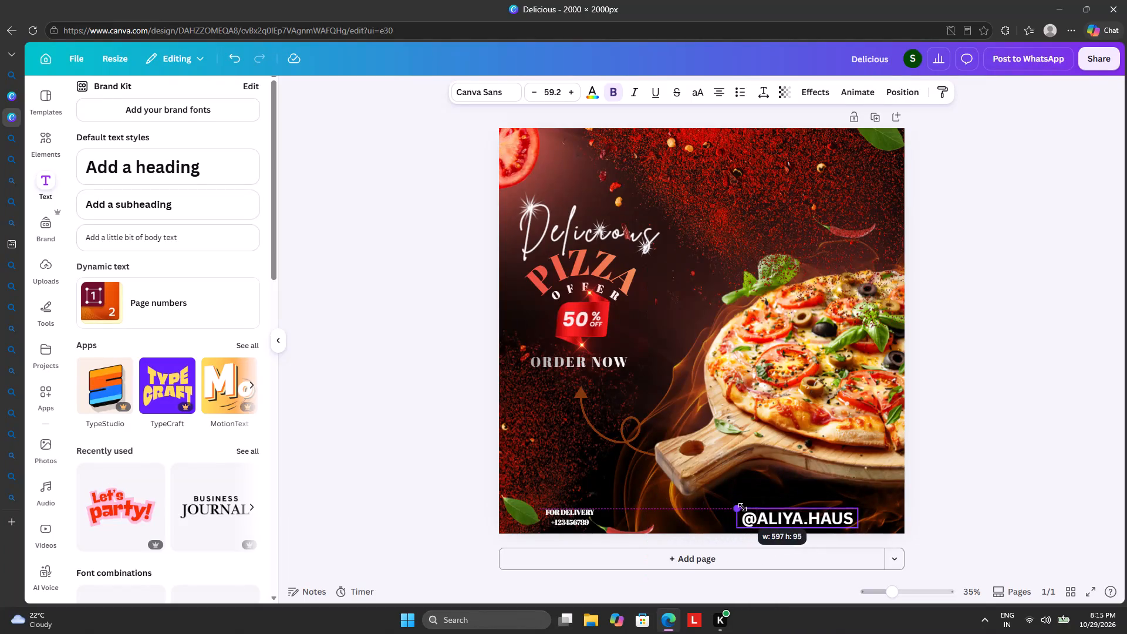
pyautogui.moveTo(743, 507); pyautogui.dragTo(781, 508)
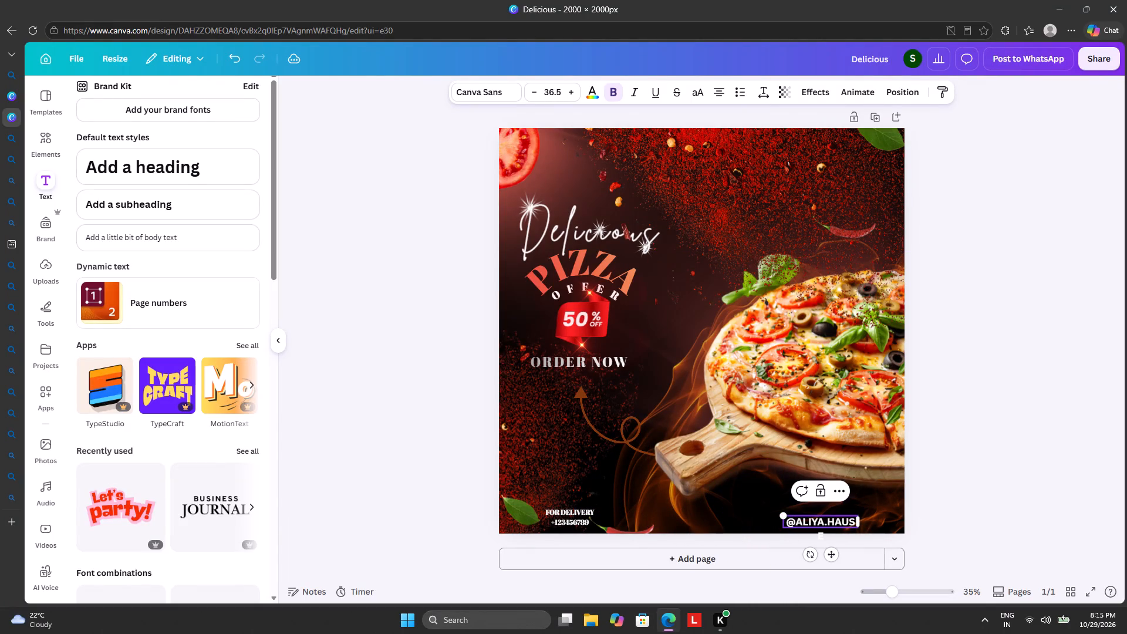
pyautogui.moveTo(781, 515); pyautogui.dragTo(794, 517)
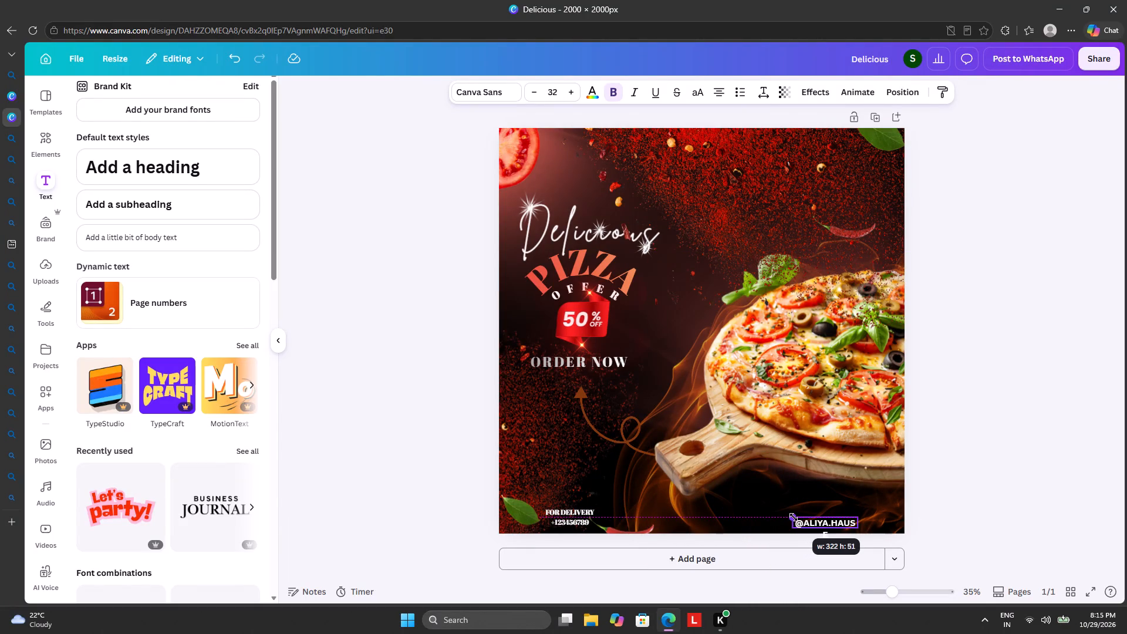
pyautogui.moveTo(794, 517); pyautogui.dragTo(798, 517)
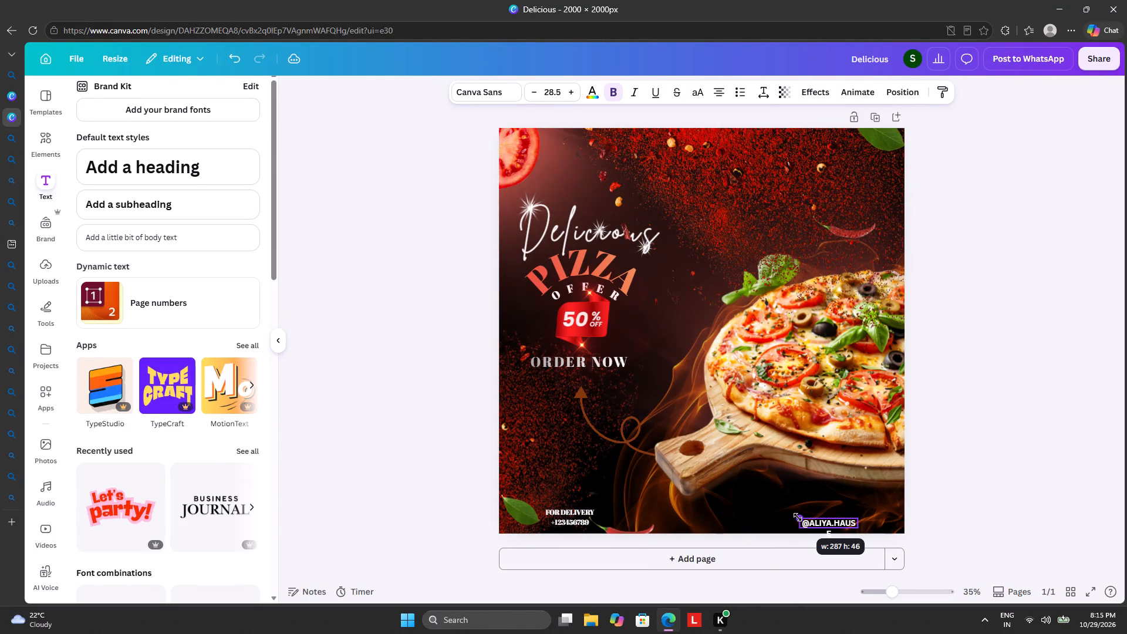
pyautogui.moveTo(798, 517); pyautogui.dragTo(808, 522)
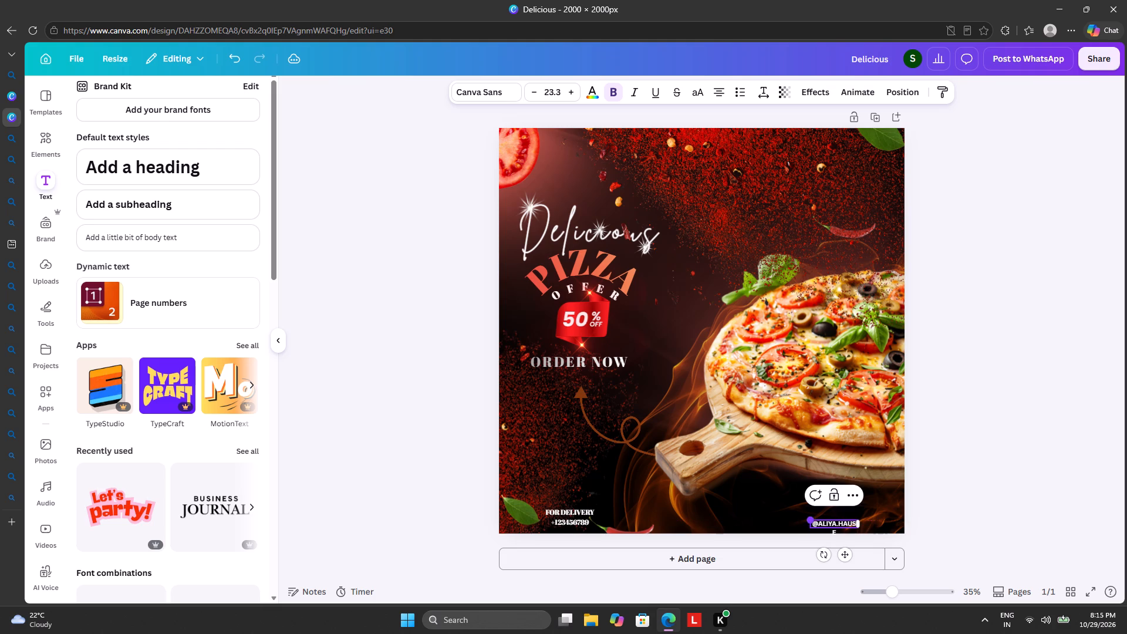
pyautogui.moveTo(859, 524); pyautogui.dragTo(866, 524)
pyautogui.moveTo(847, 522); pyautogui.dragTo(847, 529)
pyautogui.click(849, 523)
pyautogui.moveTo(850, 555); pyautogui.dragTo(840, 558)
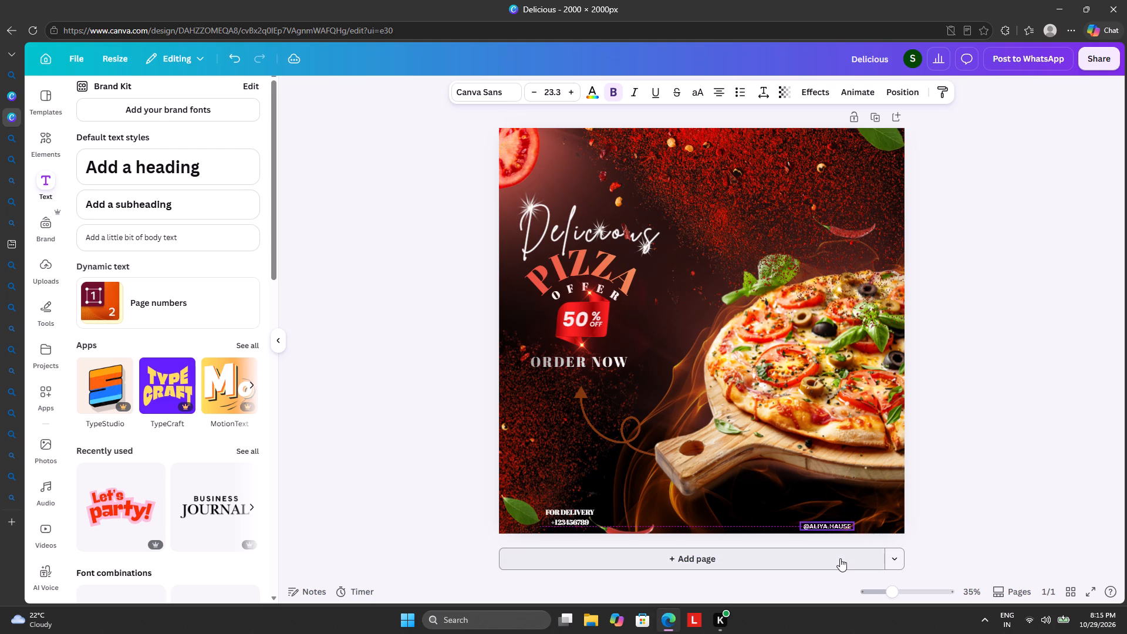
pyautogui.moveTo(840, 558); pyautogui.dragTo(839, 552)
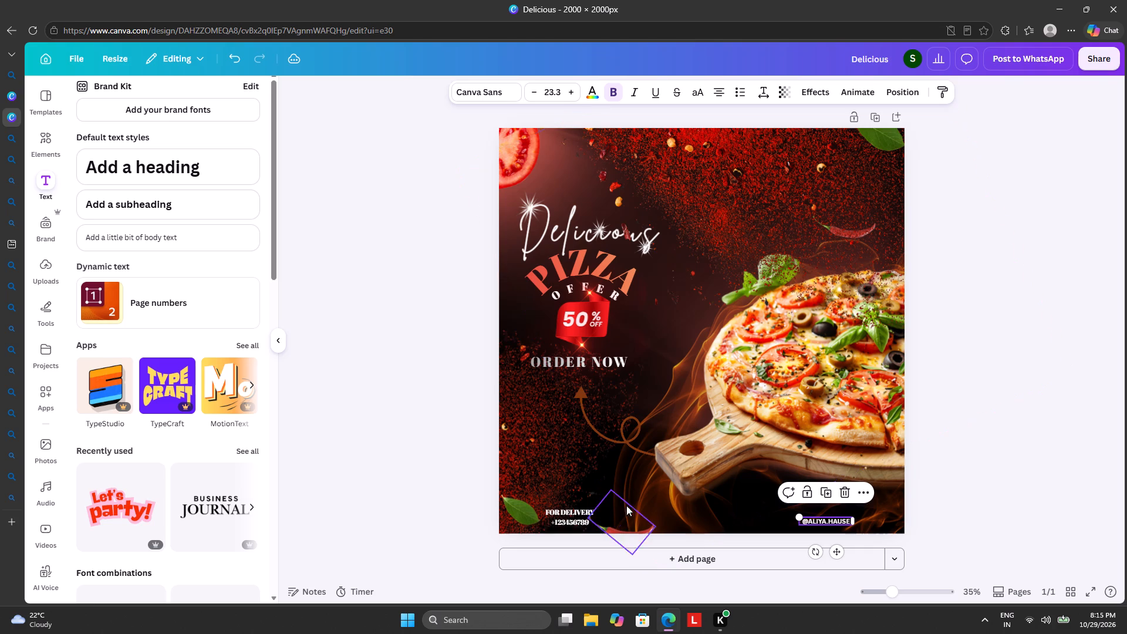
pyautogui.click(465, 462)
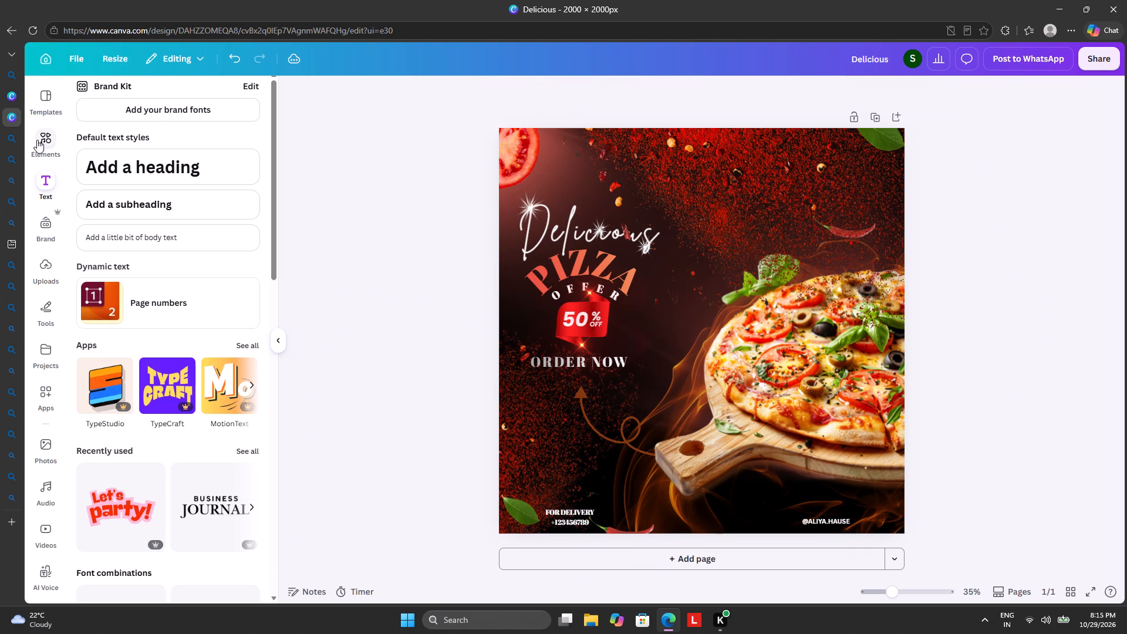
# Search the design elements for FACEBOOK.
pyautogui.click(42, 154)
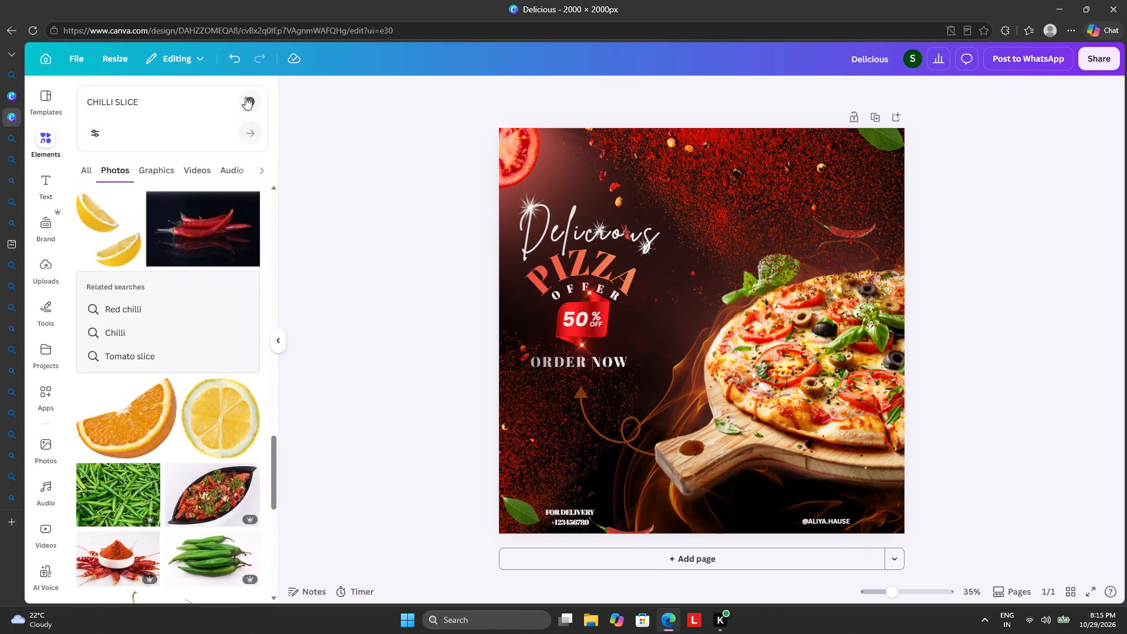
pyautogui.click(245, 97)
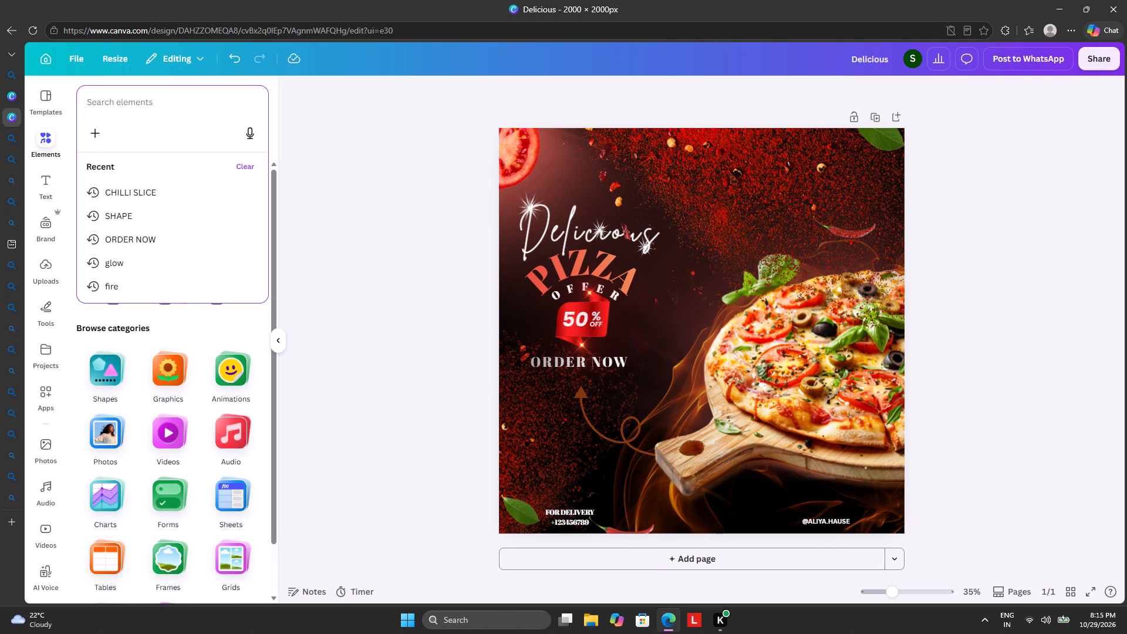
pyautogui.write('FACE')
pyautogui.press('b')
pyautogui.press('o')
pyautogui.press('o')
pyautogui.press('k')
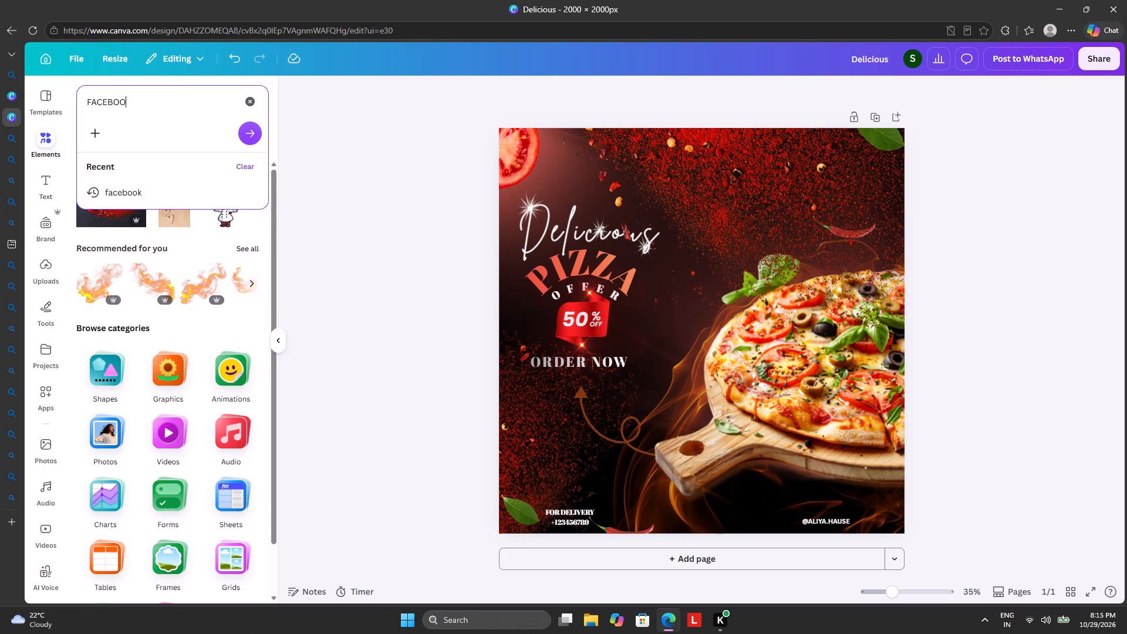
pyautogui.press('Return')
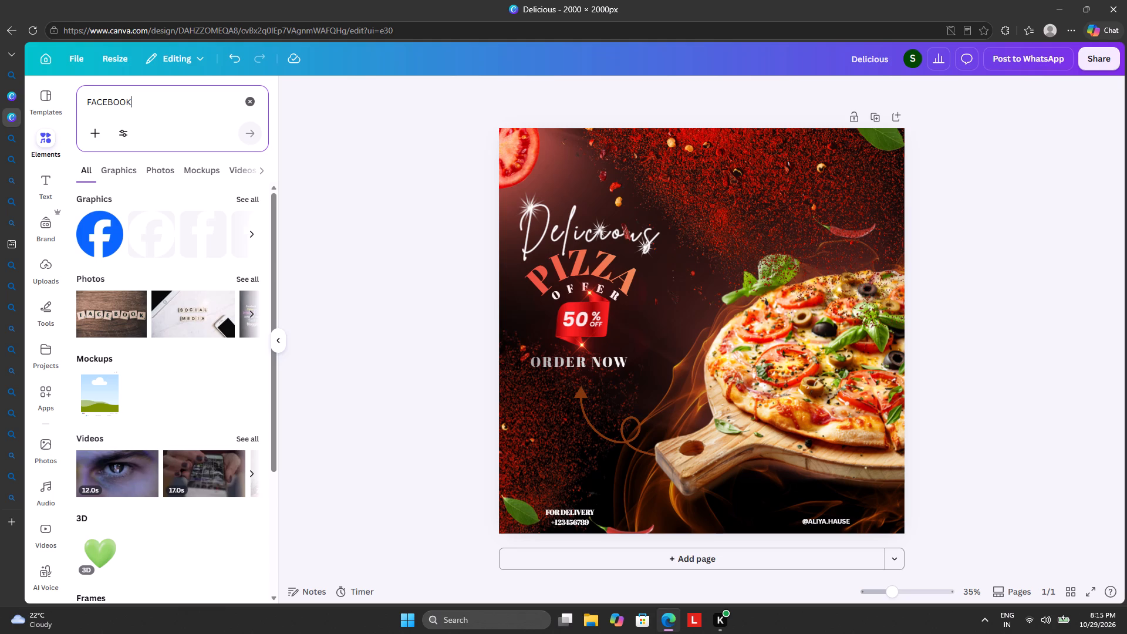
# Reorder the layers so the two star sparkles above the PIZZA text sit beneath it, just above the Delicious title layer.
pyautogui.click(603, 231)
pyautogui.click(596, 230)
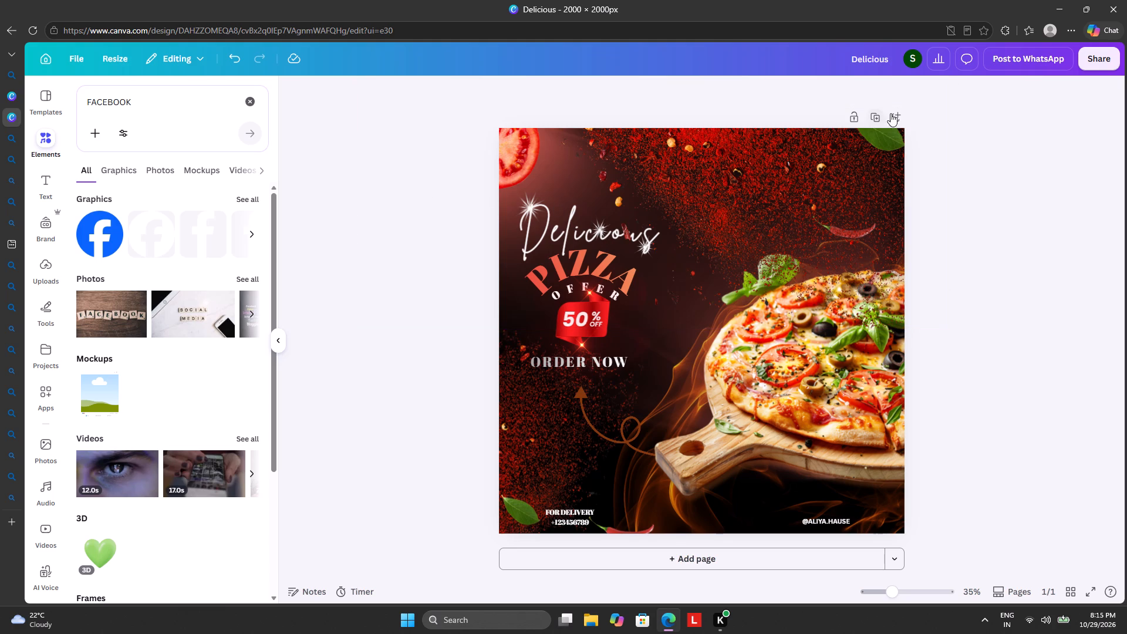
pyautogui.click(568, 231)
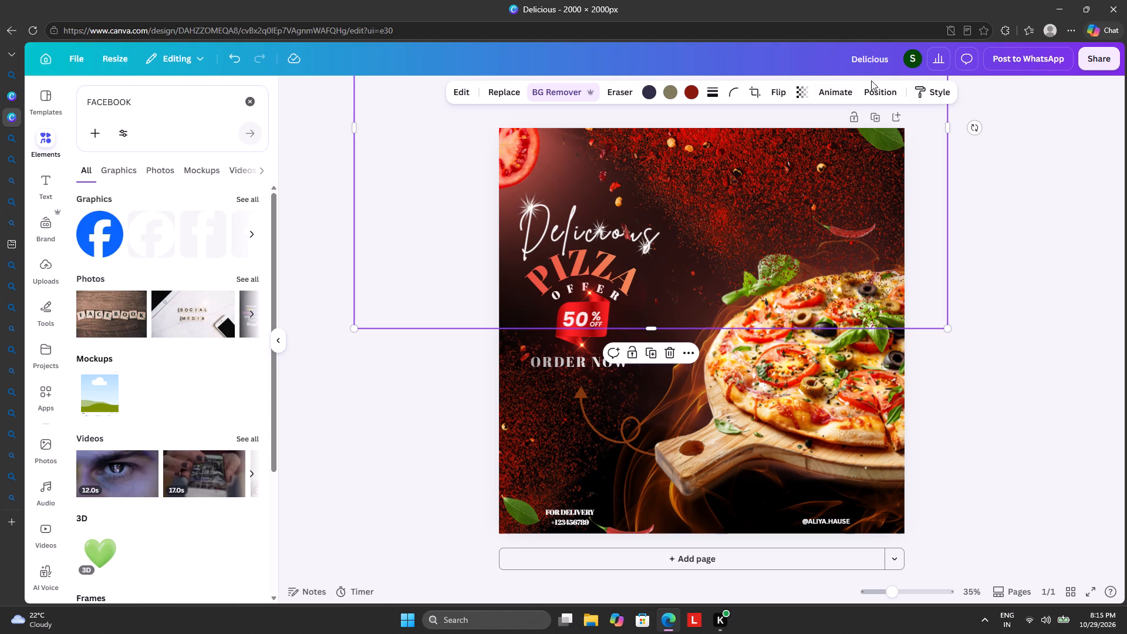
pyautogui.click(875, 93)
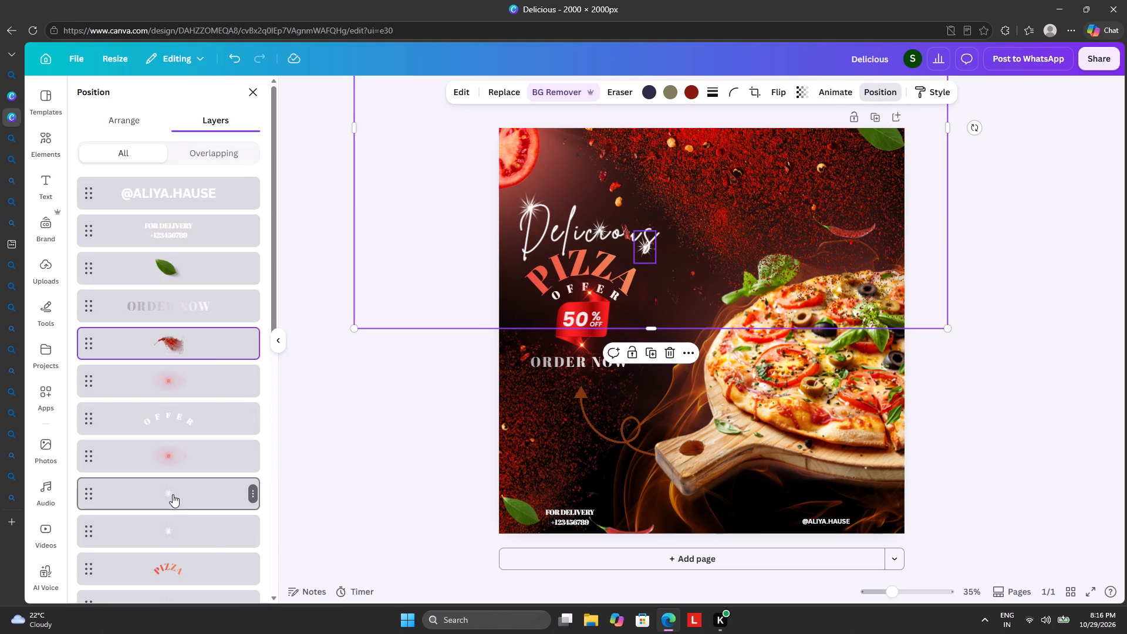
pyautogui.moveTo(169, 492); pyautogui.dragTo(169, 494)
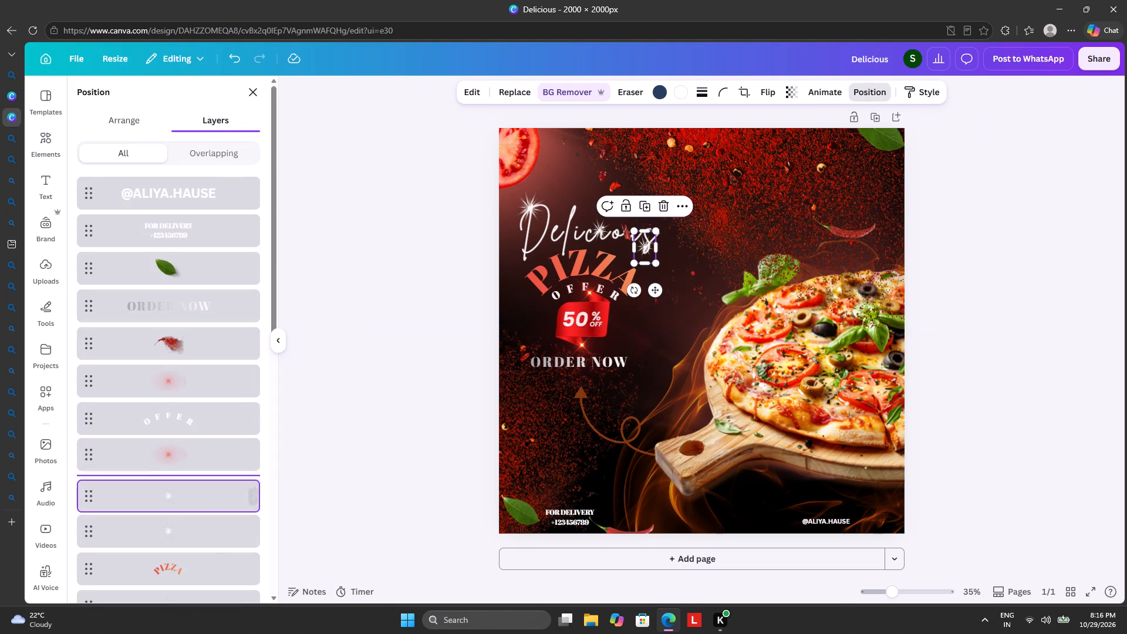
pyautogui.moveTo(169, 494); pyautogui.dragTo(173, 566)
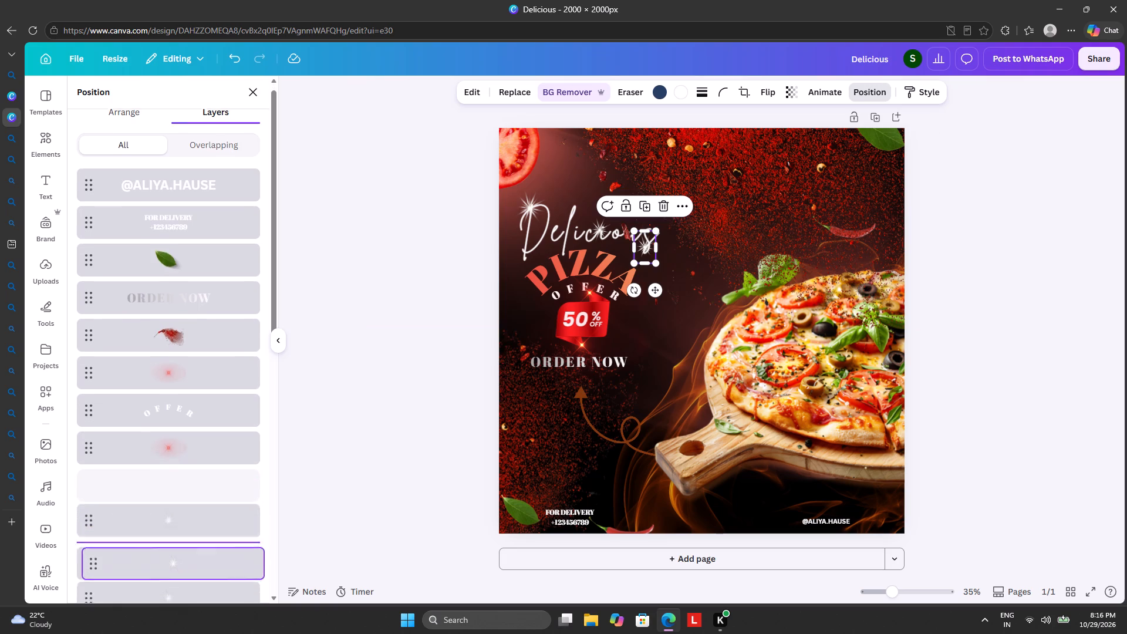
pyautogui.moveTo(173, 566); pyautogui.dragTo(170, 300)
pyautogui.scroll(5, 171, 291)
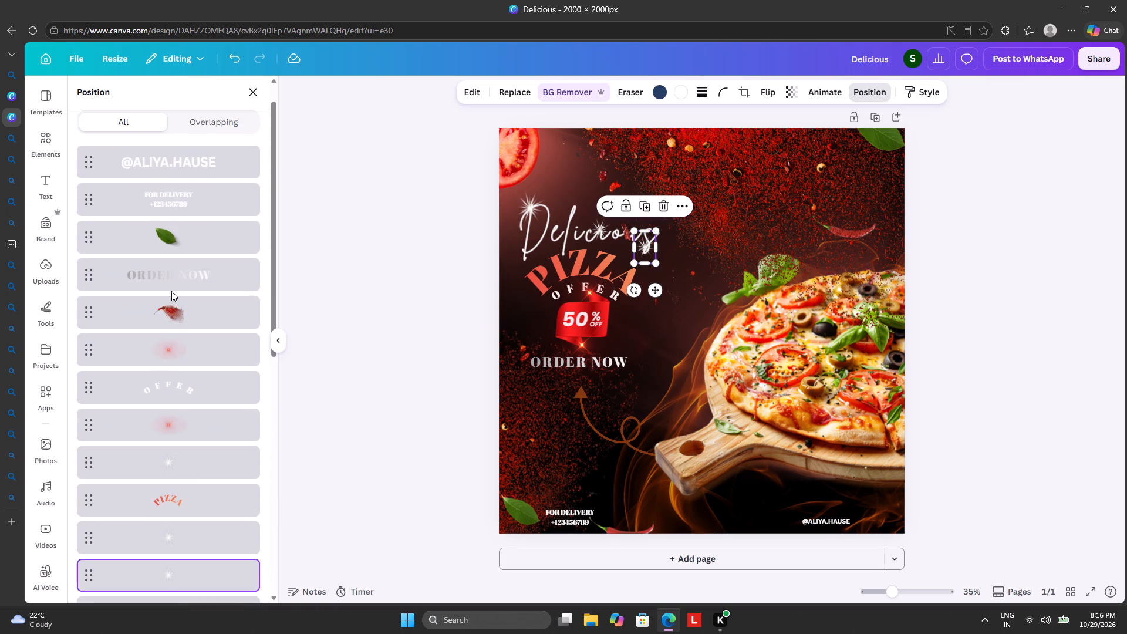
pyautogui.moveTo(174, 456); pyautogui.dragTo(174, 490)
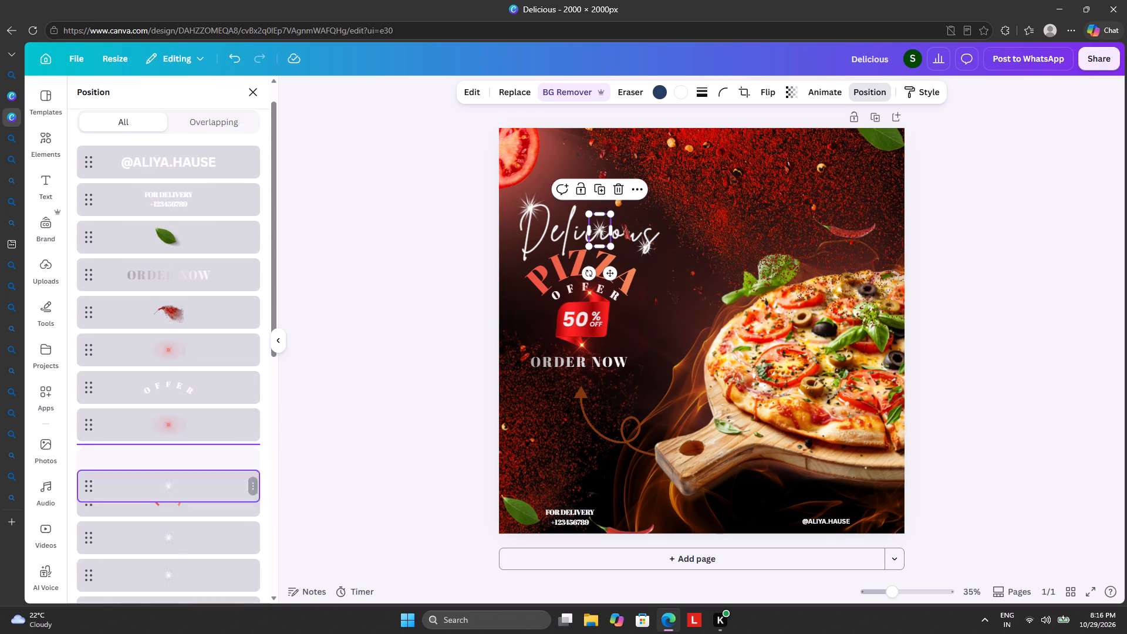
pyautogui.moveTo(174, 490); pyautogui.dragTo(188, 358)
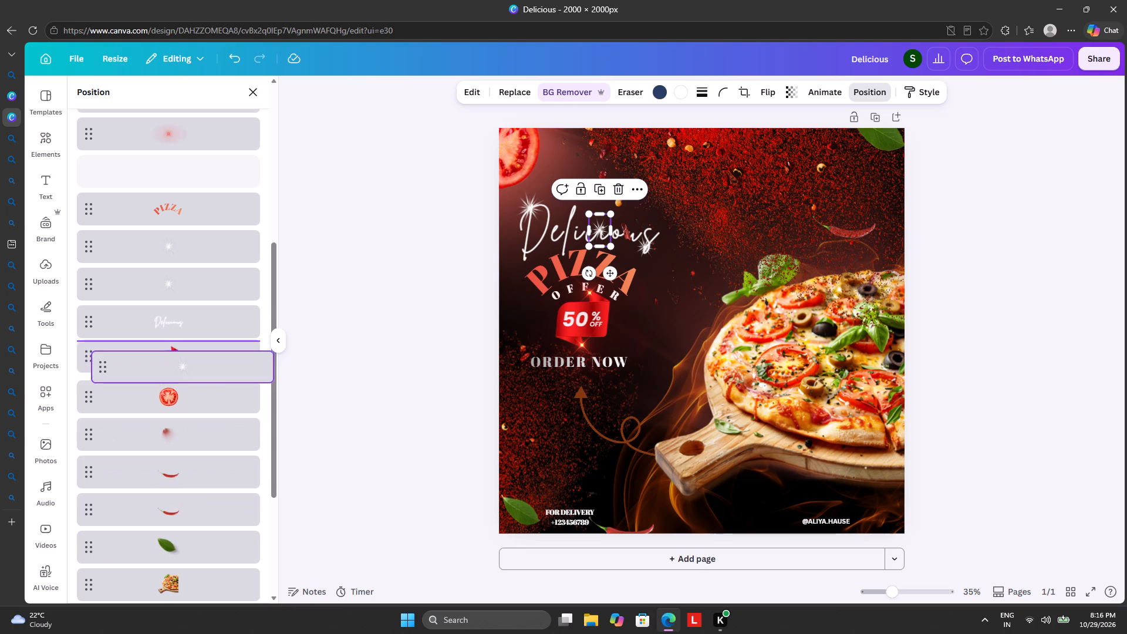
pyautogui.moveTo(188, 358); pyautogui.dragTo(175, 296)
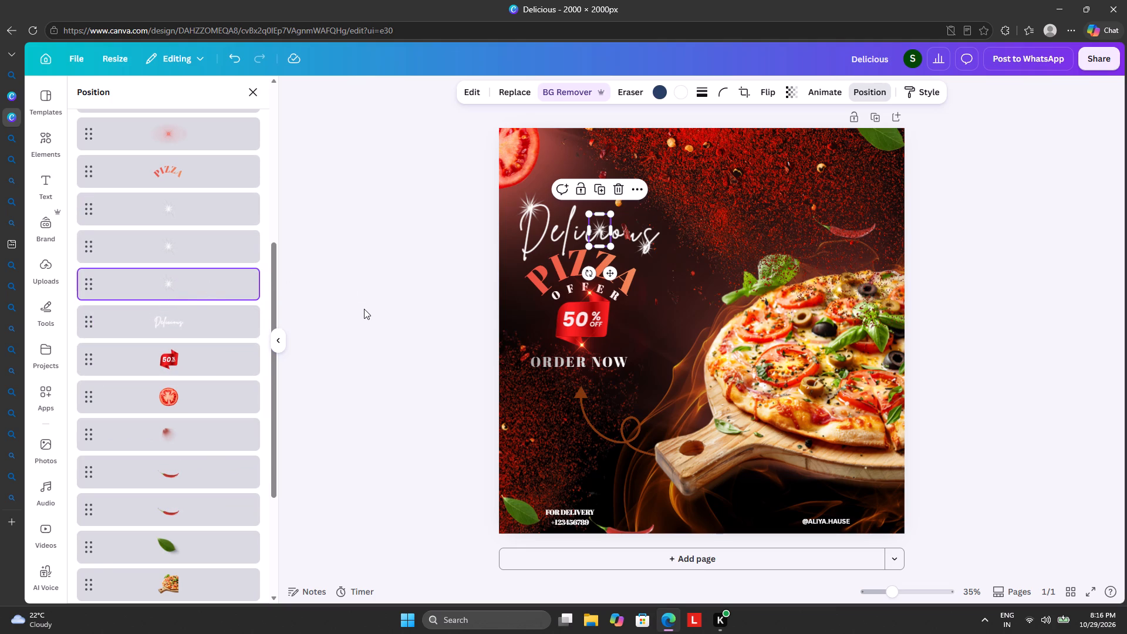
pyautogui.click(253, 95)
pyautogui.click(95, 238)
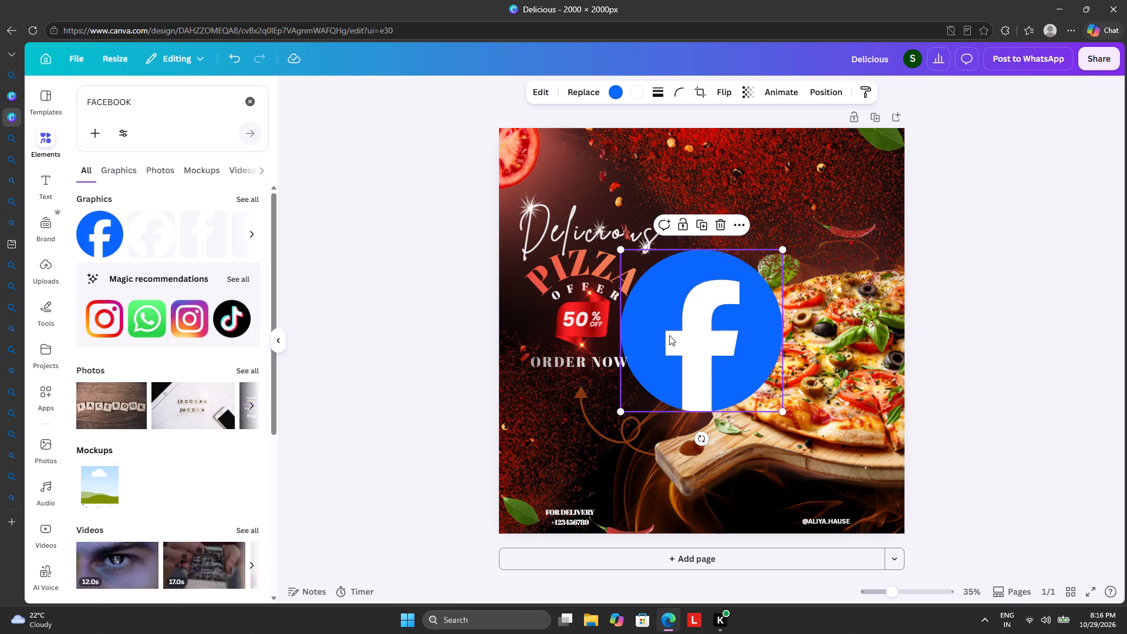
pyautogui.moveTo(616, 249); pyautogui.dragTo(667, 305)
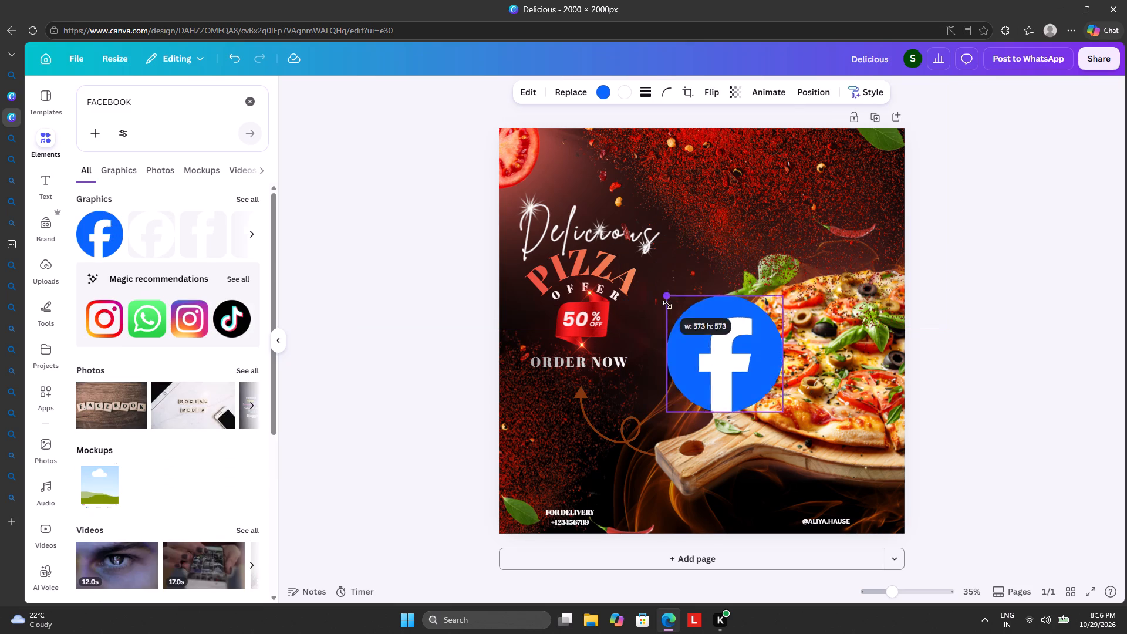
pyautogui.moveTo(667, 305); pyautogui.dragTo(743, 406)
pyautogui.moveTo(765, 401); pyautogui.dragTo(772, 411)
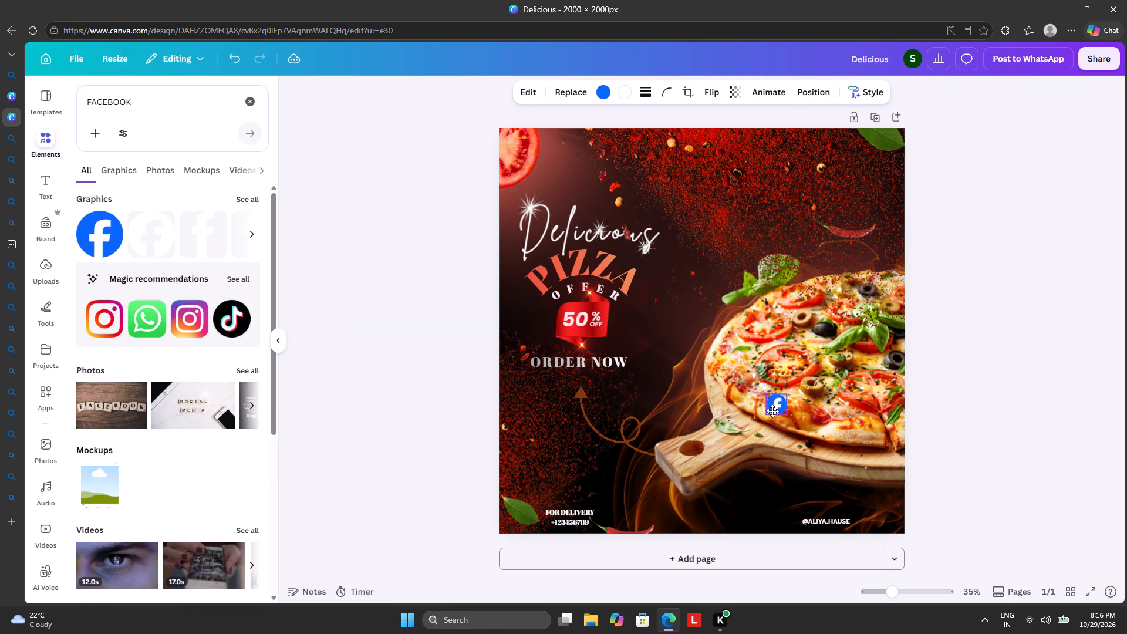
pyautogui.moveTo(772, 411); pyautogui.dragTo(827, 508)
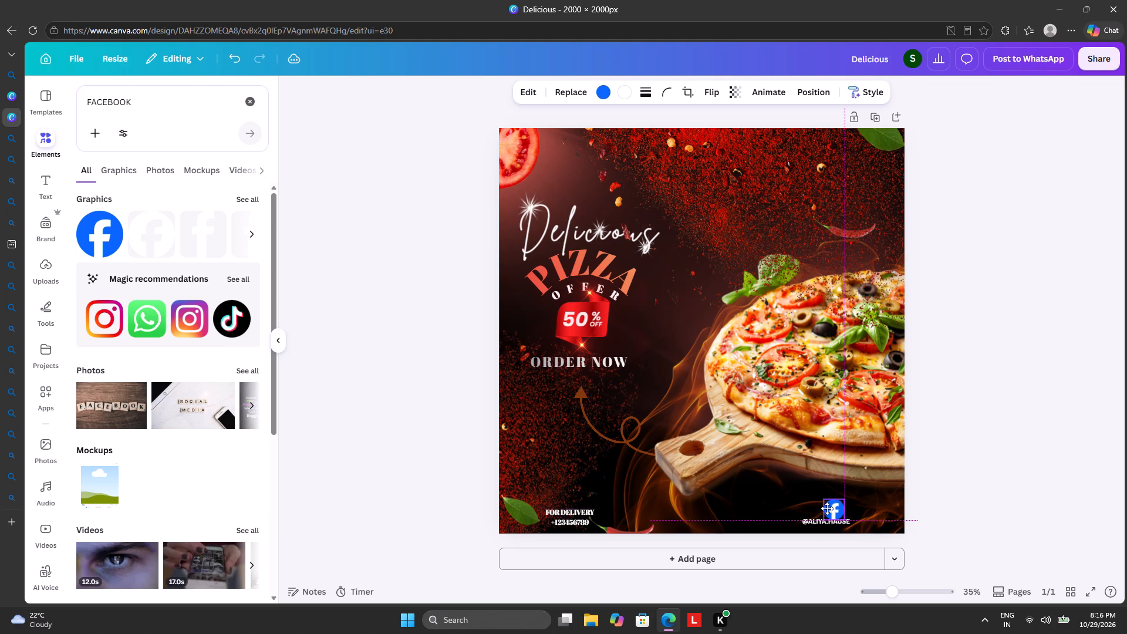
pyautogui.moveTo(827, 508); pyautogui.dragTo(829, 507)
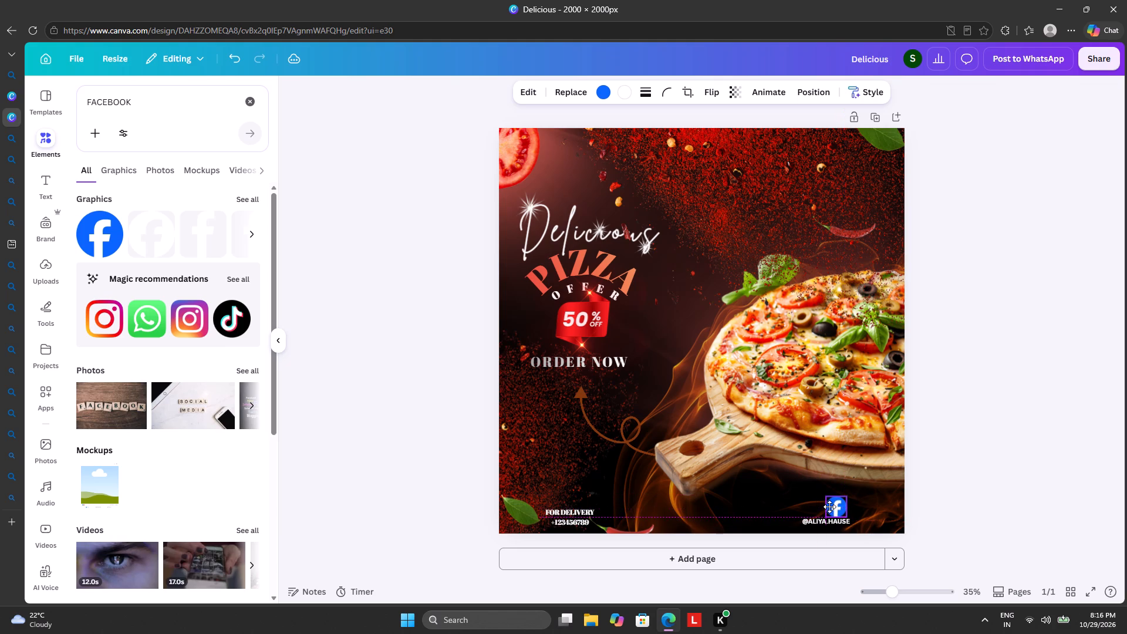
pyautogui.moveTo(829, 507); pyautogui.dragTo(834, 507)
pyautogui.moveTo(834, 501); pyautogui.dragTo(836, 507)
pyautogui.click(853, 543)
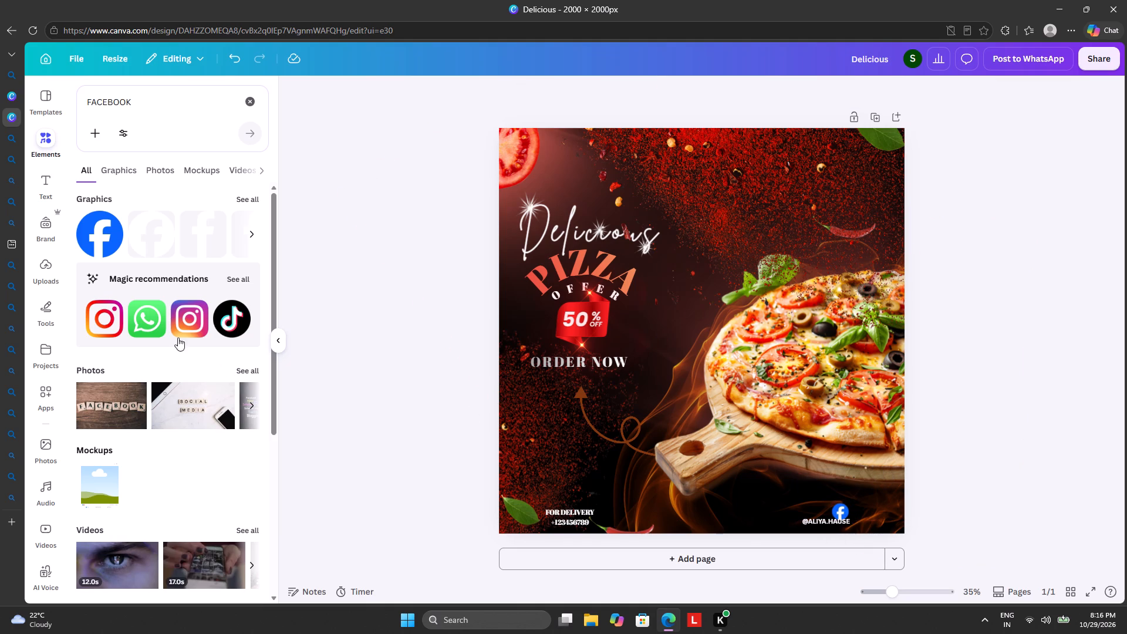
pyautogui.click(187, 322)
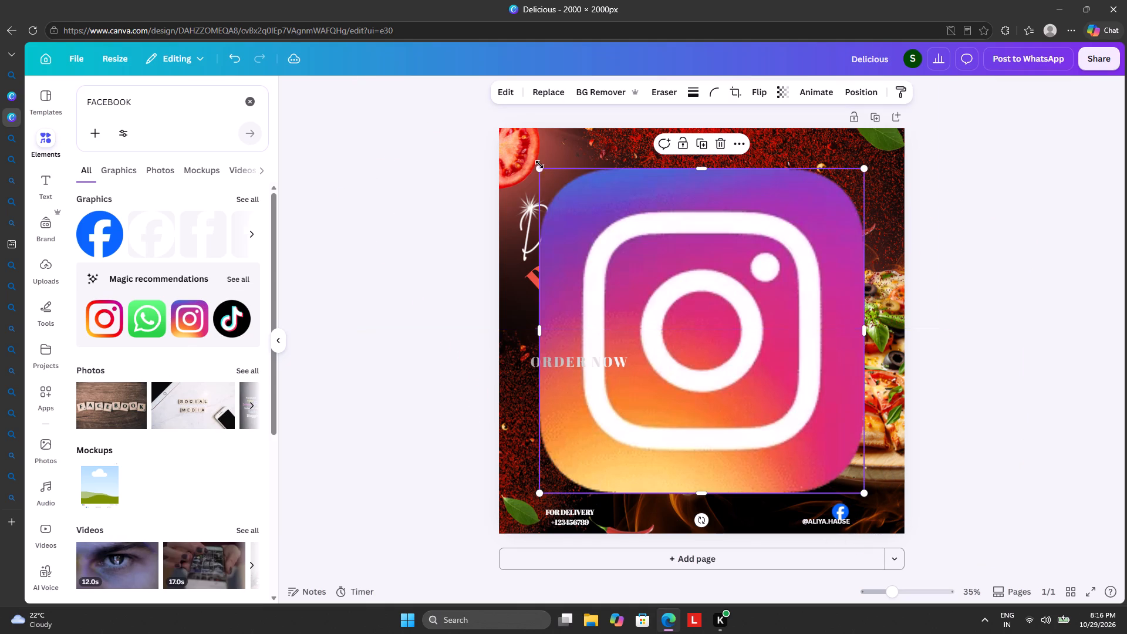
pyautogui.moveTo(539, 167); pyautogui.dragTo(852, 470)
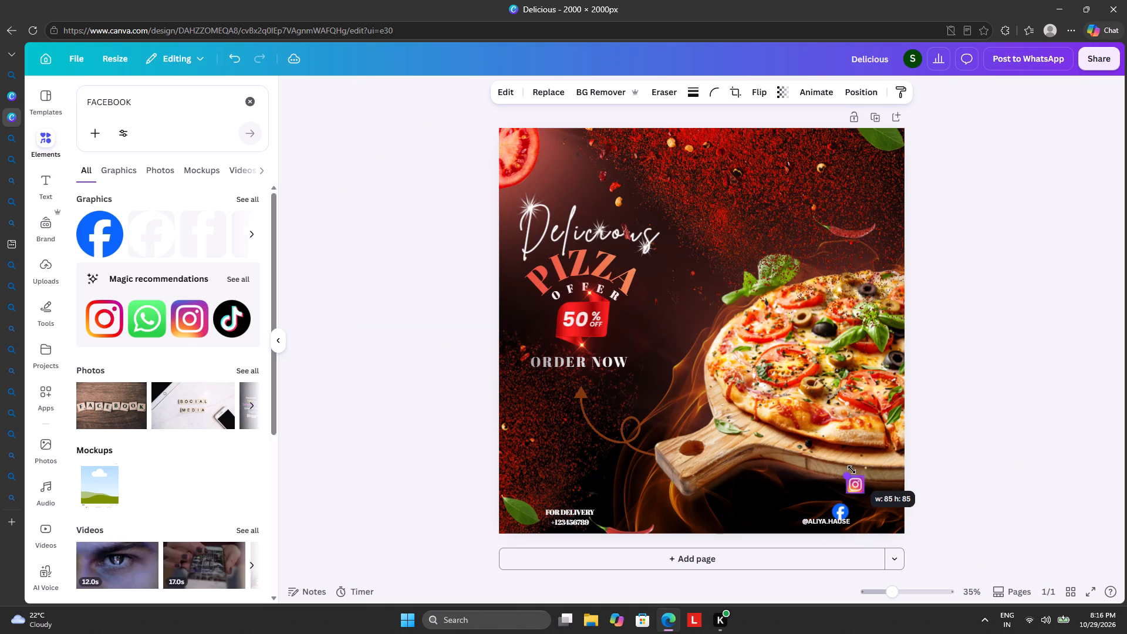
pyautogui.moveTo(852, 470); pyautogui.dragTo(849, 478)
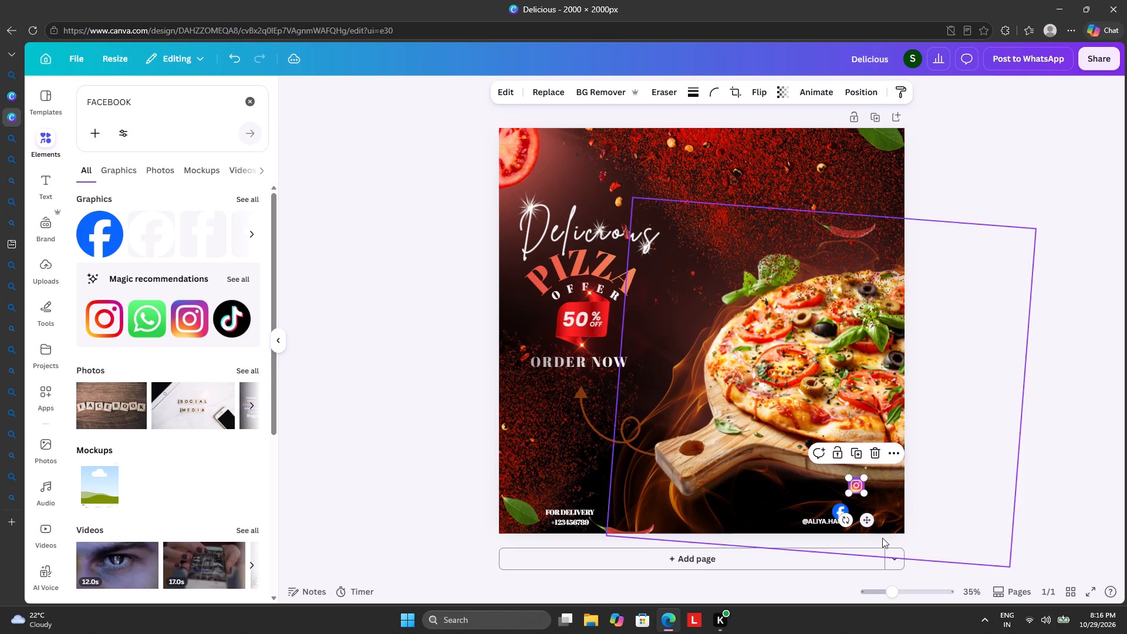
pyautogui.moveTo(869, 521); pyautogui.dragTo(832, 544)
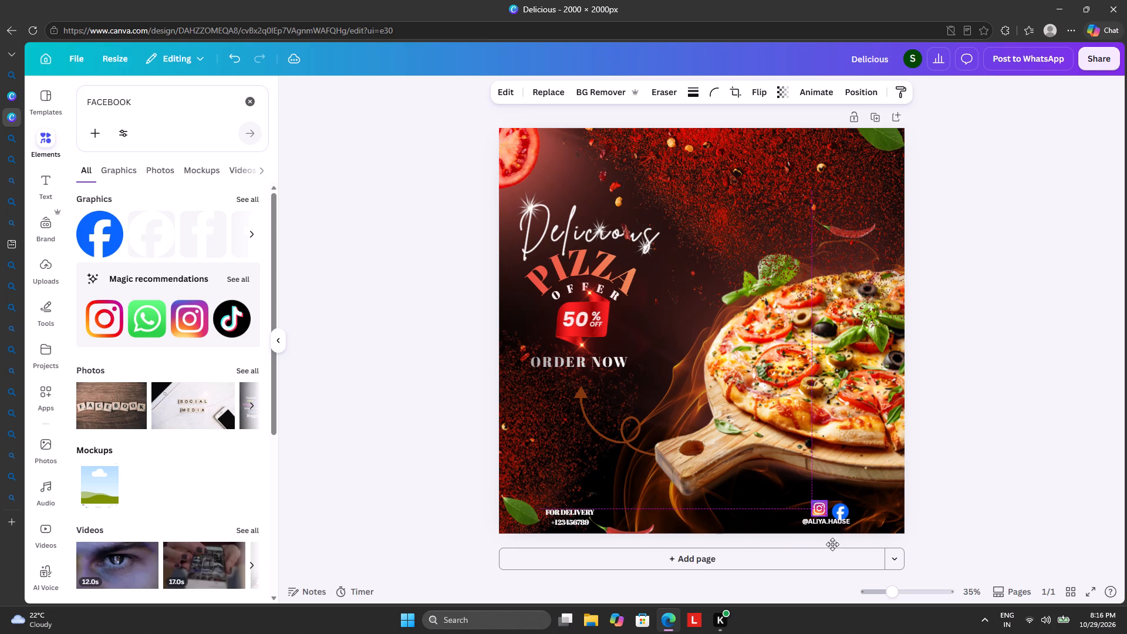
pyautogui.moveTo(832, 544); pyautogui.dragTo(837, 547)
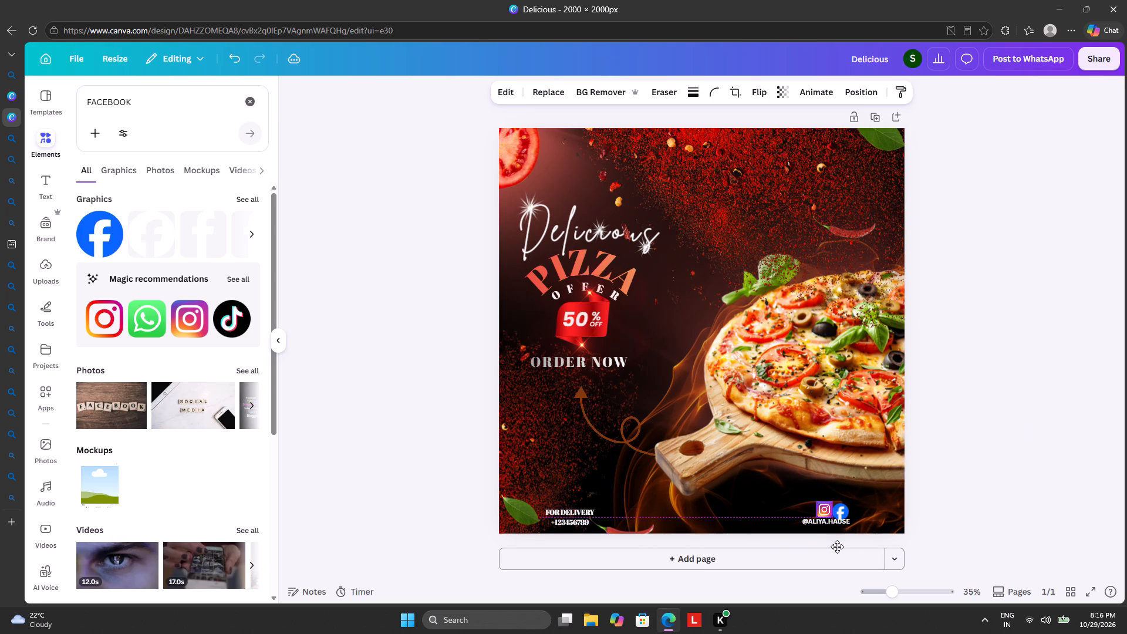
pyautogui.moveTo(837, 547); pyautogui.dragTo(835, 548)
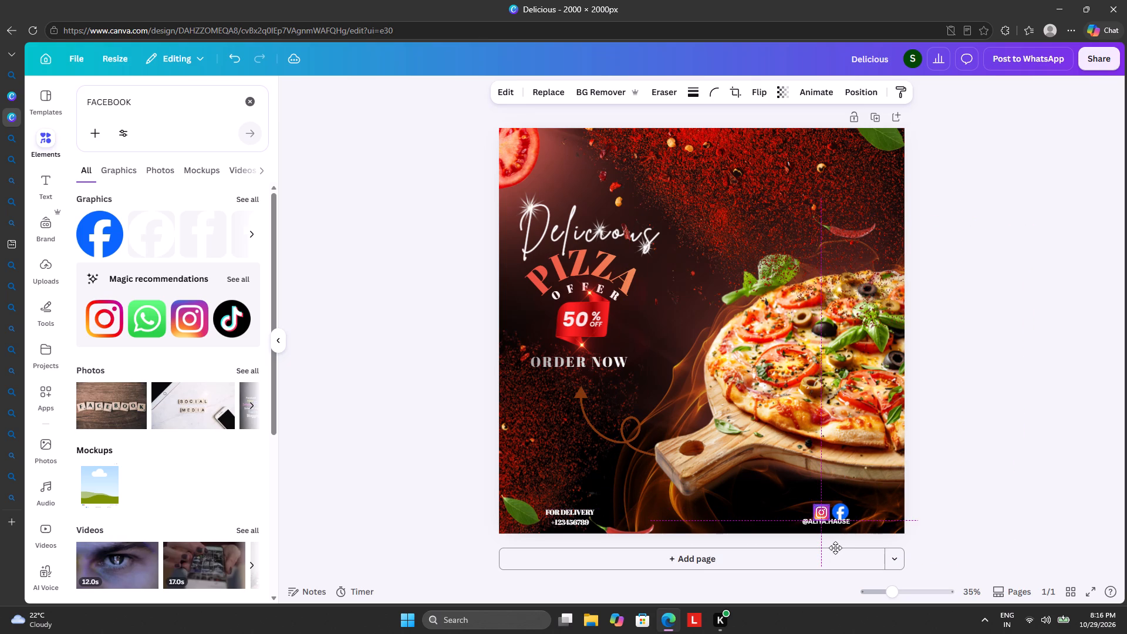
pyautogui.moveTo(835, 548); pyautogui.dragTo(833, 547)
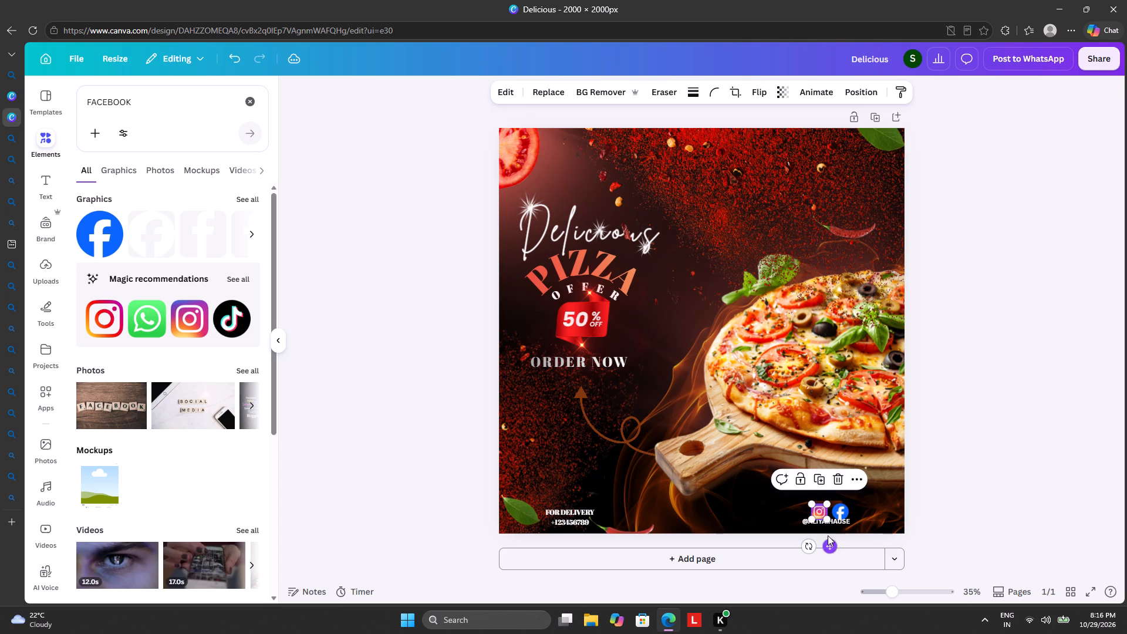
pyautogui.click(814, 505)
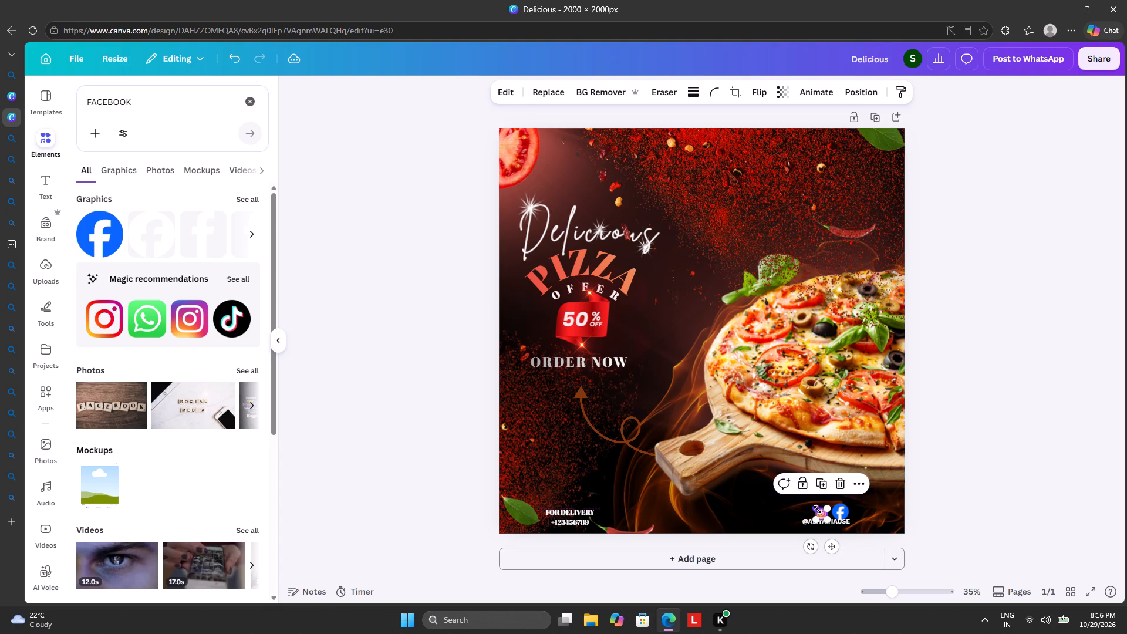
pyautogui.click(842, 509)
pyautogui.moveTo(832, 503); pyautogui.dragTo(834, 508)
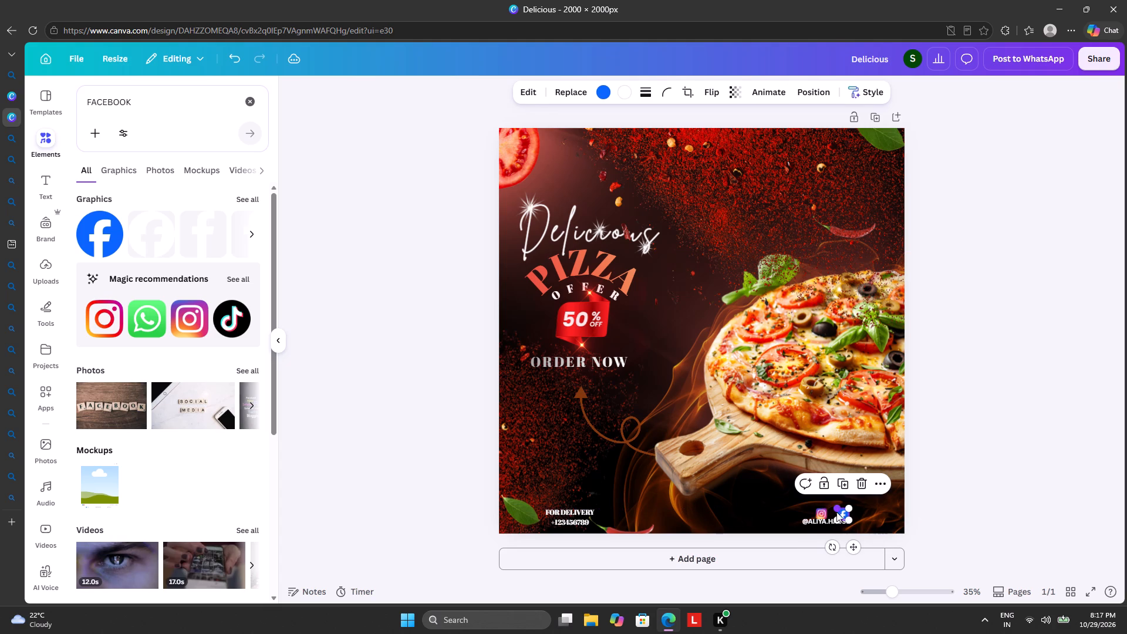
pyautogui.moveTo(849, 544); pyautogui.dragTo(841, 543)
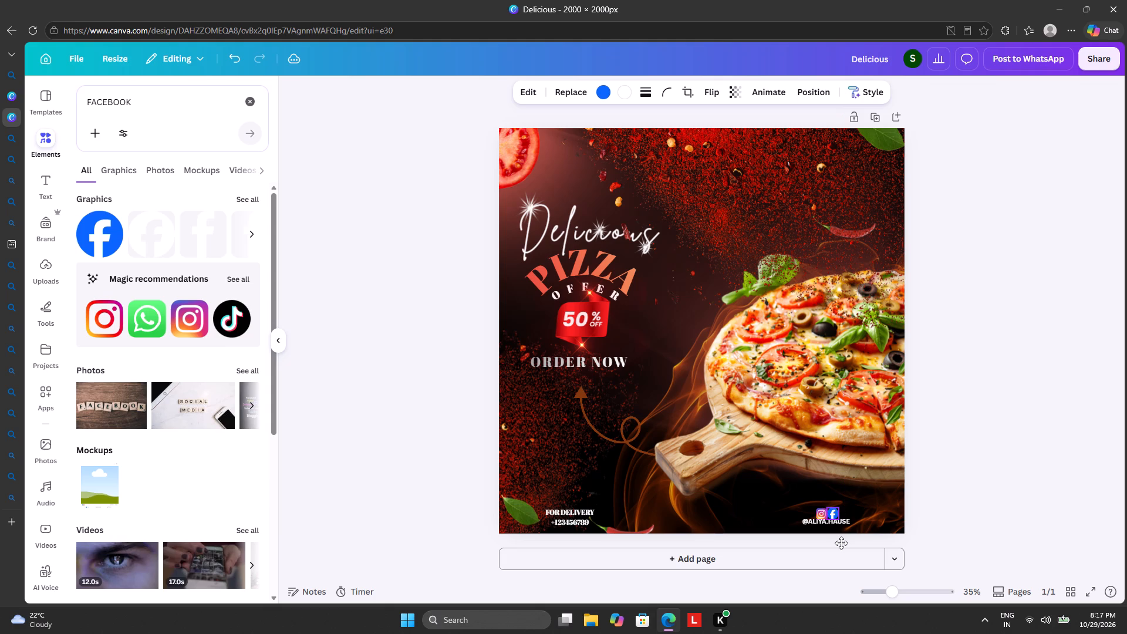
pyautogui.moveTo(841, 543); pyautogui.dragTo(842, 543)
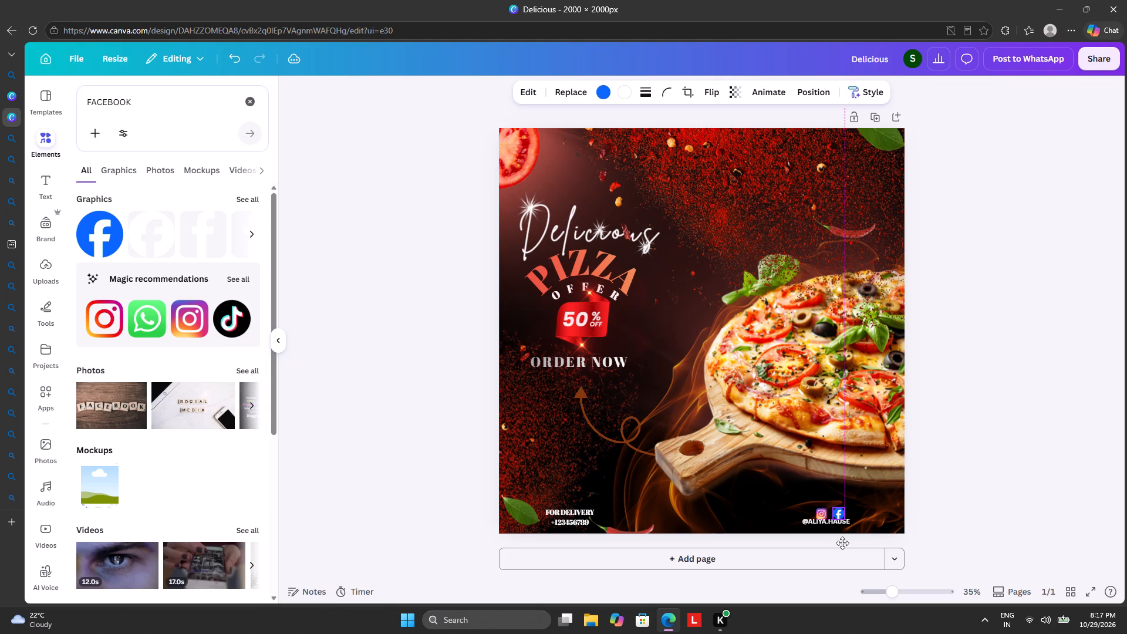
pyautogui.moveTo(842, 543); pyautogui.dragTo(837, 544)
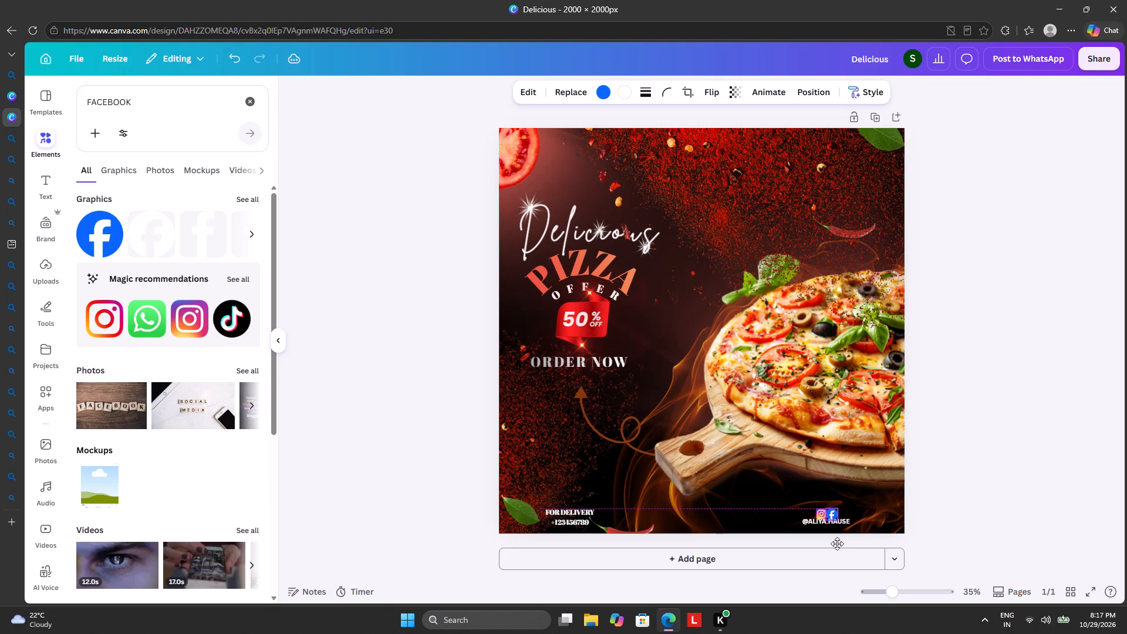
pyautogui.moveTo(837, 544); pyautogui.dragTo(840, 543)
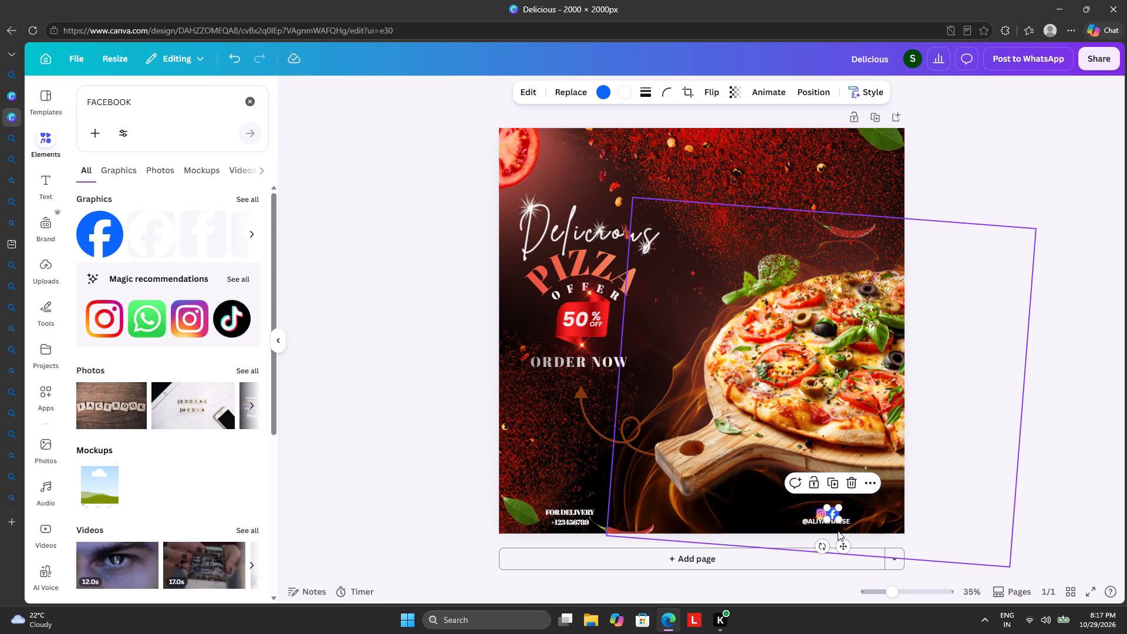
# Nudge the Facebook icon slightly right to leave a narrow gap between it and the Instagram icon.
pyautogui.press('Right')
pyautogui.press('Right')
pyautogui.press('Right')
pyautogui.press('Right')
pyautogui.press('Right')
pyautogui.press('Right')
pyautogui.press('Right')
pyautogui.press('Right')
pyautogui.press('Right')
pyautogui.press('Right')
pyautogui.press('Right')
pyautogui.press('Right')
pyautogui.press('Right')
pyautogui.press('Right')
pyautogui.press('Right')
pyautogui.press('Right')
pyautogui.press('Right')
pyautogui.press('Right')
pyautogui.press('Right')
pyautogui.press('Right')
pyautogui.press('Right')
pyautogui.press('Right')
pyautogui.click(833, 514)
pyautogui.click(833, 506)
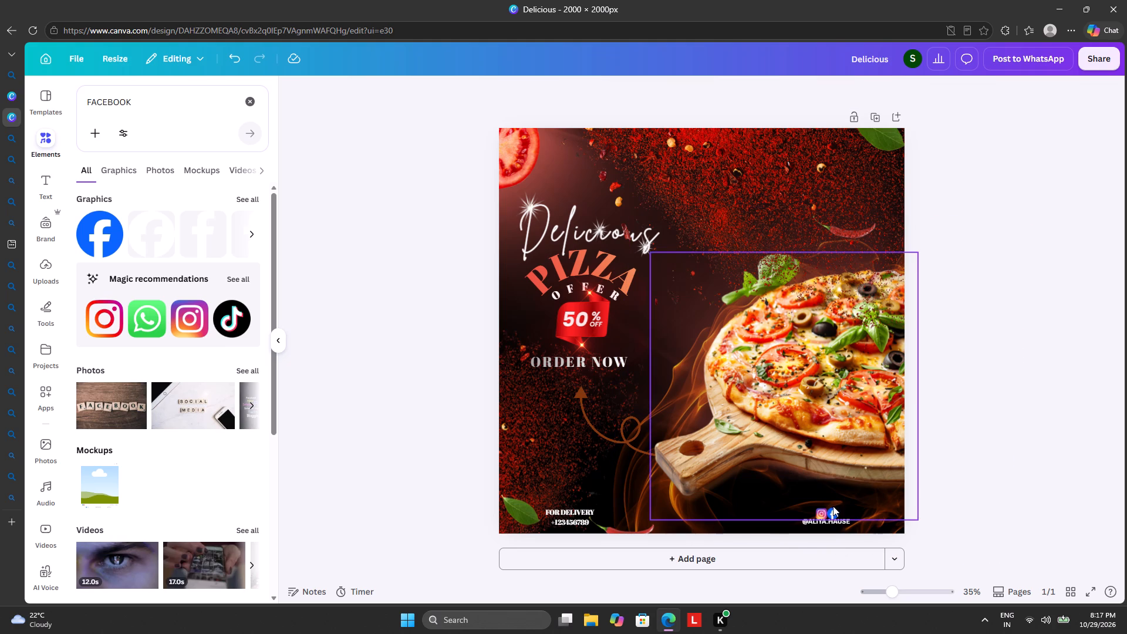
pyautogui.click(831, 515)
pyautogui.press('Right')
pyautogui.press('Right')
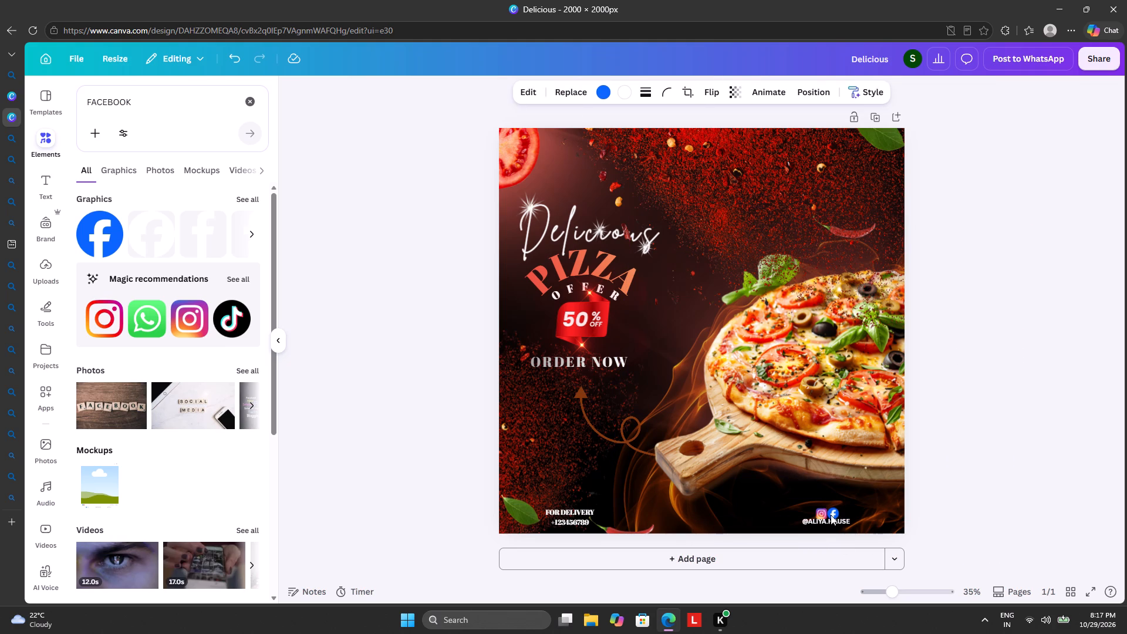
pyautogui.press('Right')
pyautogui.press('Right')
pyautogui.press('Right')
pyautogui.press('Right')
pyautogui.press('Right')
pyautogui.press('Right')
pyautogui.press('Right')
pyautogui.press('Right')
pyautogui.press('Right')
pyautogui.press('Right')
pyautogui.press('Right')
pyautogui.press('Right')
pyautogui.press('Right')
pyautogui.press('Right')
pyautogui.press('Right')
pyautogui.press('Right')
pyautogui.press('Right')
pyautogui.press('Right')
pyautogui.press('Left')
pyautogui.press('Left')
pyautogui.press('Left')
pyautogui.press('Left')
pyautogui.press('Left')
pyautogui.press('Left')
pyautogui.press('Left')
pyautogui.press('Left')
pyautogui.click(981, 454)
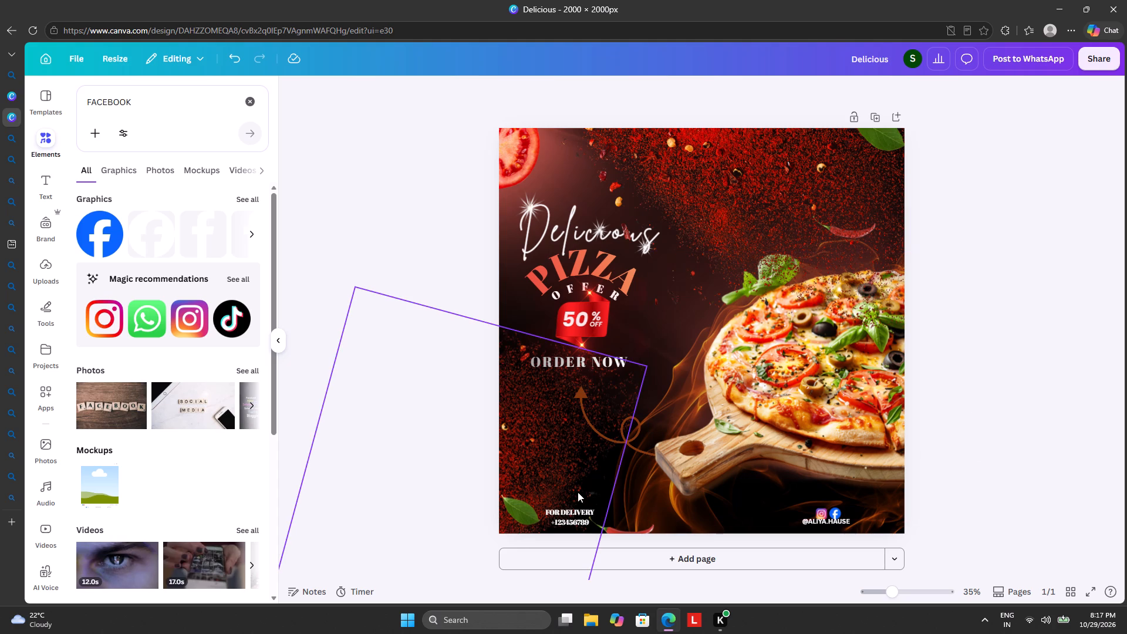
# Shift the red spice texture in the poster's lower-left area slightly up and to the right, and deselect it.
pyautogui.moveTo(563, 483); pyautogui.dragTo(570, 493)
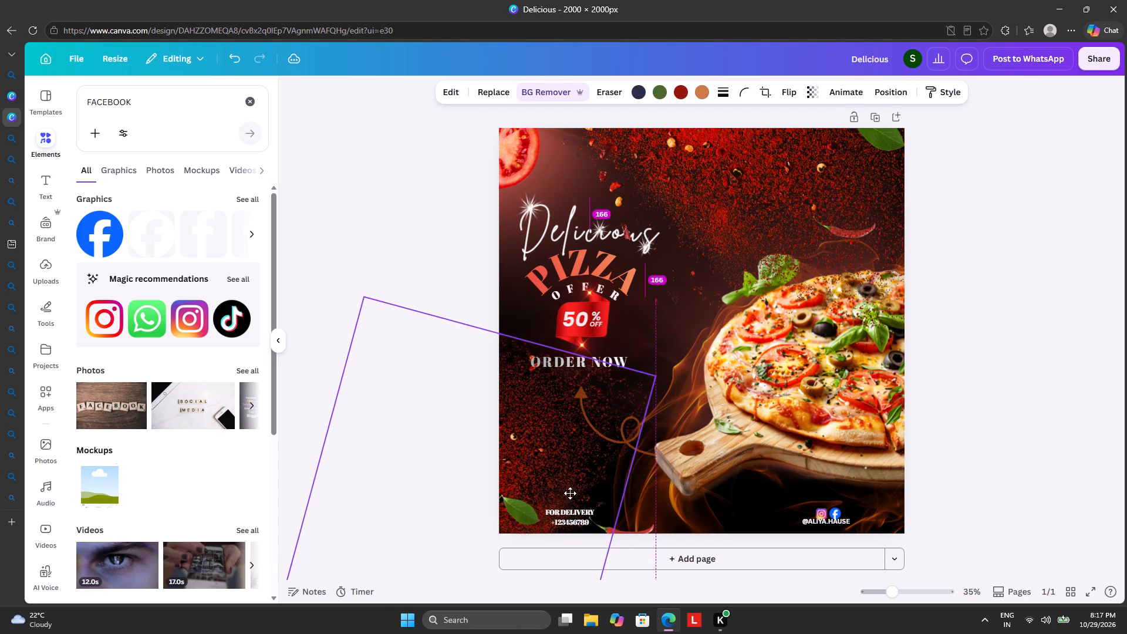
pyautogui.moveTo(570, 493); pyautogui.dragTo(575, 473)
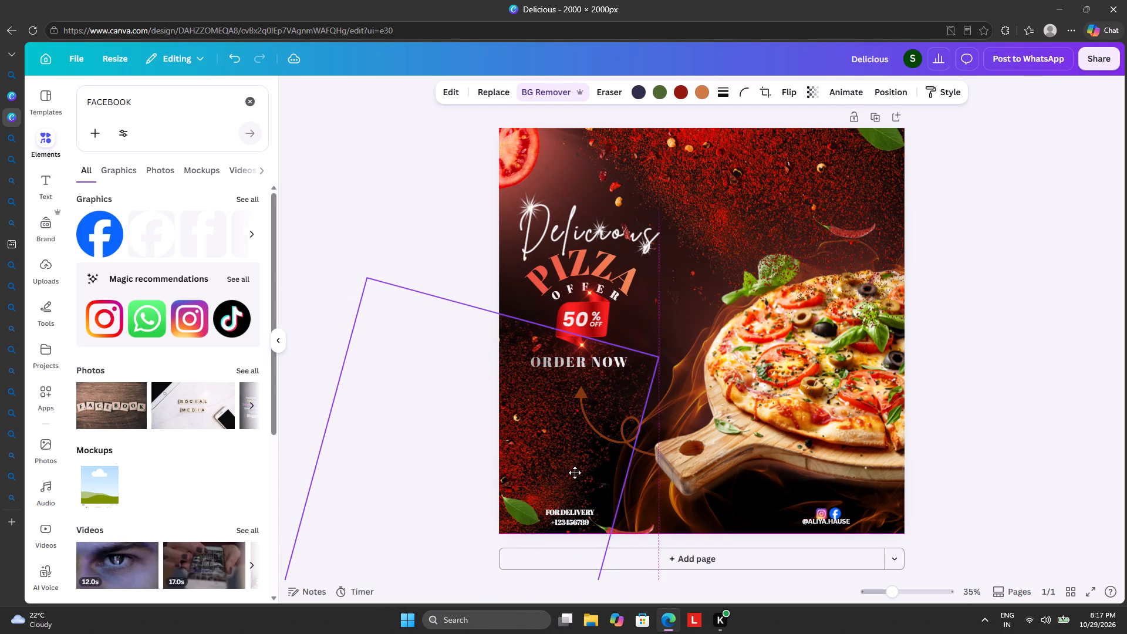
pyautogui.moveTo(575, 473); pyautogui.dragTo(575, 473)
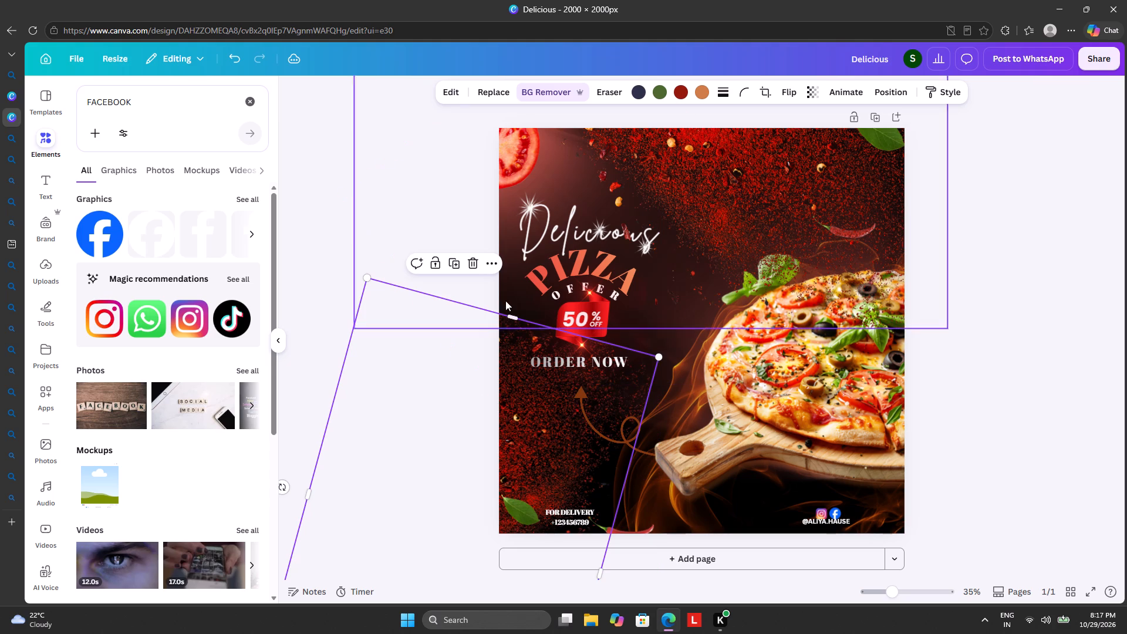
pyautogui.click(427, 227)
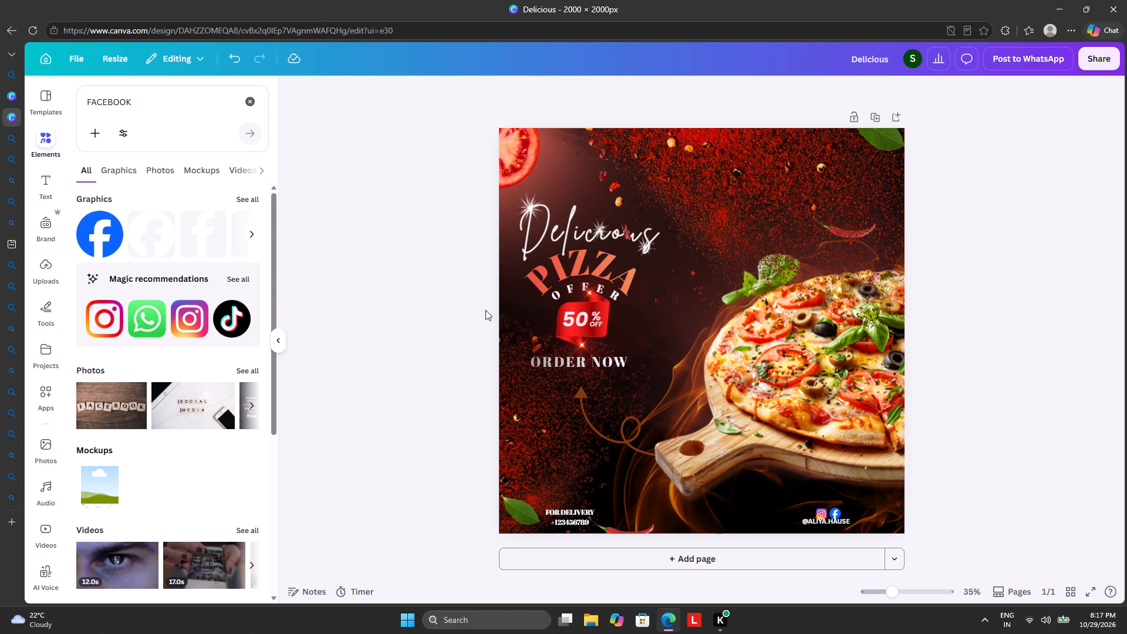
# Nudge the curved arrow beneath ORDER NOW slightly up and to the right, and deselect it.
pyautogui.moveTo(628, 432); pyautogui.dragTo(633, 427)
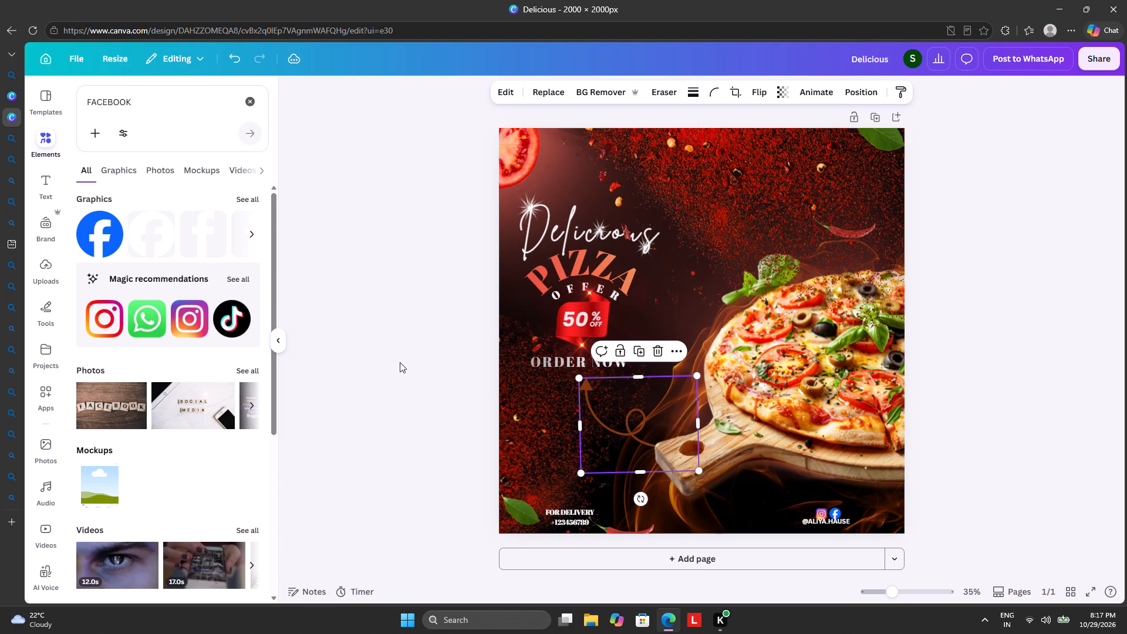
pyautogui.click(400, 362)
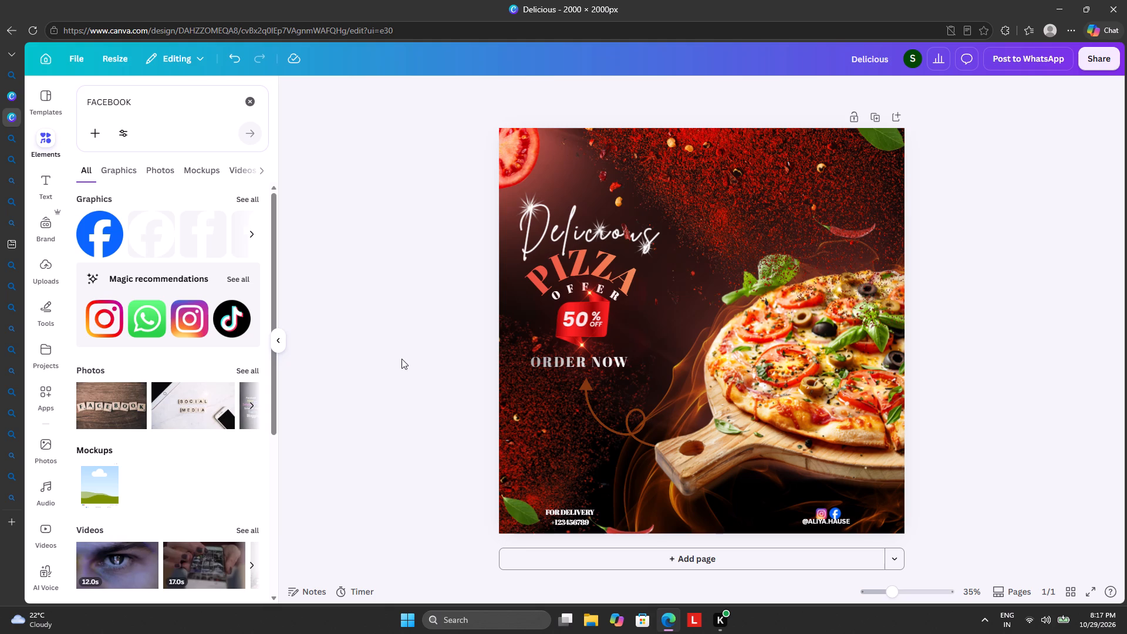
# Enlarge the lower-left red spice texture and reposition it behind the ORDER NOW and FOR DELIVERY texts, then deselect it.
pyautogui.moveTo(535, 446); pyautogui.dragTo(471, 442)
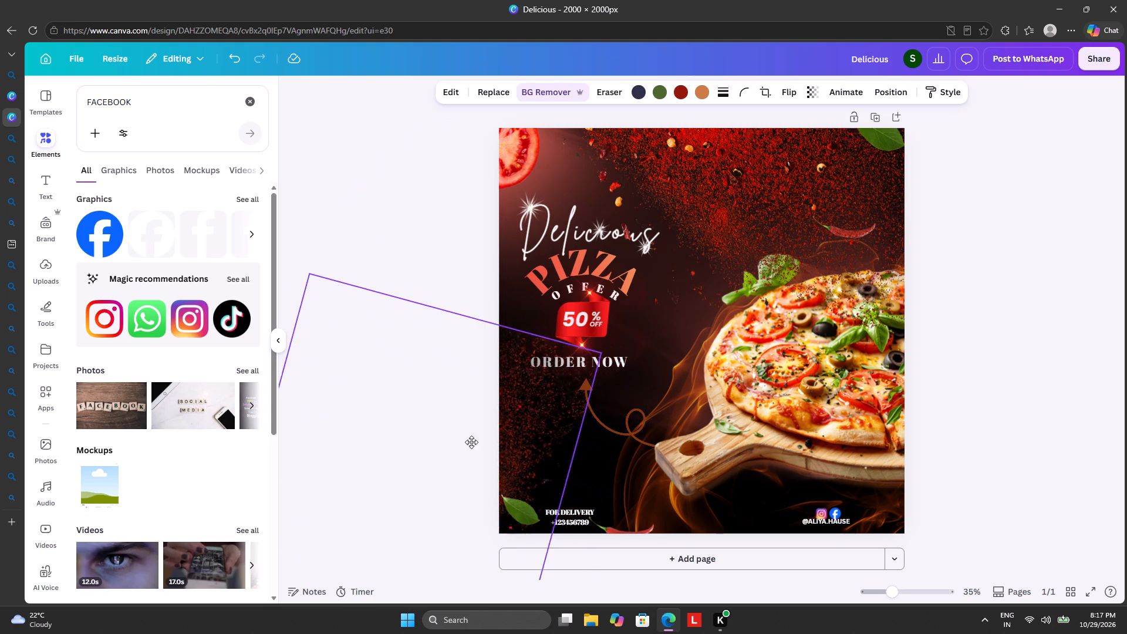
pyautogui.moveTo(471, 442); pyautogui.dragTo(474, 424)
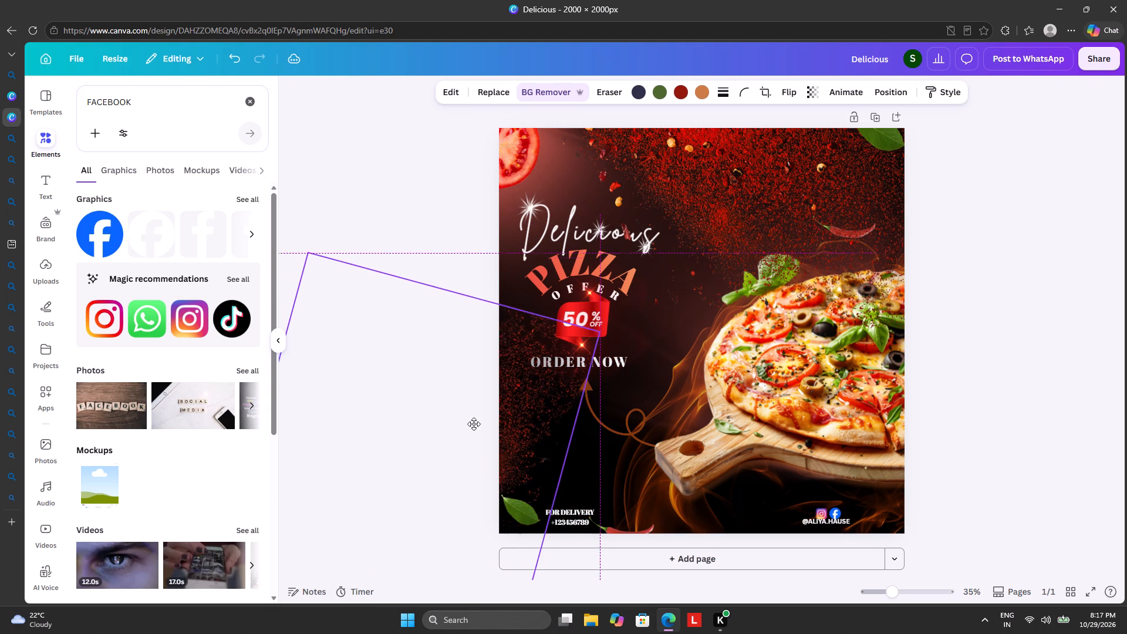
pyautogui.moveTo(474, 424); pyautogui.dragTo(489, 485)
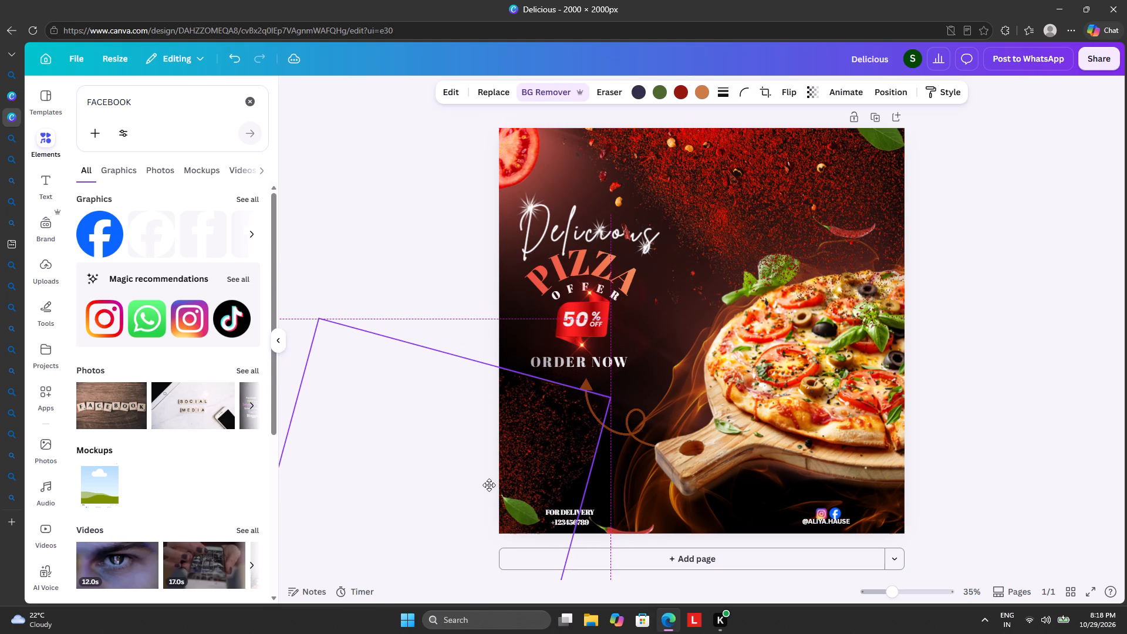
pyautogui.moveTo(489, 485); pyautogui.dragTo(512, 469)
pyautogui.moveTo(345, 301); pyautogui.dragTo(327, 208)
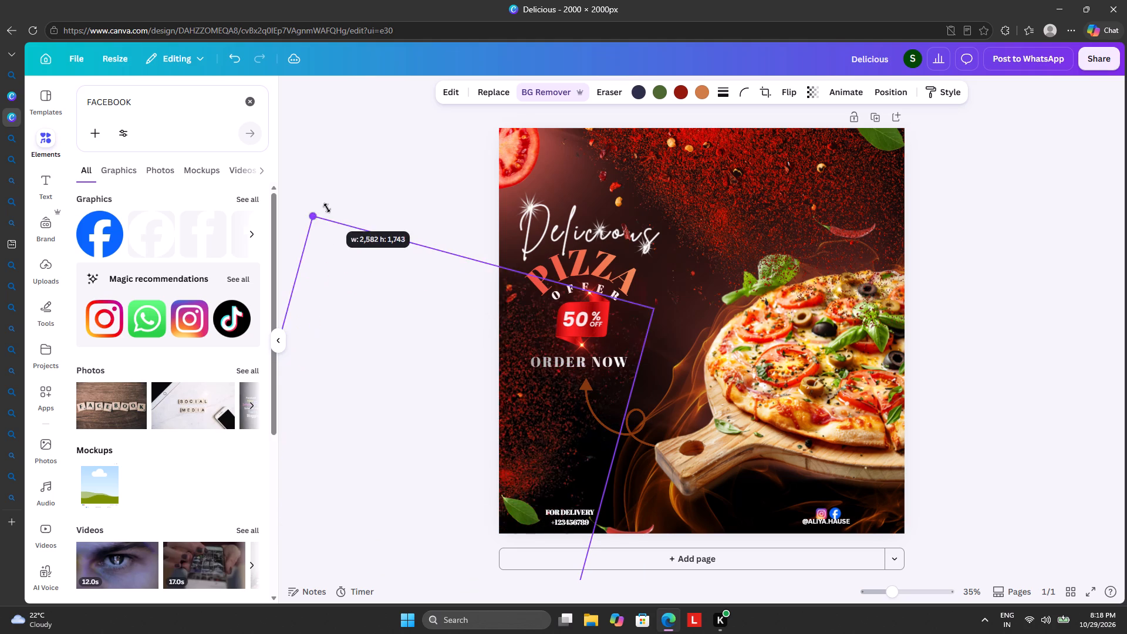
pyautogui.moveTo(327, 208); pyautogui.dragTo(316, 170)
pyautogui.moveTo(390, 332); pyautogui.dragTo(387, 399)
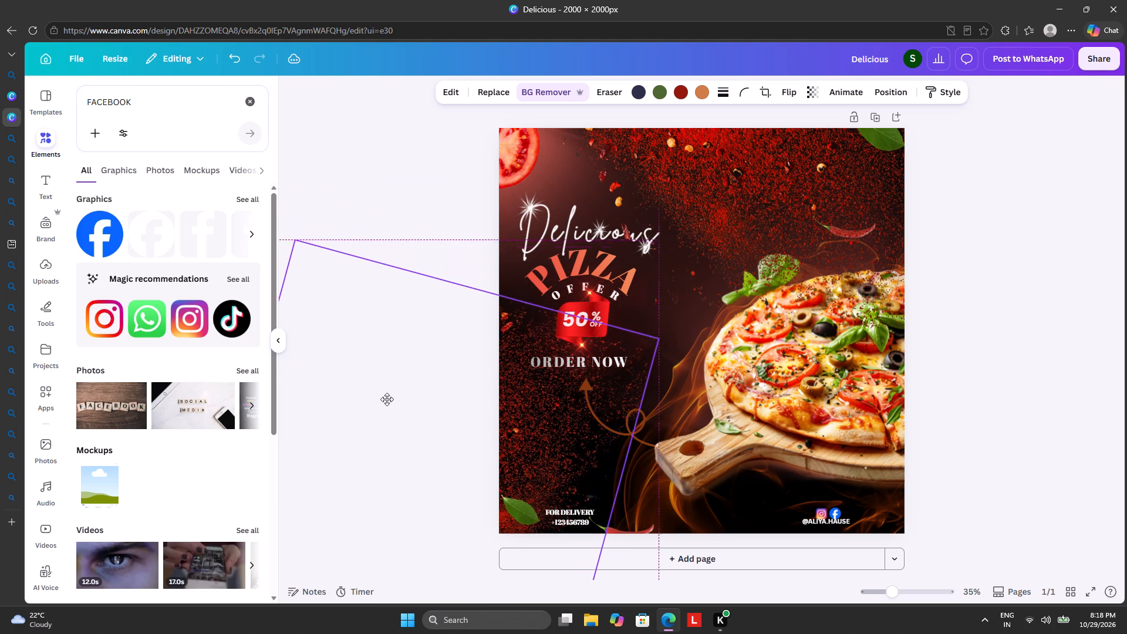
pyautogui.moveTo(387, 399); pyautogui.dragTo(382, 407)
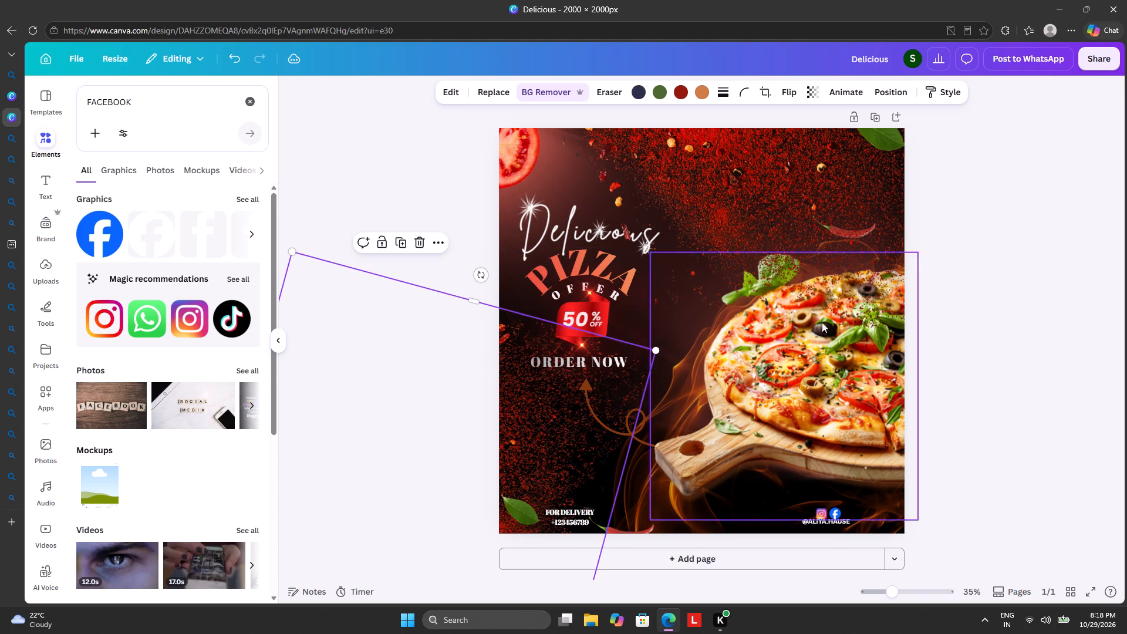
pyautogui.click(1067, 295)
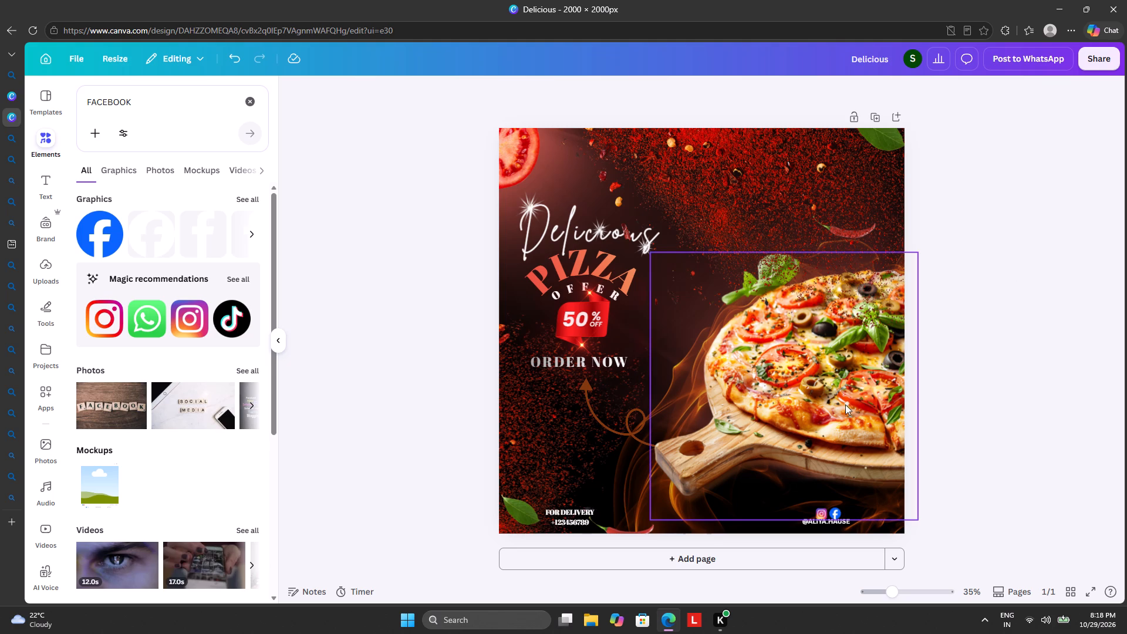
pyautogui.click(822, 512)
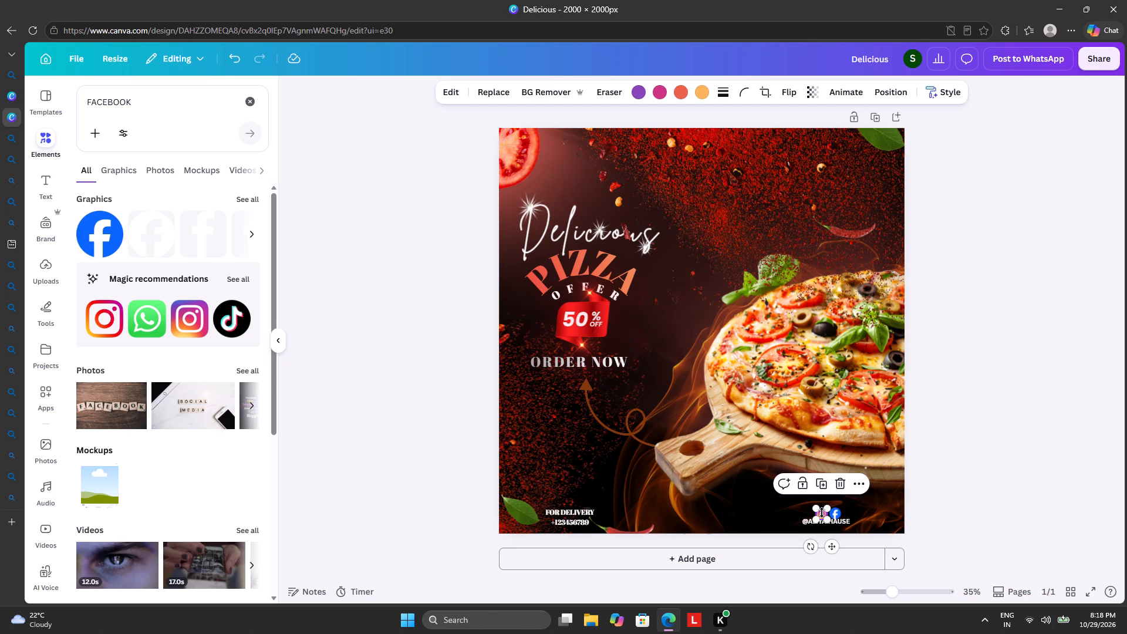
pyautogui.press('Up')
pyautogui.press('Up')
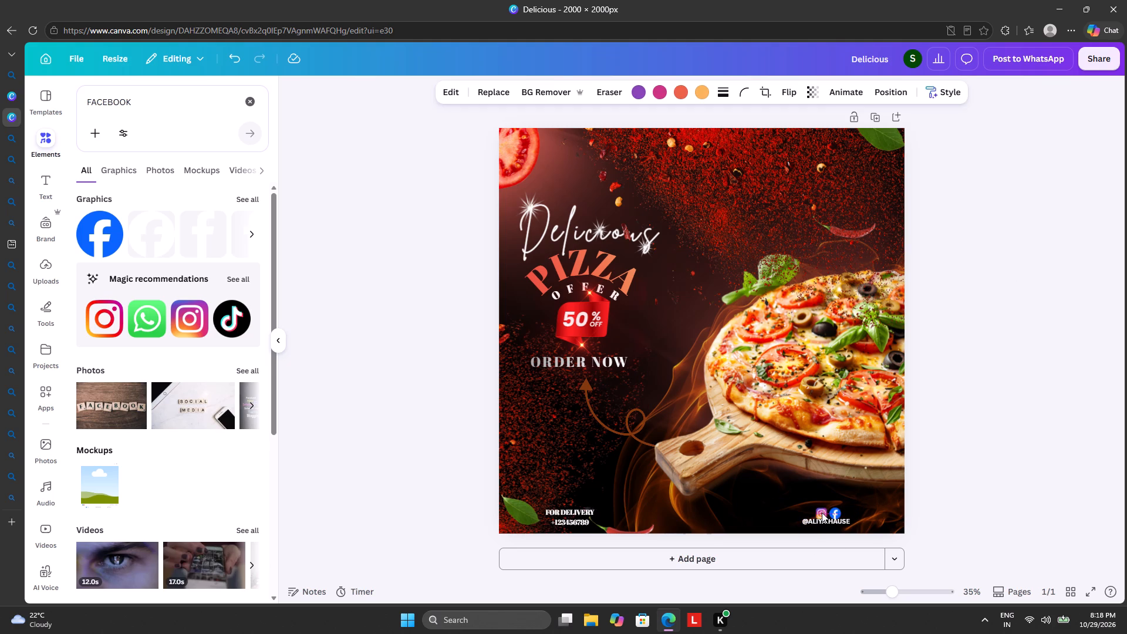
pyautogui.press('Up')
pyautogui.press('Up')
pyautogui.press('Up')
pyautogui.press('Up')
pyautogui.press('Up')
pyautogui.press('Up')
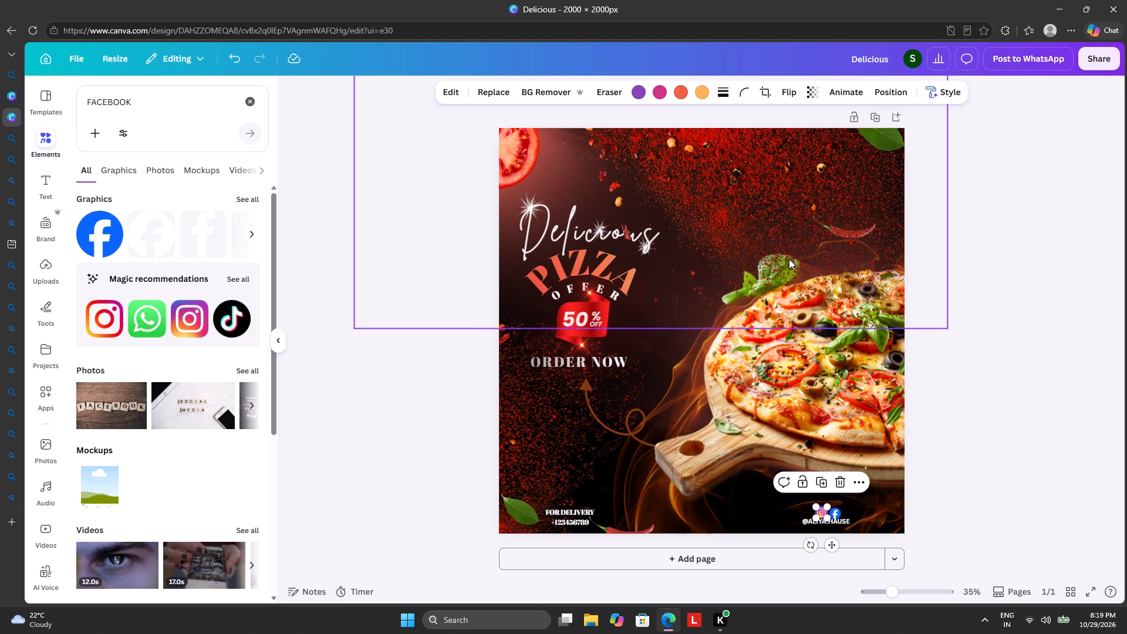
# Enlarge the lower-left red spice texture to about 2,974 × 2,007, shift it down behind ORDER NOW and FOR DELIVERY, and deselect it.
pyautogui.moveTo(529, 459); pyautogui.dragTo(473, 399)
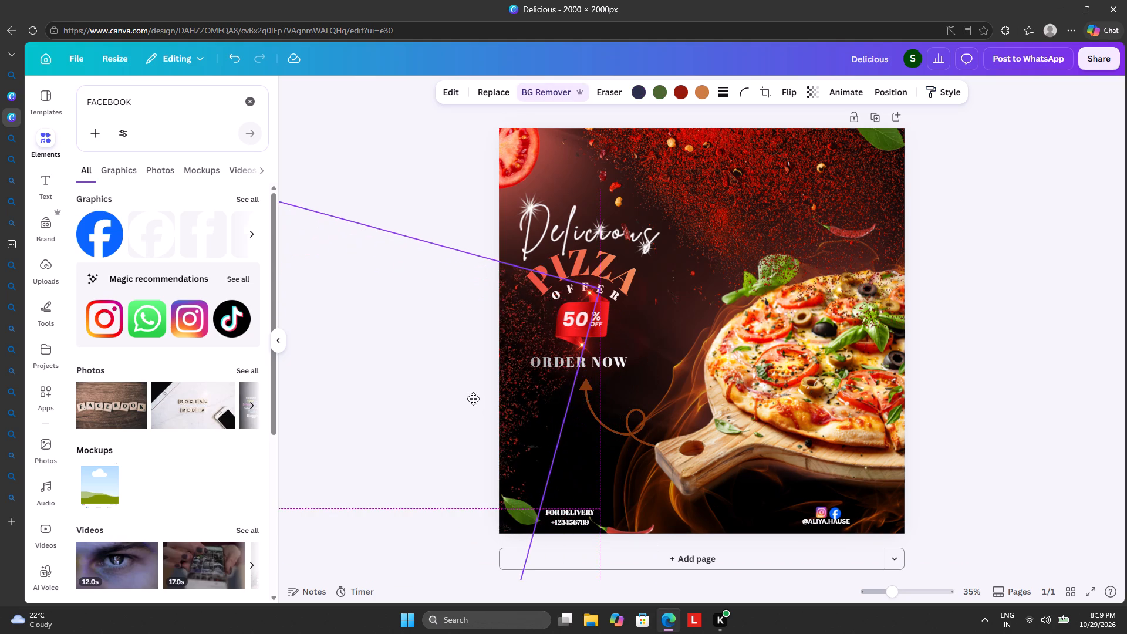
pyautogui.moveTo(473, 399); pyautogui.dragTo(478, 450)
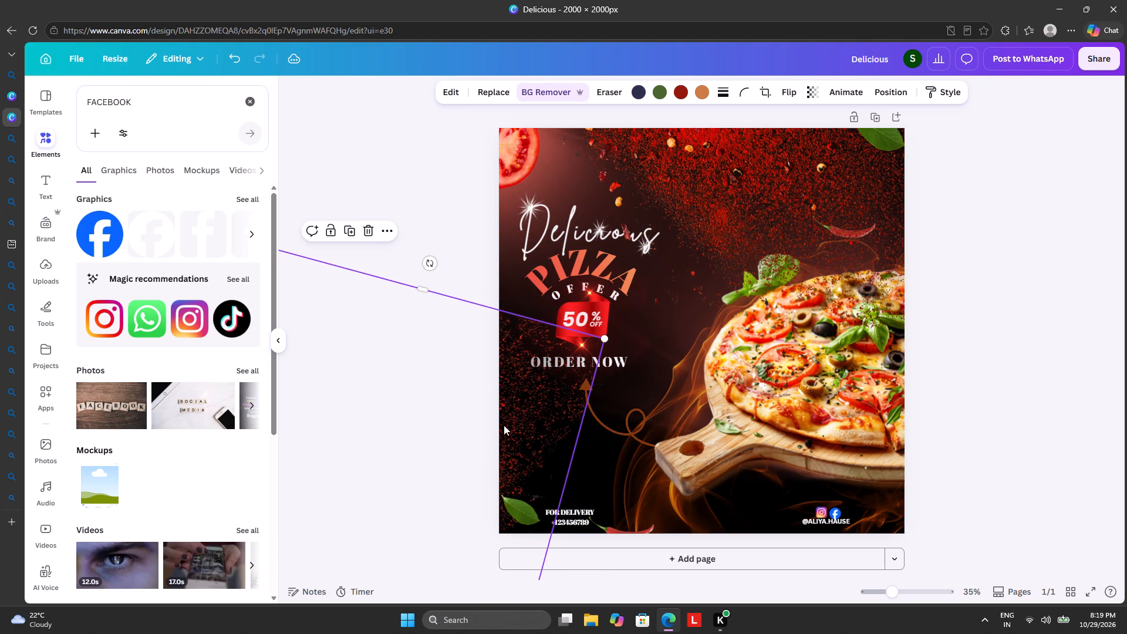
pyautogui.moveTo(605, 342); pyautogui.dragTo(669, 332)
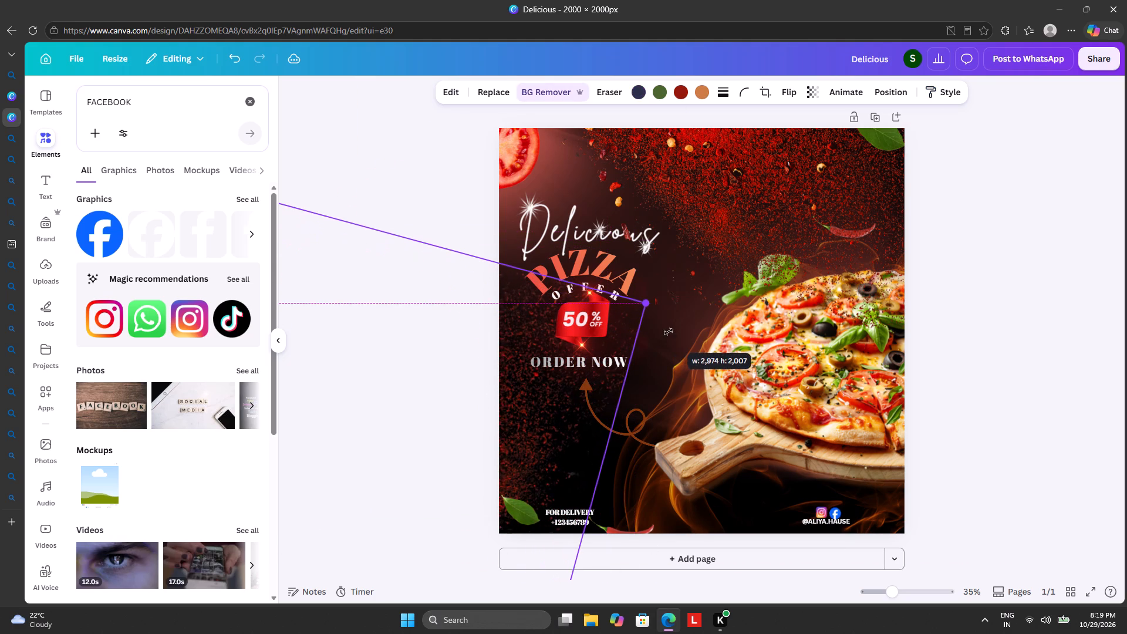
pyautogui.moveTo(669, 332); pyautogui.dragTo(669, 331)
pyautogui.moveTo(562, 446); pyautogui.dragTo(570, 478)
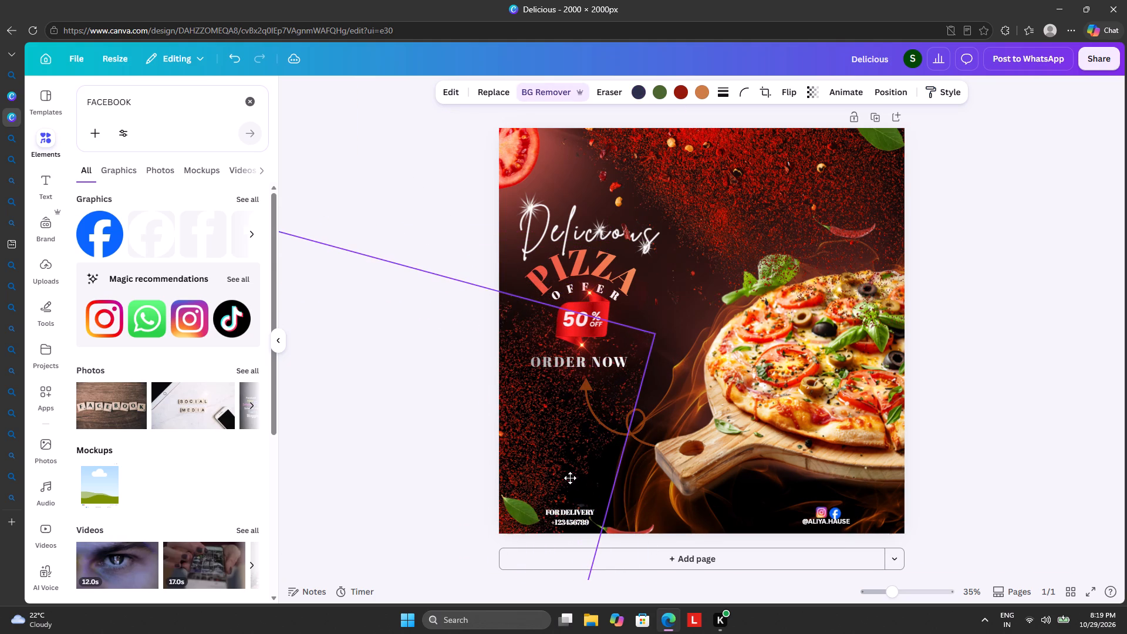
pyautogui.moveTo(570, 478); pyautogui.dragTo(566, 478)
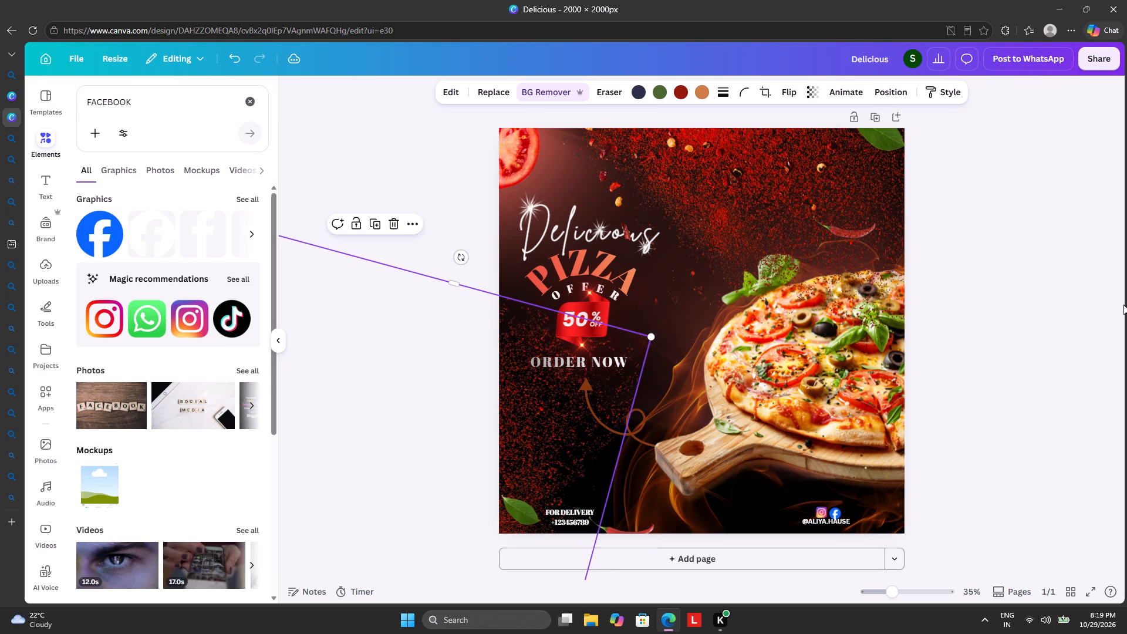
pyautogui.click(1118, 302)
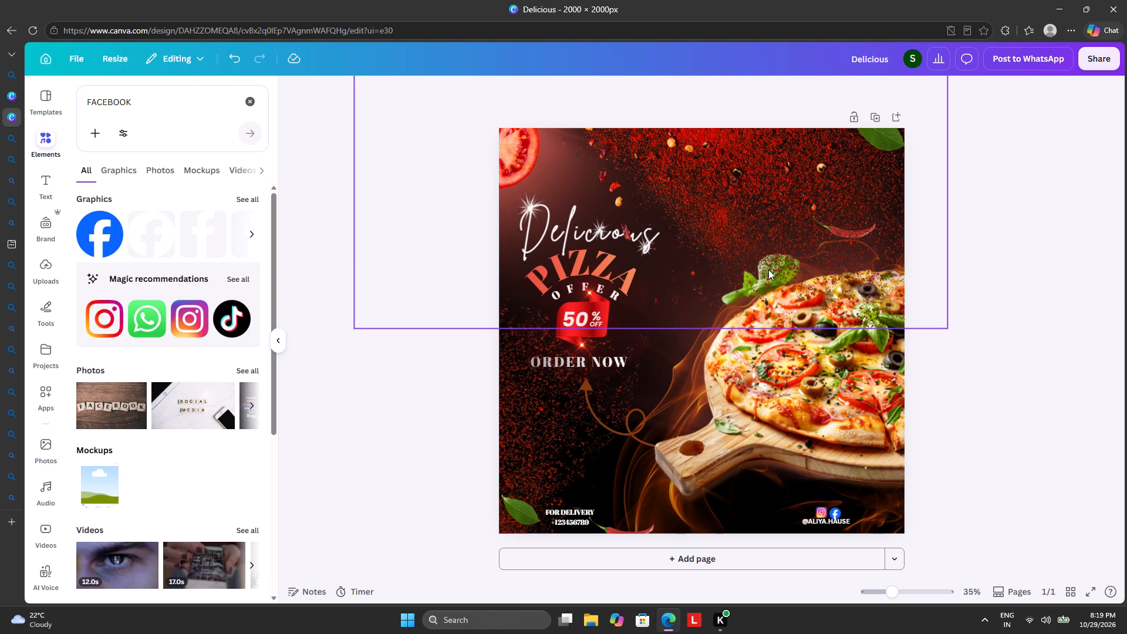
# Select the flame graphic layer behind the pizza board, shift it to the right and slightly down, and deselect it.
pyautogui.click(730, 392)
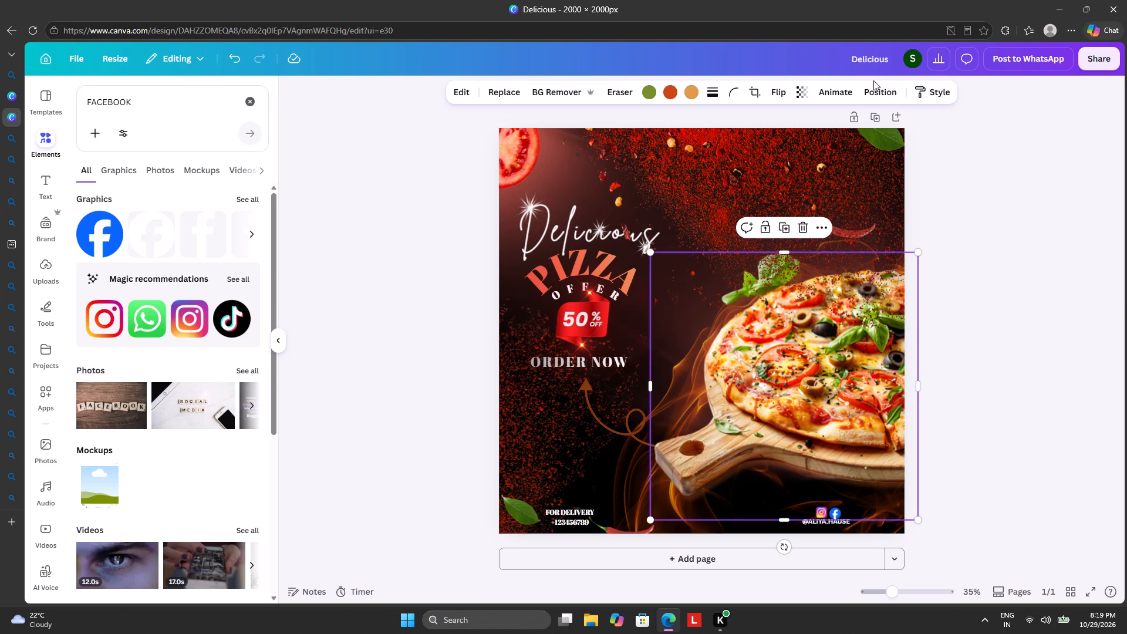
pyautogui.click(870, 89)
pyautogui.scroll(-2, 184, 483)
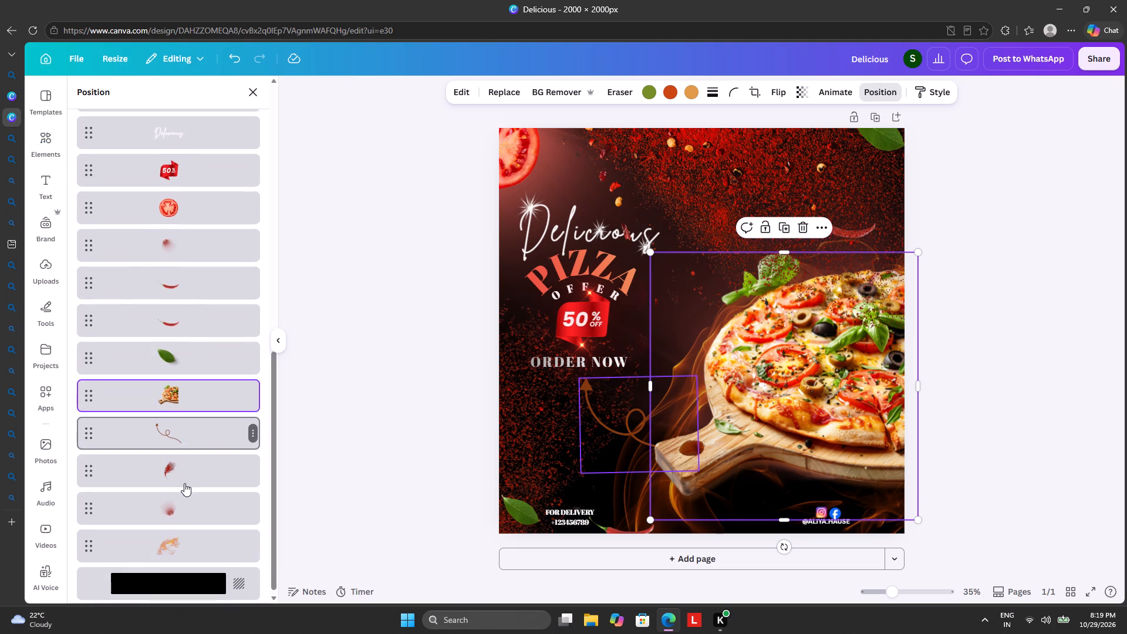
pyautogui.scroll(-1, 184, 483)
pyautogui.click(176, 536)
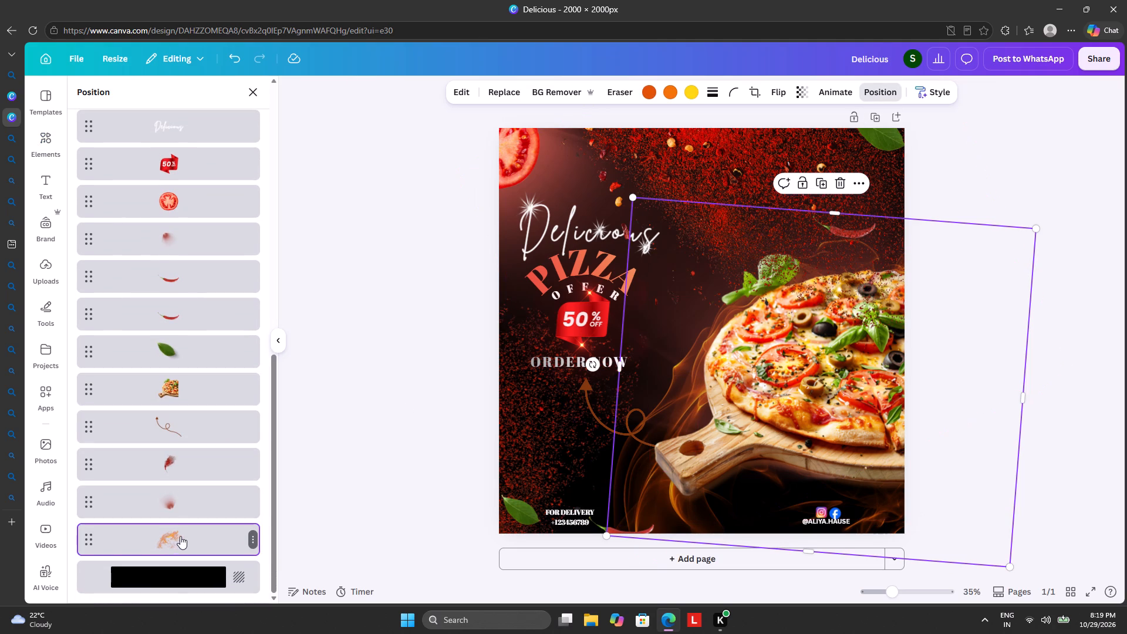
pyautogui.moveTo(955, 356); pyautogui.dragTo(983, 356)
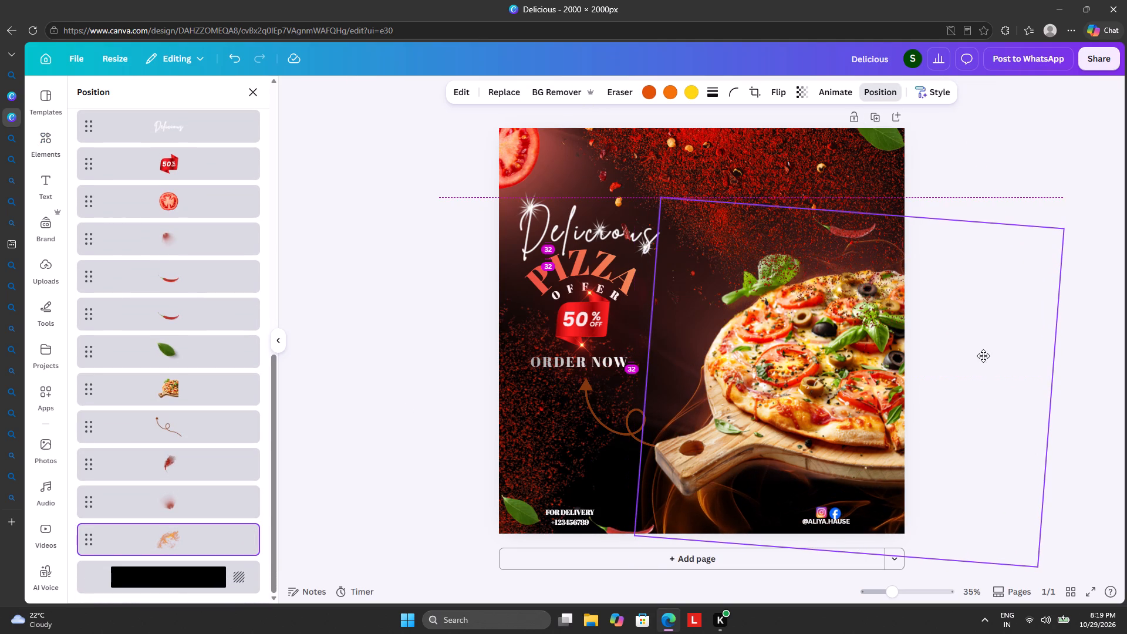
pyautogui.moveTo(983, 356); pyautogui.dragTo(982, 359)
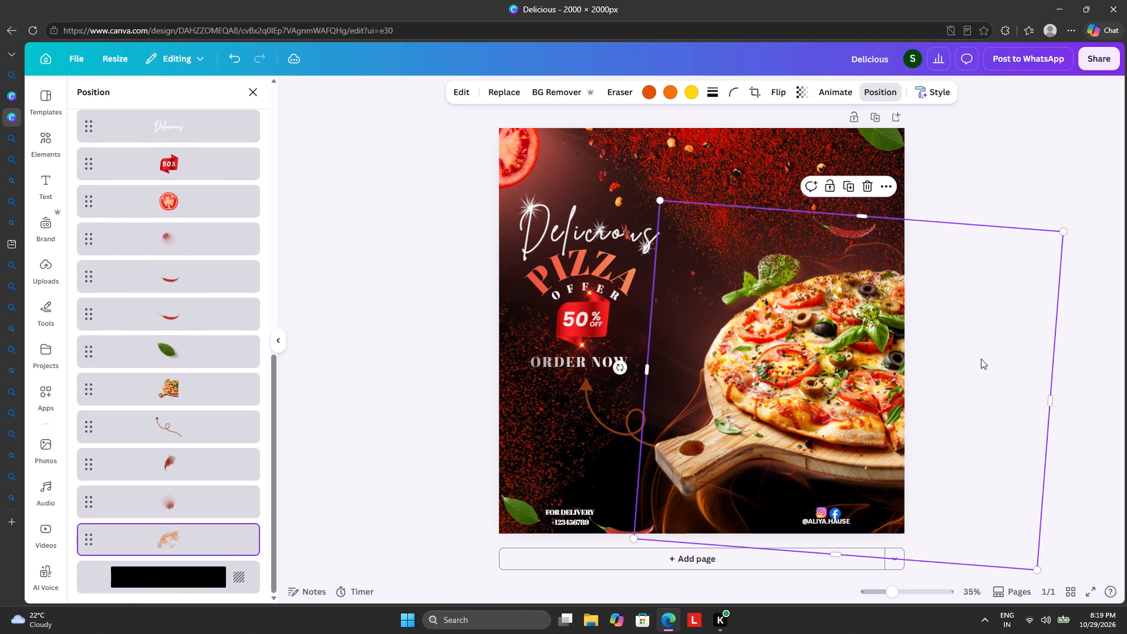
pyautogui.click(1005, 168)
pyautogui.click(1005, 171)
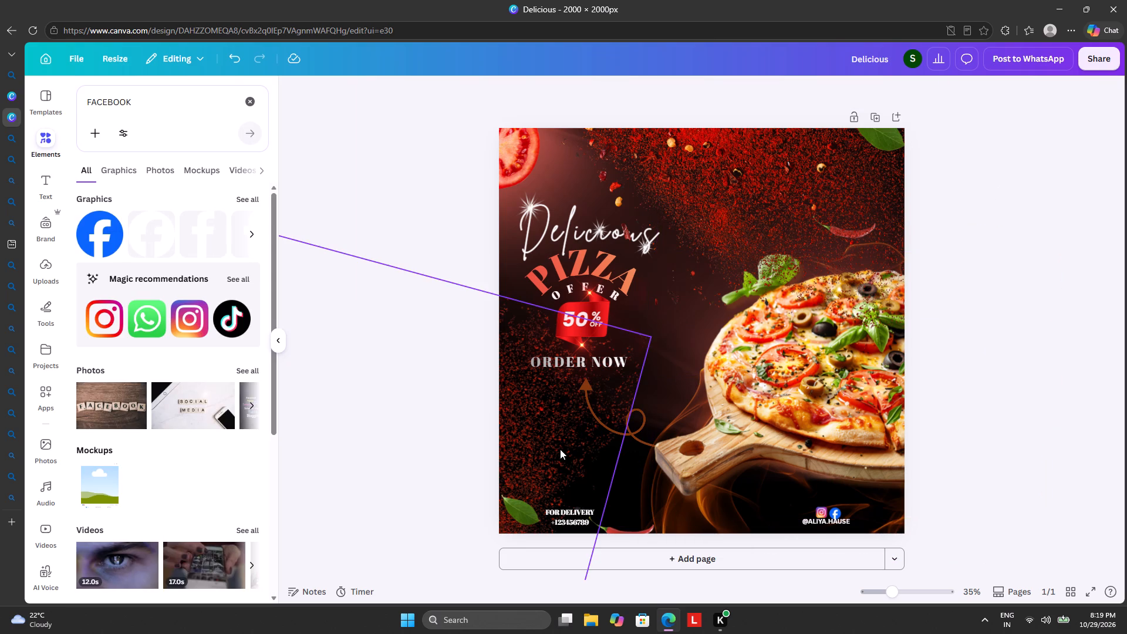
# Enlarge the lower-left red spice texture to about 3,263 × 2,203 and move it slightly down behind the ORDER NOW text.
pyautogui.click(565, 424)
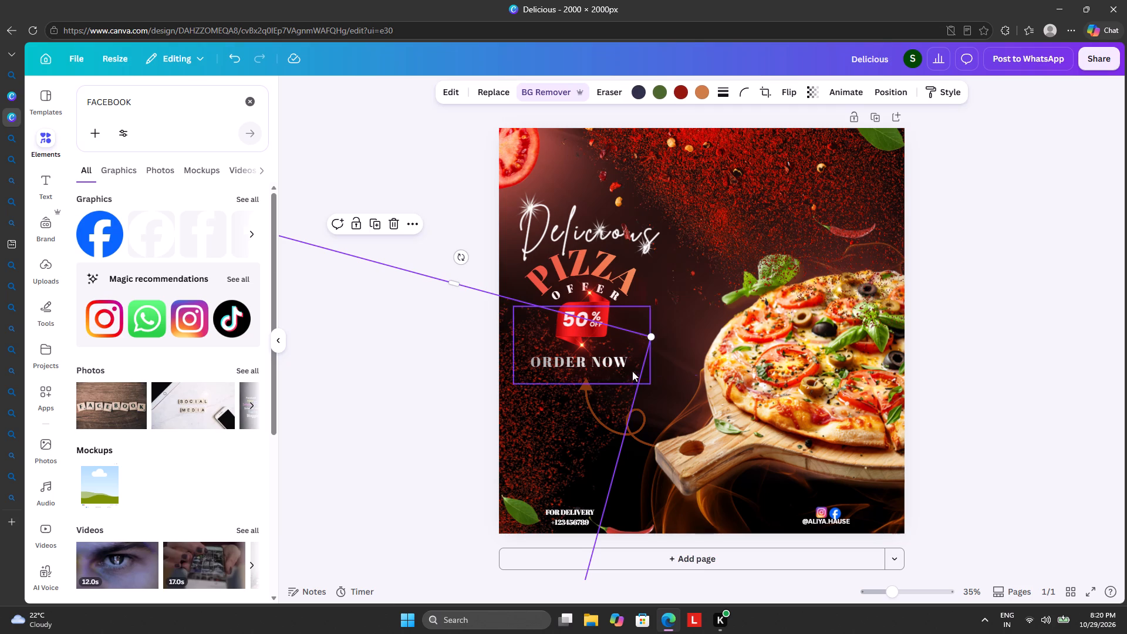
pyautogui.moveTo(651, 333); pyautogui.dragTo(720, 307)
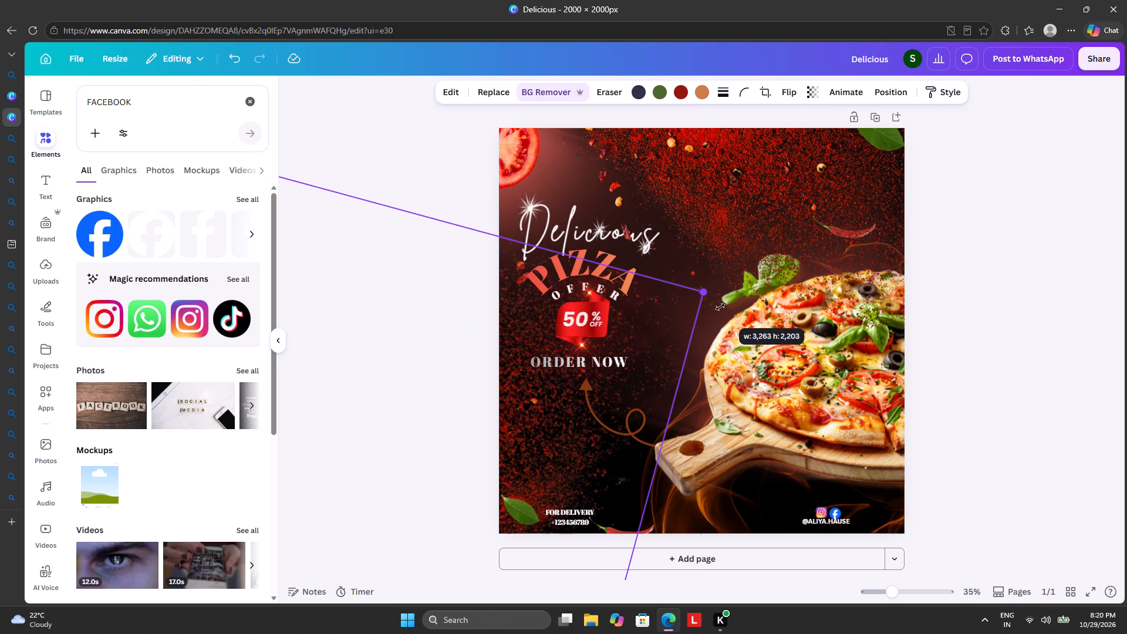
pyautogui.moveTo(720, 307); pyautogui.dragTo(718, 307)
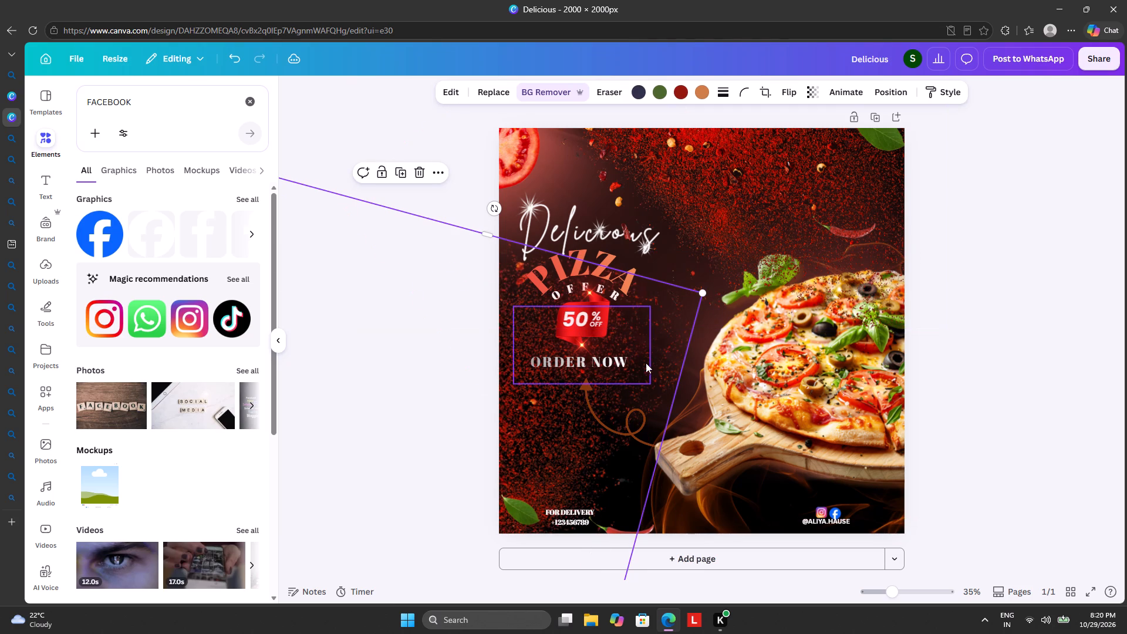
pyautogui.click(662, 350)
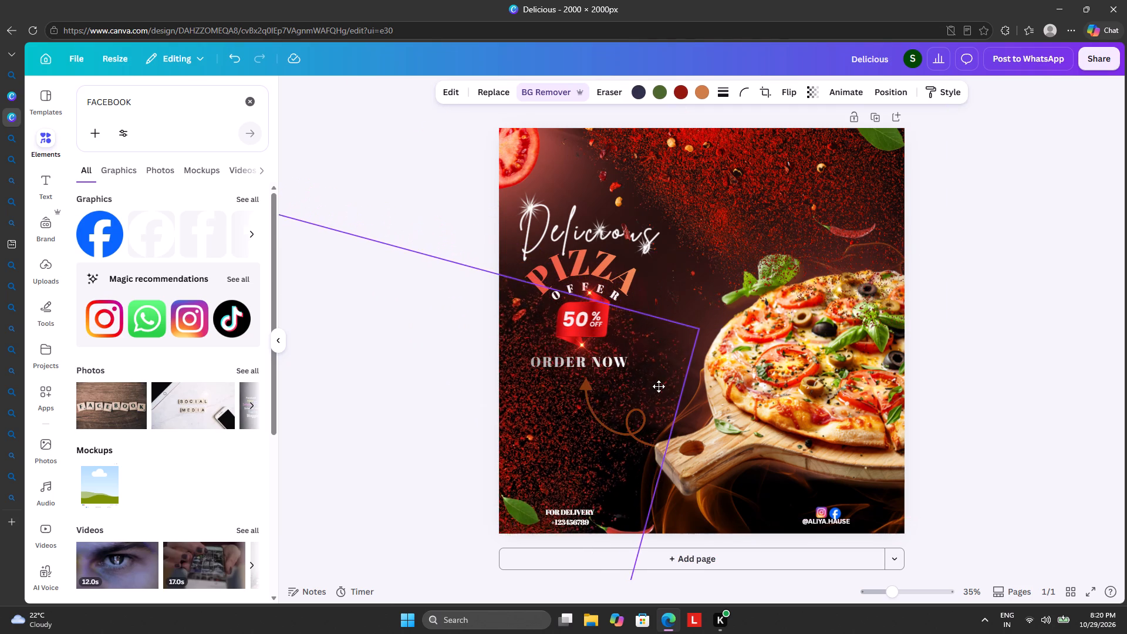